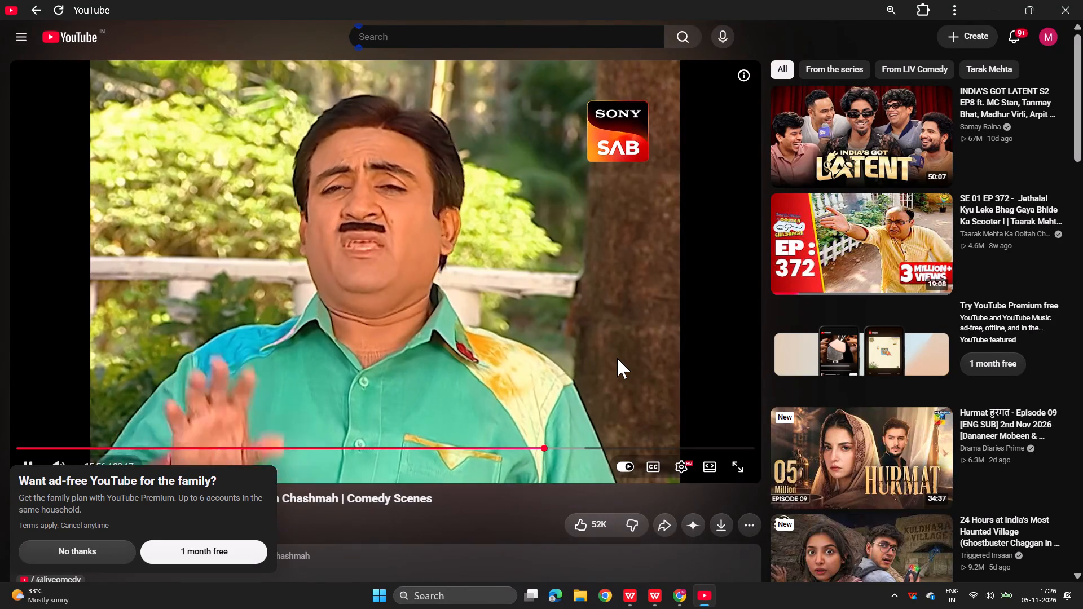
# Close the YouTube video window and return to WPS Office.
pyautogui.press('Right')
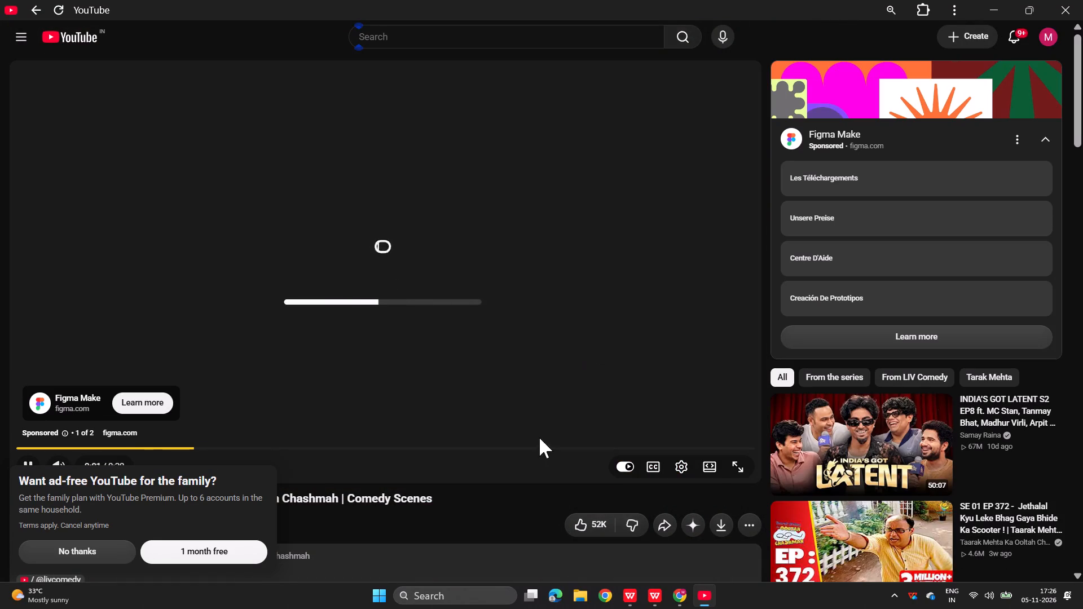
pyautogui.click(1060, 9)
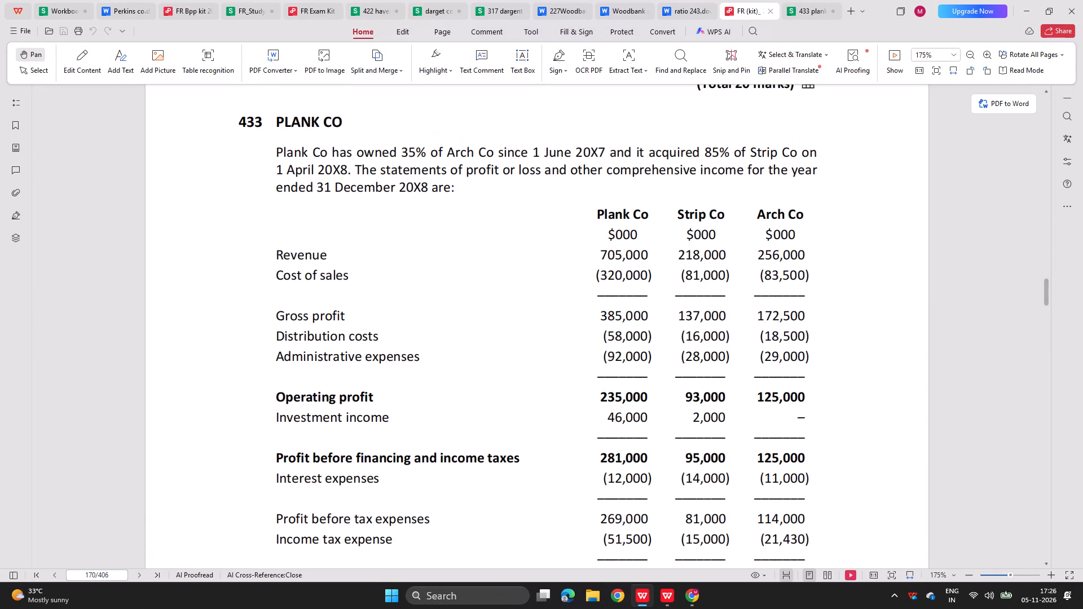
# Look at the 433 plank co workbook and return to the Plank Co question in the FR kit PDF.
pyautogui.click(795, 2)
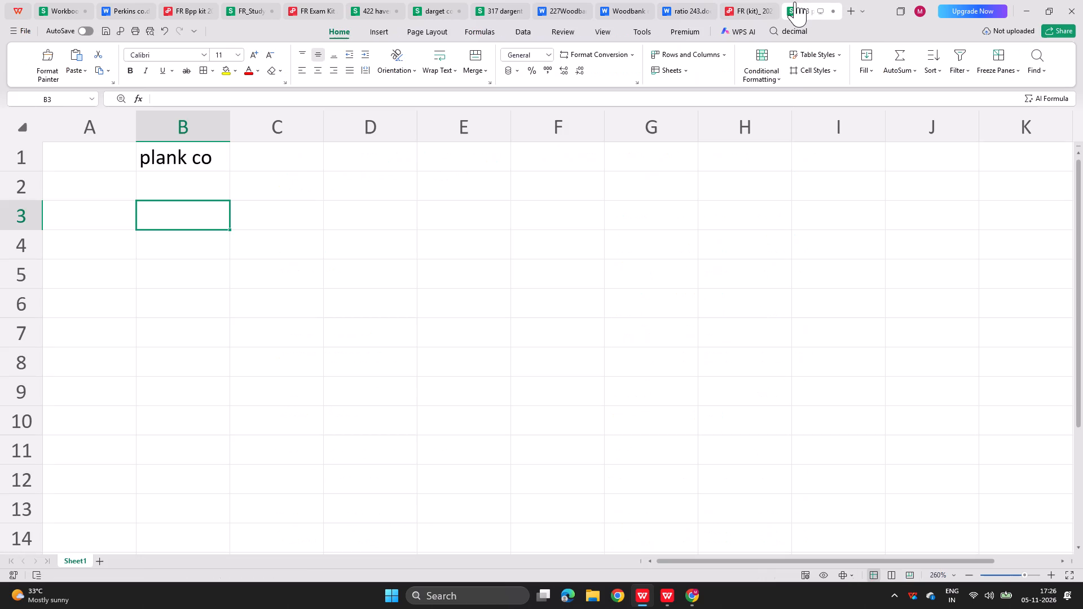
pyautogui.scroll(1, 570, 223)
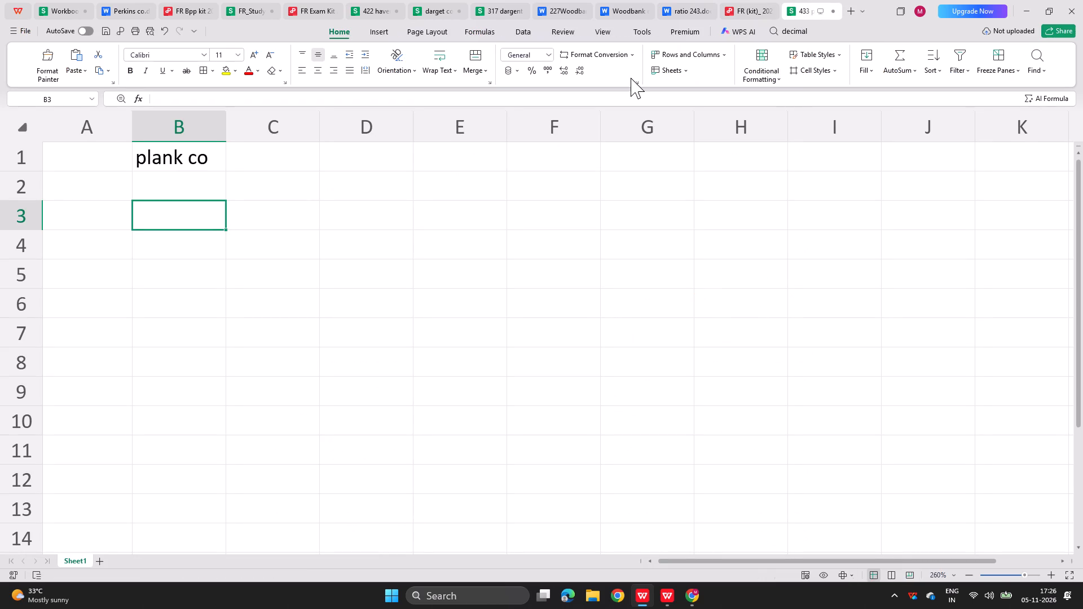
pyautogui.click(763, 13)
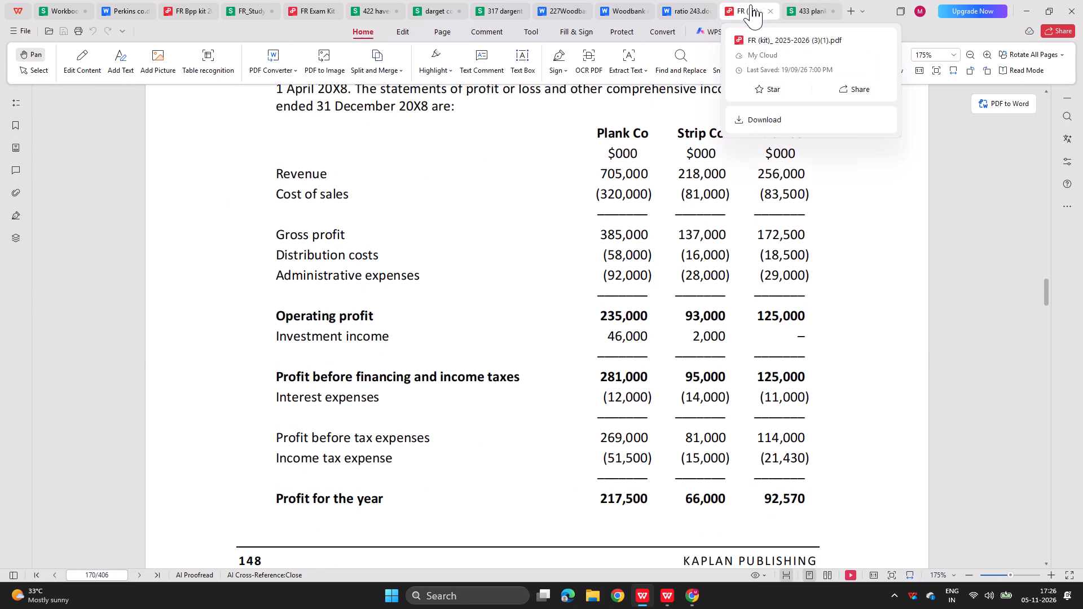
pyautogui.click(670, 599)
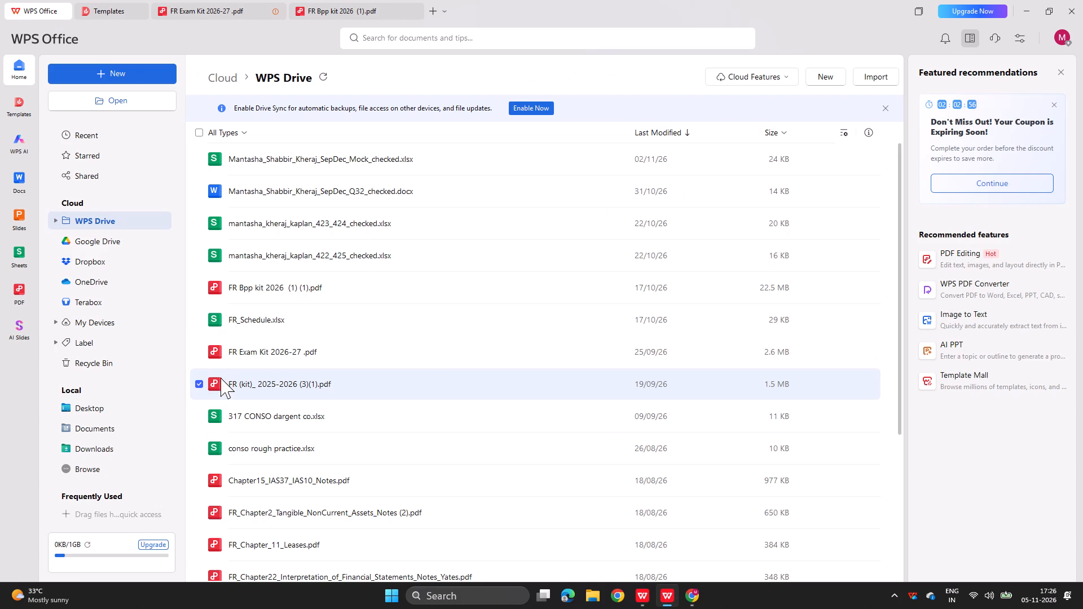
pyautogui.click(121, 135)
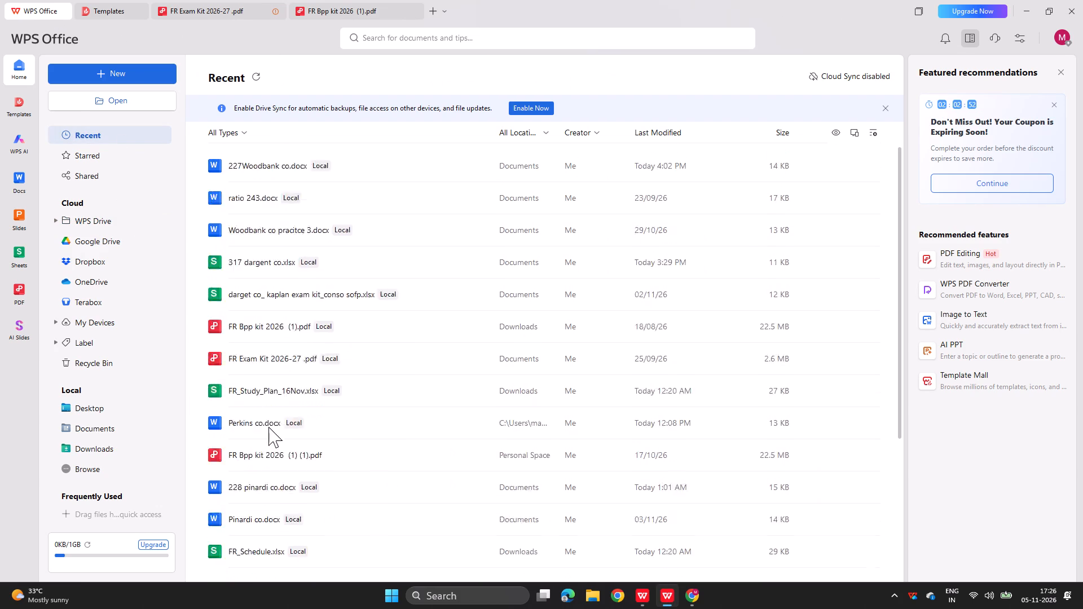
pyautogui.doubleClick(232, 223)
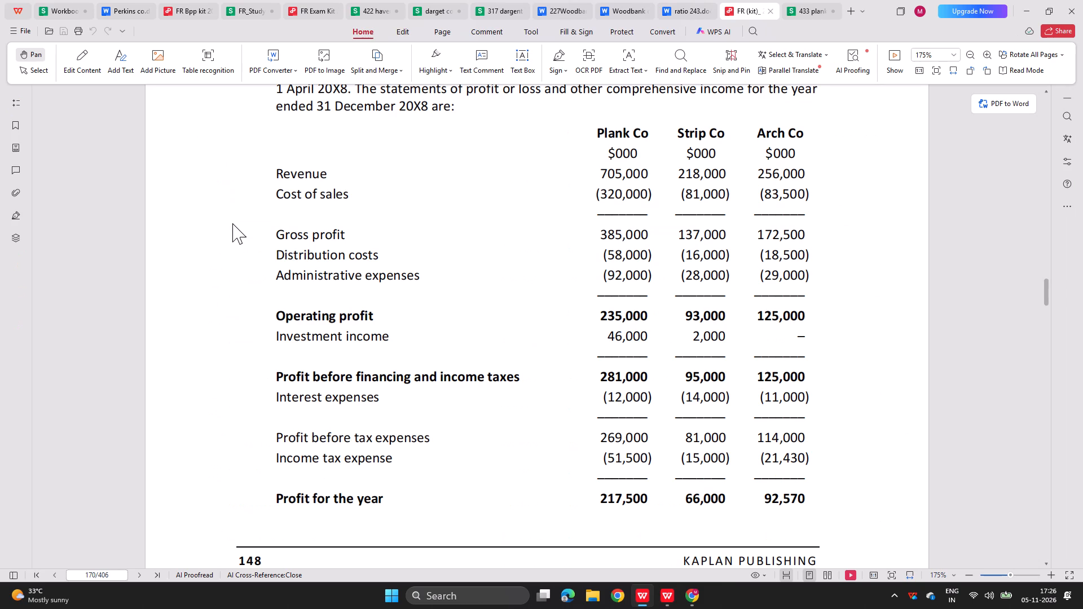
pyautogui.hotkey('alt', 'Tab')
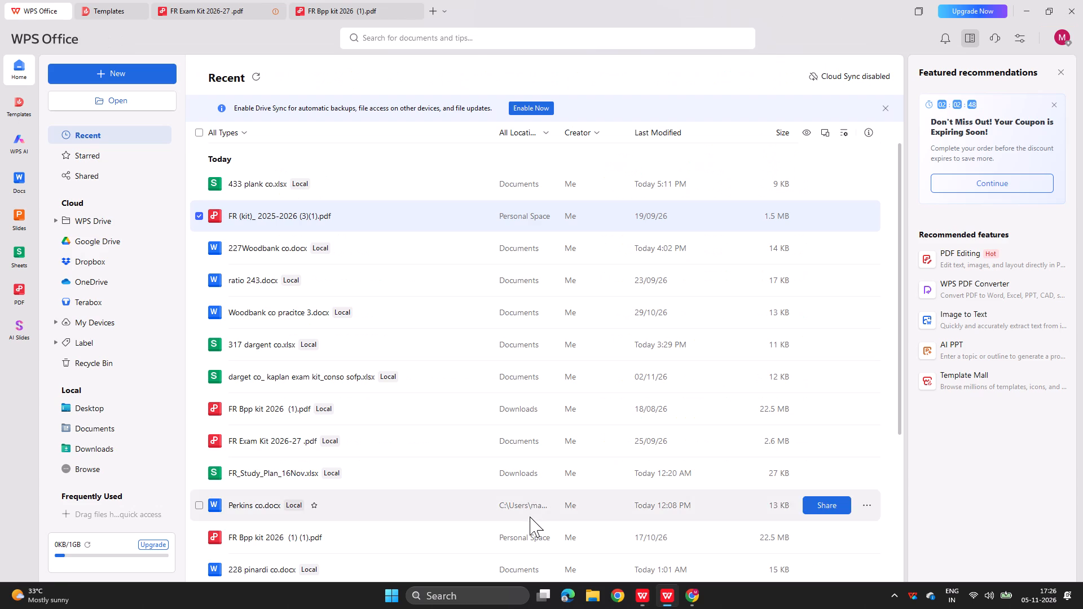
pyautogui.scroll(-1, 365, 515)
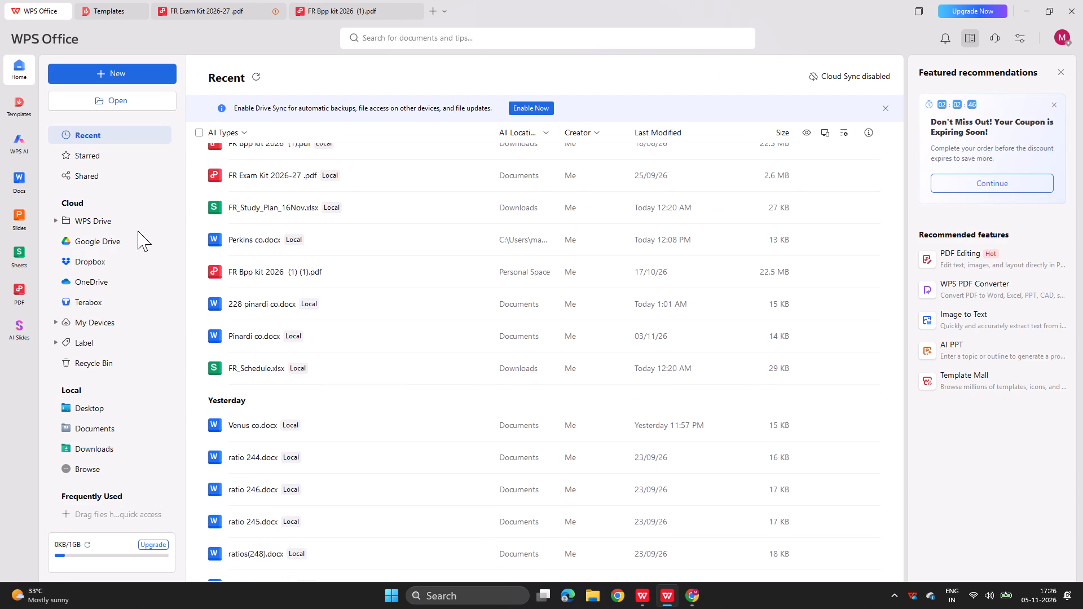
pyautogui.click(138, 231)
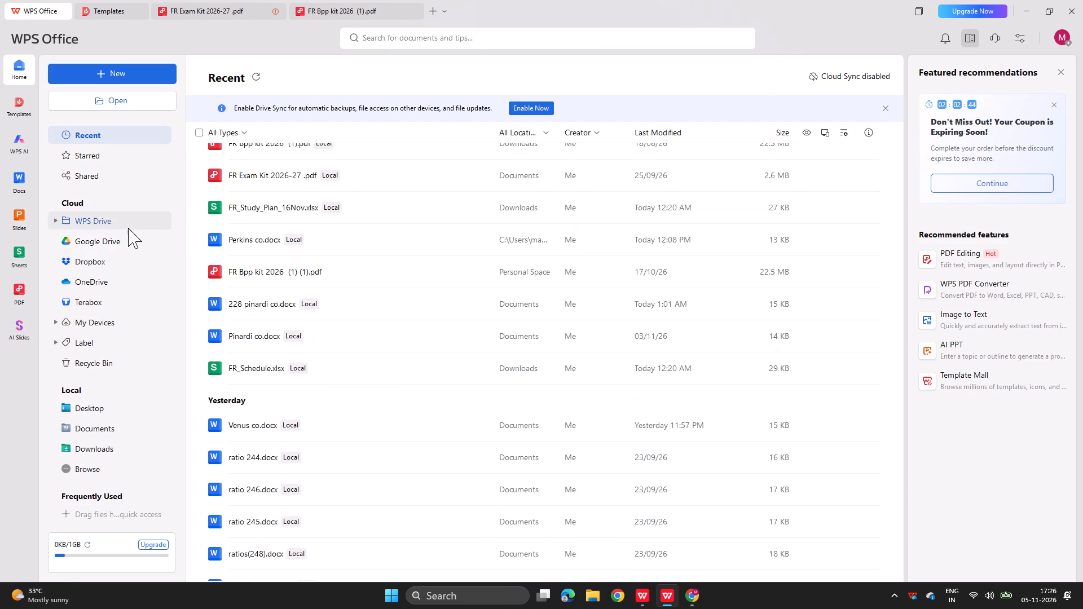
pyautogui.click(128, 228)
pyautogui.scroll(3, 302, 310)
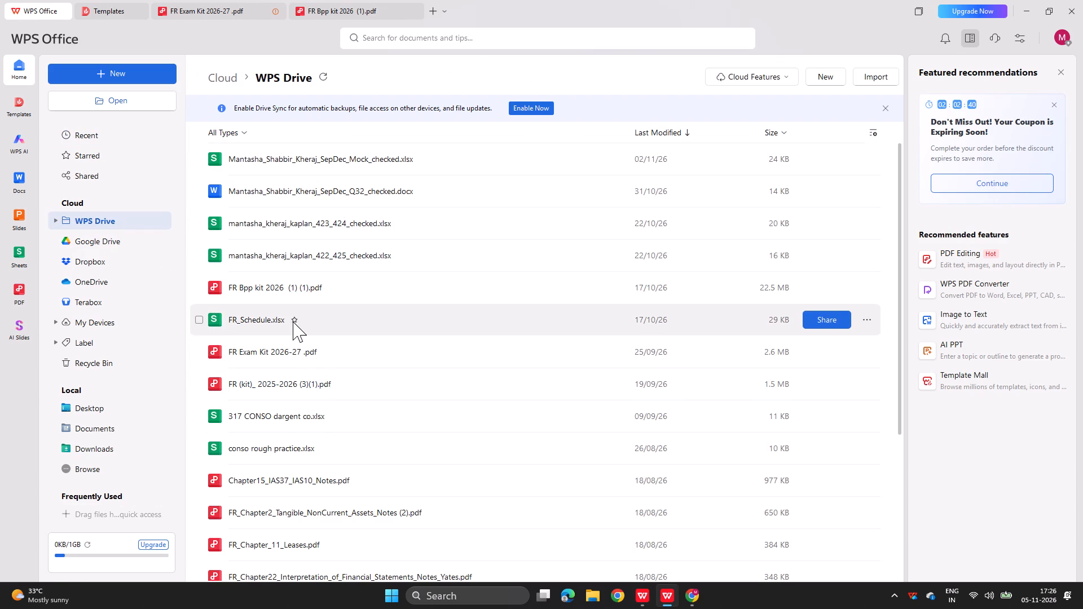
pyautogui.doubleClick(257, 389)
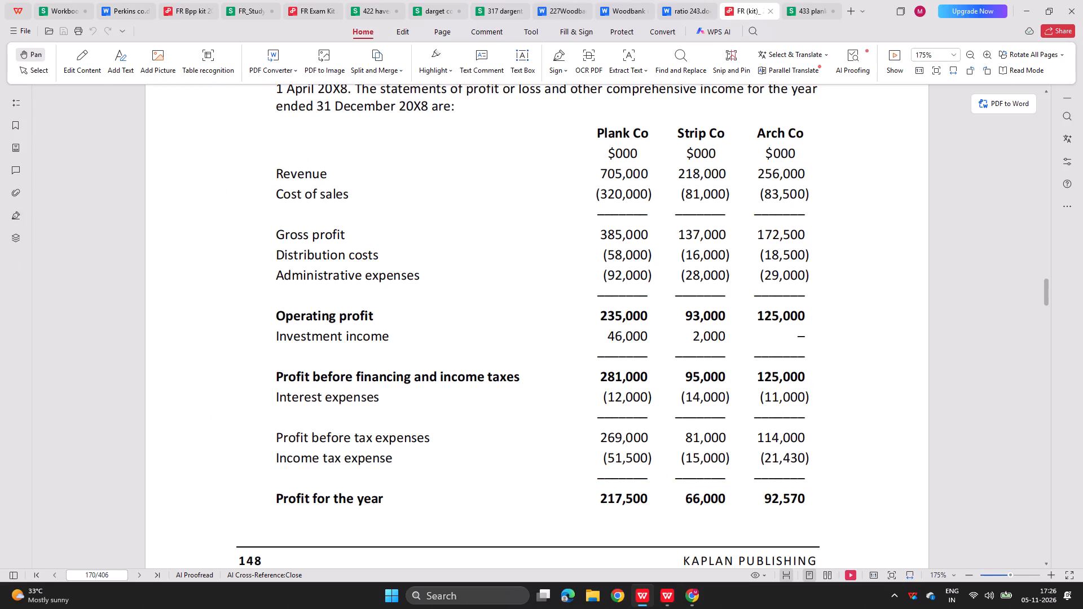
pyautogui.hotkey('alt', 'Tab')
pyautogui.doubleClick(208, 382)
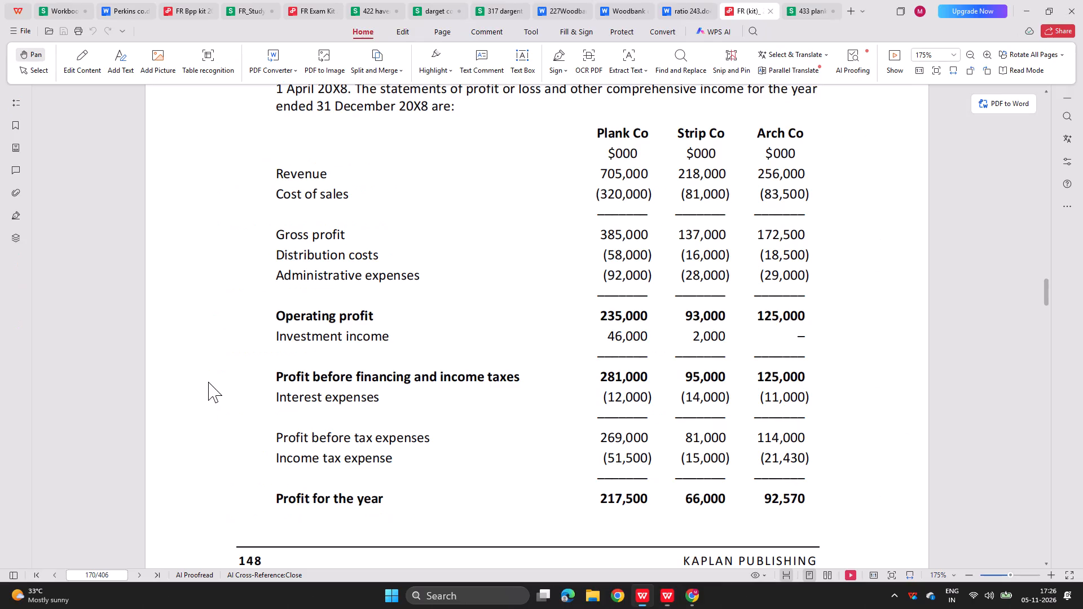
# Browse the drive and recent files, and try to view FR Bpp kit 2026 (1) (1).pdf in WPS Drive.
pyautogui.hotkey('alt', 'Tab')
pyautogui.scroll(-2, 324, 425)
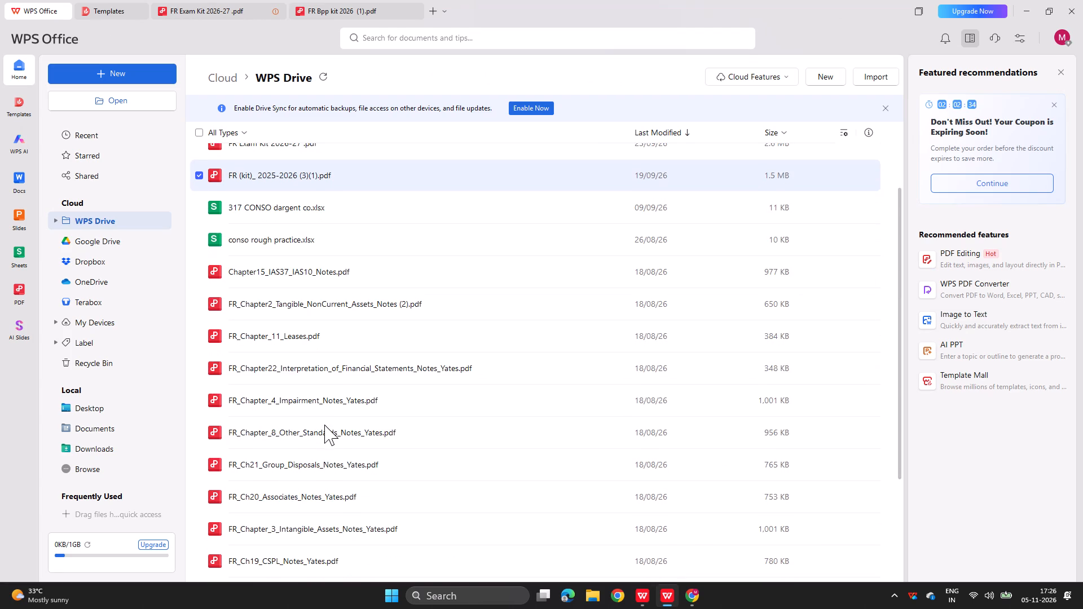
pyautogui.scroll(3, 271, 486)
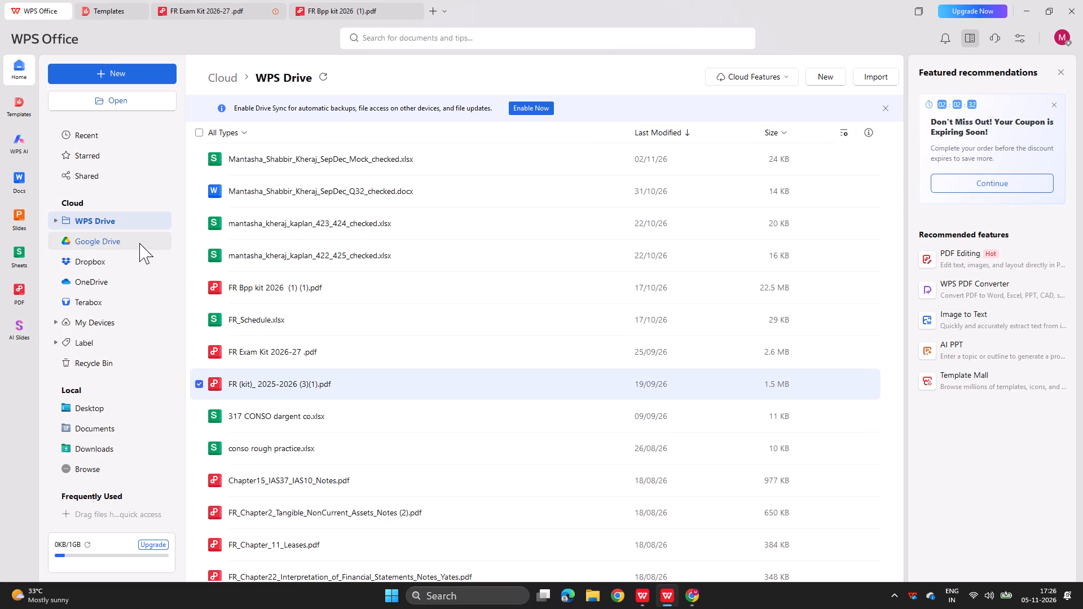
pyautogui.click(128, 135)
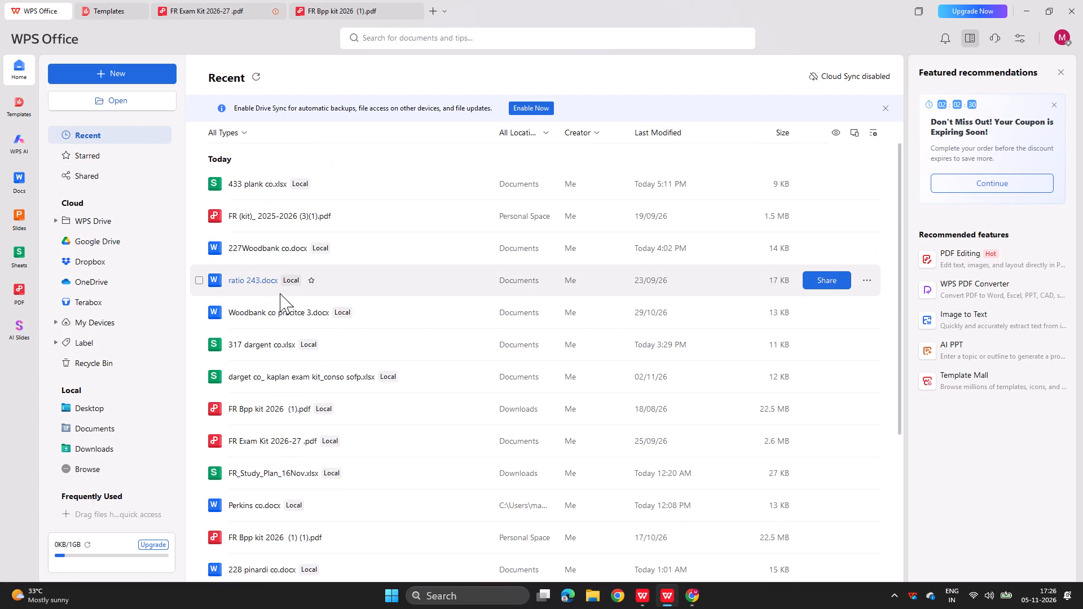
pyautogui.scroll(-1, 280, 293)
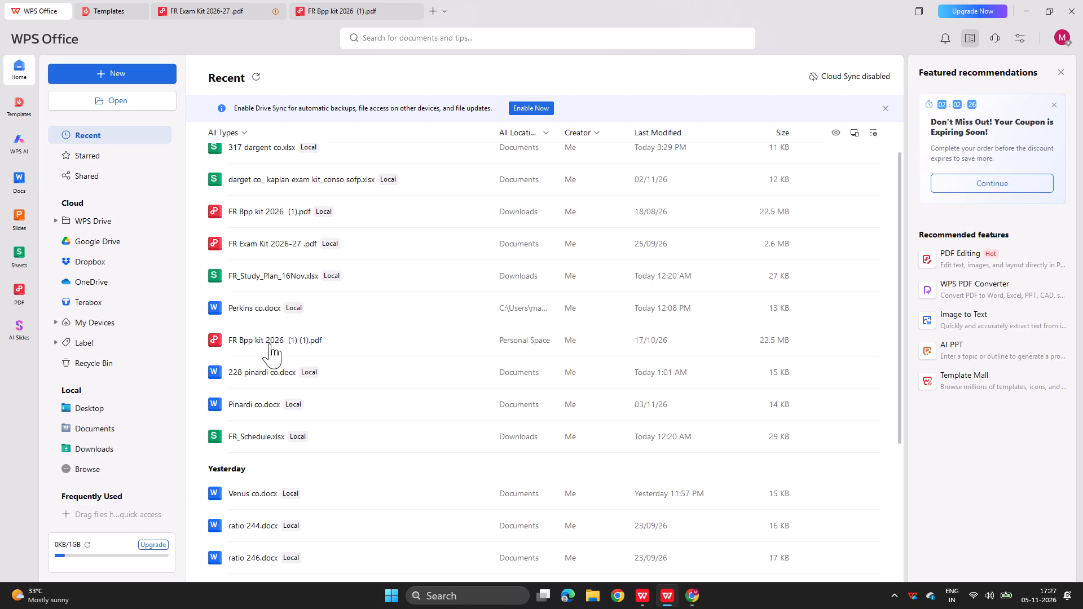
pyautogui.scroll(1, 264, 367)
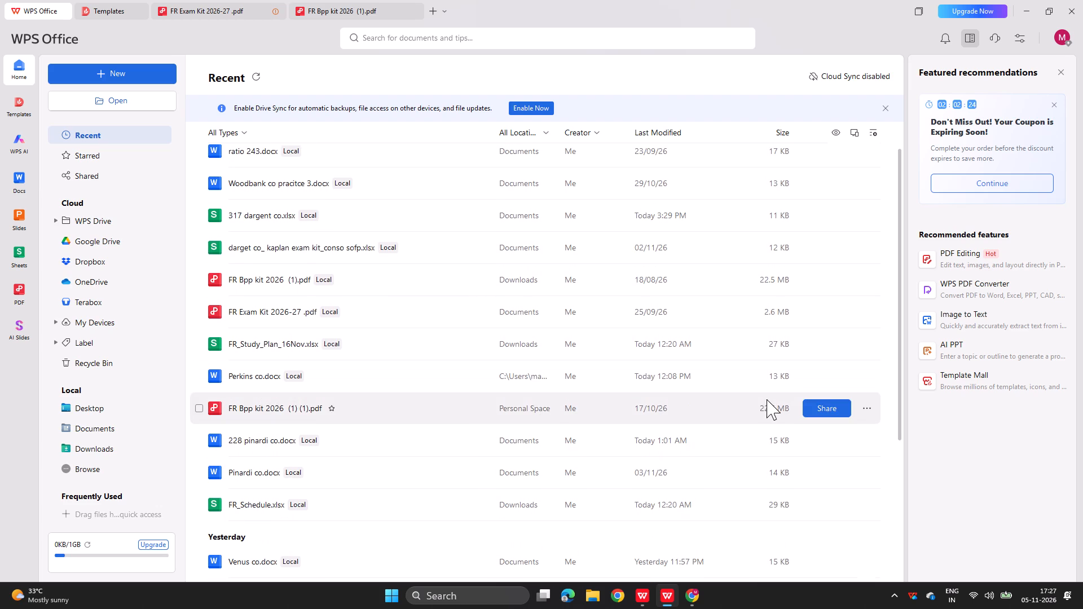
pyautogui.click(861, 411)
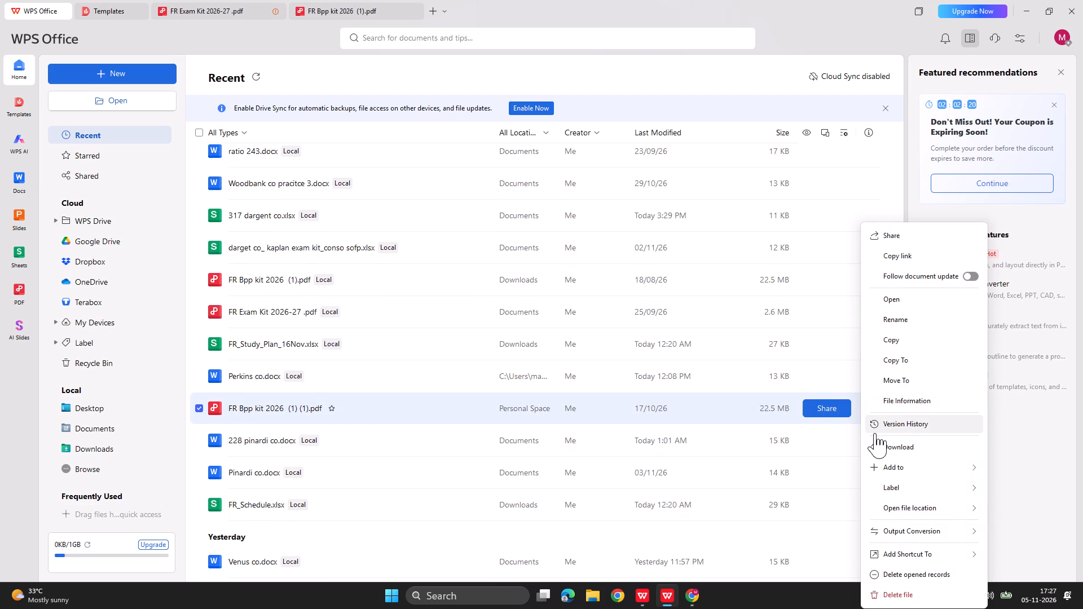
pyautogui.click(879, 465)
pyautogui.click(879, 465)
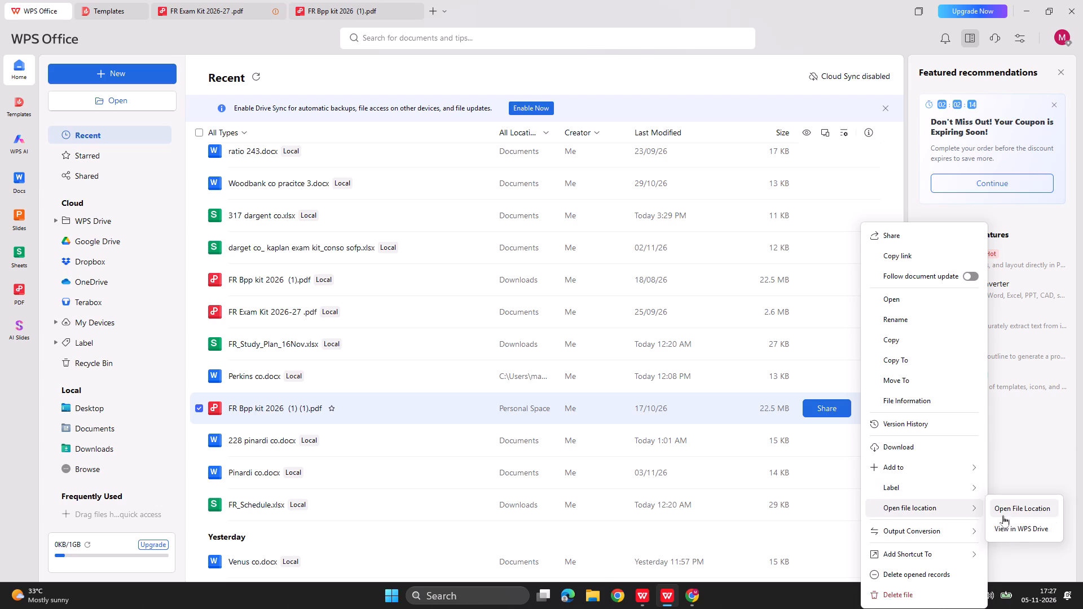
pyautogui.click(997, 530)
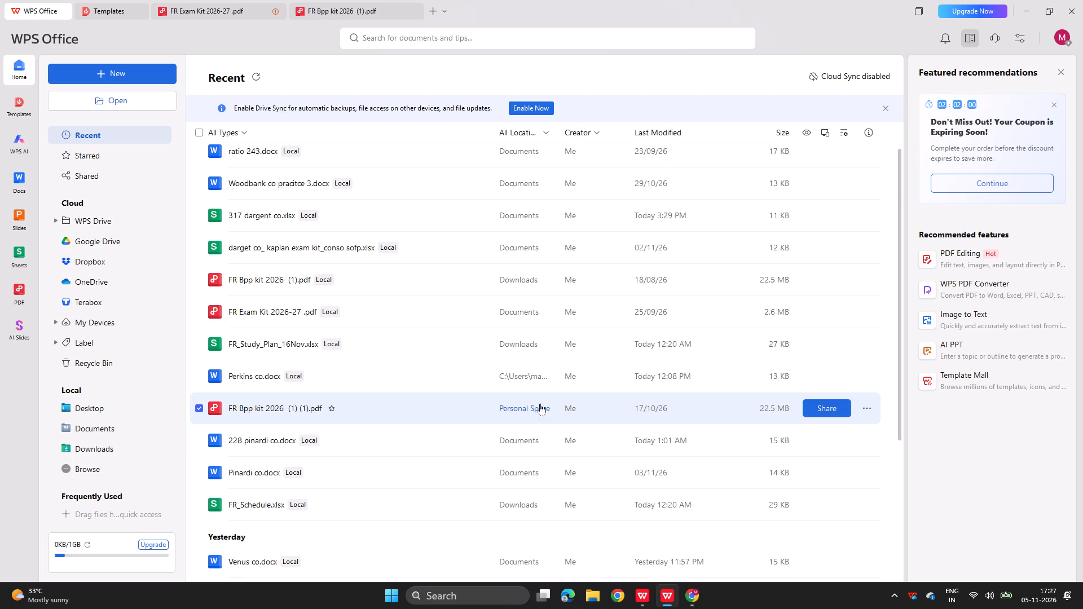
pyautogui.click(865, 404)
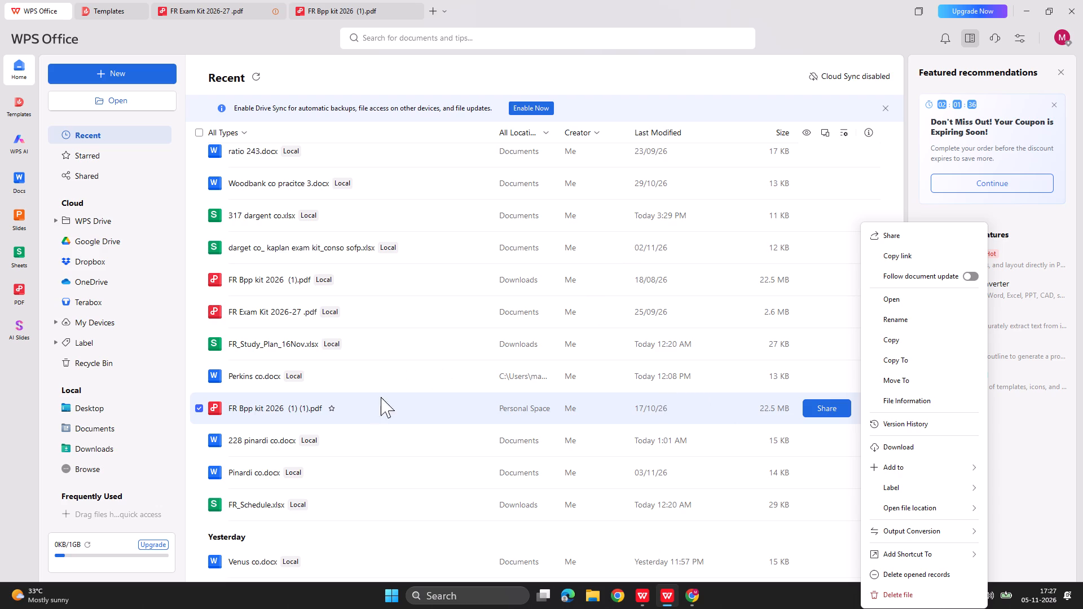
# Open the local copy of FR (kit)_ 2025-2026 (3).pdf from the recent files within the last 7 days.
pyautogui.scroll(-1, 239, 479)
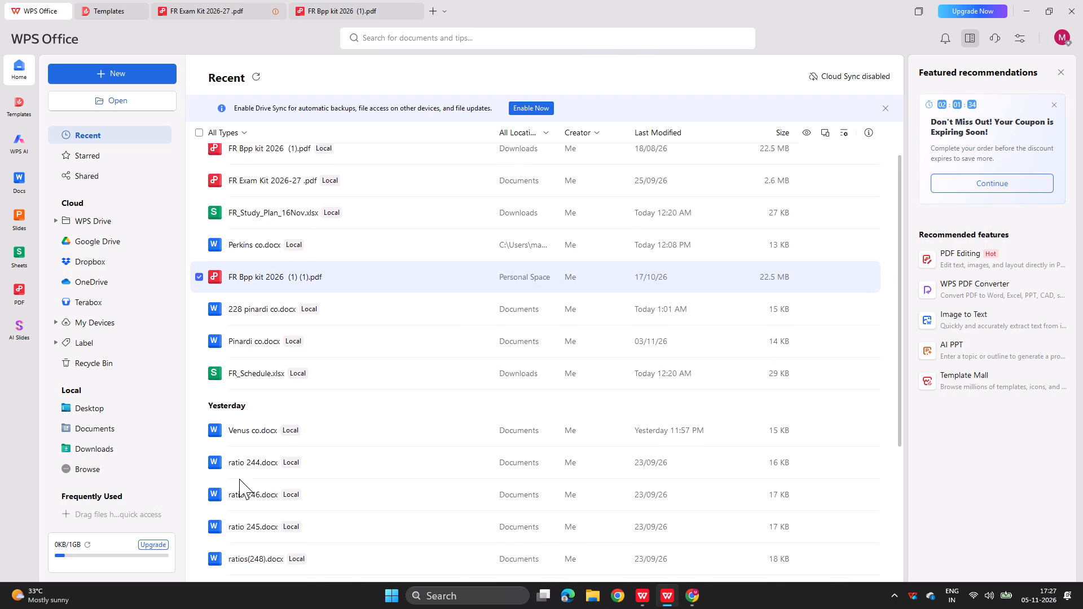
pyautogui.scroll(-2, 239, 479)
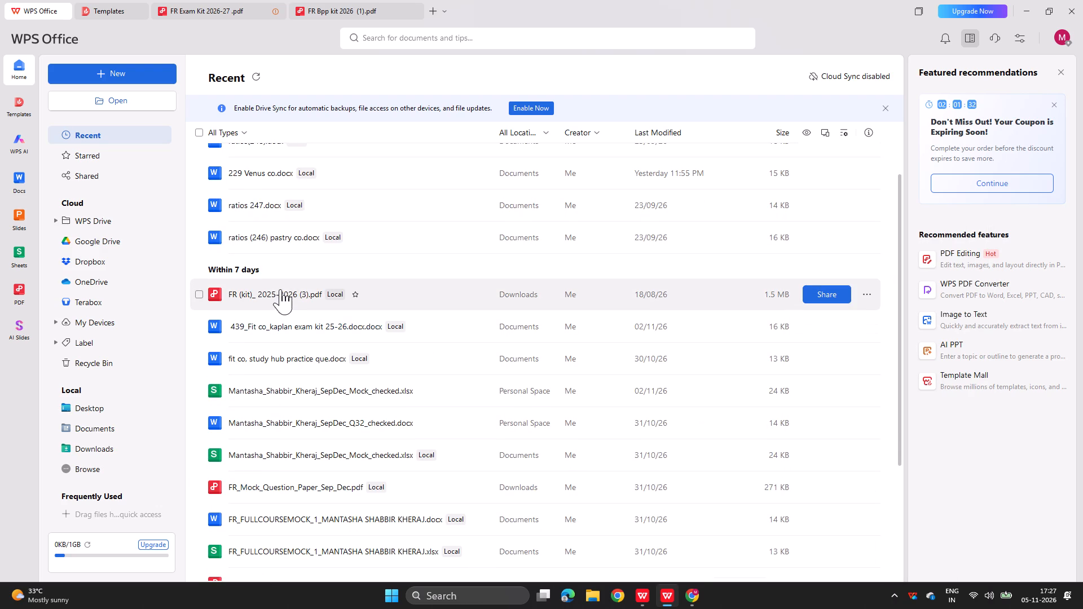
pyautogui.doubleClick(260, 295)
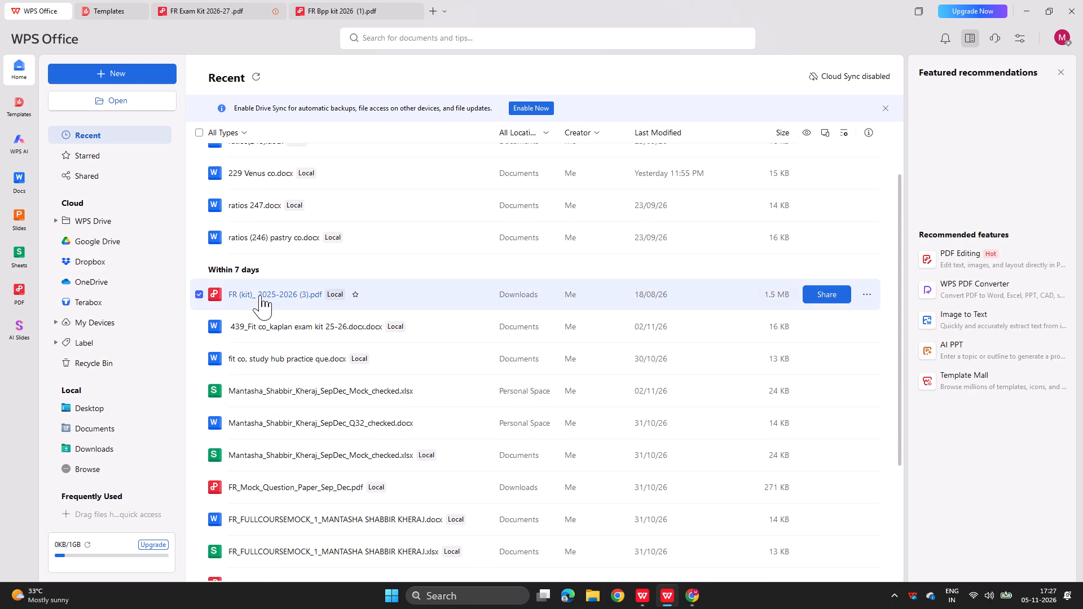
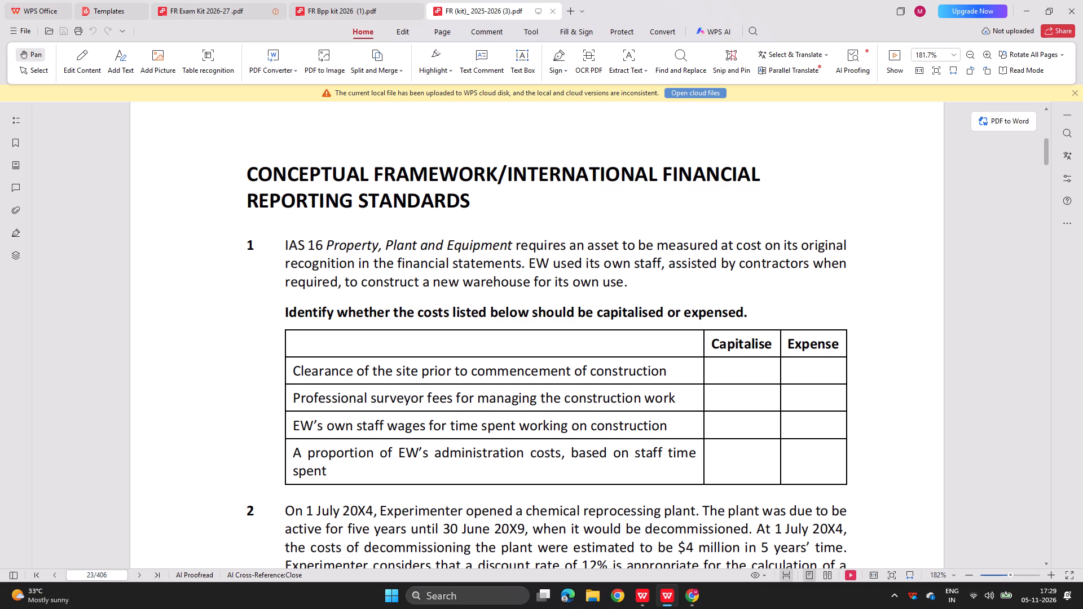
# Look through the Section A objective test questions in the FR (kit)_ 2025-2026 (3).pdf.
pyautogui.scroll(2, 322, 250)
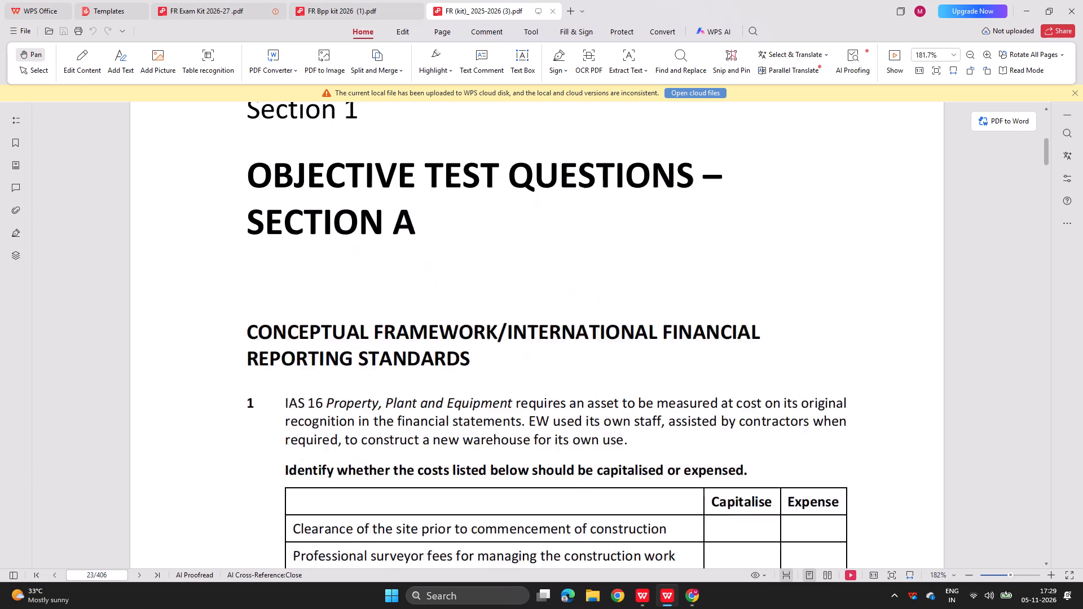
pyautogui.scroll(-3, 322, 250)
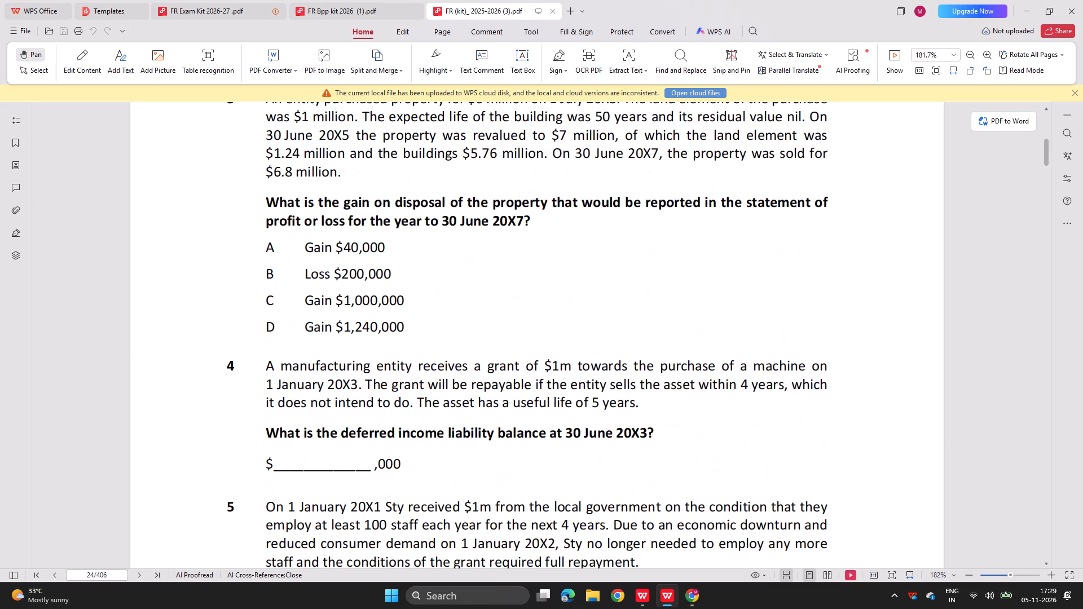
pyautogui.scroll(-10, 322, 250)
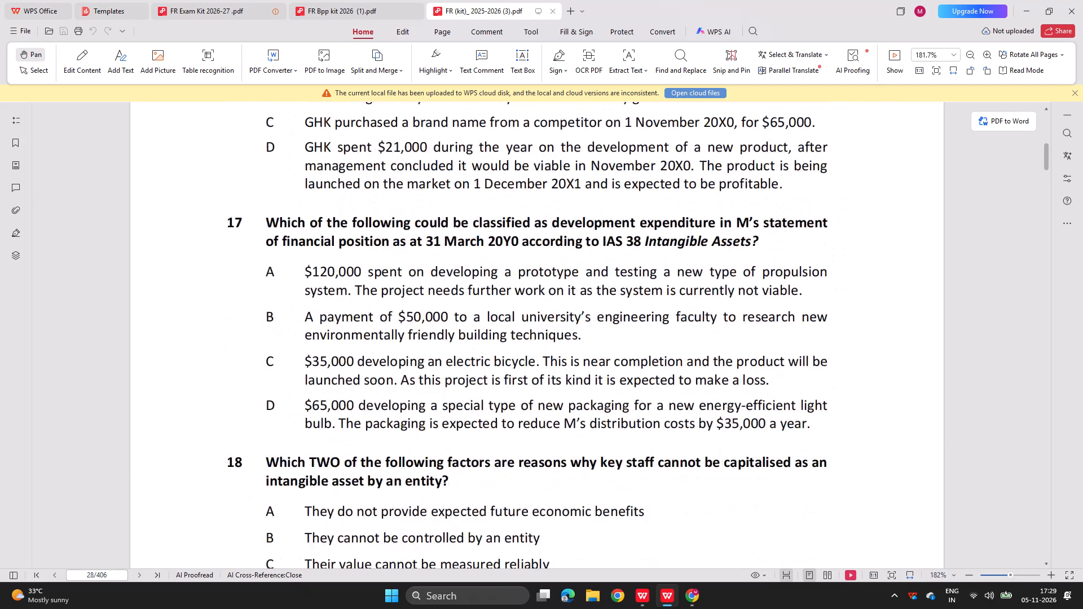
pyautogui.scroll(-6, 322, 250)
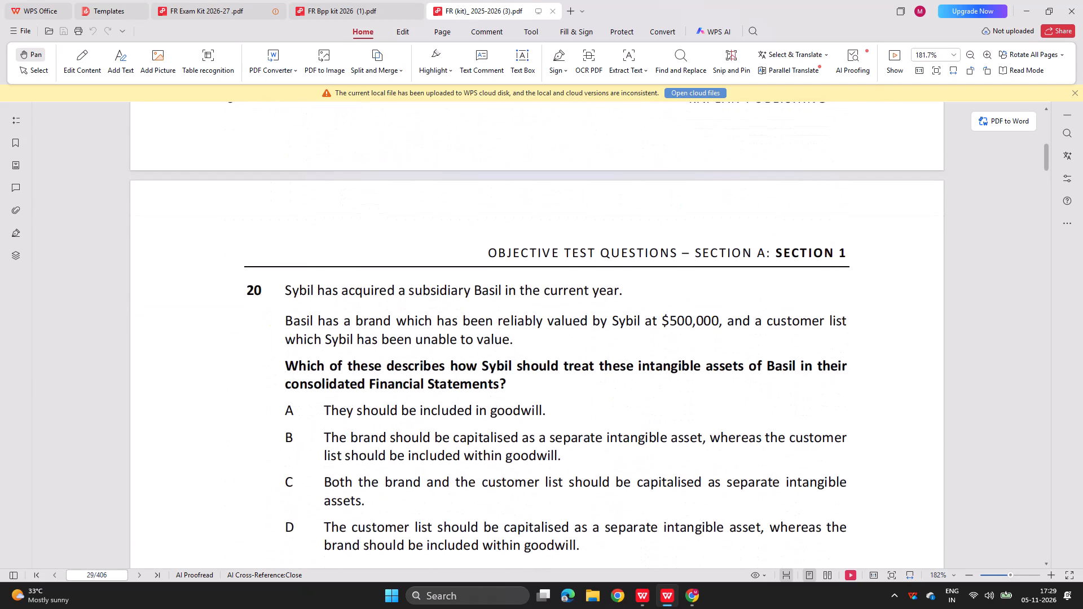
pyautogui.scroll(-6, 322, 250)
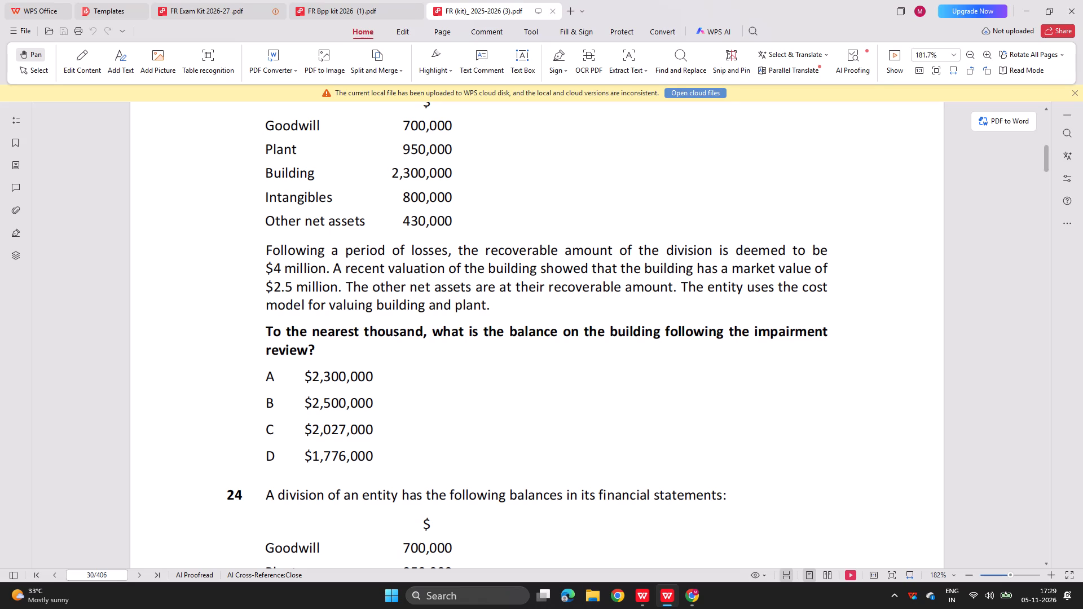
pyautogui.scroll(-13, 382, 396)
# Go to page 212 of the FR kit PDF.
pyautogui.click(105, 574)
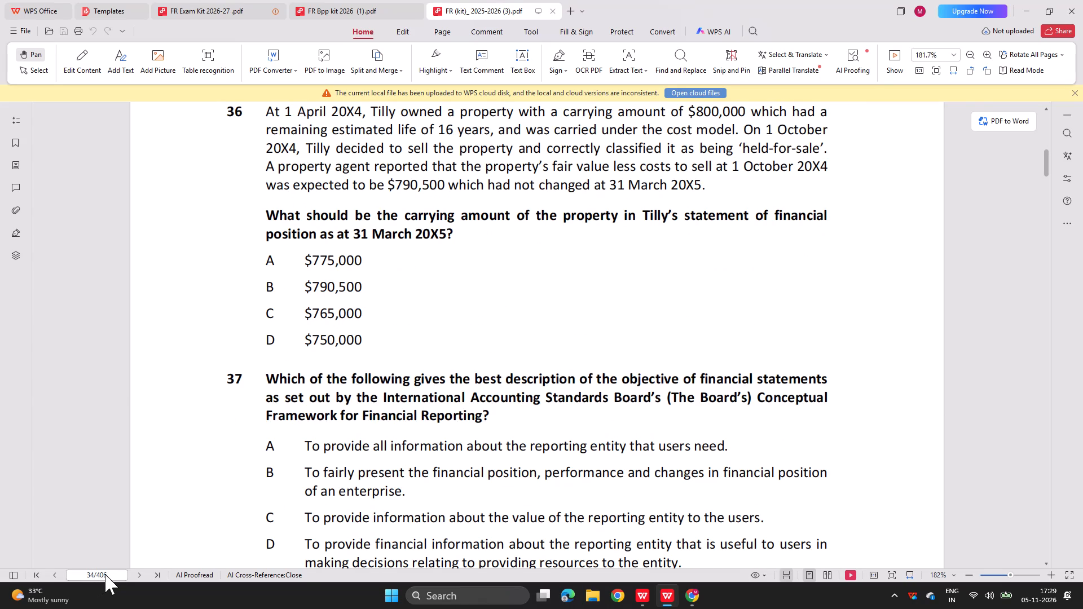
pyautogui.doubleClick(105, 574)
pyautogui.press('BackSpace')
pyautogui.write('212')
pyautogui.press('Return')
pyautogui.doubleClick(98, 575)
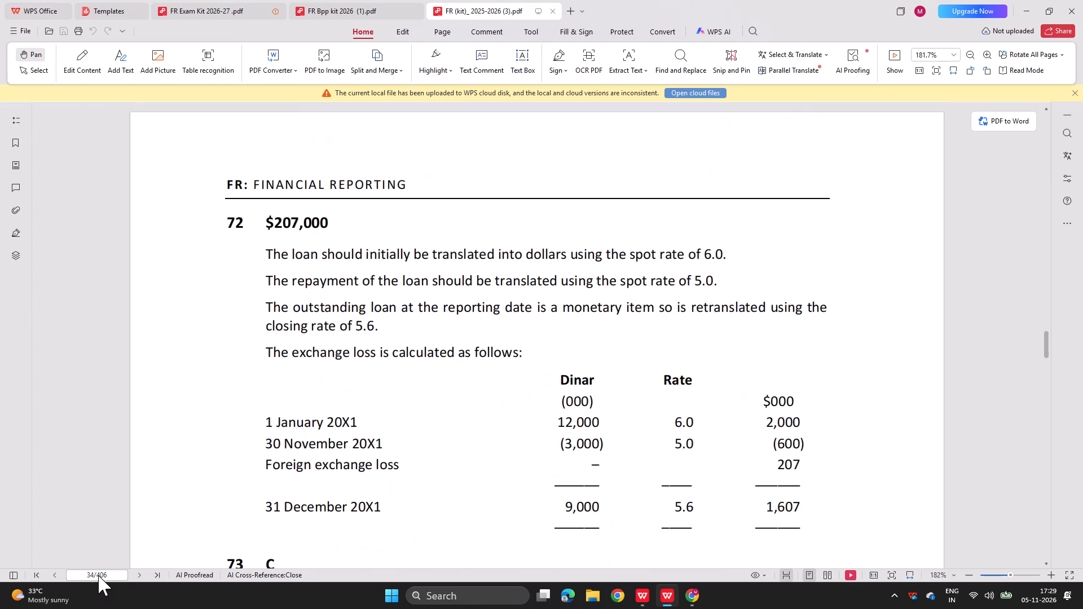
pyautogui.doubleClick(101, 574)
pyautogui.press('BackSpace')
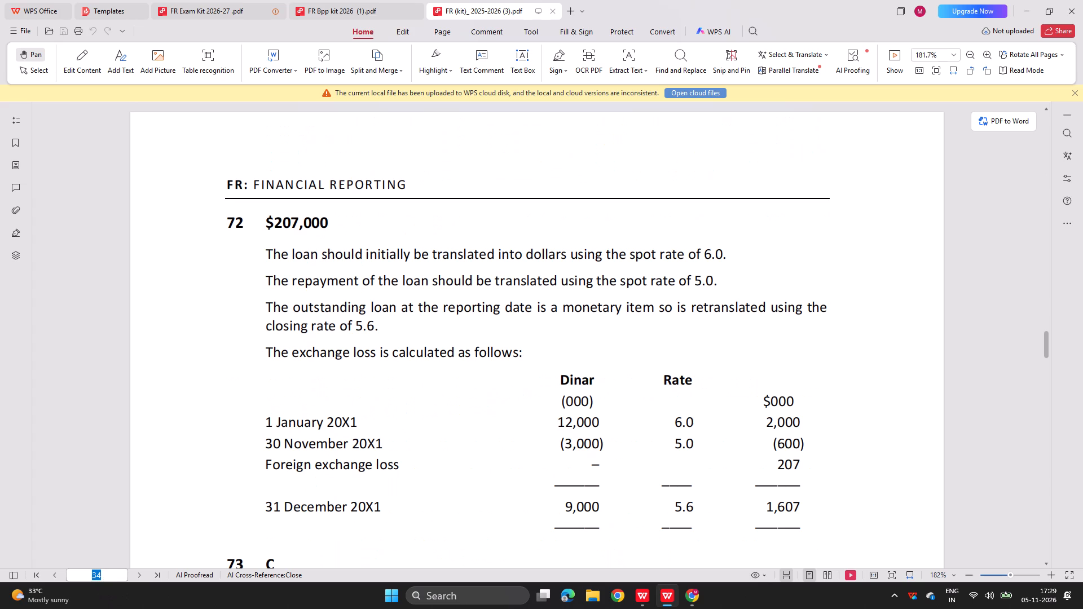
pyautogui.write('212')
pyautogui.press('BackSpace')
pyautogui.press('BackSpace')
pyautogui.press('BackSpace')
pyautogui.press('BackSpace')
pyautogui.press('BackSpace')
pyautogui.press('BackSpace')
pyautogui.press('BackSpace')
pyautogui.press('BackSpace')
pyautogui.write('212')
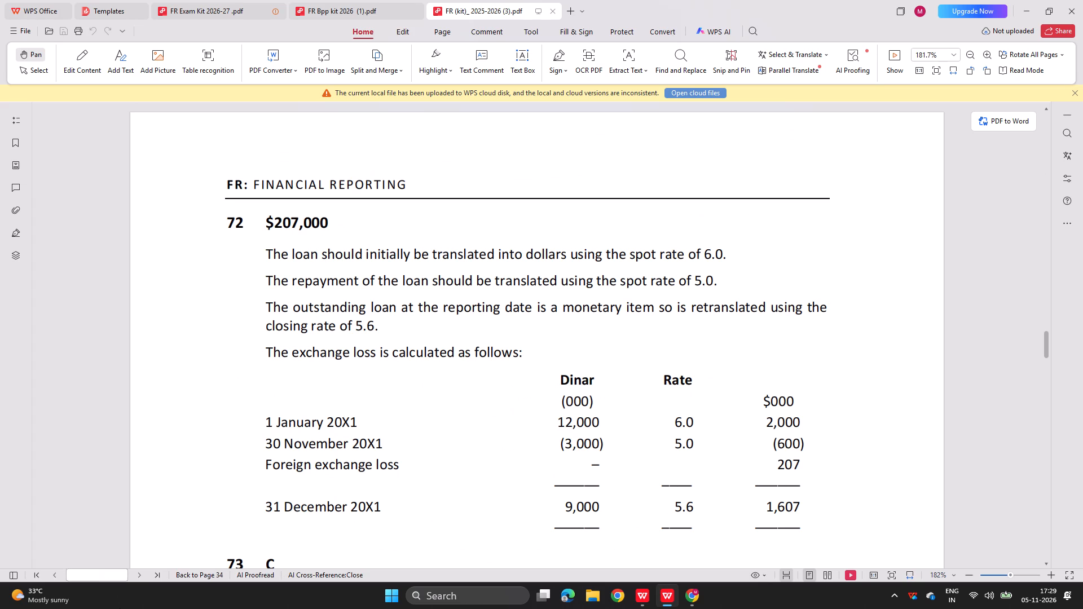
pyautogui.press('Return')
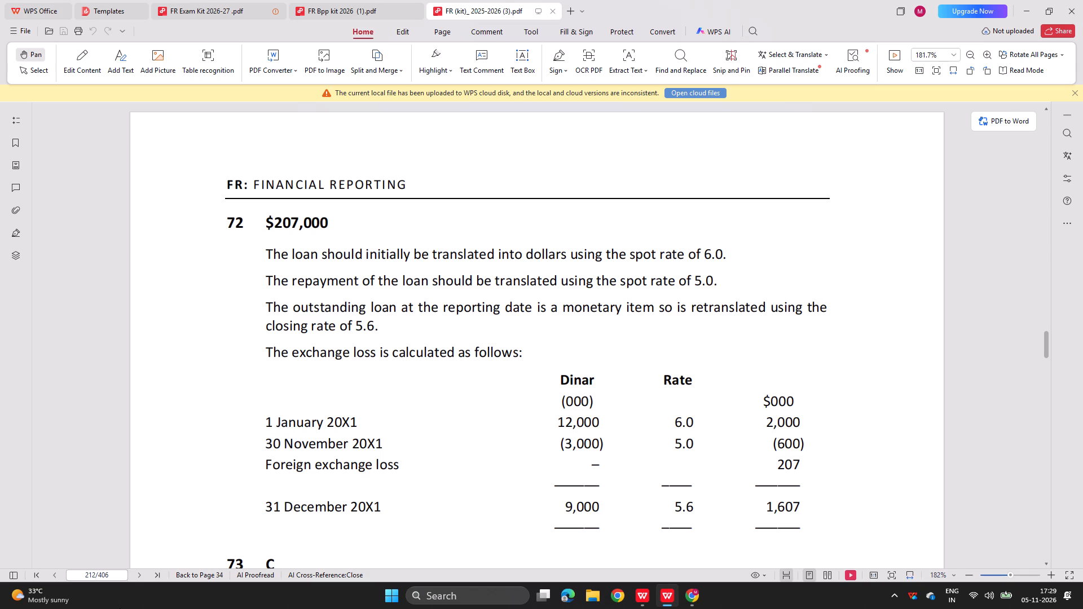
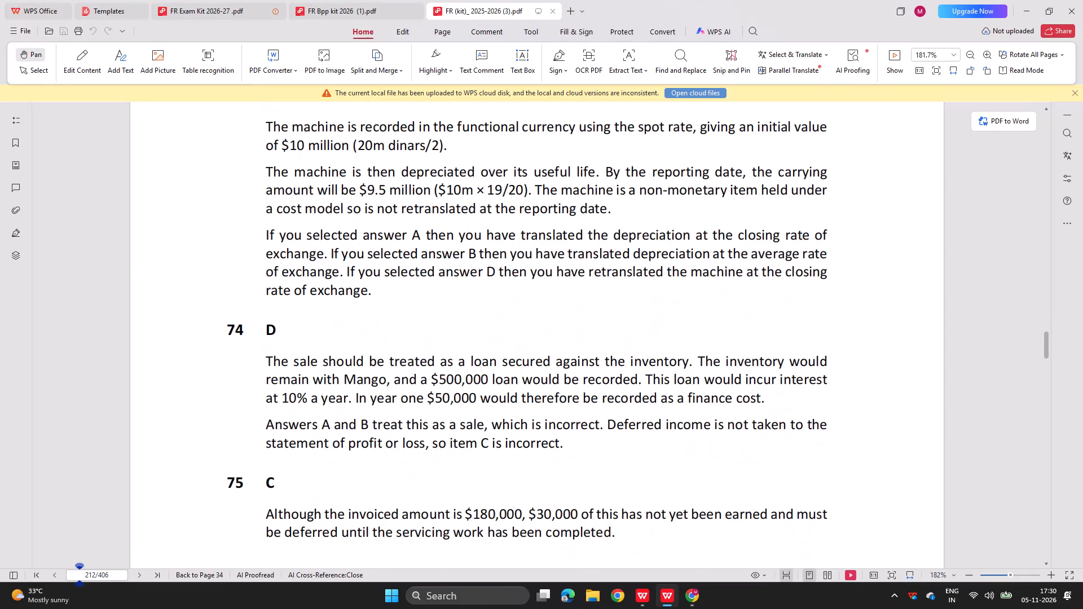
# Go to page 302 of the FR (kit)_ 2025-2026 (3).pdf.
pyautogui.doubleClick(104, 573)
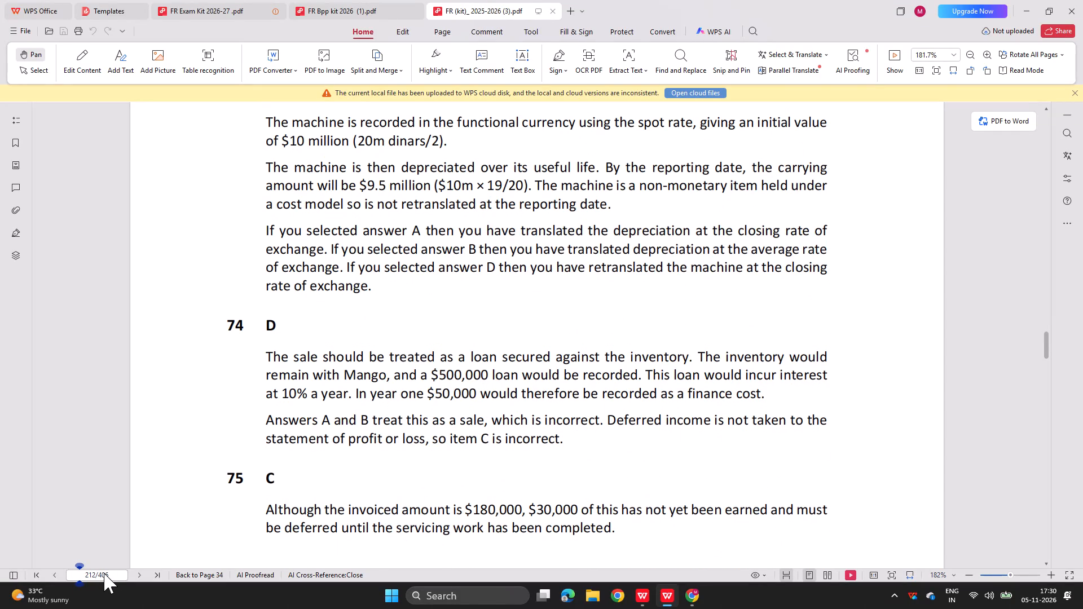
pyautogui.click(97, 573)
pyautogui.press('BackSpace')
pyautogui.press('BackSpace')
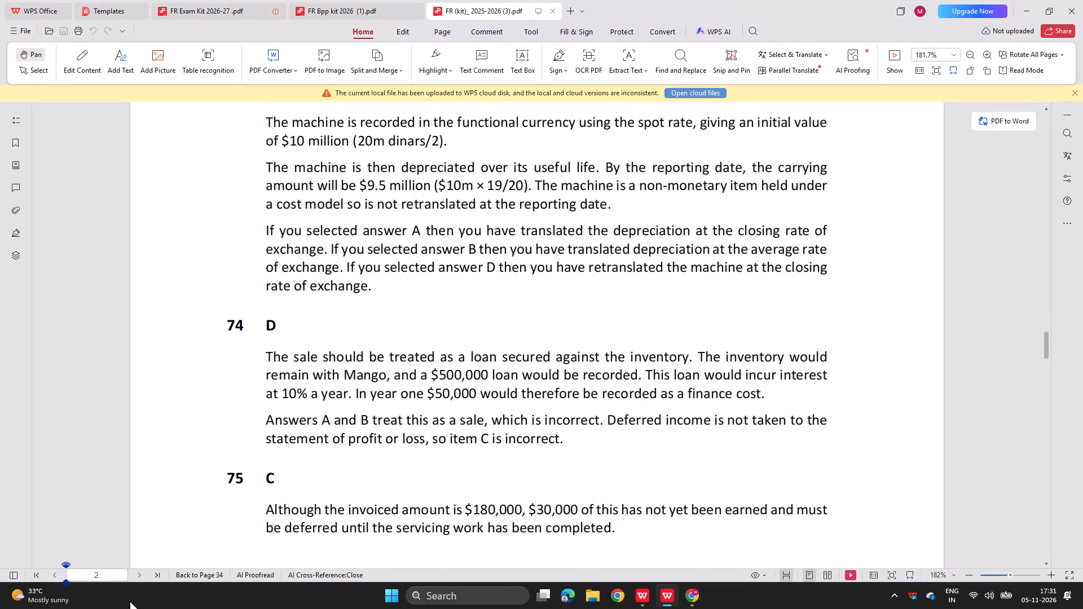
pyautogui.write('30')
pyautogui.press('Return')
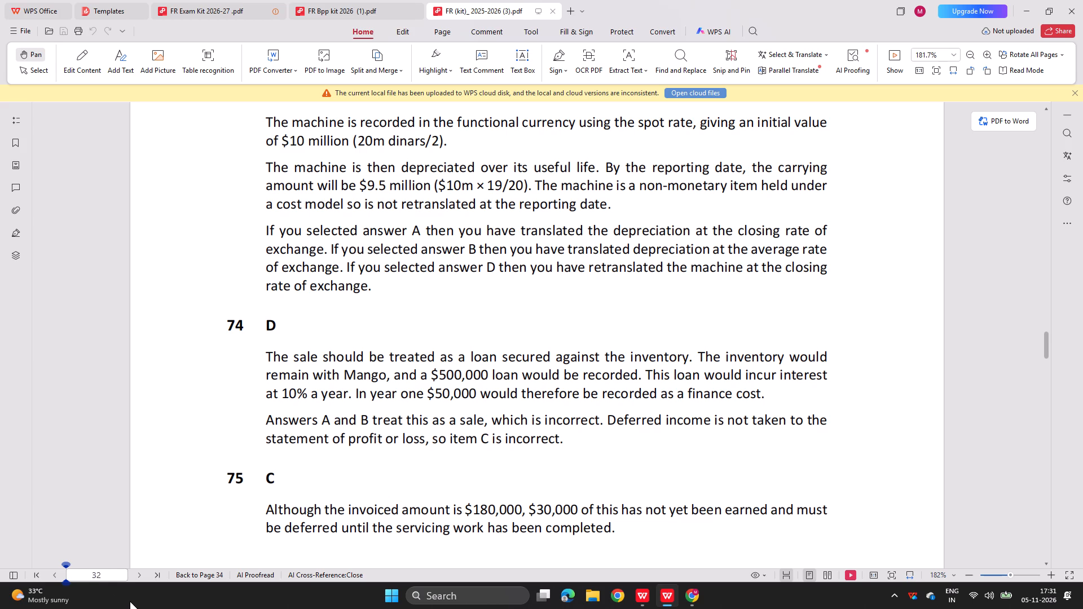
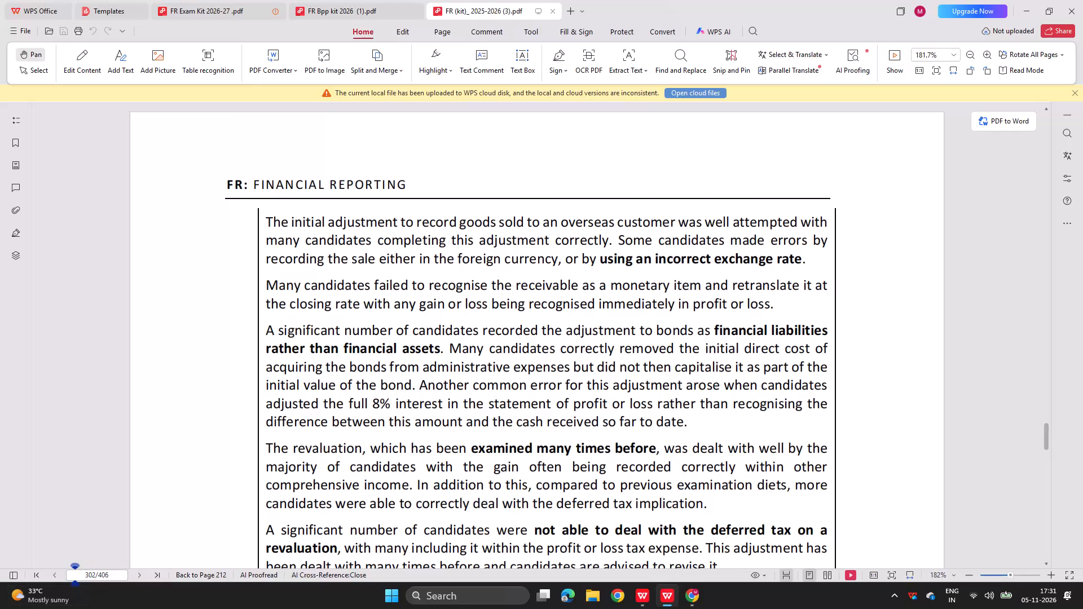
# Look through the Section C answers around pages 299 to 304 of the kit PDF for the 433 Plank Co solution.
pyautogui.scroll(-3, 290, 451)
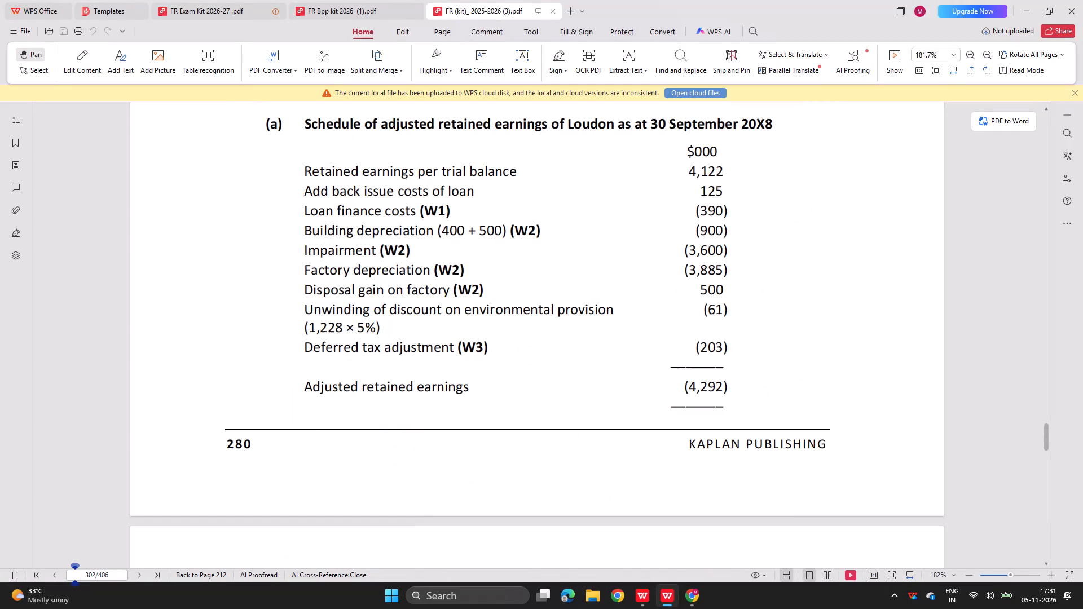
pyautogui.scroll(-5, 290, 451)
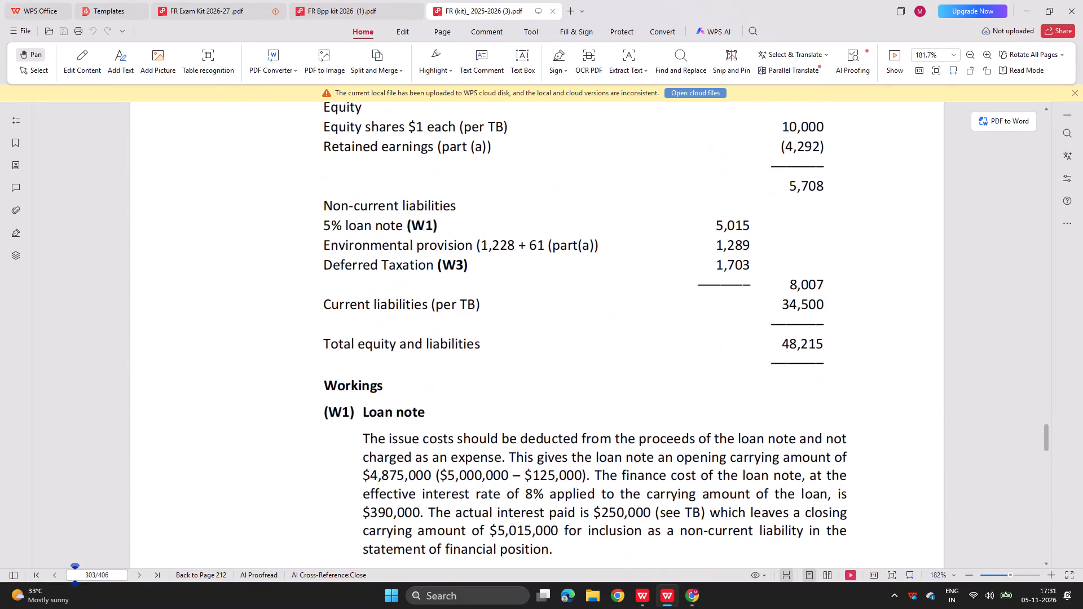
pyautogui.scroll(-7, 290, 451)
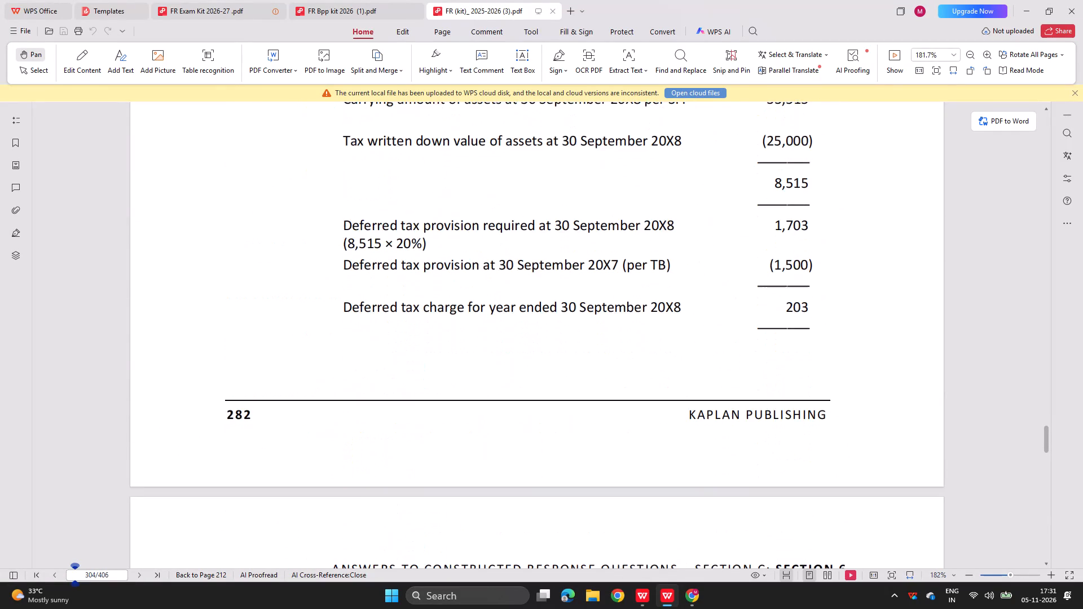
pyautogui.scroll(-2, 290, 451)
pyautogui.scroll(3, 290, 451)
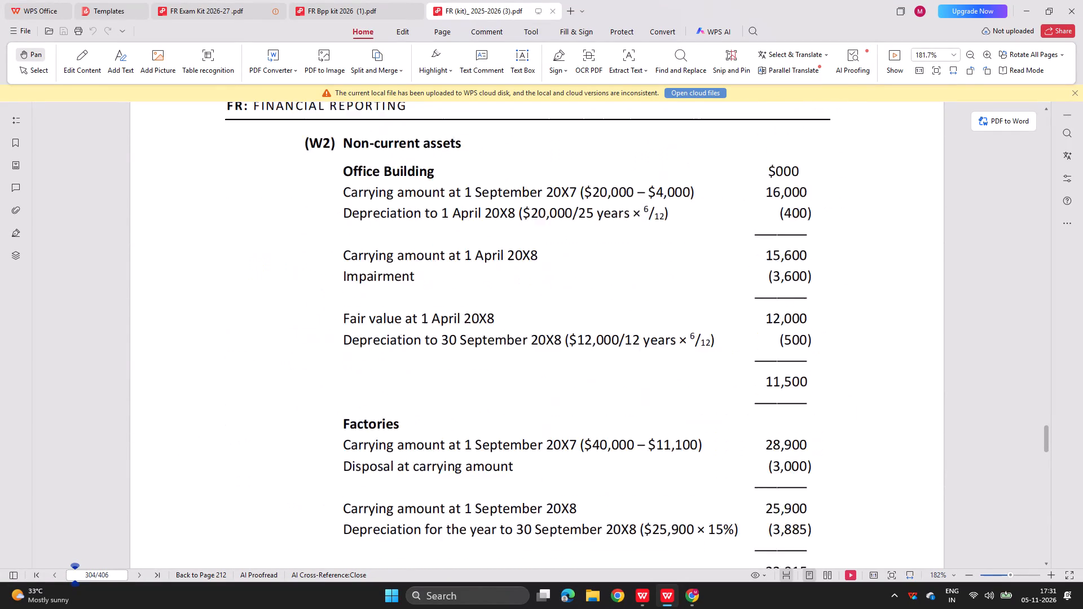
pyautogui.scroll(8, 290, 451)
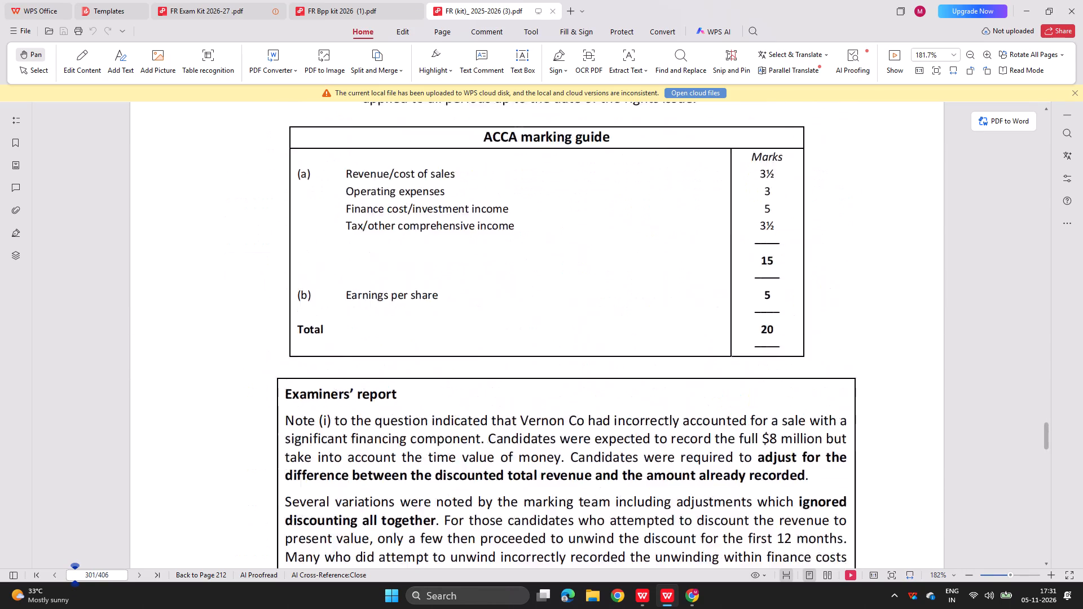
pyautogui.scroll(5, 290, 451)
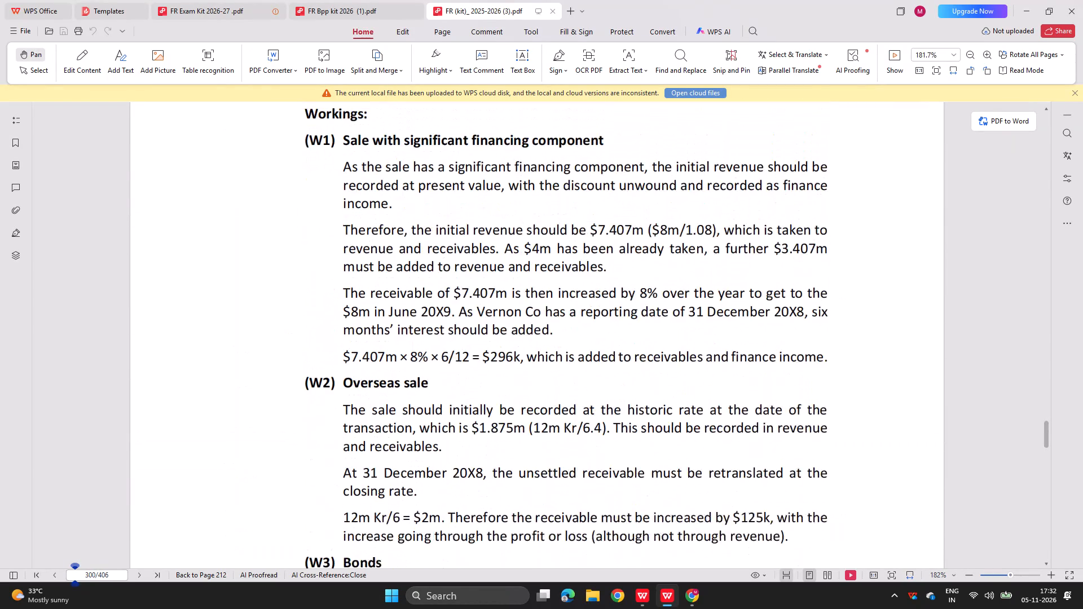
pyautogui.scroll(6, 290, 451)
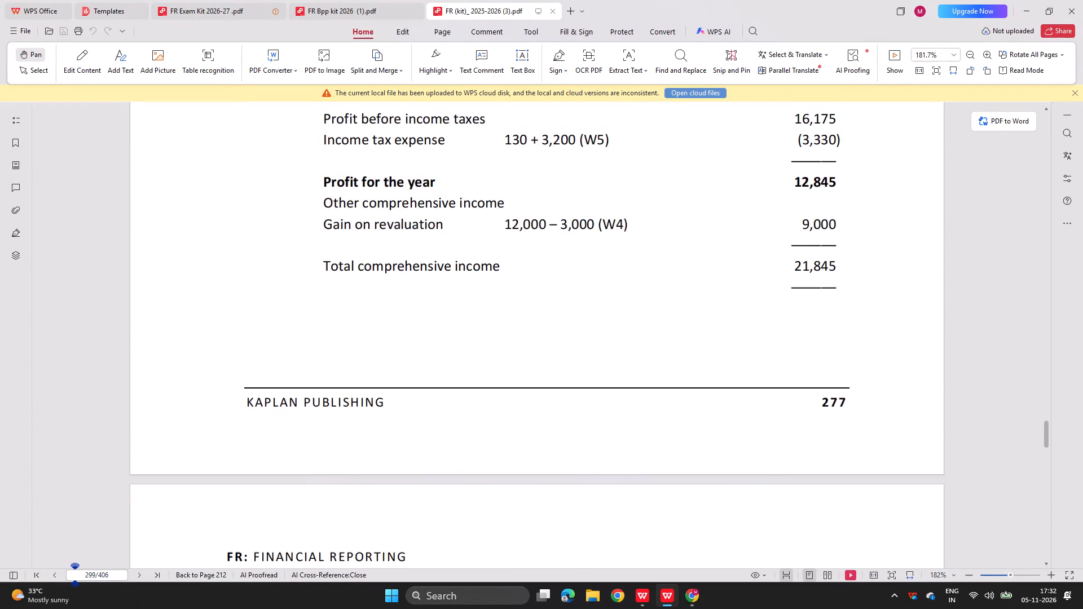
pyautogui.scroll(3, 290, 451)
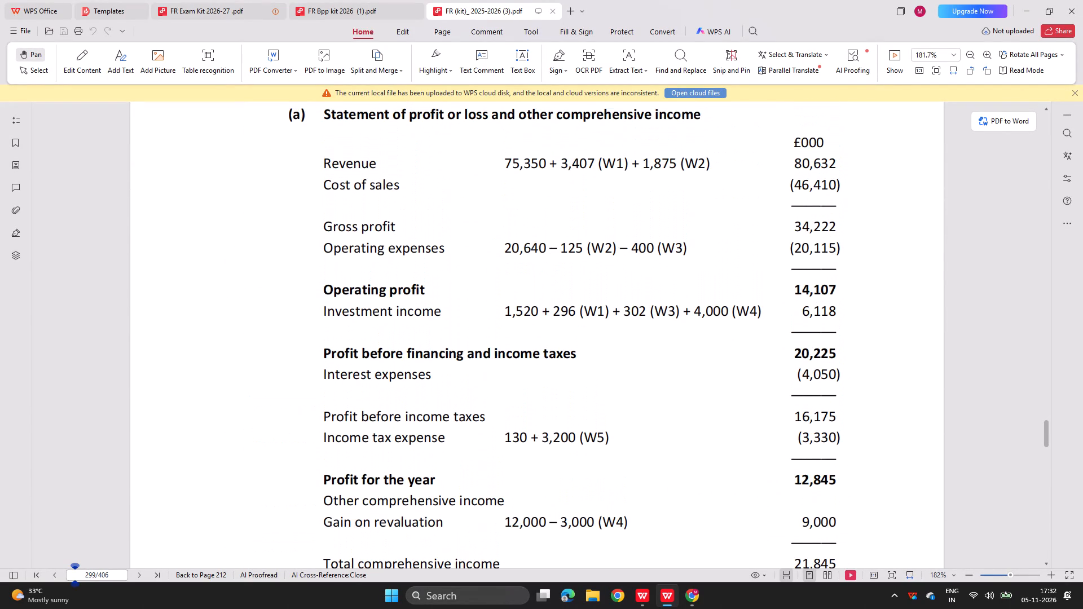
pyautogui.scroll(1, 290, 451)
pyautogui.hscroll(1, 290, 451)
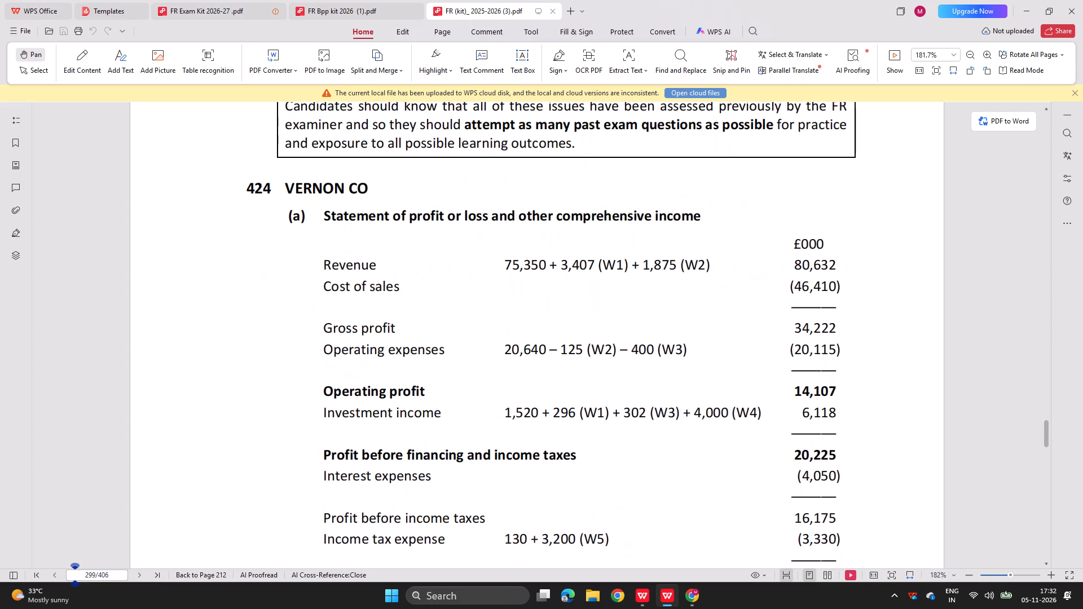
pyautogui.scroll(-1, 290, 451)
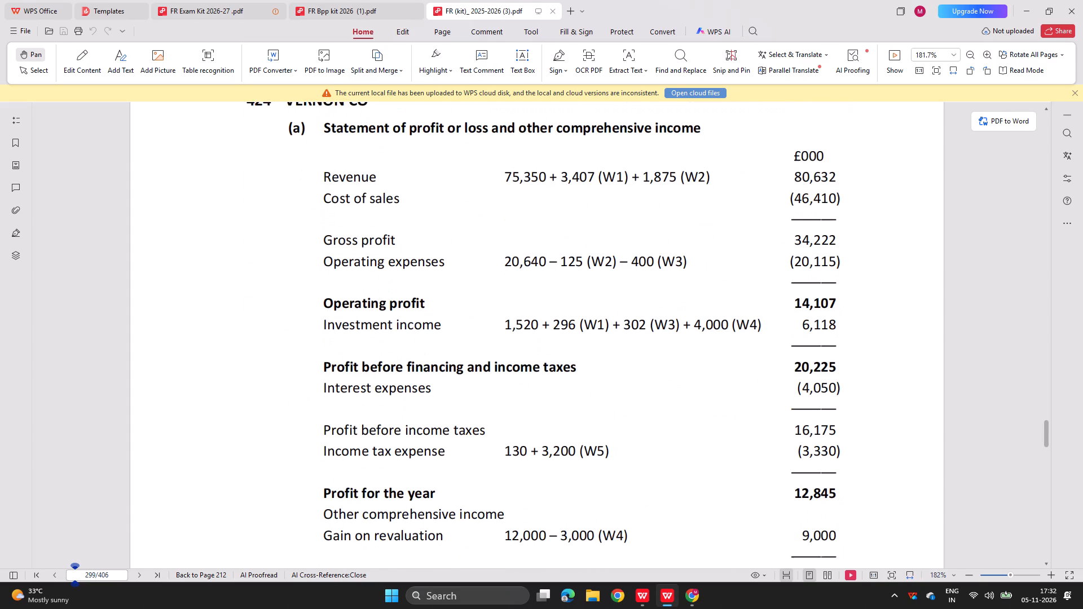
pyautogui.scroll(-2, 290, 451)
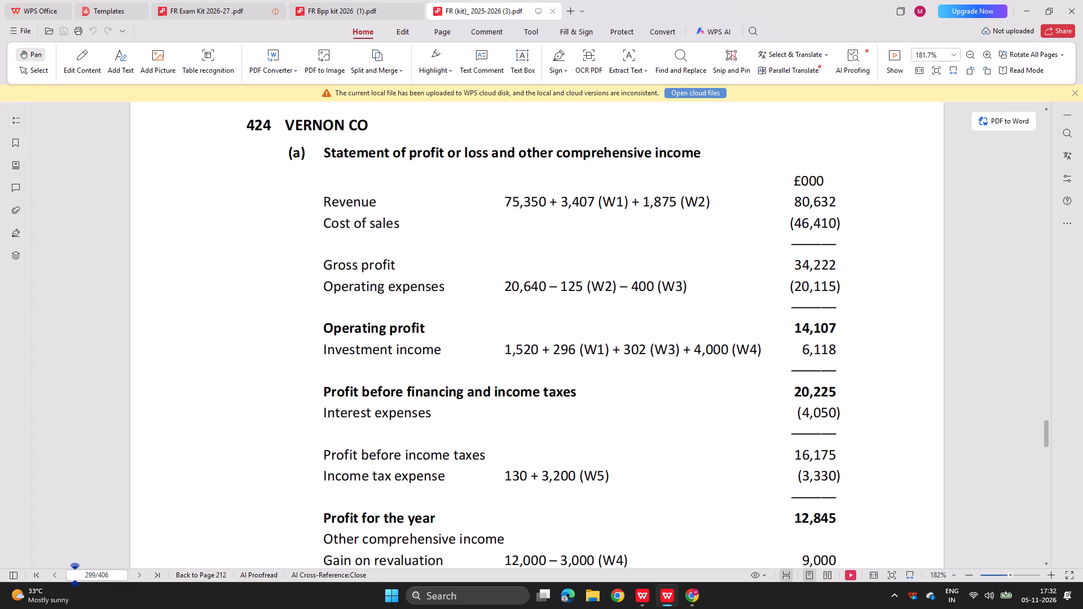
pyautogui.hscroll(1, 328, 444)
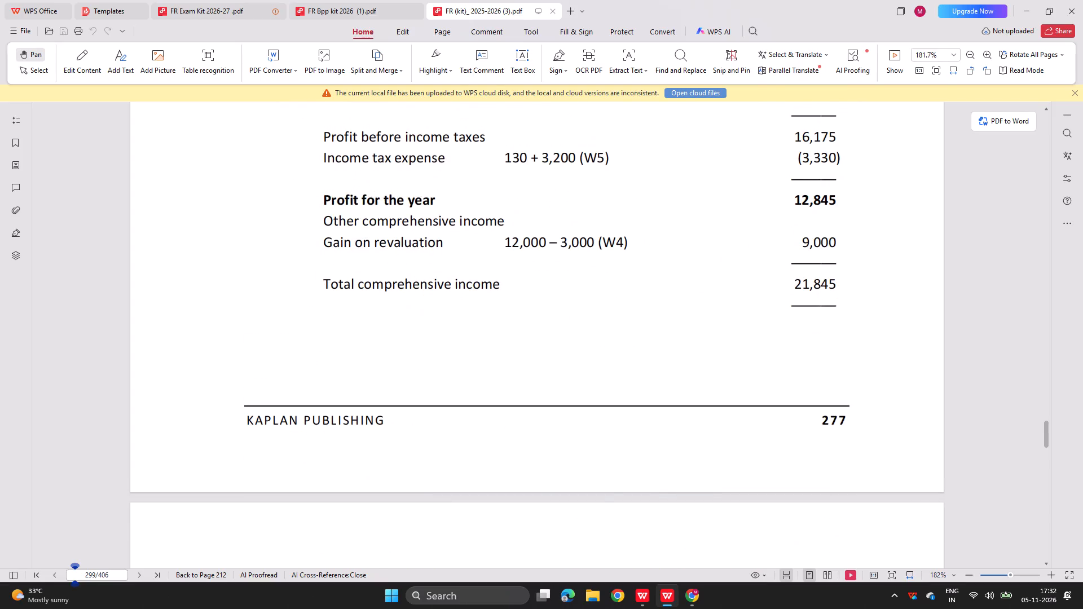
# Check question 433 Plank Co on page 170 in the other WPS window, and return to the answers.
pyautogui.hotkey('alt', 'Tab')
pyautogui.scroll(1, 437, 273)
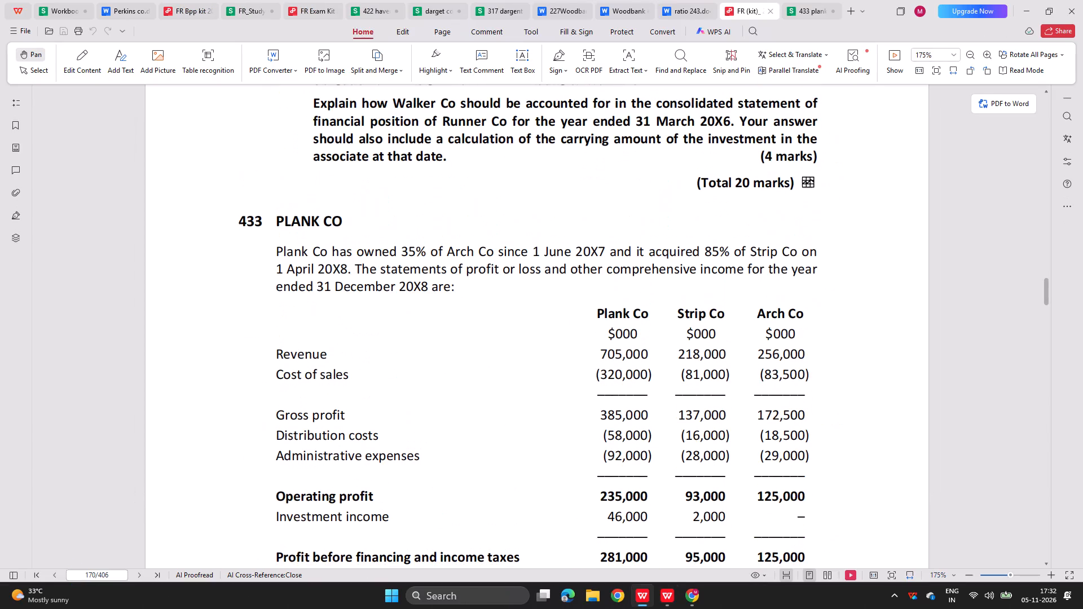
pyautogui.hotkey('alt', 'Tab')
# Find the answer to 433 Plank Co on page 331 and examine its consolidated statement of profit or loss.
pyautogui.scroll(-3, 430, 278)
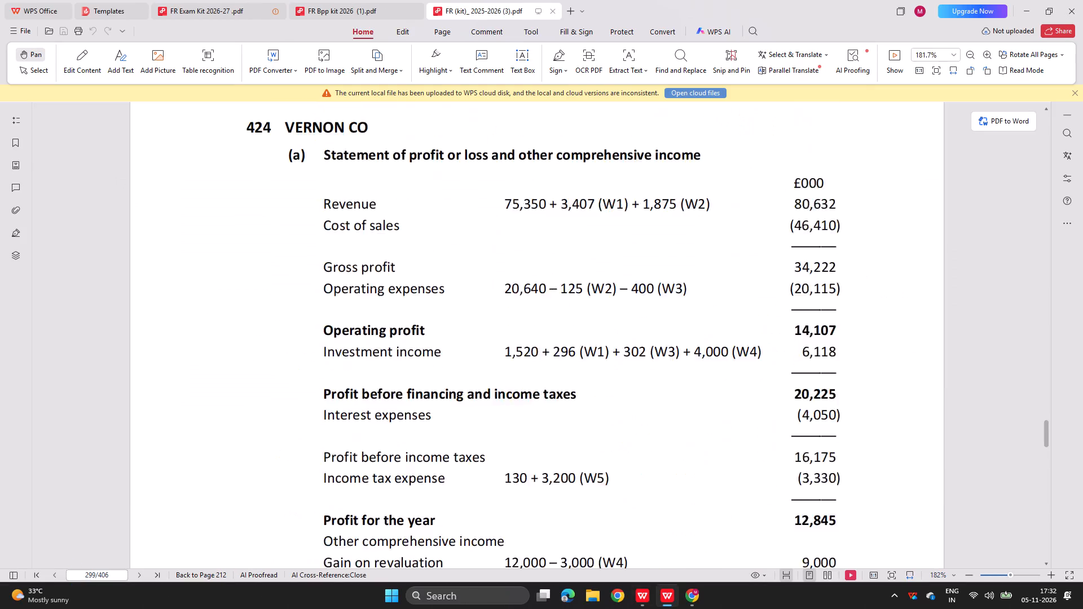
pyautogui.scroll(-19, 430, 278)
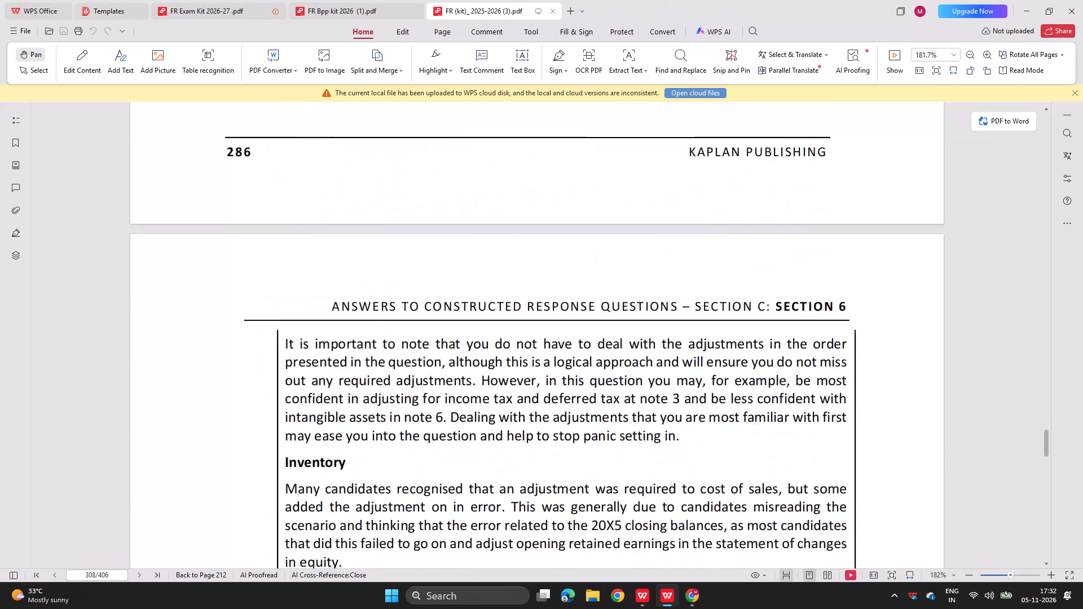
pyautogui.scroll(-6, 430, 278)
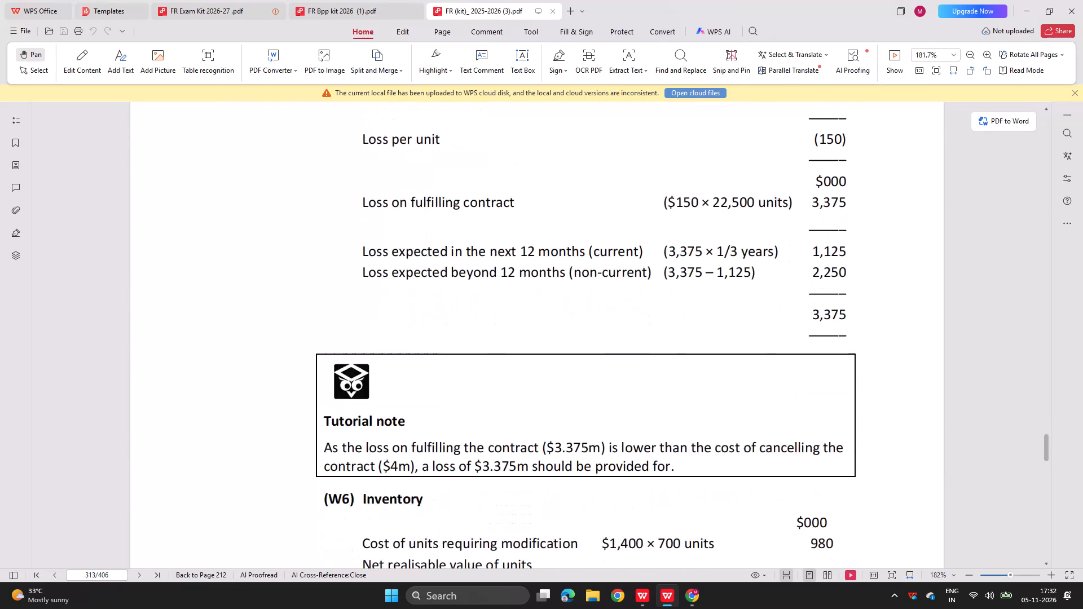
pyautogui.scroll(-10, 430, 278)
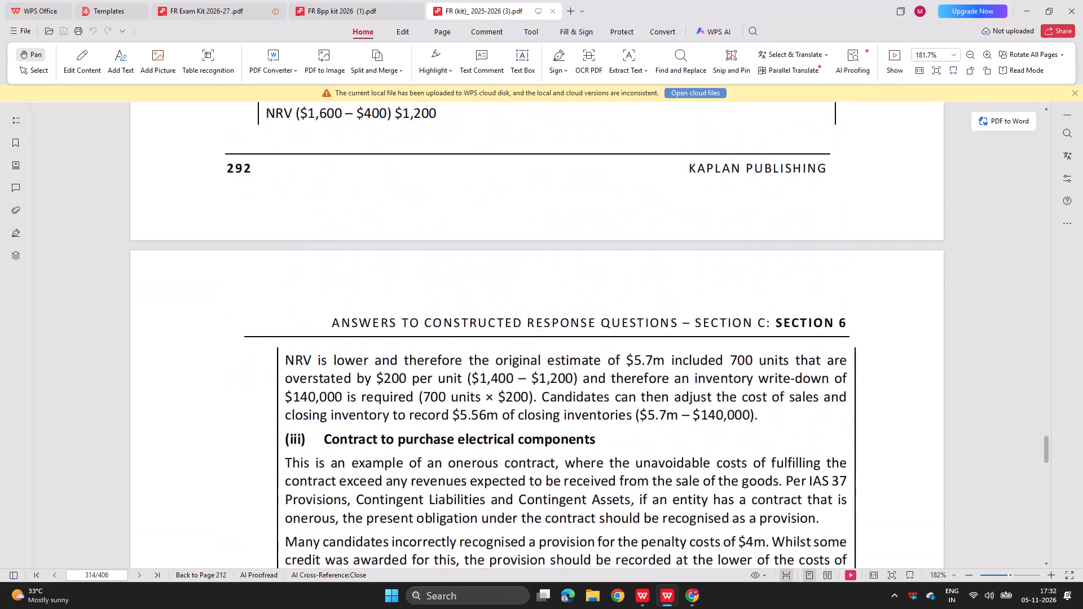
pyautogui.scroll(-9, 430, 278)
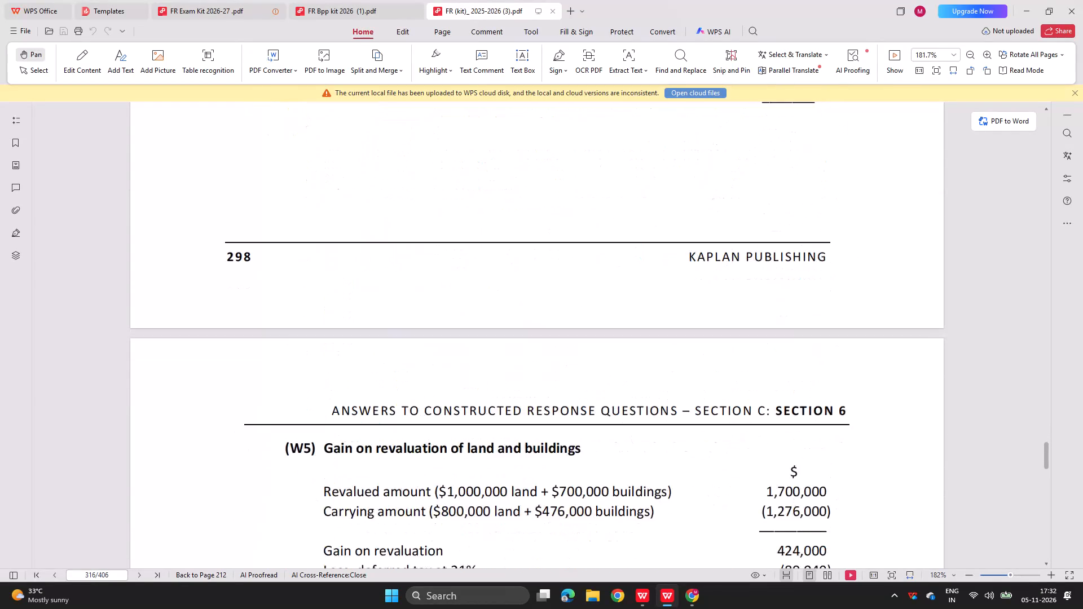
pyautogui.scroll(-9, 430, 278)
pyautogui.scroll(1, 430, 278)
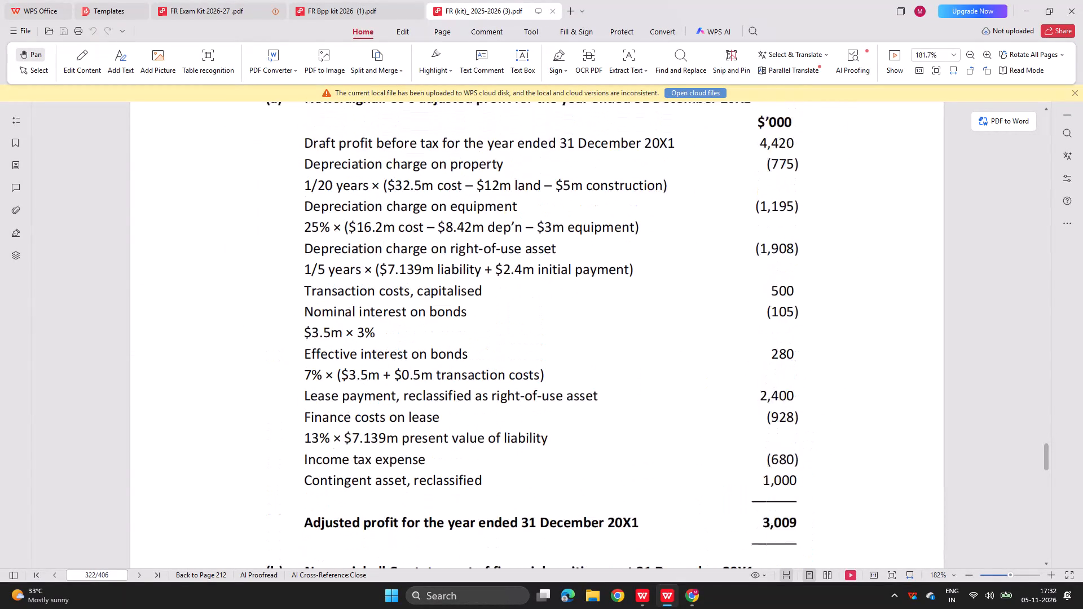
pyautogui.scroll(1, 430, 278)
pyautogui.scroll(-4, 430, 278)
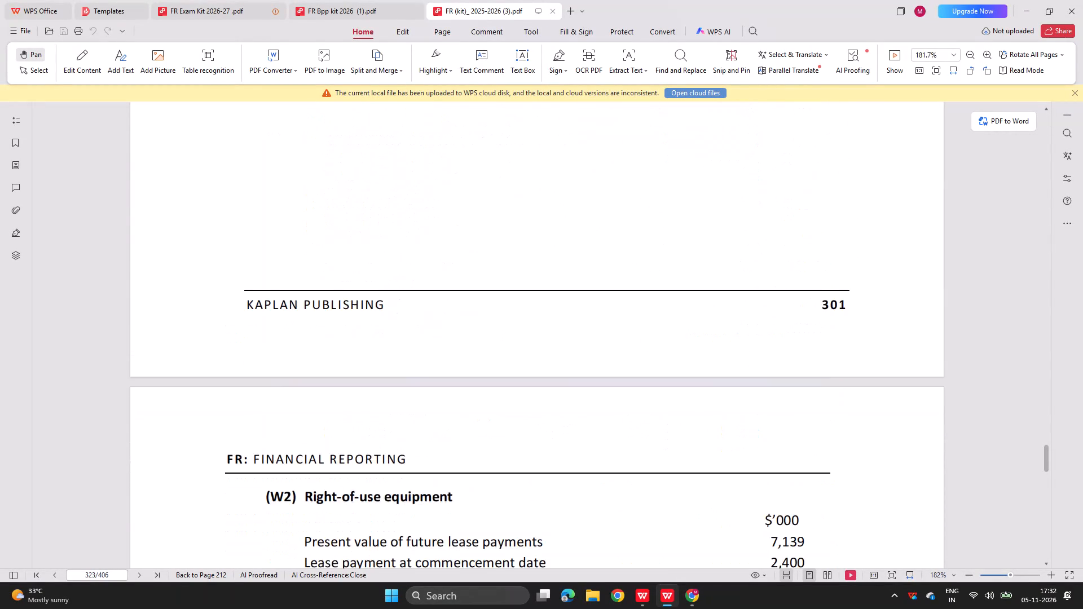
pyautogui.scroll(-2, 430, 278)
pyautogui.scroll(1, 430, 278)
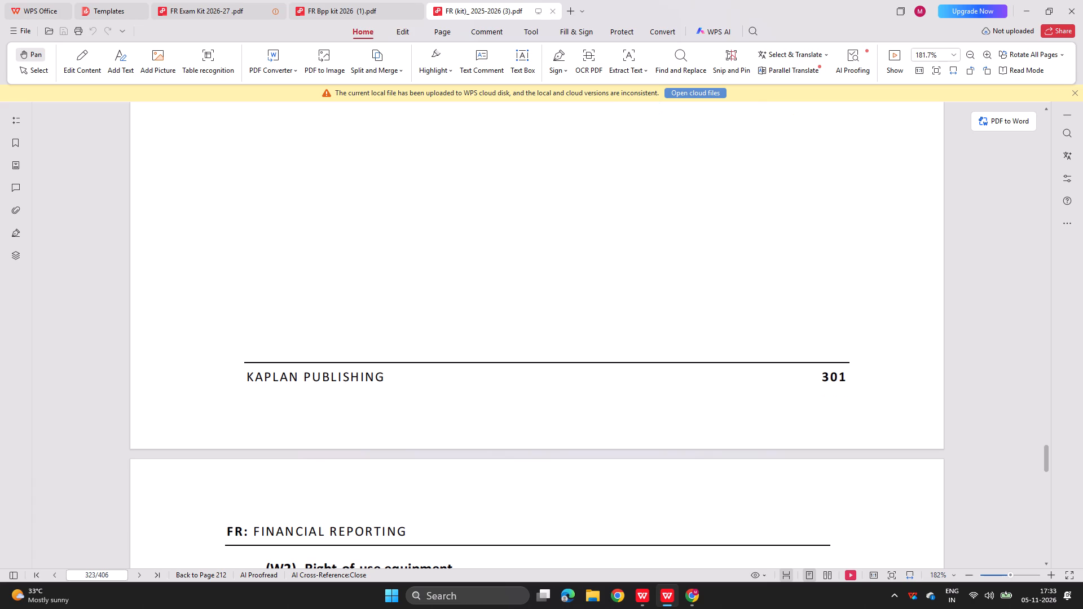
pyautogui.scroll(-3, 398, 360)
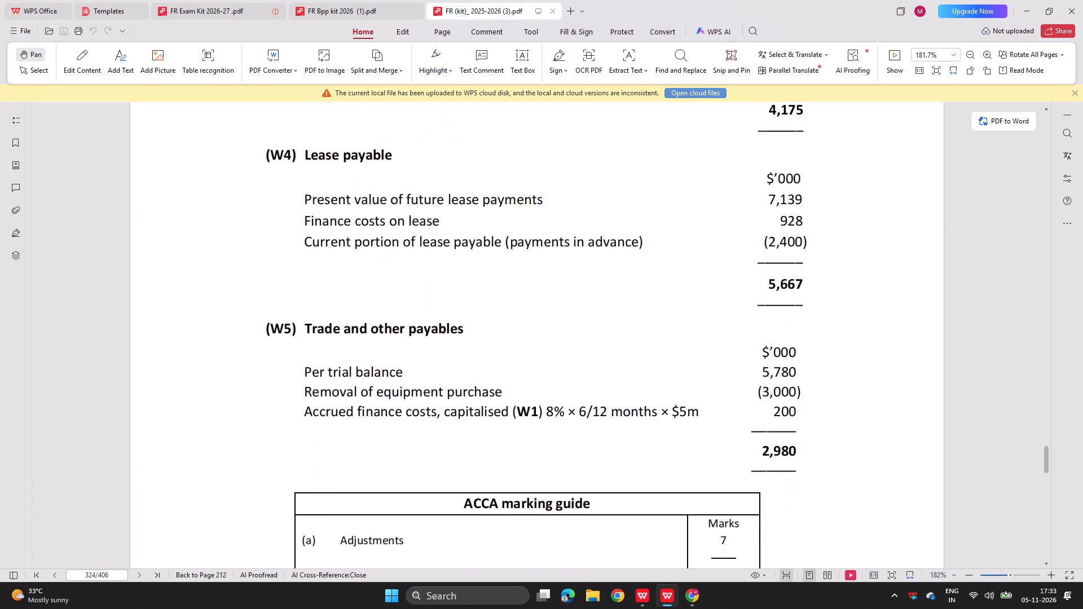
pyautogui.scroll(-5, 398, 360)
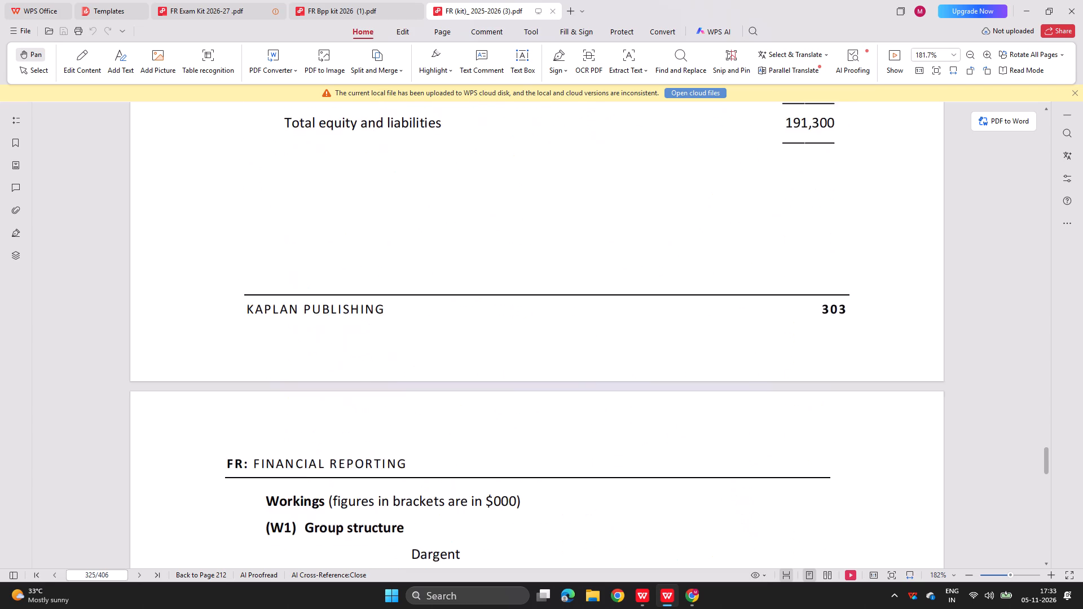
pyautogui.scroll(-5, 398, 360)
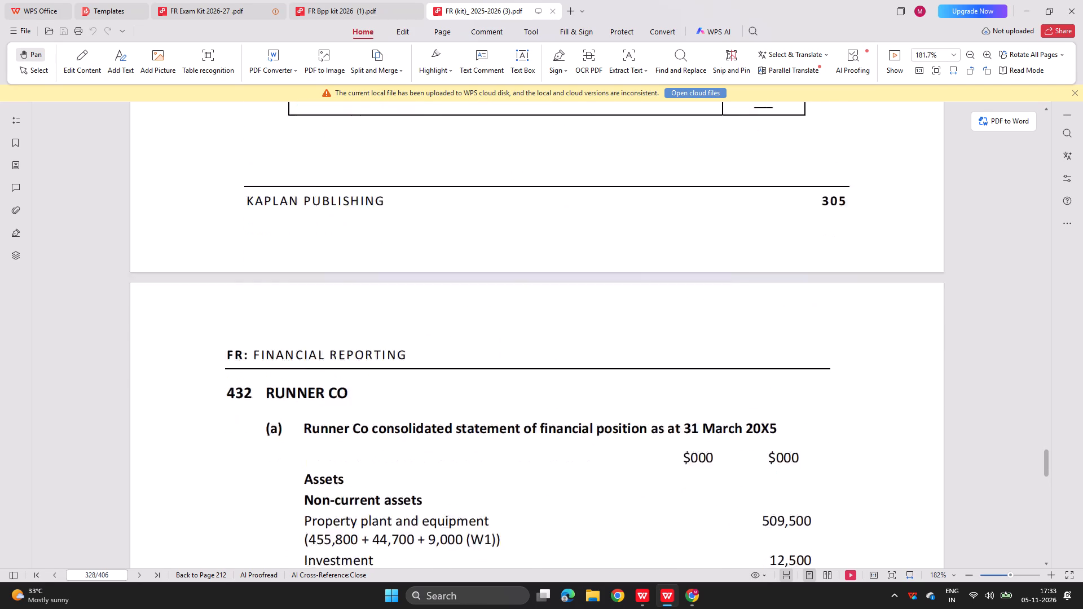
pyautogui.scroll(-5, 398, 360)
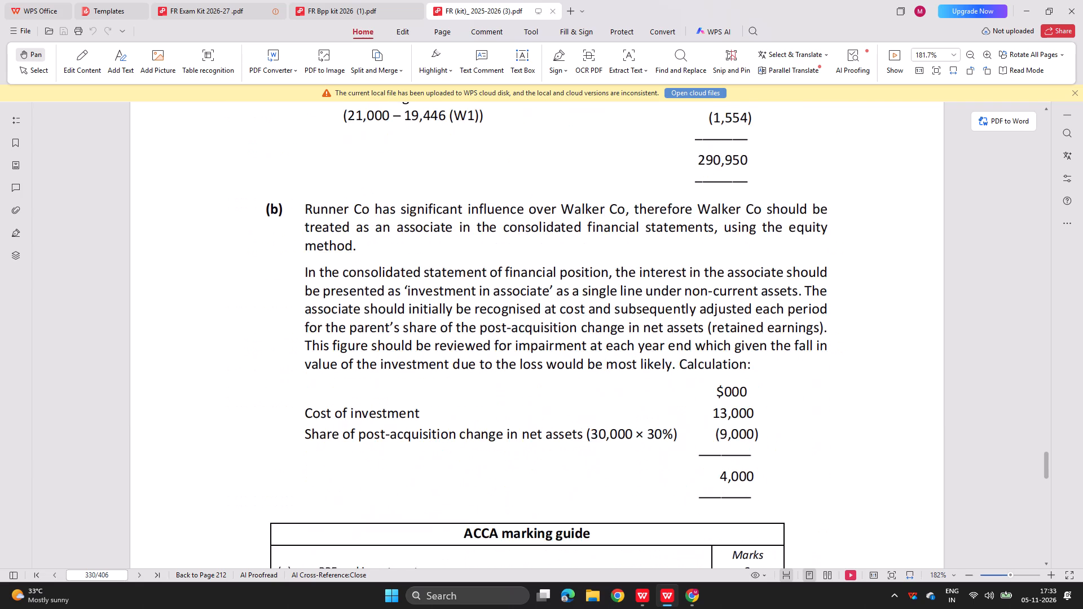
pyautogui.scroll(-5, 398, 360)
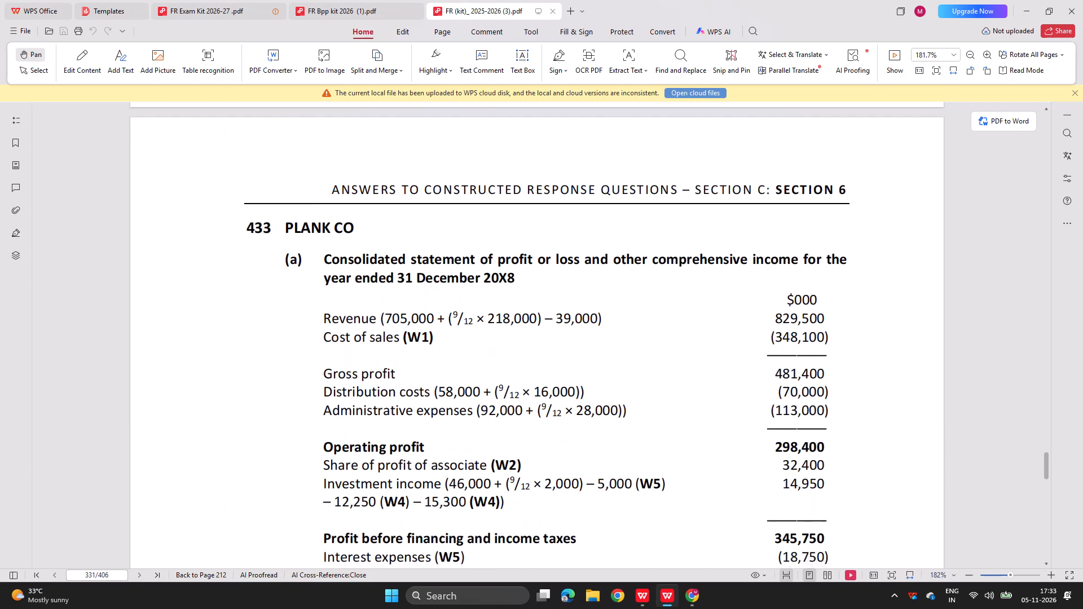
pyautogui.scroll(-5, 398, 360)
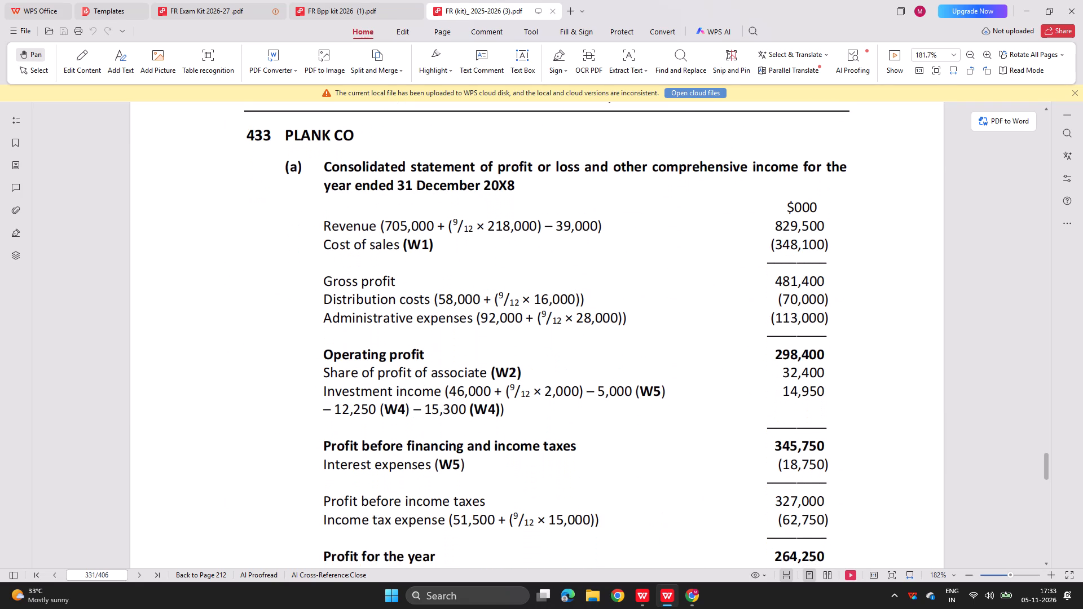
pyautogui.scroll(-4, 398, 360)
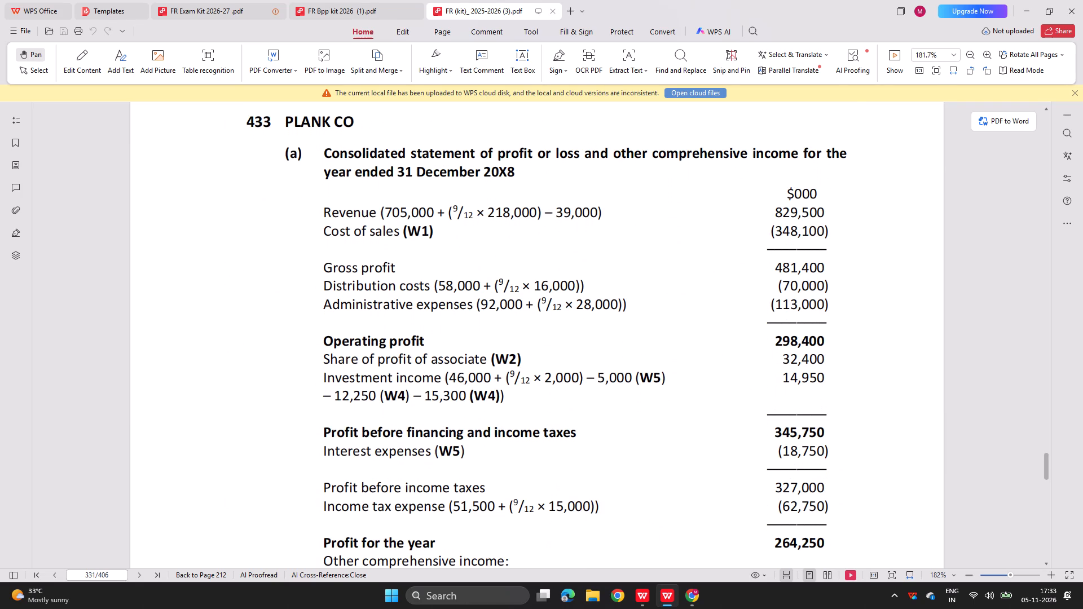
pyautogui.scroll(-1, 398, 360)
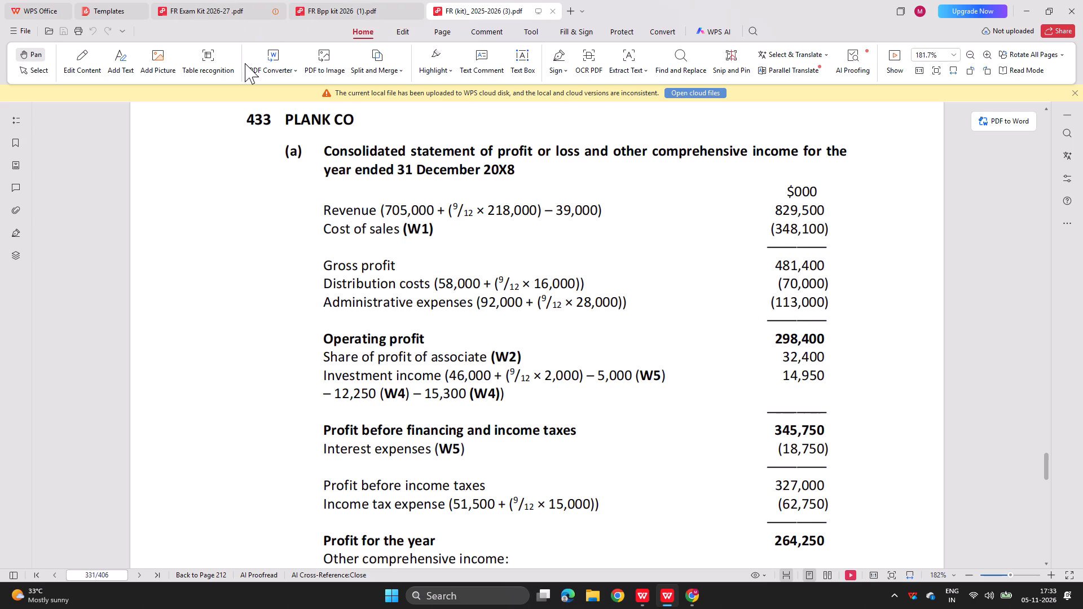
# Check the open pages of the FR Exam Kit 2026-27 and FR Bpp kit 2026 PDFs, and return to the 433 Plank Co answer.
pyautogui.click(212, 11)
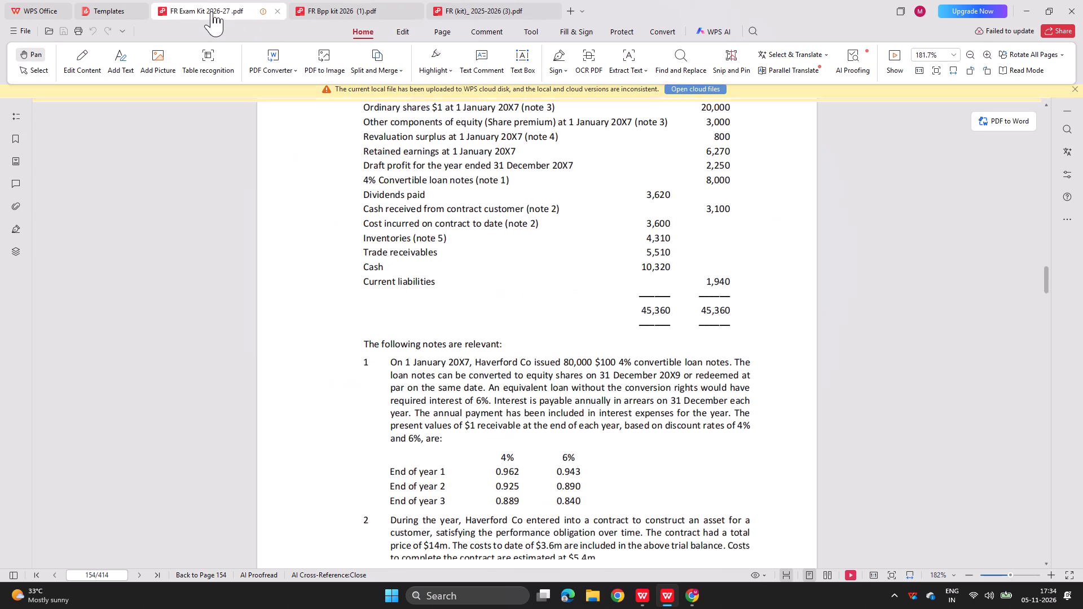
pyautogui.scroll(2, 363, 344)
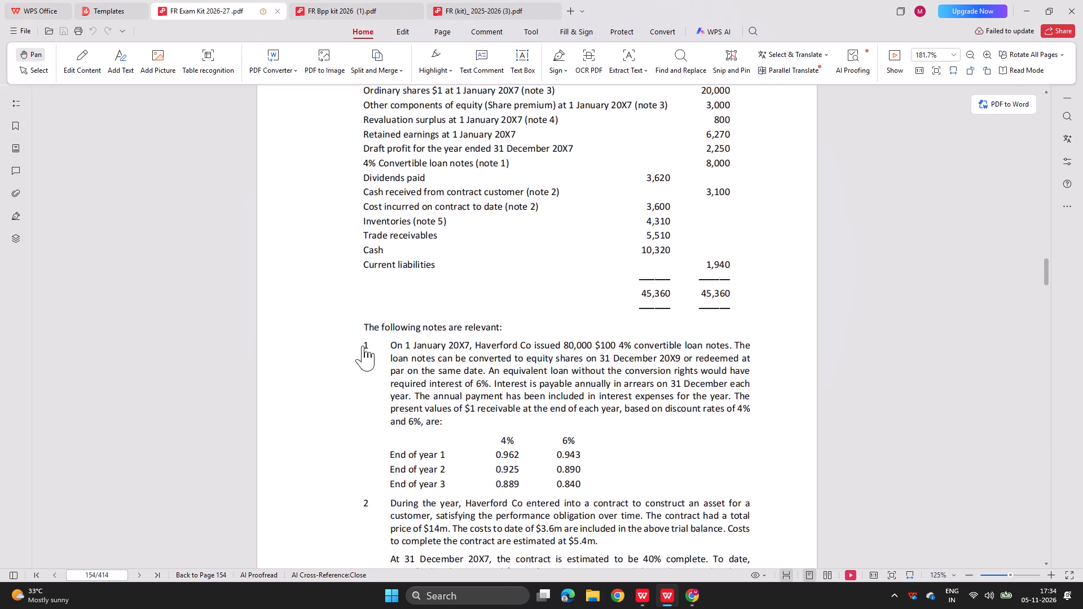
pyautogui.scroll(1, 363, 346)
pyautogui.scroll(7, 335, 127)
pyautogui.click(346, 15)
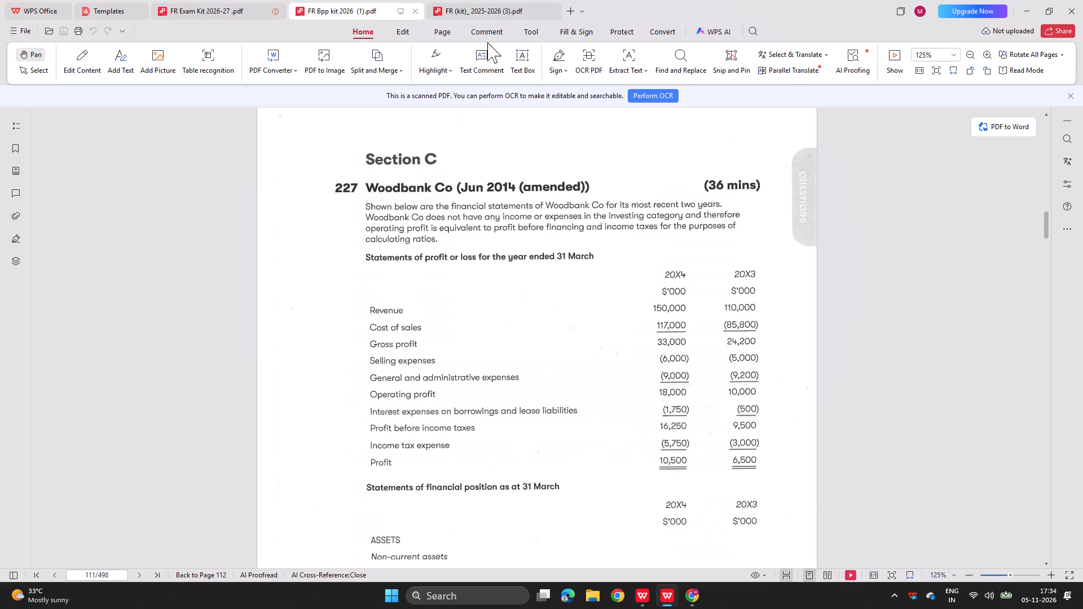
pyautogui.click(500, 0)
# In the other WPS window, detach 433 plank co.xlsx into its own window and place it side by side with the Plank Co question PDF.
pyautogui.hotkey('alt', 'Tab')
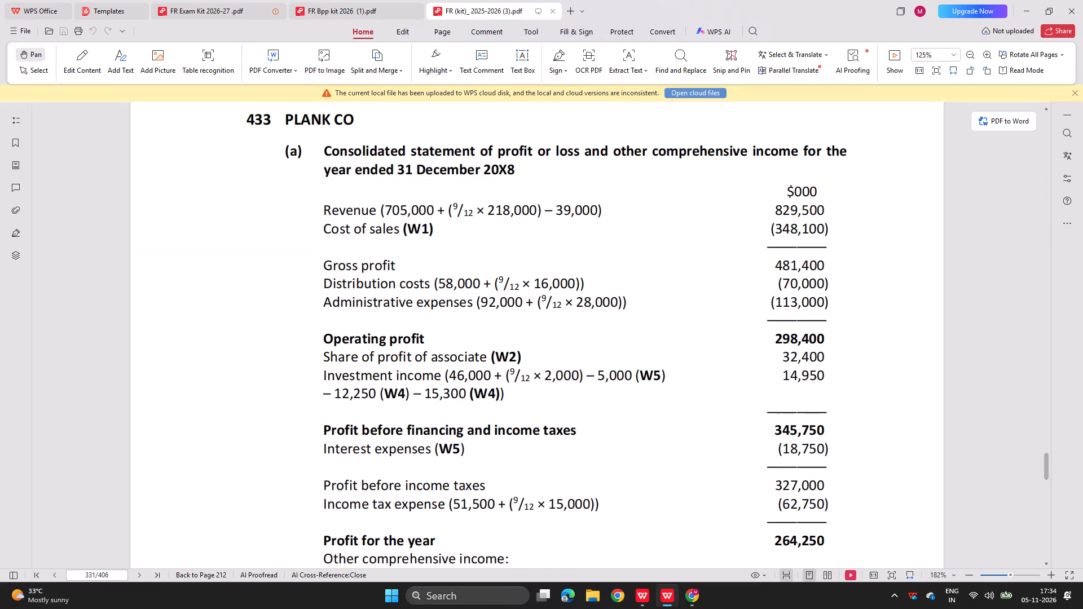
pyautogui.hotkey('alt', 'Tab')
pyautogui.hotkey('alt', 'Tab')
pyautogui.hotkey('alt', 'Tab')
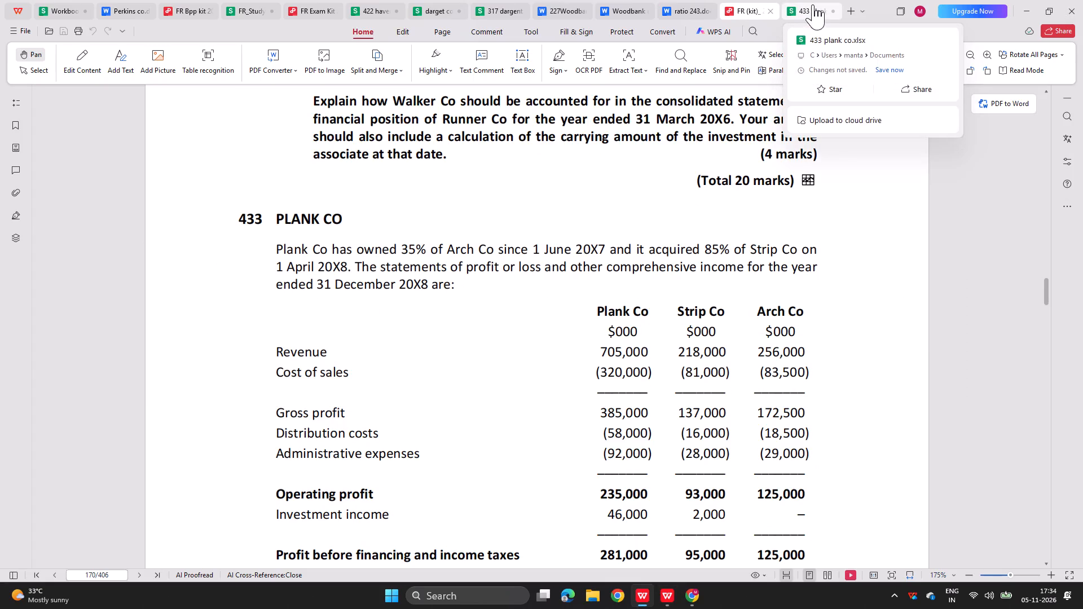
pyautogui.moveTo(803, 8); pyautogui.dragTo(750, 170)
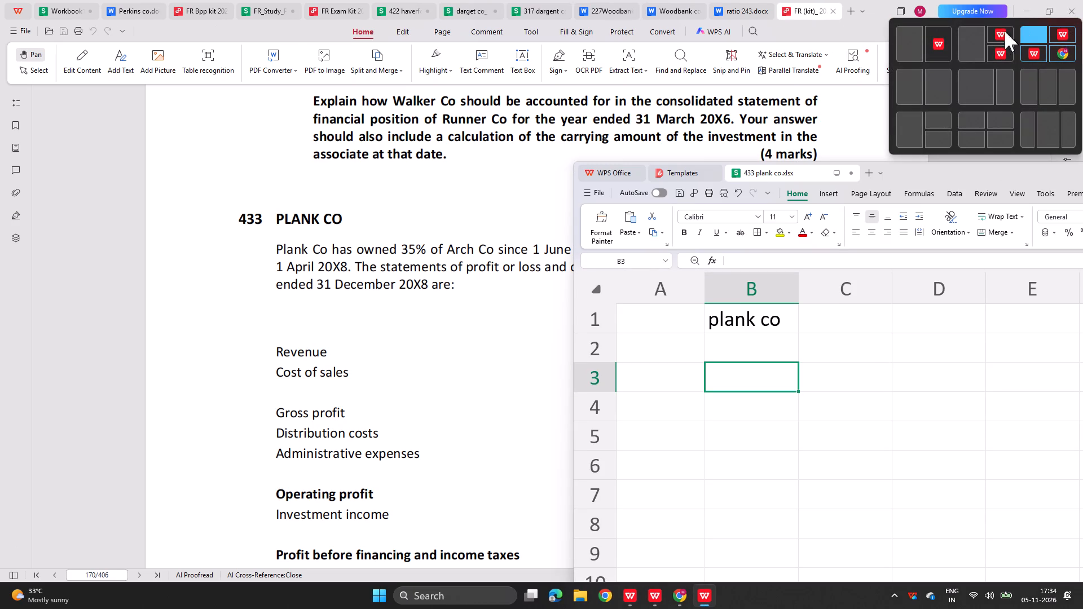
pyautogui.click(934, 39)
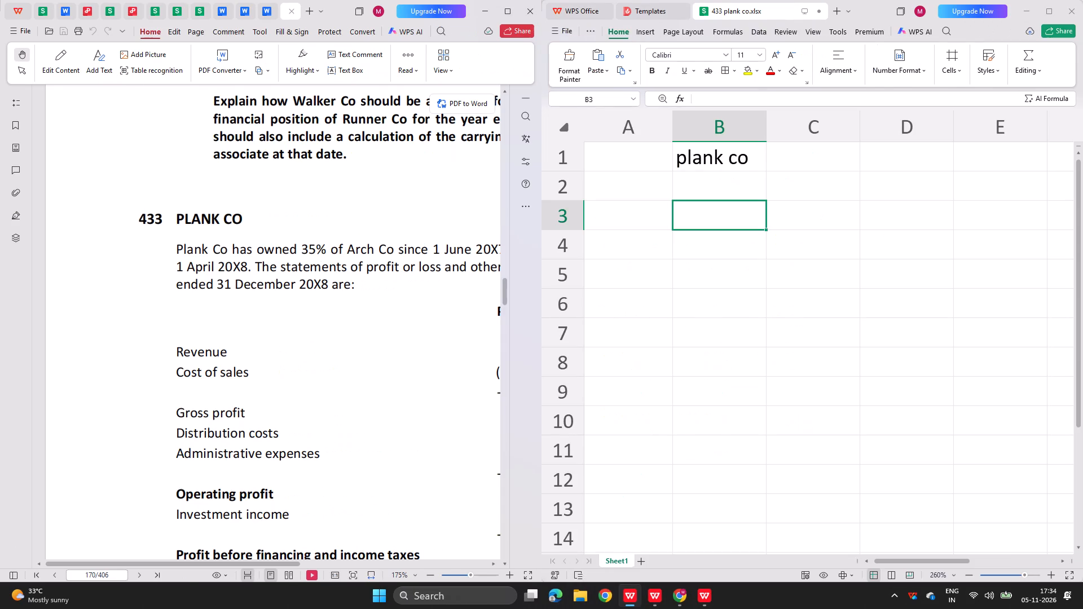
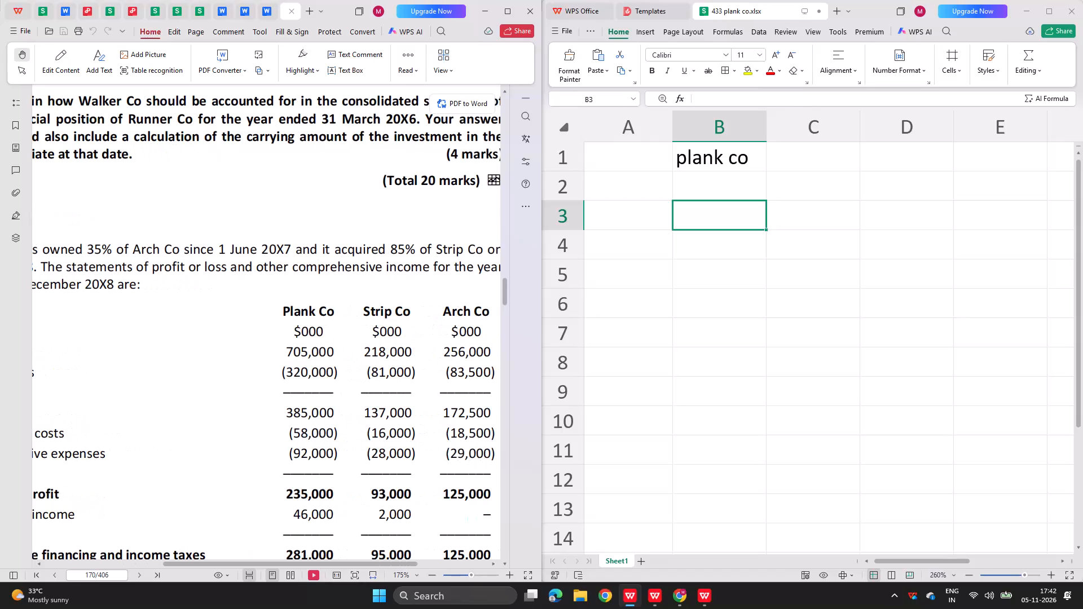
# Look over the question 433 Plank Co statements of profit or loss in the kit PDF at 150% zoom.
pyautogui.hscroll(-1, 322, 364)
pyautogui.keyDown('ctrl'); pyautogui.scroll(-1, 322, 364); pyautogui.keyUp('ctrl')
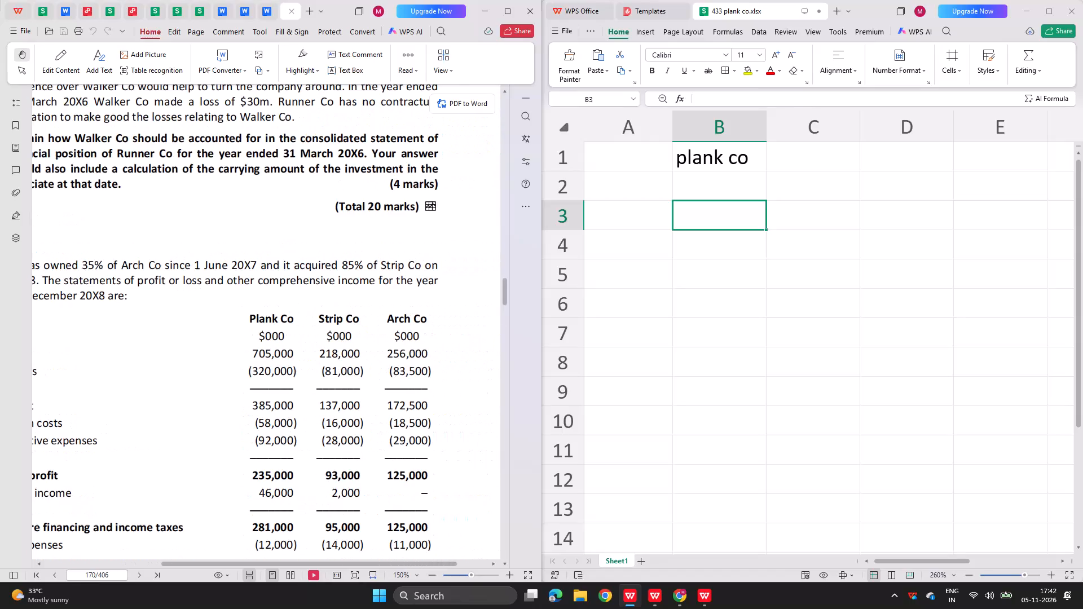
pyautogui.hscroll(1, 322, 364)
pyautogui.scroll(-1, 322, 364)
pyautogui.scroll(1, 322, 364)
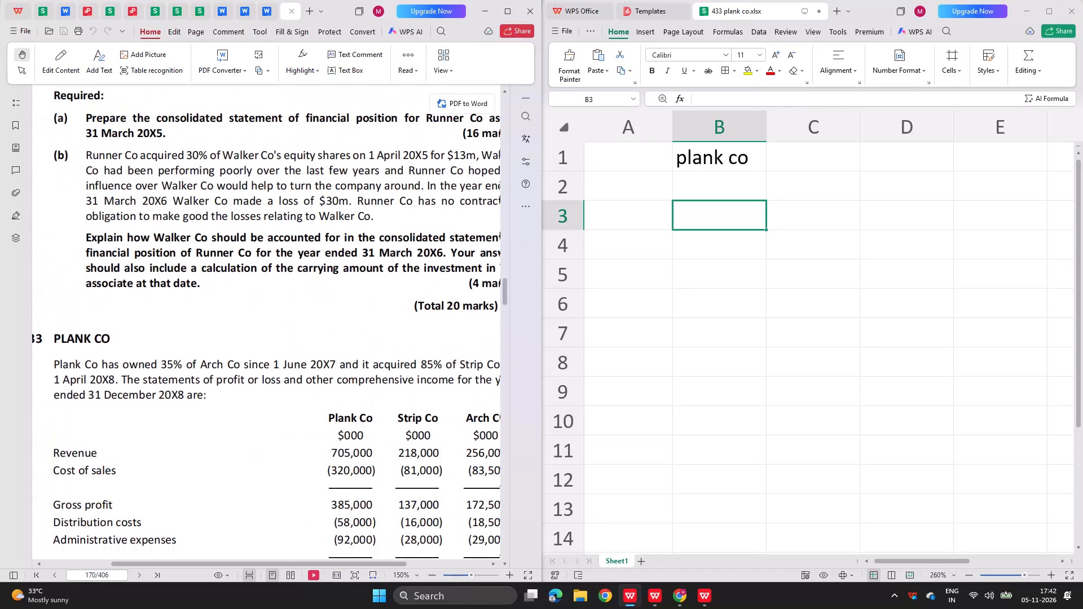
pyautogui.scroll(1, 322, 364)
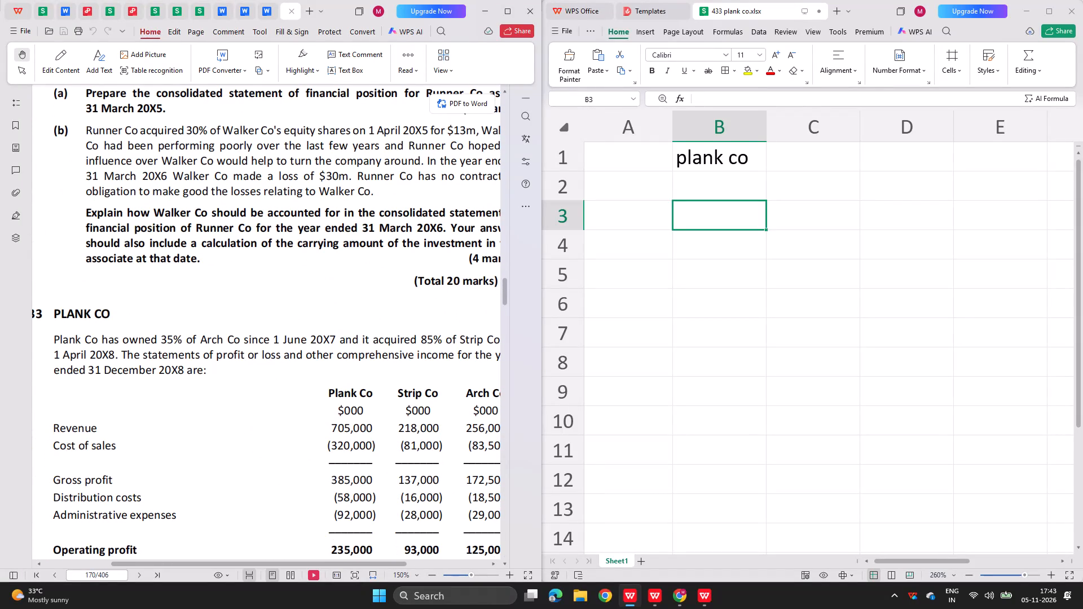
pyautogui.scroll(-1, 322, 364)
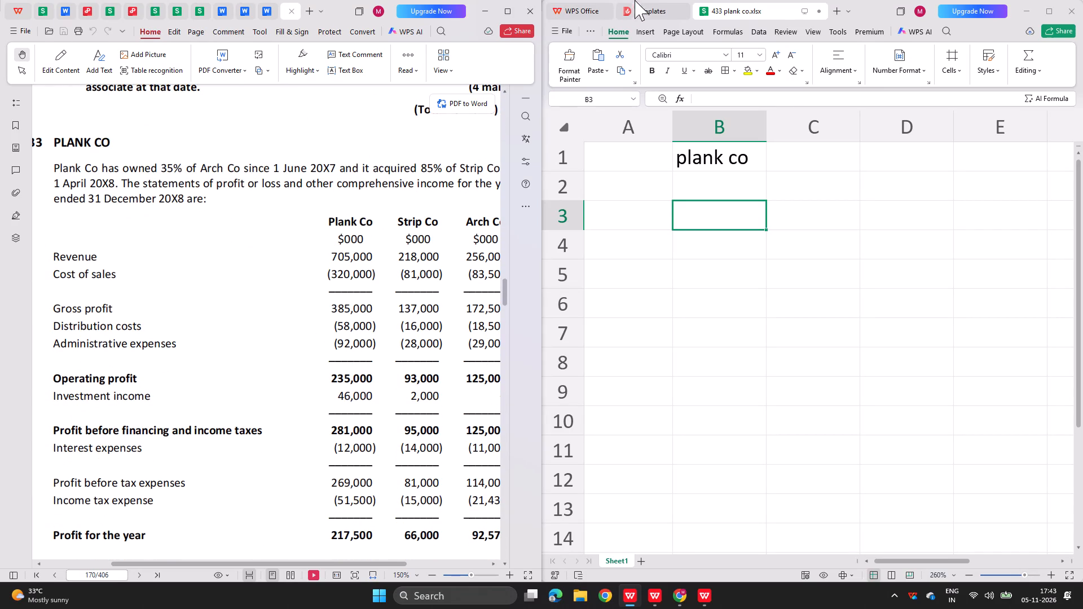
# Open the earlier workbook "plank co,study hub, conso p&l.xlsx" from the recent files.
pyautogui.click(593, 4)
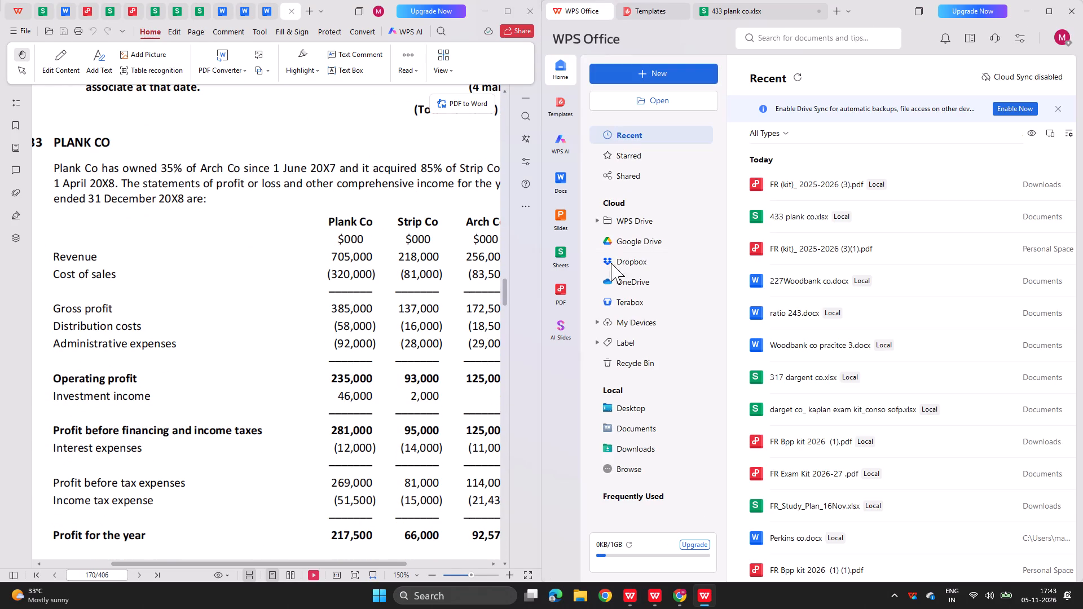
pyautogui.scroll(-1, 823, 342)
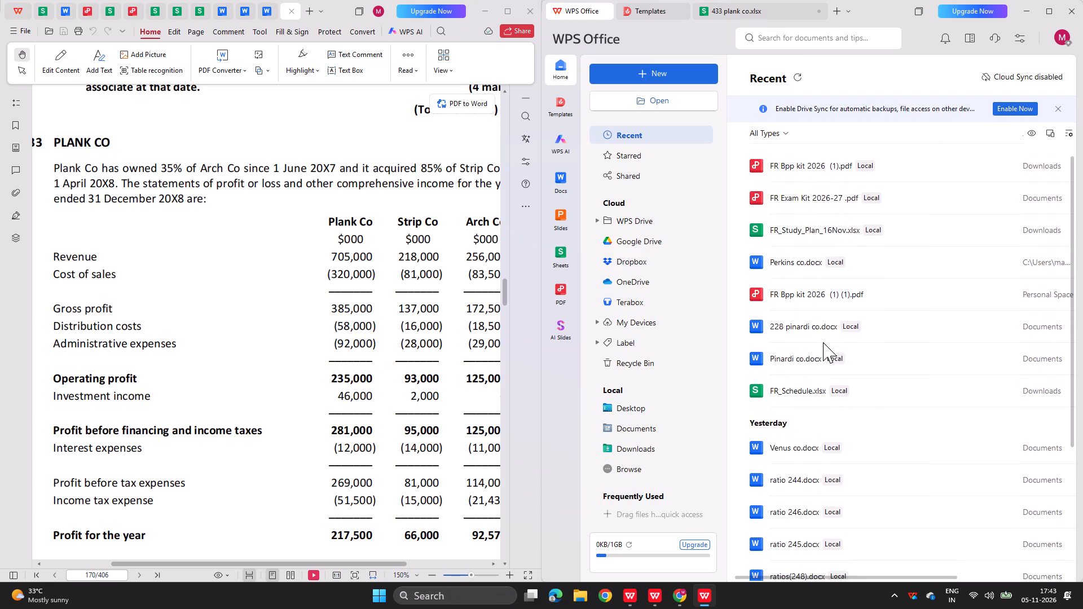
pyautogui.scroll(-1, 823, 342)
pyautogui.scroll(-1, 830, 293)
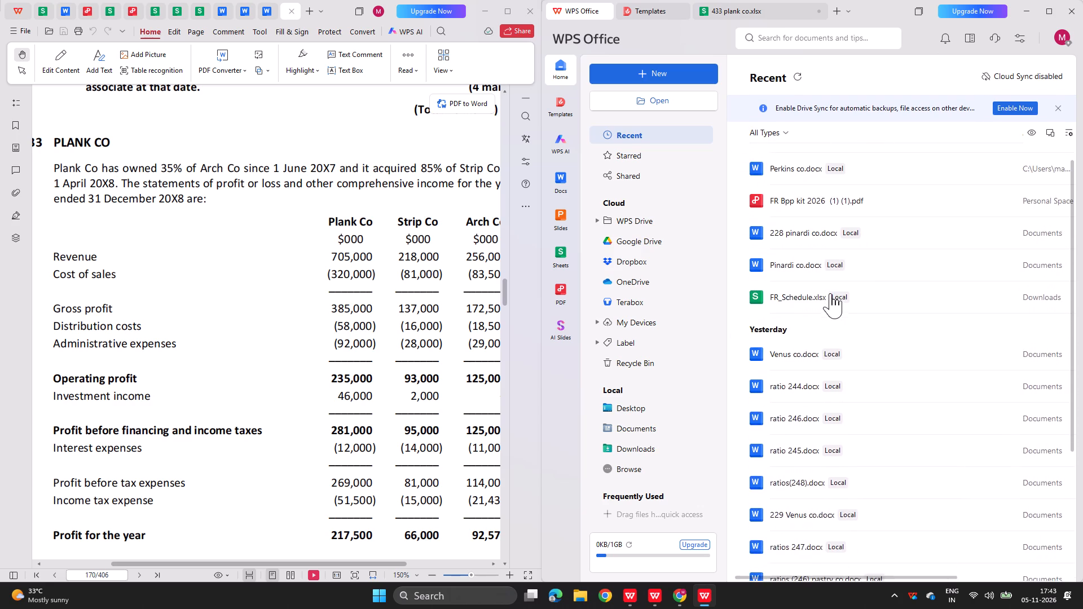
pyautogui.scroll(-3, 830, 293)
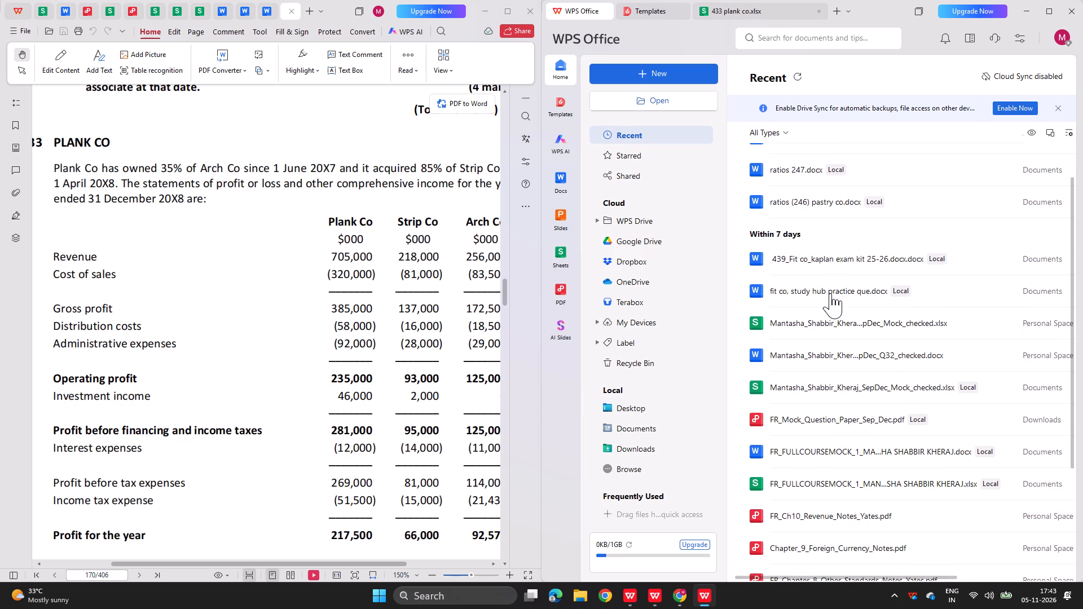
pyautogui.scroll(-5, 805, 461)
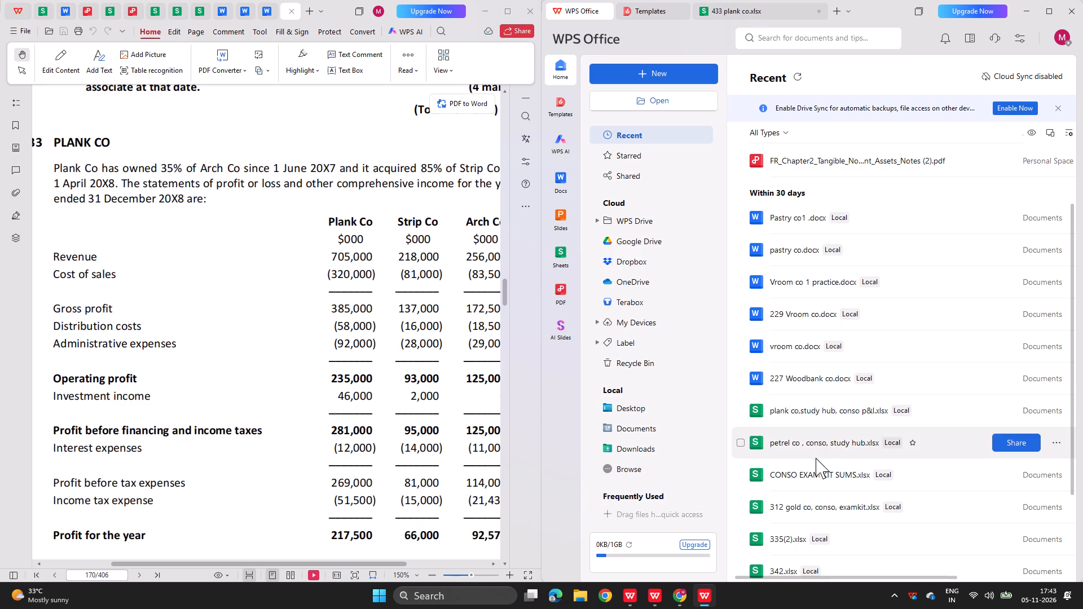
pyautogui.doubleClick(812, 412)
# Look through the earlier Plank Co solution, and view the kit's model answer on page 331 down to part (b) Investment in Associate.
pyautogui.scroll(-2, 693, 437)
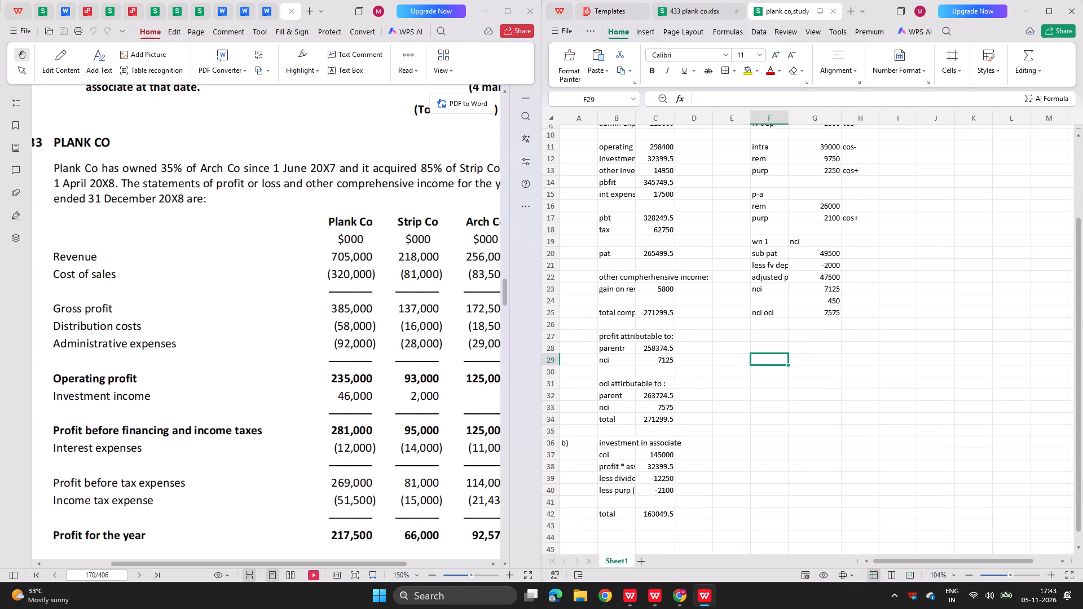
pyautogui.scroll(1, 693, 437)
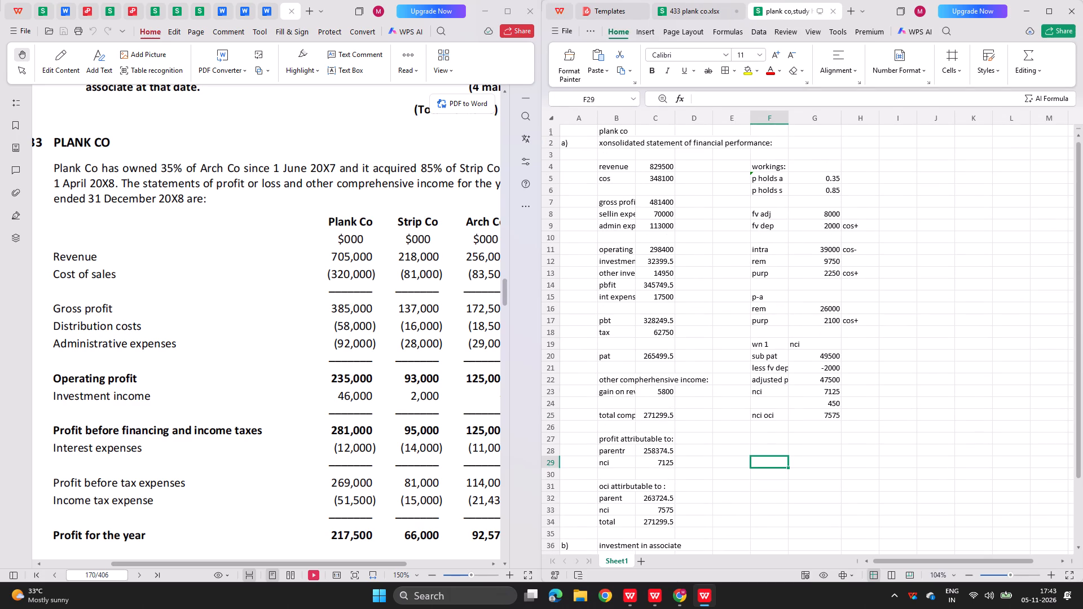
pyautogui.click(713, 3)
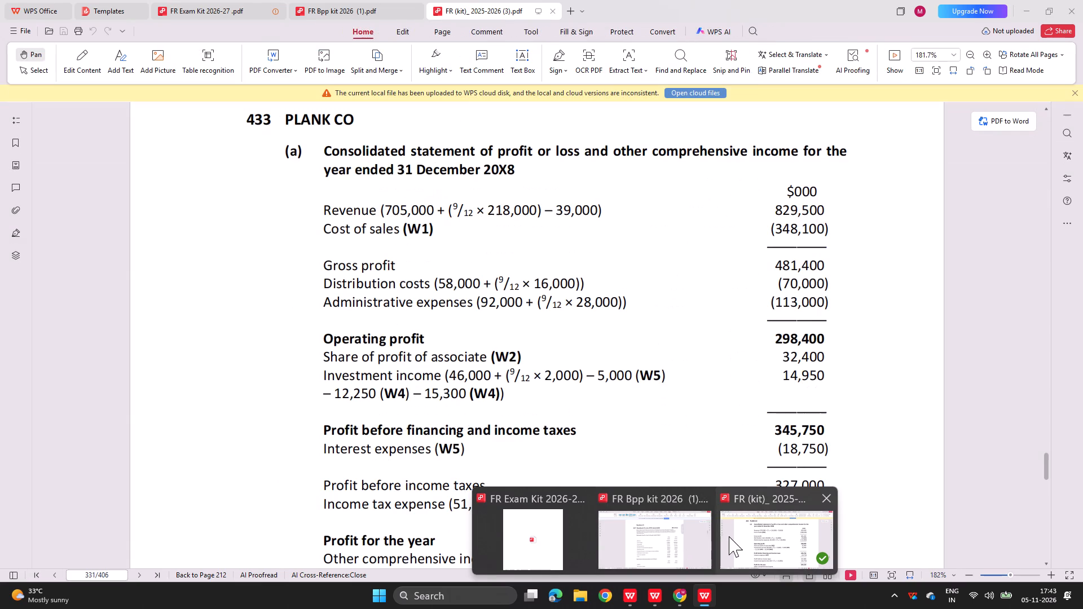
pyautogui.click(729, 536)
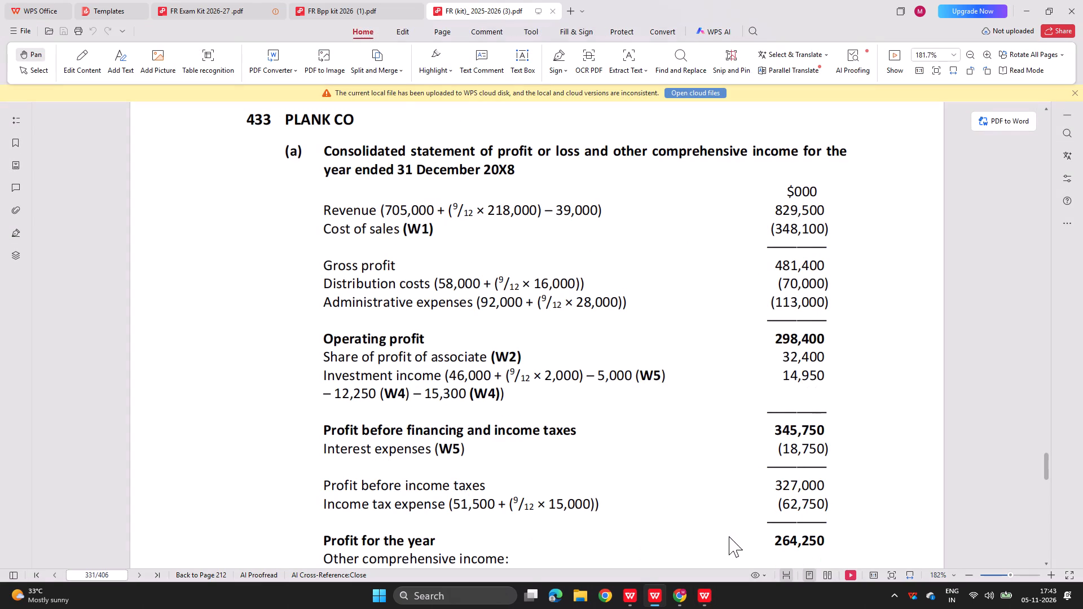
pyautogui.scroll(-2, 663, 458)
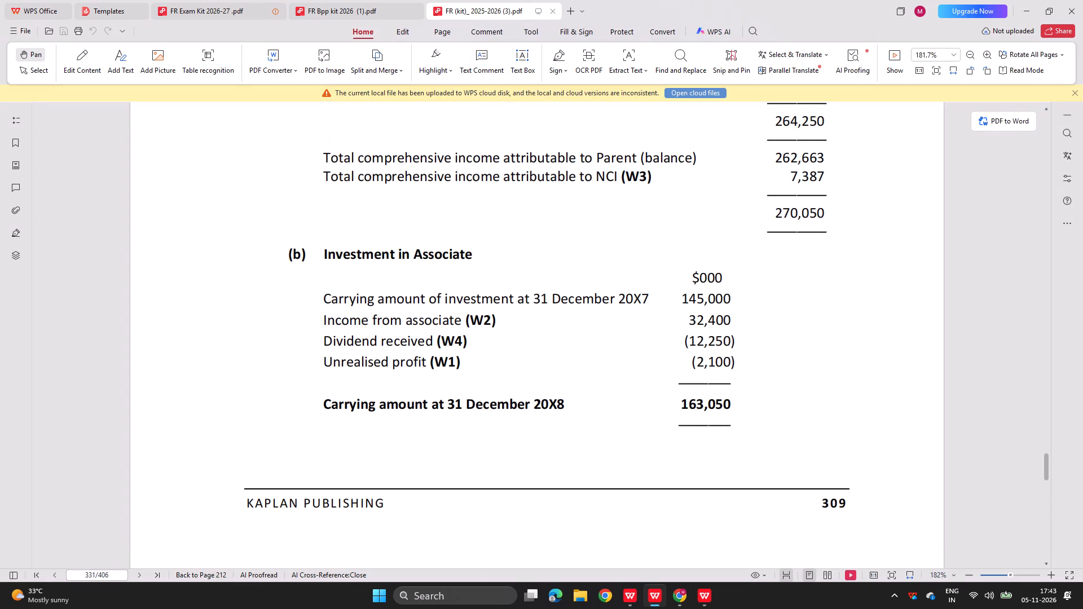
pyautogui.hotkey('alt', 'Tab')
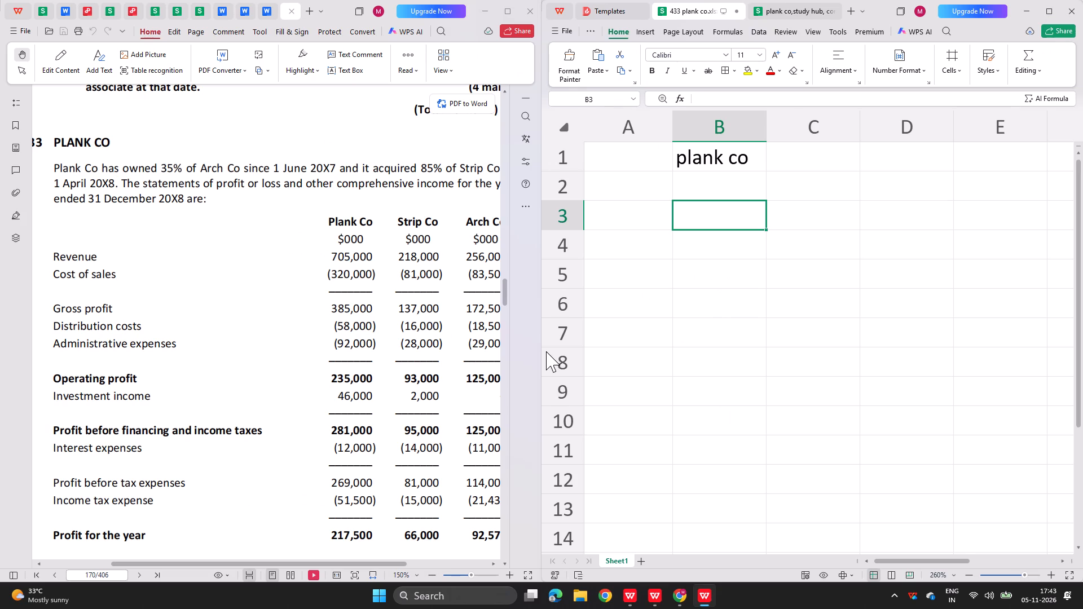
# Compare the earlier workbook's comprehensive income, profit attribution and investment in associate figures with the model answer on page 331.
pyautogui.click(784, 1)
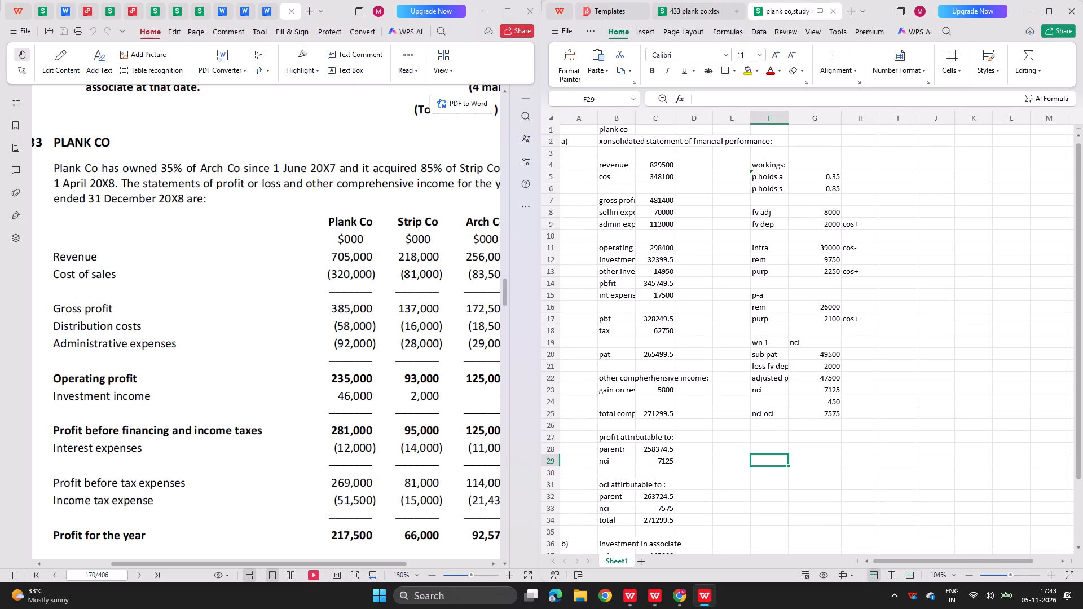
pyautogui.scroll(-1, 642, 310)
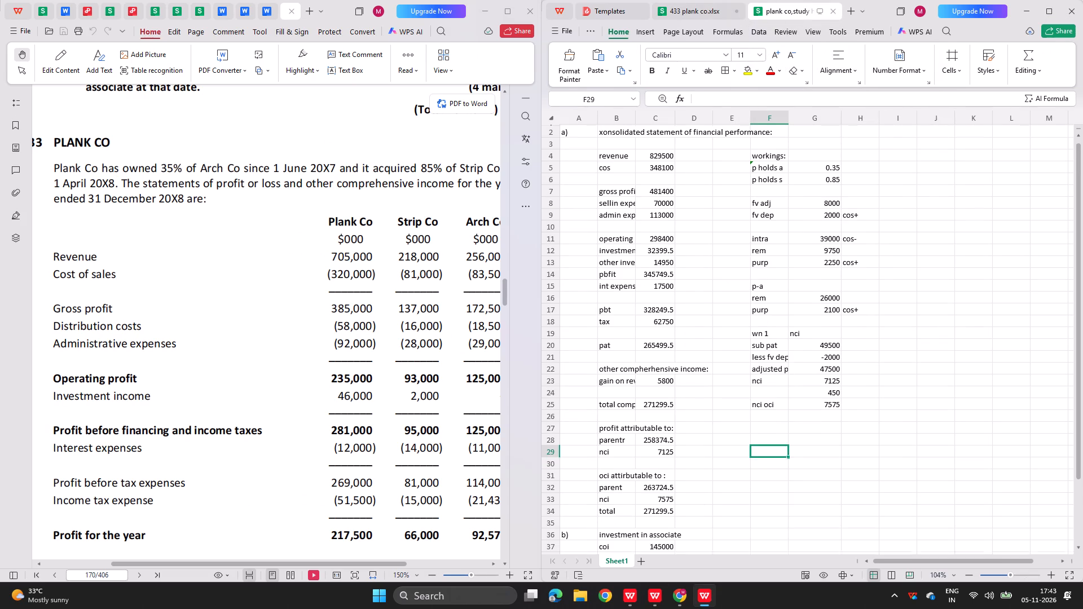
pyautogui.scroll(-1, 642, 310)
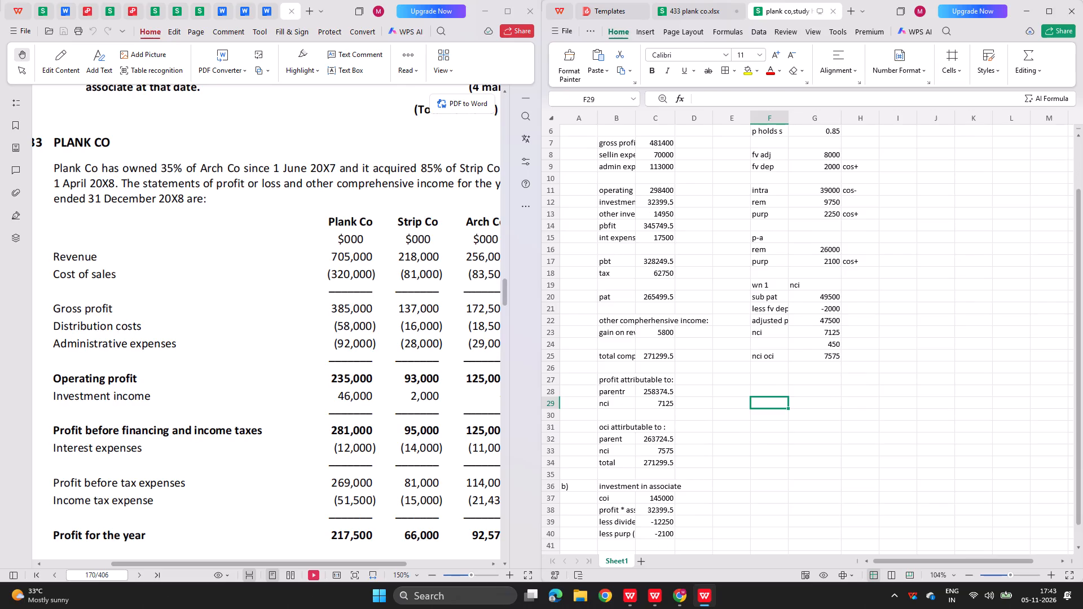
pyautogui.hotkey('alt', 'Tab')
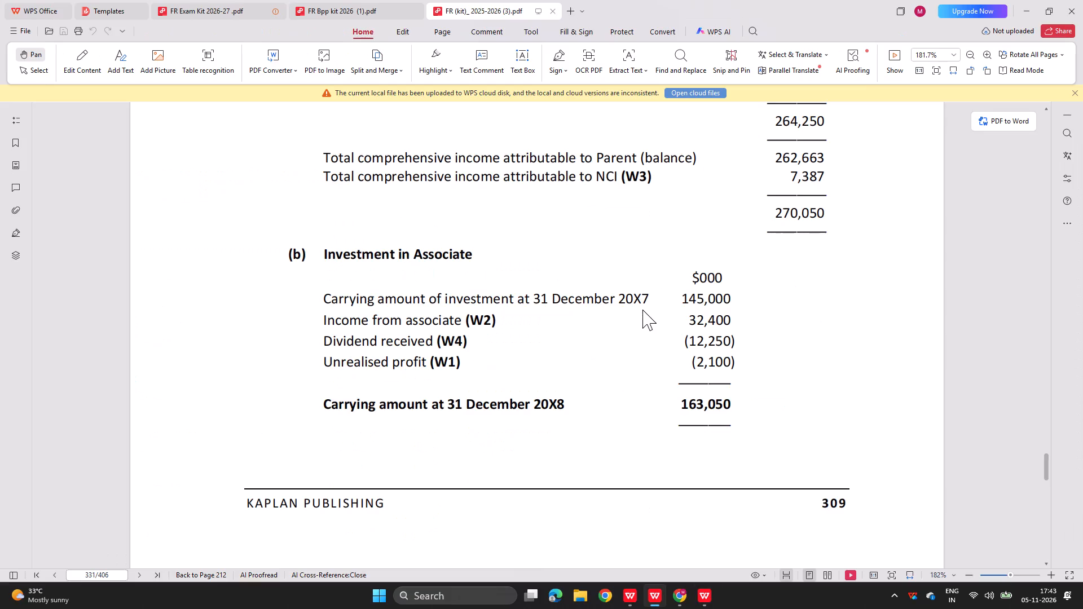
pyautogui.scroll(2, 642, 310)
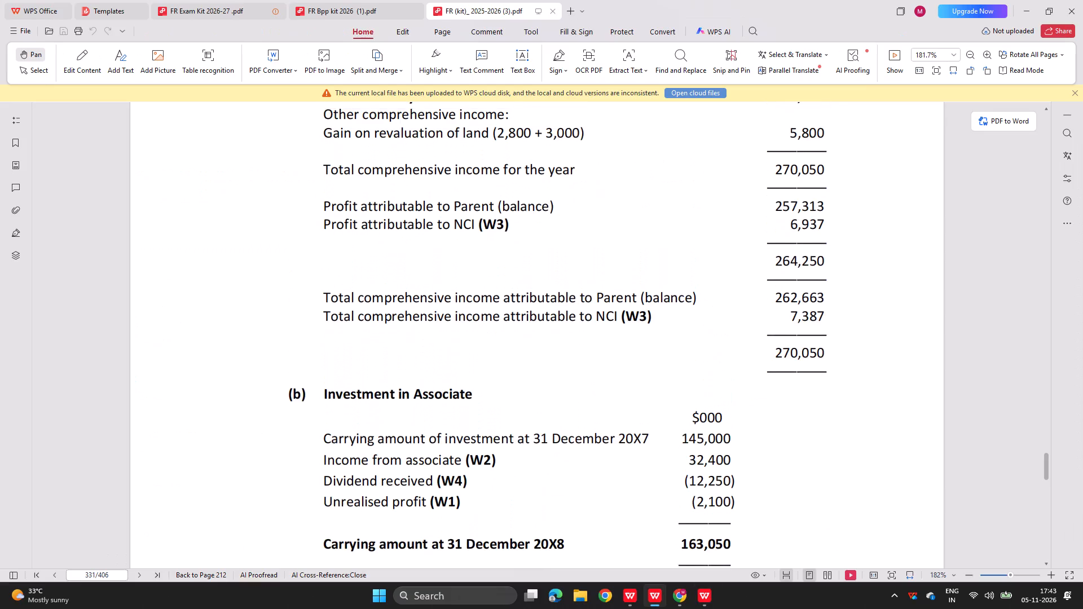
pyautogui.scroll(1, 642, 310)
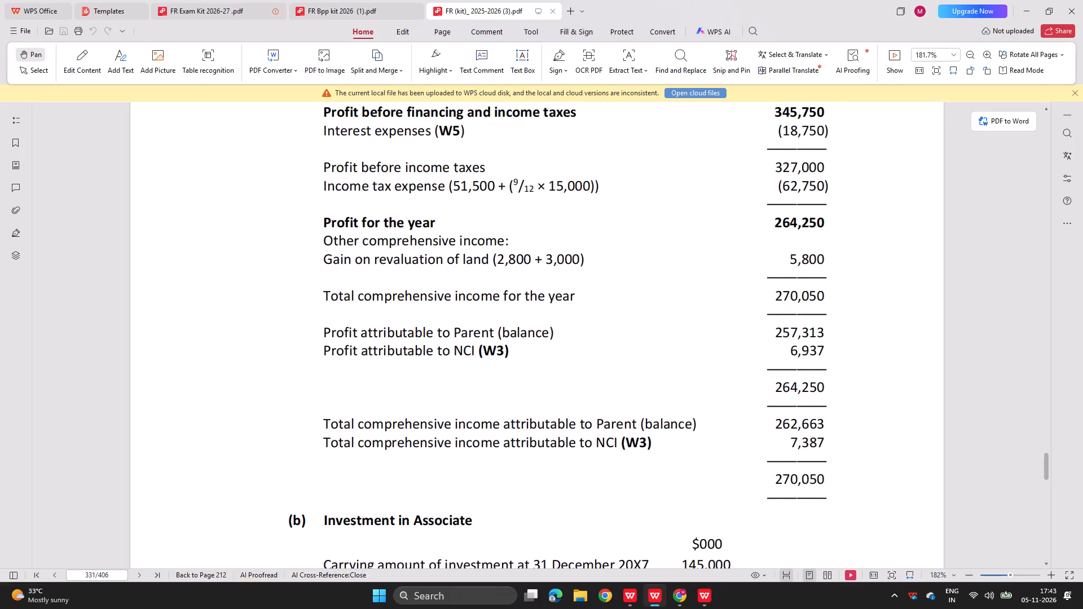
pyautogui.hotkey('alt', 'Tab')
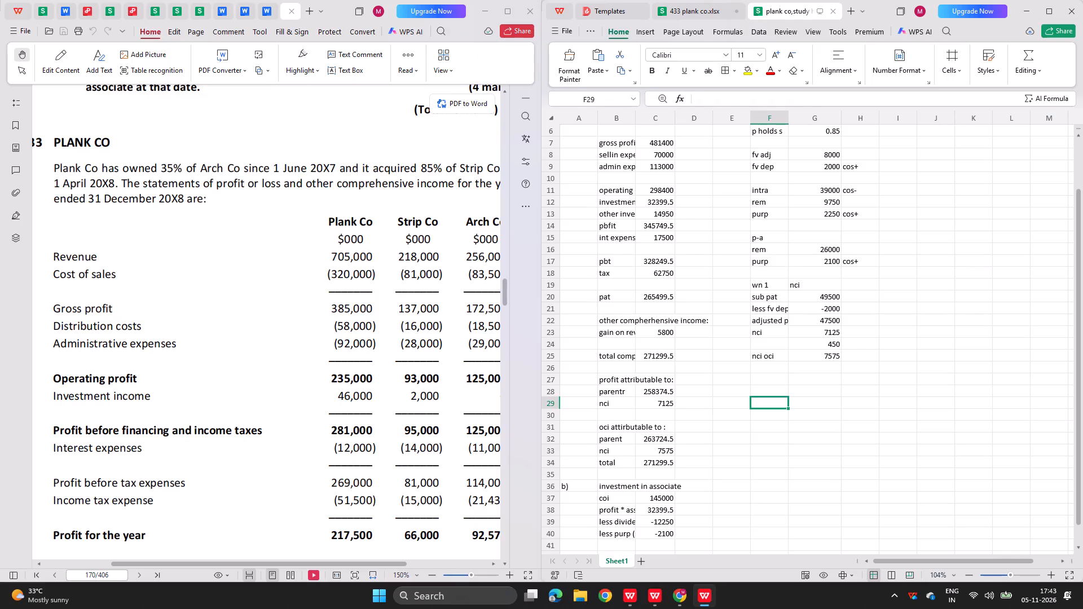
# Inspect the profit after tax cell C20 and compare the earlier workbook's statement lines with the model answer's profit or loss statement.
pyautogui.doubleClick(657, 292)
pyautogui.press('Return')
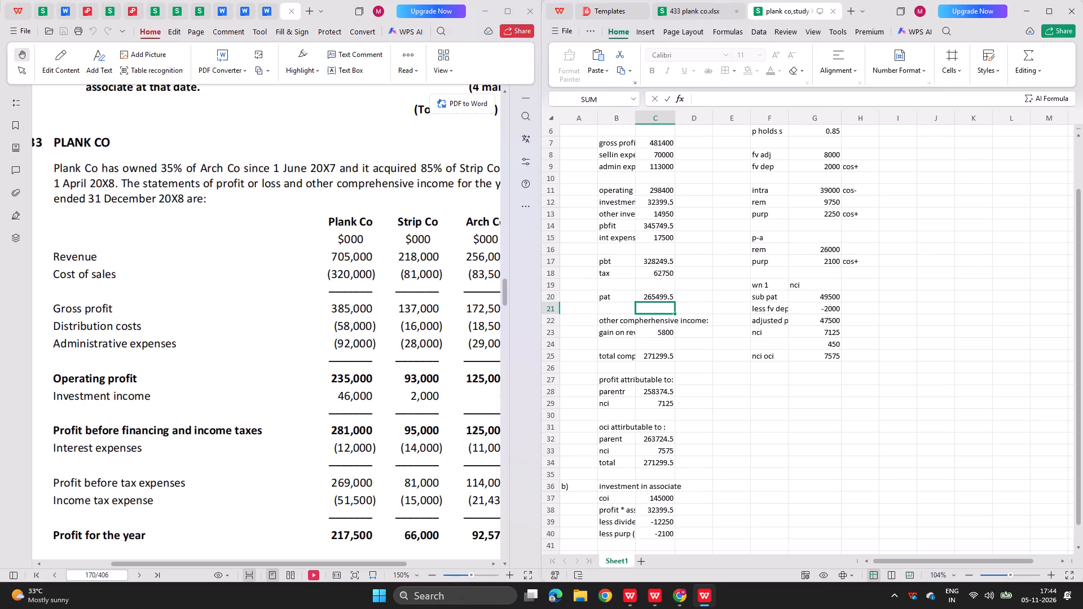
pyautogui.scroll(2, 688, 284)
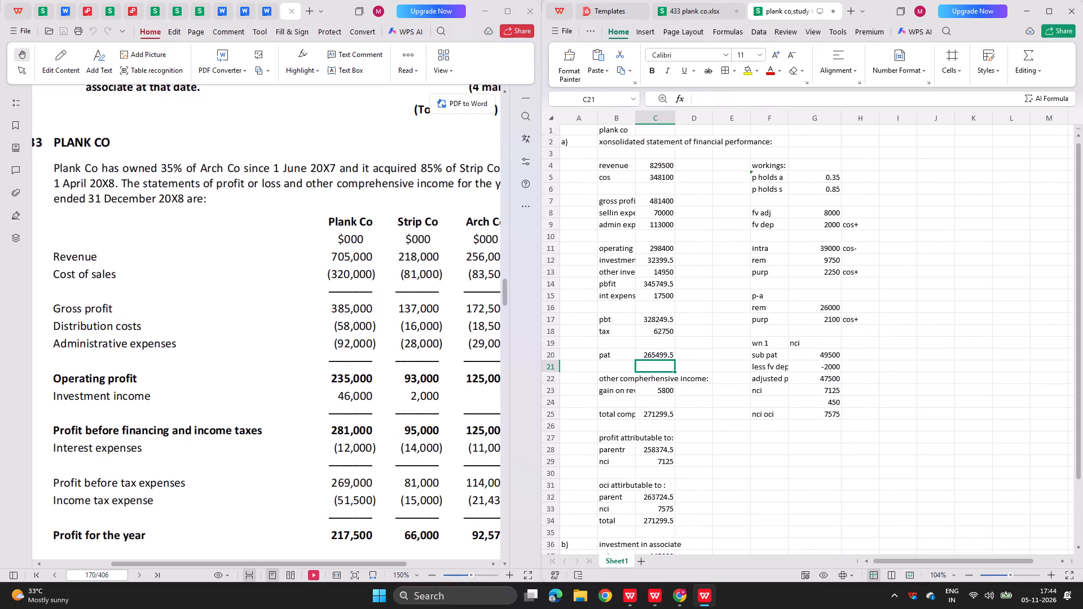
pyautogui.hotkey('alt', 'Tab')
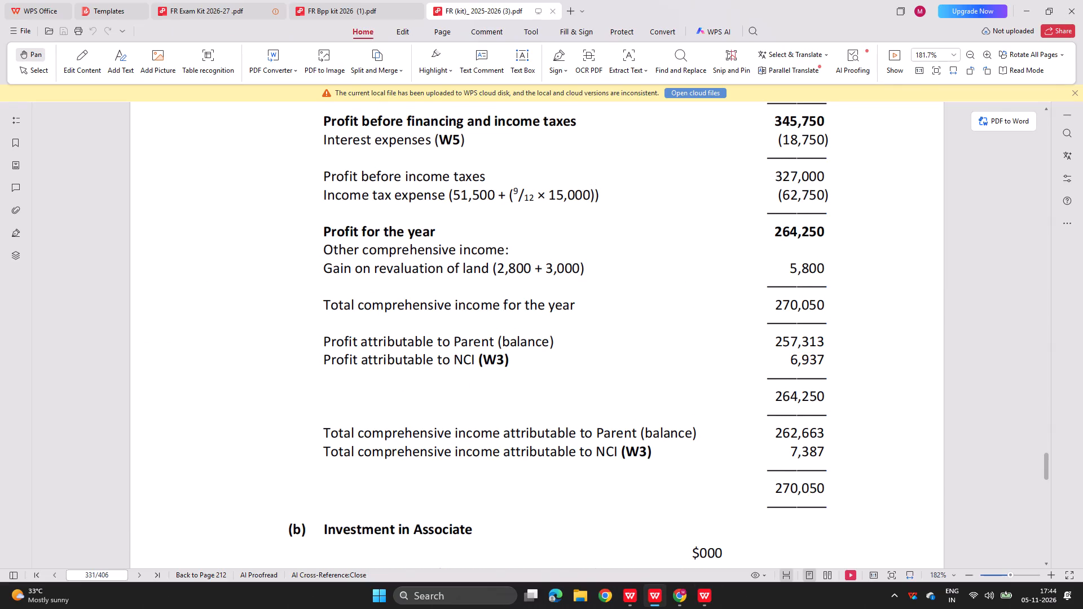
pyautogui.hotkey('alt', 'Tab')
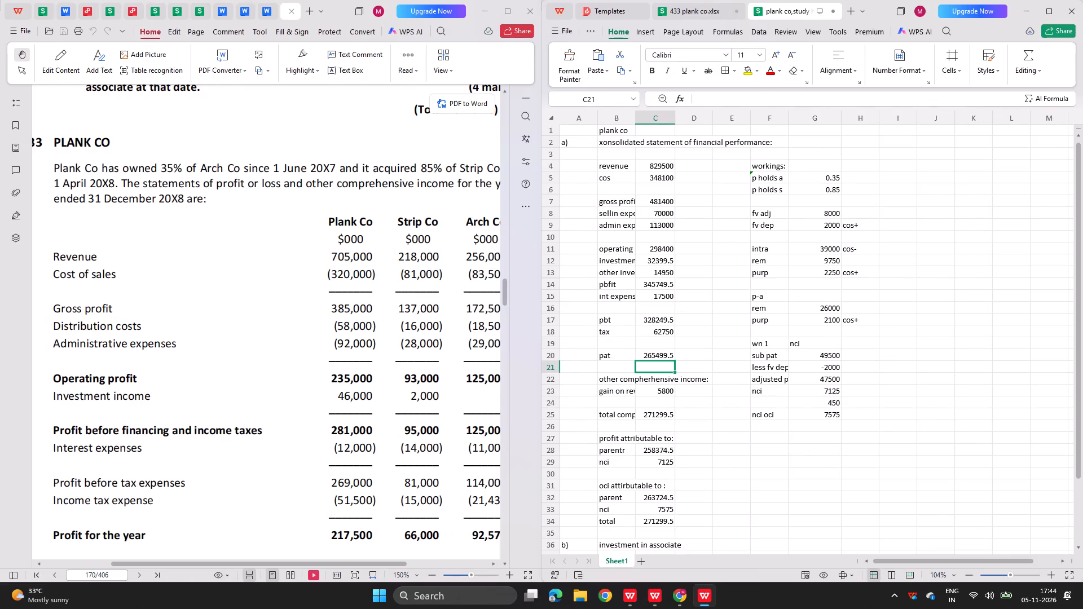
pyautogui.hotkey('alt', 'Tab')
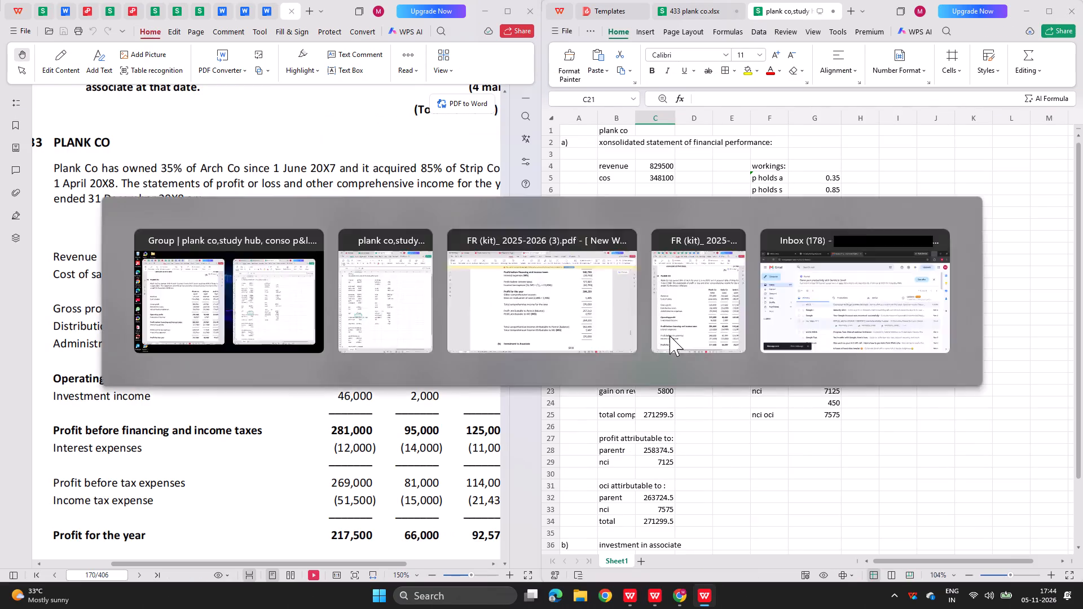
pyautogui.scroll(3, 670, 336)
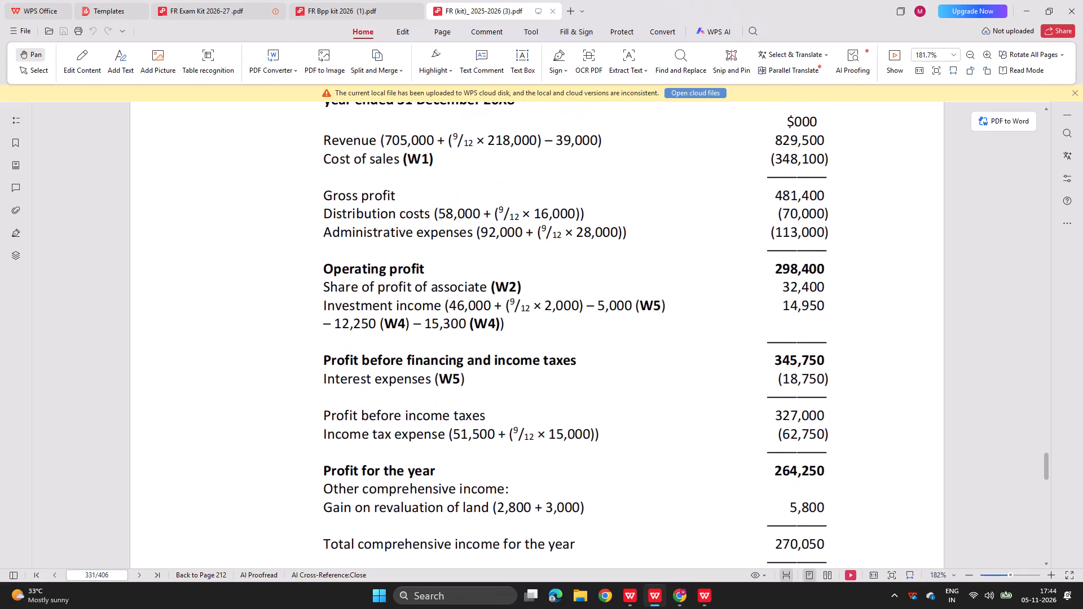
pyautogui.hotkey('alt', 'Tab')
pyautogui.hotkey('alt', 'Tab')
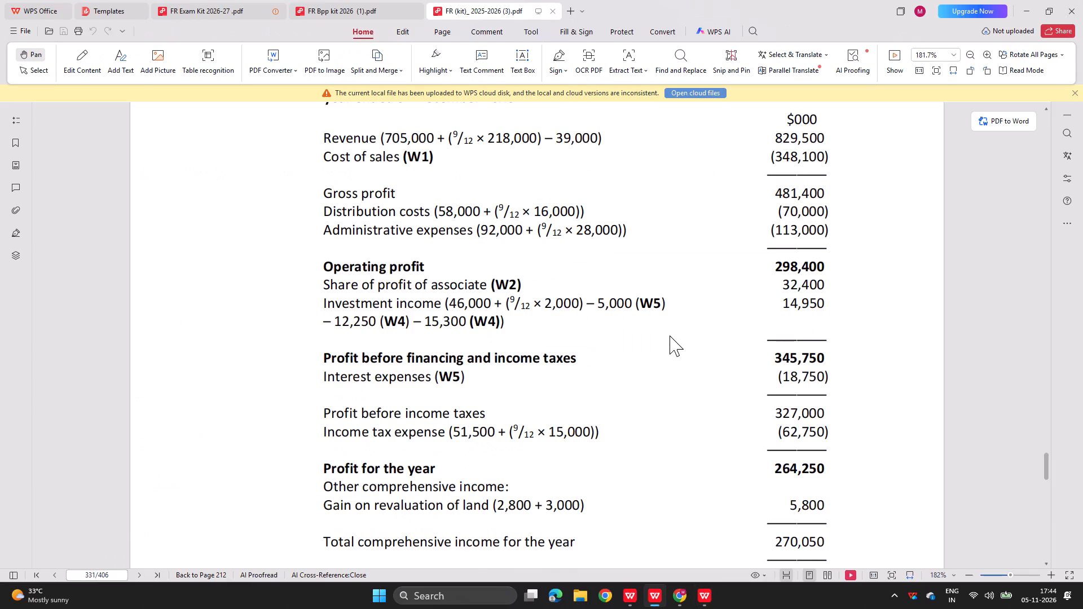
pyautogui.hotkey('alt', 'Tab')
pyautogui.hotkey('alt', 'Tab')
pyautogui.hotkey('alt', 'Tab')
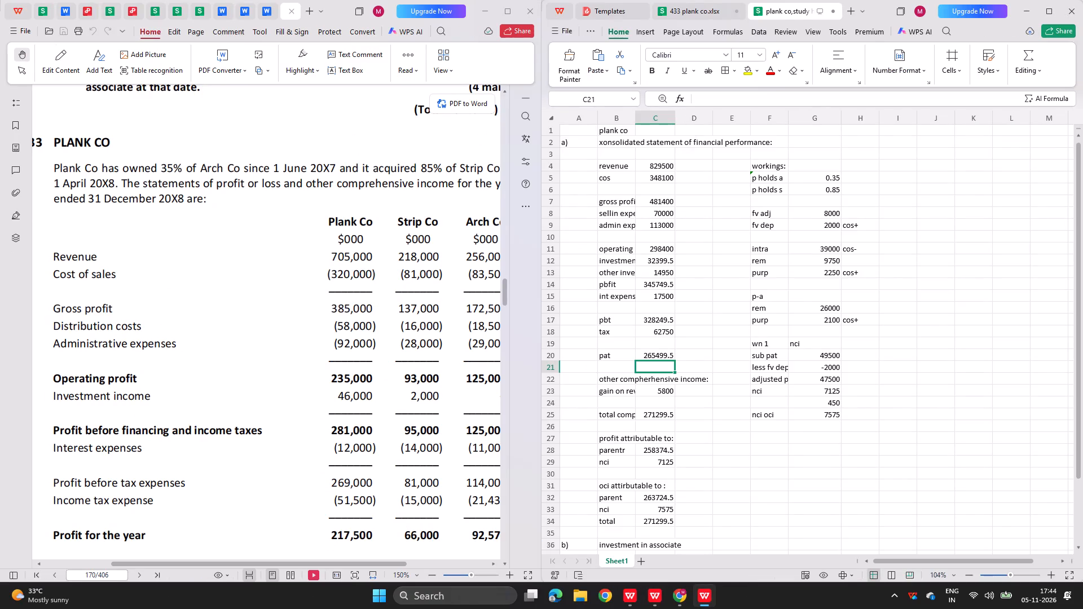
pyautogui.hotkey('alt', 'Tab')
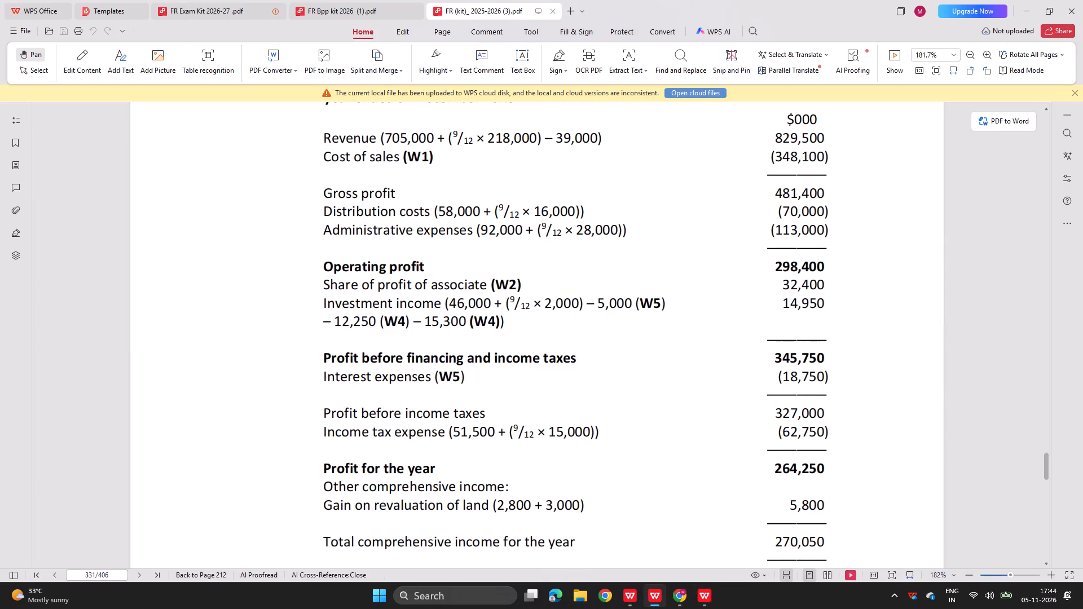
pyautogui.hotkey('alt', 'Tab')
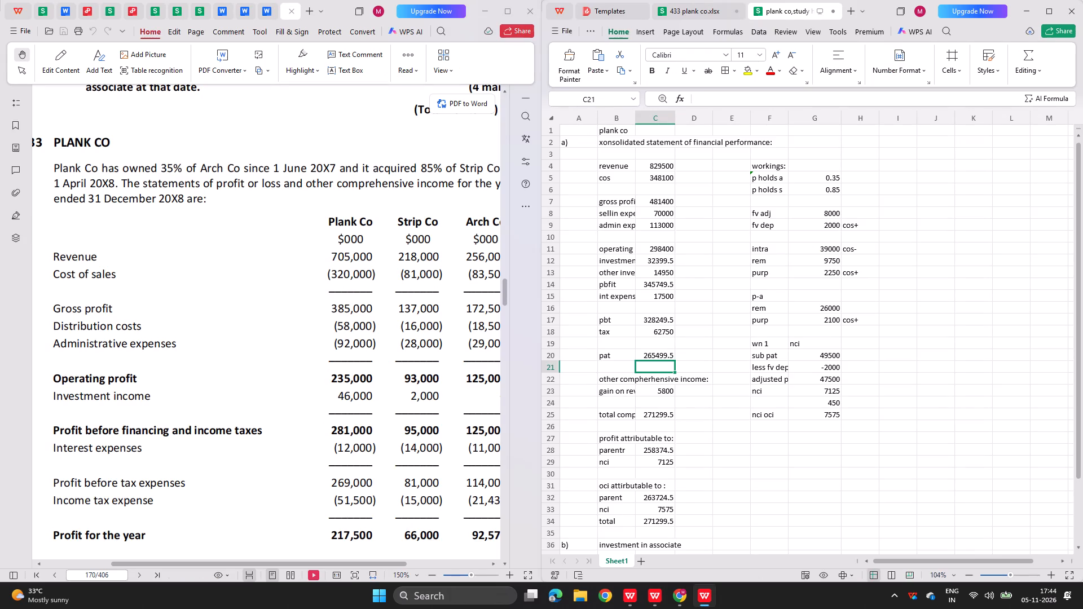
# Inspect the operating profit and investment income cells C11 and C12, and compare them with the kit's model profit or loss statement.
pyautogui.click(667, 250)
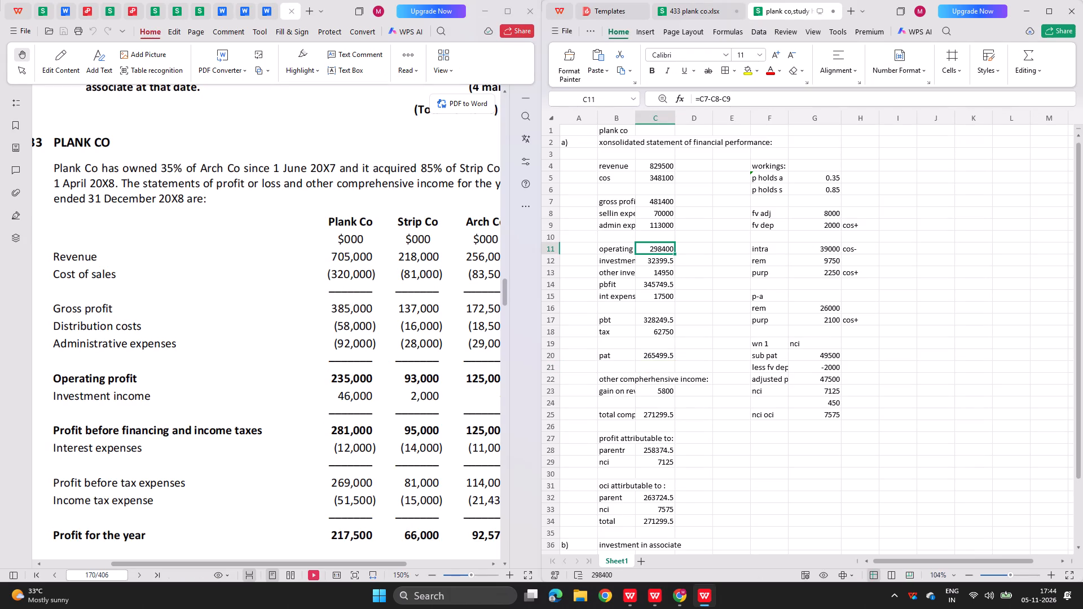
pyautogui.click(648, 251)
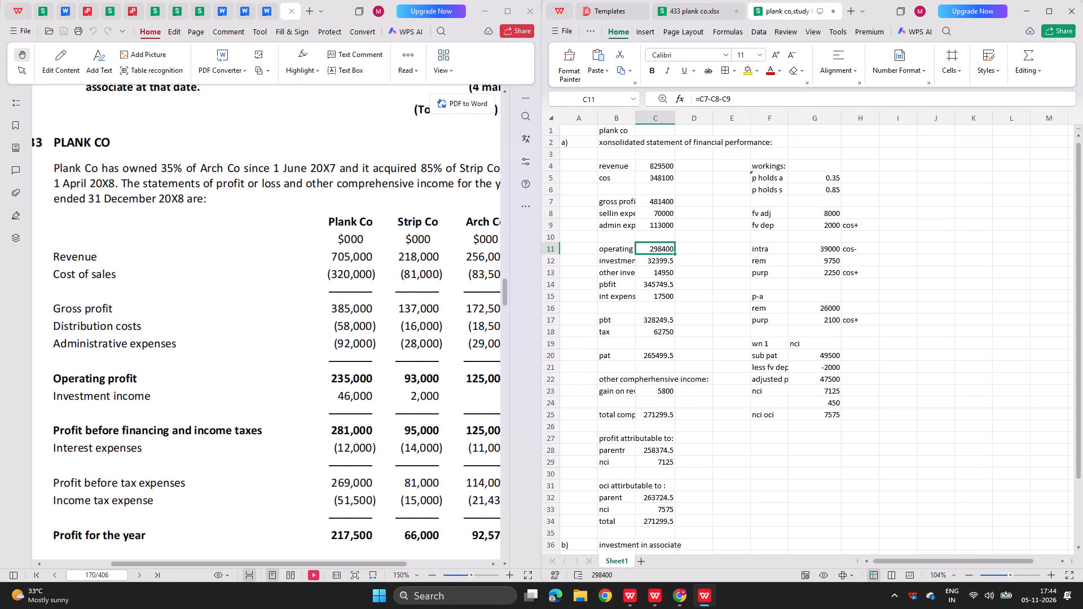
pyautogui.doubleClick(648, 251)
pyautogui.press('Return')
pyautogui.hotkey('alt', 'Tab')
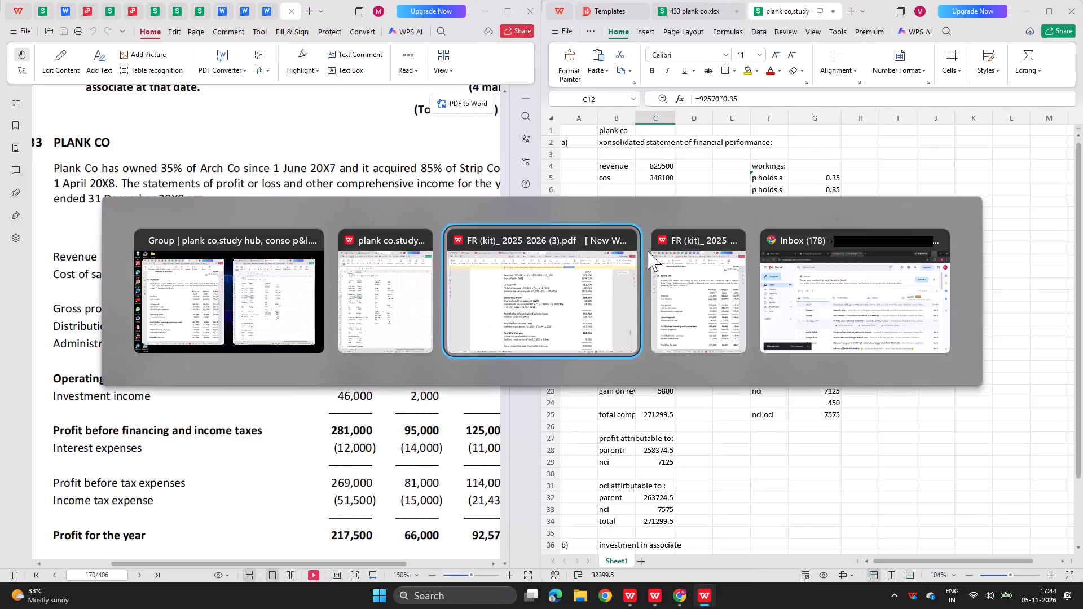
pyautogui.hotkey('alt', 'Tab')
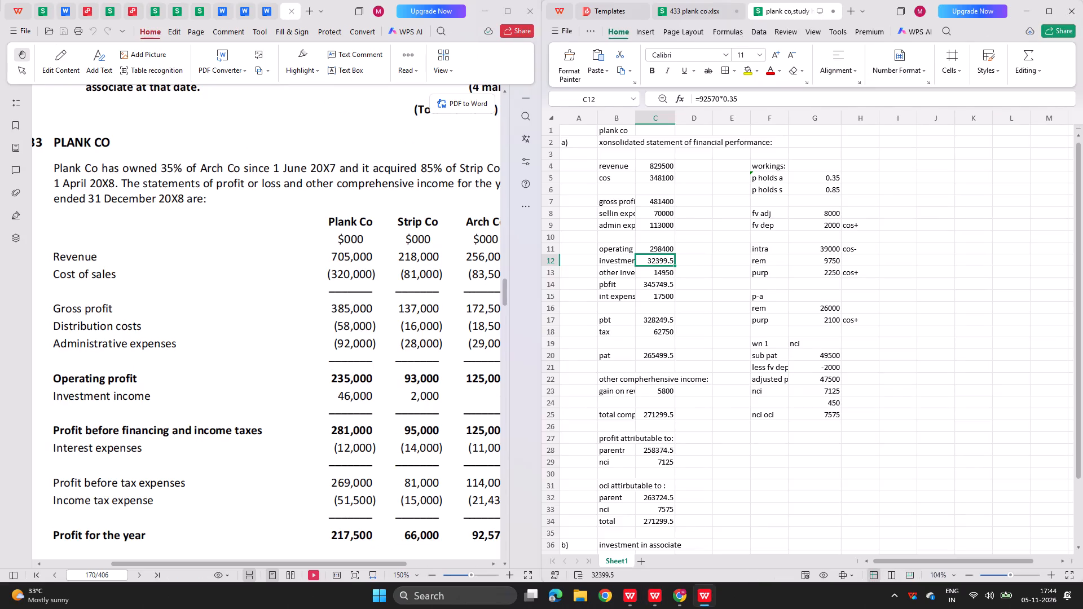
pyautogui.hotkey('alt', 'Tab')
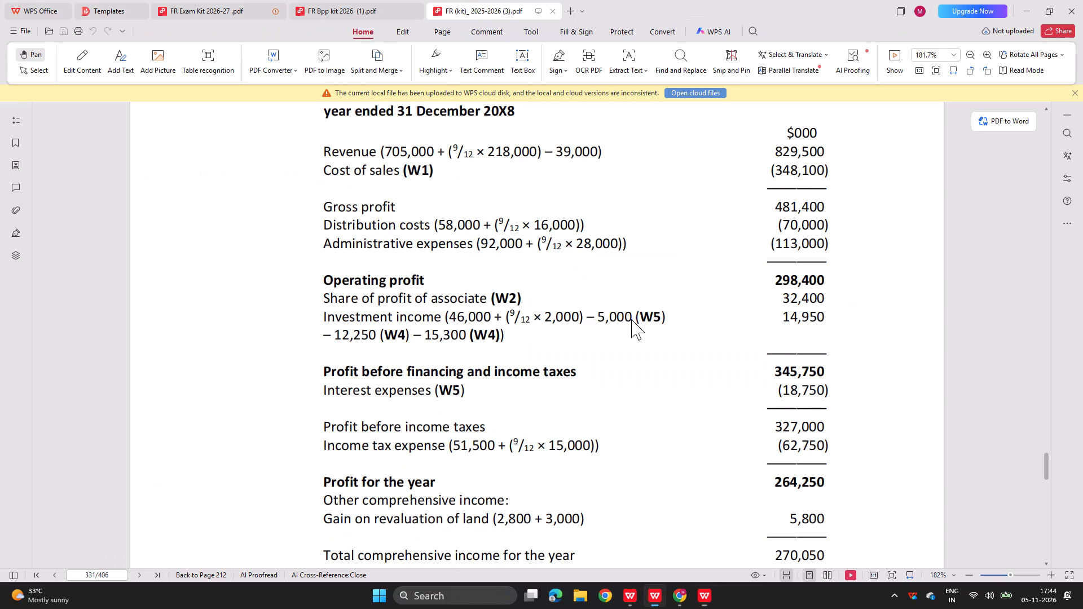
pyautogui.hotkey('alt', 'Tab')
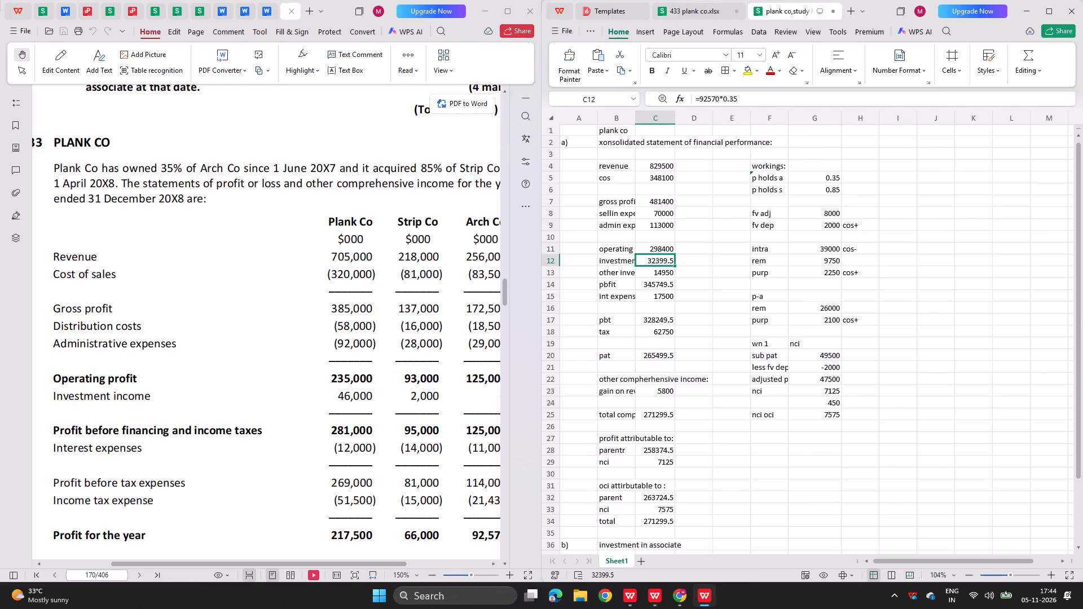
pyautogui.hotkey('alt', 'Tab')
pyautogui.hotkey('alt', 'Tab')
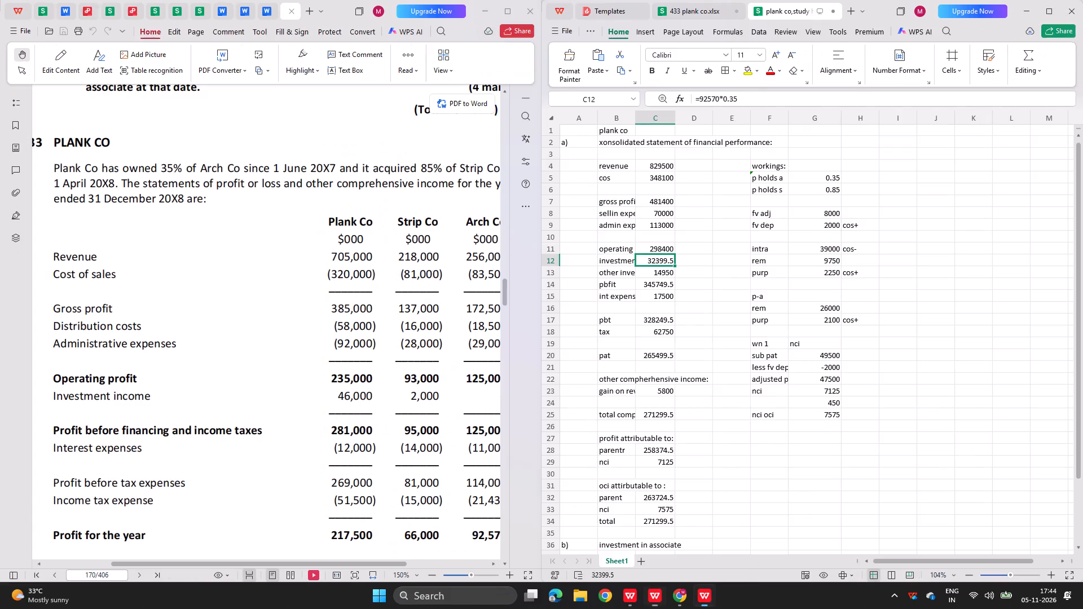
pyautogui.hotkey('alt', 'Tab')
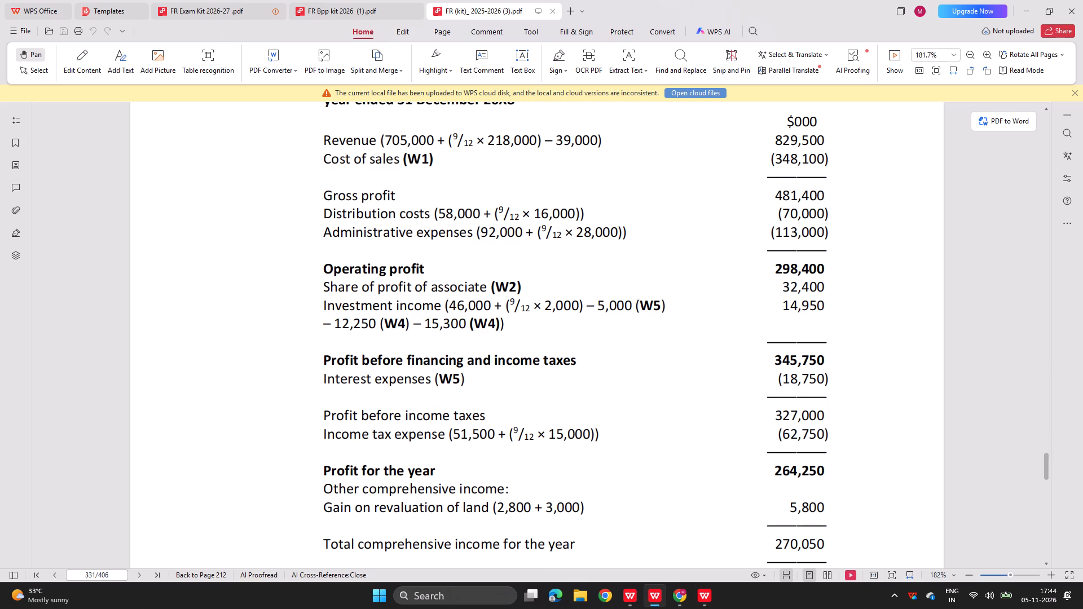
# Read the rest of the model answer, from the profit attribution through the workings to (W5) Finance cost on page 333.
pyautogui.scroll(-1, 663, 342)
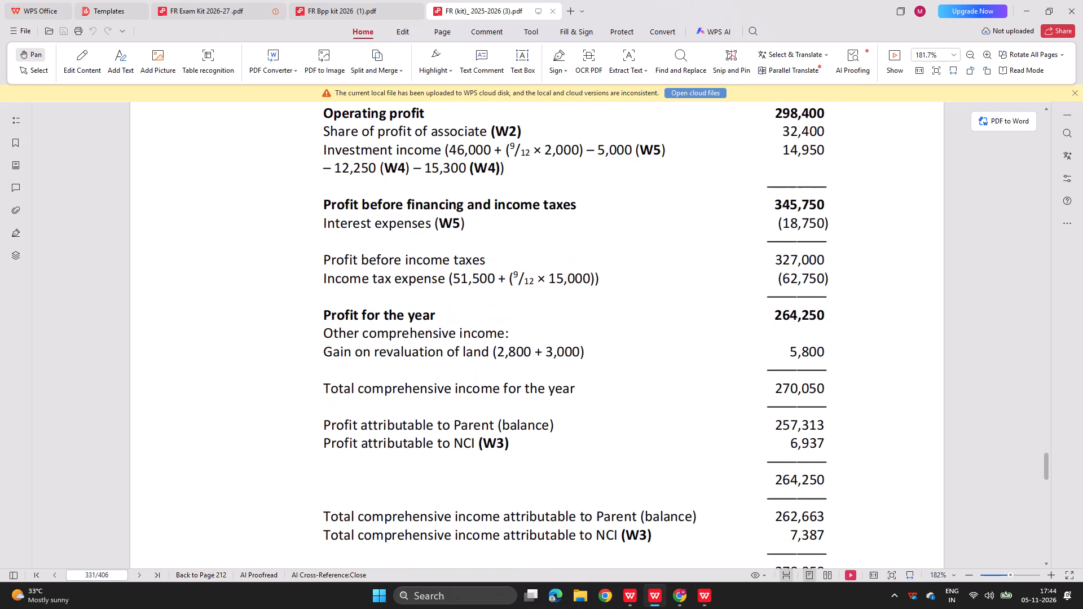
pyautogui.scroll(-5, 663, 342)
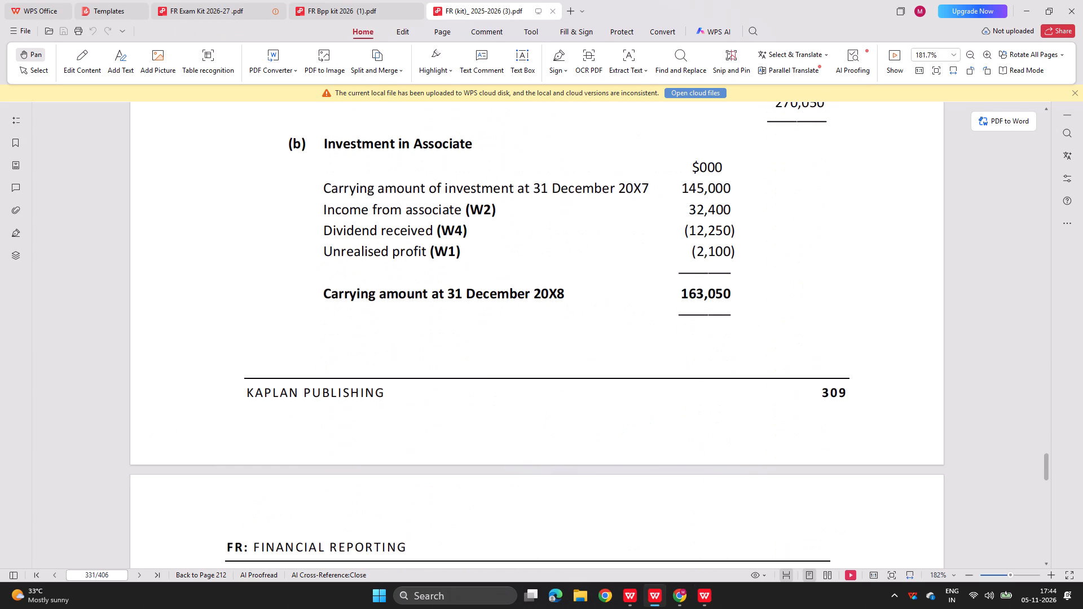
pyautogui.scroll(-4, 663, 342)
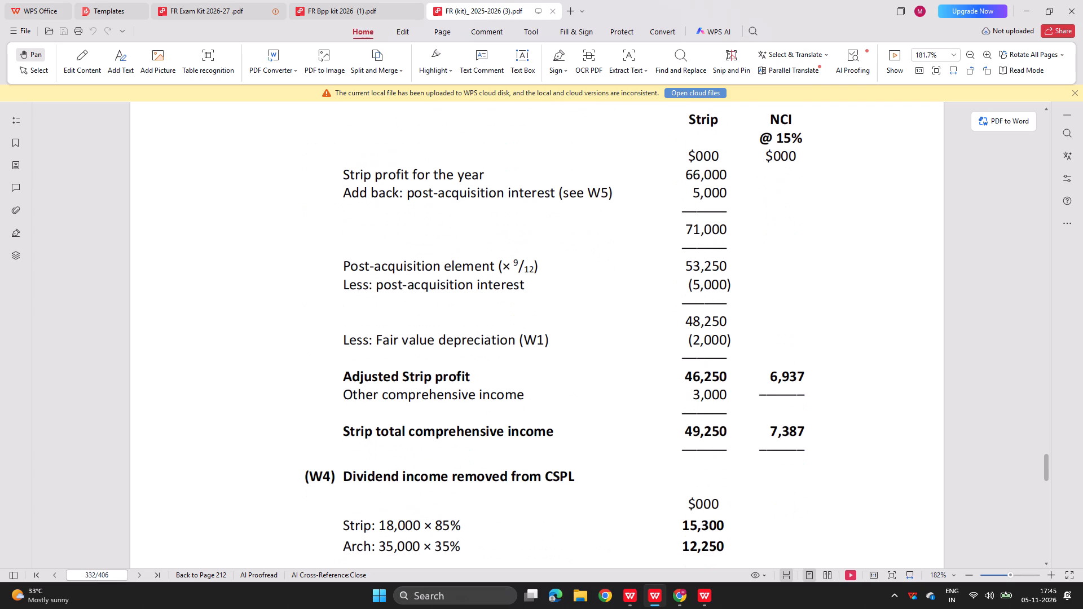
pyautogui.scroll(-2, 663, 342)
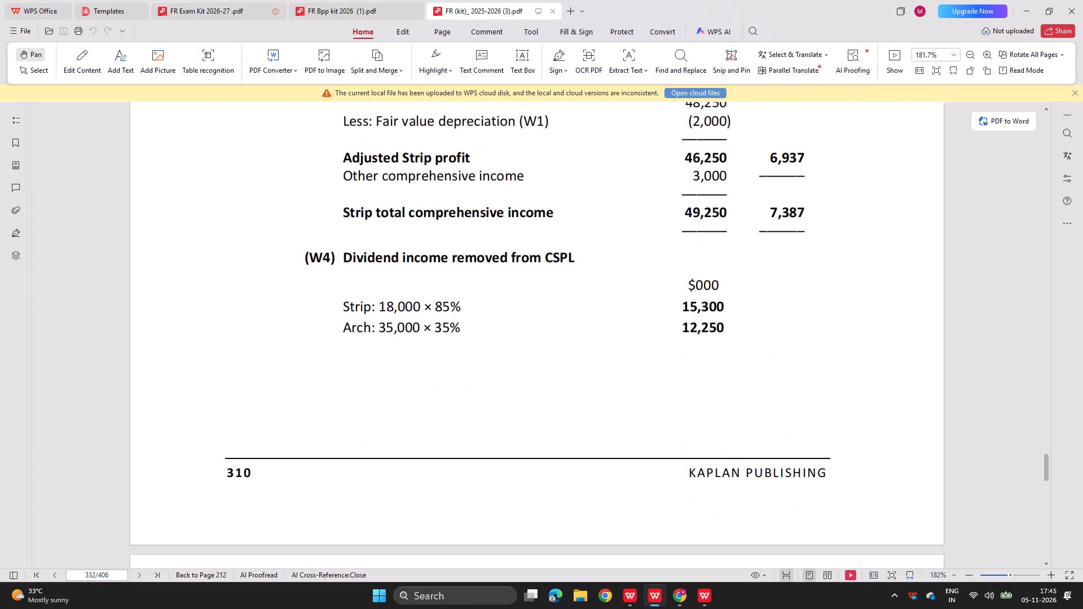
pyautogui.scroll(-3, 663, 342)
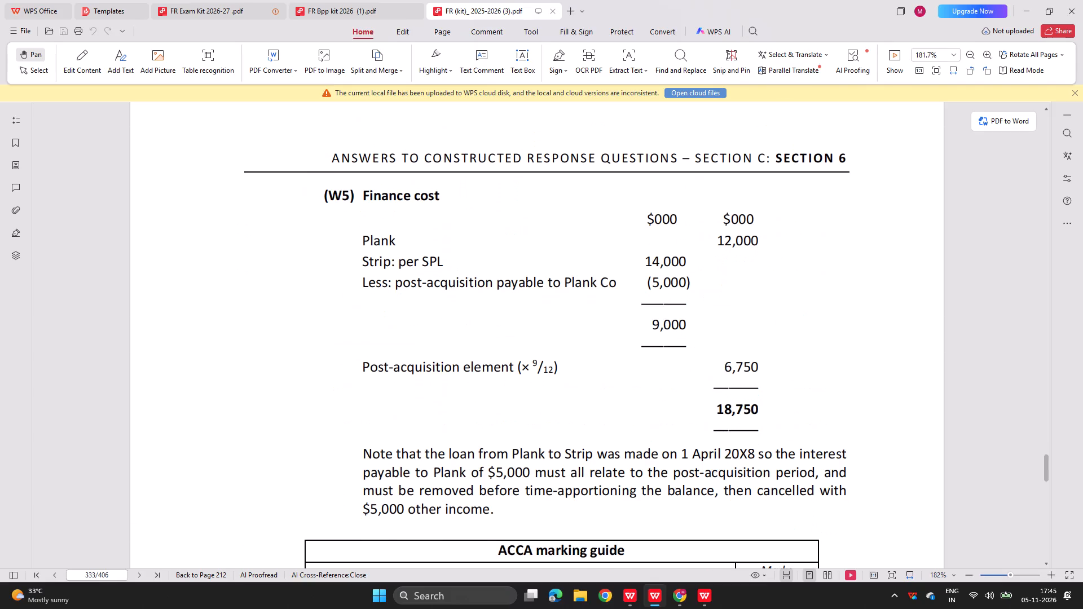
# Inspect the interest expense formula in C15 of the earlier workbook and compare it with the model answer's W5 finance cost working.
pyautogui.hotkey('alt', 'Tab')
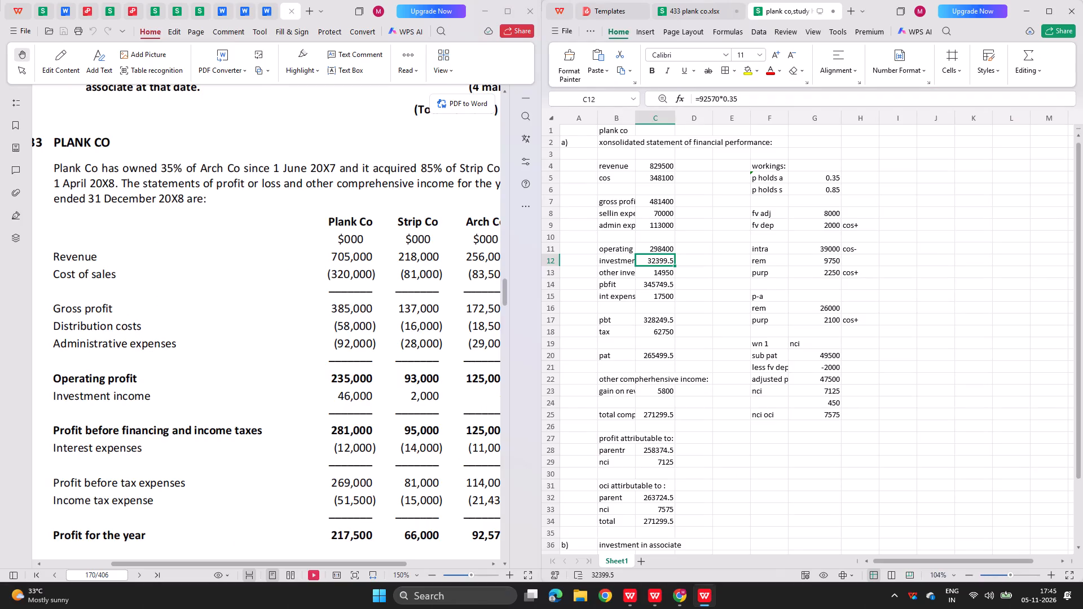
pyautogui.doubleClick(663, 293)
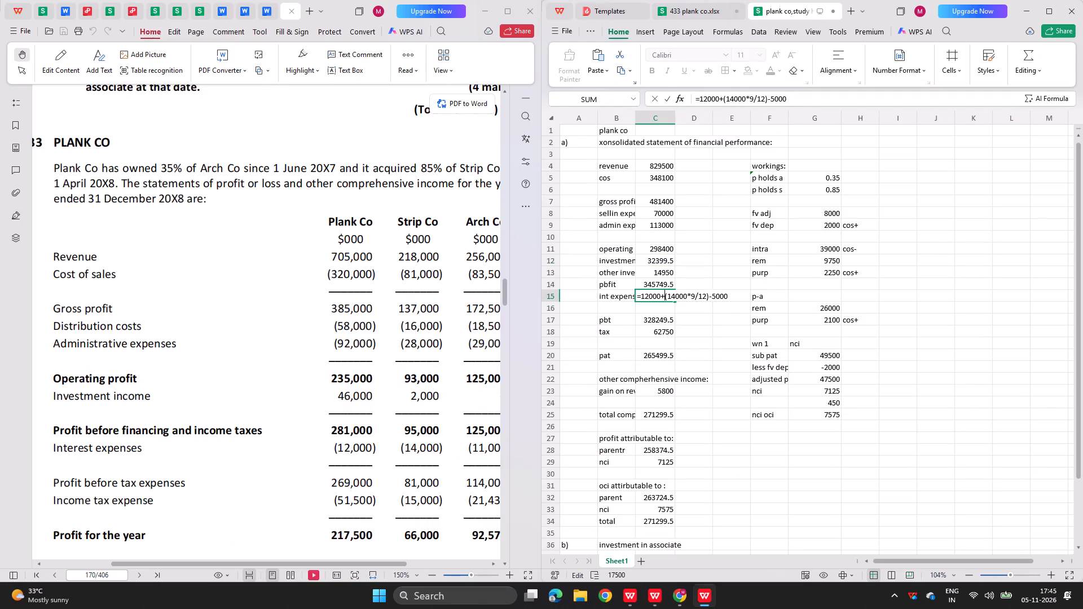
pyautogui.hotkey('alt', 'Tab')
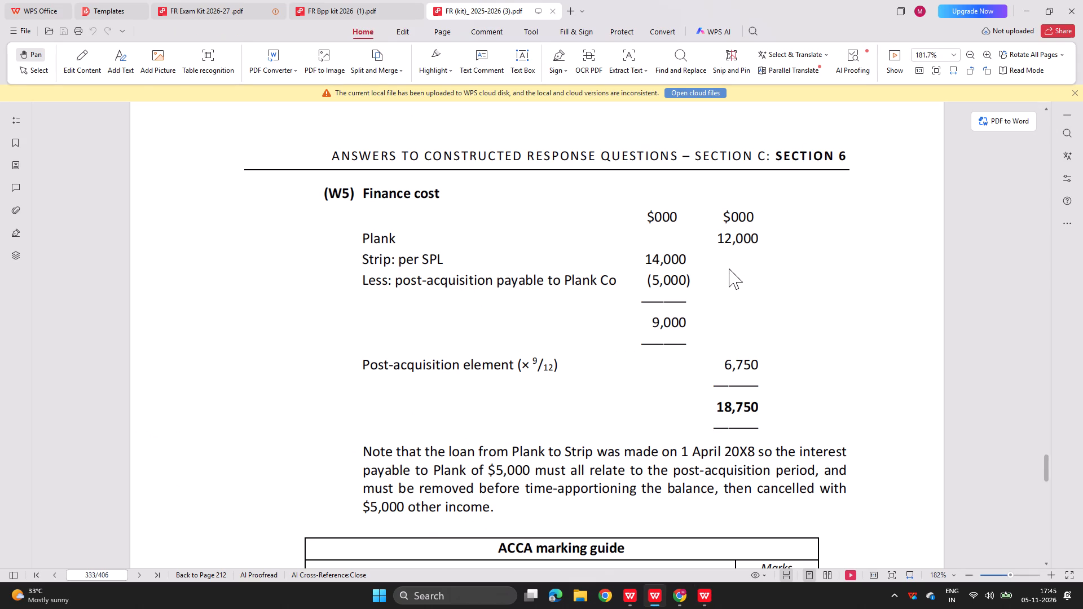
pyautogui.hotkey('alt', 'Tab')
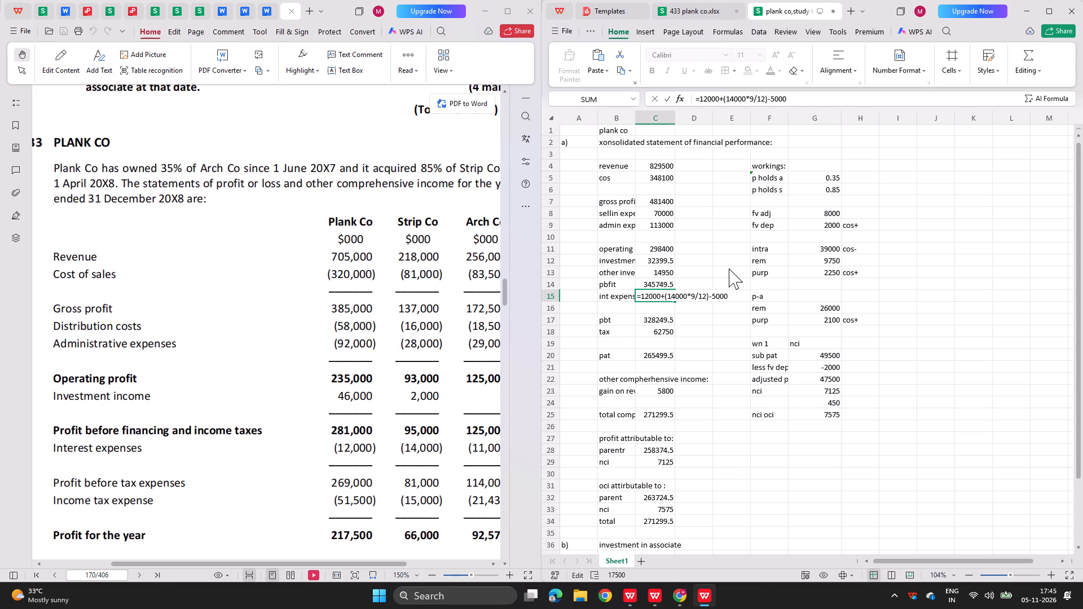
pyautogui.press('Return')
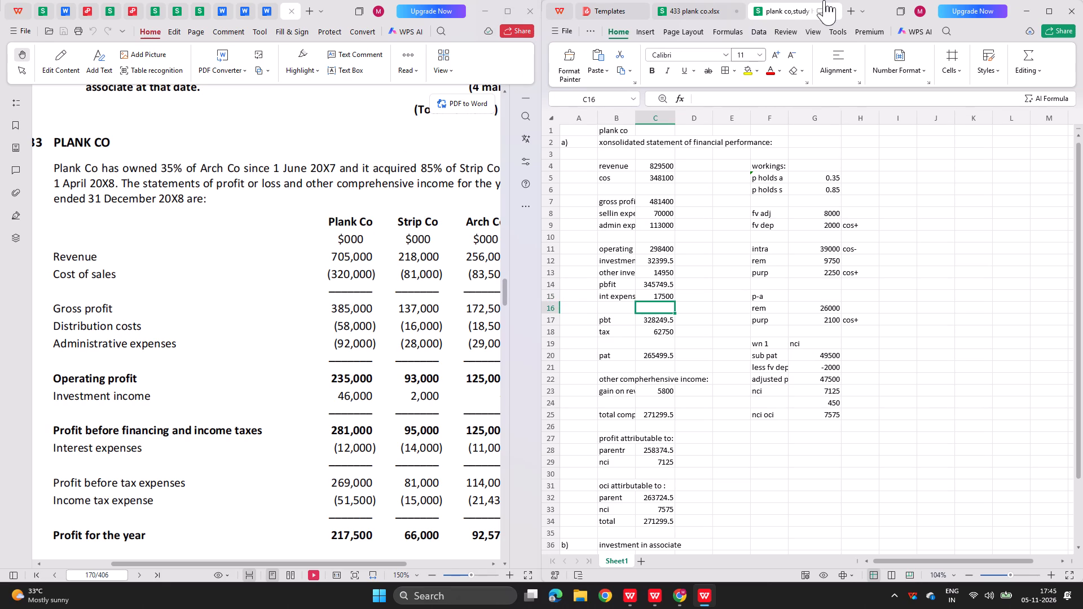
# In the 433 plank co workbook, enter "a)" in A3 and the heading "conoslidated statement of financial position:" in B3.
pyautogui.click(689, 10)
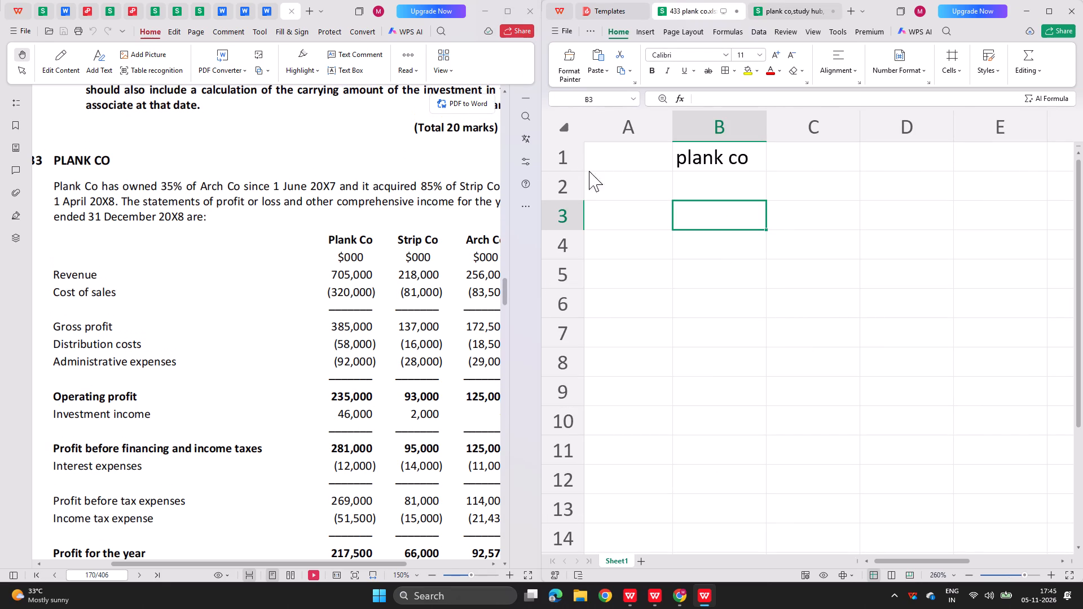
pyautogui.click(772, 2)
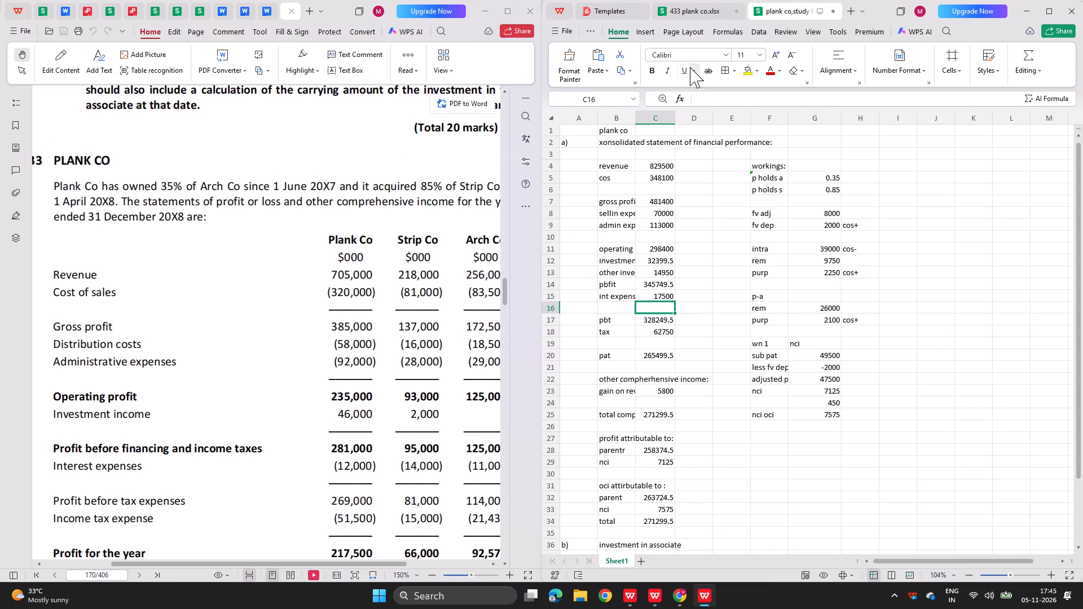
pyautogui.click(689, 18)
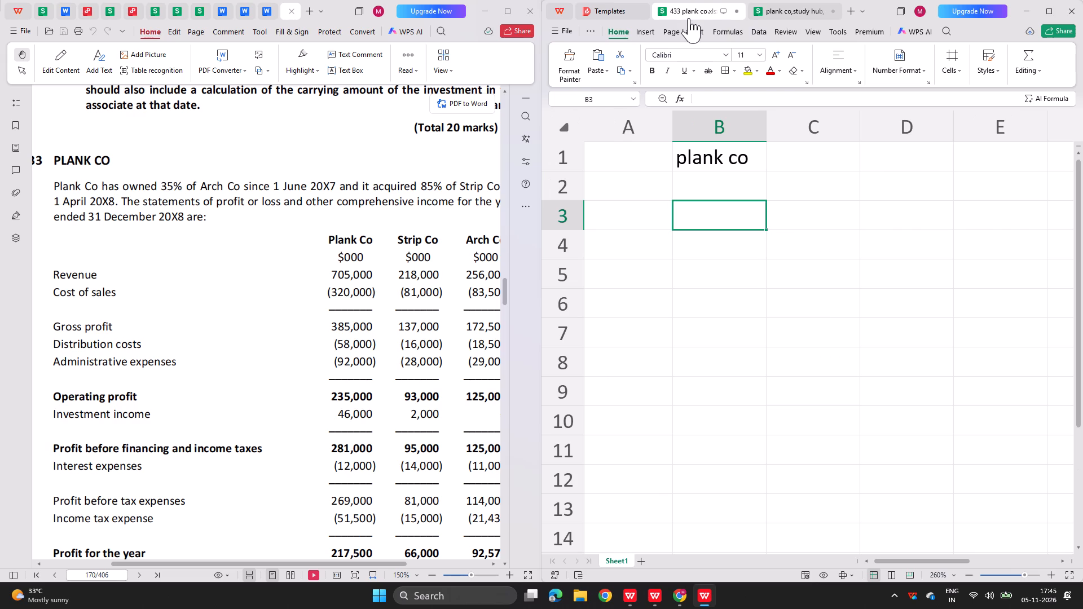
pyautogui.press('Left')
pyautogui.write('a1')
pyautogui.press('BackSpace')
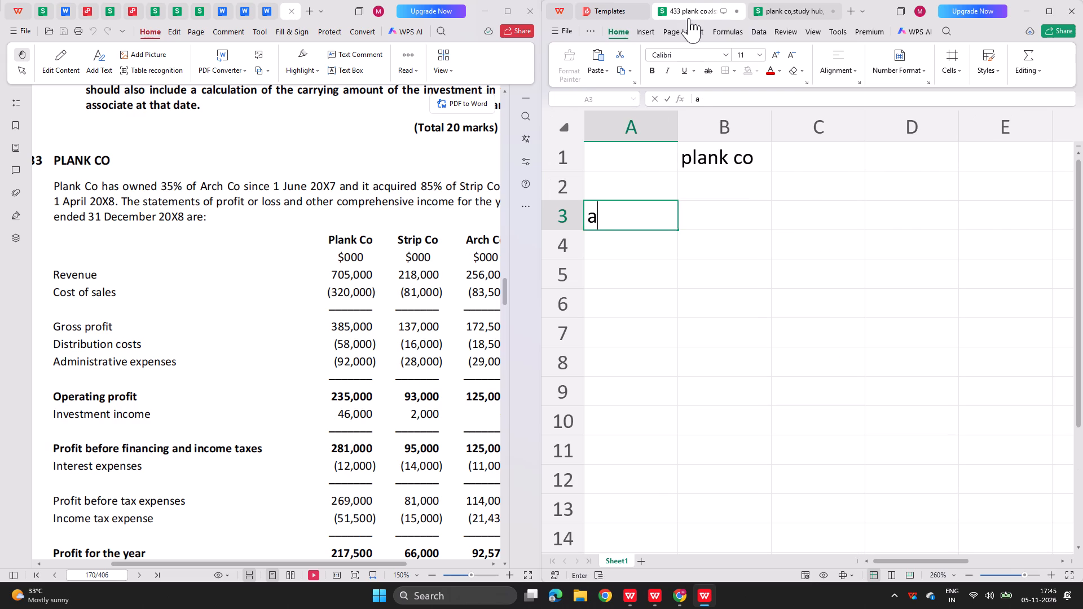
pyautogui.hotkey('shift', ')')
pyautogui.press('Right')
pyautogui.write('conoslidated statmenr')
pyautogui.press('space')
pyautogui.press('BackSpace')
pyautogui.press('BackSpace')
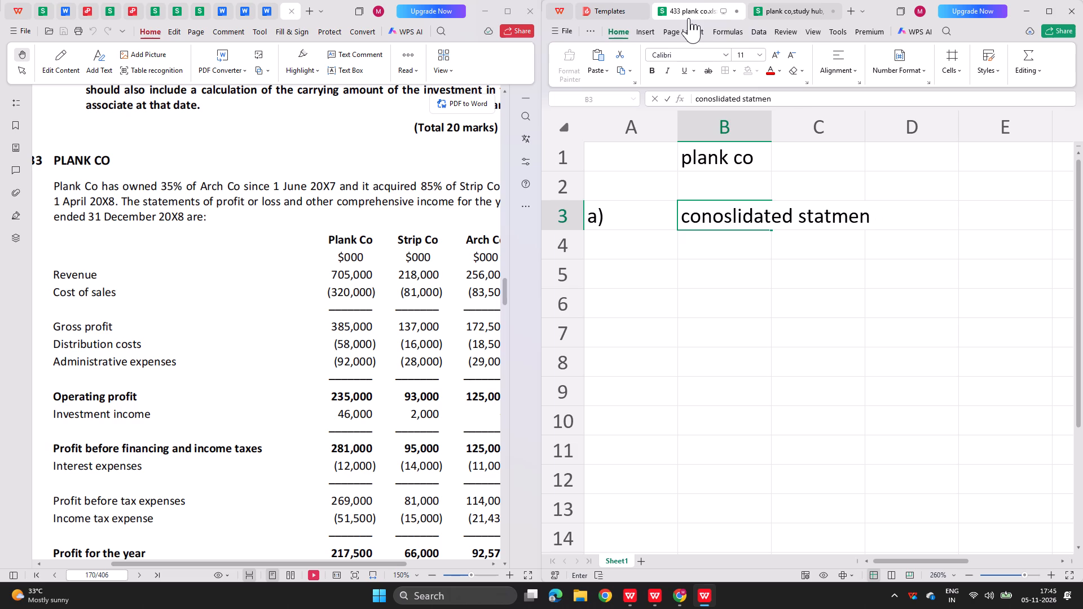
pyautogui.press('BackSpace')
pyautogui.press('BackSpace')
pyautogui.press('BackSpace')
pyautogui.press('BackSpace')
pyautogui.write('tement of financaila')
pyautogui.press('BackSpace')
pyautogui.press('BackSpace')
pyautogui.press('BackSpace')
pyautogui.press('BackSpace')
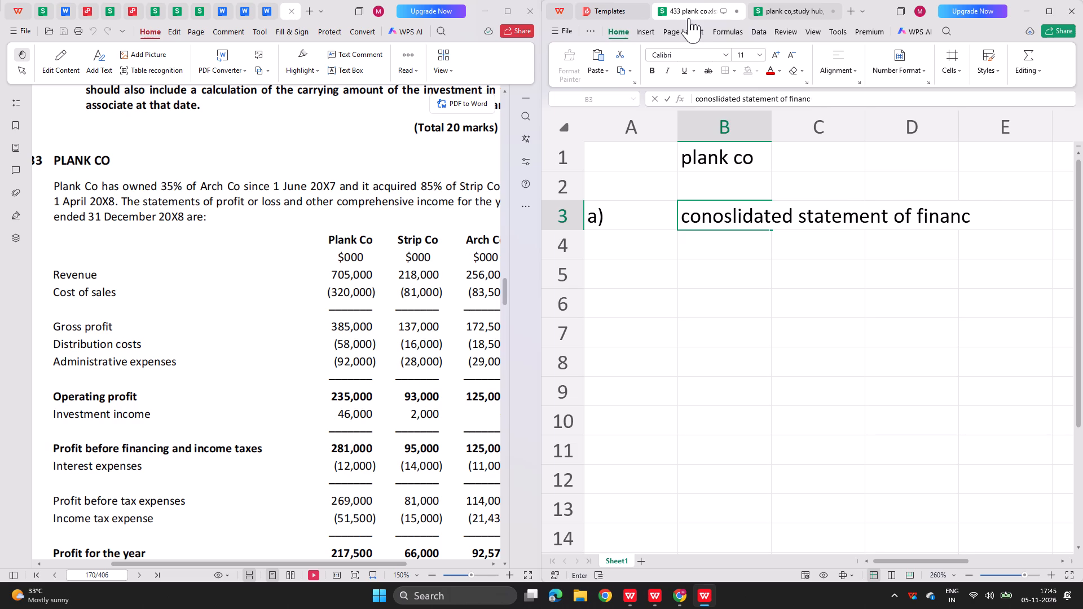
pyautogui.write('ial position:')
pyautogui.press('Return')
# Change the B3 heading's ending to "performance:" so it names the statement of financial performance.
pyautogui.doubleClick(718, 220)
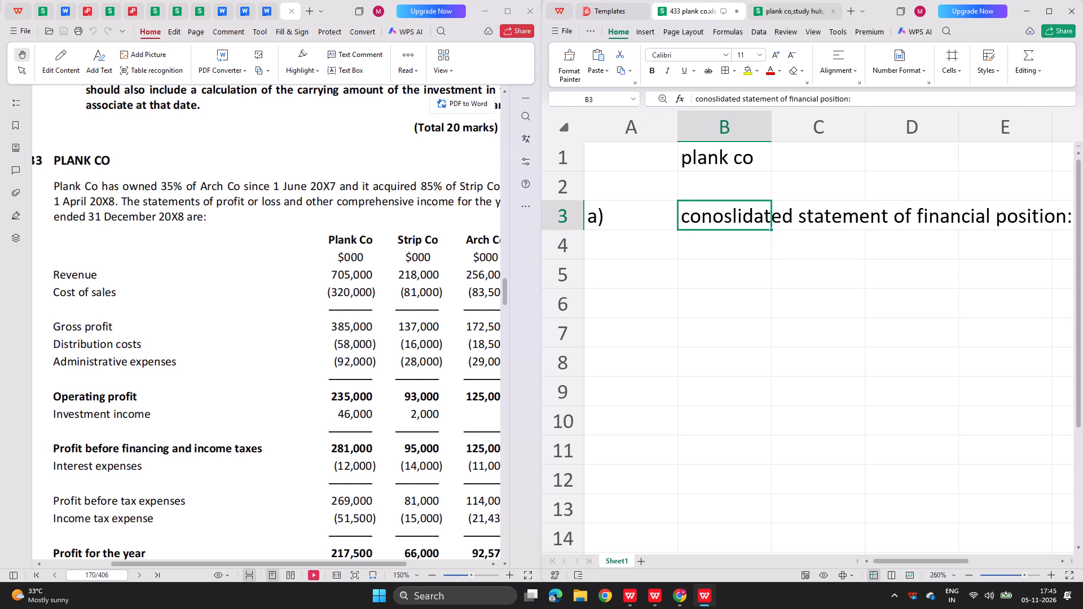
pyautogui.click(751, 249)
pyautogui.press('BackSpace')
pyautogui.press('BackSpace')
pyautogui.press('BackSpace')
pyautogui.press('BackSpace')
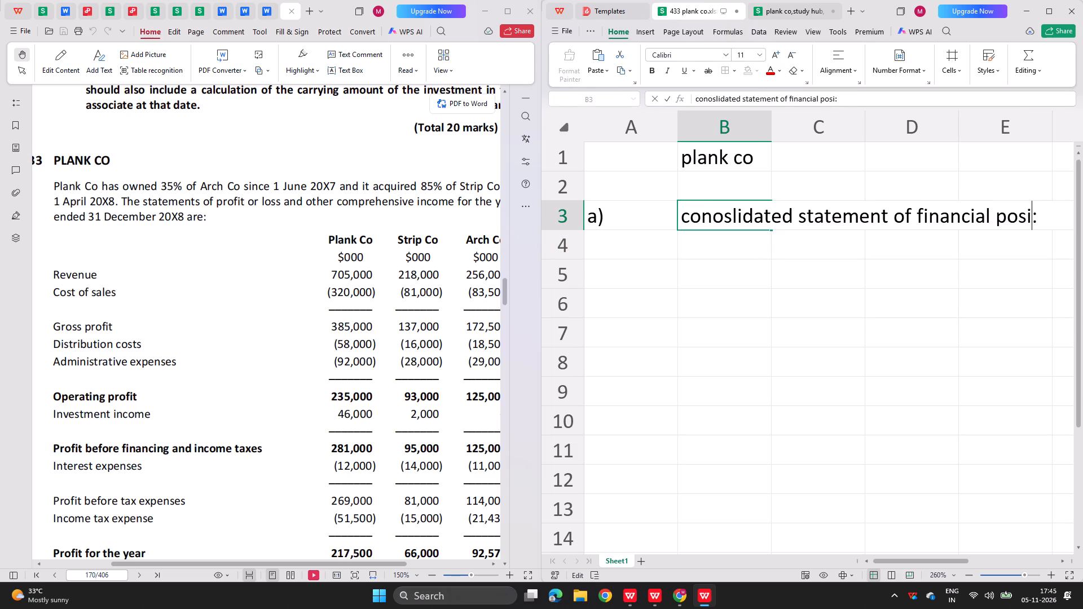
pyautogui.press('BackSpace')
pyautogui.press('BackSpace')
pyautogui.press('BackSpace')
pyautogui.write('erformance')
pyautogui.press('Return')
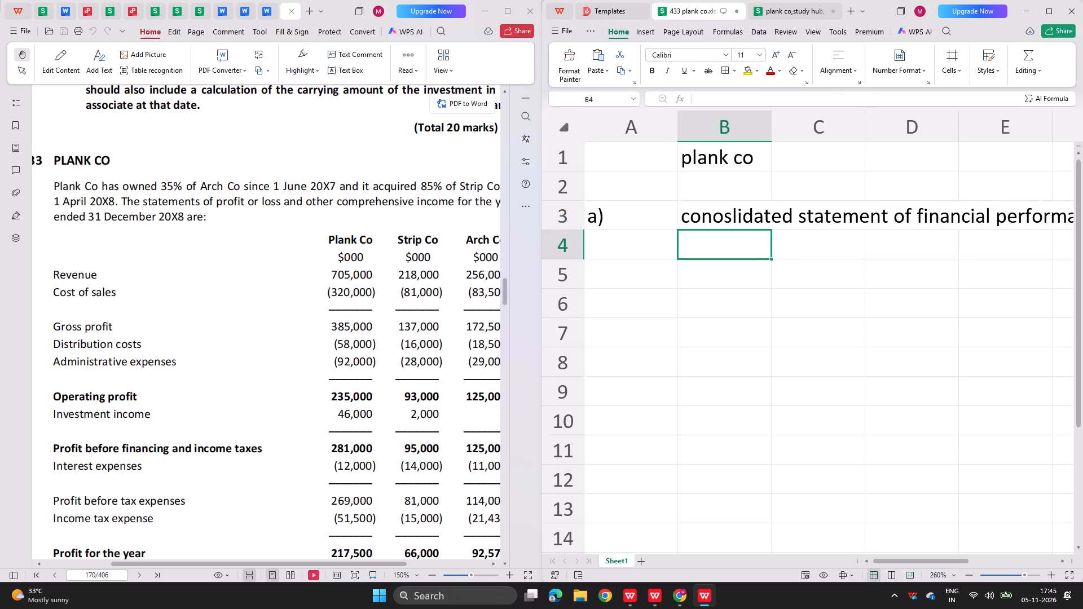
# Enter the statement line labels "revenue" in B5, "cos" in B6 and "gross profit" in B8.
pyautogui.click(695, 277)
pyautogui.write('revej')
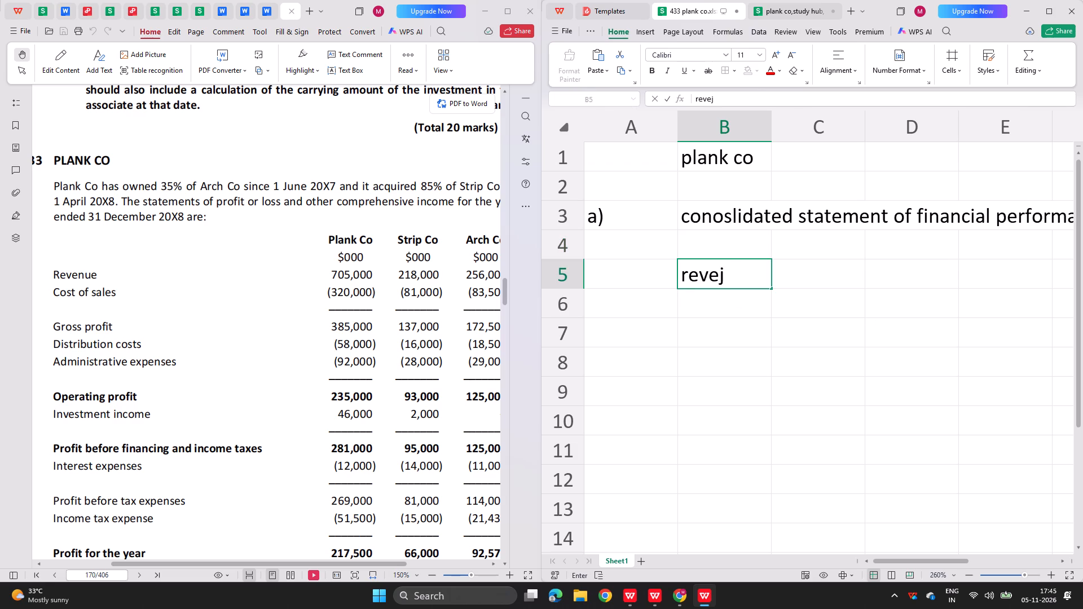
pyautogui.press('BackSpace')
pyautogui.write('nue')
pyautogui.press('Return')
pyautogui.write('cos')
pyautogui.press('Return')
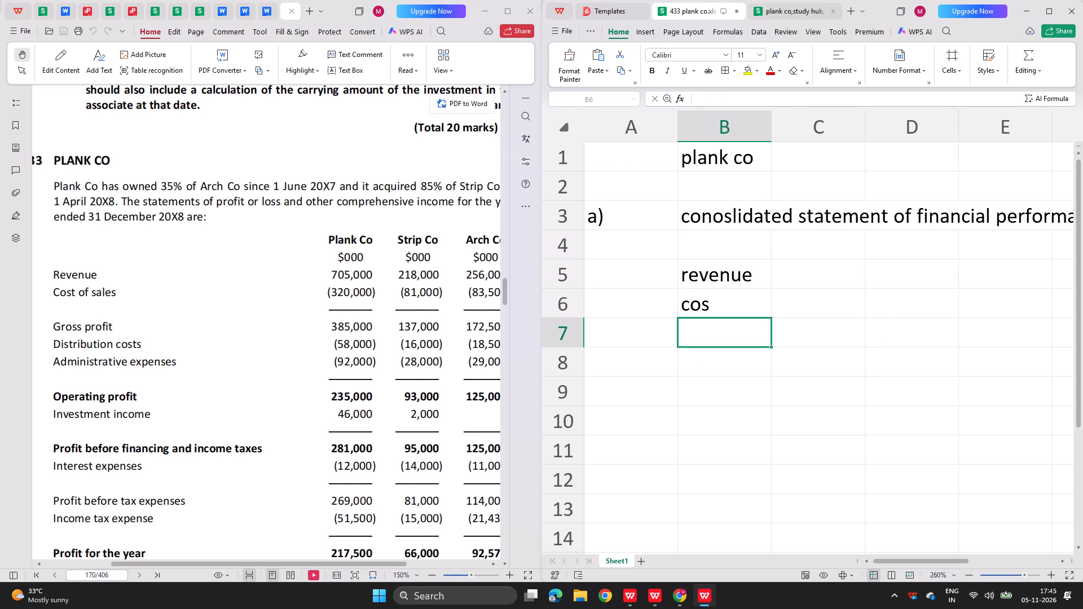
pyautogui.press('Return')
pyautogui.write('gross prfit')
pyautogui.press('Return')
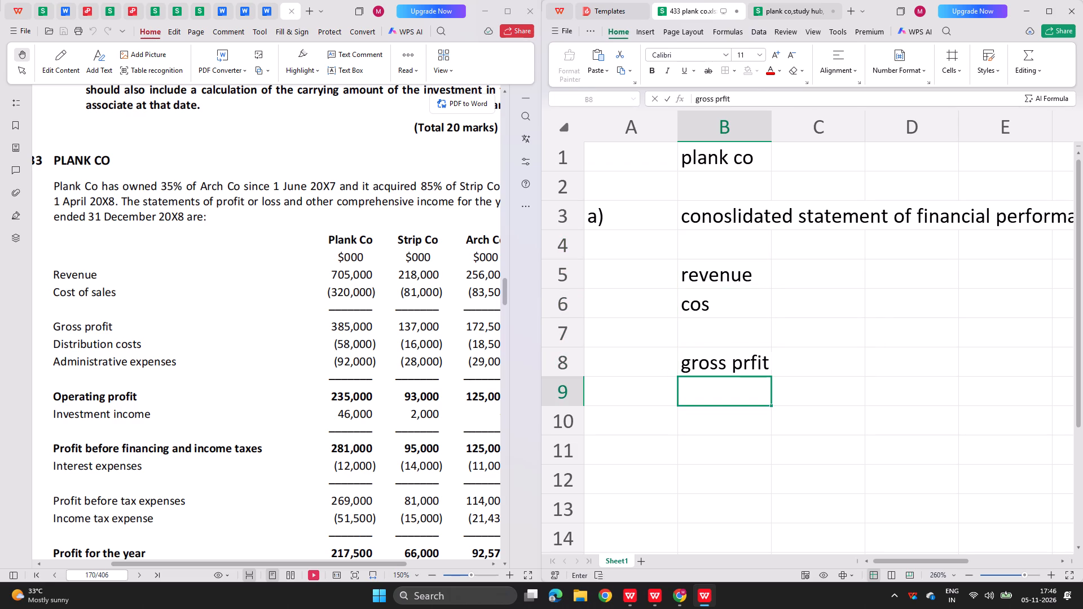
pyautogui.press('Up')
pyautogui.press('BackSpace')
pyautogui.write('gross profit')
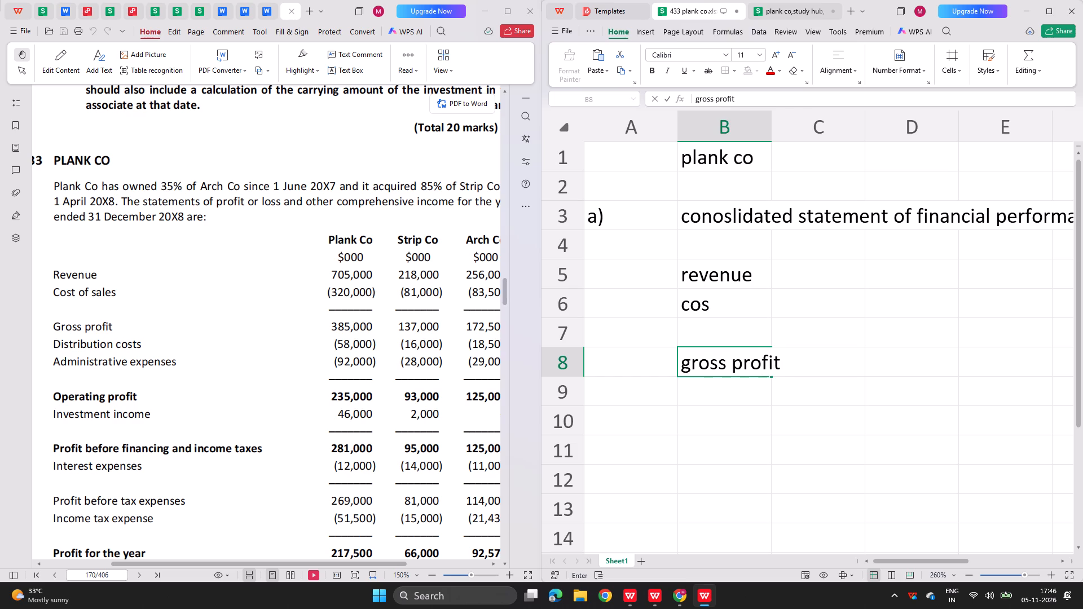
pyautogui.press('Return')
# Enter the expense line labels "distribut cost" in B9 and "admin exp" in B10.
pyautogui.write('distribut')
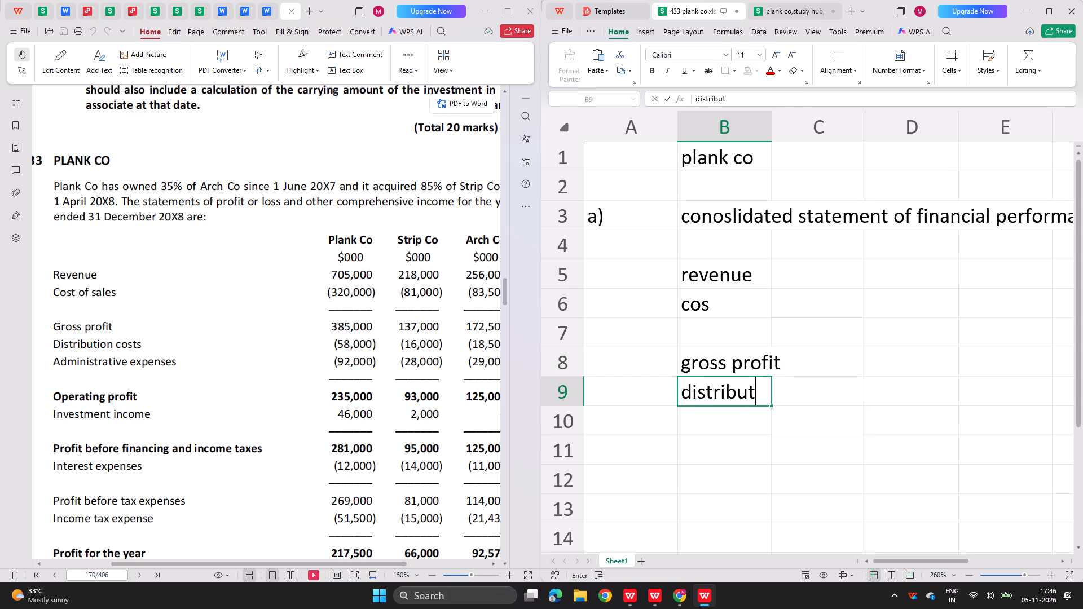
pyautogui.press('space')
pyautogui.write('cost')
pyautogui.press('Return')
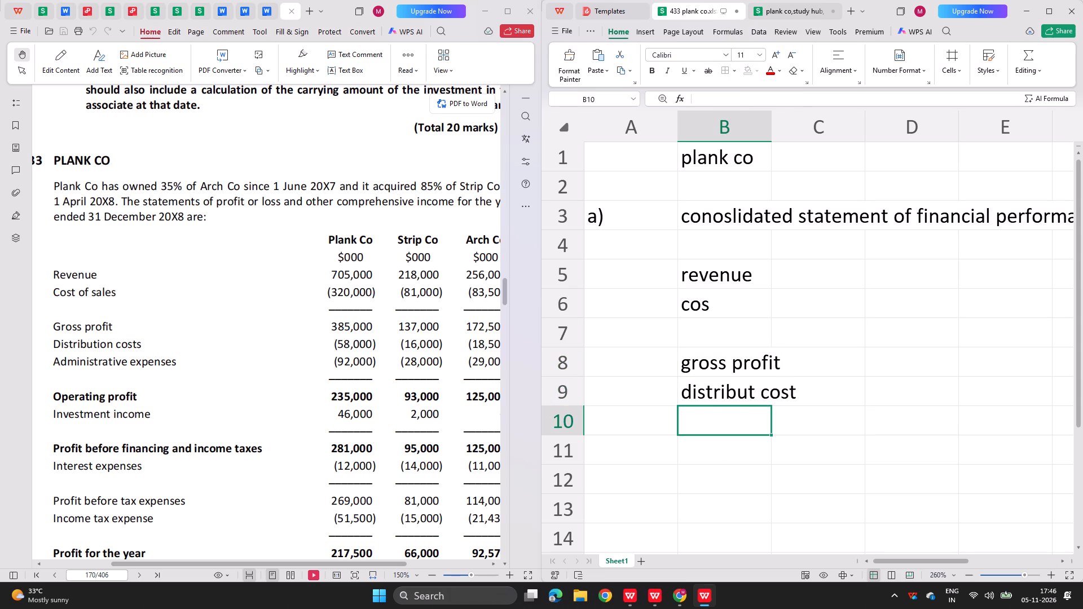
pyautogui.write('admic')
pyautogui.press('BackSpace')
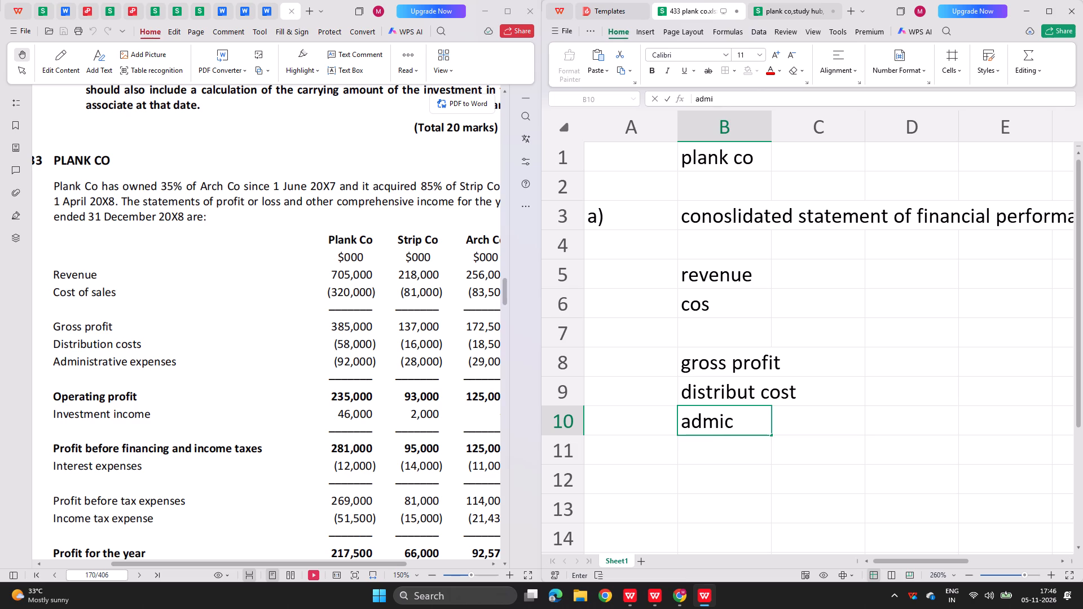
pyautogui.write('n exp')
pyautogui.press('Return')
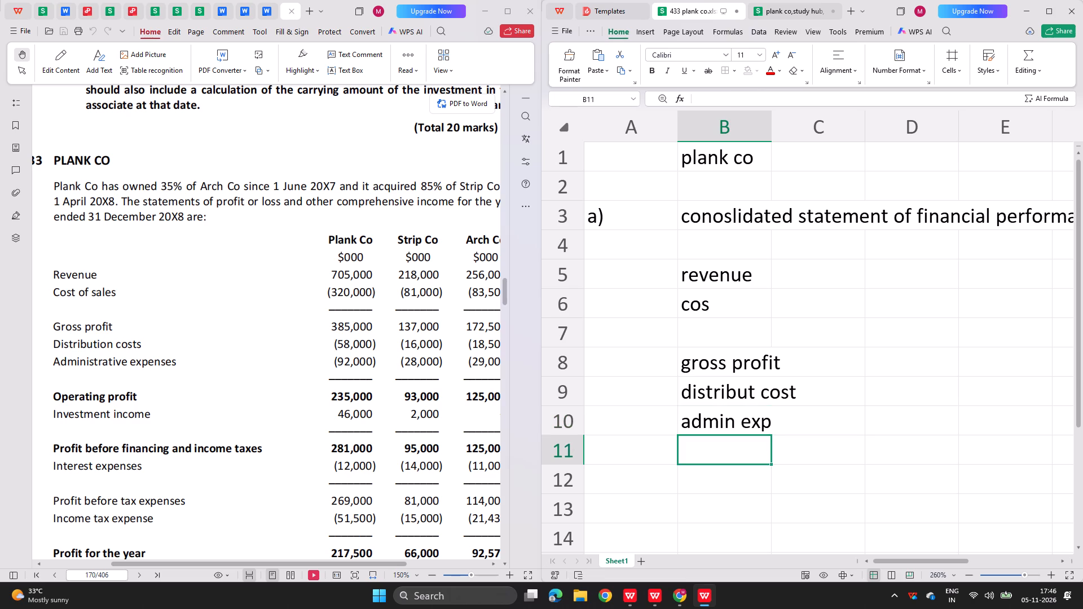
# Check the earlier Plank Co workbook's statement lines, and enter "operating profit" in B12 of the 433 plank co workbook.
pyautogui.click(772, 0)
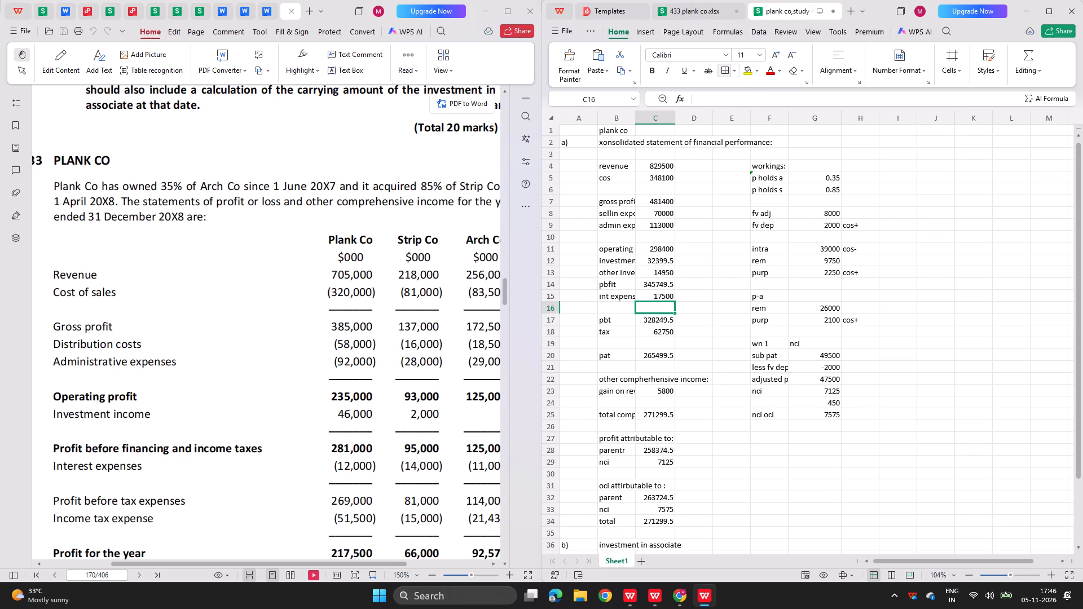
pyautogui.click(636, 262)
pyautogui.click(617, 267)
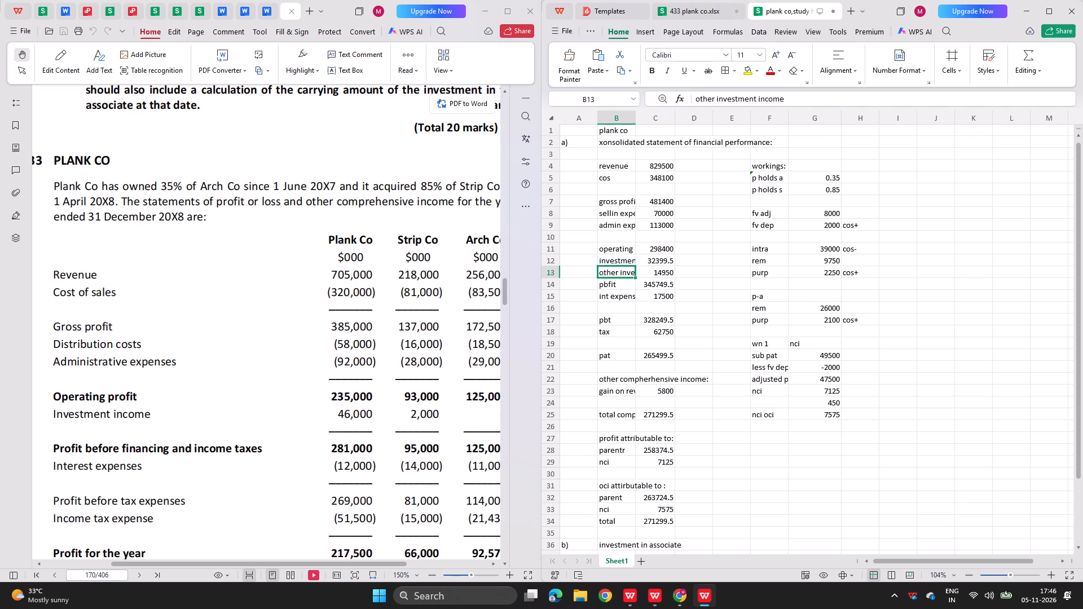
pyautogui.click(703, 0)
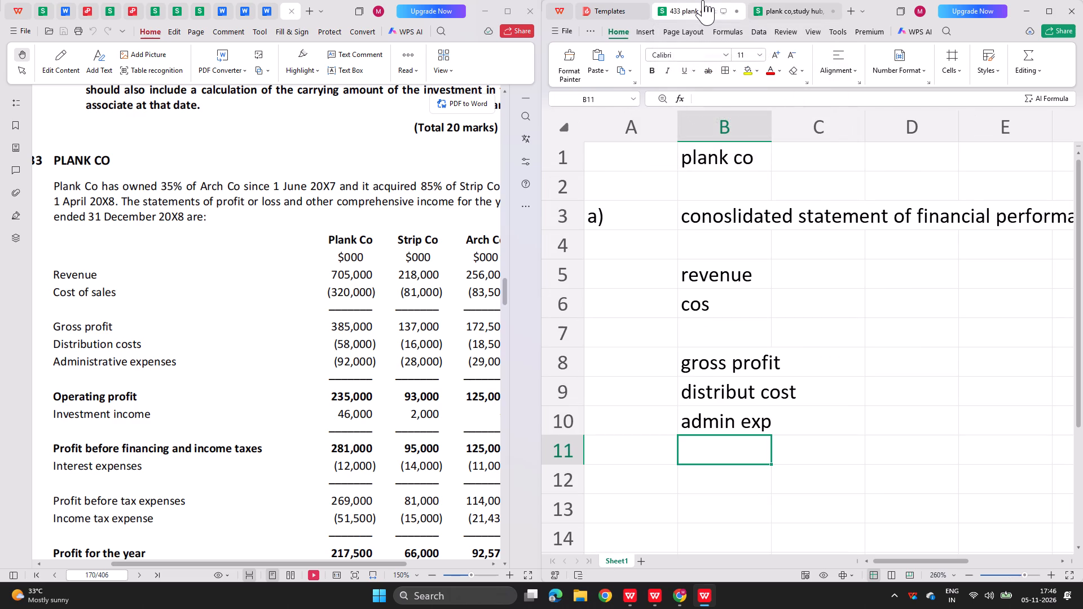
pyautogui.press('Return')
pyautogui.write('operating peofit')
pyautogui.press('BackSpace')
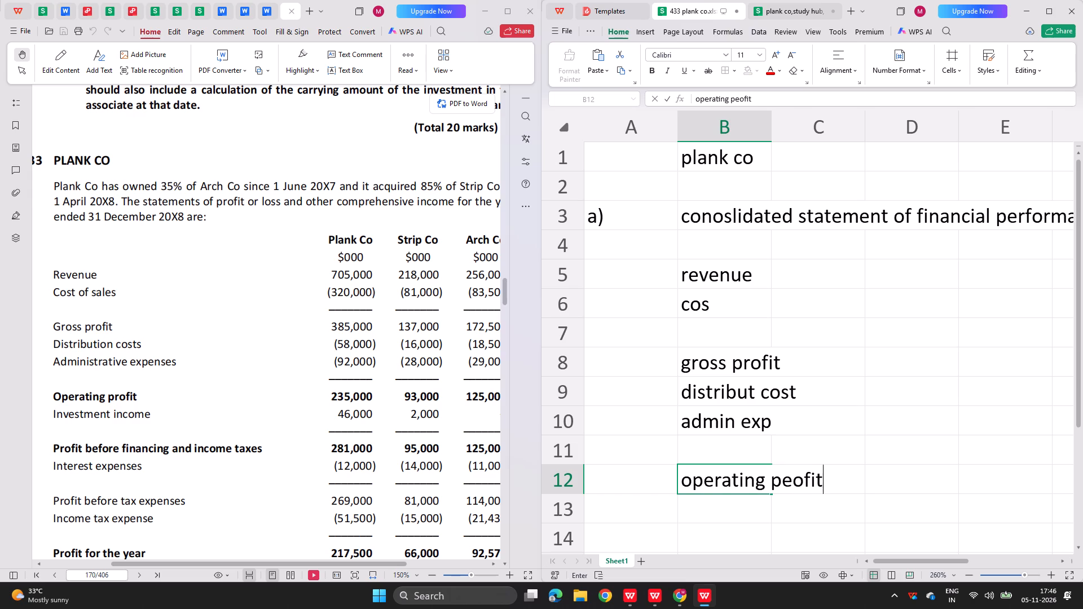
pyautogui.press('BackSpace')
pyautogui.press('BackSpace')
pyautogui.press('BackSpace')
pyautogui.press('BackSpace')
pyautogui.write('eo')
pyautogui.press('BackSpace')
pyautogui.press('BackSpace')
pyautogui.write('rofit')
pyautogui.press('Return')
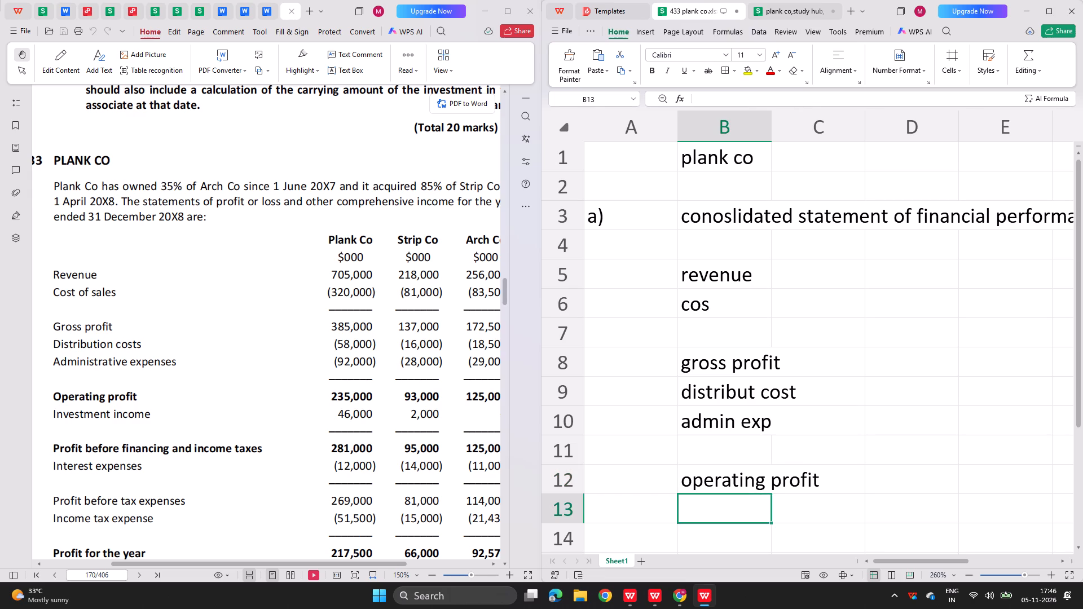
# Enter the statement line labels "investment income" in B13, "pbfit" in B15 and "int exp" in B16.
pyautogui.write('investment income')
pyautogui.press('Return')
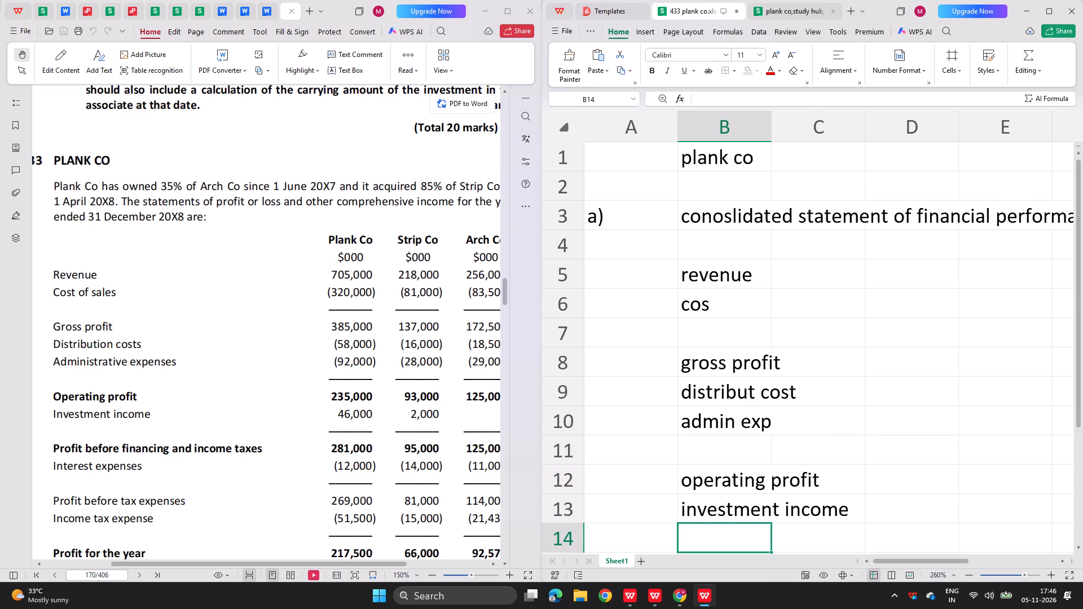
pyautogui.press('Return')
pyautogui.write('pbfit')
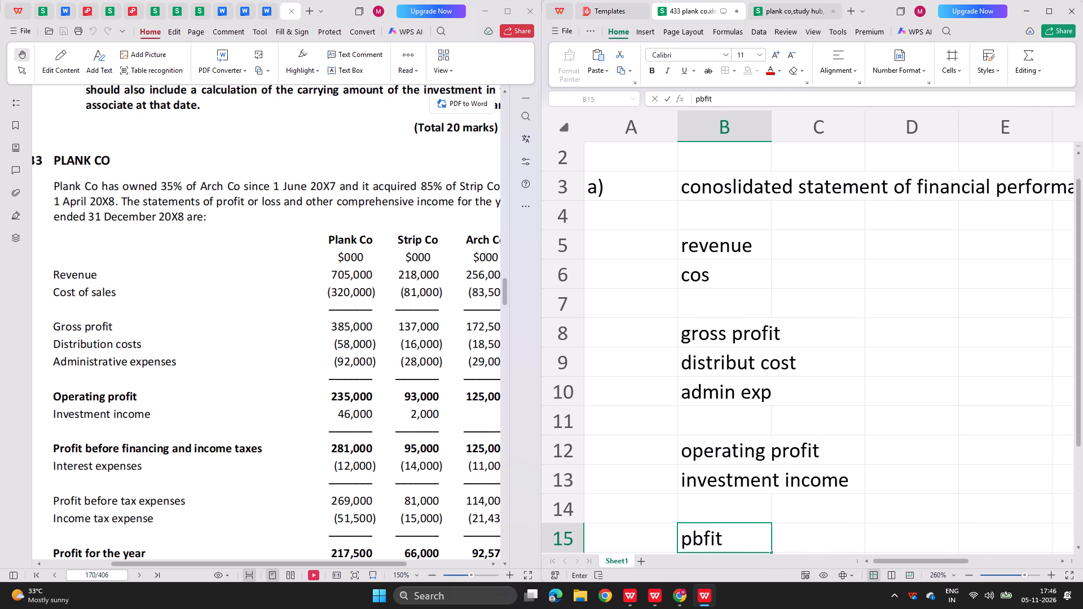
pyautogui.press('Return')
pyautogui.write('int exo')
pyautogui.press('Return')
pyautogui.press('Up')
pyautogui.press('BackSpace')
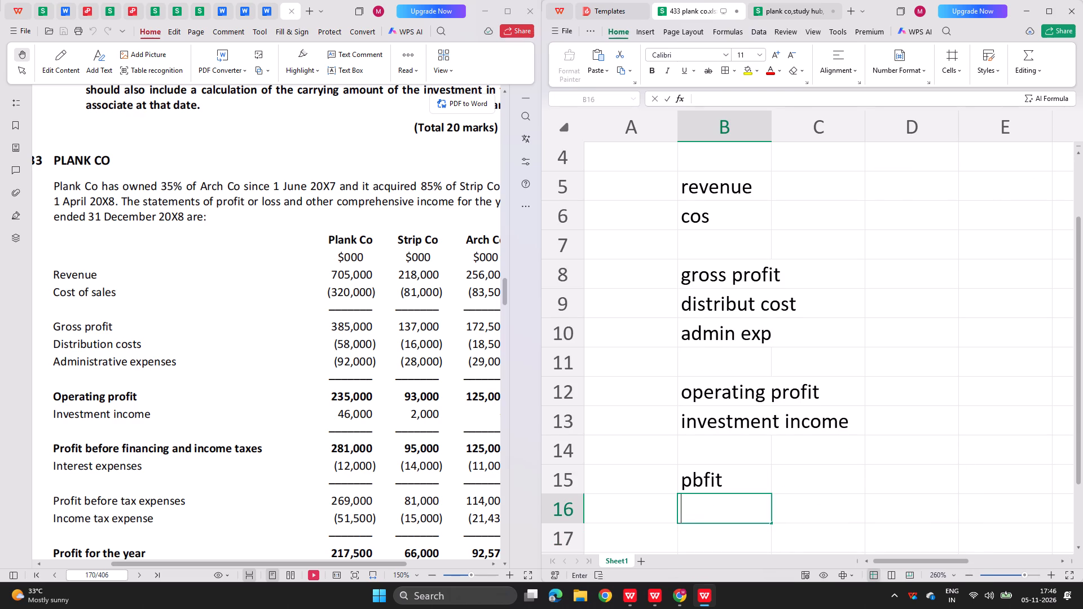
pyautogui.write('int exp')
pyautogui.press('Return')
# Enter the statement line labels "pat" in B18, "tax" in B19 and "pat" in B21.
pyautogui.press('Return')
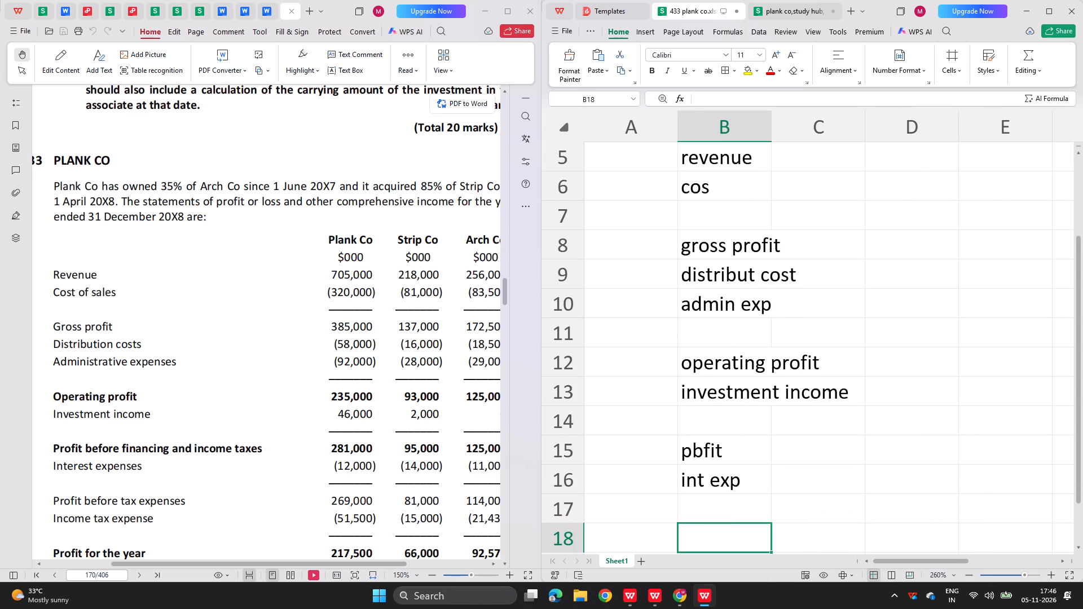
pyautogui.write('pat')
pyautogui.press('Return')
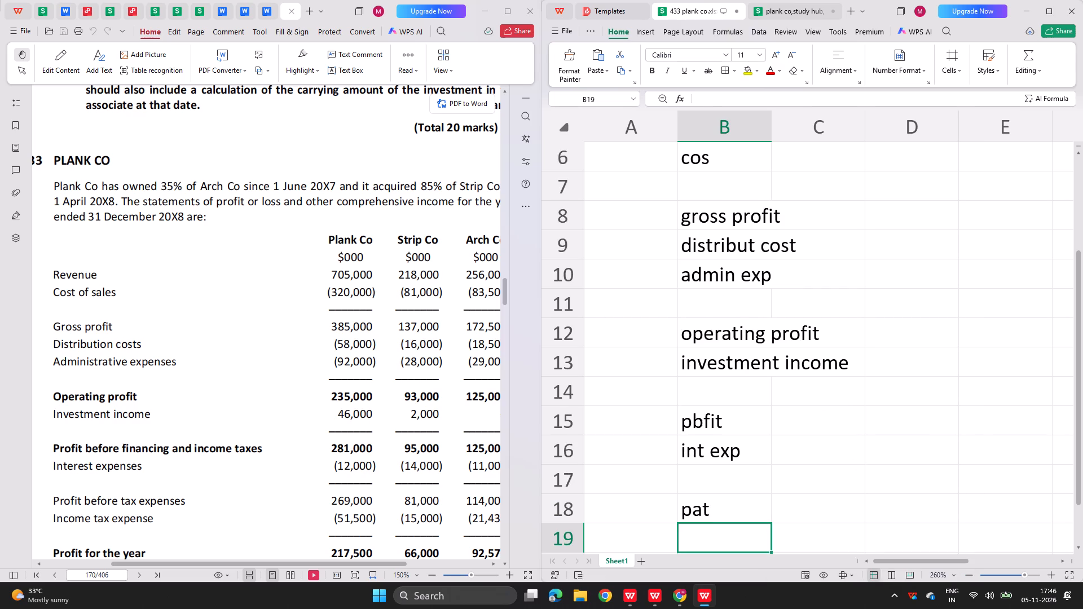
pyautogui.press('i')
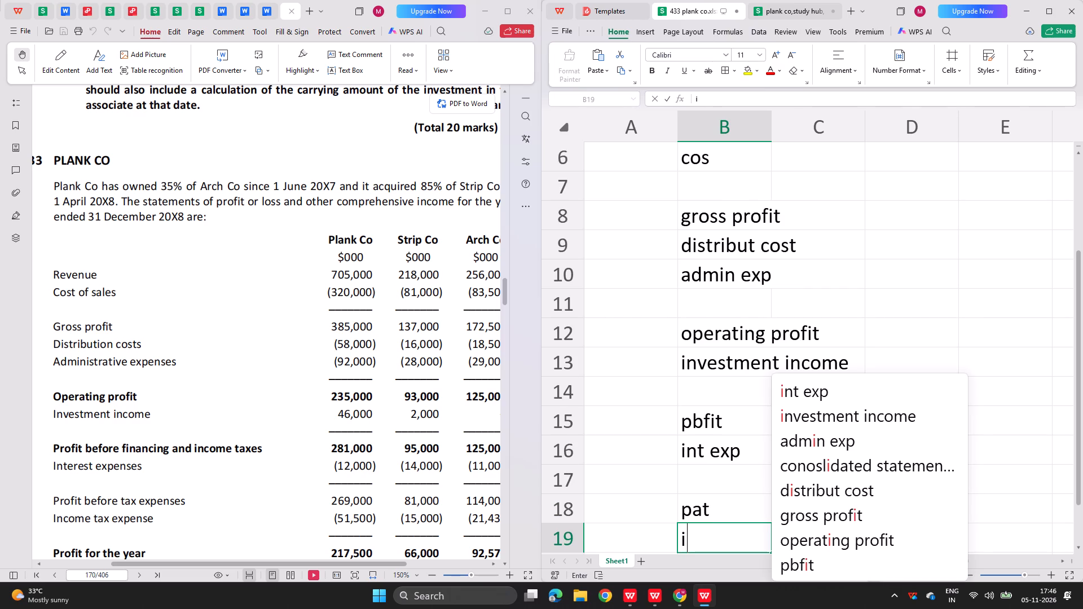
pyautogui.press('BackSpace')
pyautogui.write('tax')
pyautogui.press('Return')
pyautogui.press('Return')
pyautogui.write('pat')
pyautogui.press('Return')
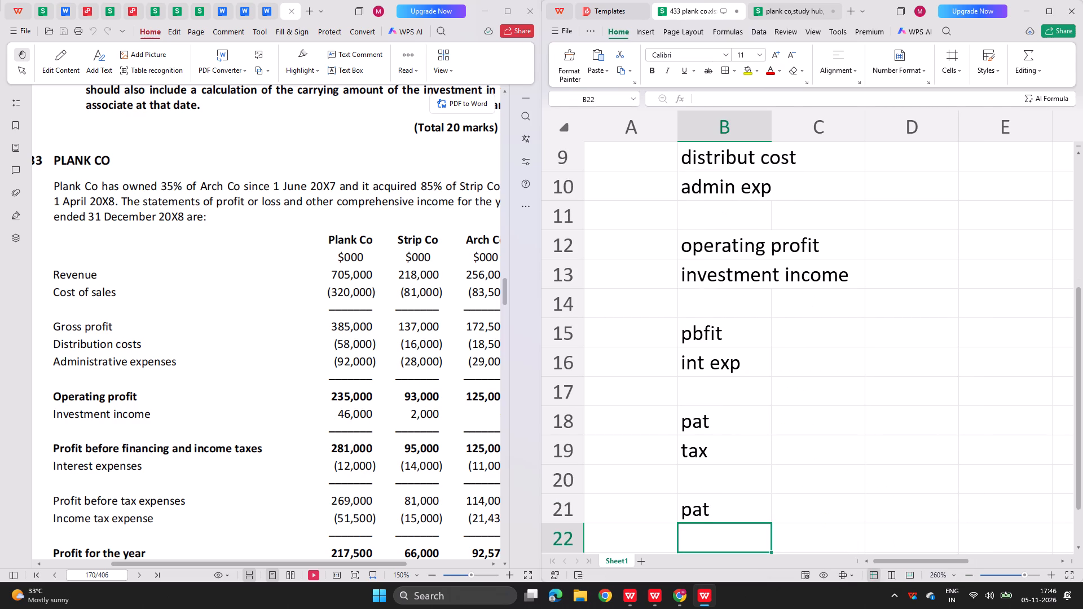
# Copy the labels from "other compherhensive income:" through "total" (B22:B34) in the earlier Plank Co workbook into the 433 plank co workbook from B23.
pyautogui.scroll(-1, 421, 275)
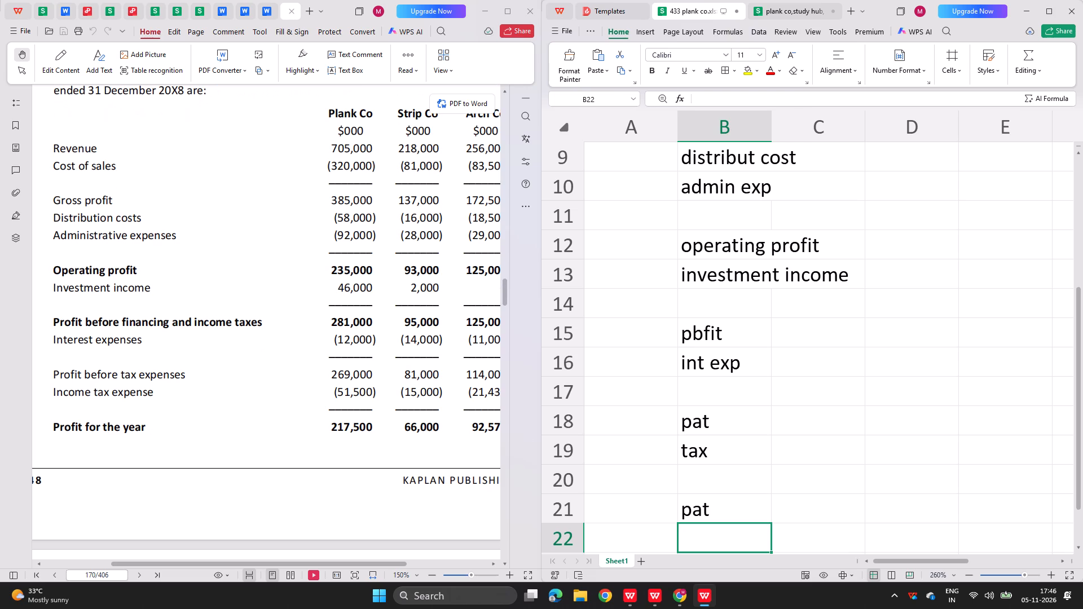
pyautogui.click(751, 1)
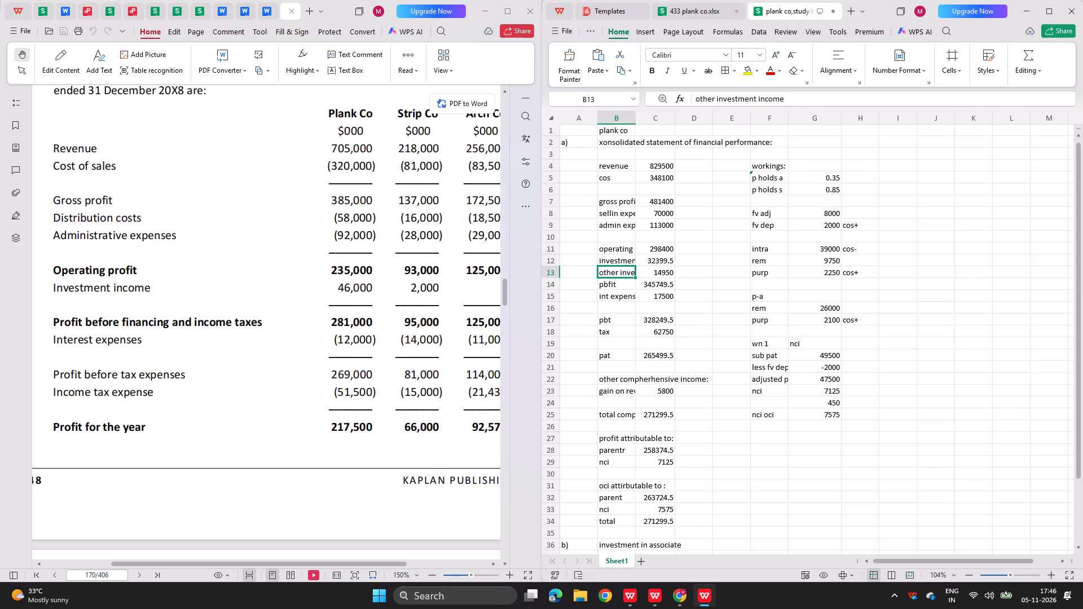
pyautogui.moveTo(609, 378); pyautogui.dragTo(623, 521)
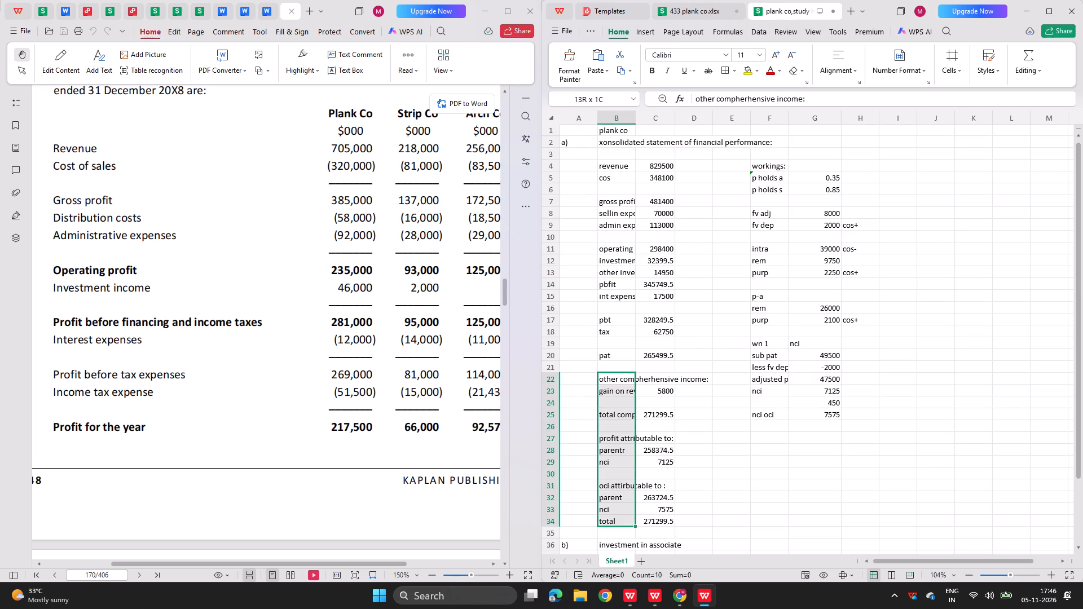
pyautogui.moveTo(623, 521); pyautogui.dragTo(624, 517)
pyautogui.hotkey('ctrl', 'c')
pyautogui.click(673, 0)
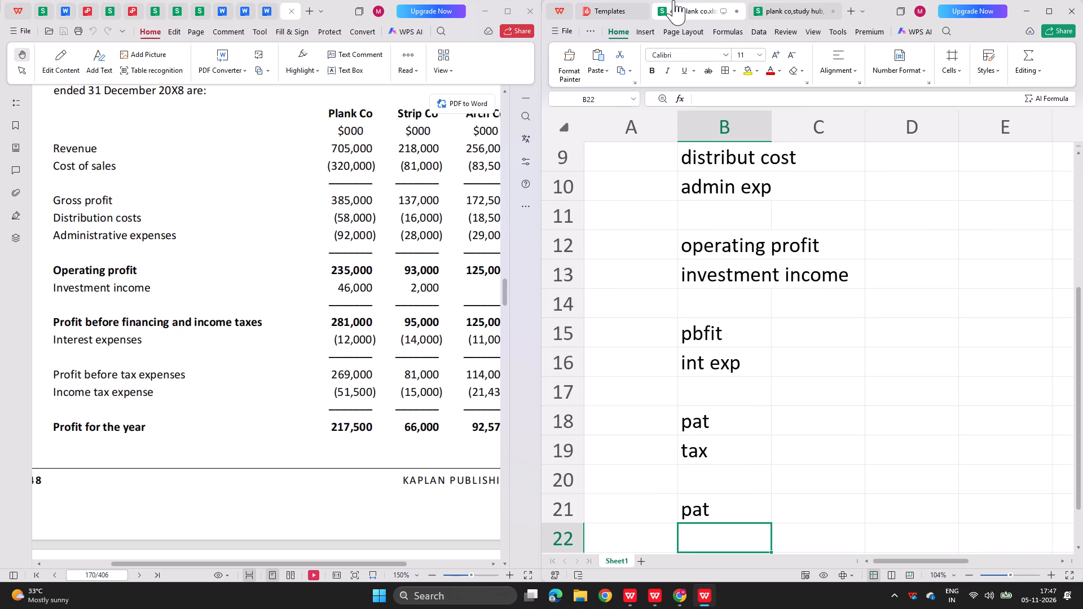
pyautogui.scroll(-1, 642, 215)
pyautogui.click(765, 12)
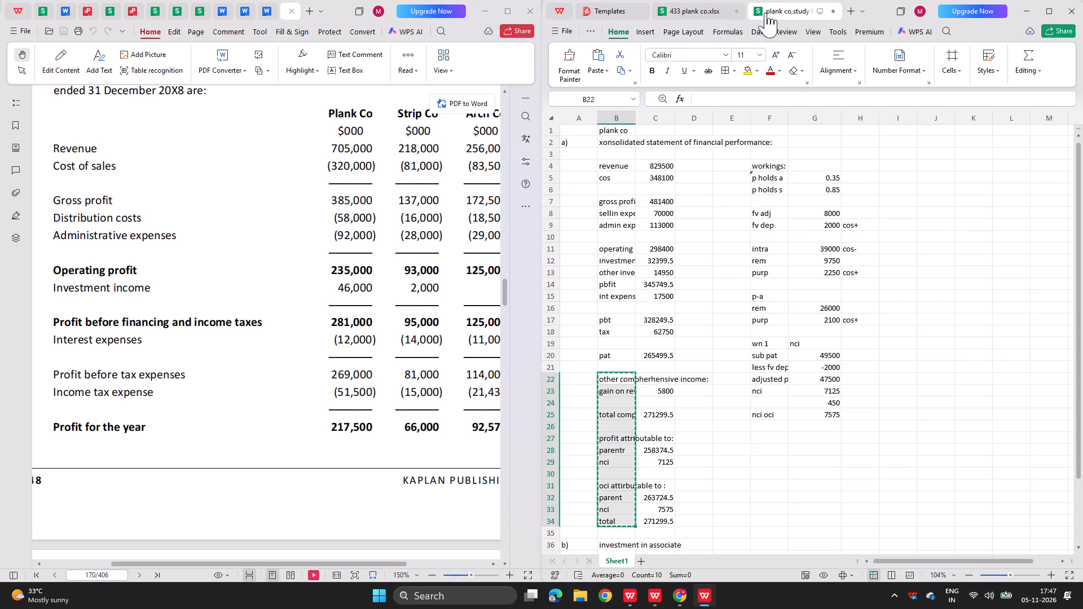
pyautogui.click(688, 8)
pyautogui.scroll(-1, 653, 219)
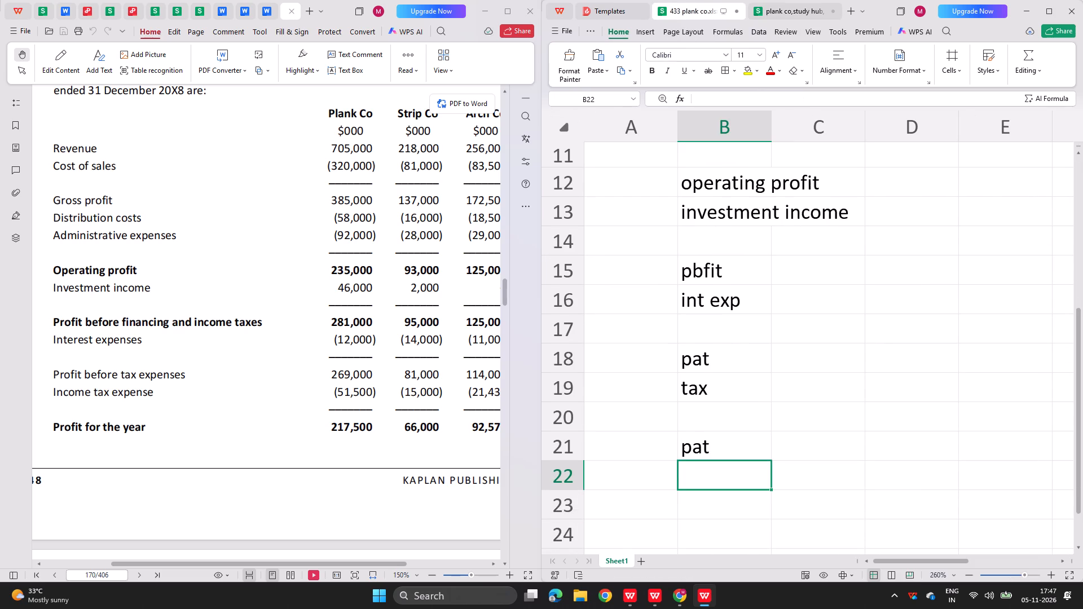
pyautogui.press('Down')
pyautogui.hotkey('ctrl', 'v')
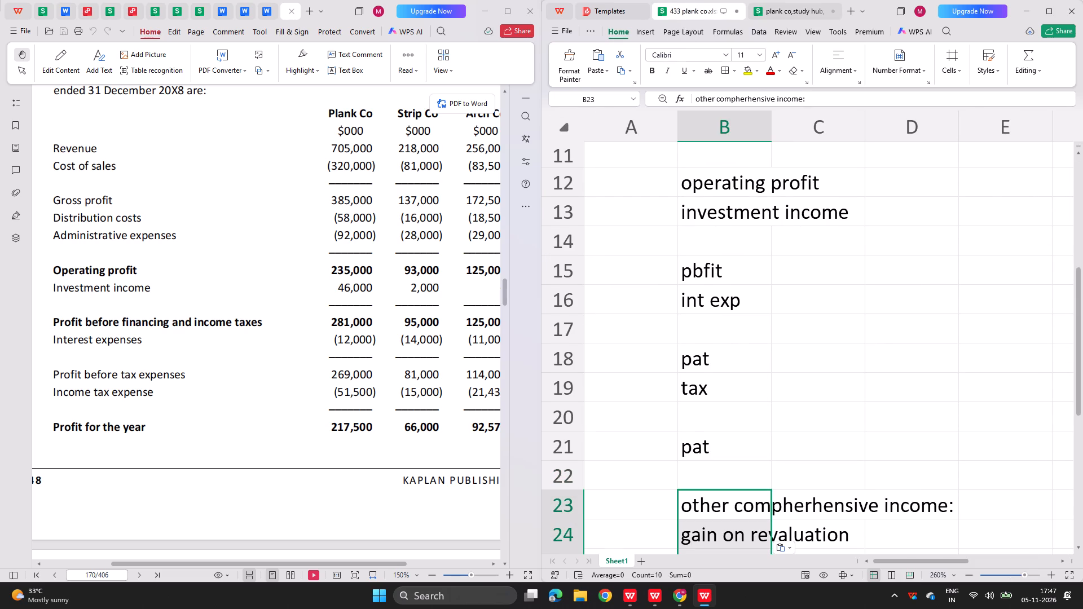
# Correct the label in B29, under "profit attributable to:", to "parent".
pyautogui.scroll(-3, 715, 363)
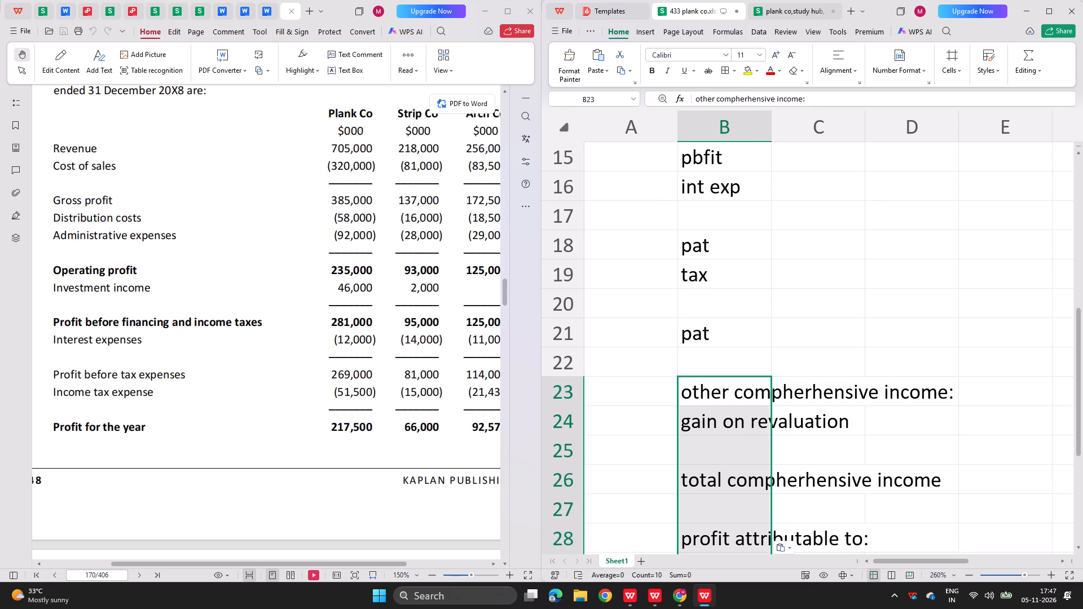
pyautogui.scroll(-2, 715, 363)
pyautogui.scroll(-1, 722, 435)
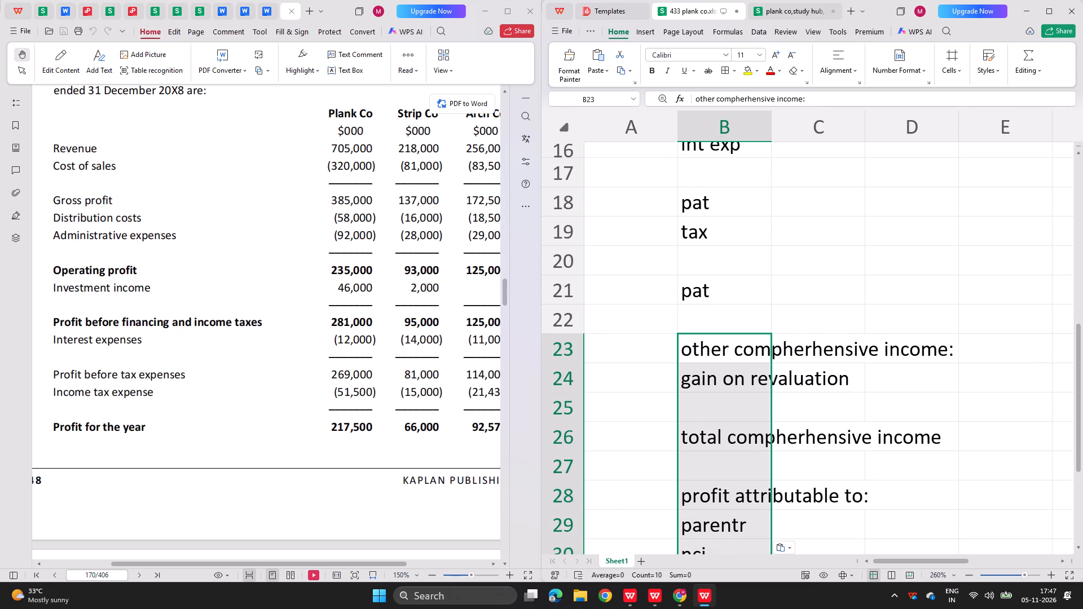
pyautogui.scroll(-1, 722, 435)
pyautogui.click(662, 436)
pyautogui.scroll(-2, 662, 436)
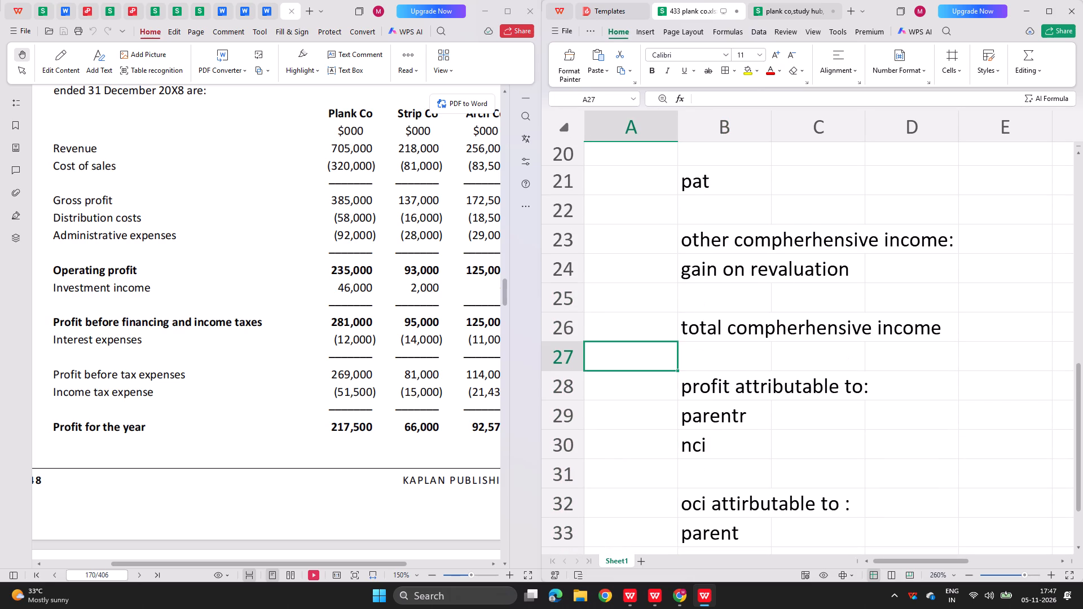
pyautogui.click(736, 418)
pyautogui.moveTo(736, 418); pyautogui.dragTo(750, 417)
pyautogui.click(750, 417)
pyautogui.press('BackSpace')
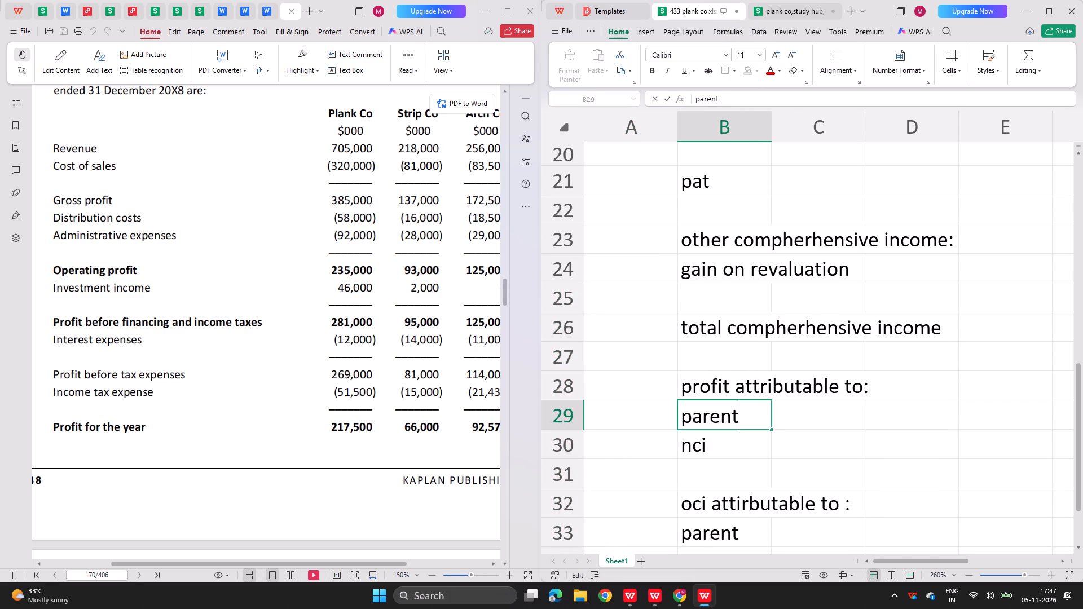
pyautogui.press('Return')
# Examine the statement's labels through the total row, and look over the question's figures and notes in the exam kit.
pyautogui.press('Return')
pyautogui.scroll(-1, 750, 417)
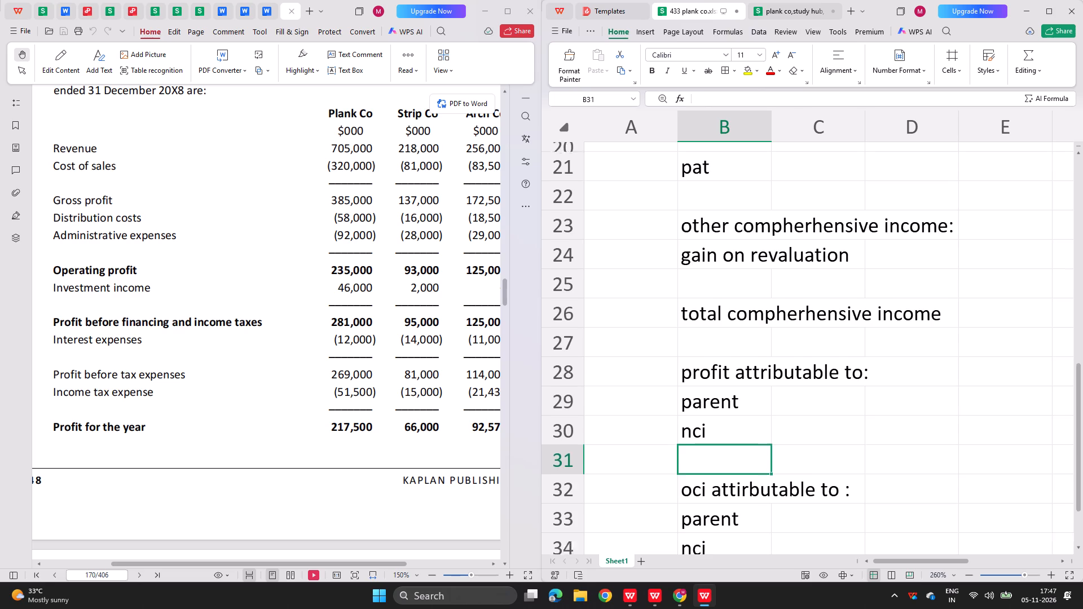
pyautogui.scroll(-2, 750, 417)
pyautogui.press('Return')
pyautogui.press('Return')
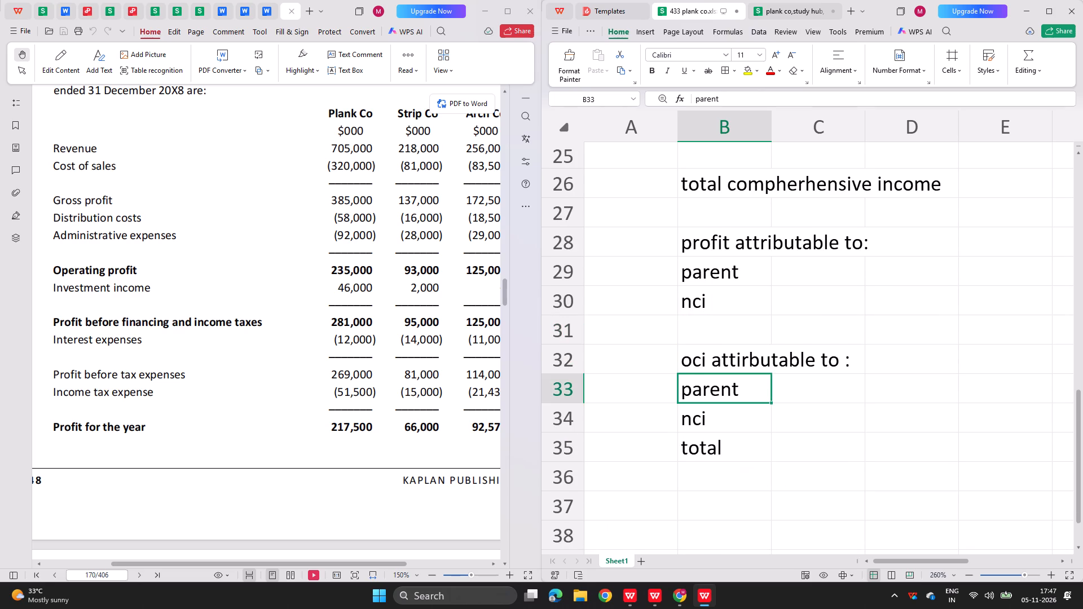
pyautogui.press('Return')
pyautogui.press('Return')
pyautogui.scroll(2, 622, 478)
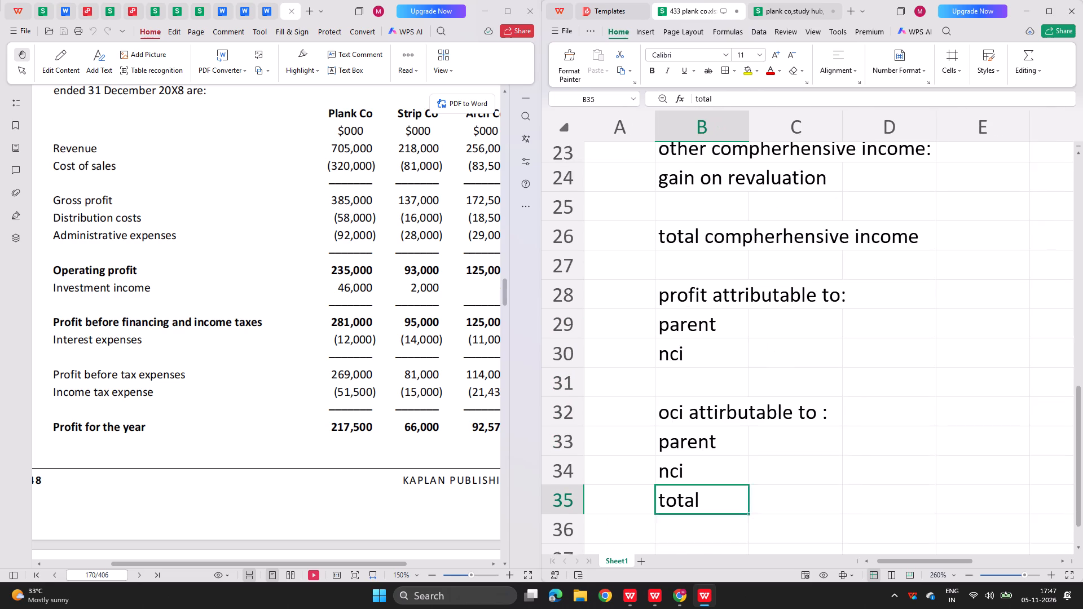
pyautogui.hscroll(-1, 784, 407)
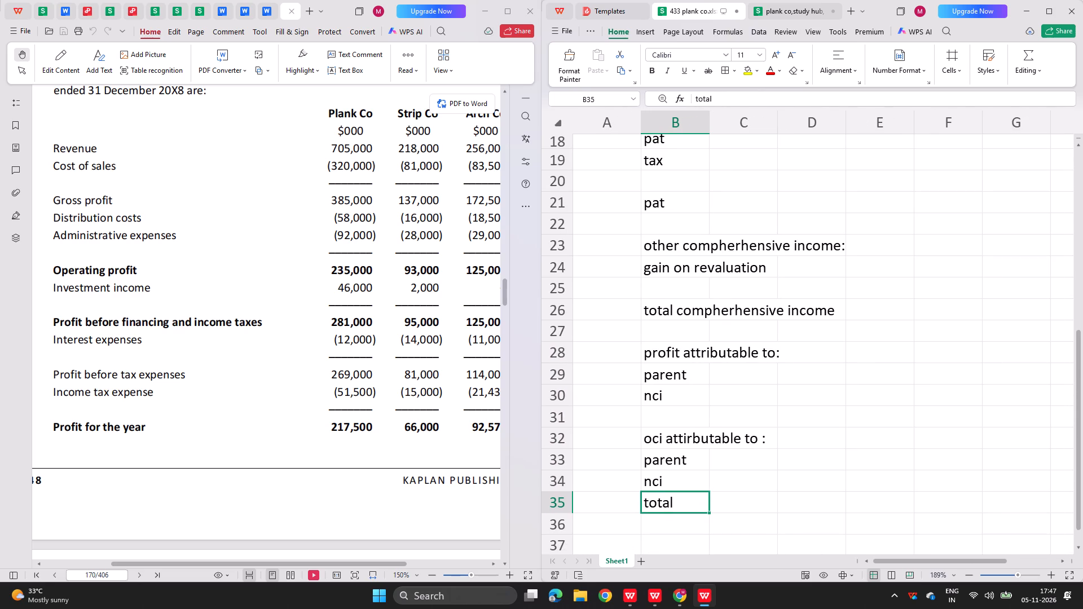
pyautogui.scroll(-2, 318, 242)
pyautogui.scroll(1, 318, 242)
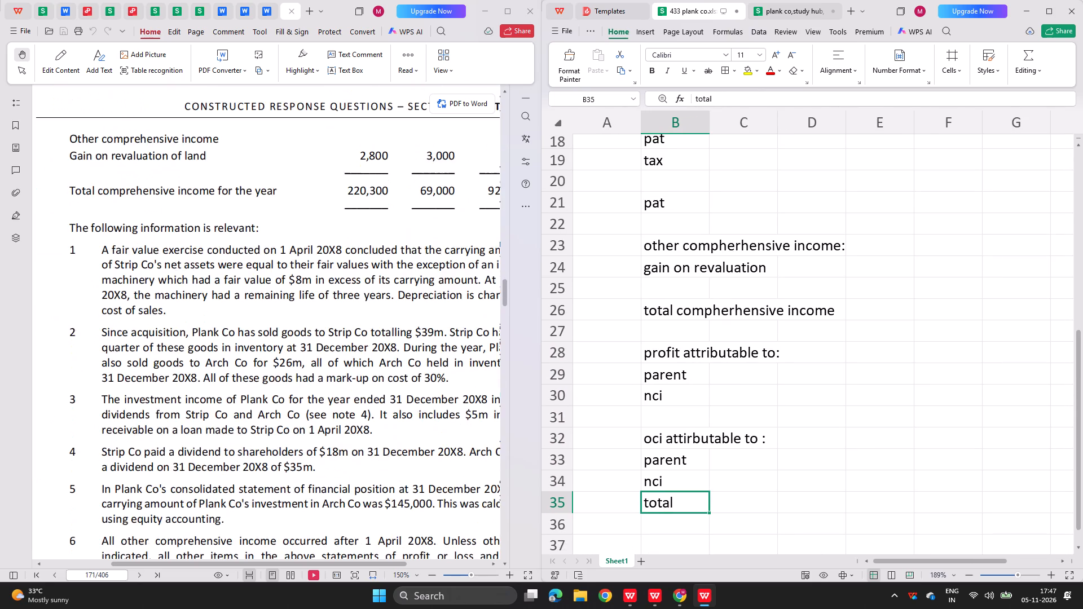
pyautogui.scroll(1, 318, 242)
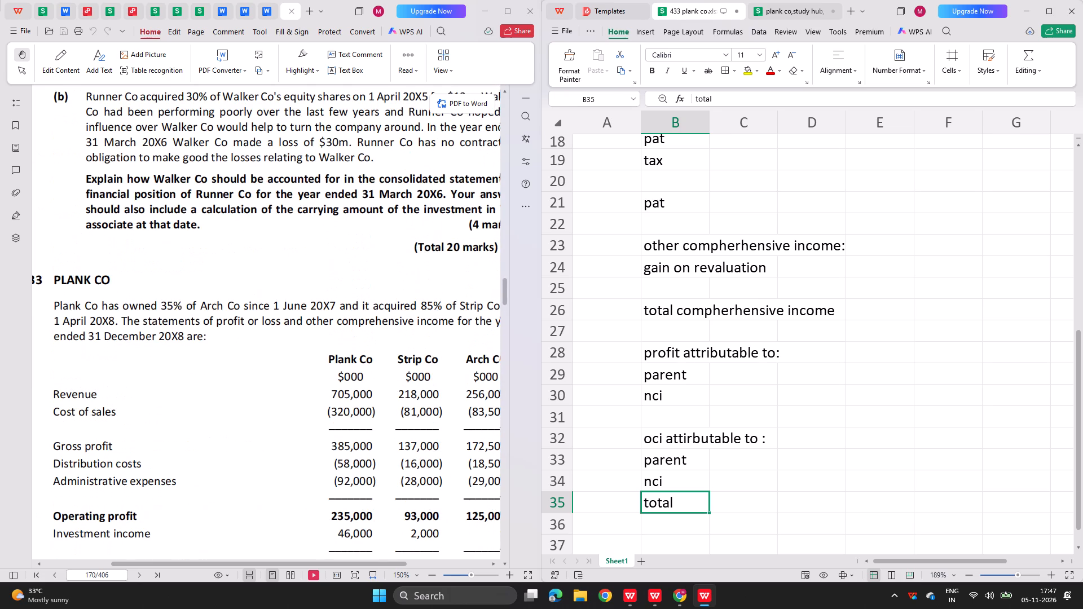
pyautogui.scroll(6, 756, 283)
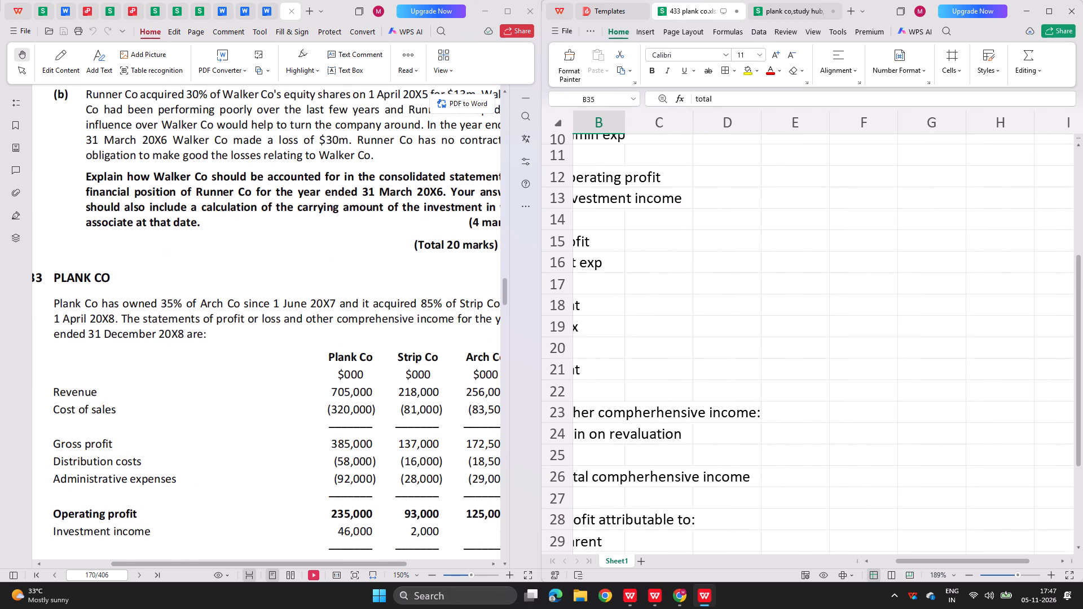
pyautogui.scroll(5, 756, 283)
pyautogui.hscroll(1, 756, 283)
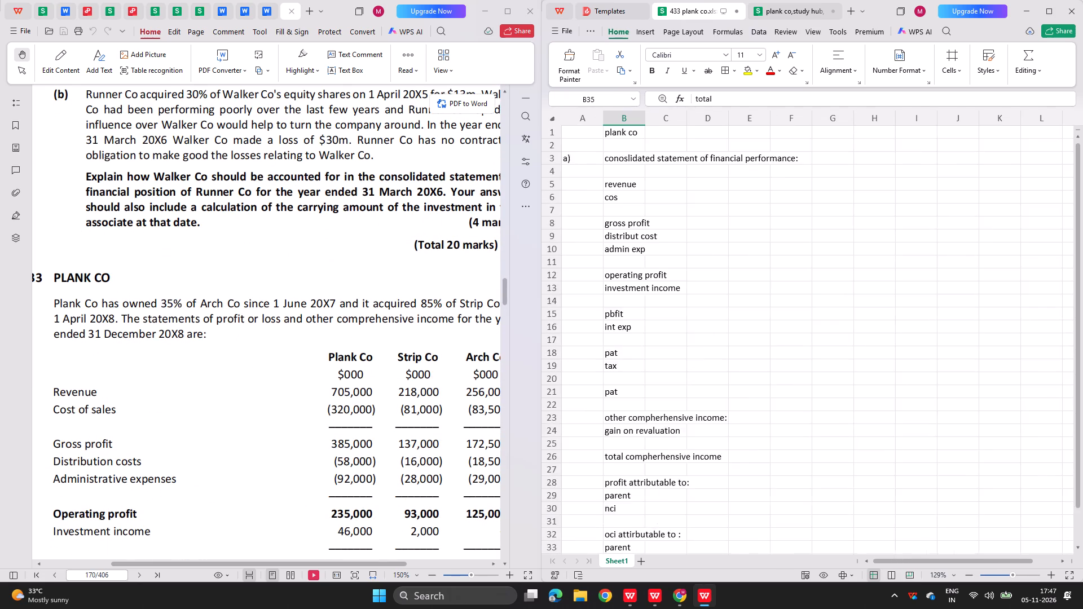
# Below the statement, enter the heading "workings:" in B37 and the label "p holds s" in B38.
pyautogui.scroll(-5, 756, 283)
pyautogui.click(626, 338)
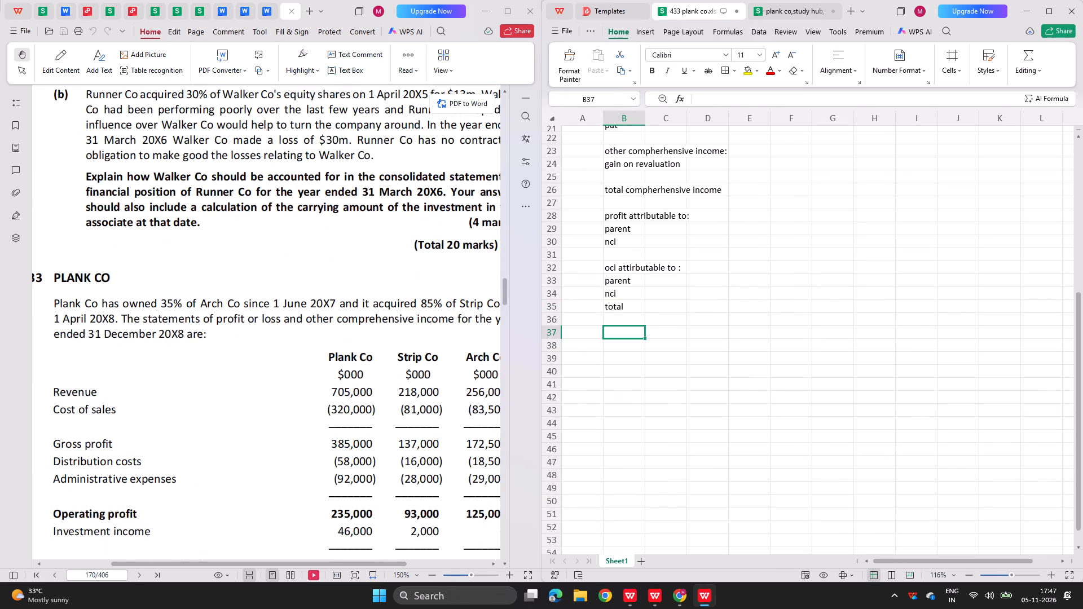
pyautogui.write('wokr')
pyautogui.press('BackSpace')
pyautogui.press('BackSpace')
pyautogui.write('rkings:')
pyautogui.press('Return')
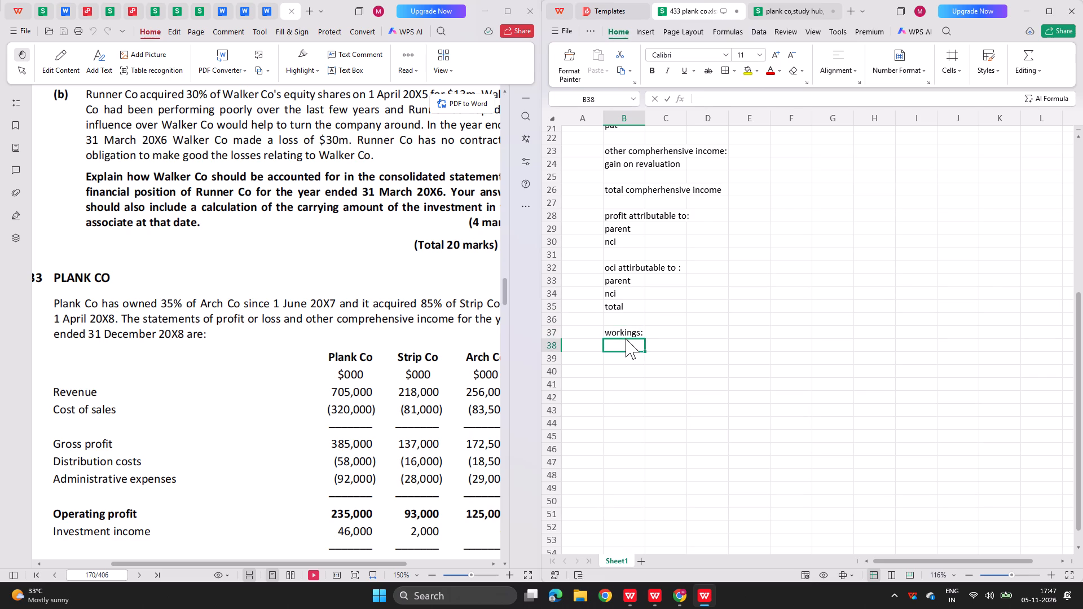
pyautogui.write('p holds s')
pyautogui.press('Right')
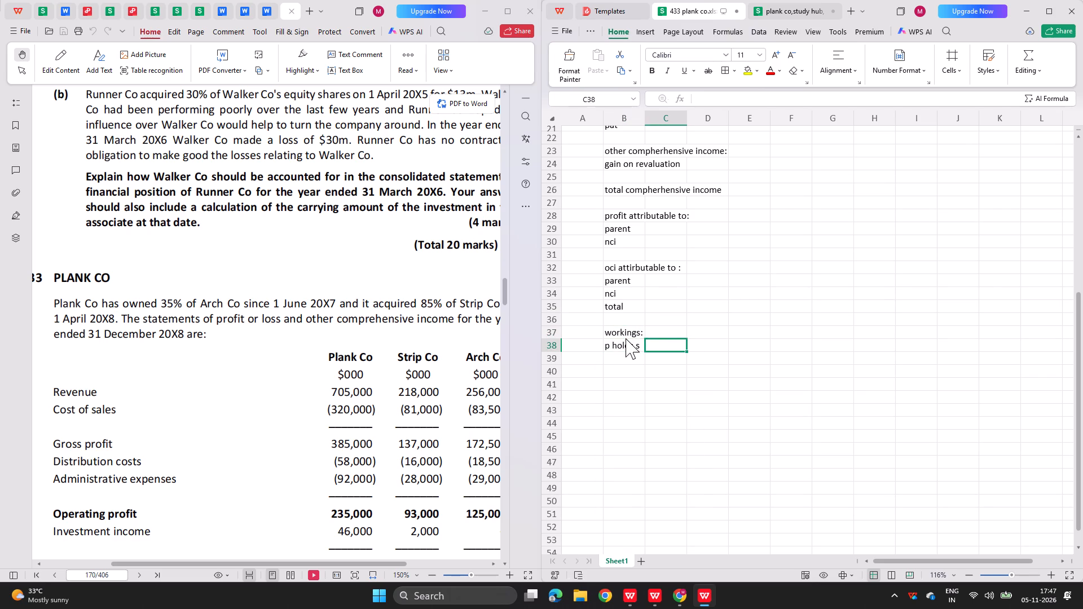
# In the workings, enter 0.85 for "p holds s", and add "nci" with 0.25 and "p holds a" with 0.35 in the rows below.
pyautogui.write('0.')
pyautogui.write('85')
pyautogui.press('Return')
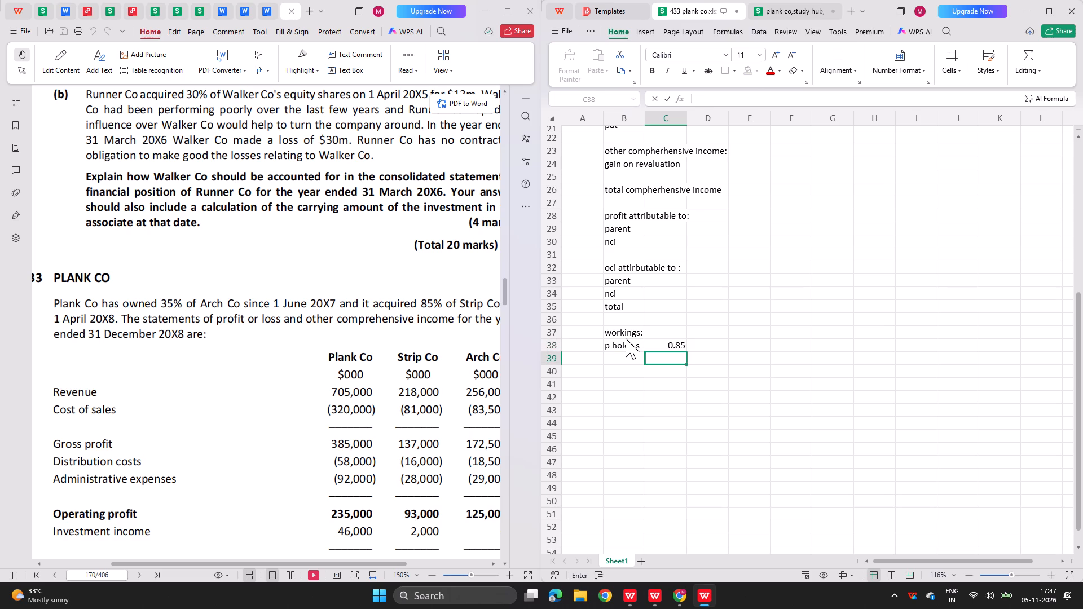
pyautogui.press('Left')
pyautogui.write('nci')
pyautogui.press('Right')
pyautogui.write('0.25')
pyautogui.press('Return')
pyautogui.press('Left')
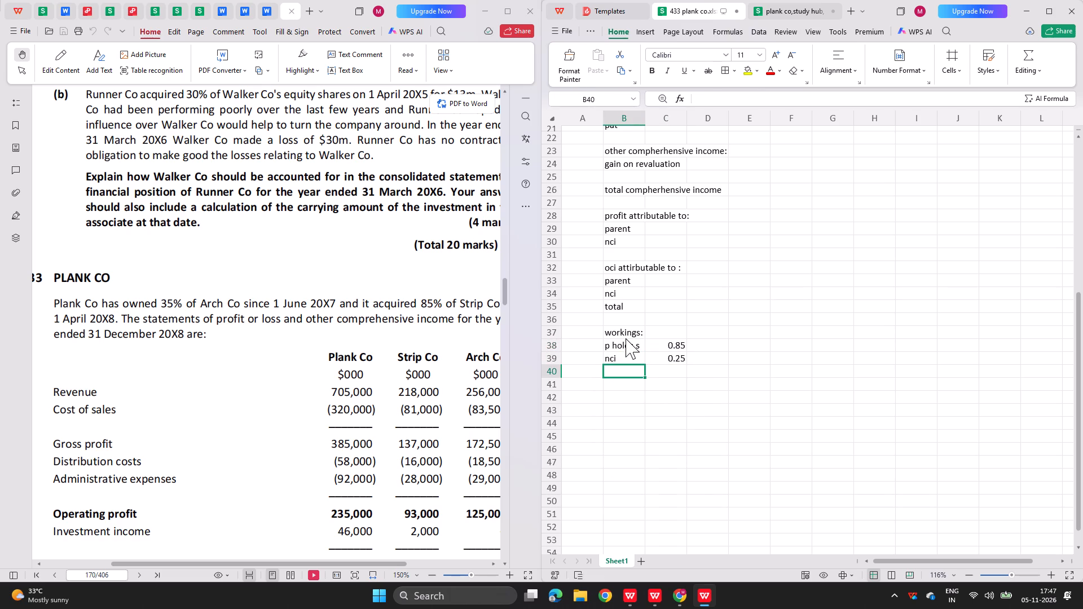
pyautogui.write('p holds a')
pyautogui.press('Right')
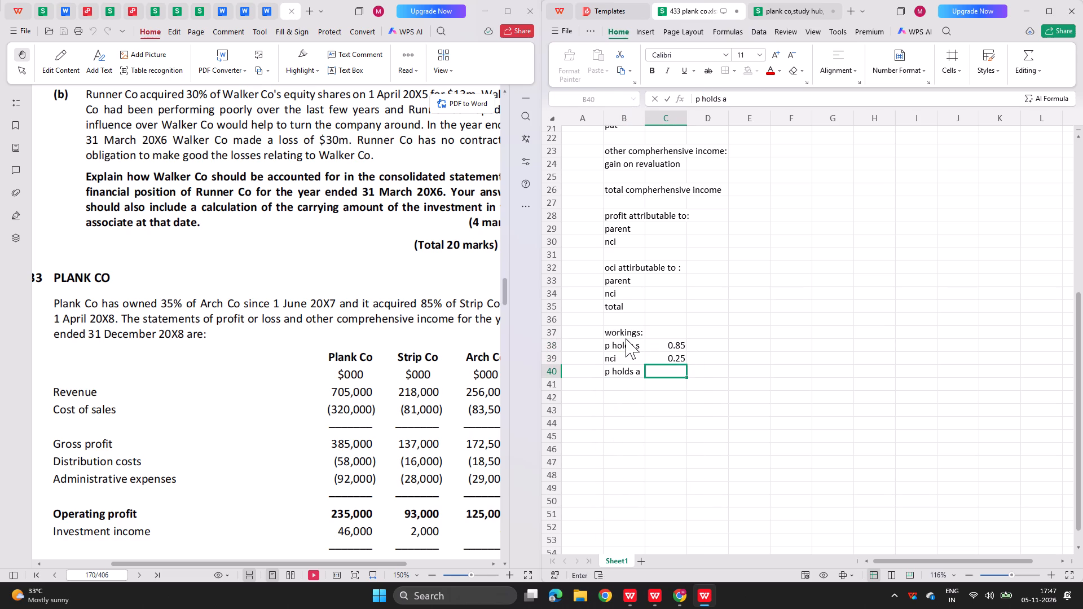
pyautogui.write('0.30')
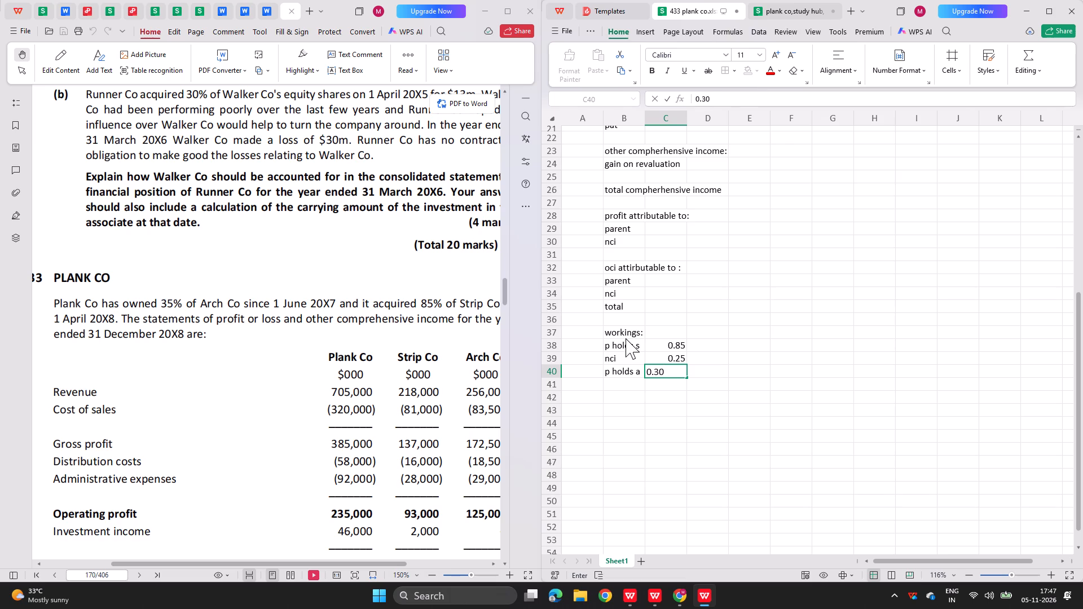
pyautogui.press('BackSpace')
pyautogui.press('5')
pyautogui.press('Return')
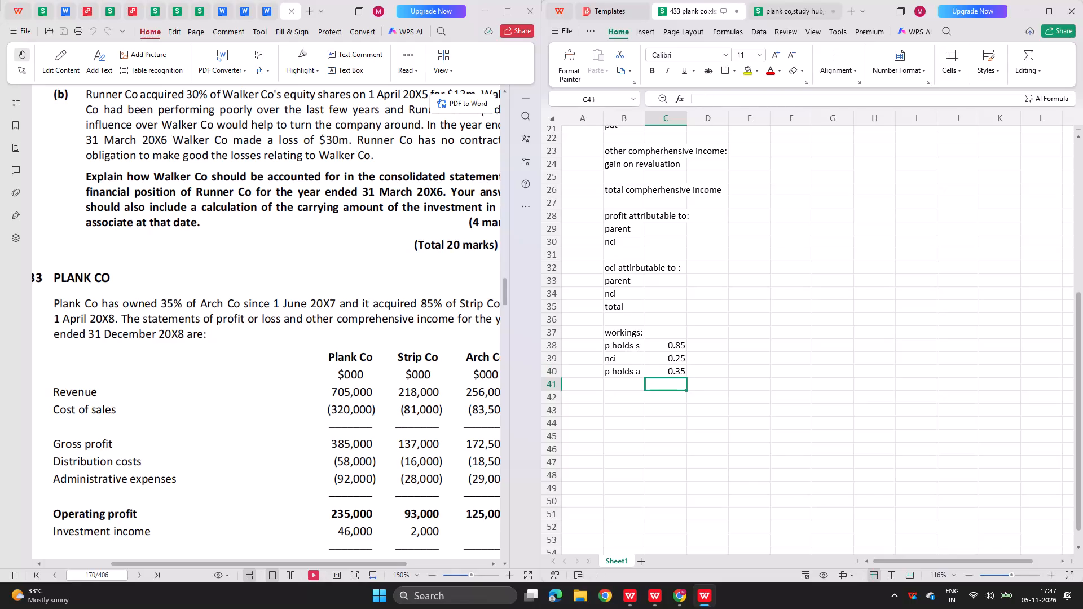
# Check the question's figures and notes in the exam kit, and add the label "year start" in B41.
pyautogui.scroll(-2, 263, 497)
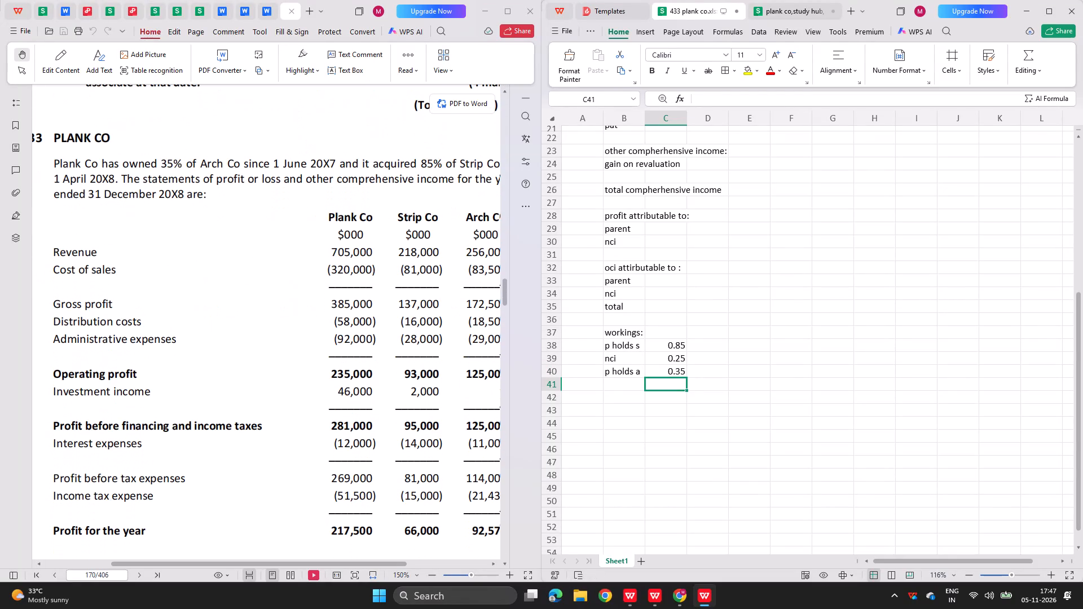
pyautogui.scroll(-4, 263, 497)
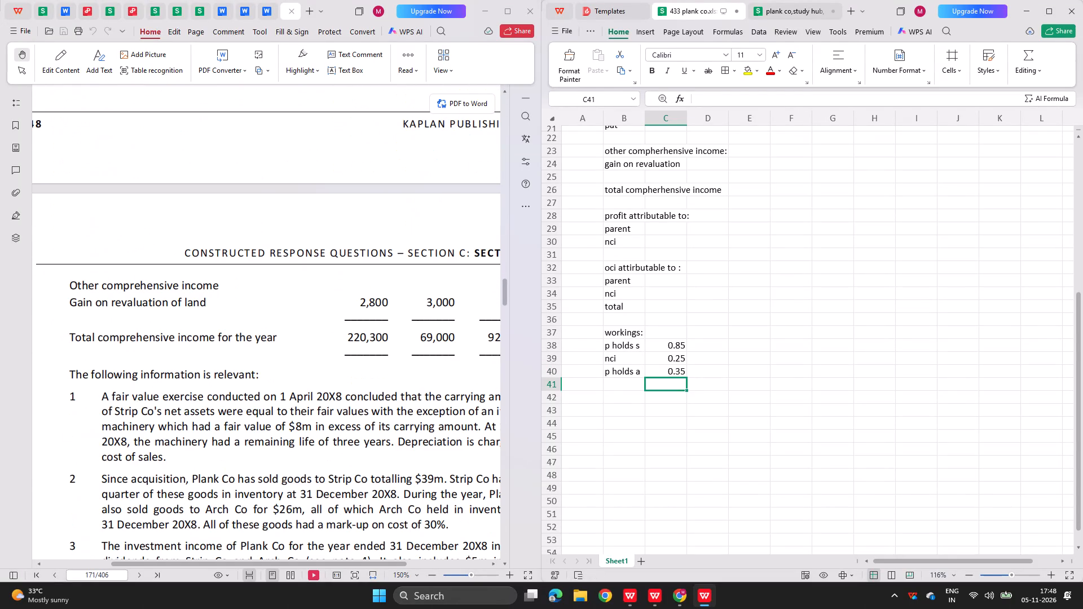
pyautogui.press('Left')
pyautogui.write('year statr')
pyautogui.press('BackSpace')
pyautogui.press('BackSpace')
pyautogui.press('BackSpace')
pyautogui.press('BackSpace')
pyautogui.write('ar')
pyautogui.press('BackSpace')
pyautogui.press('BackSpace')
pyautogui.write('tarat')
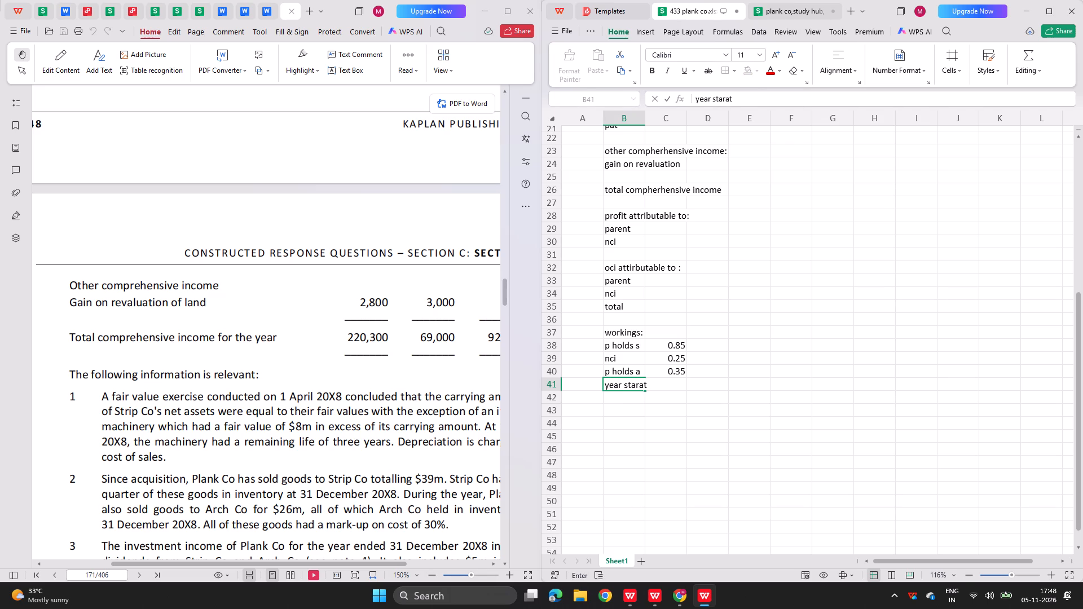
pyautogui.press('BackSpace')
pyautogui.press('BackSpace')
pyautogui.press('BackSpace')
pyautogui.press('BackSpace')
pyautogui.press('BackSpace')
pyautogui.write('art')
pyautogui.press('BackSpace')
pyautogui.press('BackSpace')
pyautogui.press('BackSpace')
pyautogui.write('tart')
pyautogui.press('Right')
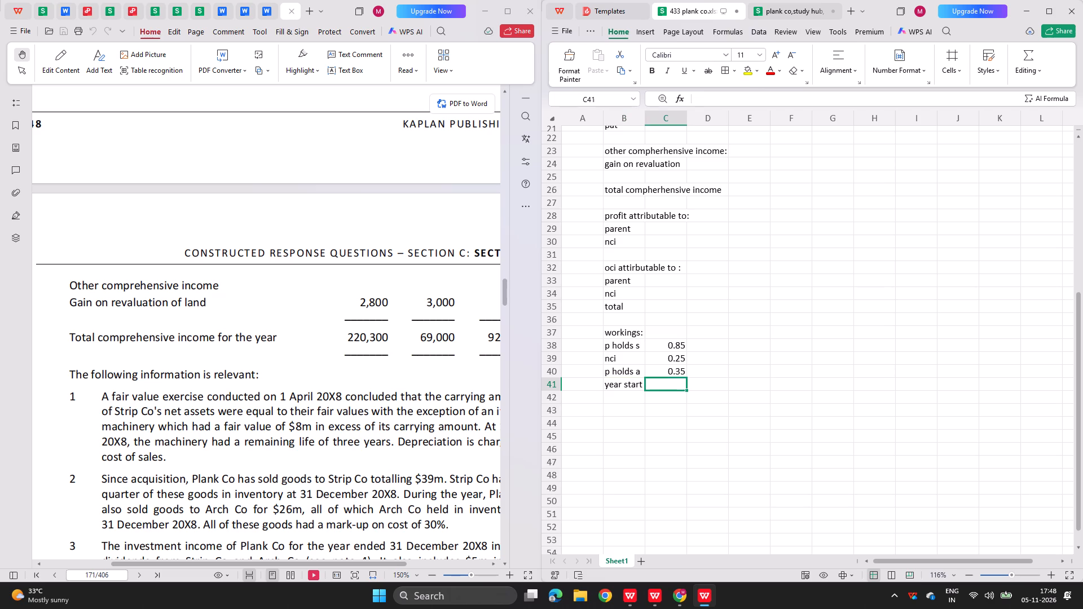
# Copy the "year start" label from B41 to D38, in the "p holds s" row.
pyautogui.scroll(2, 305, 359)
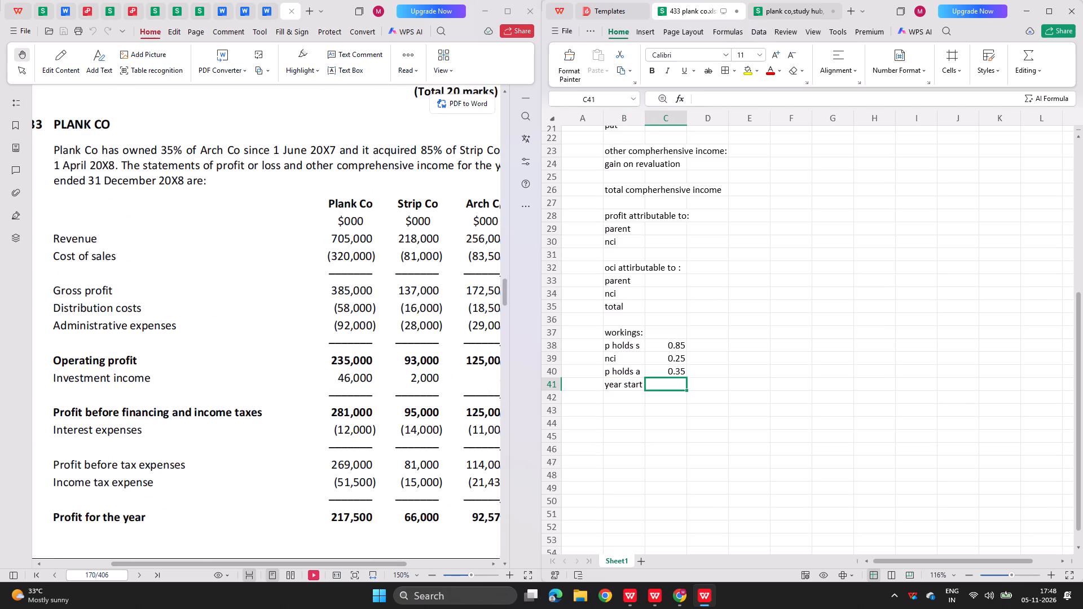
pyautogui.scroll(1, 305, 359)
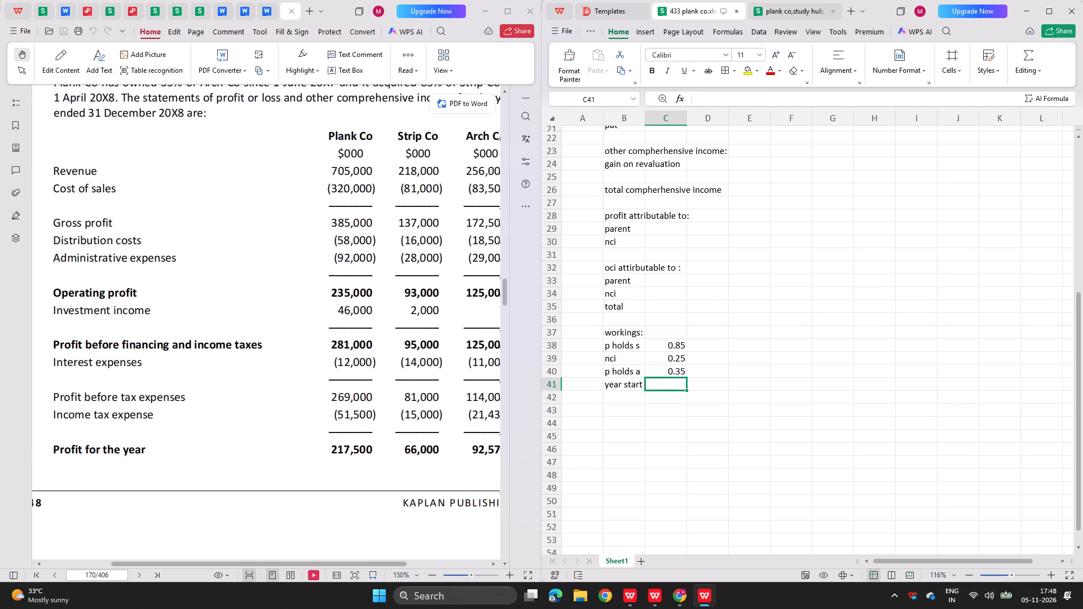
pyautogui.hscroll(-1, 305, 359)
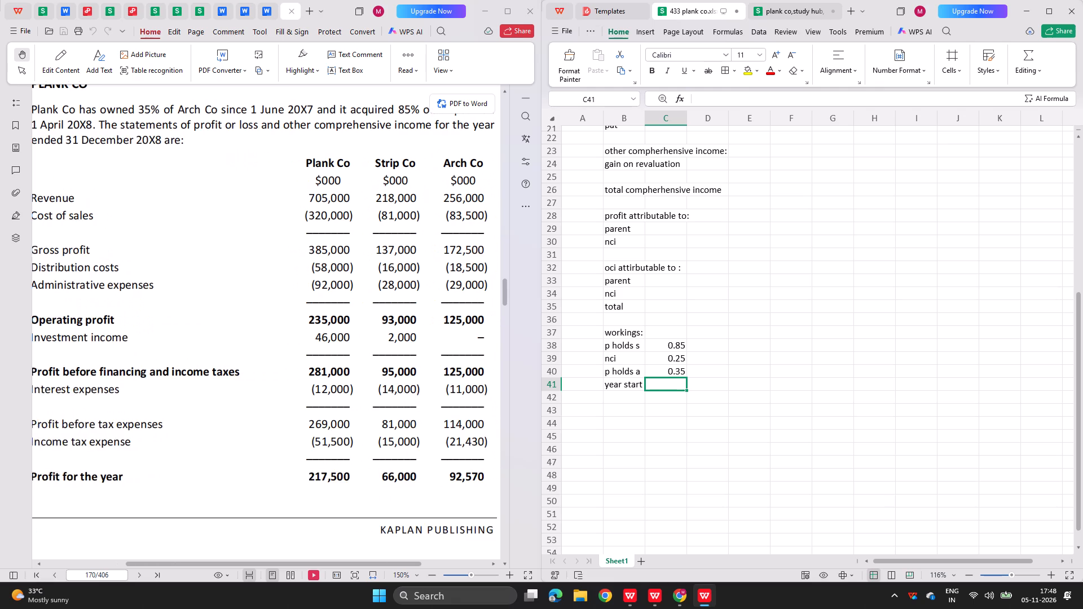
pyautogui.click(633, 386)
pyautogui.hotkey('ctrl', 'x')
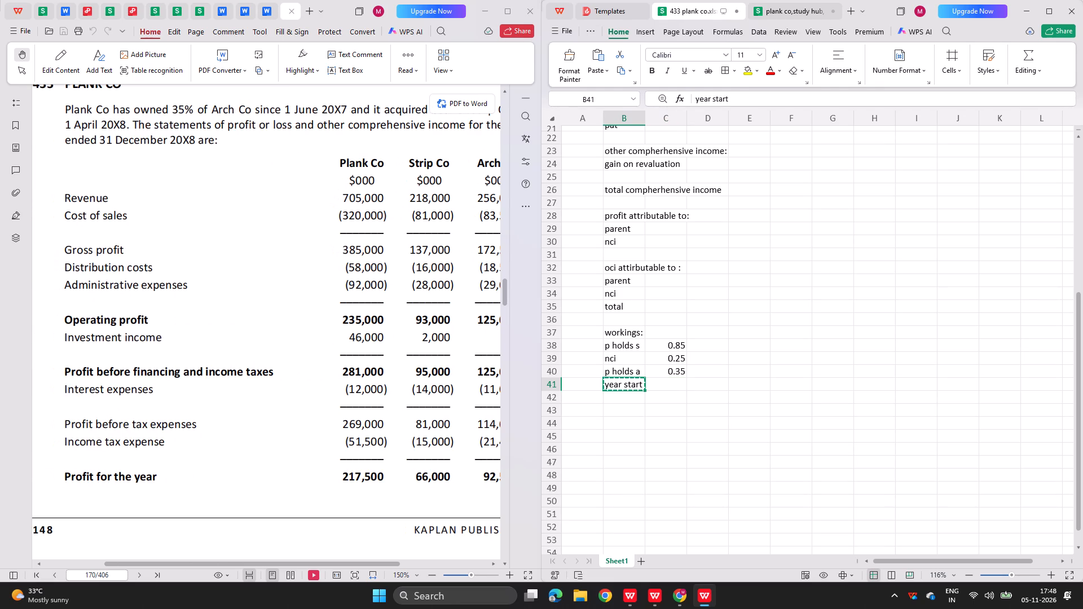
pyautogui.press('Right')
pyautogui.press('Left')
pyautogui.hotkey('ctrl', 'c')
pyautogui.press('Right')
pyautogui.press('Right')
pyautogui.press('Up')
pyautogui.press('Up')
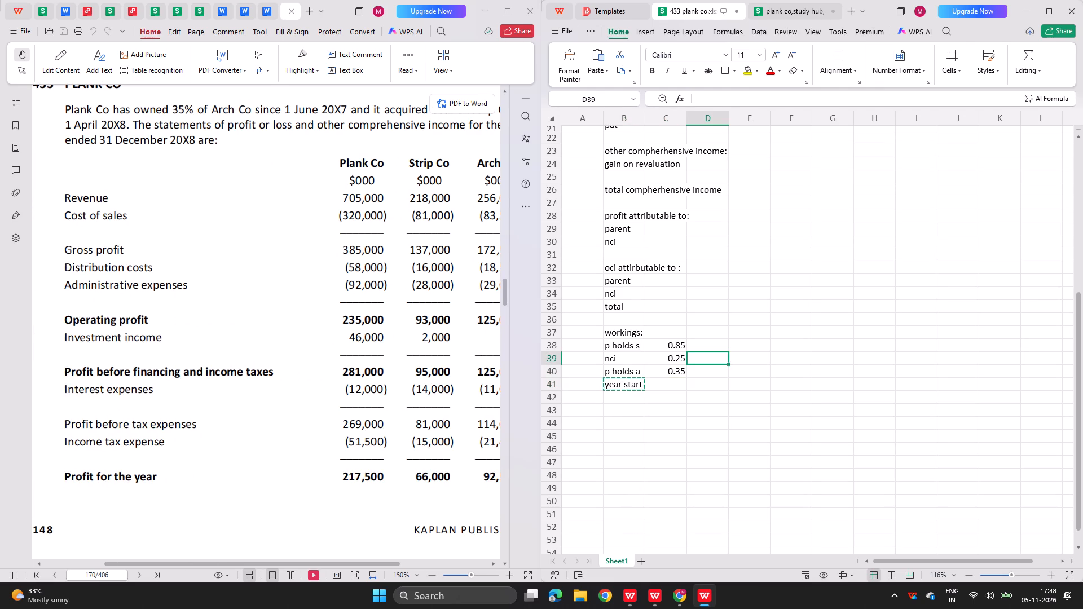
pyautogui.press('Up')
pyautogui.hotkey('ctrl', 'v')
# Enter 1 June as the year start date in E38.
pyautogui.press('Right')
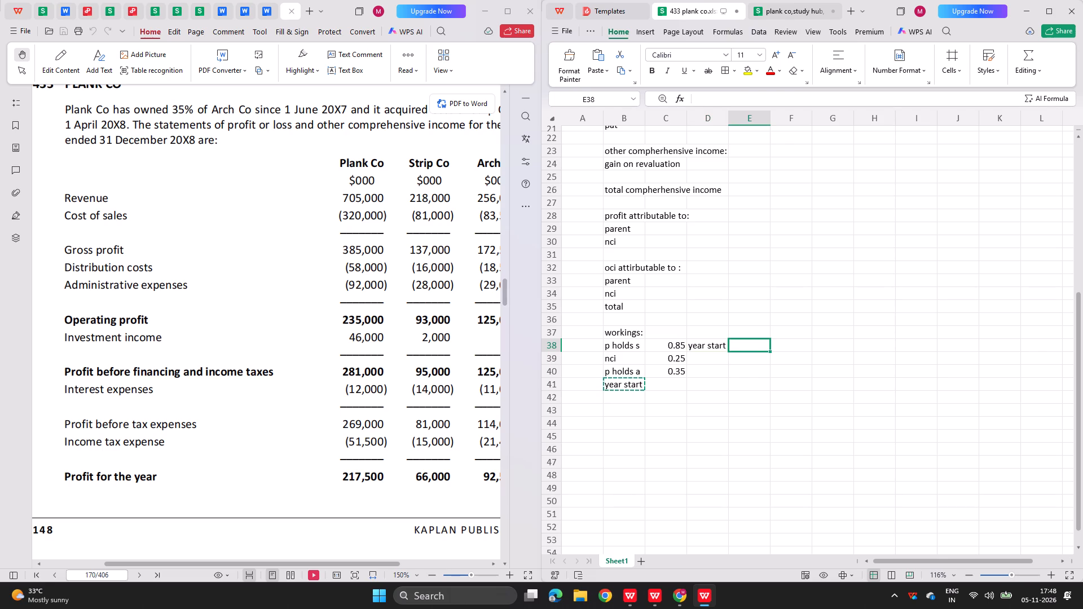
pyautogui.write('1 jin')
pyautogui.press('BackSpace')
pyautogui.press('BackSpace')
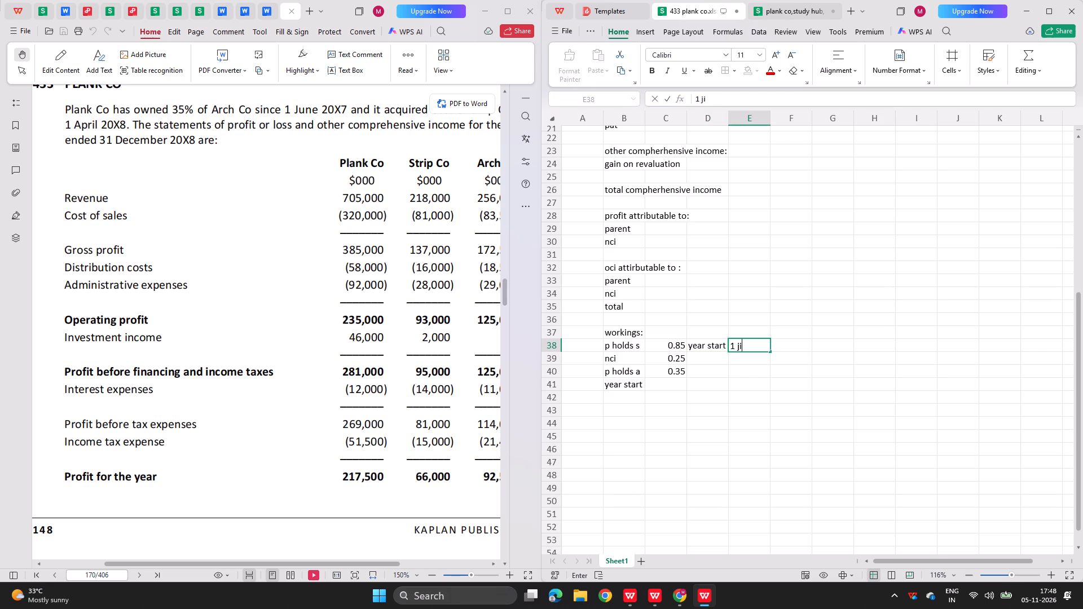
pyautogui.write('une')
pyautogui.press('Return')
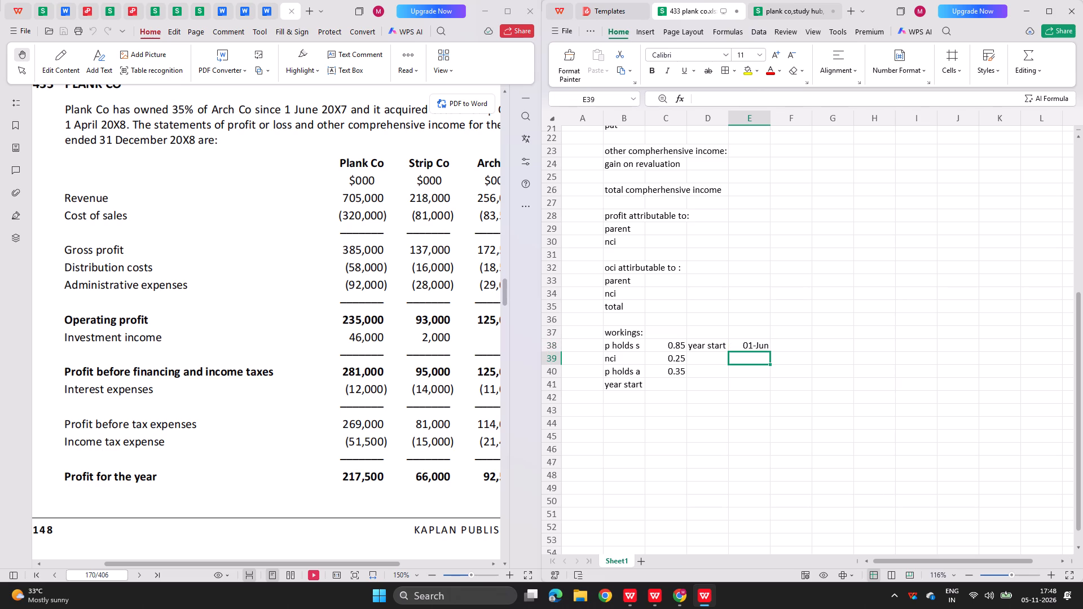
# Move the "year start" label from B41 to D40, in the "p holds a" row, and enter the date 1 April in E40.
pyautogui.click(631, 388)
pyautogui.hotkey('ctrl', 'x')
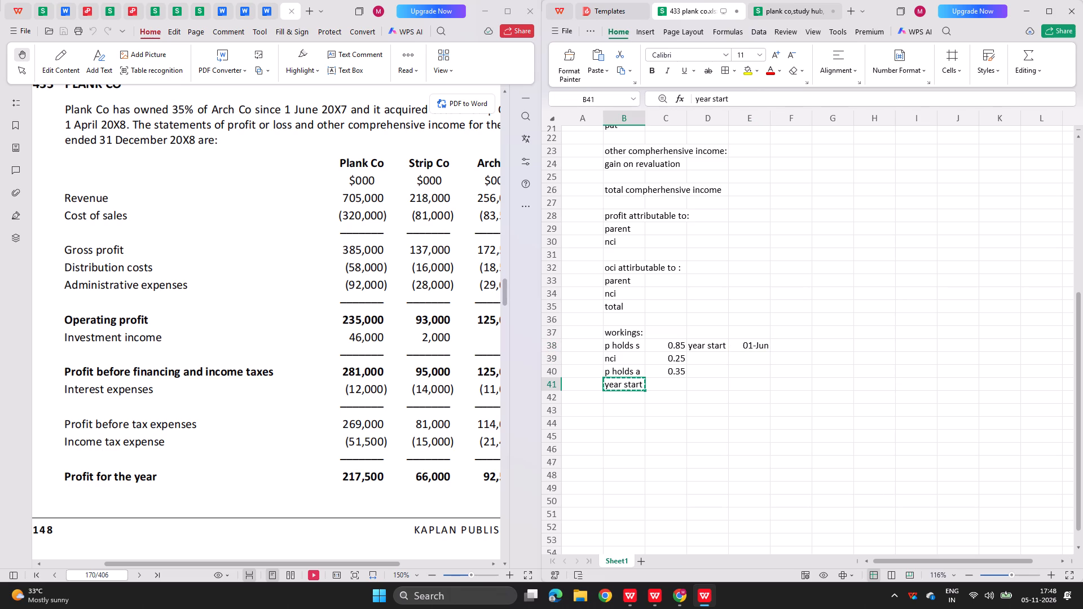
pyautogui.press('Right')
pyautogui.press('Up')
pyautogui.press('Right')
pyautogui.hotkey('ctrl', 'v')
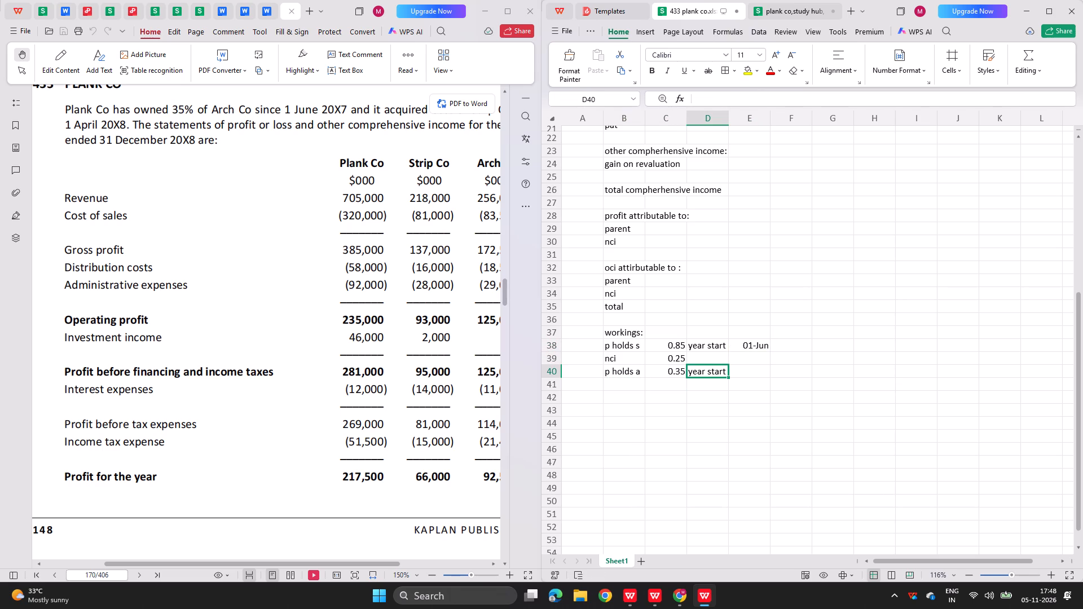
pyautogui.press('Right')
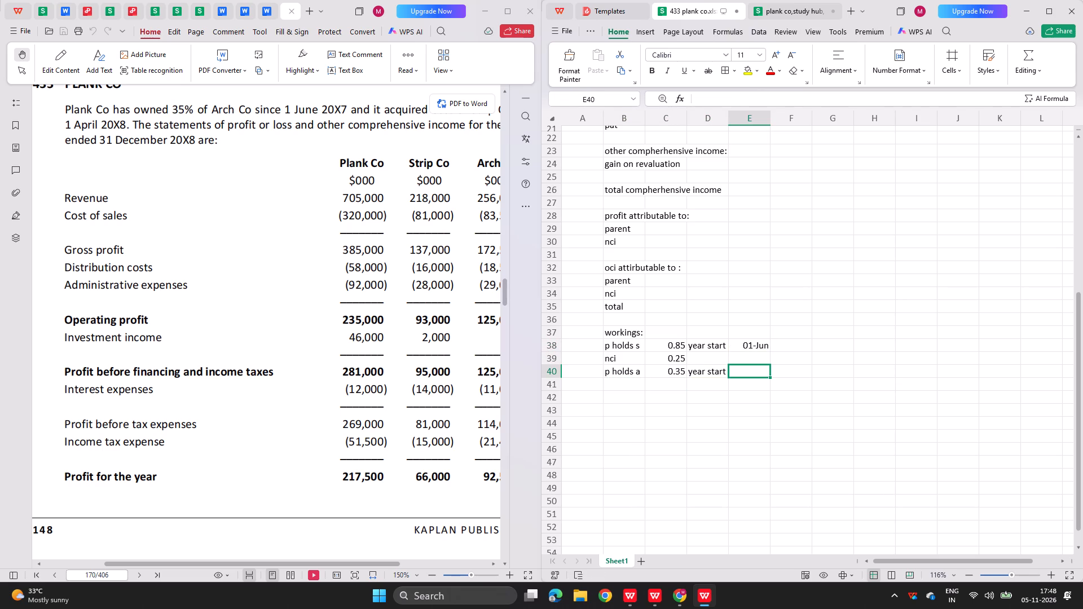
pyautogui.write('1 aprik')
pyautogui.press('BackSpace')
pyautogui.press('l')
pyautogui.press('Return')
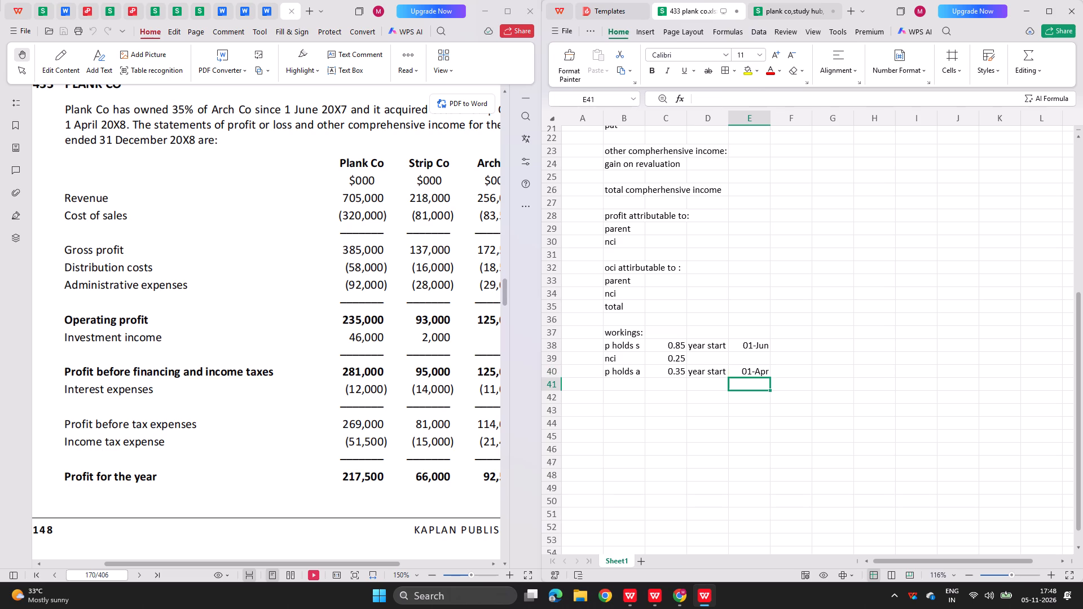
# Add the label "year end" in D42 with the date 31 Dec in E42.
pyautogui.press('Left')
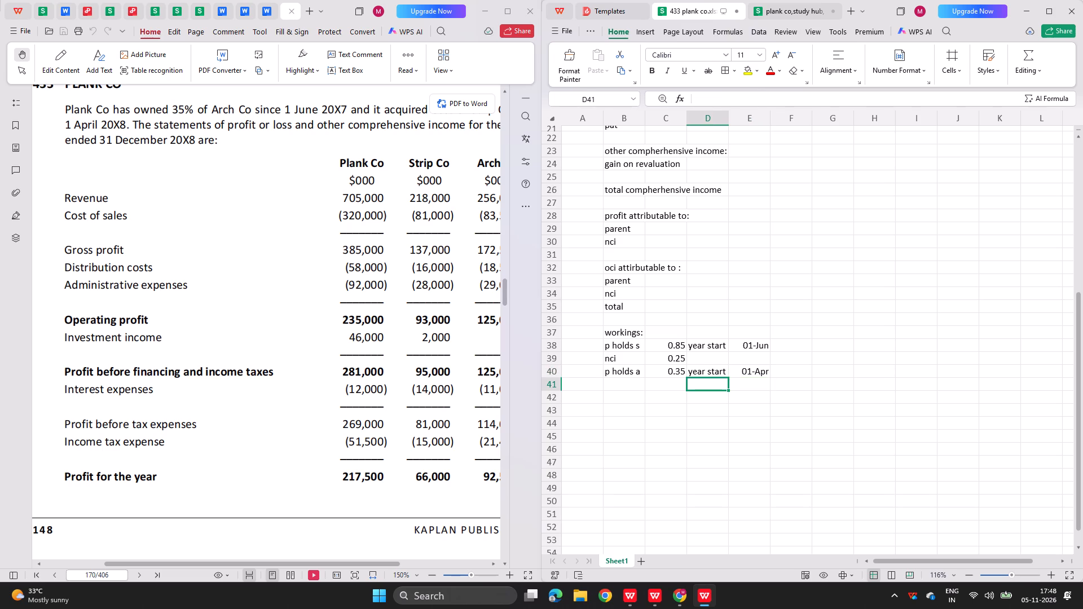
pyautogui.press('Down')
pyautogui.write('year end')
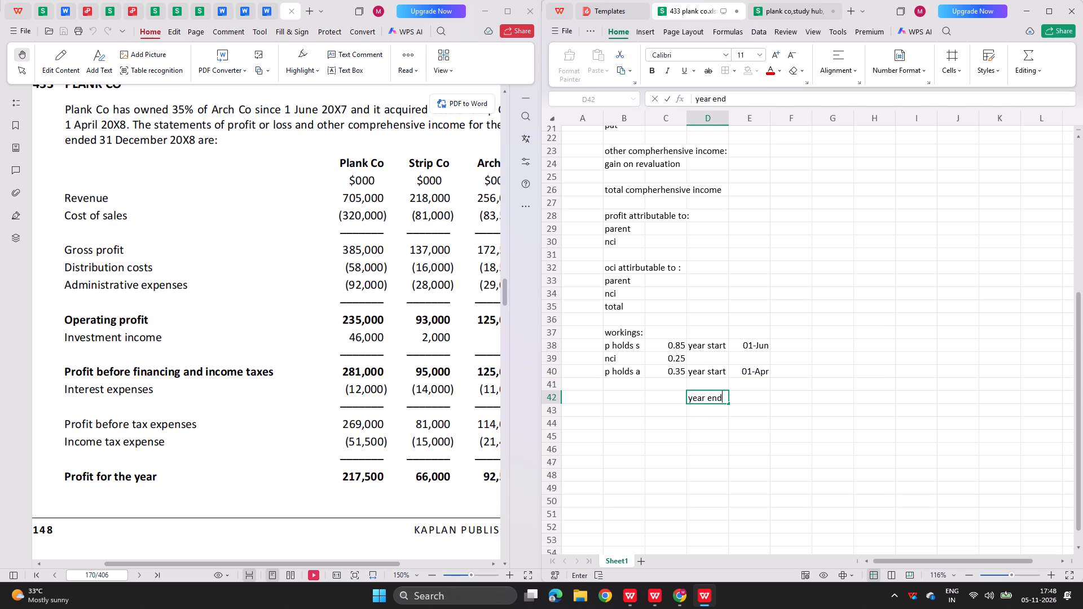
pyautogui.press('Right')
pyautogui.write('31 dec')
pyautogui.press('Return')
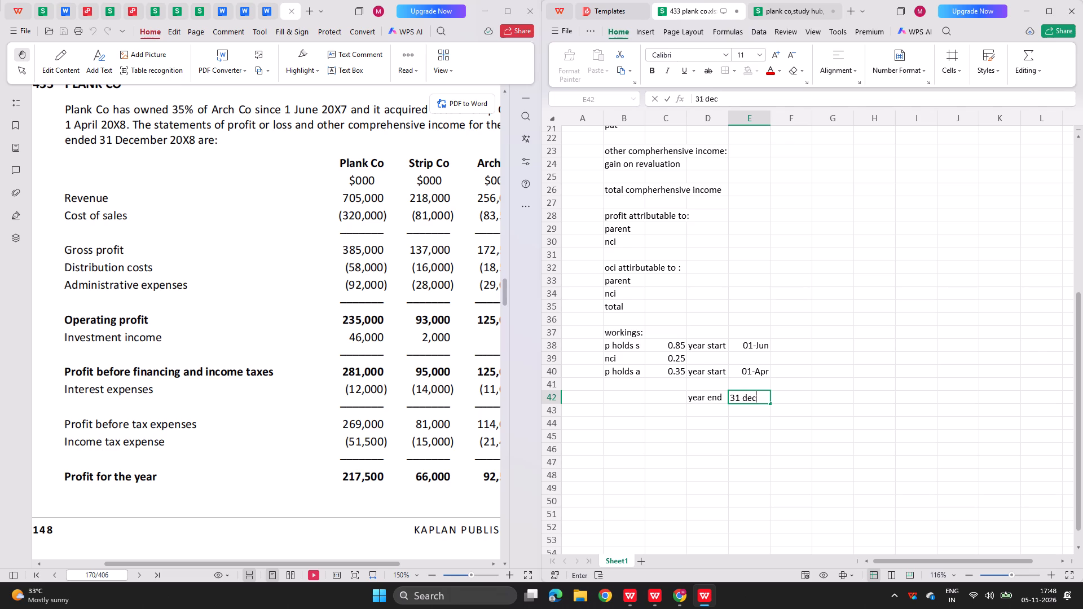
# Using note 1 of the Plank Co question, add the label "fv adj" in B44 with 8000 in C44.
pyautogui.scroll(-1, 715, 417)
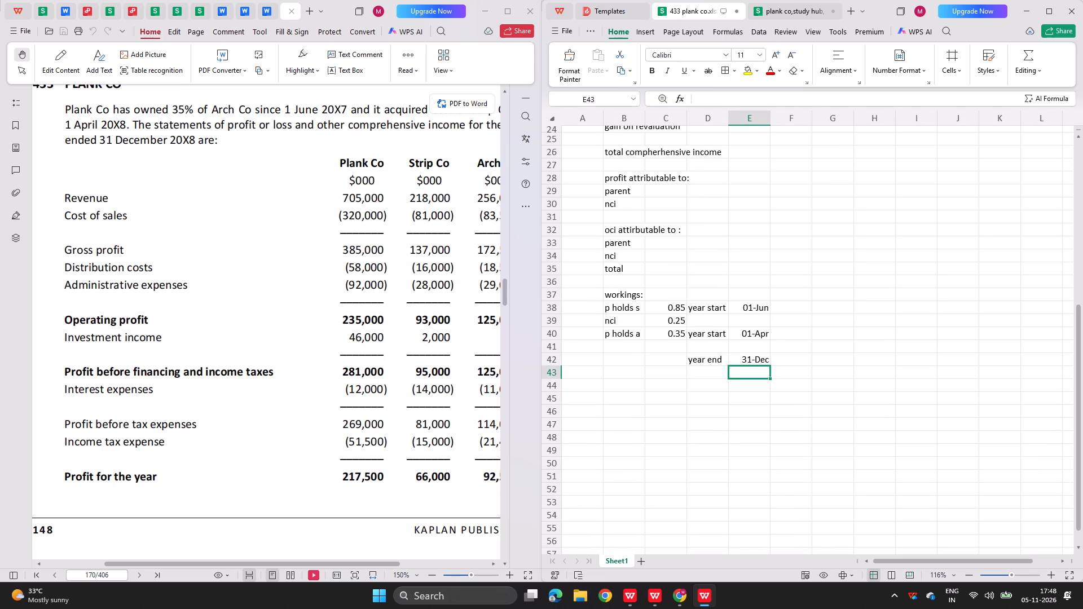
pyautogui.click(632, 387)
pyautogui.scroll(-2, 259, 433)
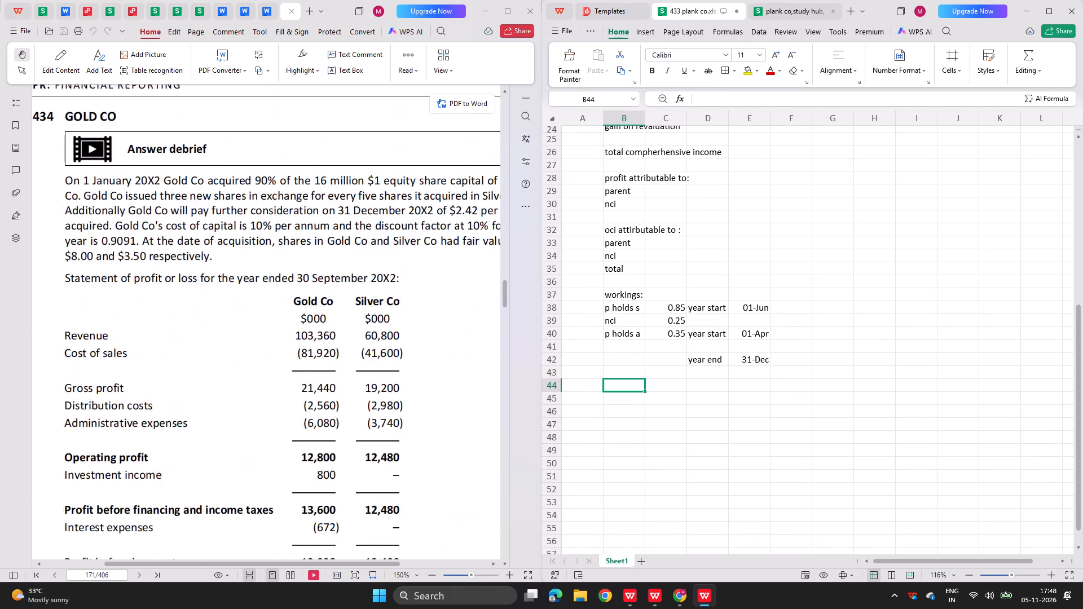
pyautogui.scroll(1, 259, 433)
pyautogui.scroll(-1, 258, 433)
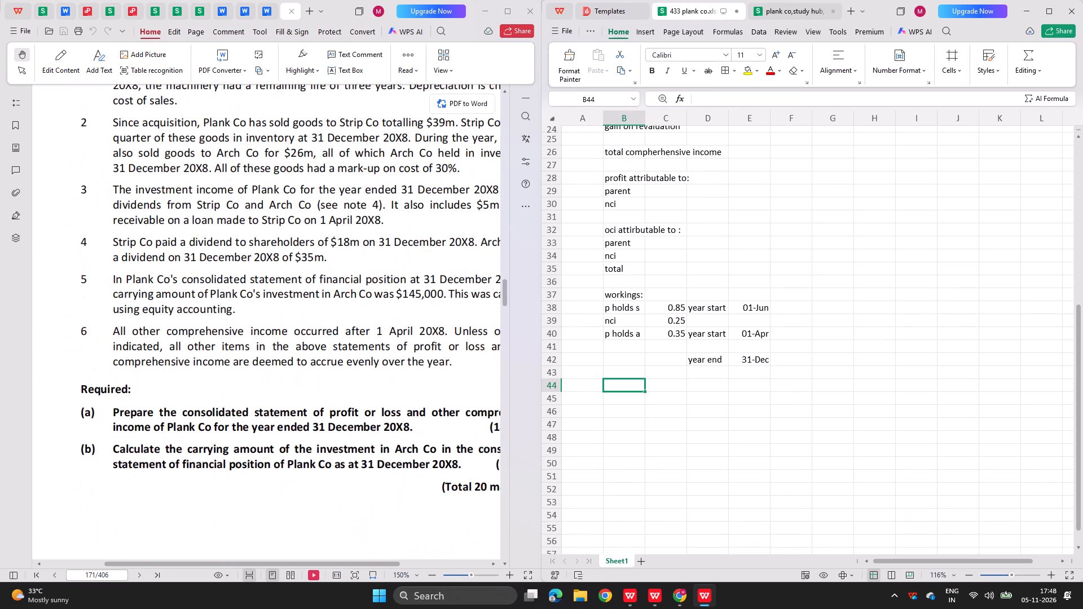
pyautogui.scroll(-1, 258, 433)
pyautogui.scroll(1, 258, 433)
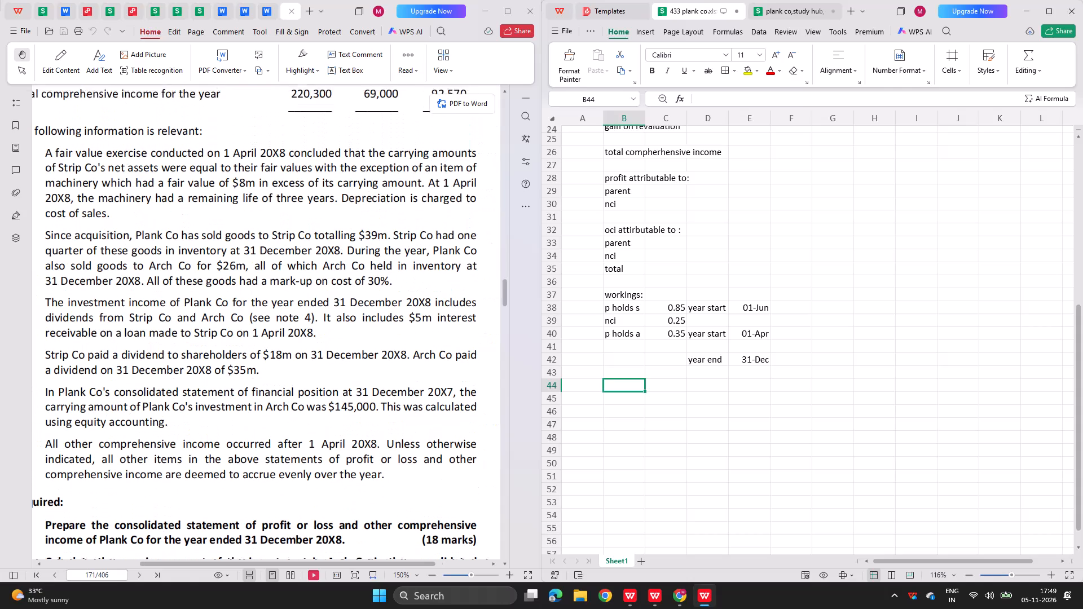
pyautogui.scroll(1, 258, 433)
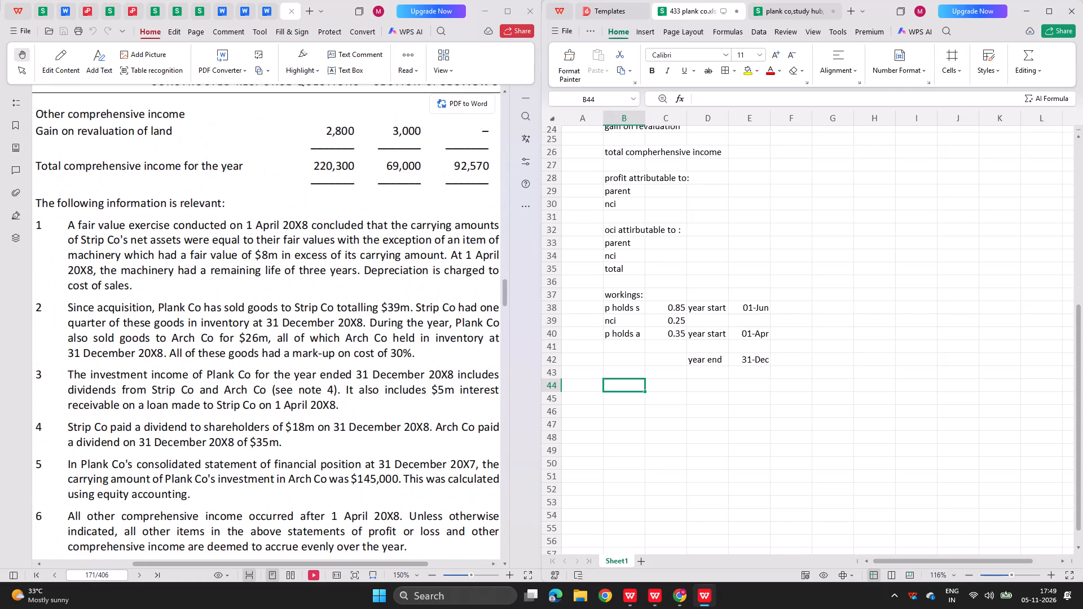
pyautogui.write('fv adj')
pyautogui.press('Right')
pyautogui.write('8000')
pyautogui.press('Return')
pyautogui.press('Left')
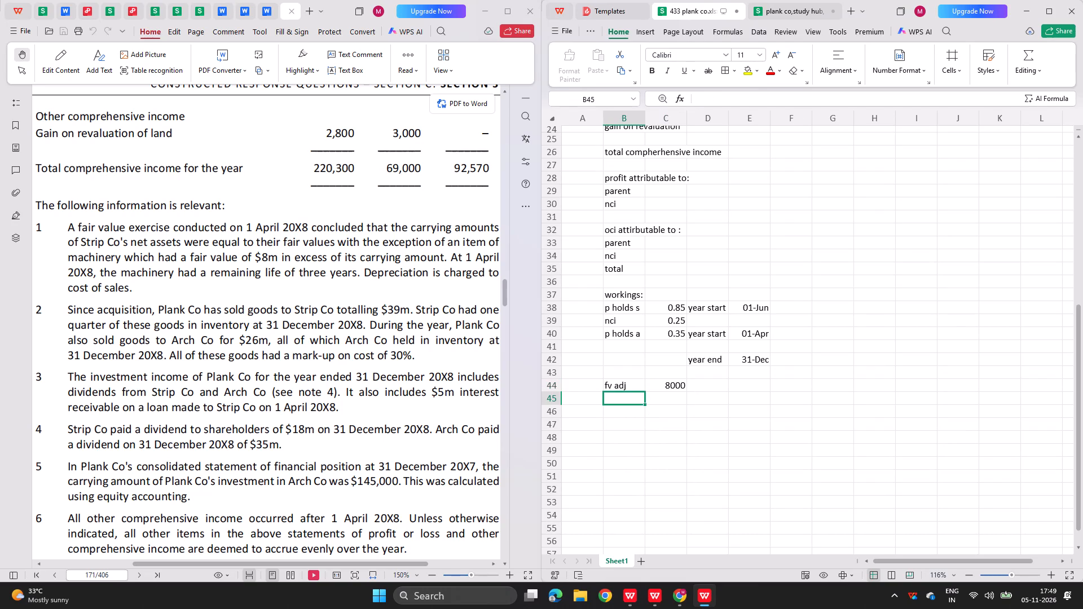
# Add the label "fv dep" in B45 and calculate nine months' depreciation over three years in C45 with =C44/3*9/12.
pyautogui.write('fv dep')
pyautogui.press('Right')
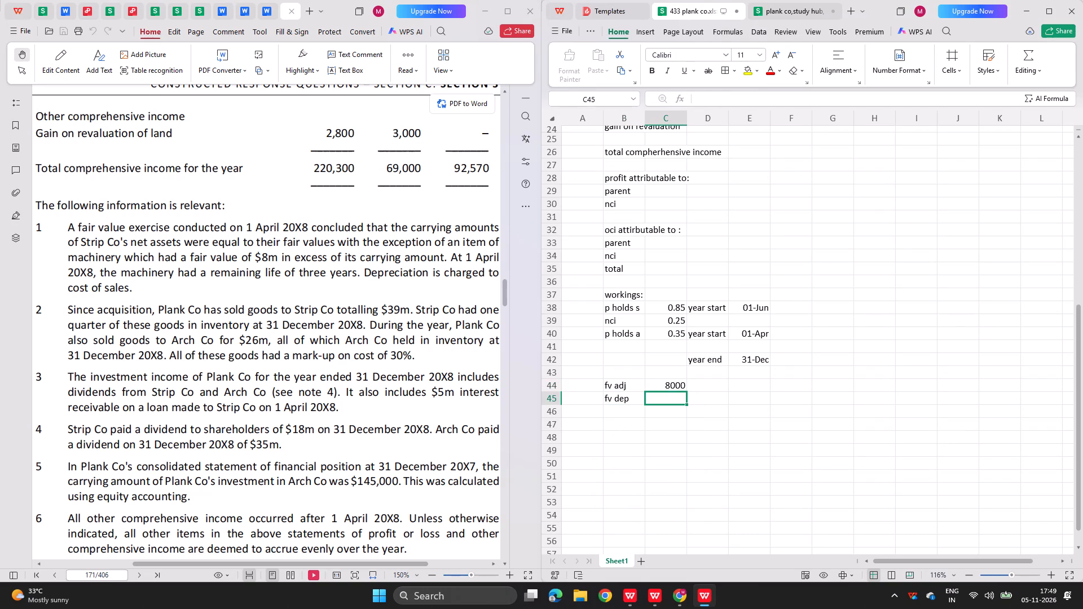
pyautogui.press('=')
pyautogui.press('Up')
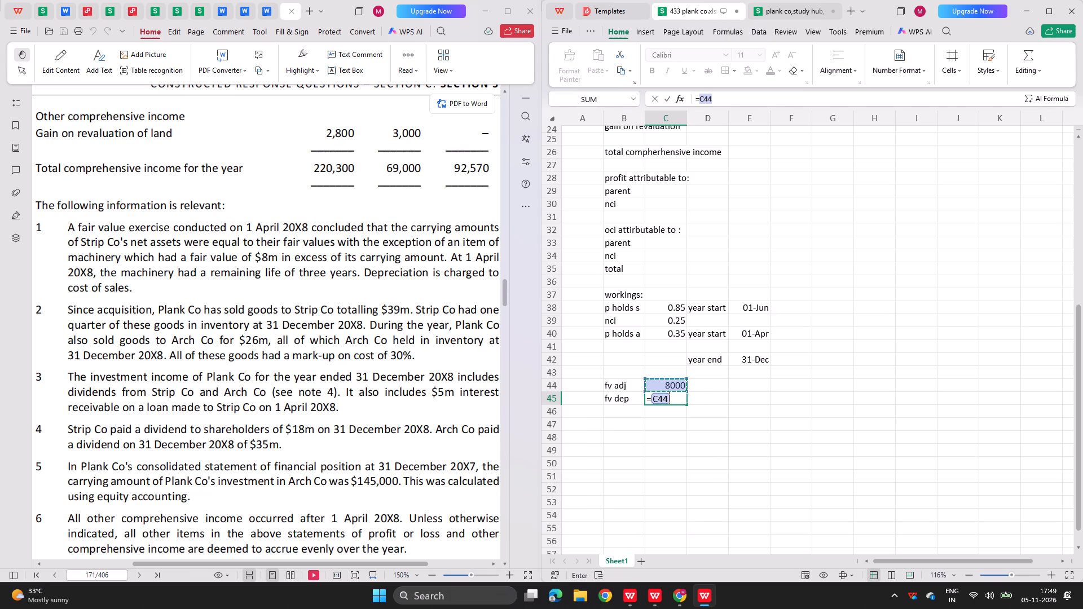
pyautogui.press('/')
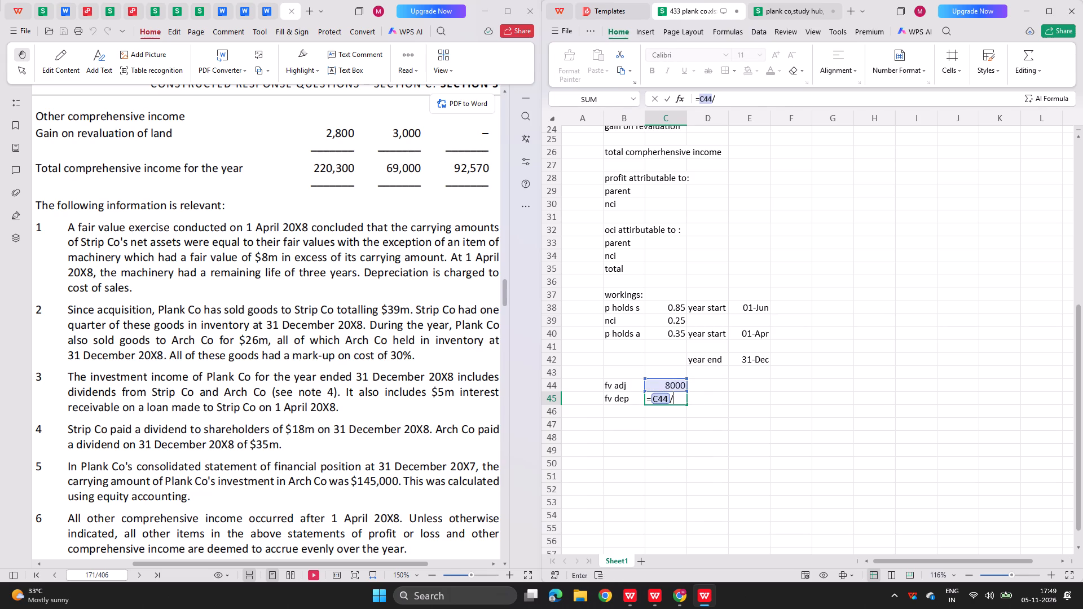
pyautogui.write('3*')
pyautogui.write('9/12')
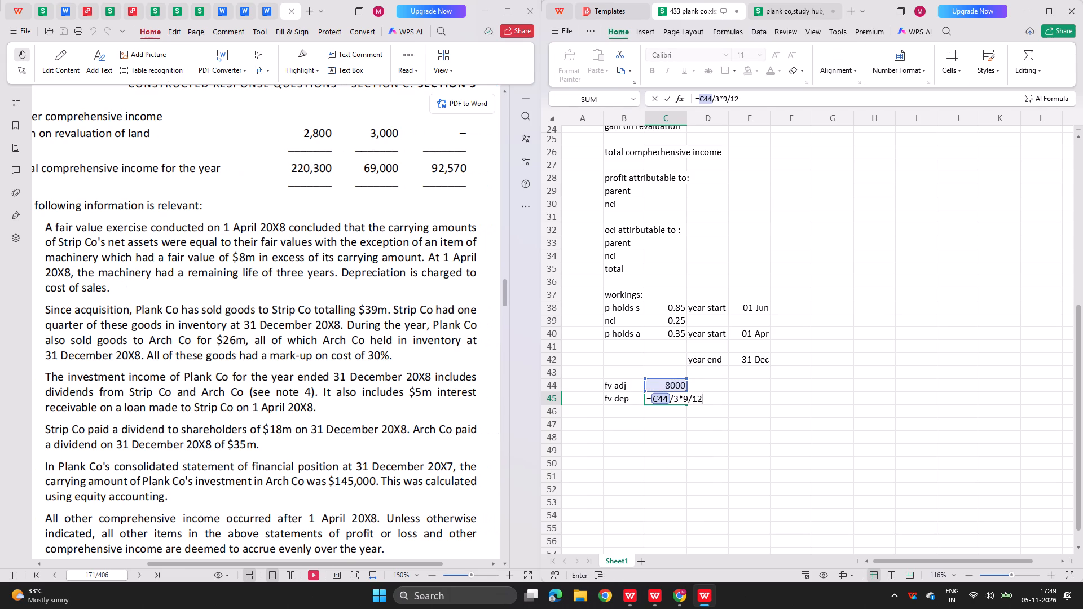
pyautogui.press('Return')
# After checking the earlier plank co study hub workbook, note "cos +" beside the fv dep figure in D45.
pyautogui.click(796, 4)
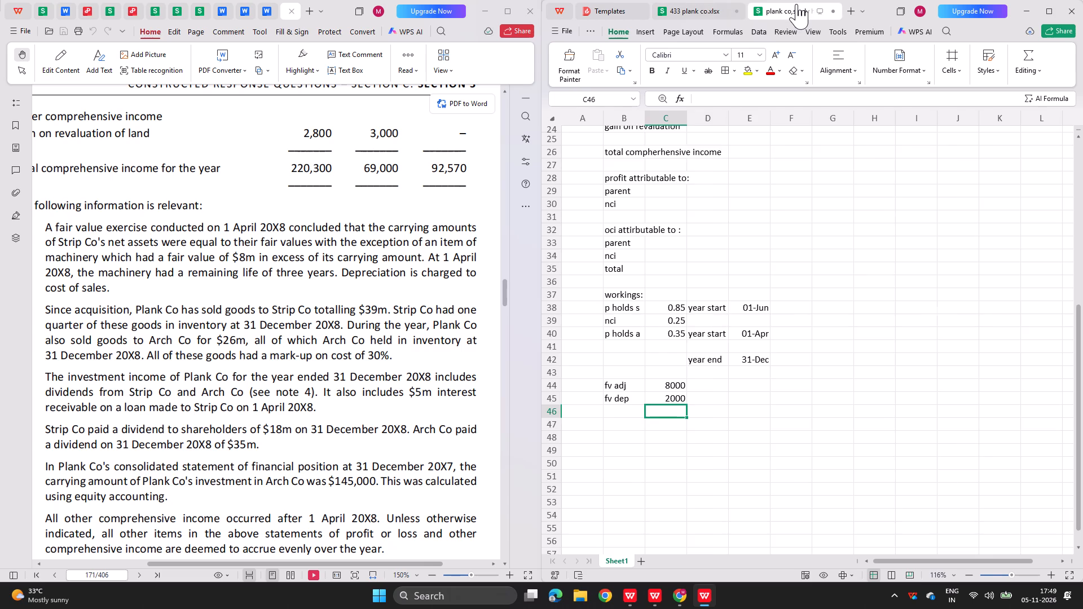
pyautogui.click(704, 6)
pyautogui.press('Right')
pyautogui.press('Up')
pyautogui.write('ci')
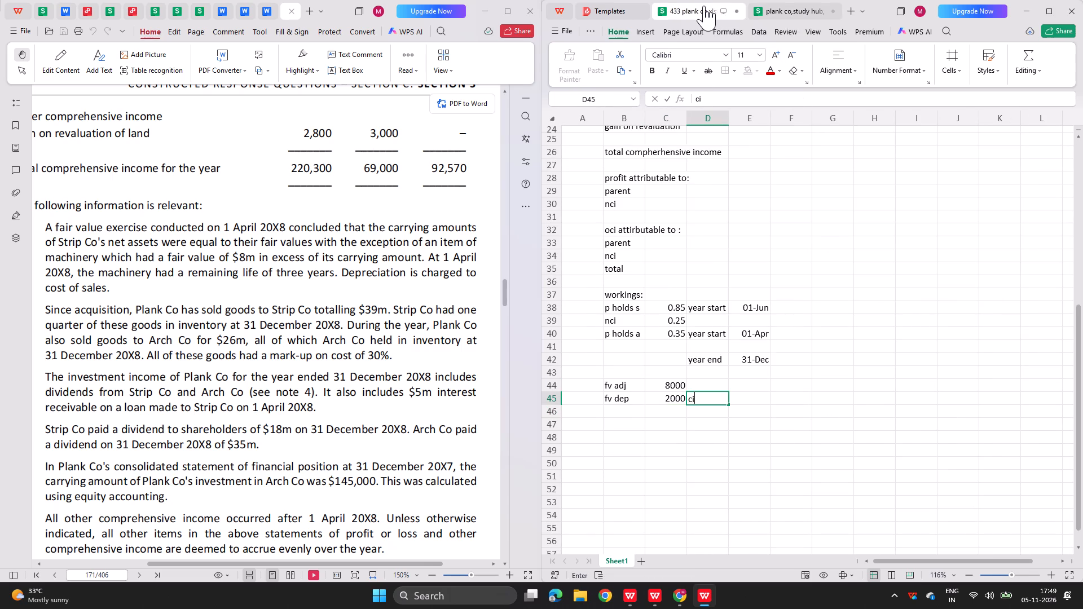
pyautogui.press('BackSpace')
pyautogui.write('os +')
pyautogui.press('Return')
# Add an "intra" line in row 47 with 39000 in C47 and the note "cos-" in D47.
pyautogui.press('Left')
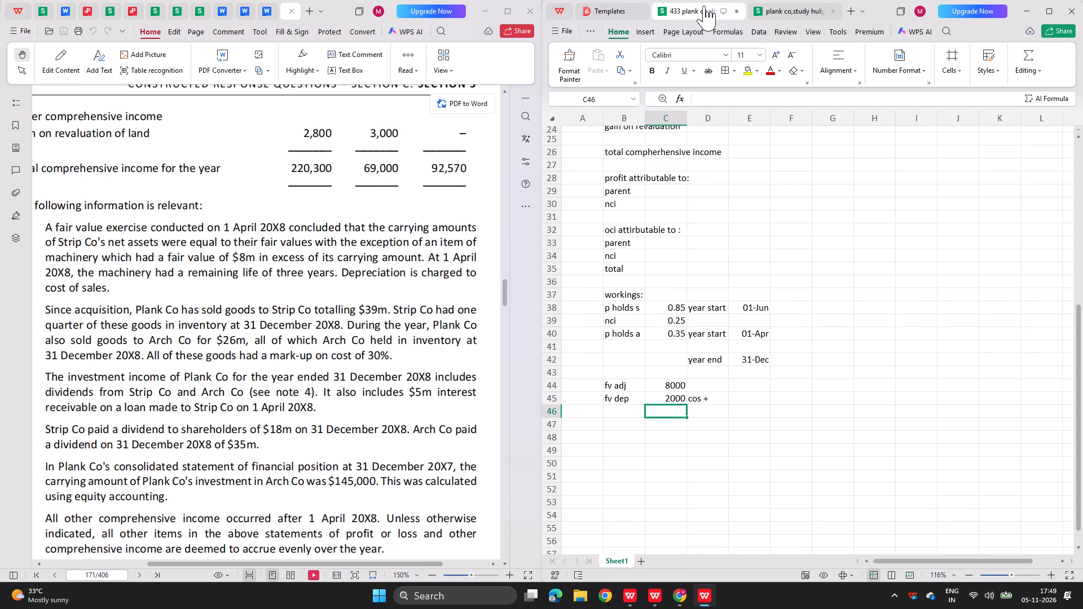
pyautogui.press('Down')
pyautogui.press('Left')
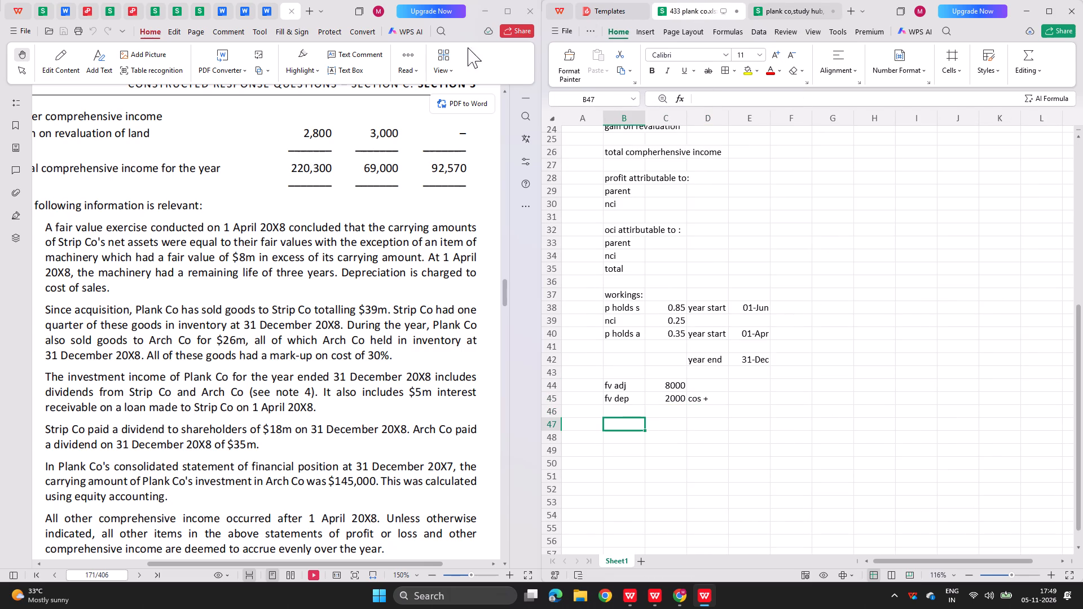
pyautogui.click(781, 5)
pyautogui.click(700, 0)
pyautogui.write('intra')
pyautogui.press('Right')
pyautogui.write('39000')
pyautogui.press('Right')
pyautogui.write('cos-')
pyautogui.press('Return')
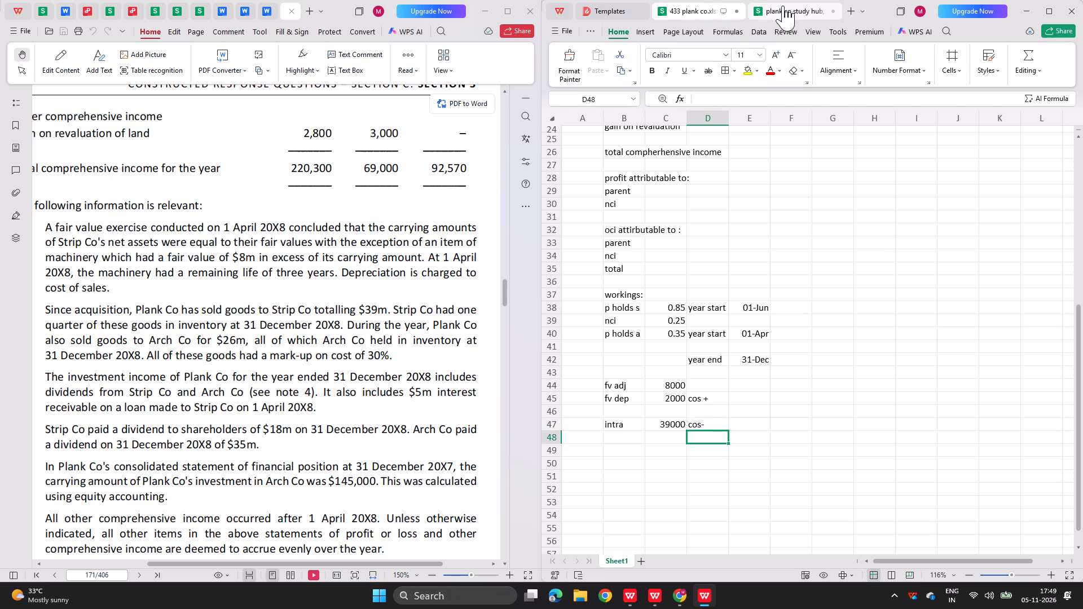
# Check the revenue formula in the earlier Plank Co workbook, and extend the intra note in D47 to "cos- rev -".
pyautogui.click(782, 7)
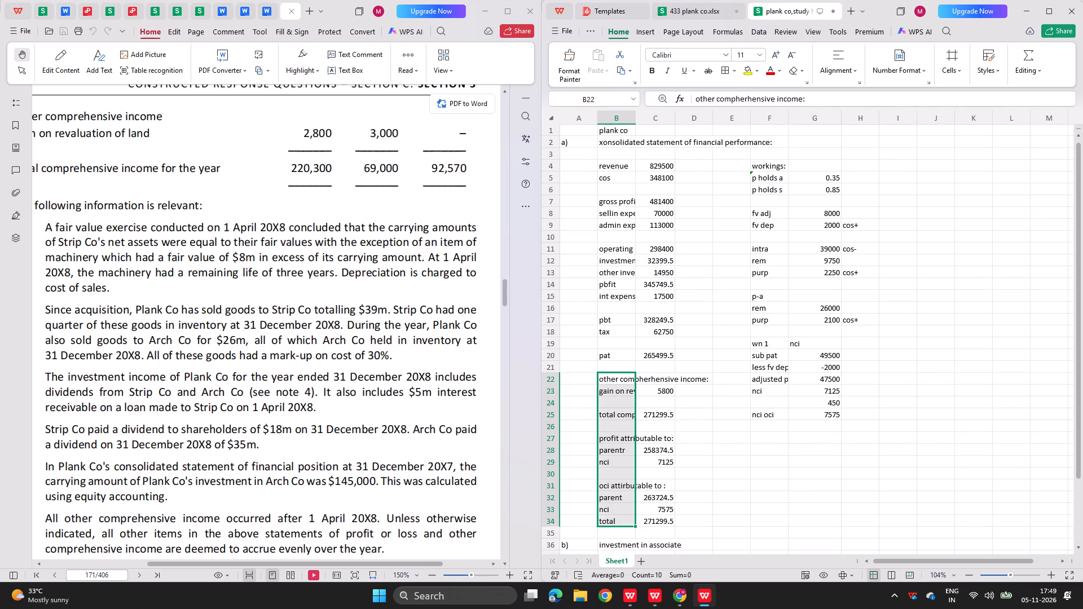
pyautogui.doubleClick(657, 169)
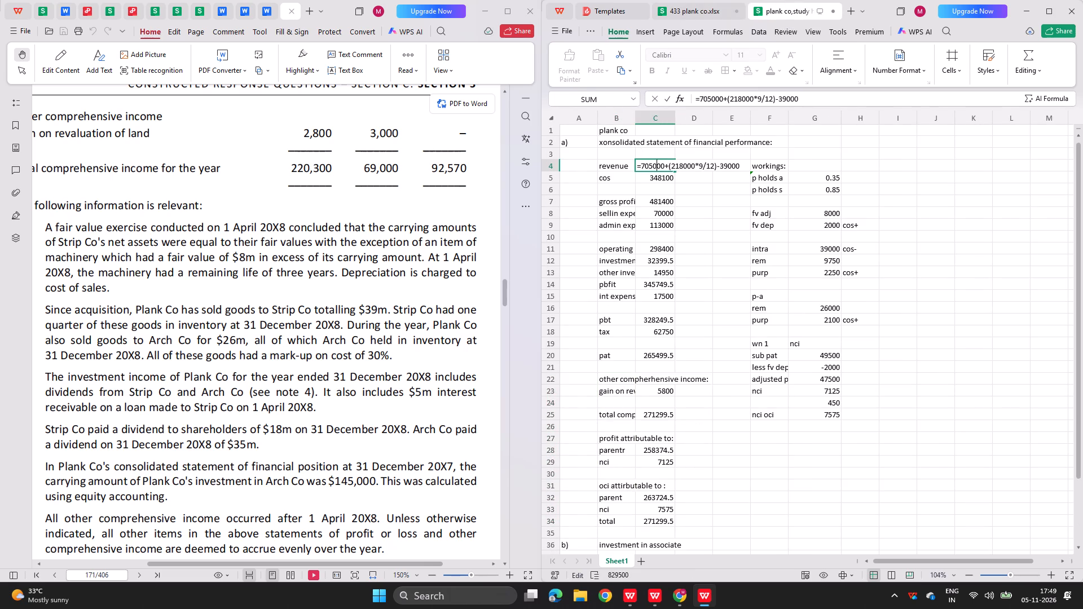
pyautogui.press('Return')
pyautogui.click(707, 0)
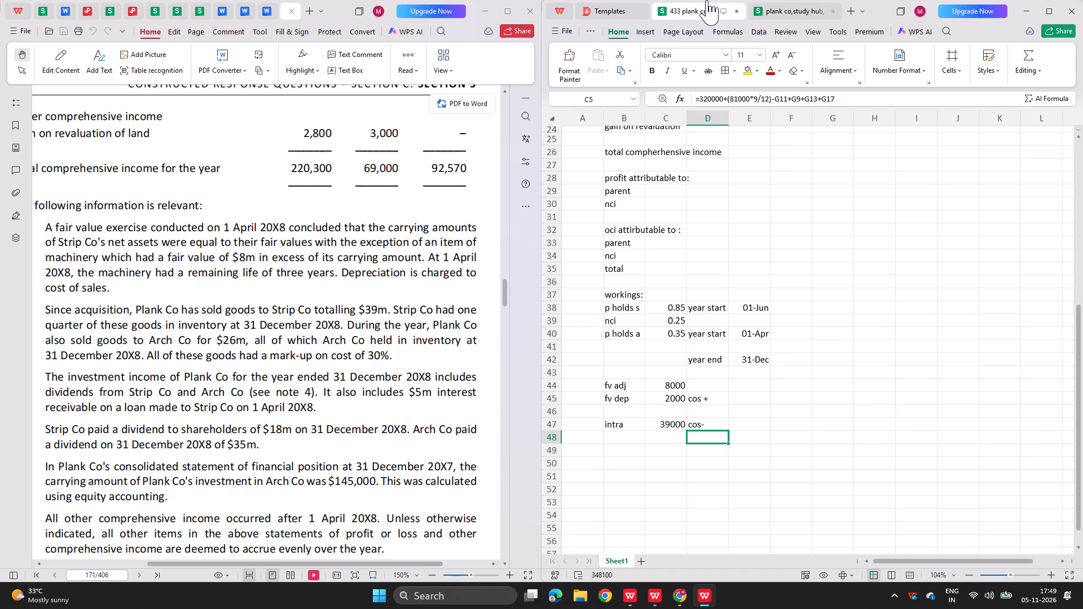
pyautogui.doubleClick(716, 428)
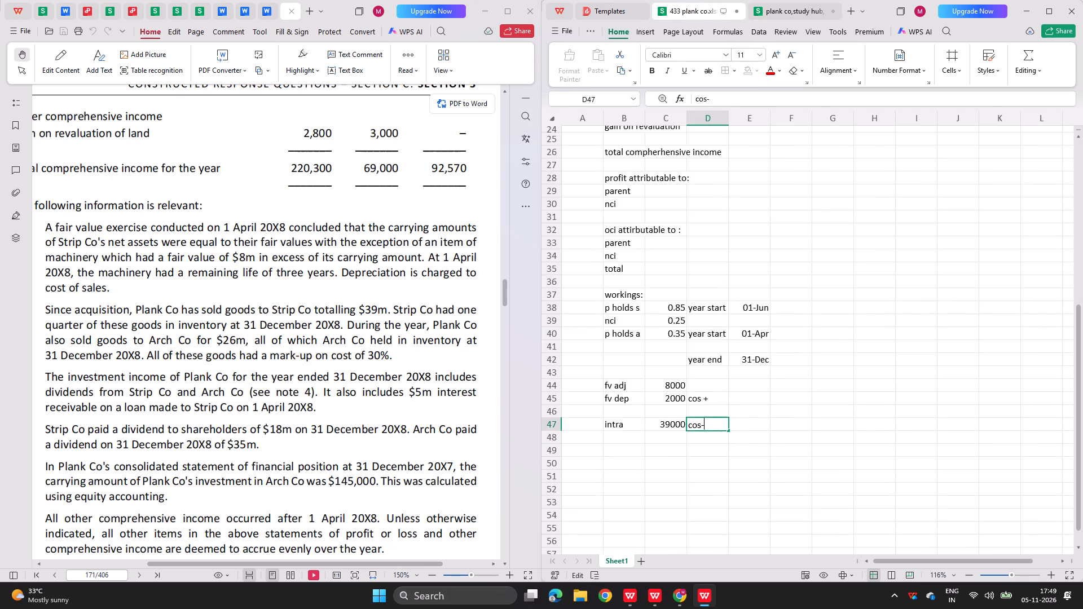
pyautogui.press('space')
pyautogui.write('rec')
pyautogui.press('BackSpace')
pyautogui.write('v -')
pyautogui.press('Return')
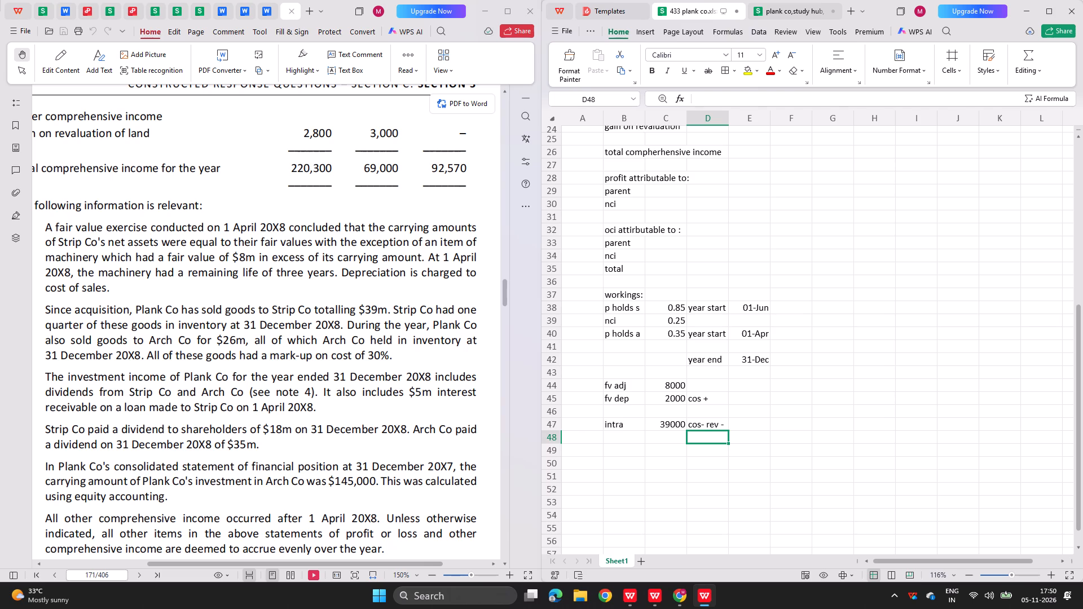
# Check the earlier workbook's rem formula, and add "rem" in B48 with one quarter of the intra sales, =C47*1/4, in C48.
pyautogui.click(766, 5)
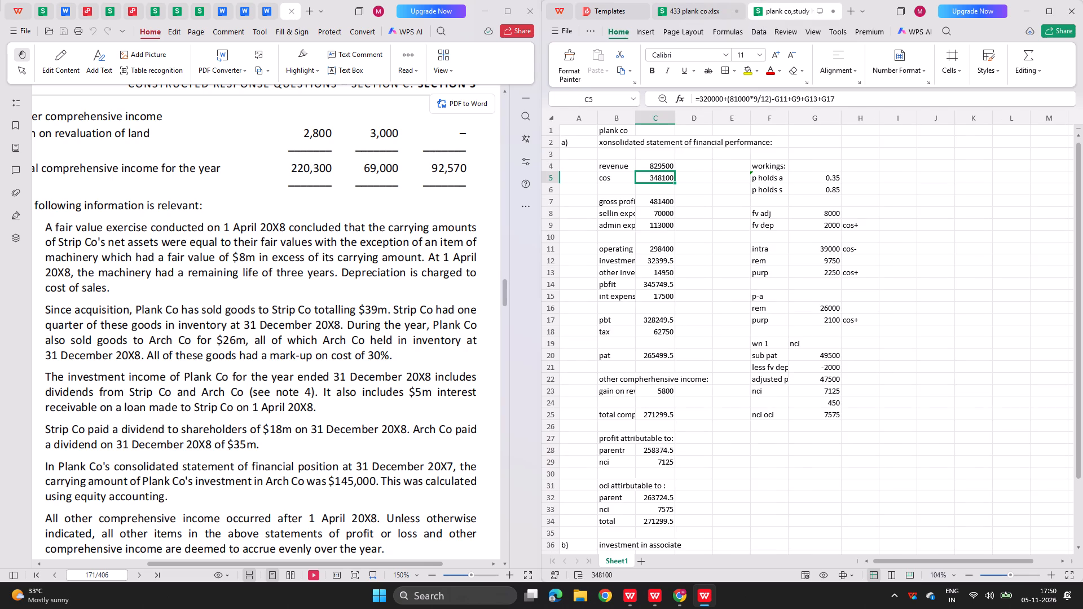
pyautogui.doubleClick(831, 262)
pyautogui.press('Return')
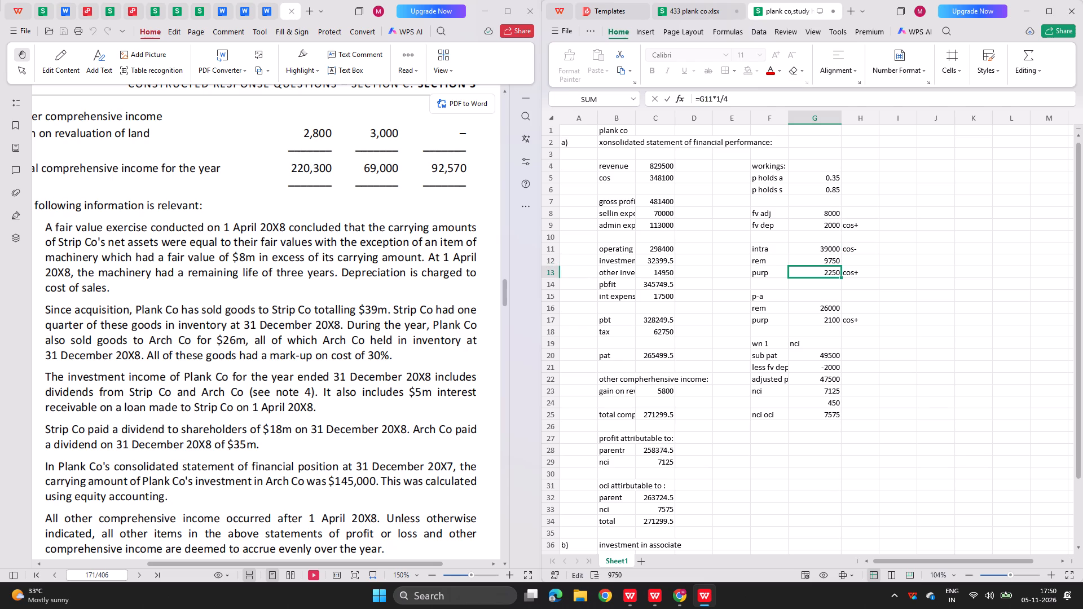
pyautogui.click(692, 2)
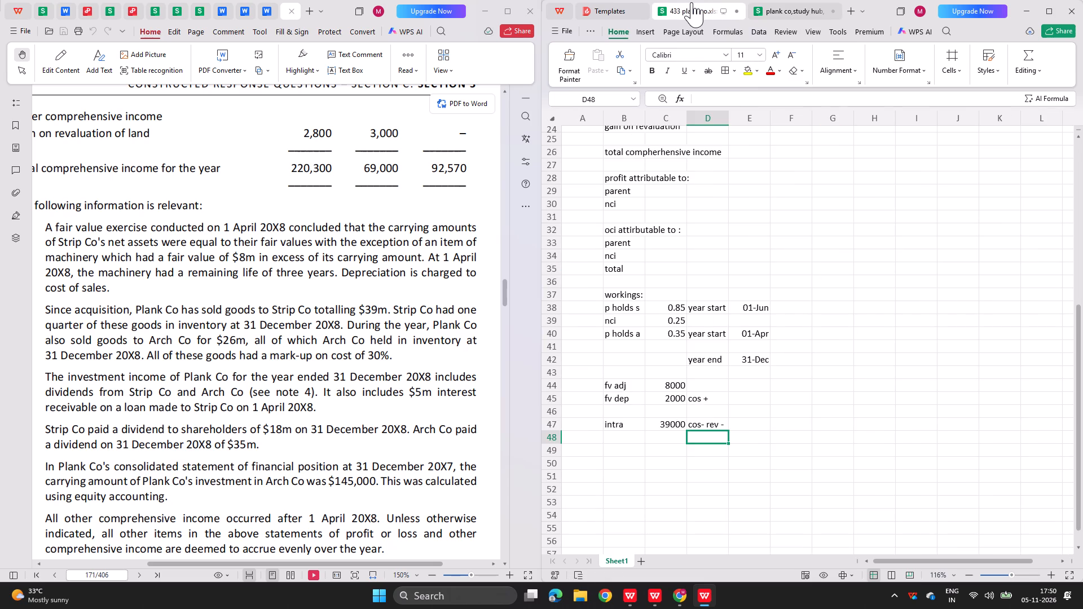
pyautogui.press('Left')
pyautogui.press('Left')
pyautogui.write('rem')
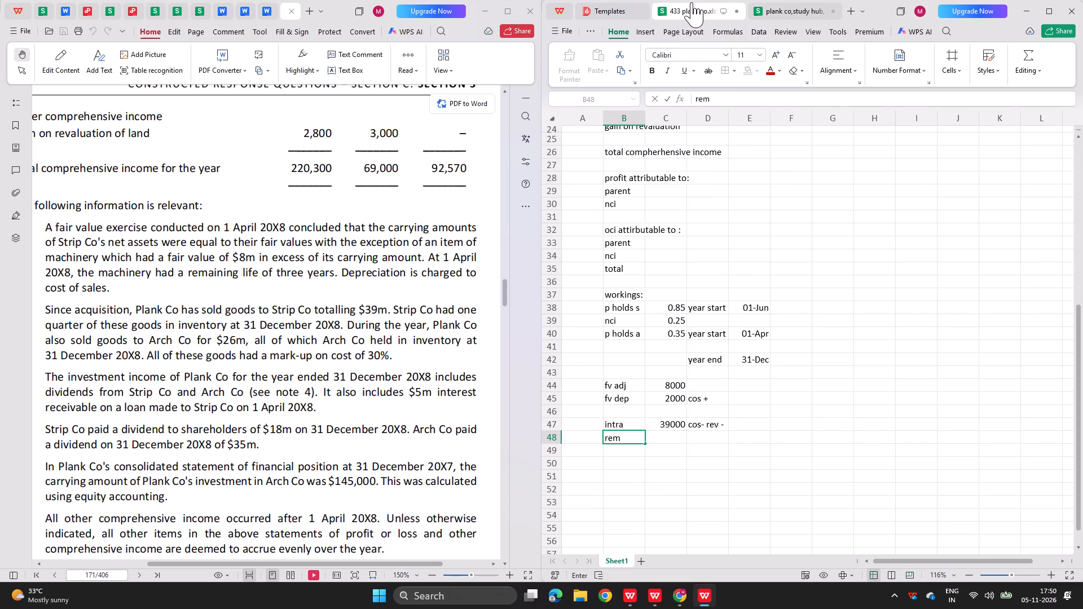
pyautogui.press('Right')
pyautogui.press('=')
pyautogui.press('Up')
pyautogui.write('*1/4')
pyautogui.press('Return')
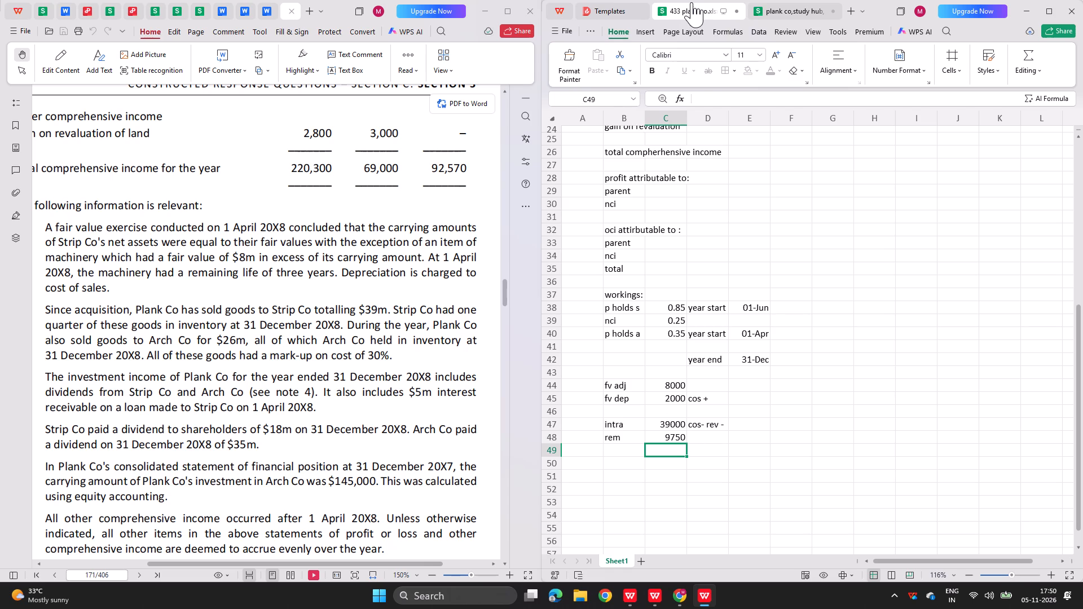
# Add "purp" in B49 and calculate the unrealised profit on the remaining goods in C49 with =C48*30/130, as in the earlier workbook.
pyautogui.click(788, 5)
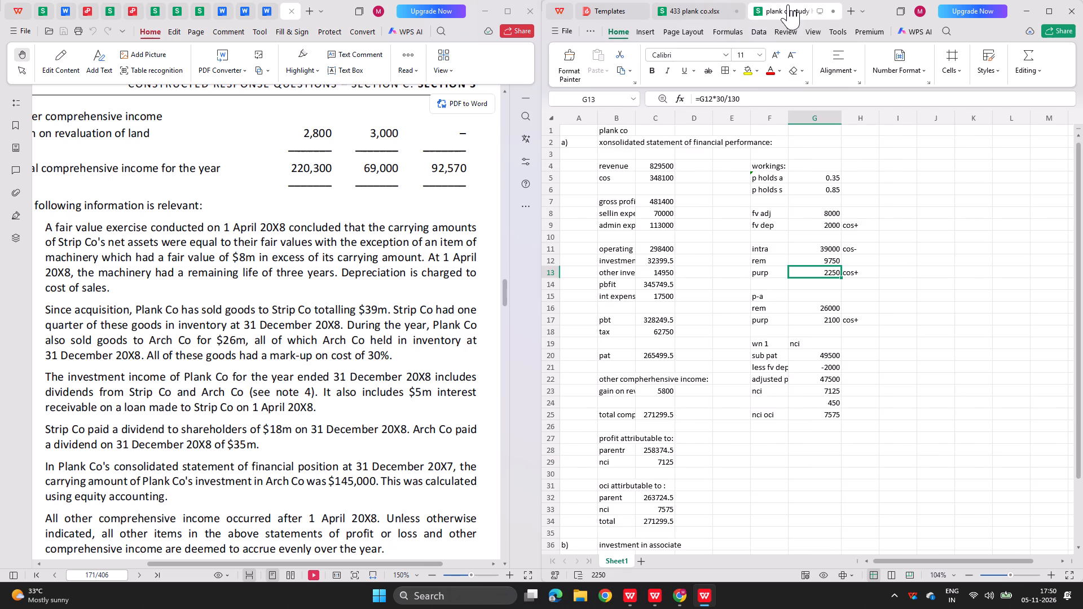
pyautogui.click(701, 1)
pyautogui.press('Left')
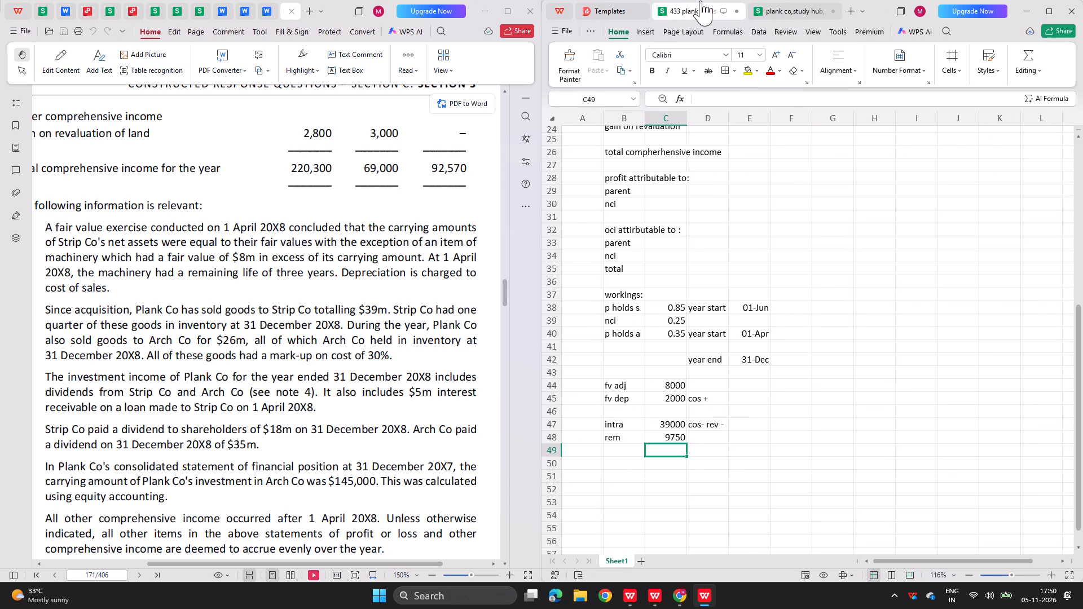
pyautogui.write('purp')
pyautogui.press('Right')
pyautogui.press('=')
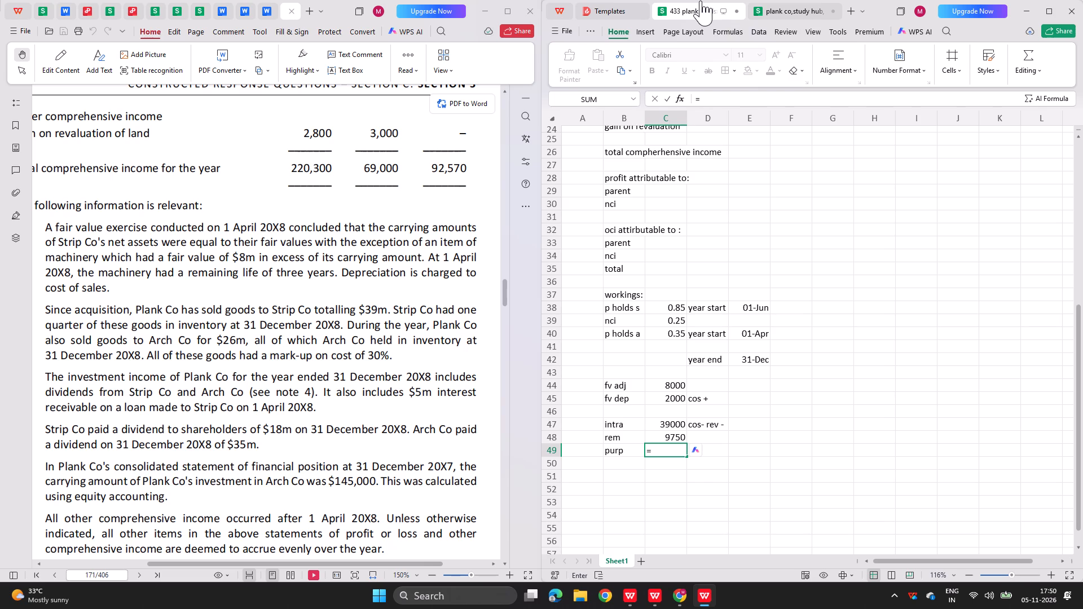
pyautogui.press('Up')
pyautogui.press('*')
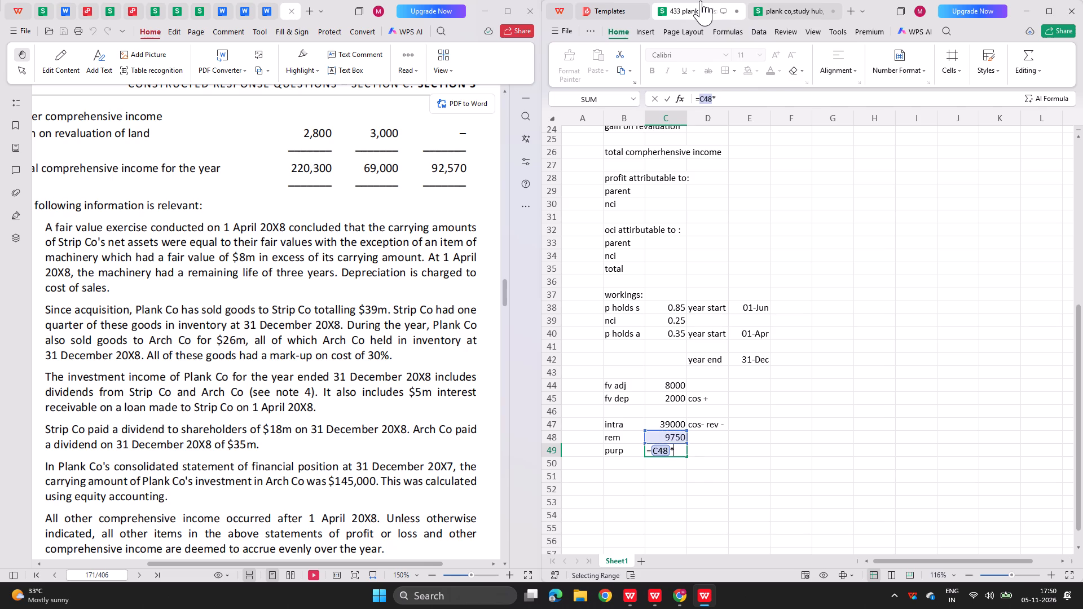
pyautogui.write('30/130')
pyautogui.press('Return')
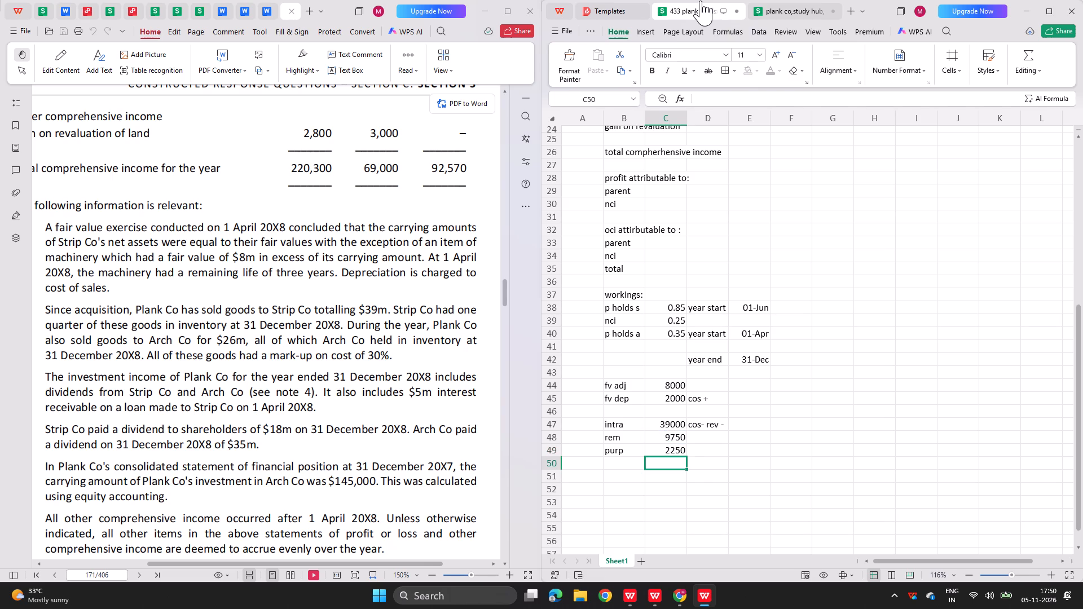
# Note "cos +" beside the purp figure in D49.
pyautogui.click(705, 454)
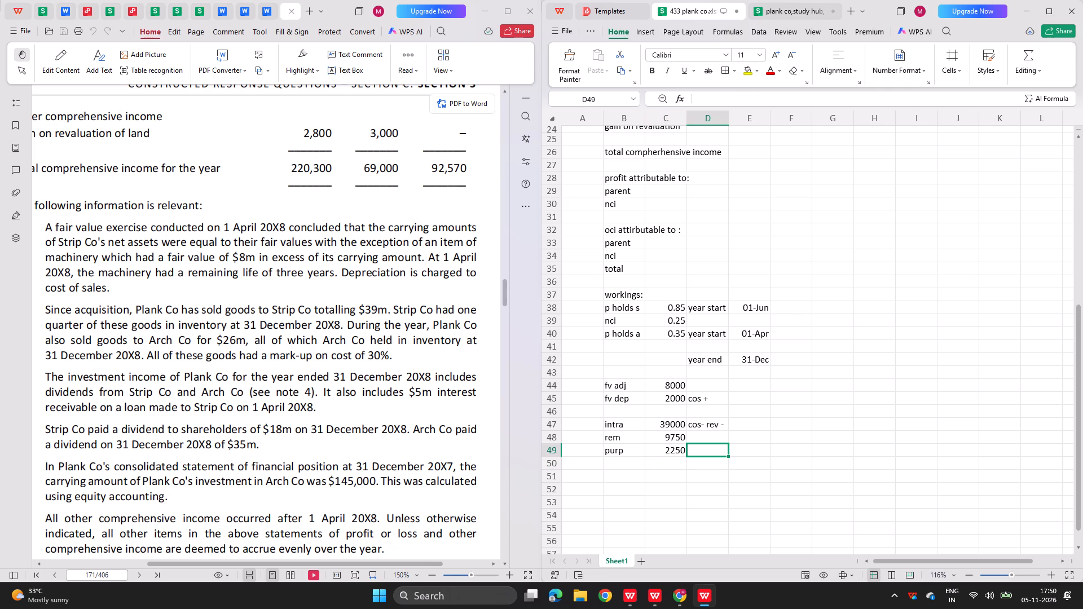
pyautogui.write('cos 9')
pyautogui.press('Return')
pyautogui.doubleClick(707, 445)
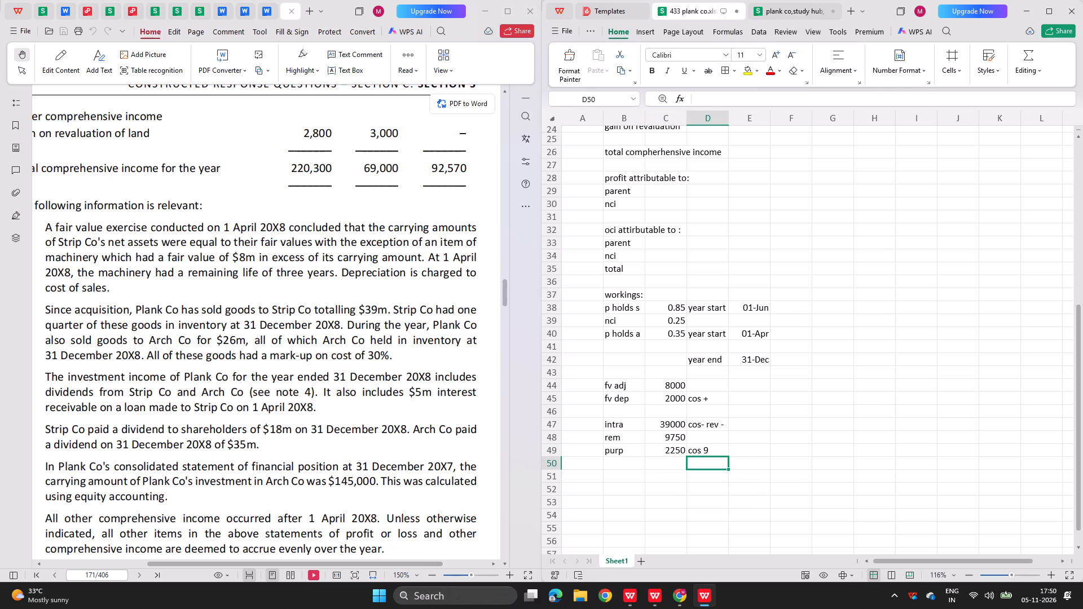
pyautogui.press('BackSpace')
pyautogui.press('+')
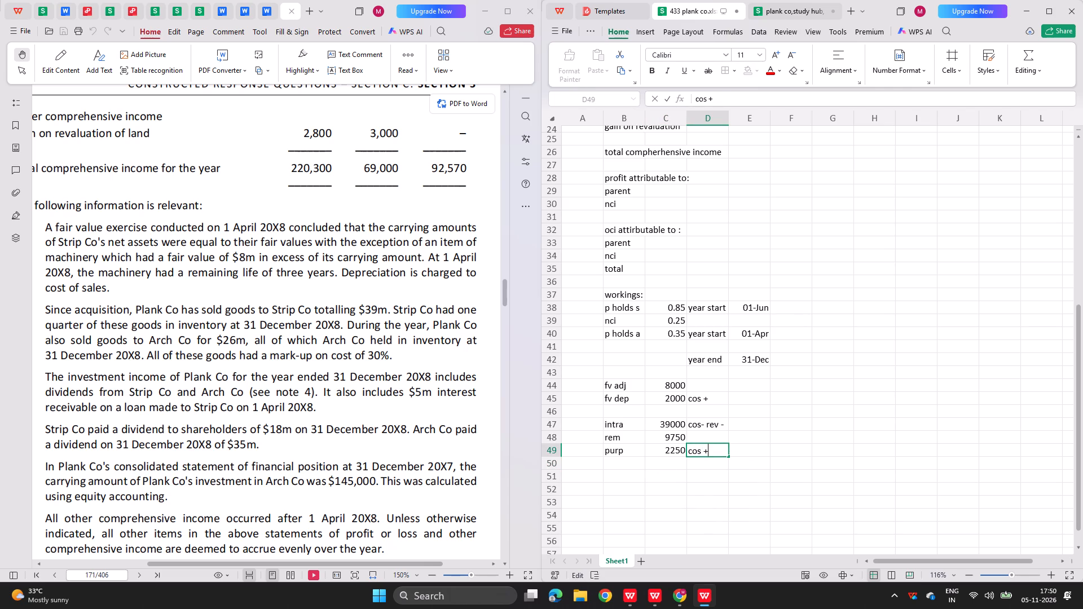
pyautogui.press('Return')
# Consult the earlier workbook and the question's notes, and enter the heading "p -a" in B51 for the Arch Co sales working.
pyautogui.click(749, 3)
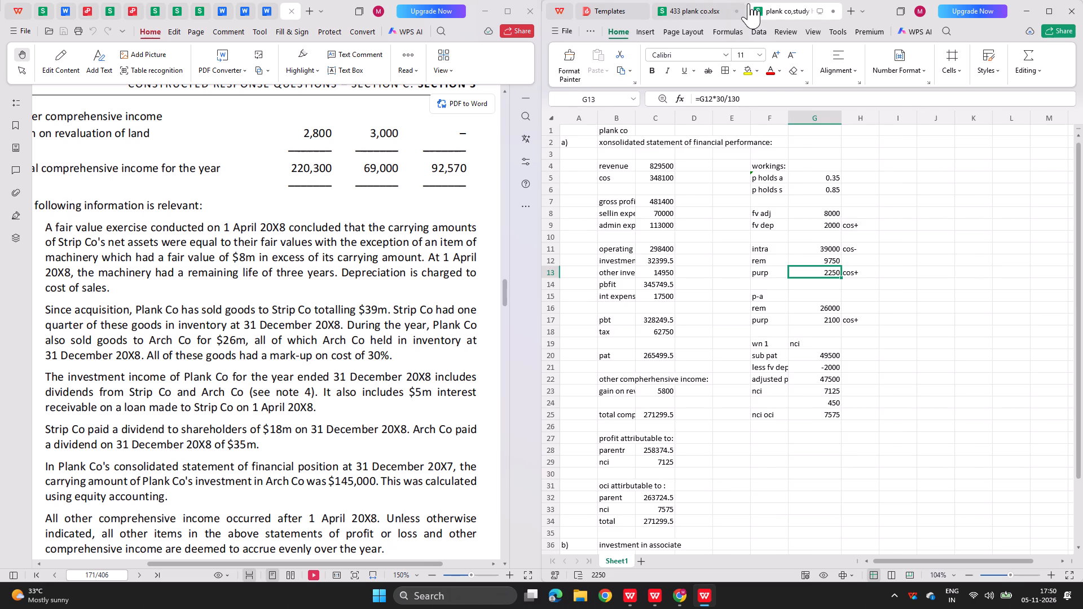
pyautogui.click(709, 1)
pyautogui.scroll(-1, 710, 277)
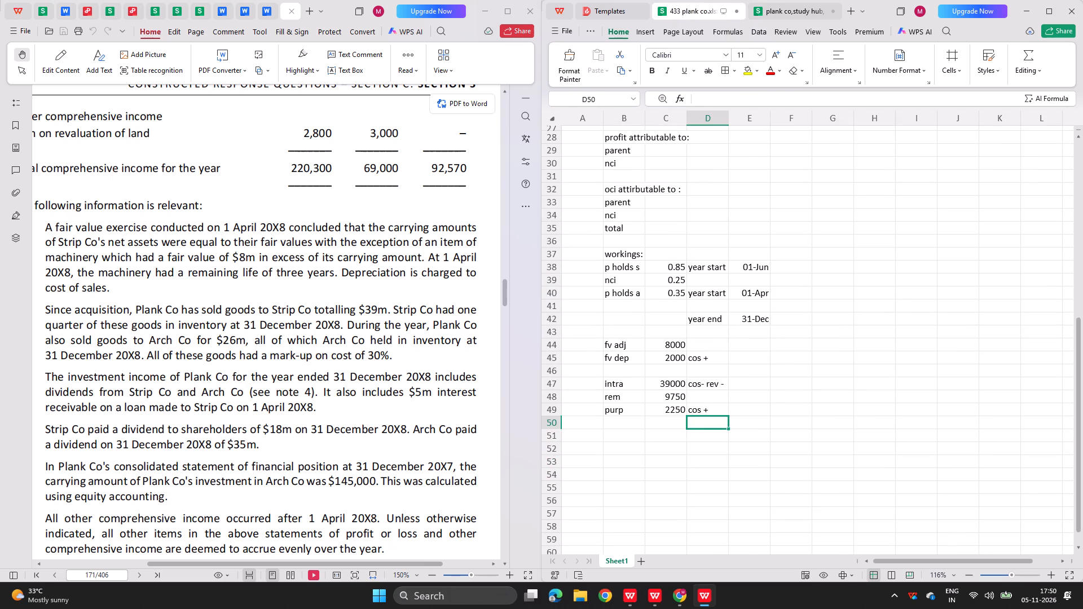
pyautogui.scroll(-1, 710, 277)
pyautogui.click(627, 368)
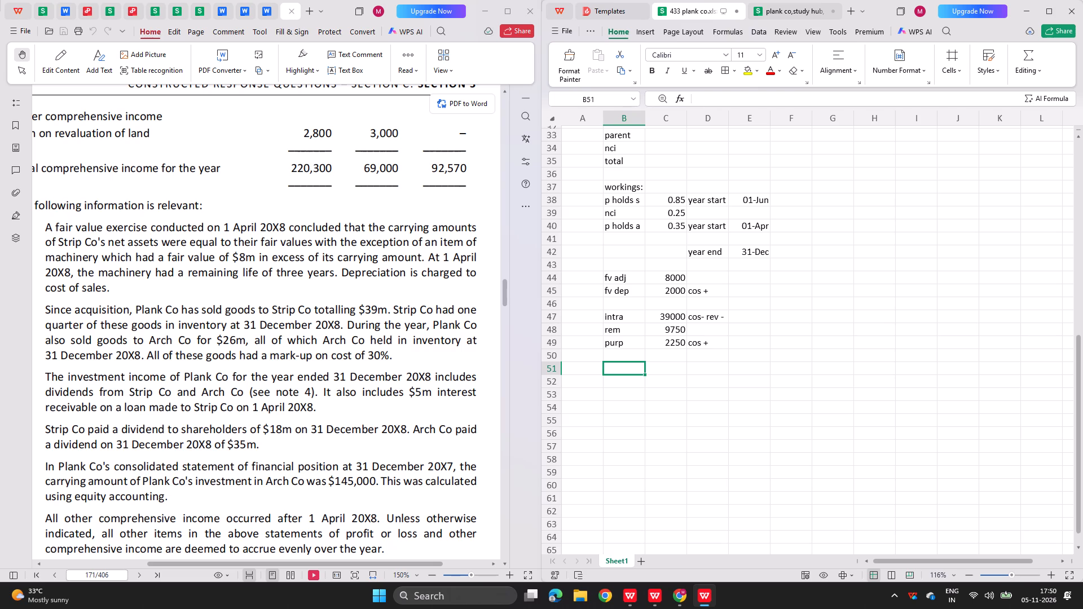
pyautogui.scroll(-1, 362, 389)
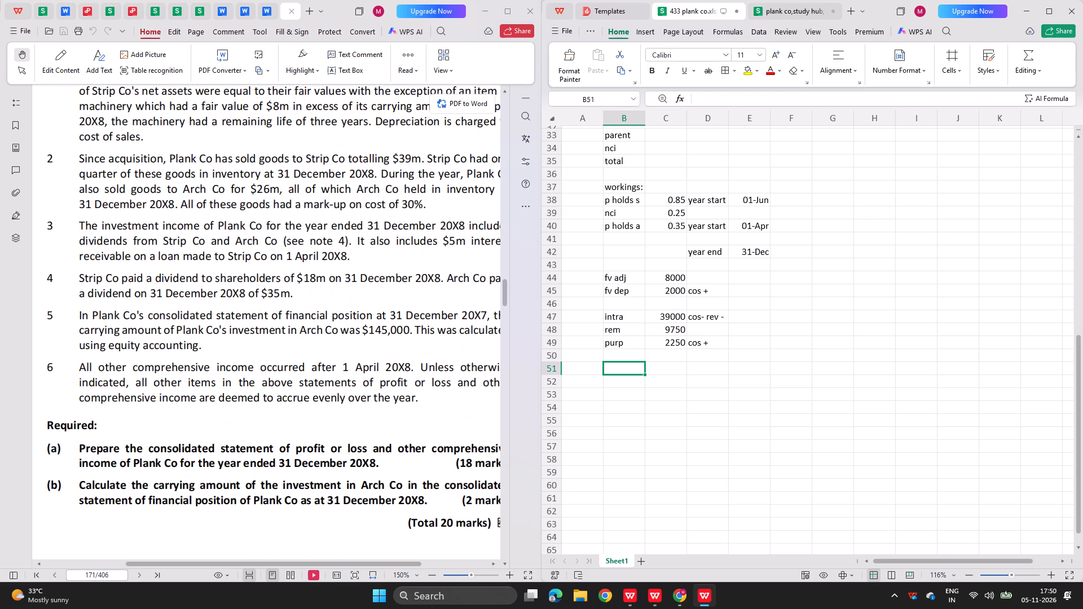
pyautogui.hscroll(1, 327, 363)
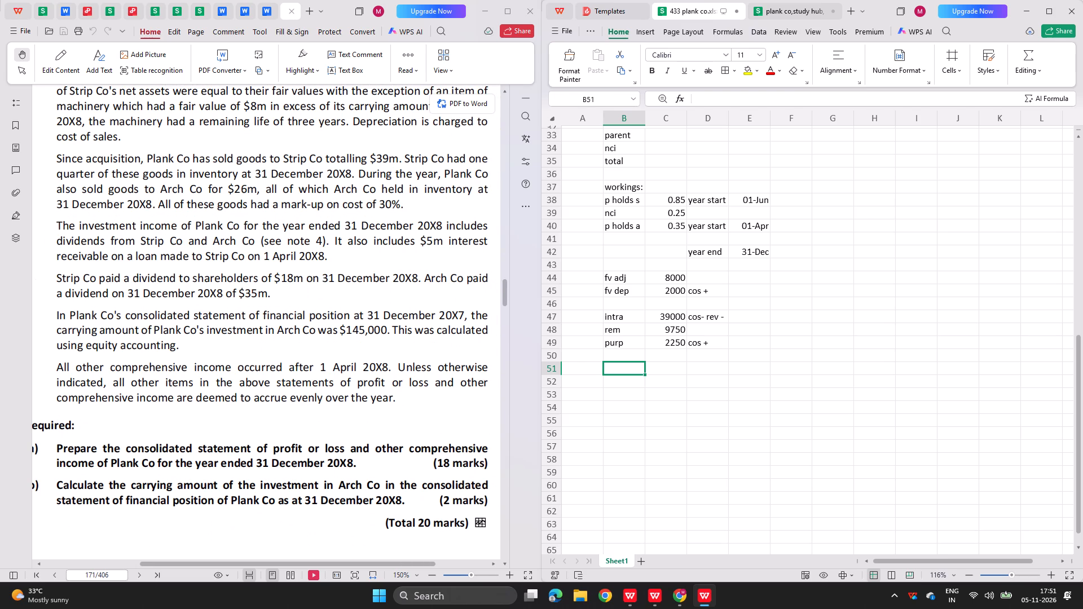
pyautogui.write('p -a')
pyautogui.press('Return')
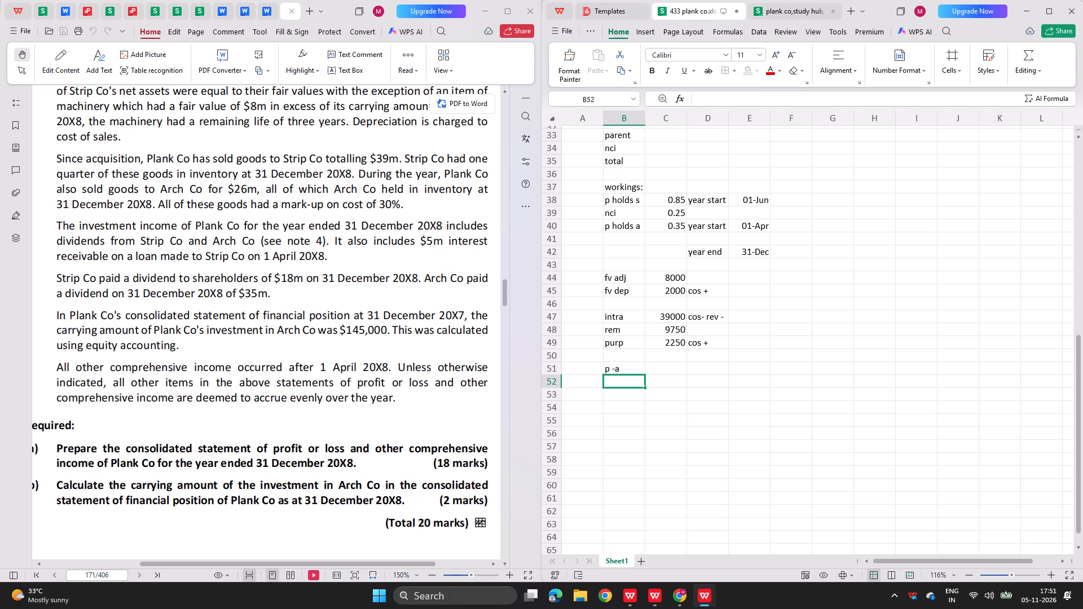
# Check the earlier workbook's Arch Co heading and re-enter the heading in B51 as "p-a".
pyautogui.click(772, 0)
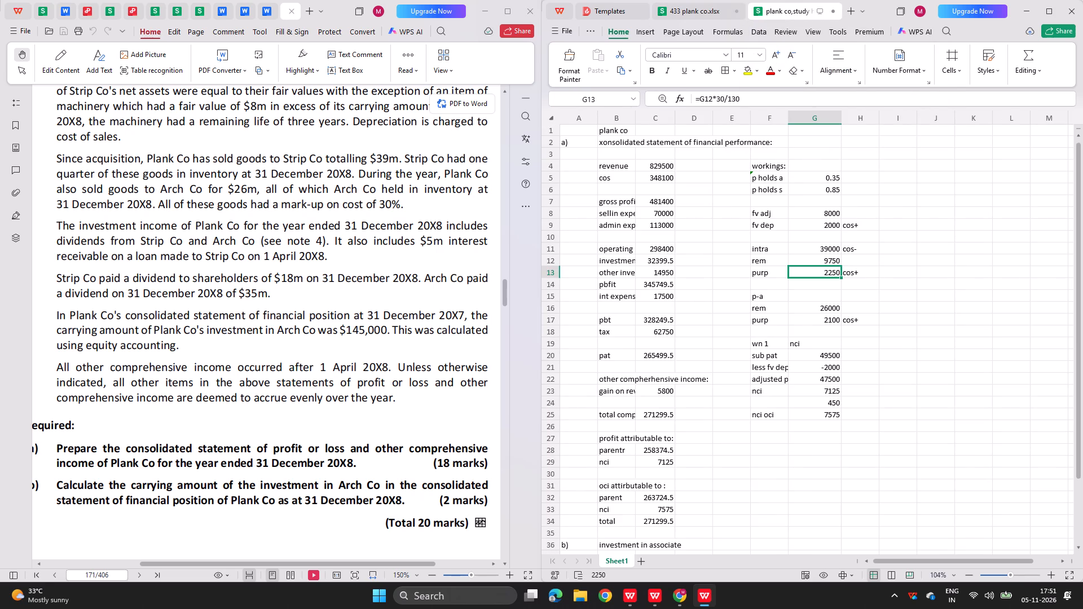
pyautogui.click(677, 0)
pyautogui.press('Up')
pyautogui.press('BackSpace')
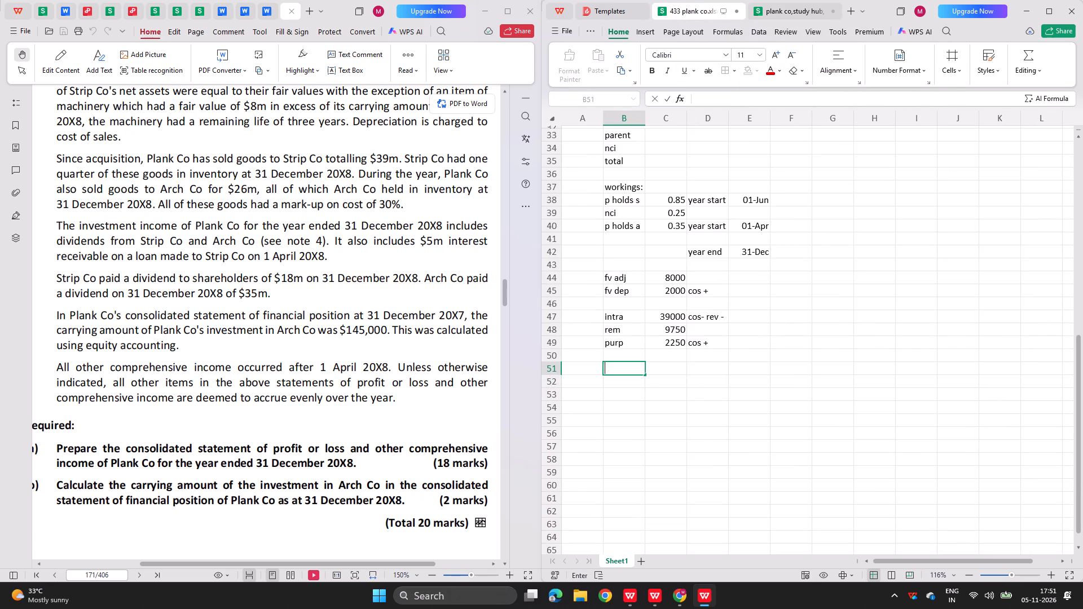
pyautogui.write('p-a')
pyautogui.press('Down')
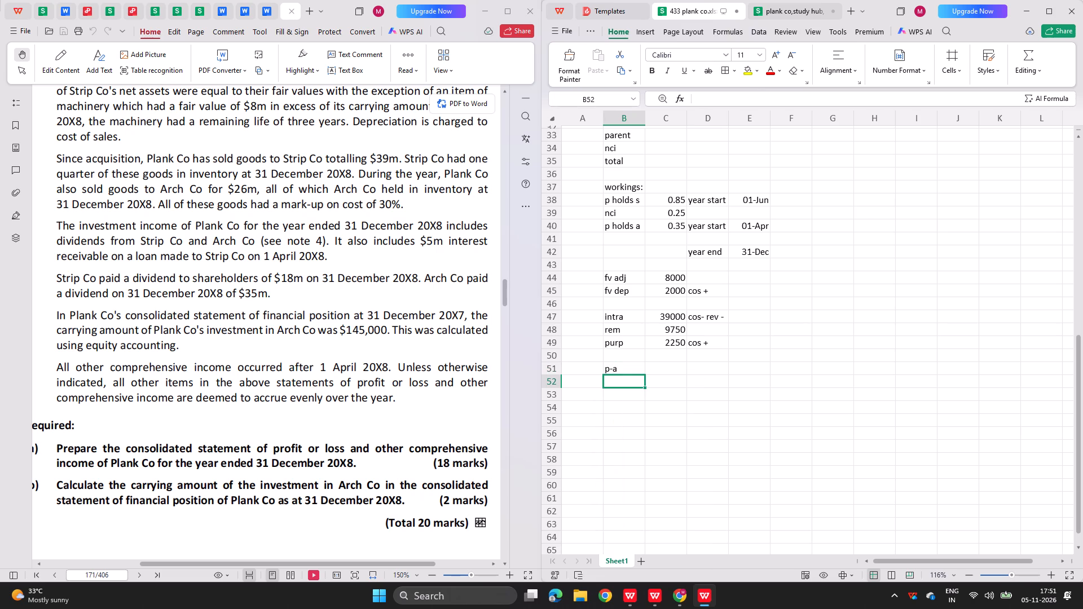
# Add "rem" in B52 with the Arch Co goods still in inventory, 26000, in C52.
pyautogui.write('rem')
pyautogui.press('Right')
pyautogui.write('26000')
pyautogui.press('Return')
pyautogui.press('Left')
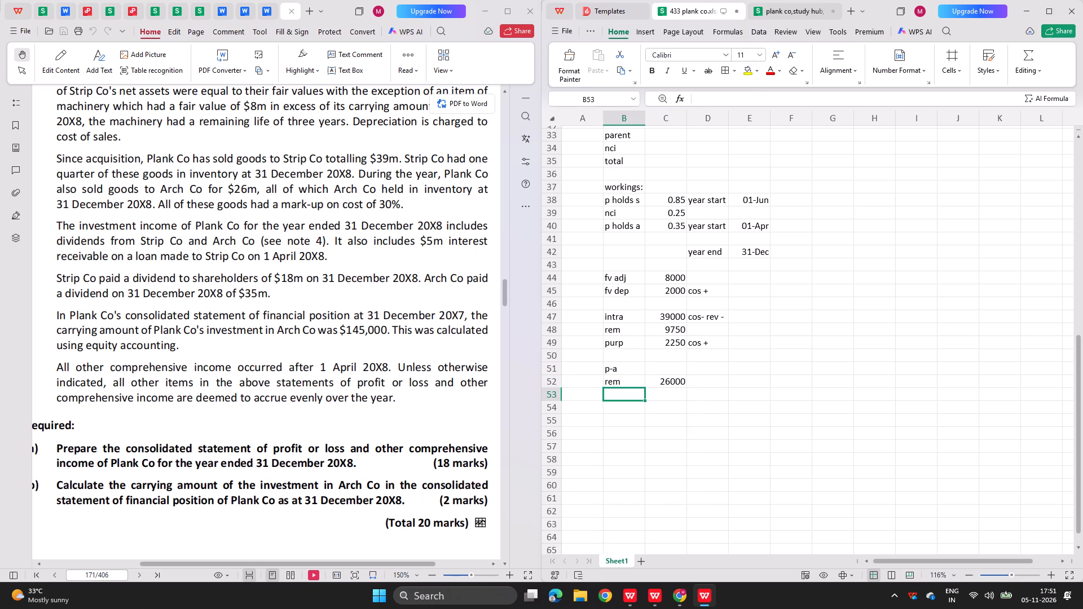
# Add "purp" in B53 and, after consulting the earlier workbook's purp formulas, enter =C52*30/130*035 in C53.
pyautogui.write('purp')
pyautogui.press('Right')
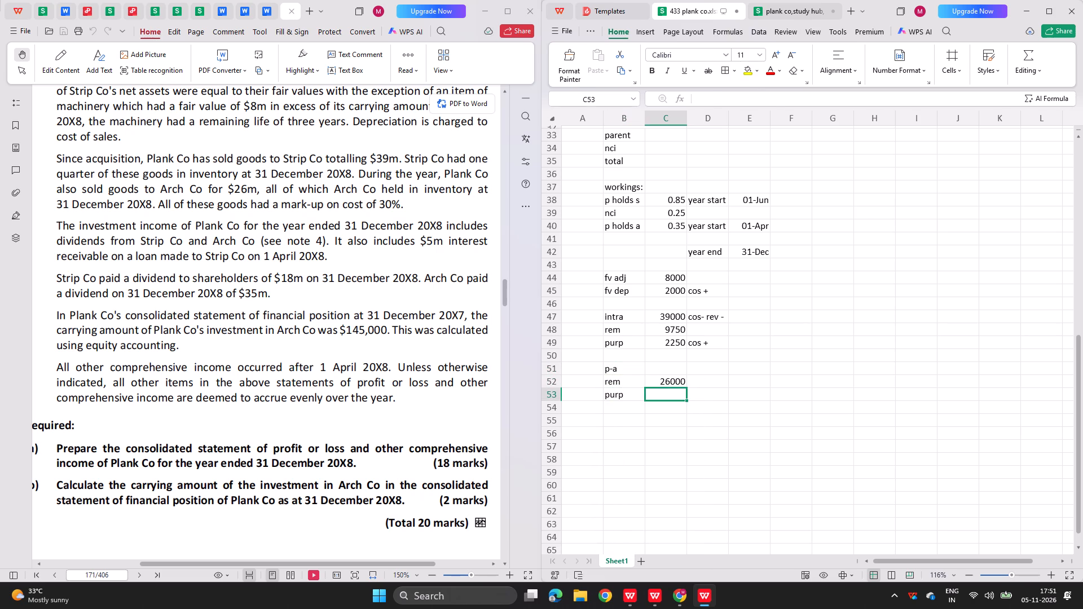
pyautogui.click(786, 10)
pyautogui.click(825, 323)
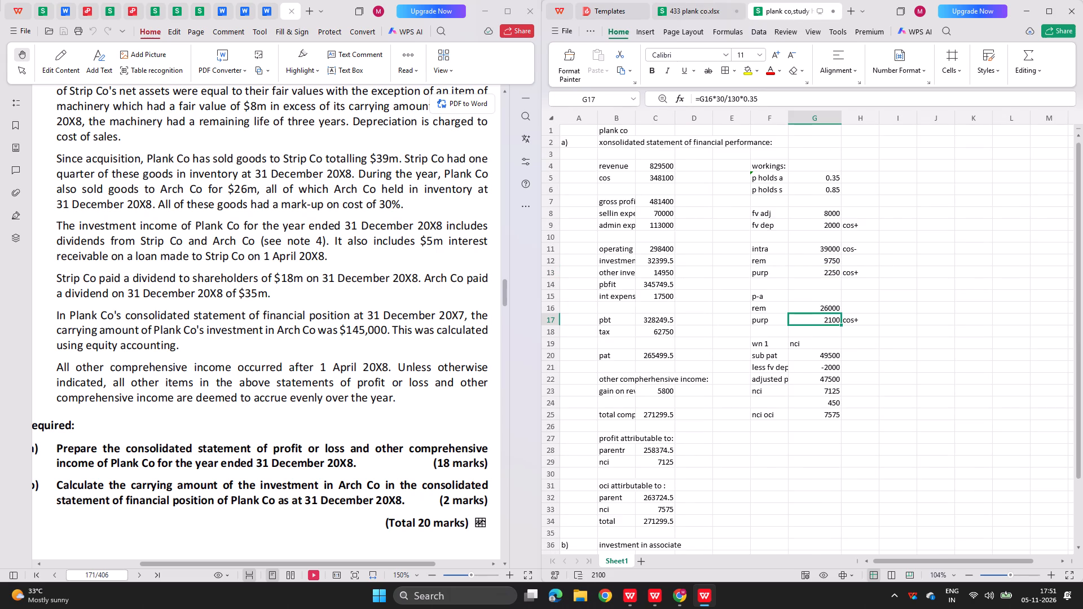
pyautogui.click(815, 273)
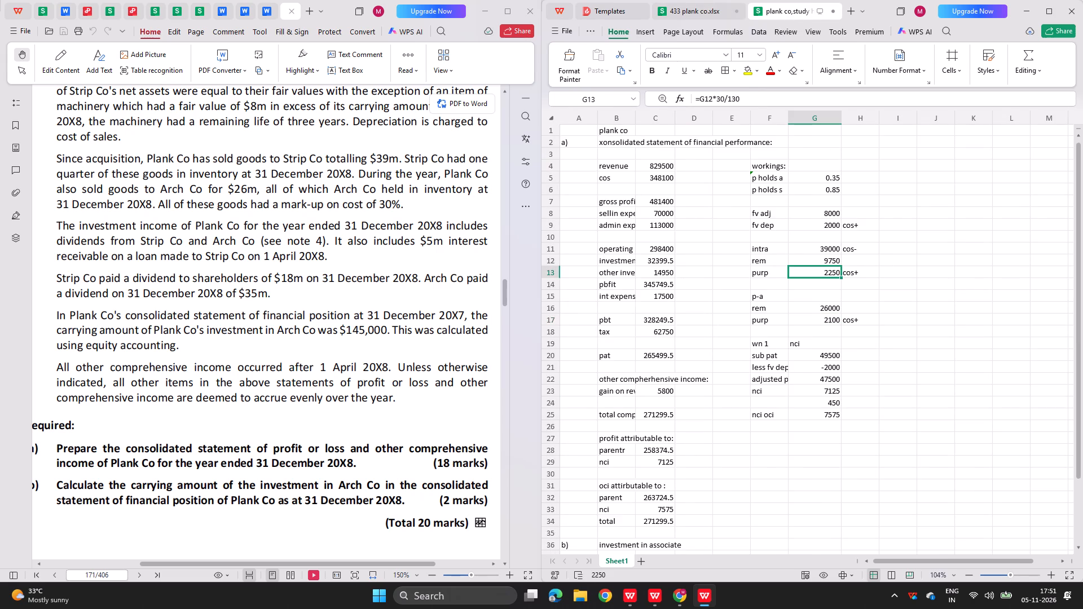
pyautogui.click(824, 325)
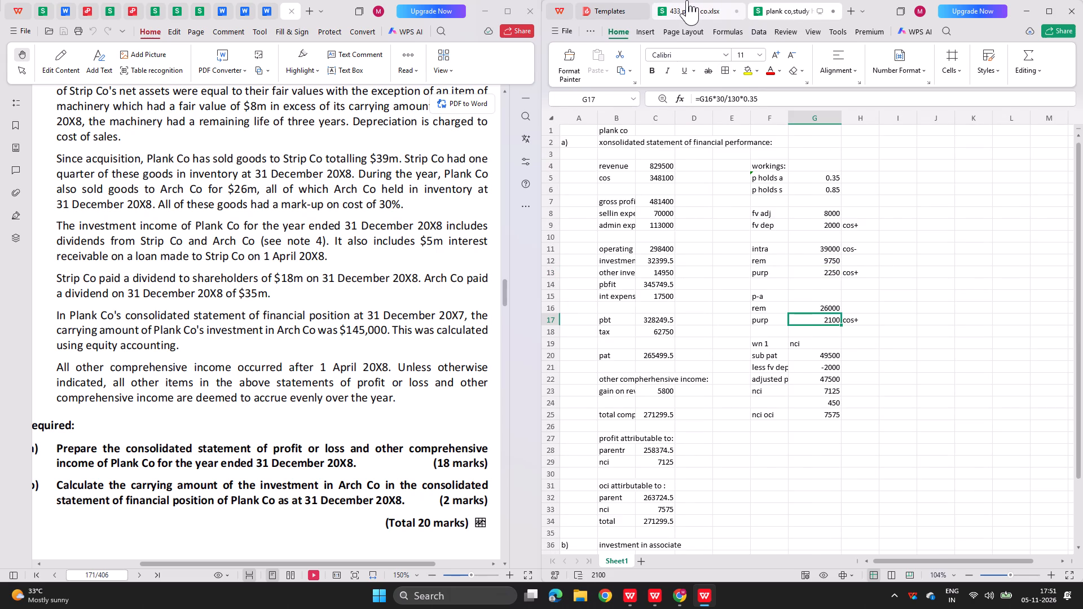
pyautogui.click(687, 0)
pyautogui.press('=')
pyautogui.press('Up')
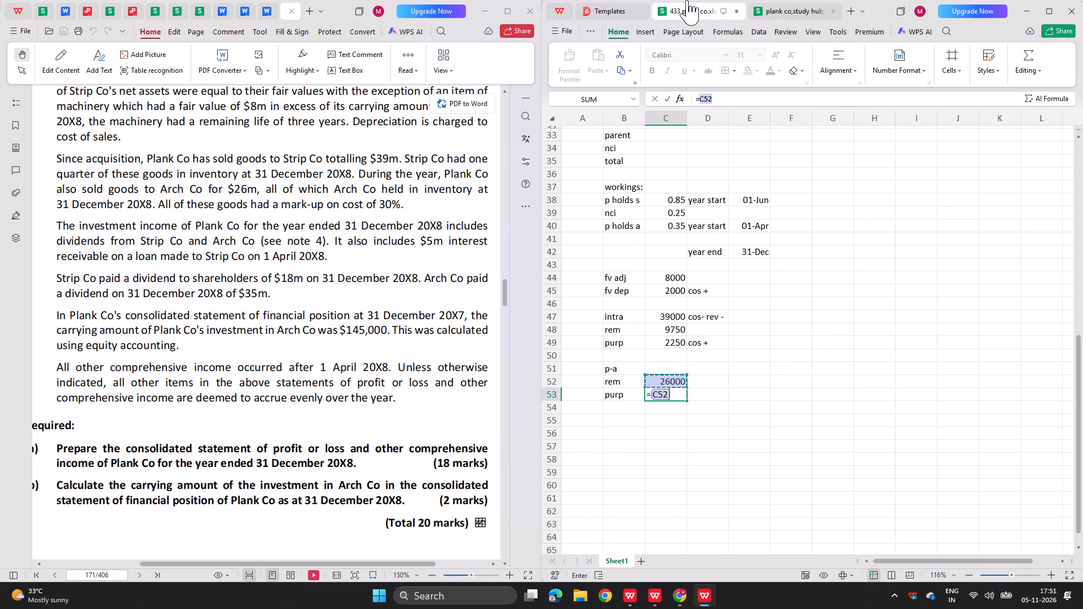
pyautogui.write('*30/130-')
pyautogui.press('BackSpace')
pyautogui.write('*035')
pyautogui.press('Return')
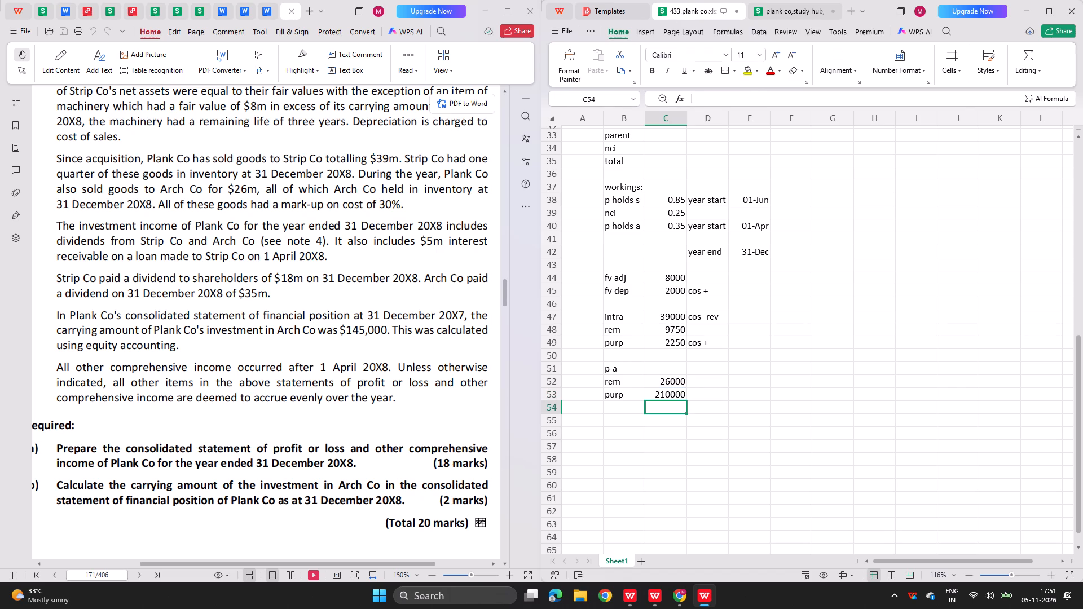
# Correct the purp formula in C53 to =C52*30/130*0.35.
pyautogui.doubleClick(671, 397)
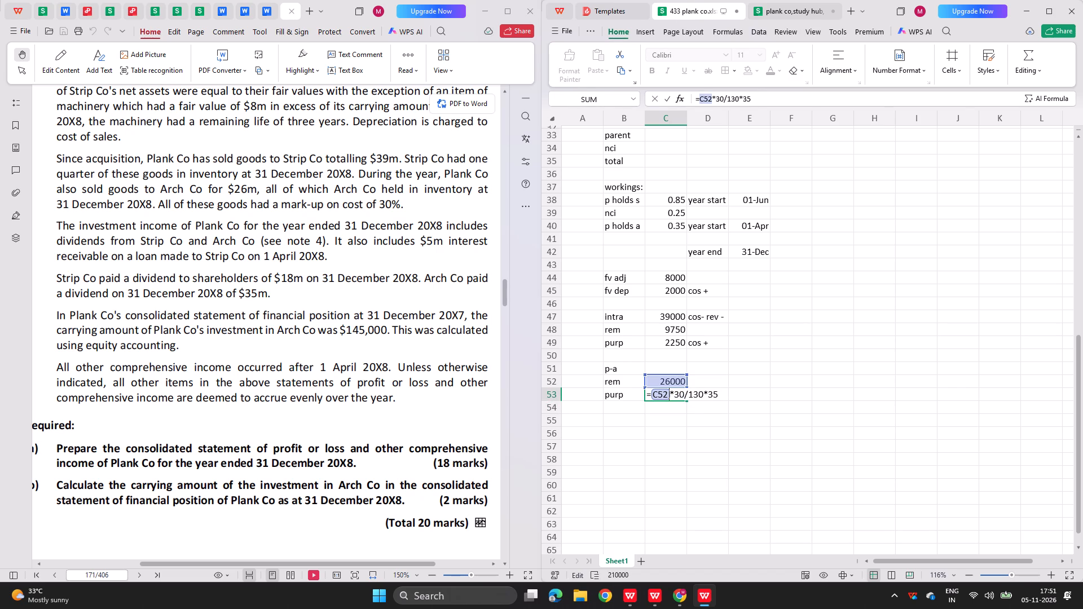
pyautogui.click(723, 395)
pyautogui.press('Left')
pyautogui.press('Left')
pyautogui.write('0.3')
pyautogui.press('BackSpace')
pyautogui.press('Return')
# Check the earlier workbook's note and enter "cos+" beside the Arch Co purp figure in D53.
pyautogui.click(717, 395)
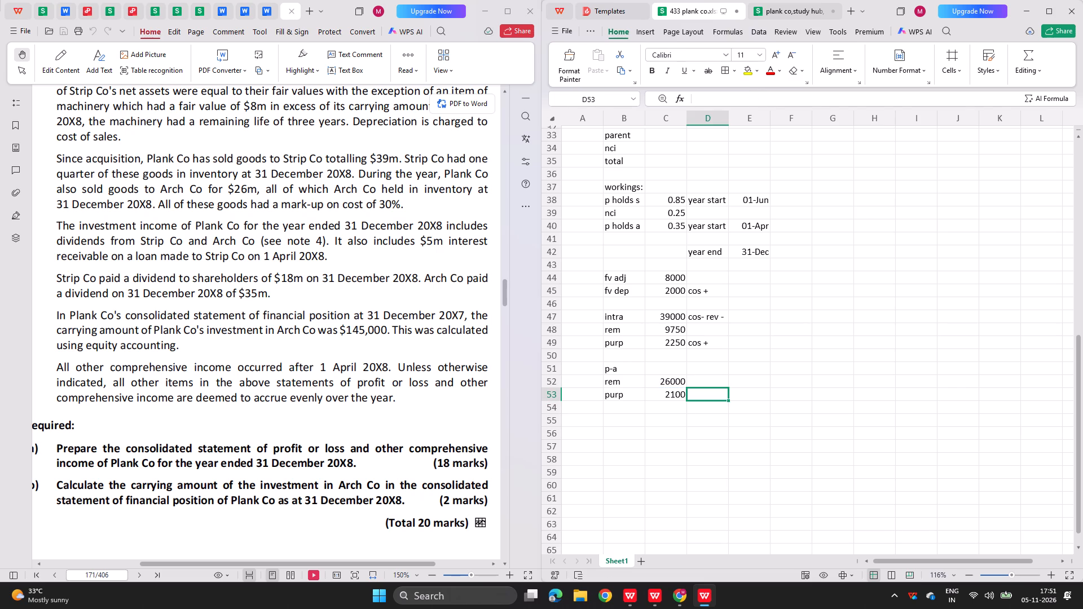
pyautogui.click(760, 3)
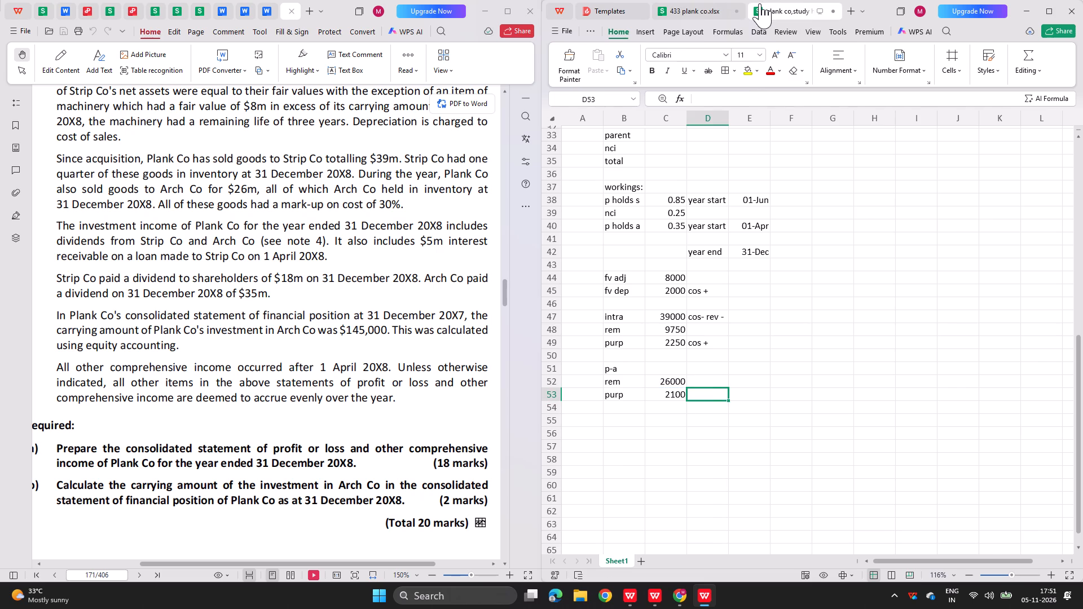
pyautogui.click(697, 1)
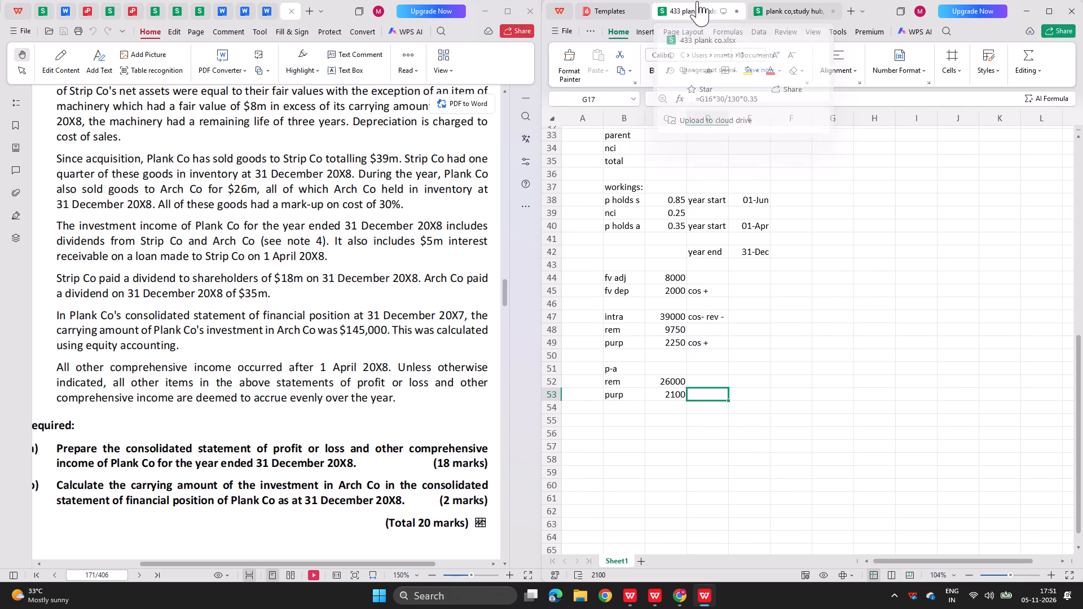
pyautogui.write('cos+')
pyautogui.press('Return')
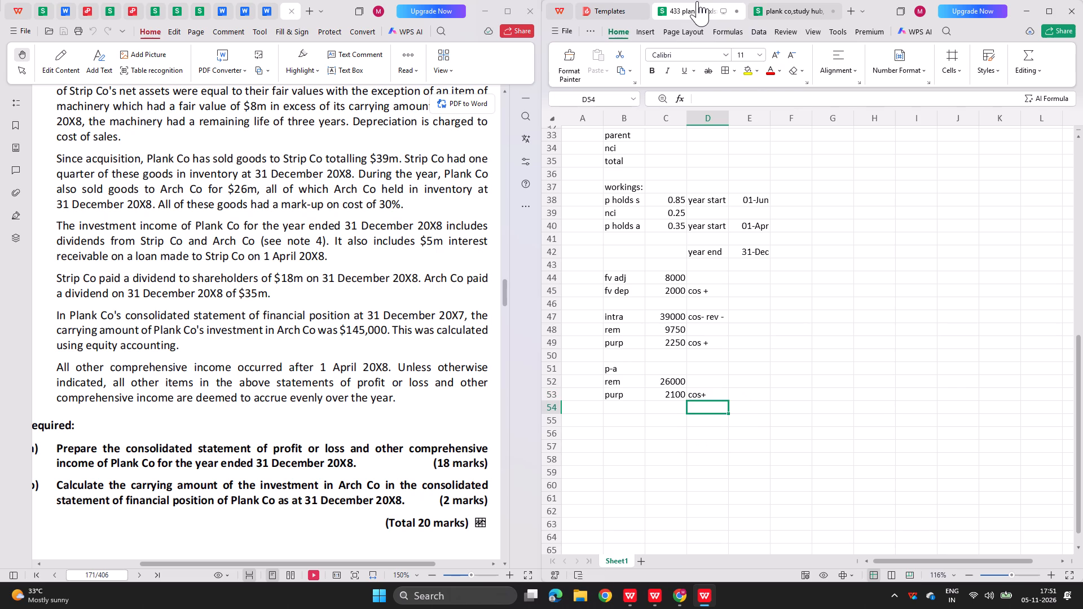
# Examine the earlier workbook's remaining workings and its part b investment in associate calculation, including the less purp formula.
pyautogui.press('Left')
pyautogui.press('Down')
pyautogui.press('Left')
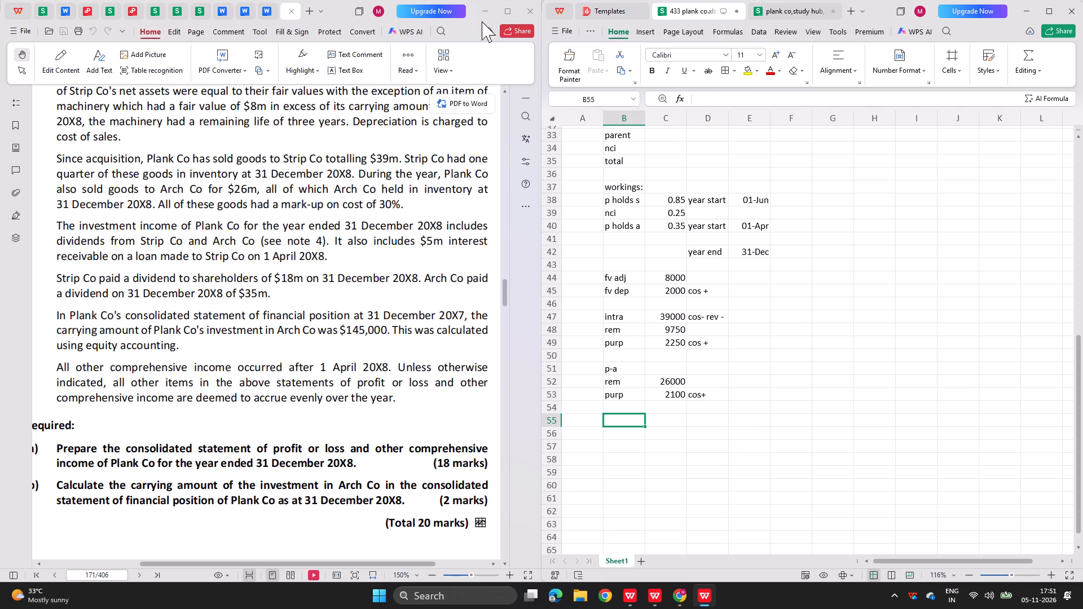
pyautogui.hscroll(1, 346, 203)
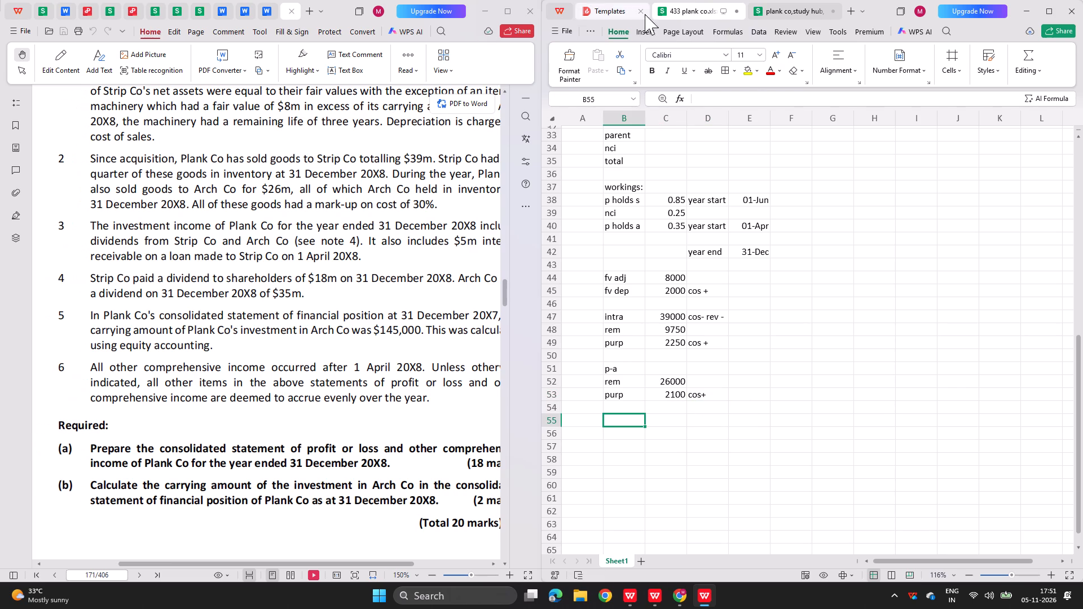
pyautogui.click(779, 0)
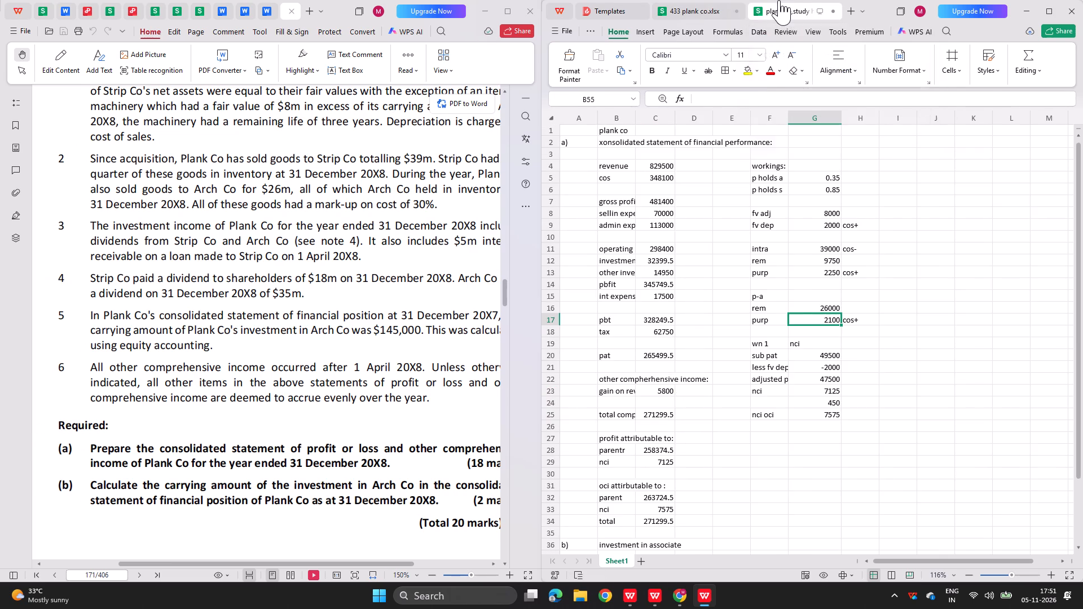
pyautogui.scroll(-1, 641, 284)
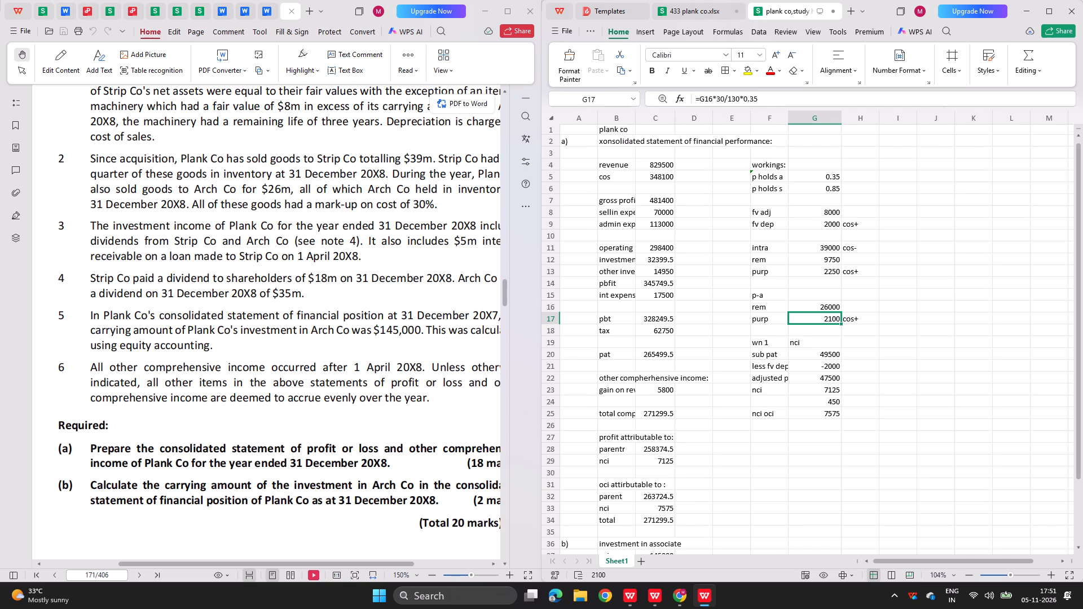
pyautogui.hscroll(-1, 394, 361)
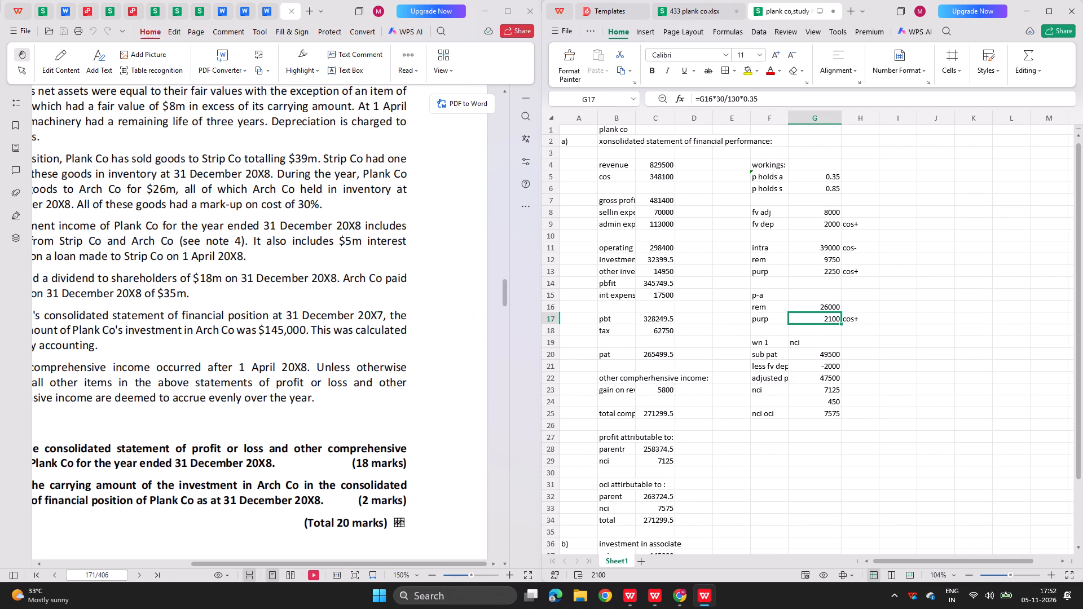
pyautogui.scroll(-1, 760, 395)
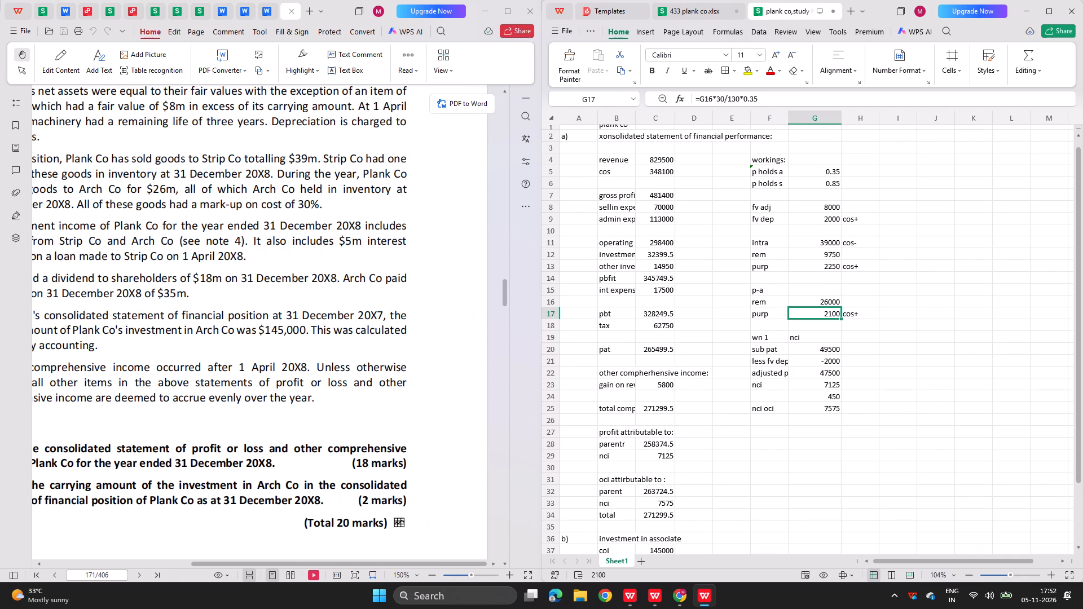
pyautogui.scroll(-2, 689, 360)
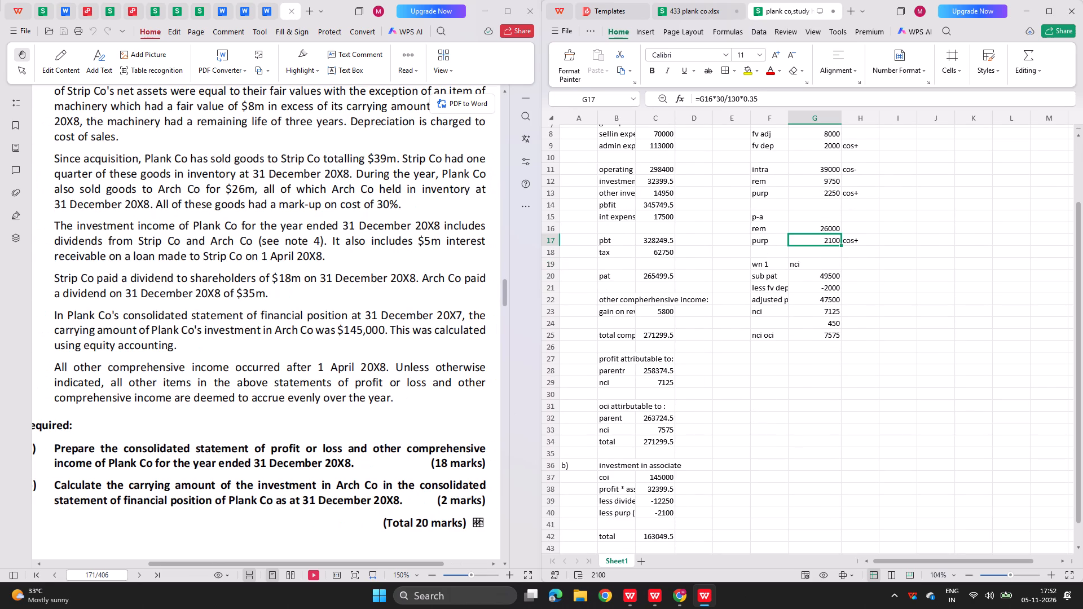
pyautogui.scroll(-1, 629, 452)
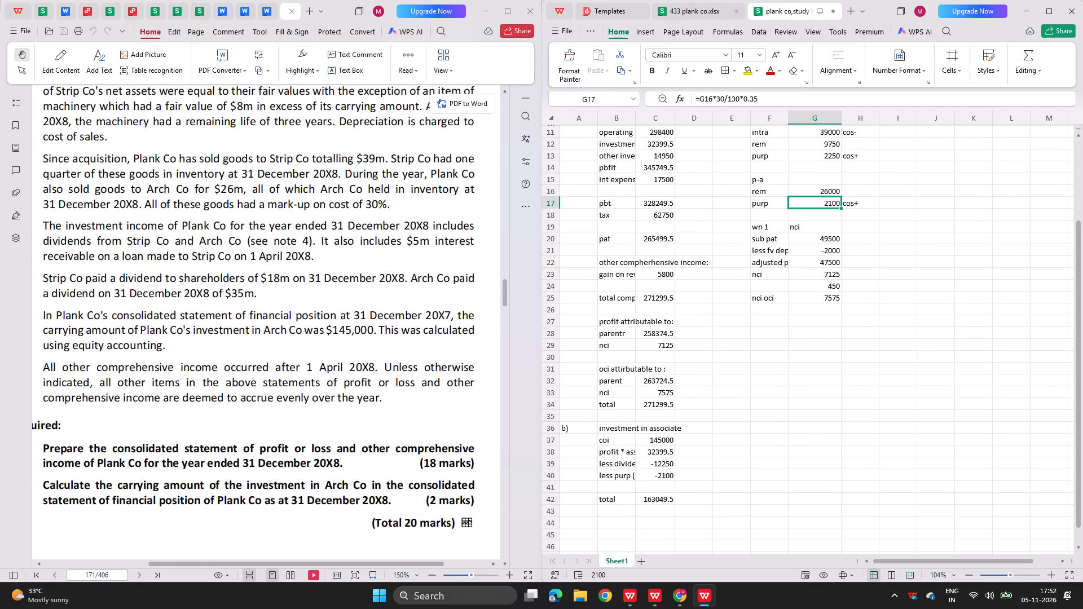
pyautogui.doubleClick(667, 467)
pyautogui.press('Return')
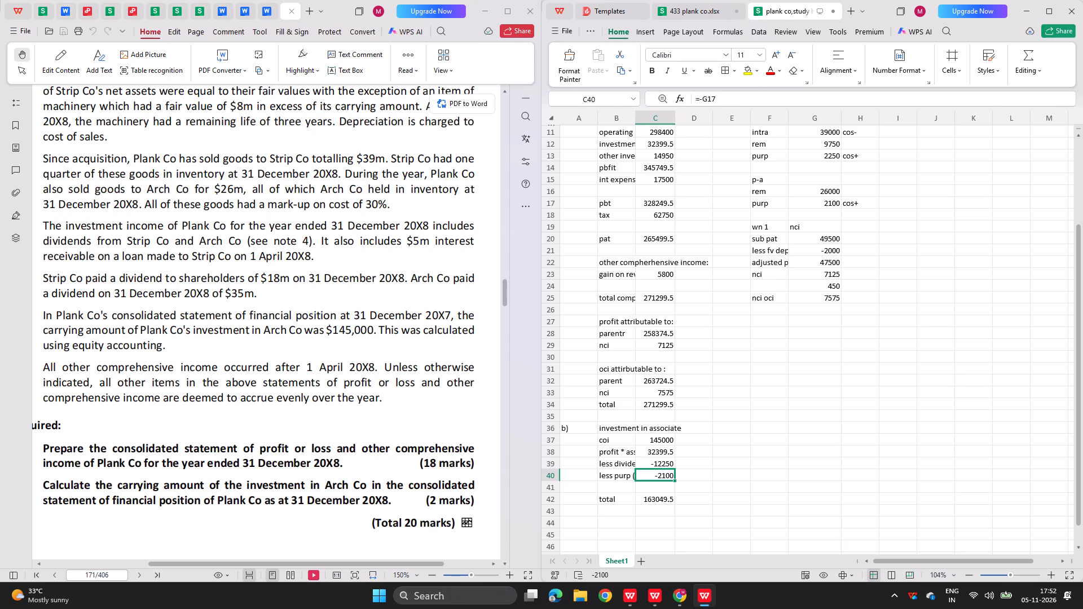
# Insert eight blank rows at row 36 in the new workbook, between the OCI total and the workings heading.
pyautogui.click(702, 0)
pyautogui.scroll(1, 637, 398)
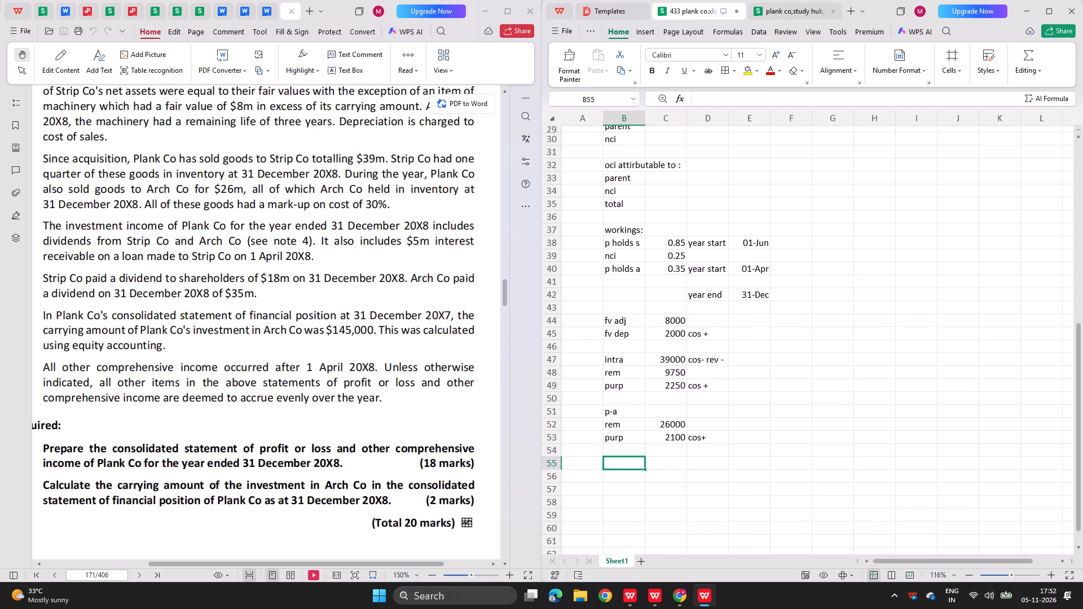
pyautogui.scroll(2, 637, 398)
pyautogui.scroll(-2, 637, 398)
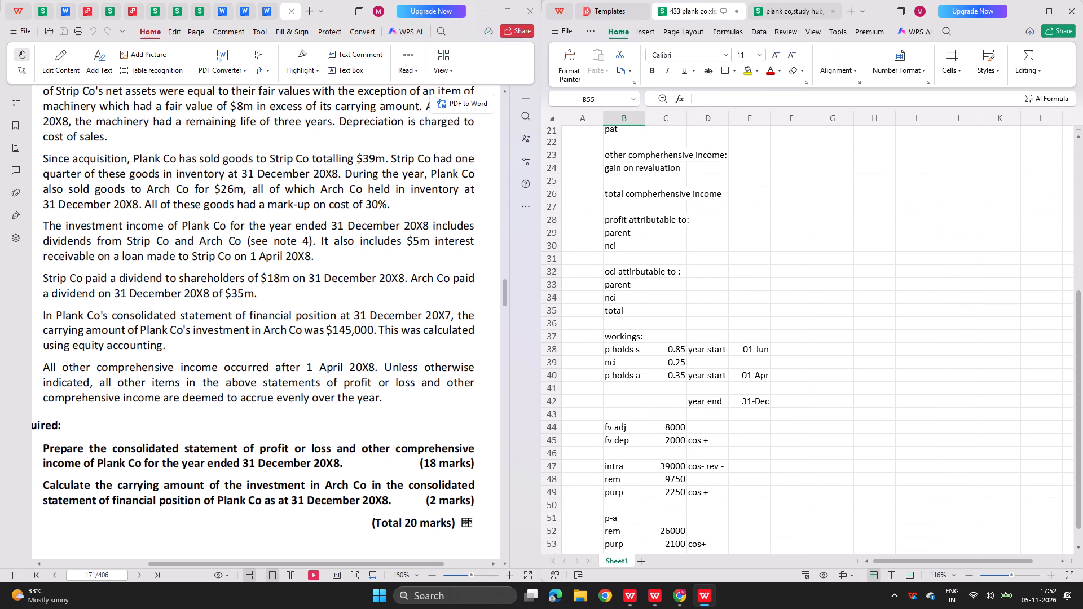
pyautogui.click(781, 0)
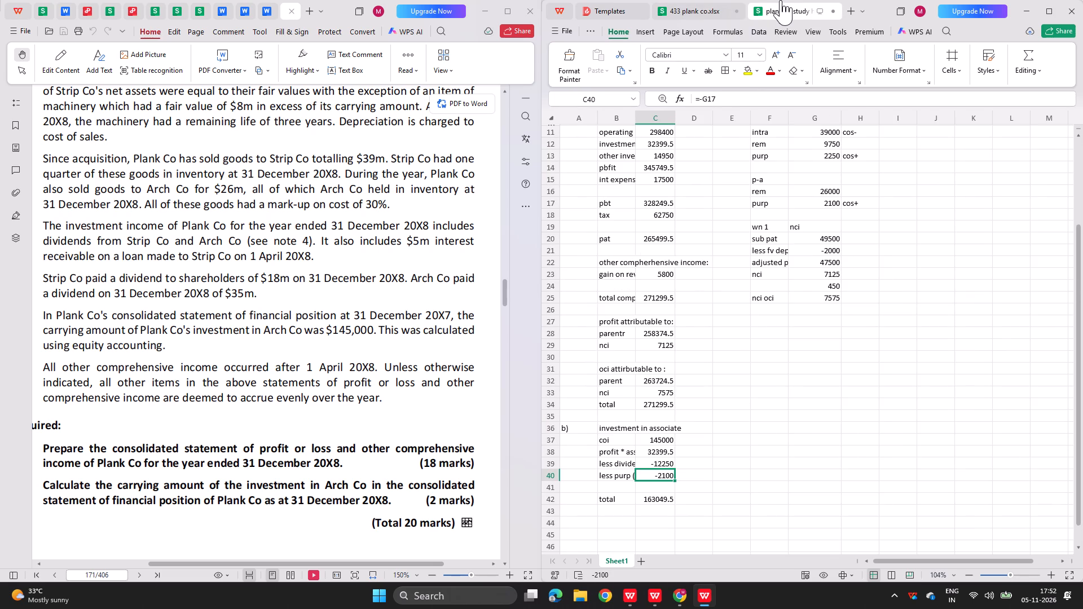
pyautogui.click(704, 7)
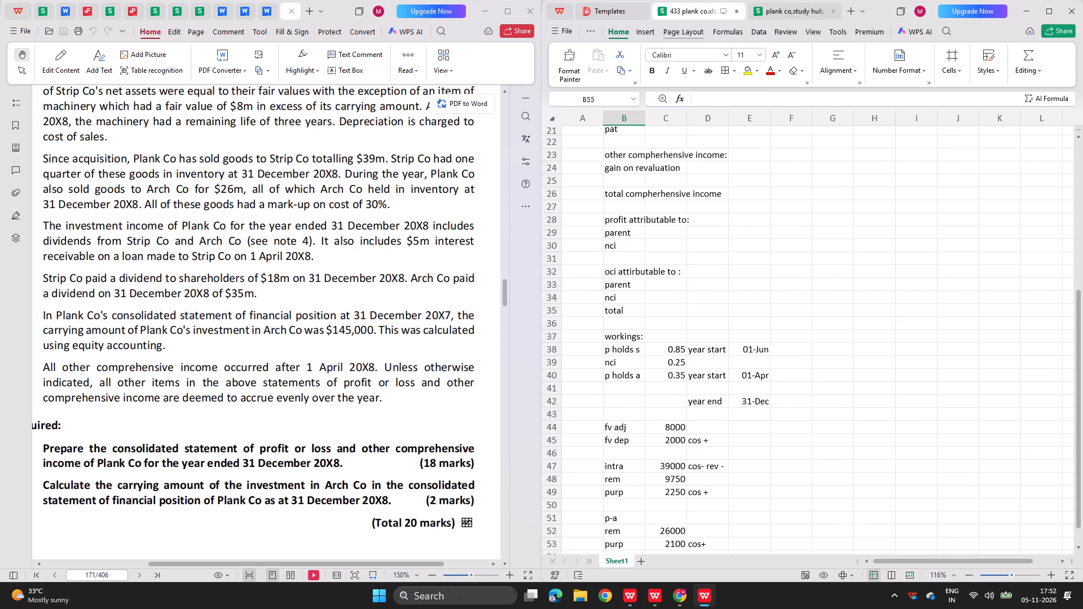
pyautogui.click(549, 324)
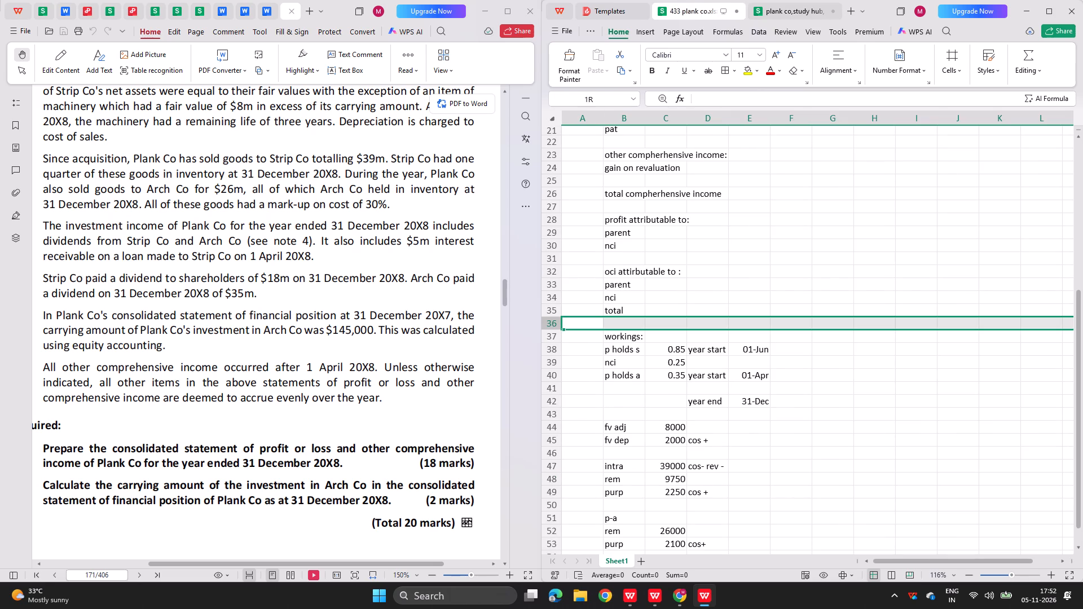
pyautogui.hotkey('ctrl', '+')
pyautogui.hotkey('ctrl', '+')
pyautogui.hotkey('ctrl', '+')
pyautogui.hotkey('ctrl', '+')
pyautogui.hotkey('ctrl', '+')
pyautogui.hotkey('ctrl', '+')
pyautogui.write('++')
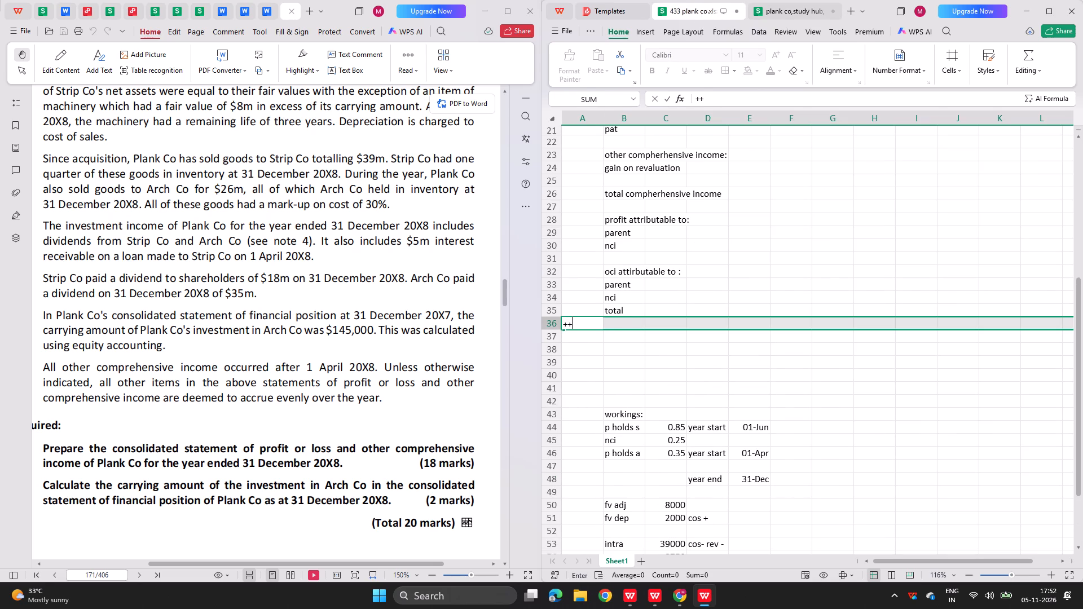
pyautogui.press('BackSpace')
pyautogui.press('BackSpace')
pyautogui.hotkey('ctrl', '+')
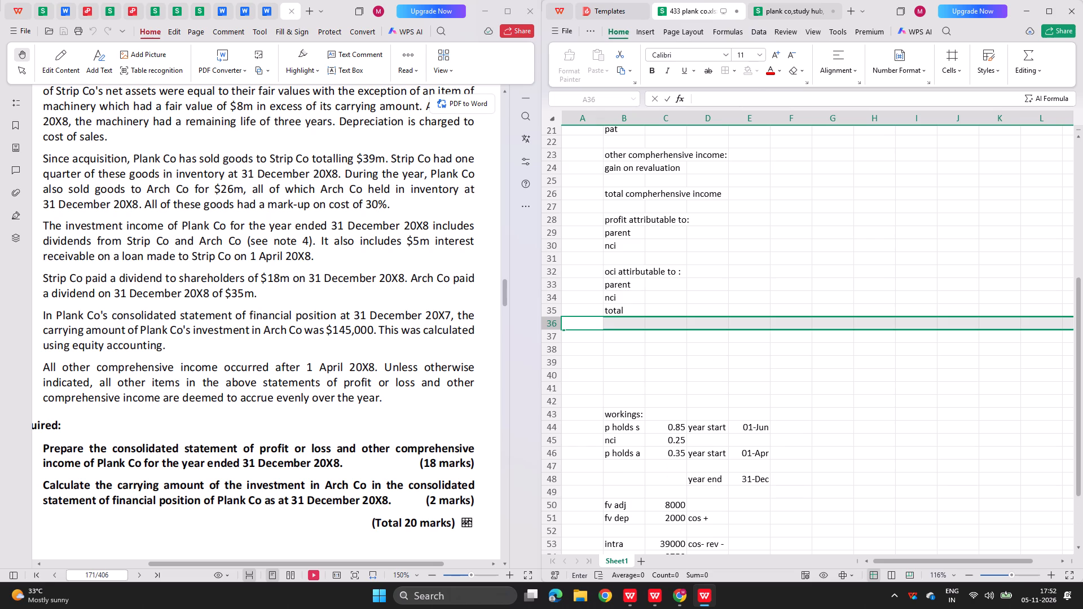
pyautogui.hotkey('ctrl', '+')
pyautogui.click(547, 333)
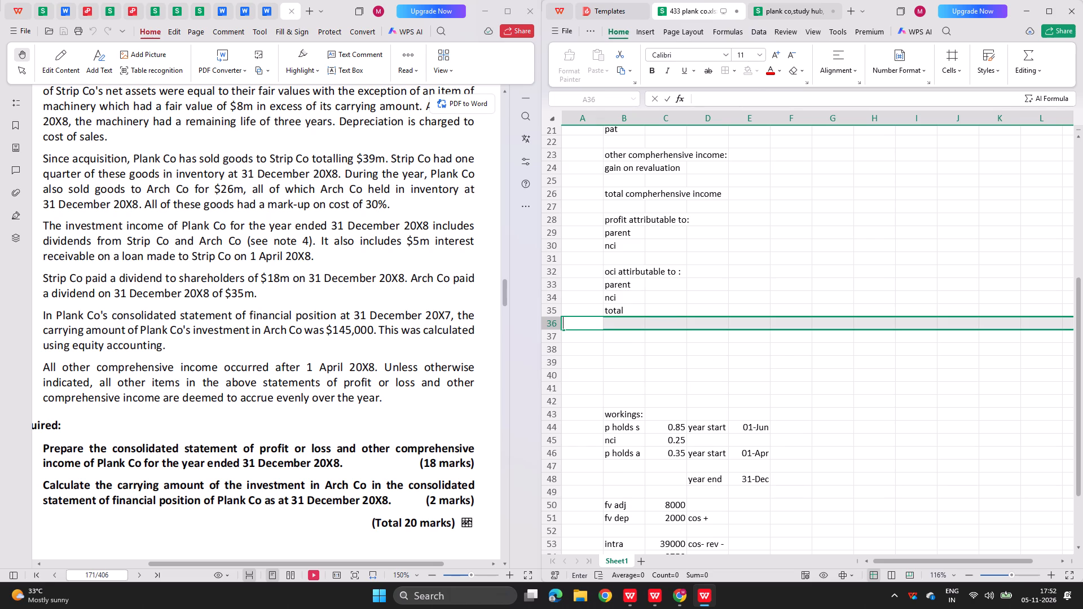
pyautogui.click(554, 327)
pyautogui.click(552, 323)
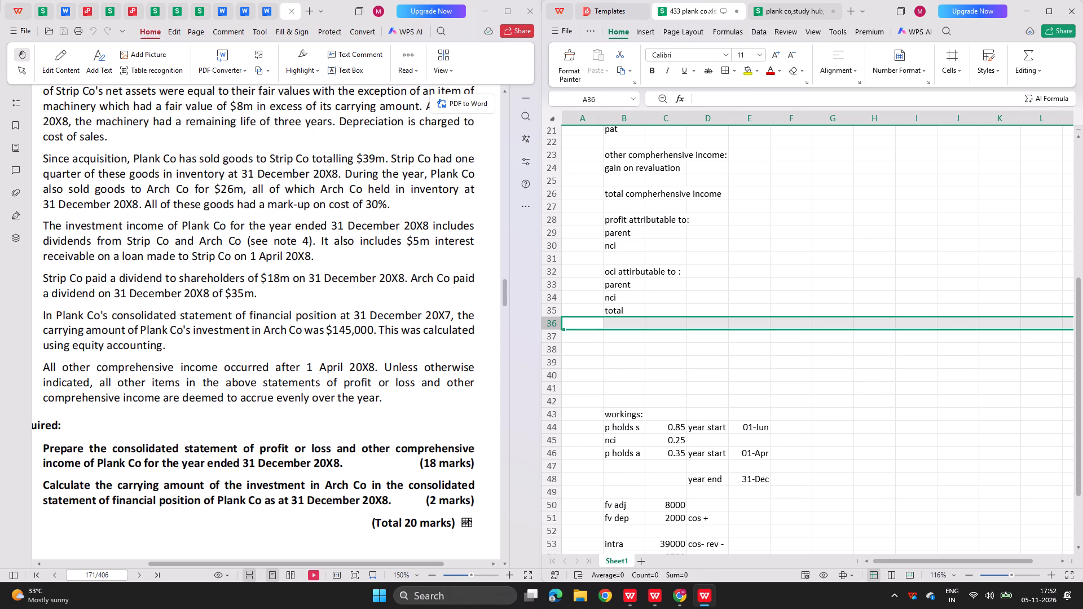
pyautogui.hotkey('ctrl', '+')
pyautogui.hotkey('ctrl', '+')
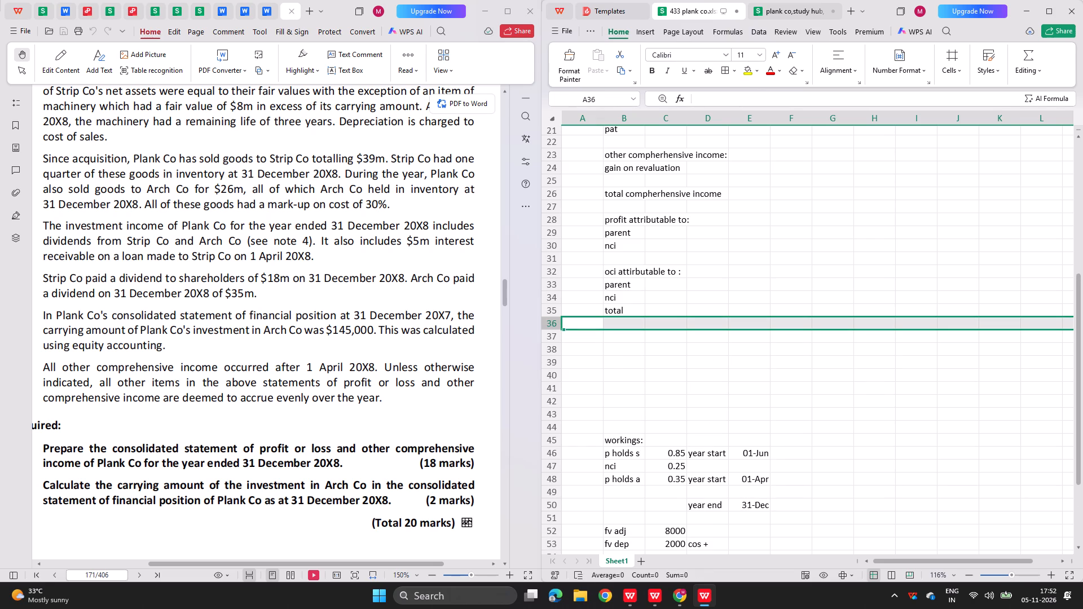
# Enter "b)" in A37 and the heading "investment in associate" in B37, below the OCI total.
pyautogui.press('Down')
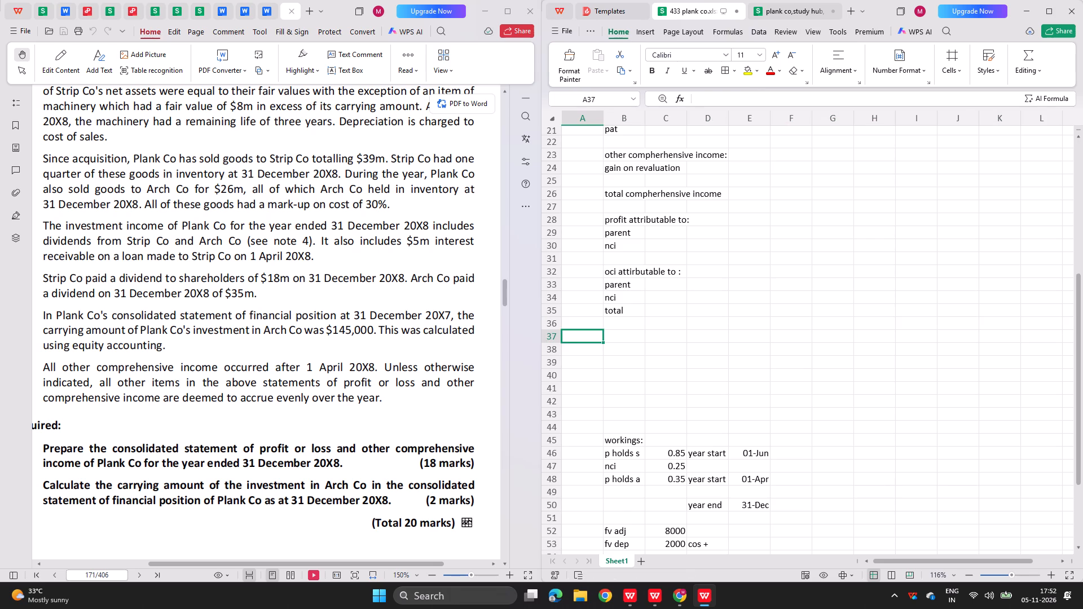
pyautogui.write('b)')
pyautogui.press('Right')
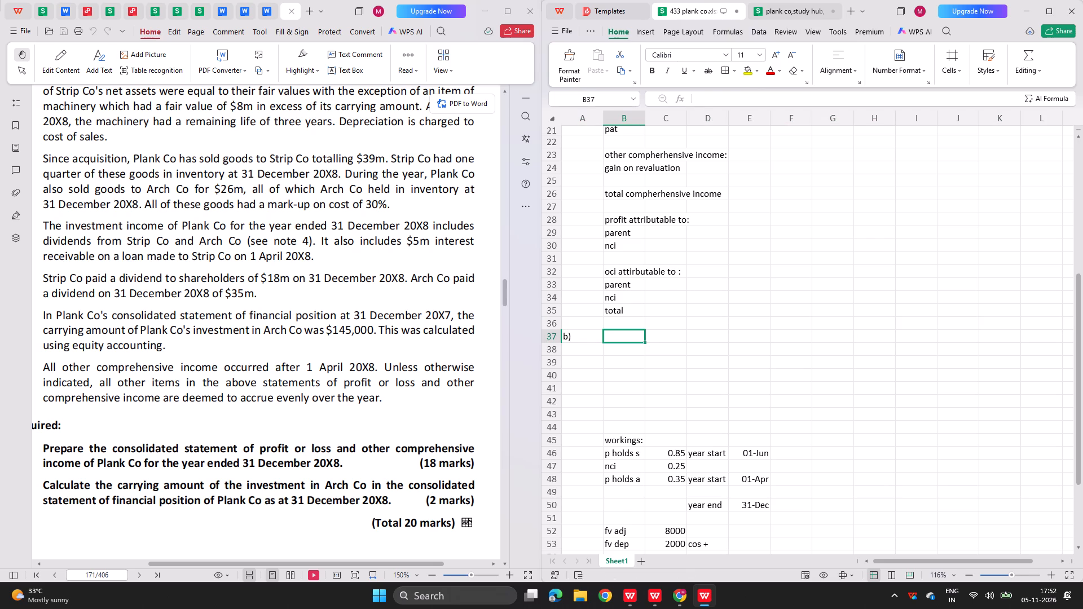
pyautogui.write('inc')
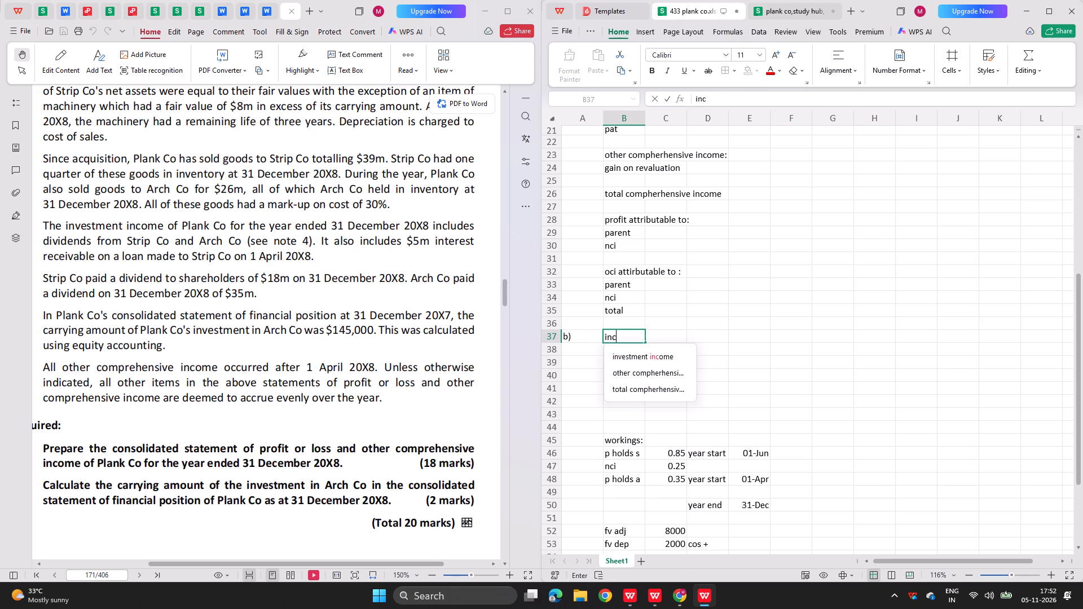
pyautogui.press('BackSpace')
pyautogui.write('ves')
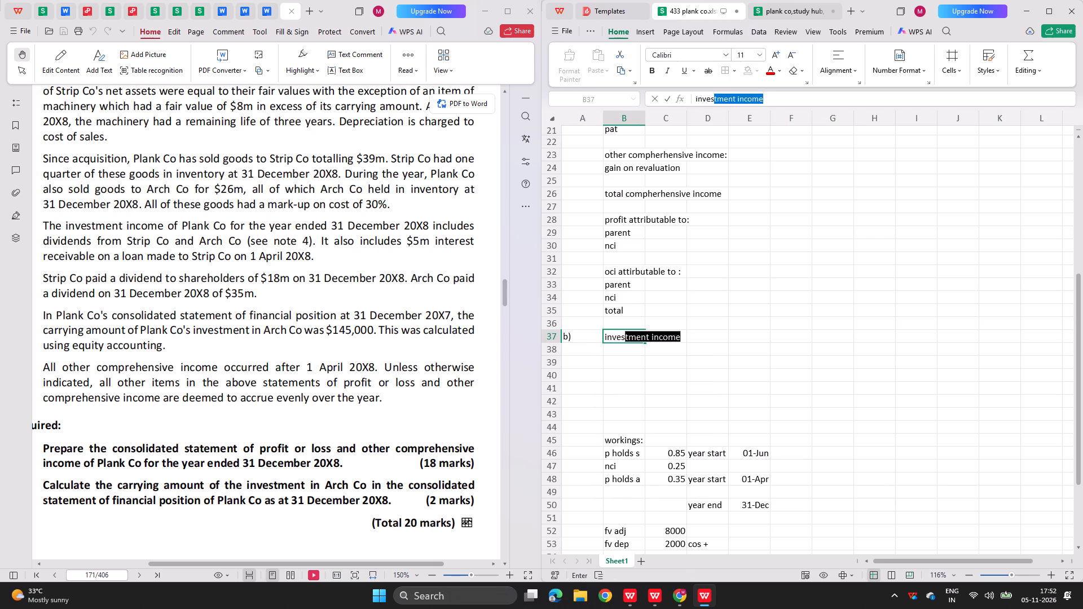
pyautogui.write('tment in sa')
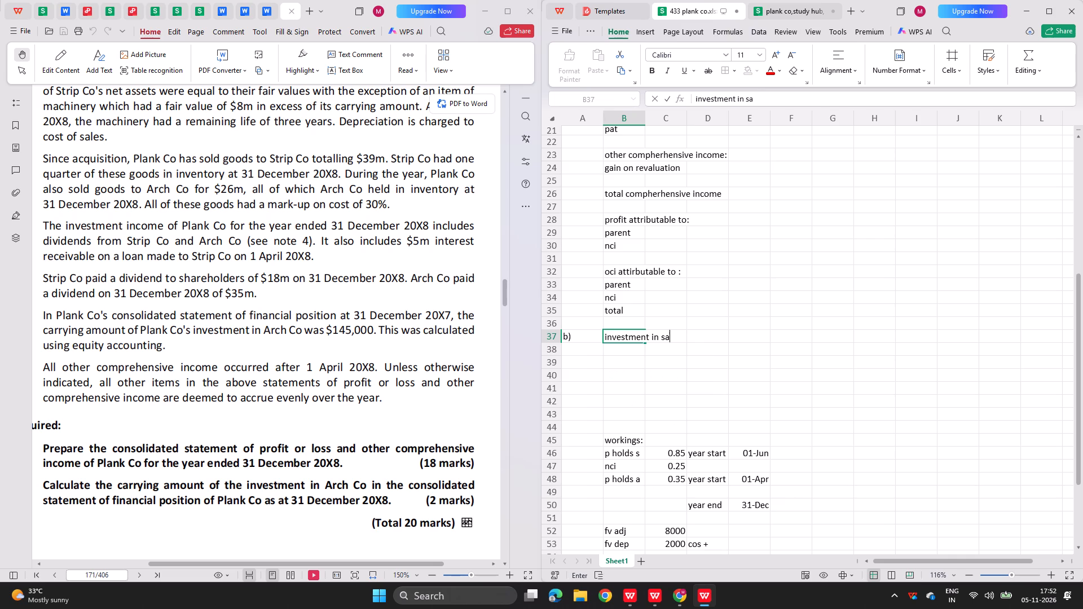
pyautogui.press('BackSpace')
pyautogui.press('BackSpace')
pyautogui.write('associate')
pyautogui.press('Return')
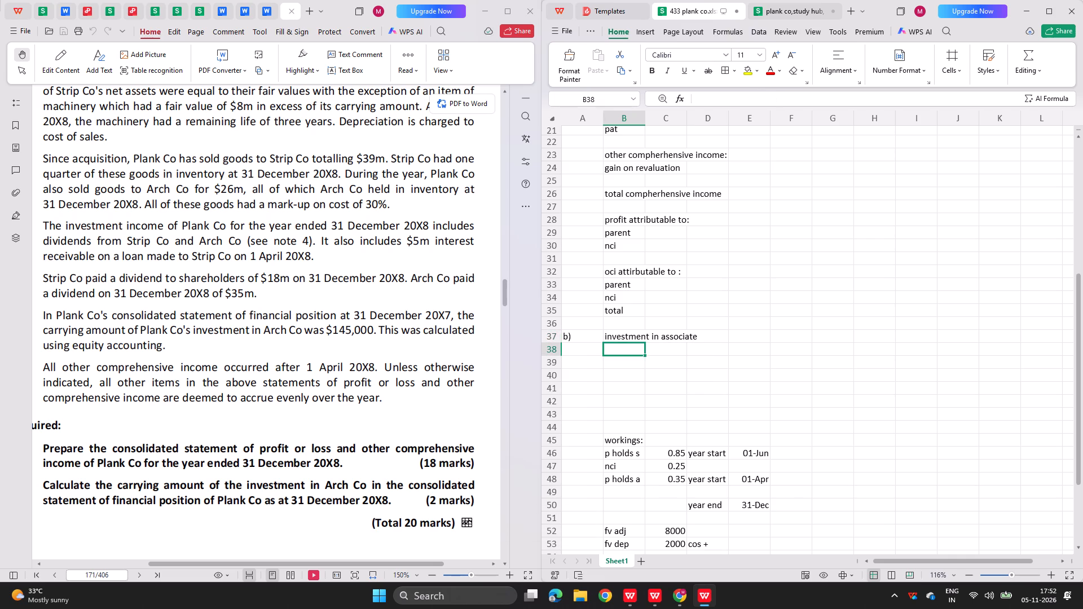
# Label B38 "coi" and B39 "profit * ass%", checking the earlier workbook's part b for the line order.
pyautogui.write('coi')
pyautogui.press('Return')
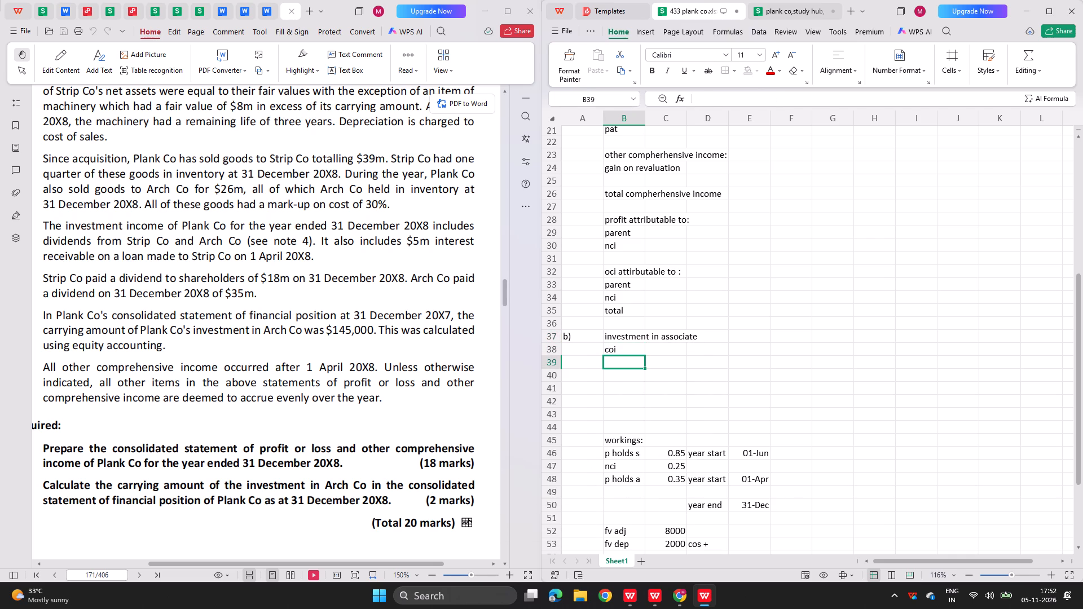
pyautogui.click(777, 0)
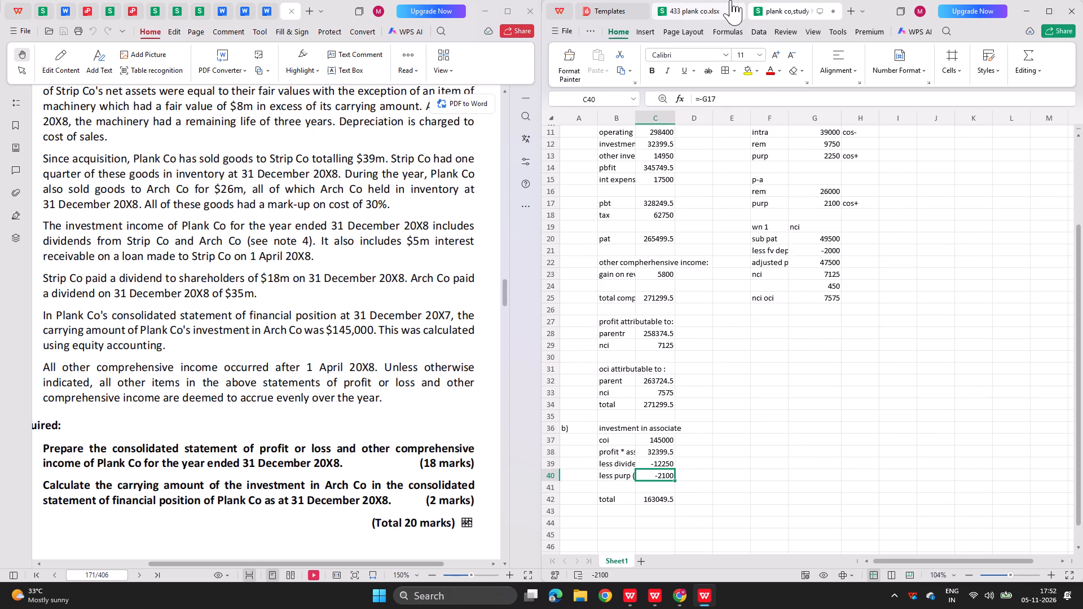
pyautogui.click(711, 0)
pyautogui.write('po')
pyautogui.press('BackSpace')
pyautogui.write('rofit')
pyautogui.press('space')
pyautogui.write('* ass!')
pyautogui.press('BackSpace')
pyautogui.hotkey('shift', '%')
pyautogui.press('Return')
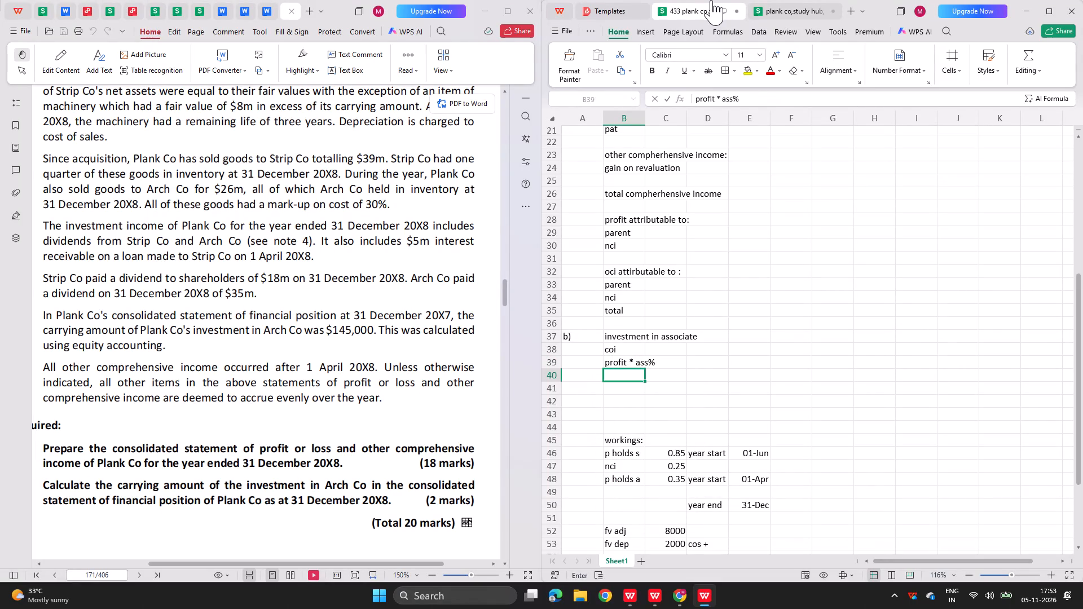
# Add the deduction labels "less purp", "less fv dep" and "less dividend *p%" in B40 to B42.
pyautogui.write('less putp')
pyautogui.press('BackSpace')
pyautogui.press('BackSpace')
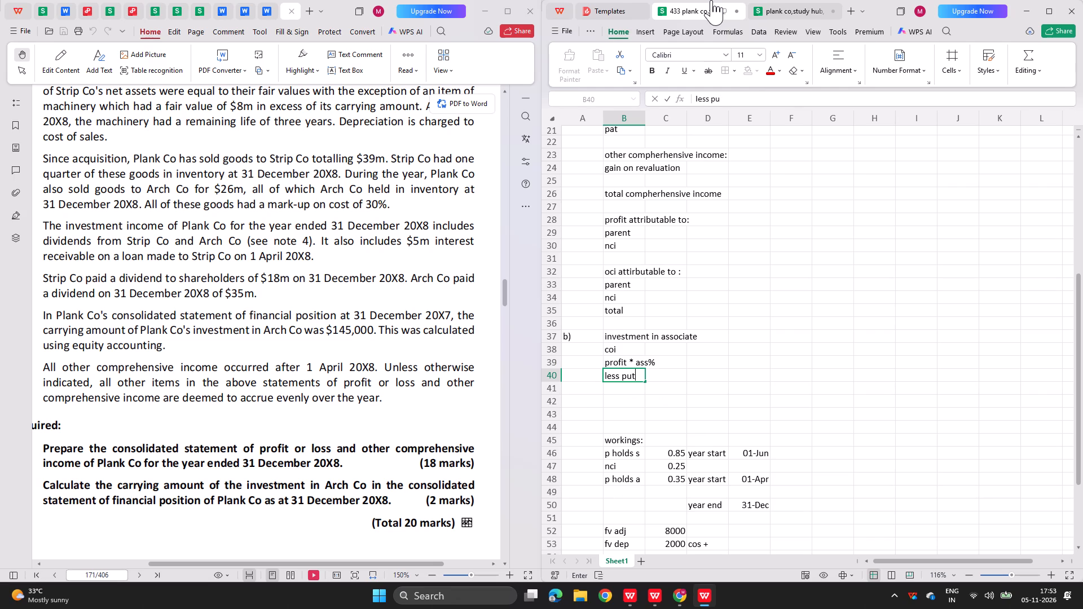
pyautogui.write('rp')
pyautogui.press('Return')
pyautogui.write('less fv dep')
pyautogui.press('Return')
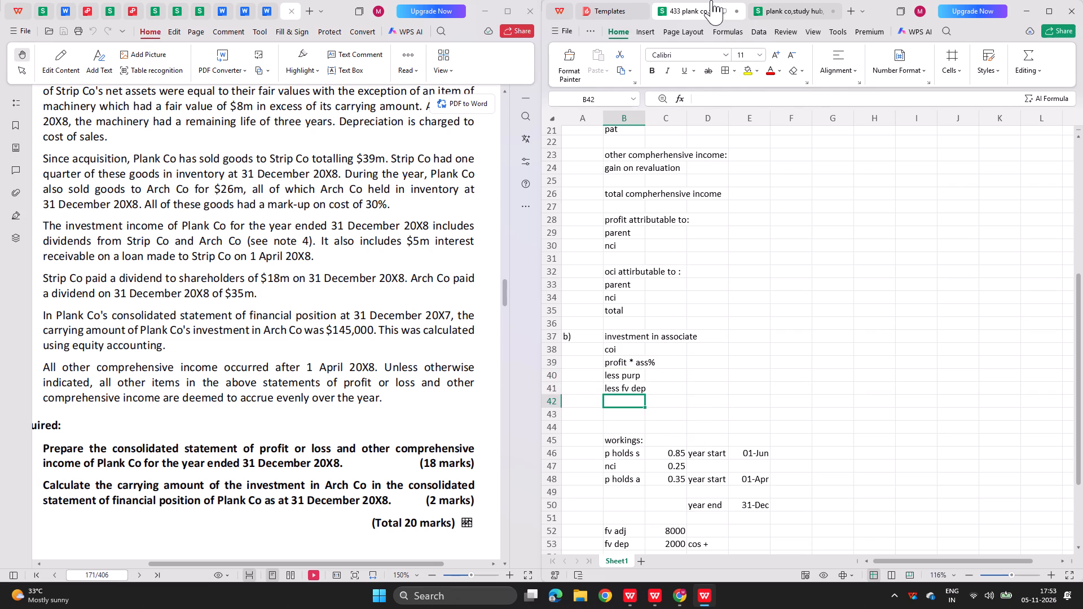
pyautogui.write('less dividend')
pyautogui.press('space')
pyautogui.press('*')
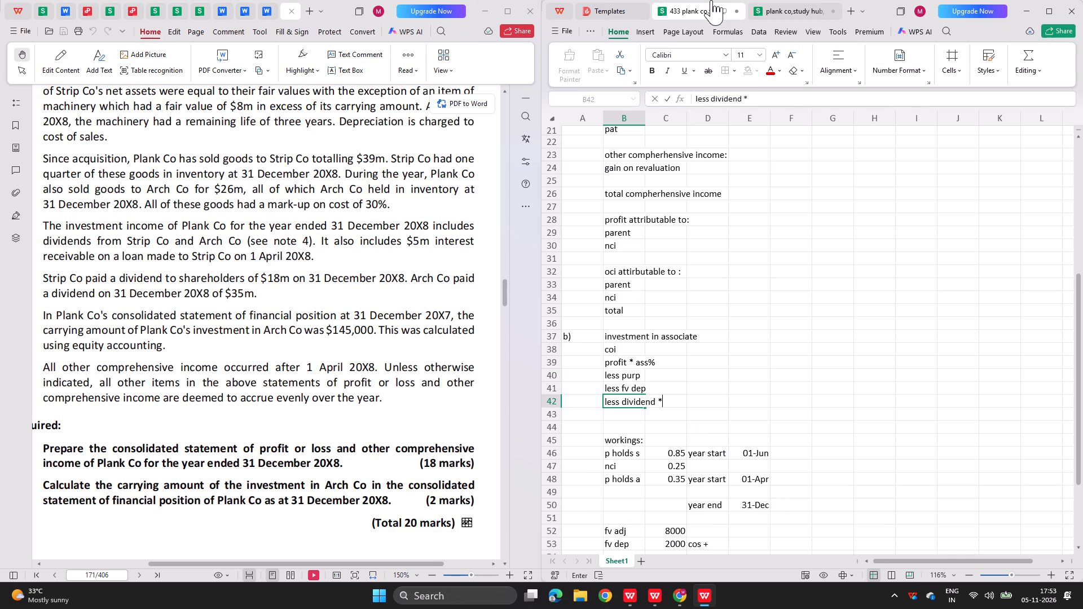
pyautogui.press('p')
pyautogui.hotkey('shift', '%')
pyautogui.press('Return')
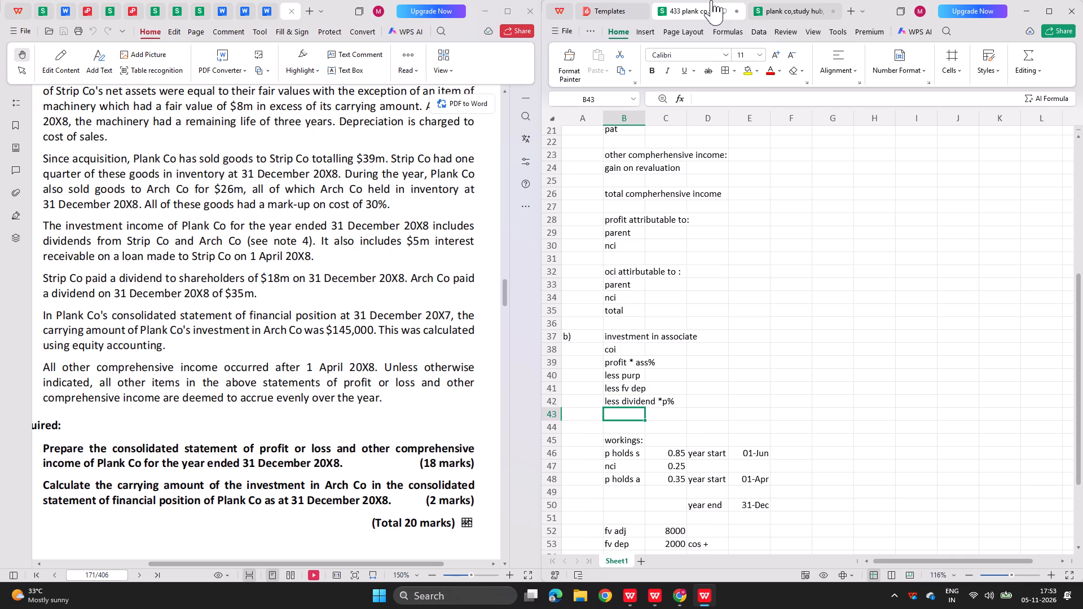
# Compare the associate calculation's lines with the earlier workbook and the 2025-2026 exam kit's part (b) answer and workings, checking the fv dep line.
pyautogui.press('Up')
pyautogui.press('Up')
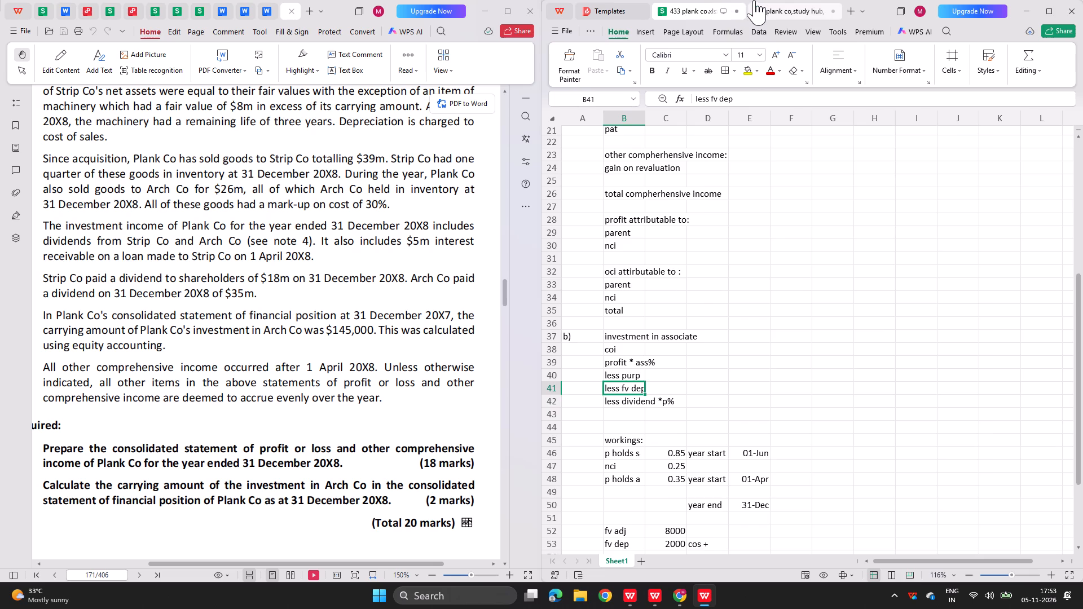
pyautogui.click(758, 1)
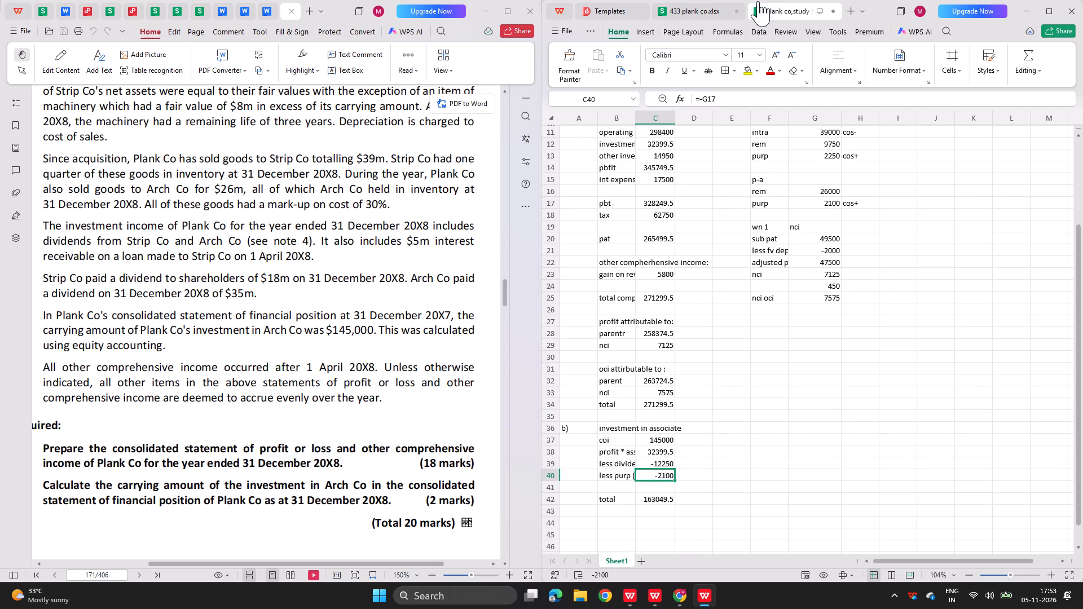
pyautogui.click(698, 0)
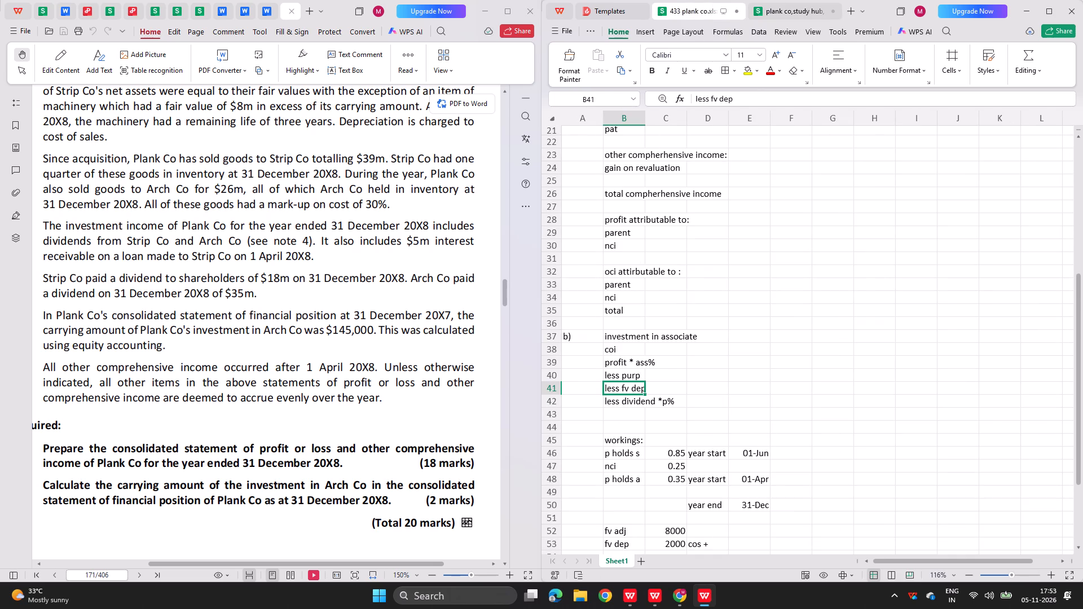
pyautogui.click(651, 599)
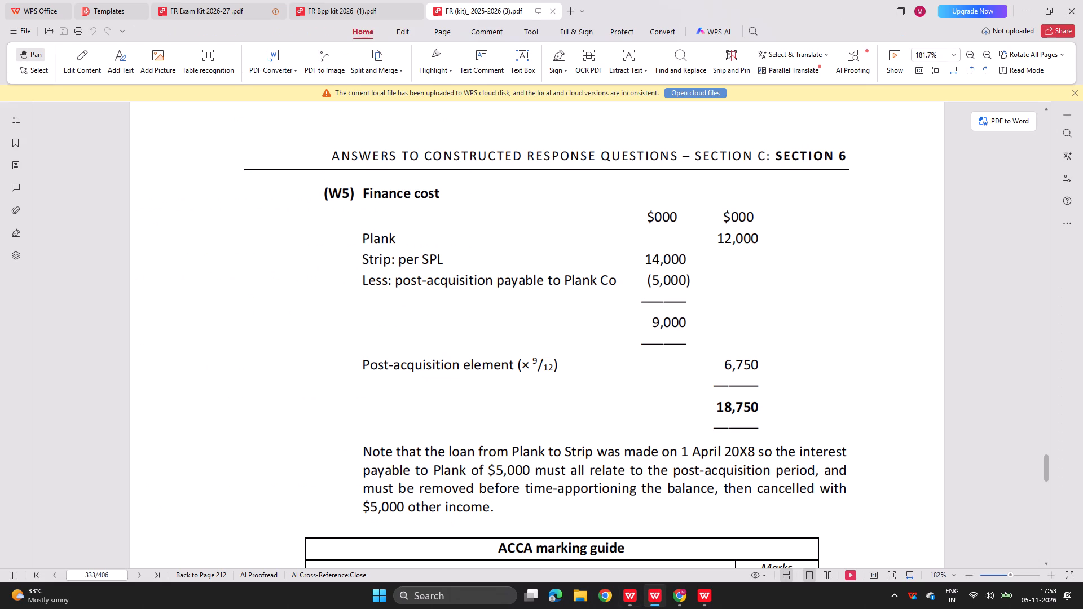
pyautogui.scroll(-1, 640, 393)
pyautogui.scroll(1, 640, 393)
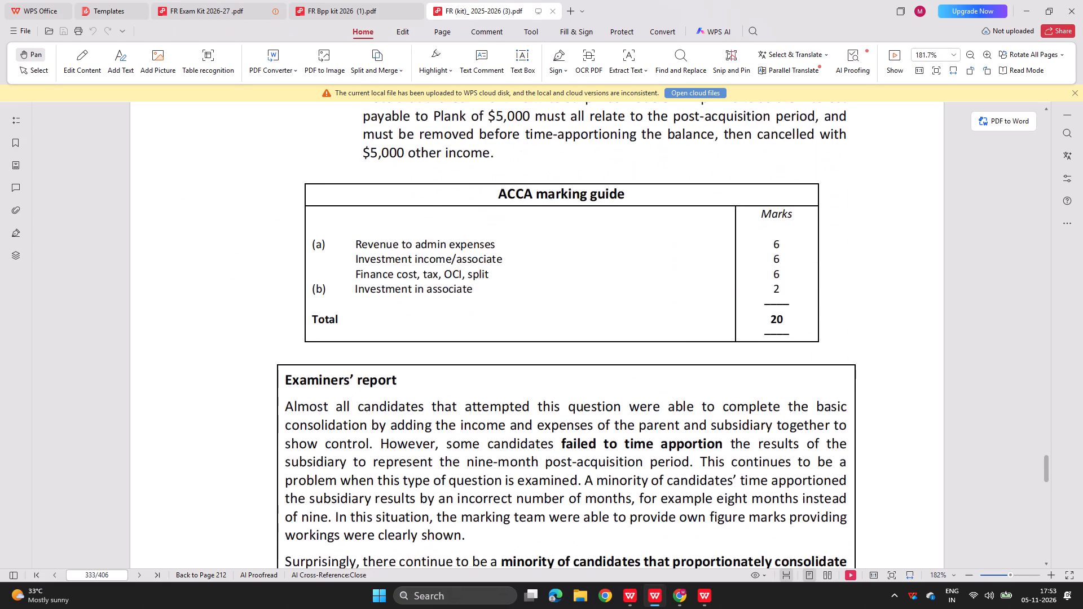
pyautogui.scroll(1, 640, 393)
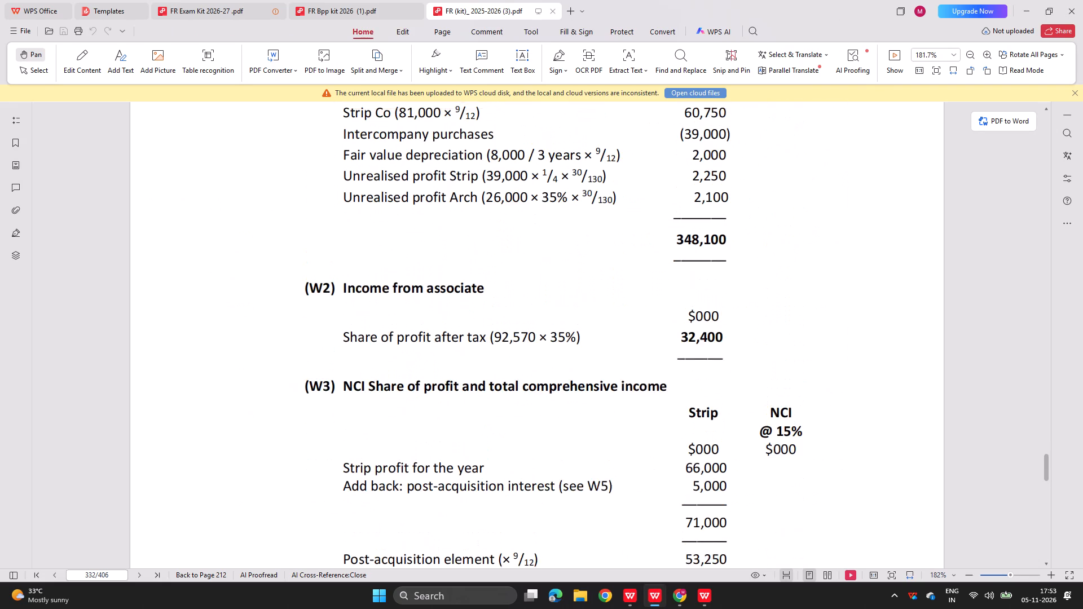
pyautogui.scroll(2, 640, 393)
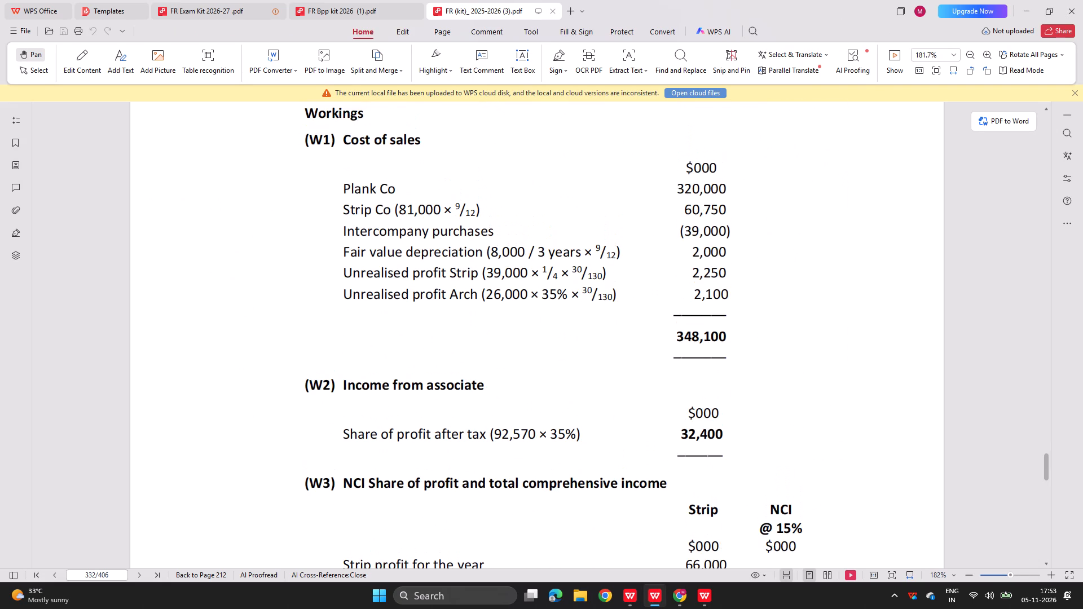
pyautogui.scroll(1, 640, 391)
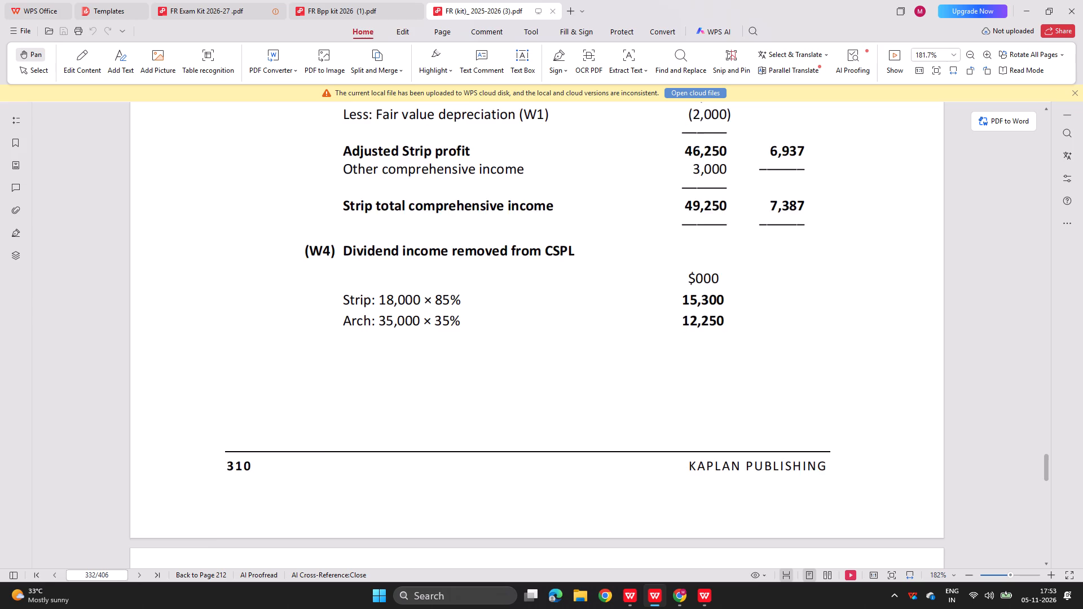
pyautogui.scroll(1, 640, 391)
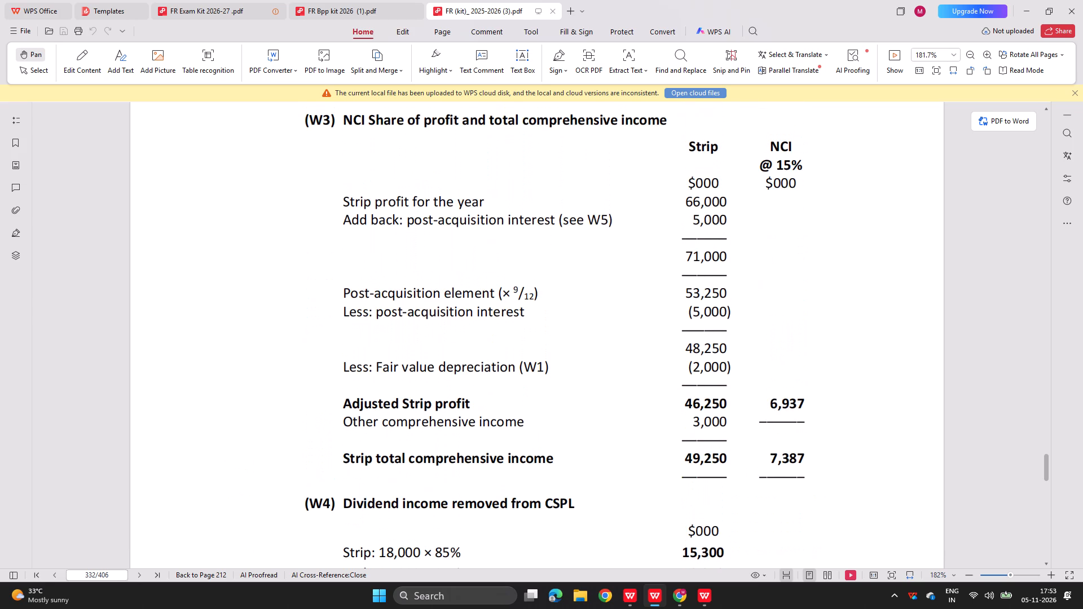
pyautogui.scroll(-2, 640, 391)
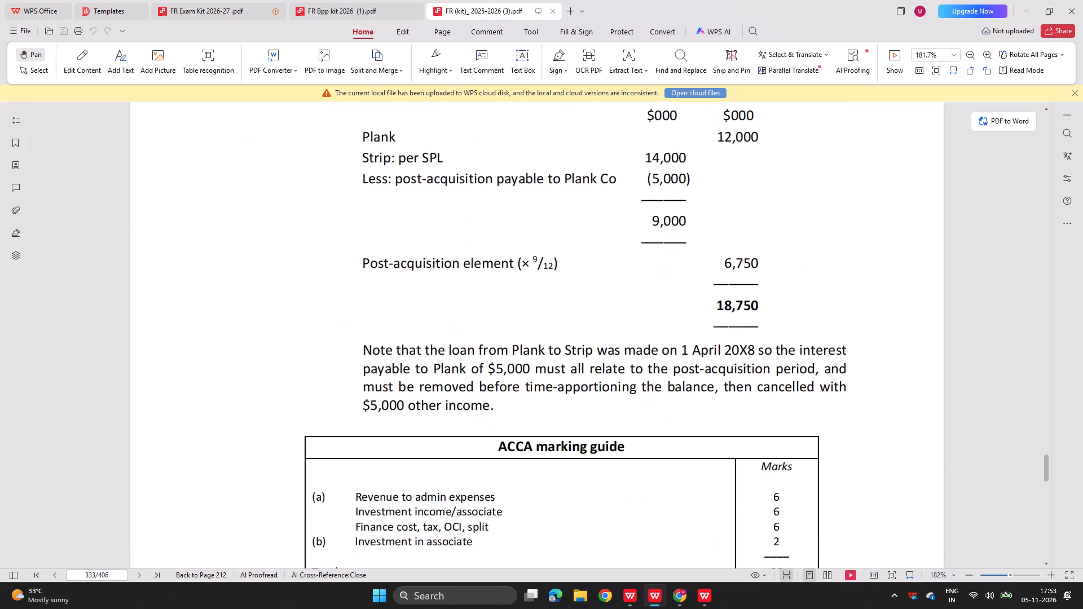
pyautogui.scroll(6, 640, 391)
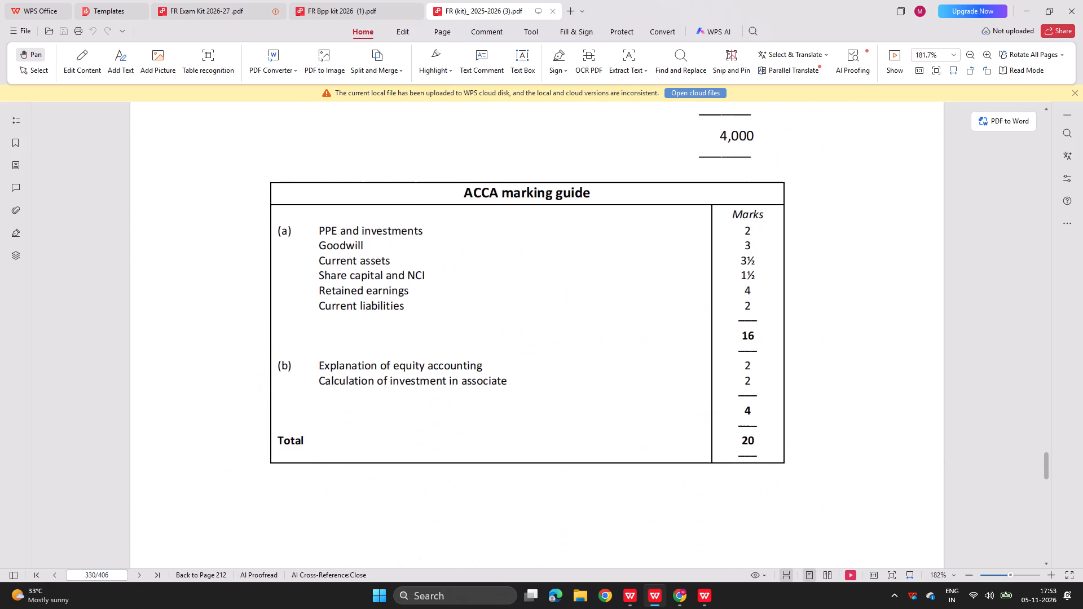
pyautogui.scroll(1, 640, 391)
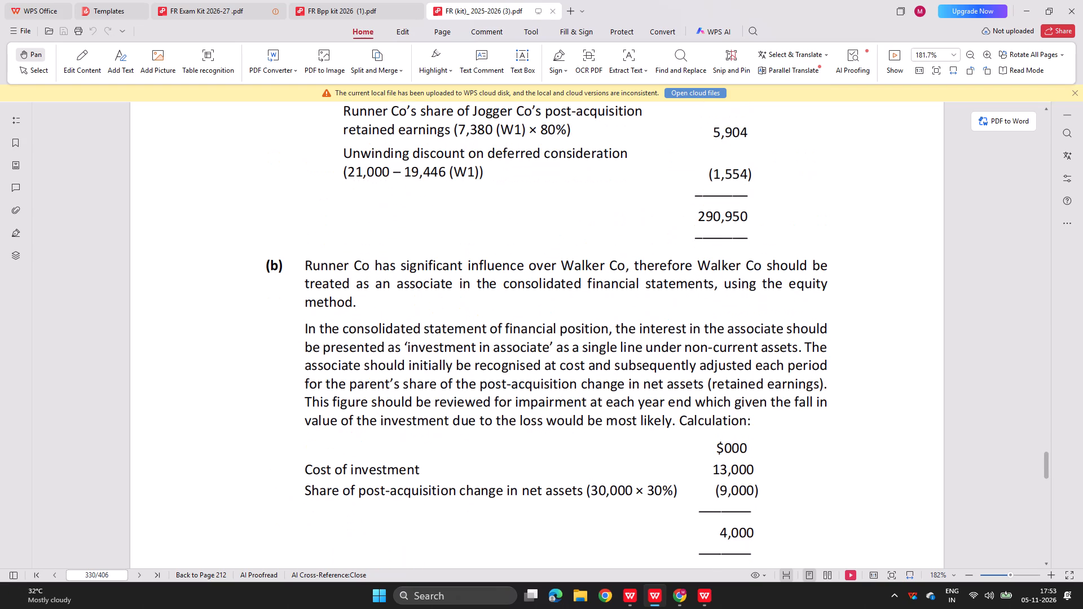
pyautogui.scroll(5, 640, 391)
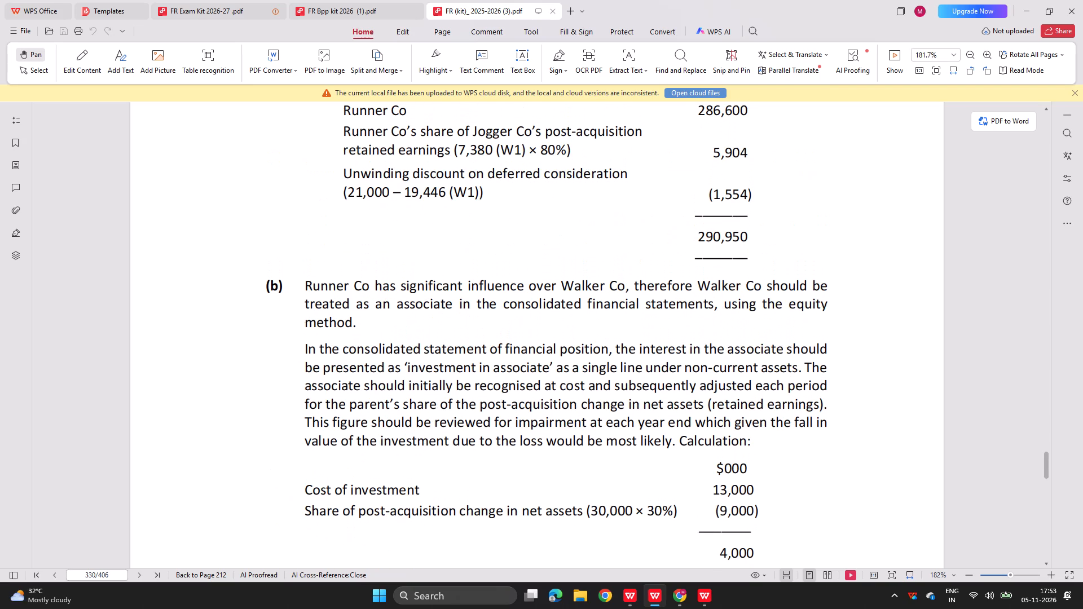
pyautogui.scroll(2, 640, 391)
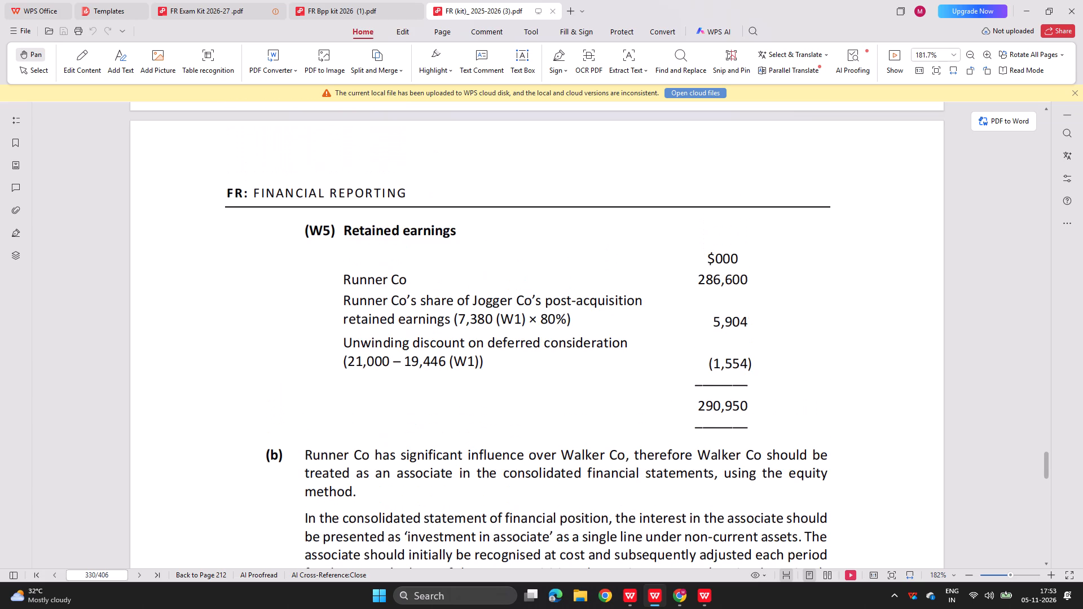
pyautogui.scroll(-3, 640, 391)
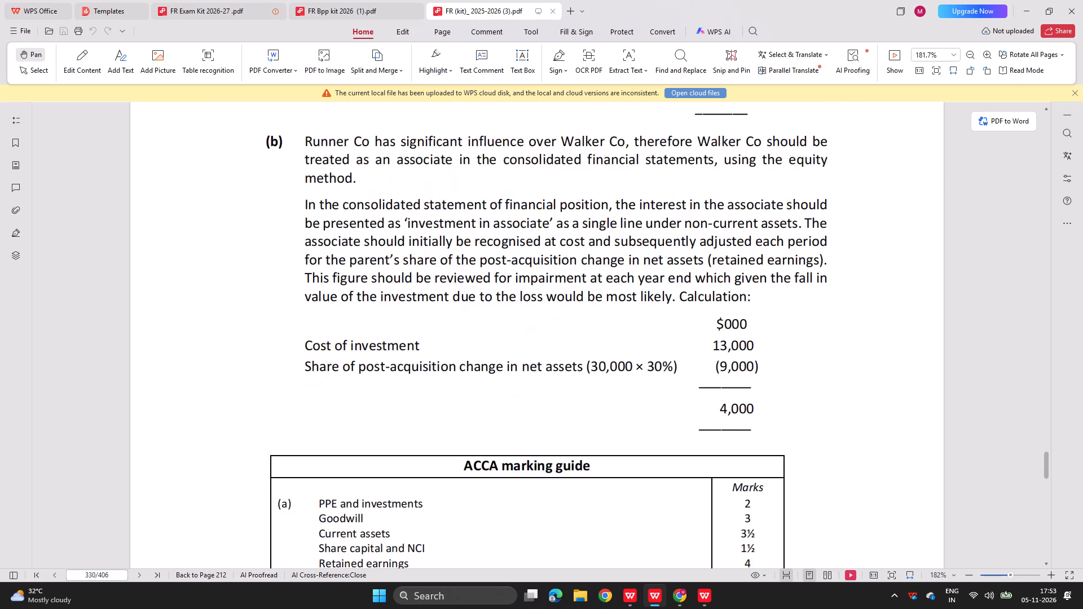
pyautogui.scroll(-3, 640, 391)
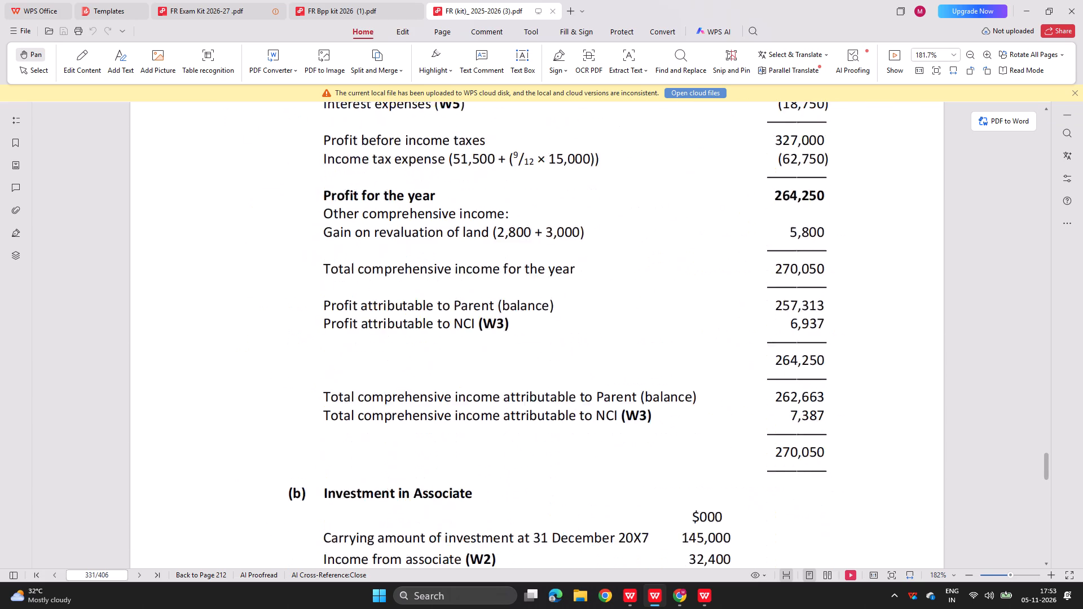
pyautogui.scroll(-4, 640, 391)
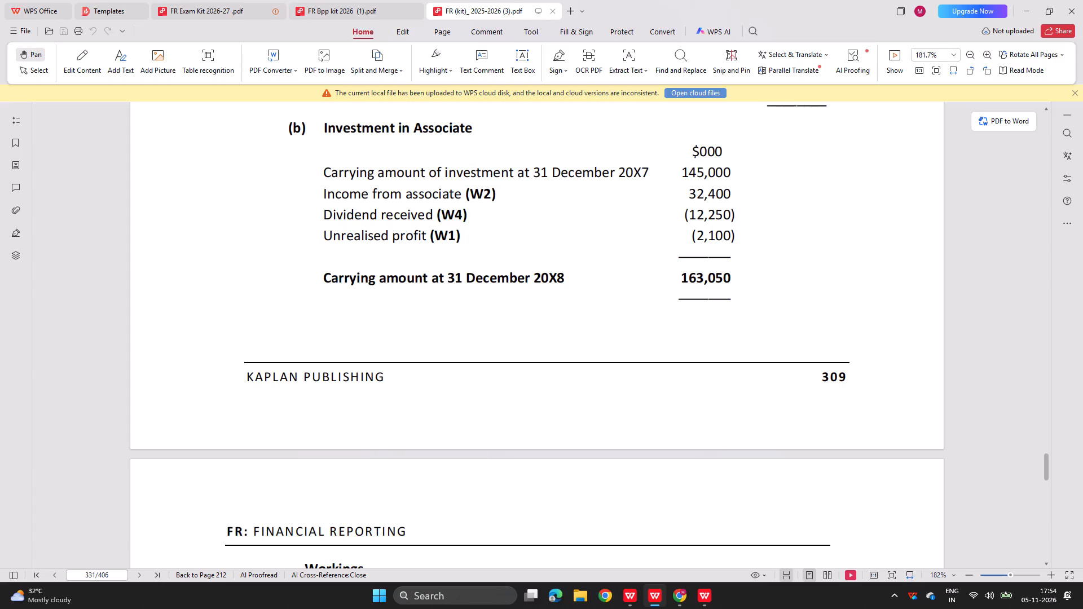
pyautogui.hotkey('alt', 'Tab')
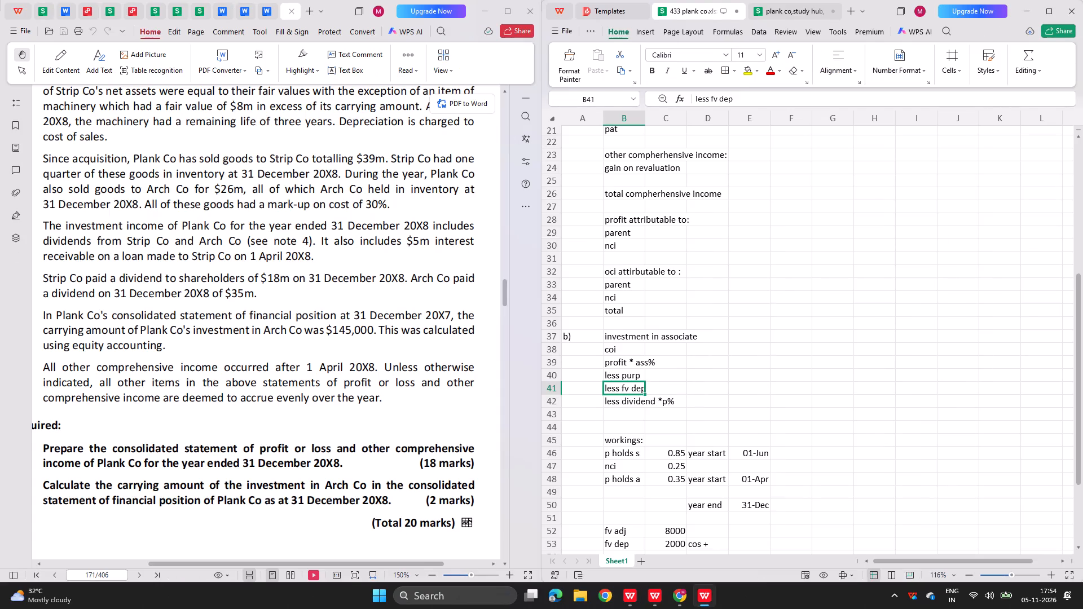
pyautogui.scroll(3, 754, 255)
pyautogui.scroll(-2, 754, 255)
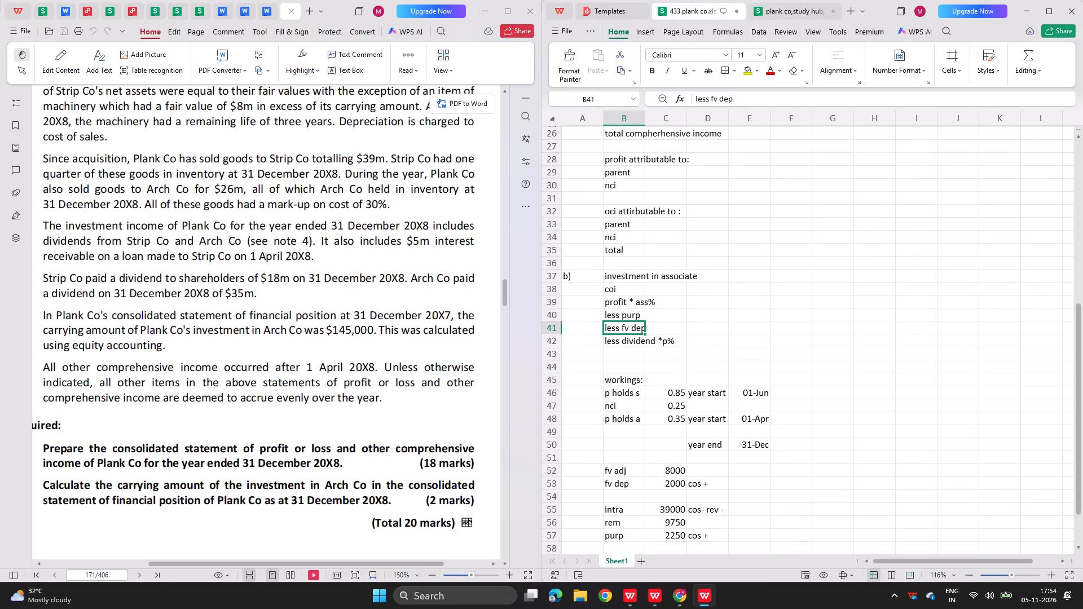
# Enter 145000 as the coi amount in C38, taken from the question's note on the investment in Arch Co.
pyautogui.scroll(-4, 754, 255)
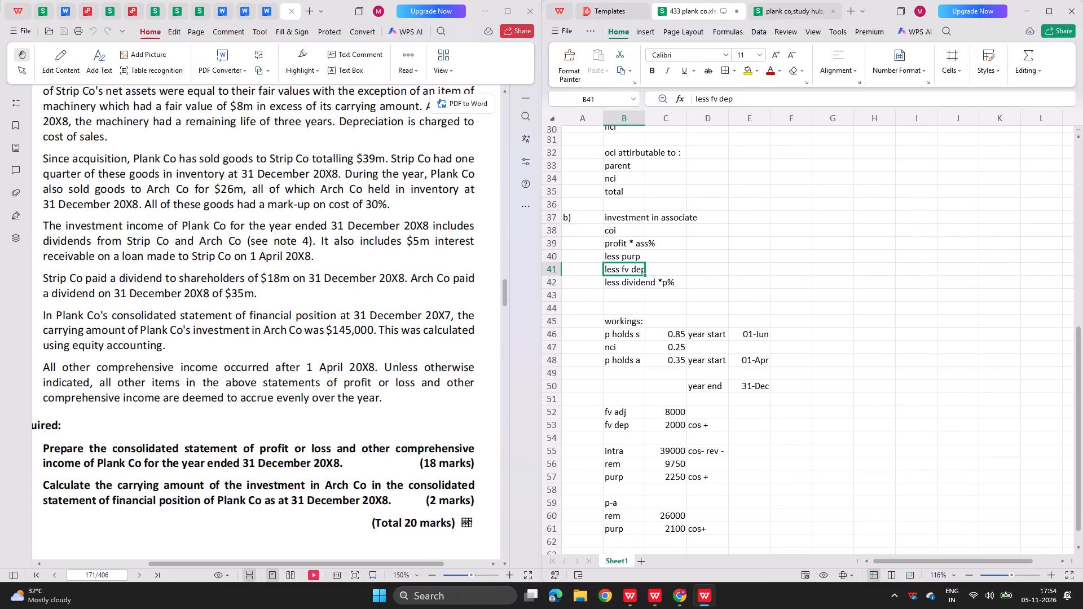
pyautogui.click(670, 230)
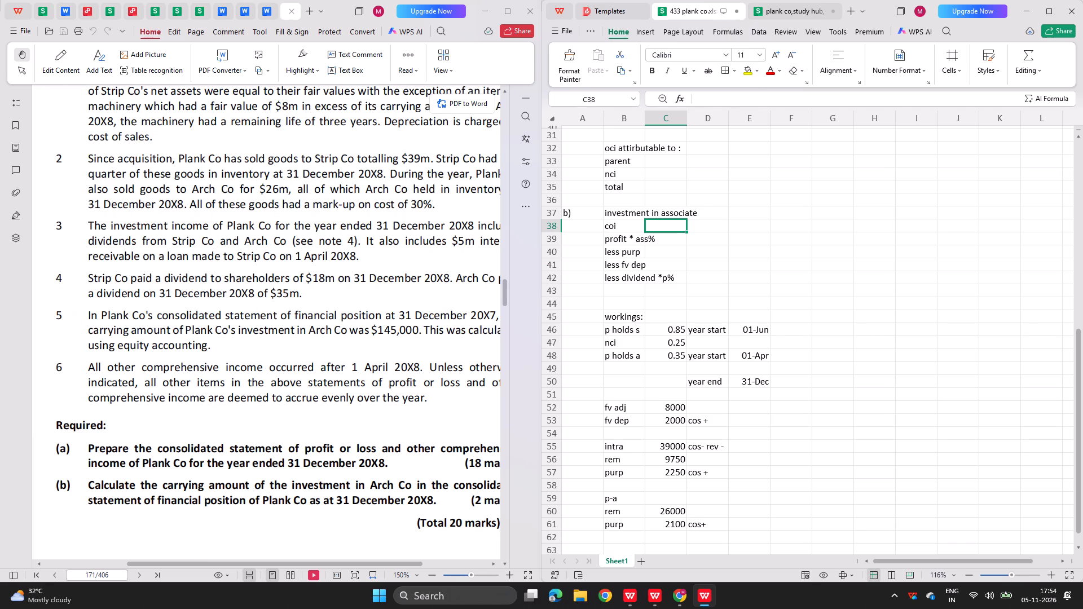
pyautogui.scroll(3, 429, 286)
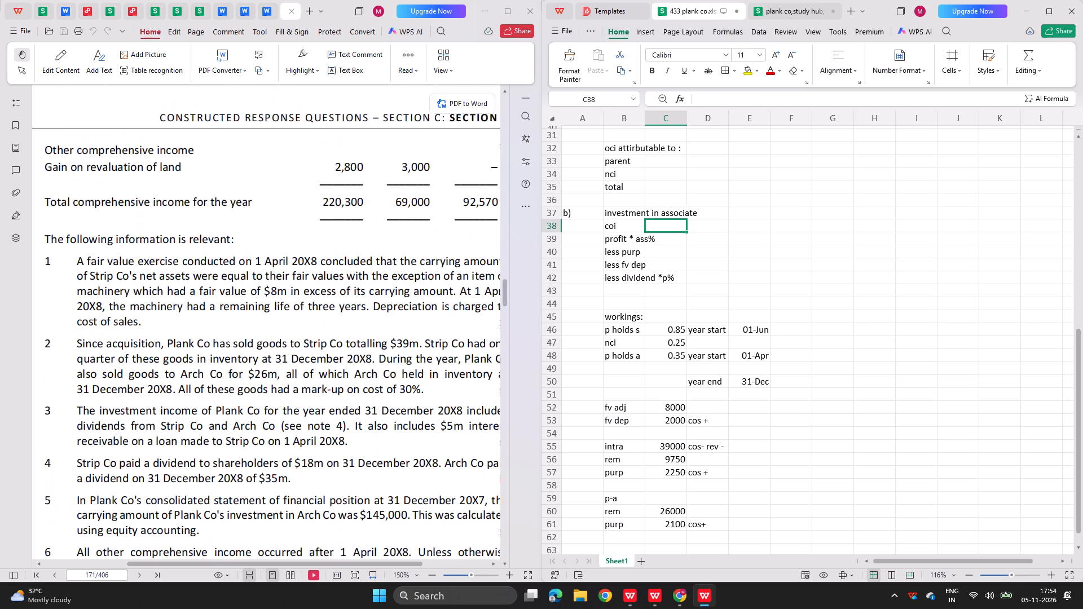
pyautogui.scroll(4, 429, 286)
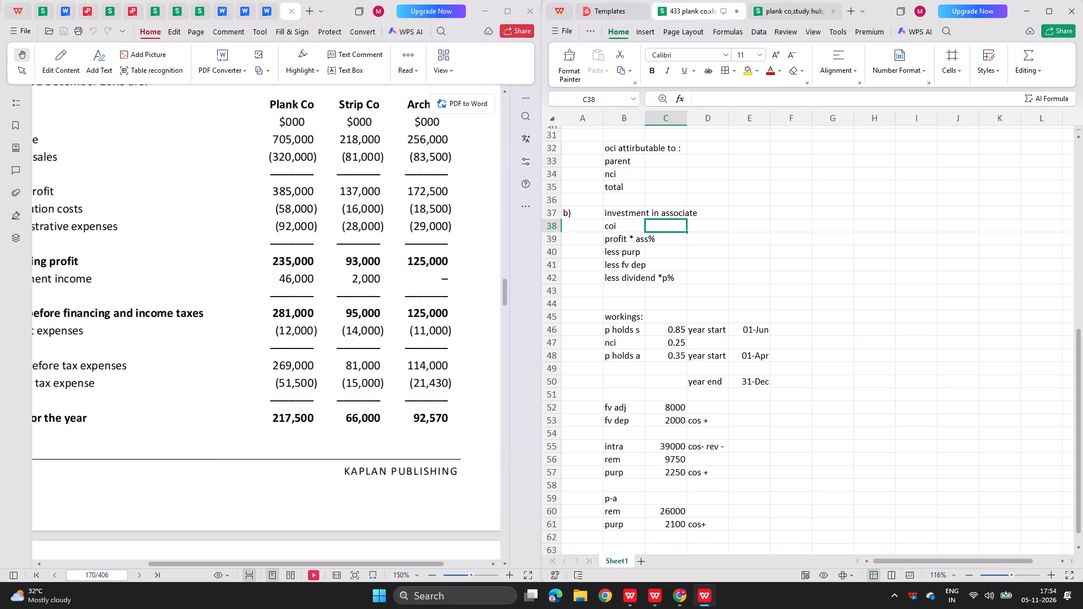
pyautogui.hotkey('alt', 'Tab')
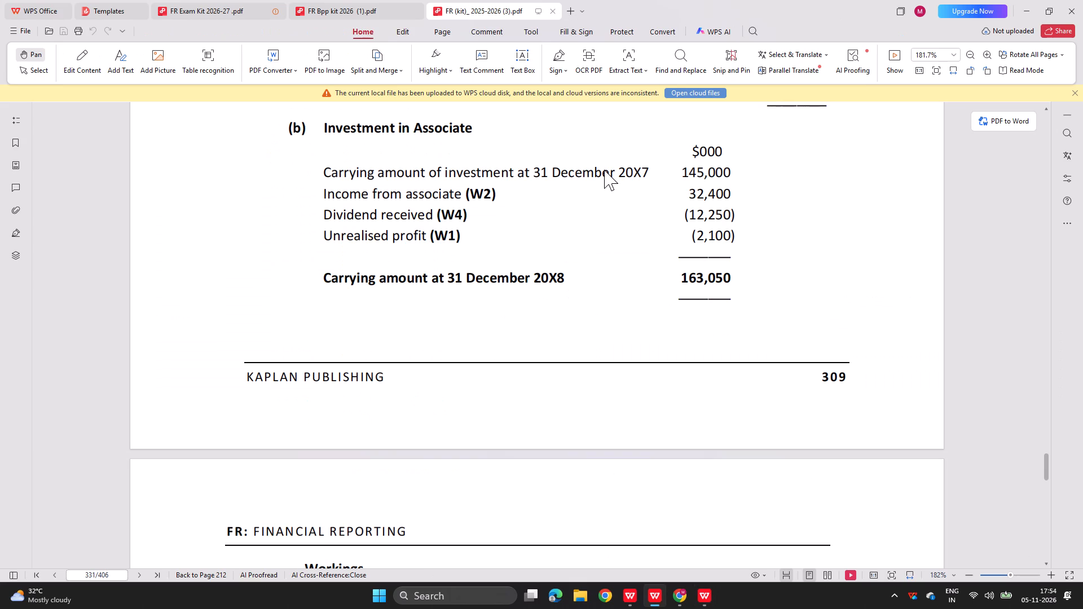
pyautogui.hotkey('alt', 'Tab')
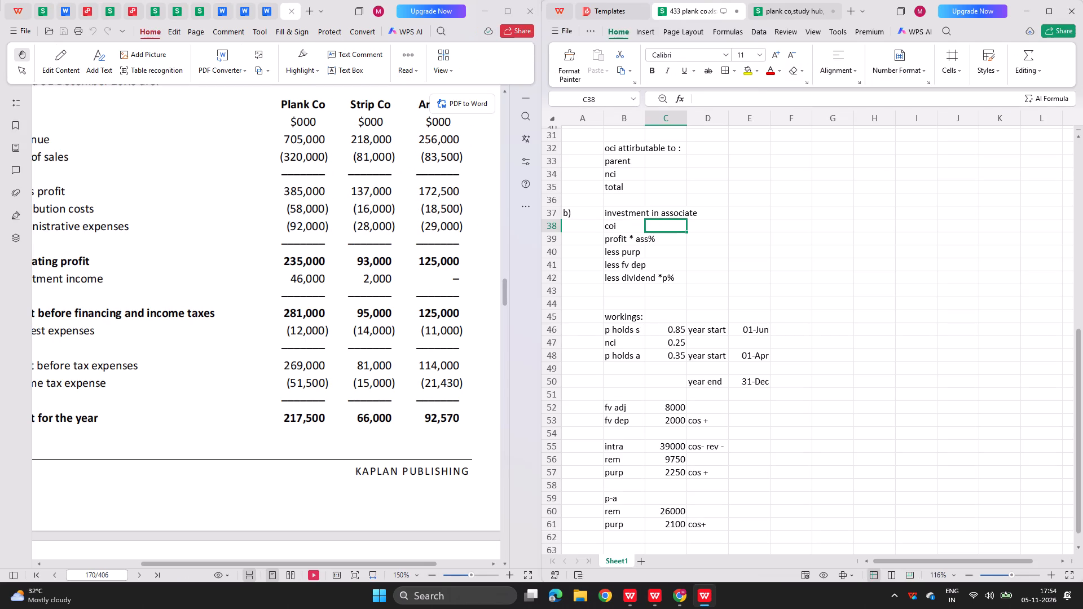
pyautogui.scroll(-2, 316, 292)
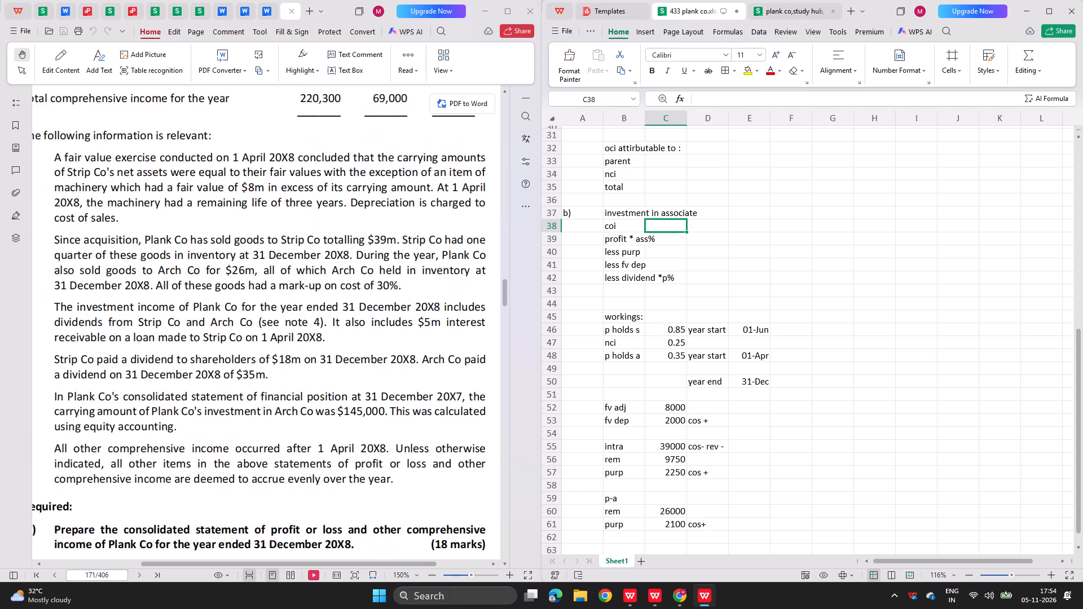
pyautogui.scroll(-1, 316, 292)
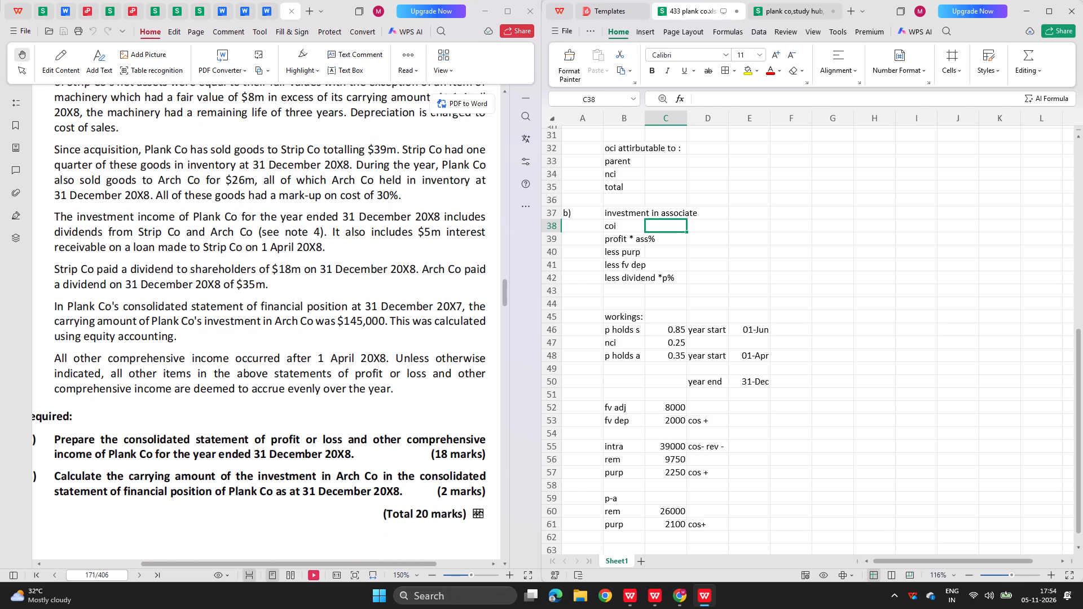
pyautogui.press('End')
pyautogui.press('Left')
pyautogui.press('Clear')
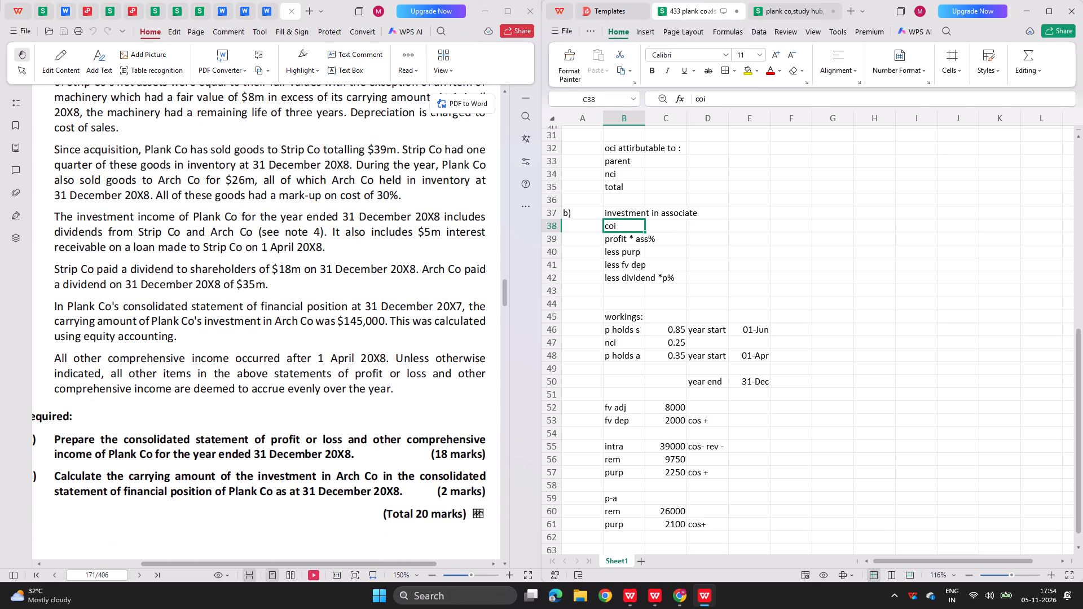
pyautogui.press('Insert')
pyautogui.press('Insert')
pyautogui.press('Right')
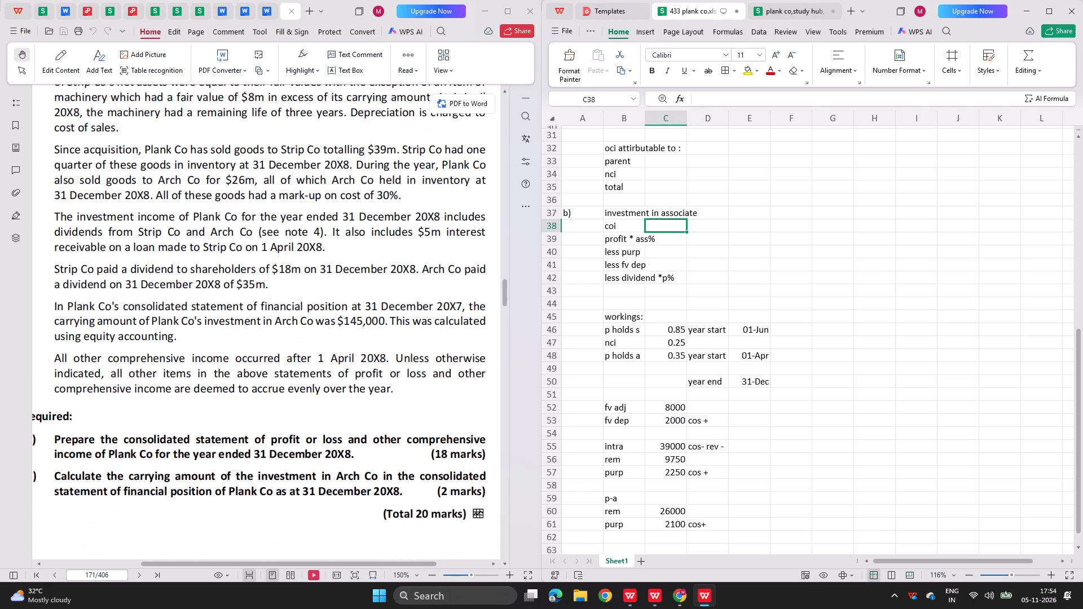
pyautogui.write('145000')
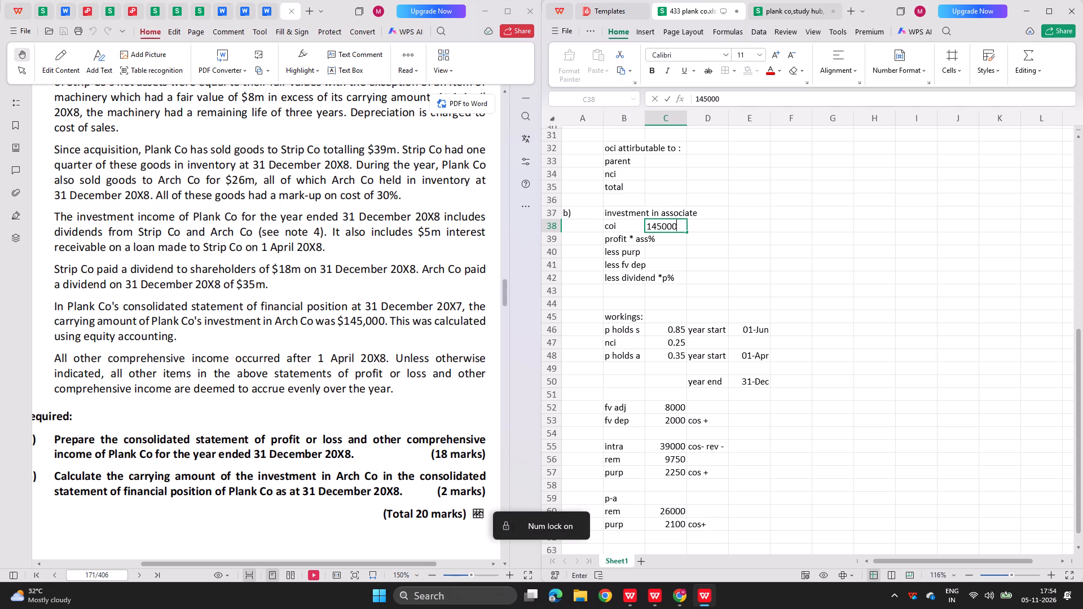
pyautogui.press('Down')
# Calculate the associate's profit share in C39 as =92570*0.35, checking the earlier workbook's formula and Arch Co's profit for the year.
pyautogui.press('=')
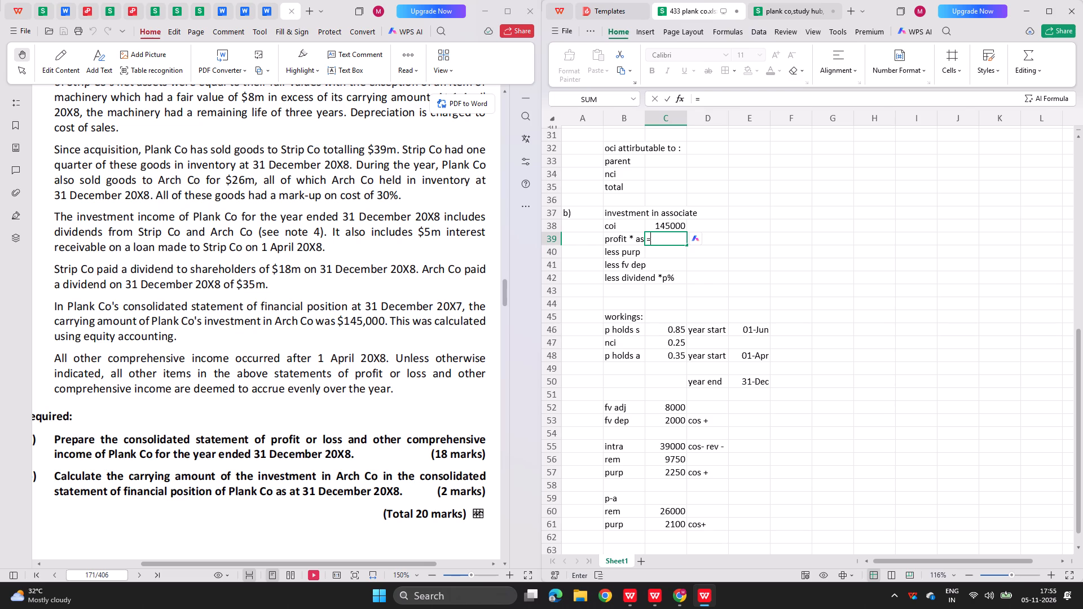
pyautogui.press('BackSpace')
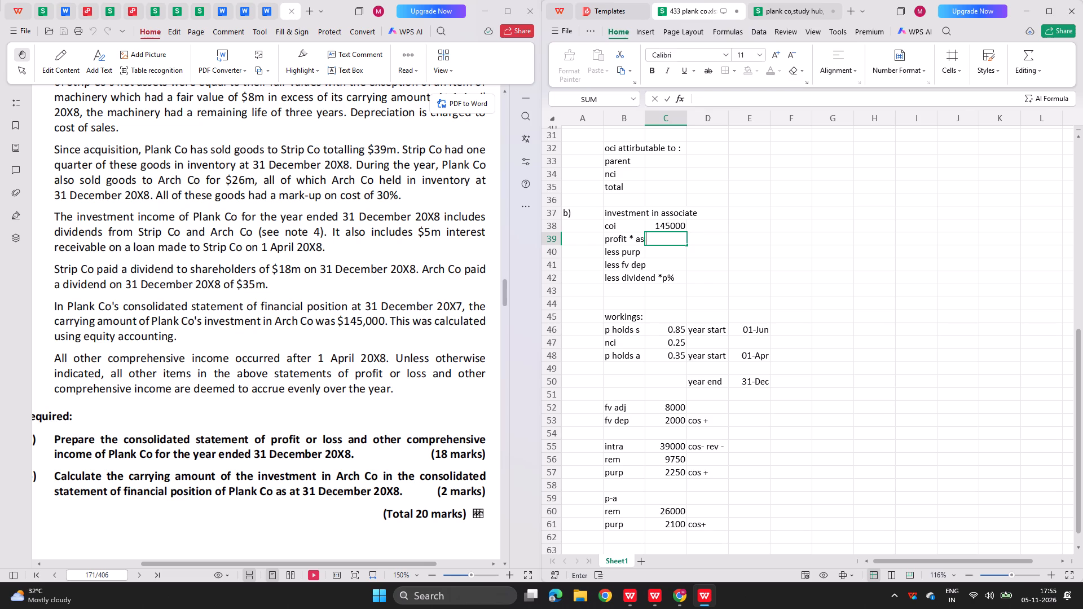
pyautogui.click(790, 6)
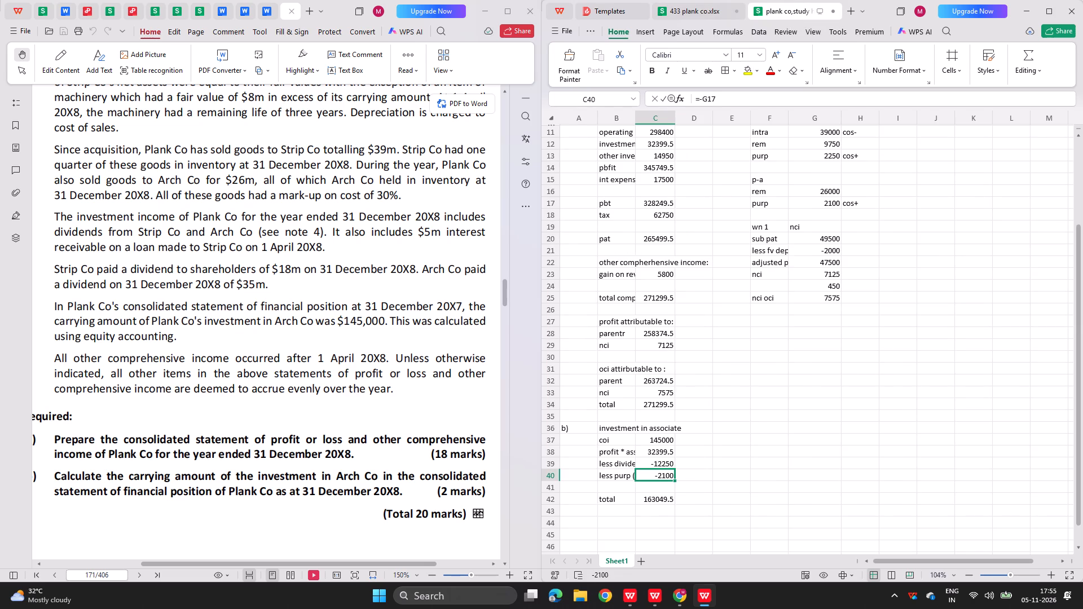
pyautogui.doubleClick(650, 452)
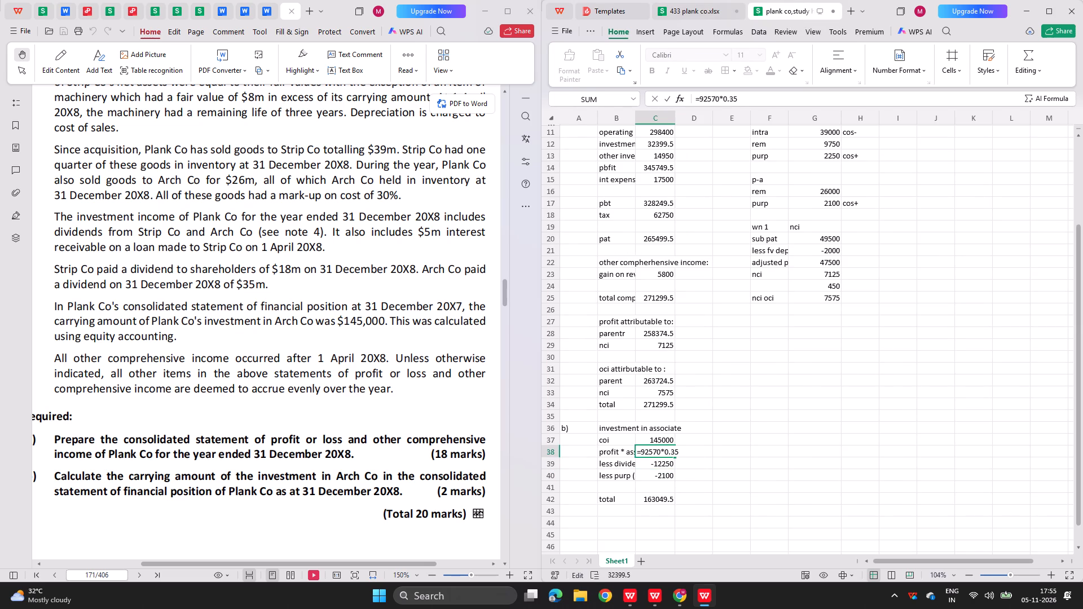
pyautogui.press('Return')
pyautogui.scroll(1, 677, 390)
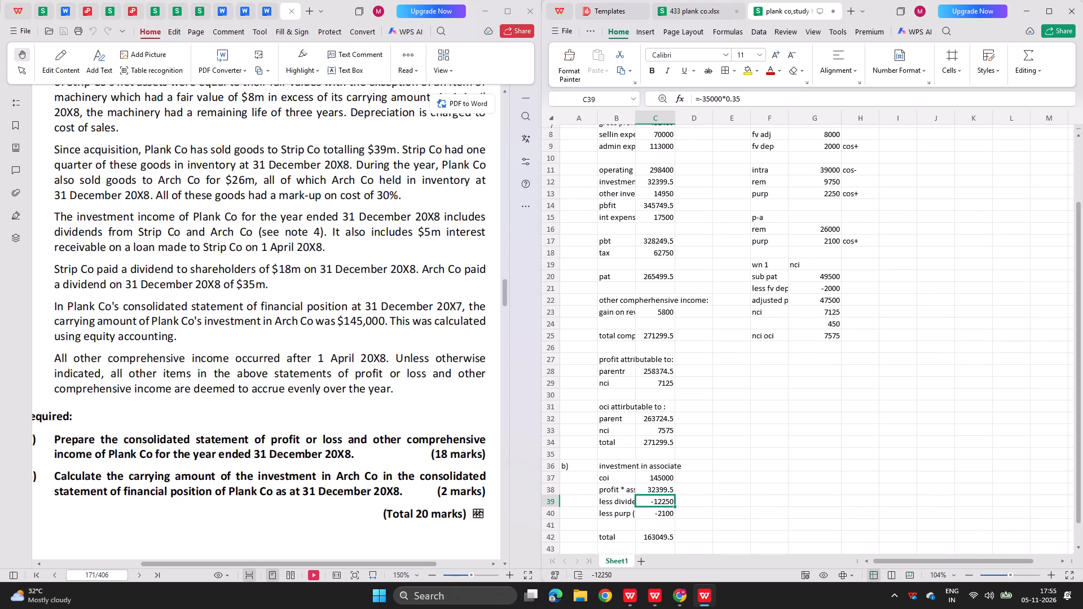
pyautogui.scroll(1, 677, 390)
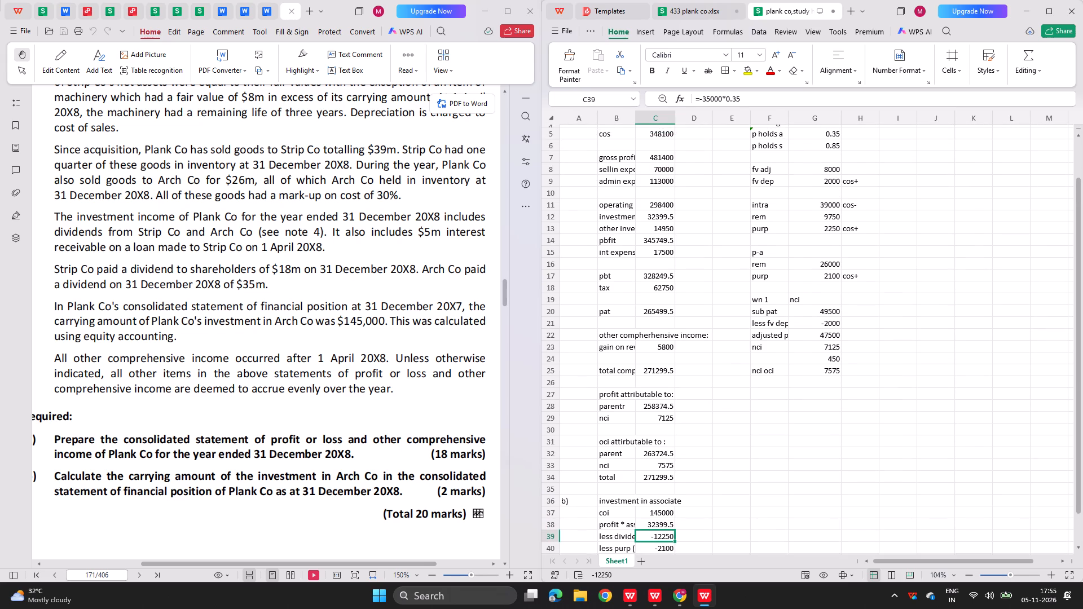
pyautogui.scroll(1, 677, 390)
pyautogui.scroll(-1, 677, 390)
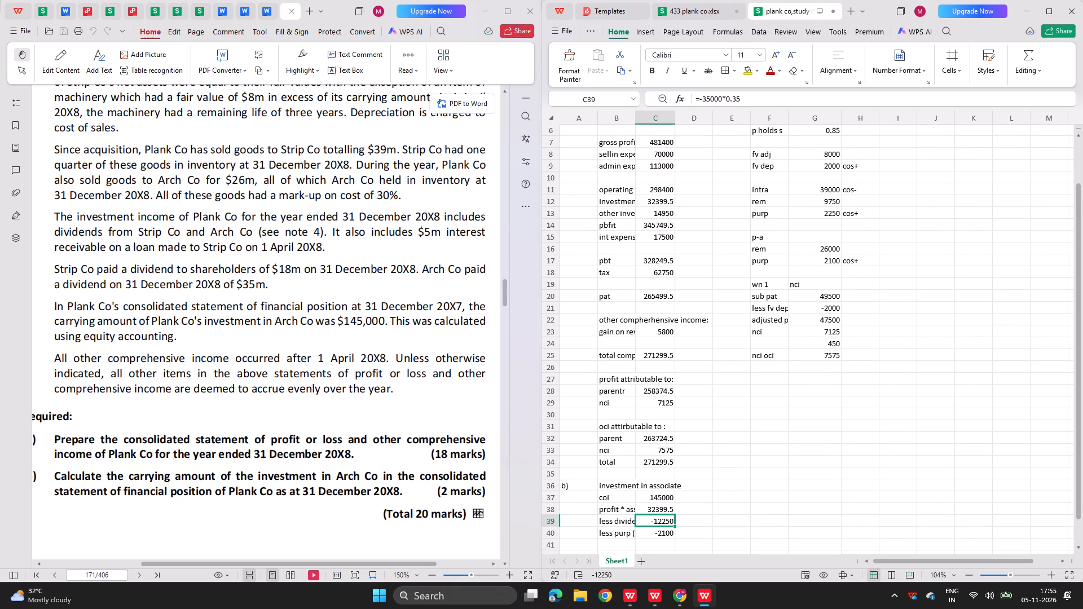
pyautogui.scroll(-1, 677, 390)
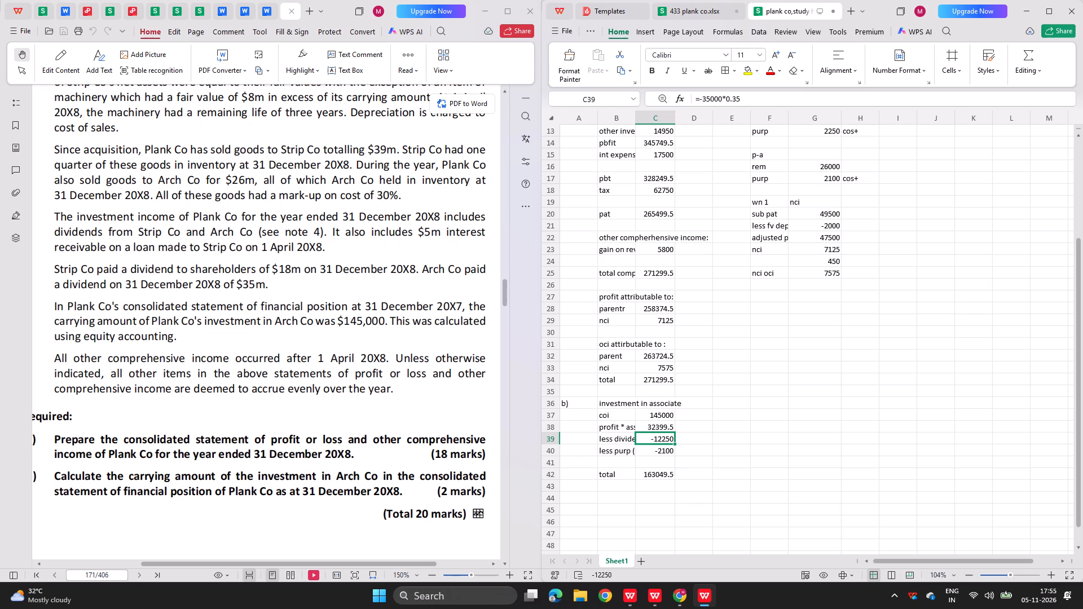
pyautogui.scroll(5, 412, 310)
pyautogui.scroll(-1, 412, 310)
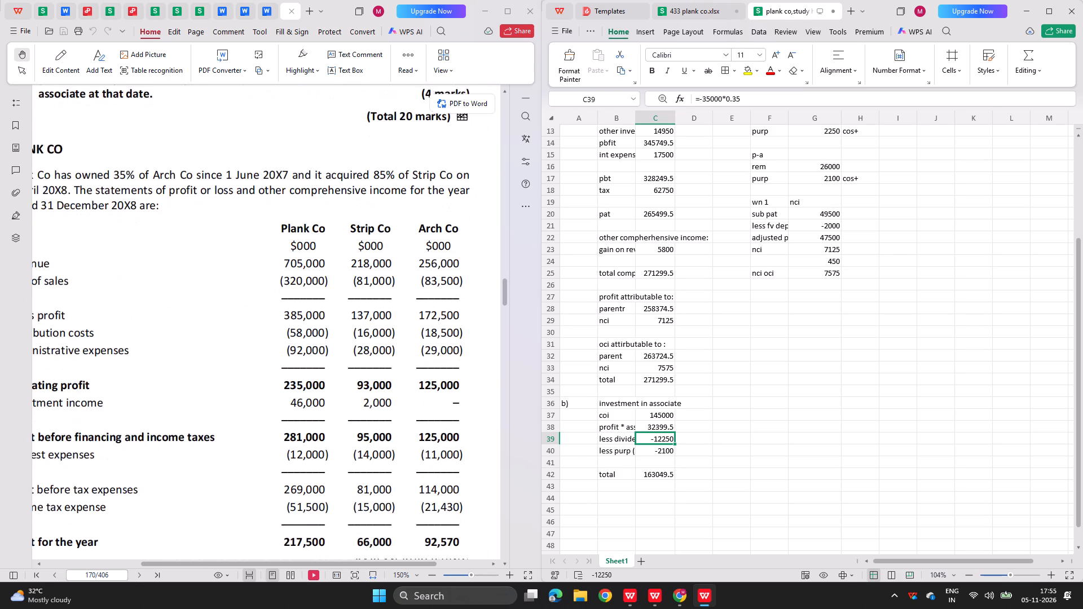
pyautogui.scroll(-1, 412, 310)
pyautogui.scroll(-1, 341, 431)
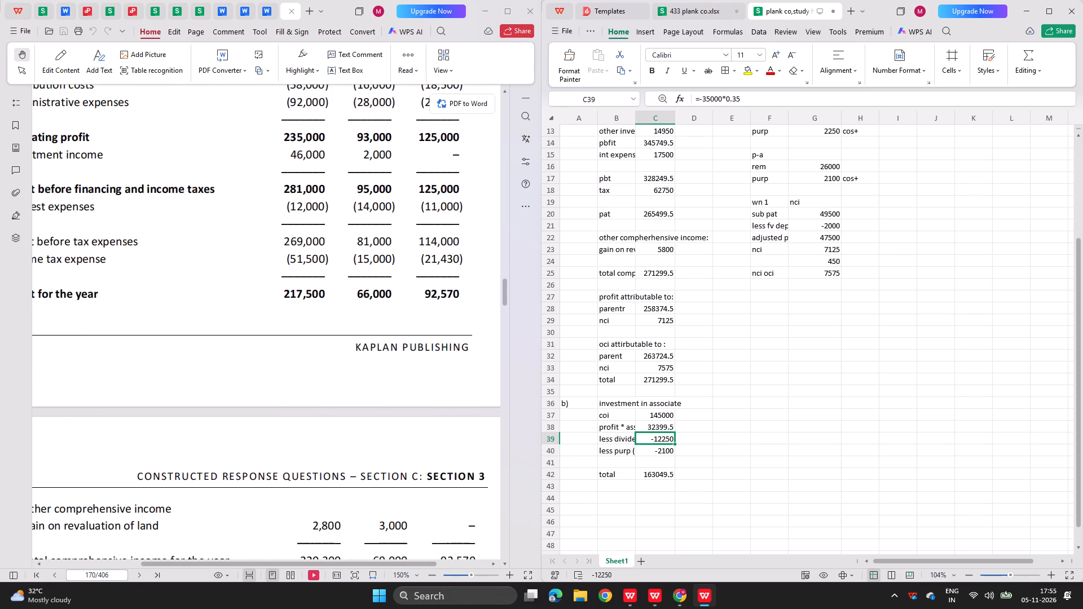
pyautogui.click(699, 3)
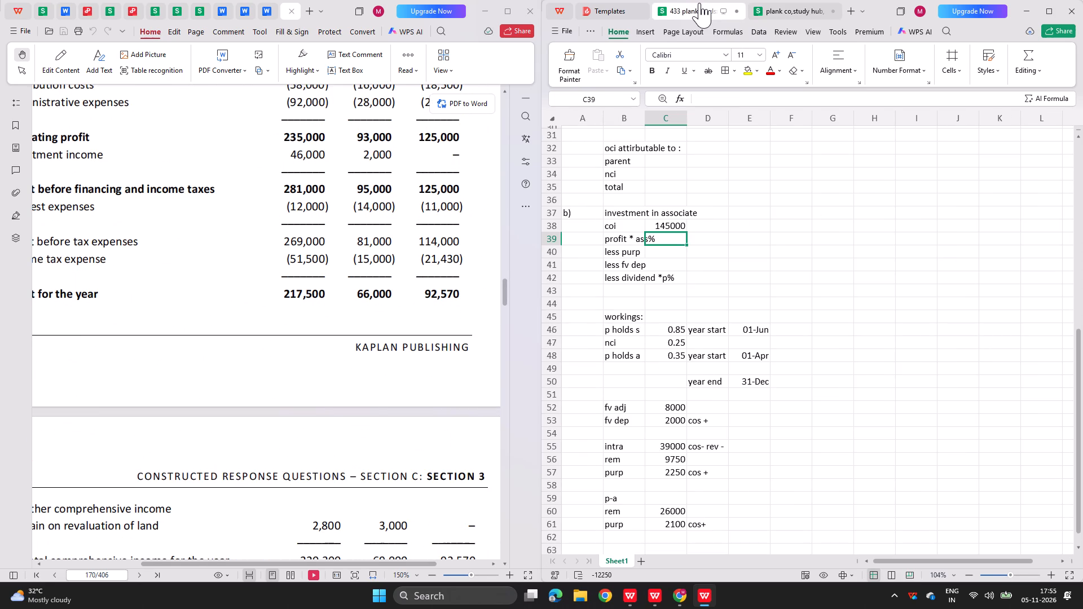
pyautogui.press('=')
pyautogui.write('92570*0363')
pyautogui.press('BackSpace')
pyautogui.press('BackSpace')
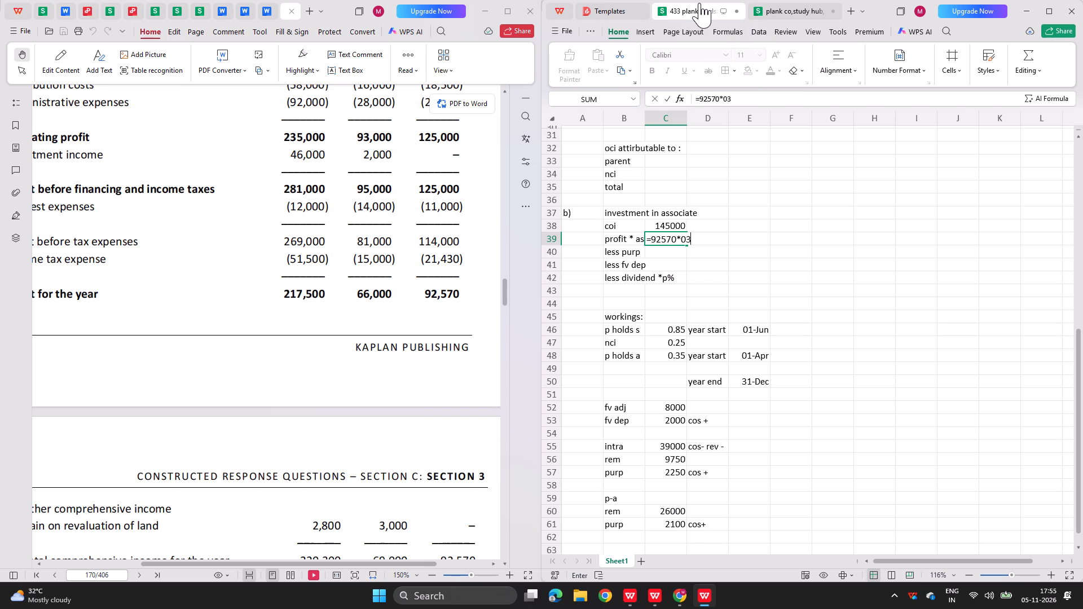
pyautogui.press('BackSpace')
pyautogui.write('.35')
pyautogui.press('Return')
# Fill the "less purp" amount in C40 with the negative of the p-a purp working in C61.
pyautogui.write('=-')
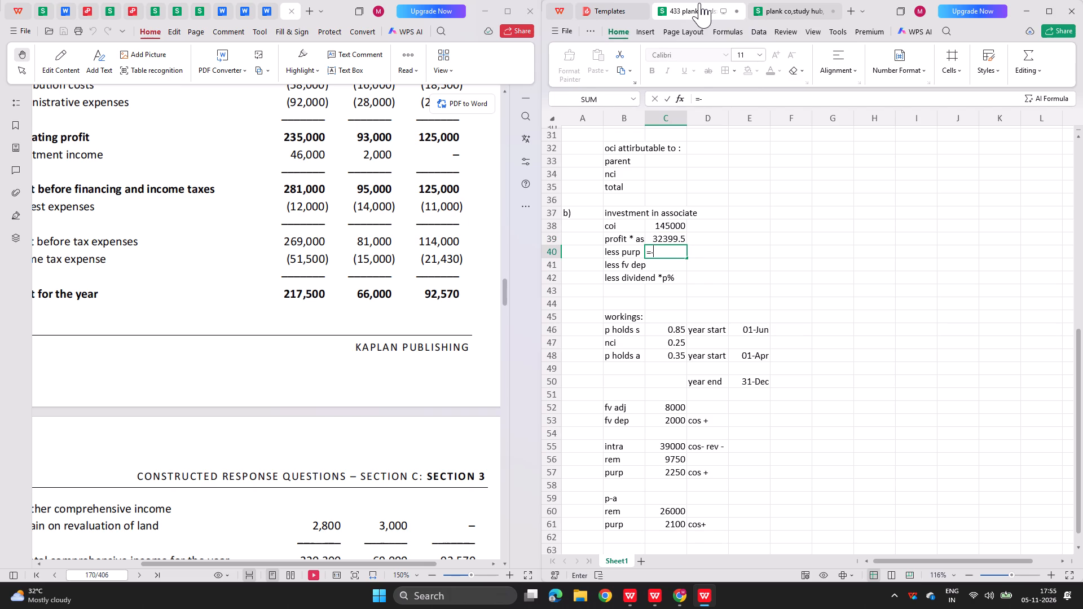
pyautogui.press('Down')
pyautogui.press('Down')
pyautogui.press('Down')
pyautogui.press('Down')
pyautogui.press('Down')
pyautogui.press('Down')
pyautogui.press('Down')
pyautogui.press('Down')
pyautogui.press('Down')
pyautogui.press('Down')
pyautogui.press('Down')
pyautogui.press('Down')
pyautogui.press('Down')
pyautogui.press('Down')
pyautogui.press('Down')
pyautogui.press('Down')
pyautogui.press('Down')
pyautogui.press('Down')
pyautogui.press('Down')
pyautogui.press('Down')
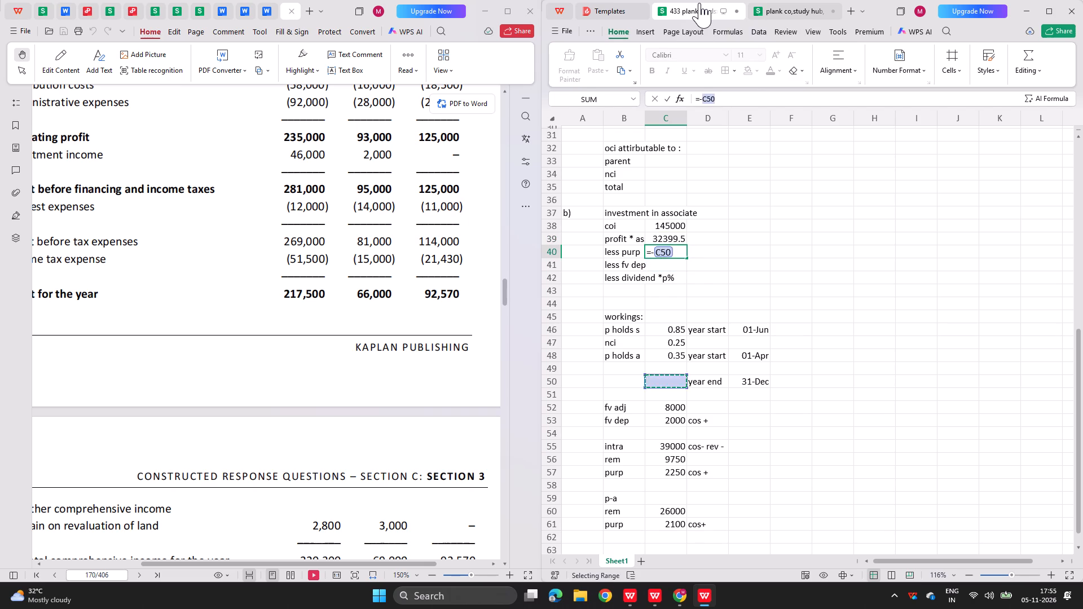
pyautogui.press('Down')
pyautogui.press('Return')
# Fill the "less fv dep" amount in C41 with the negative of the fv dep working in C53.
pyautogui.write('=-')
pyautogui.press('Down')
pyautogui.press('Down')
pyautogui.press('Down')
pyautogui.press('Down')
pyautogui.press('Down')
pyautogui.press('Down')
pyautogui.press('Down')
pyautogui.press('Down')
pyautogui.press('Down')
pyautogui.press('Down')
pyautogui.press('Down')
pyautogui.press('Down')
pyautogui.press('Down')
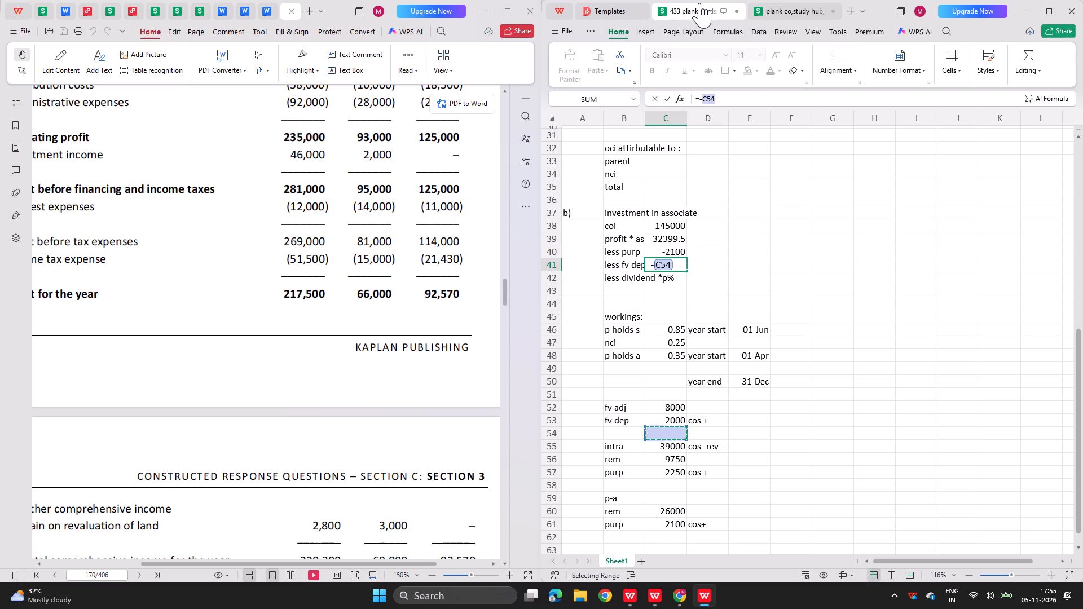
pyautogui.press('Up')
pyautogui.press('Return')
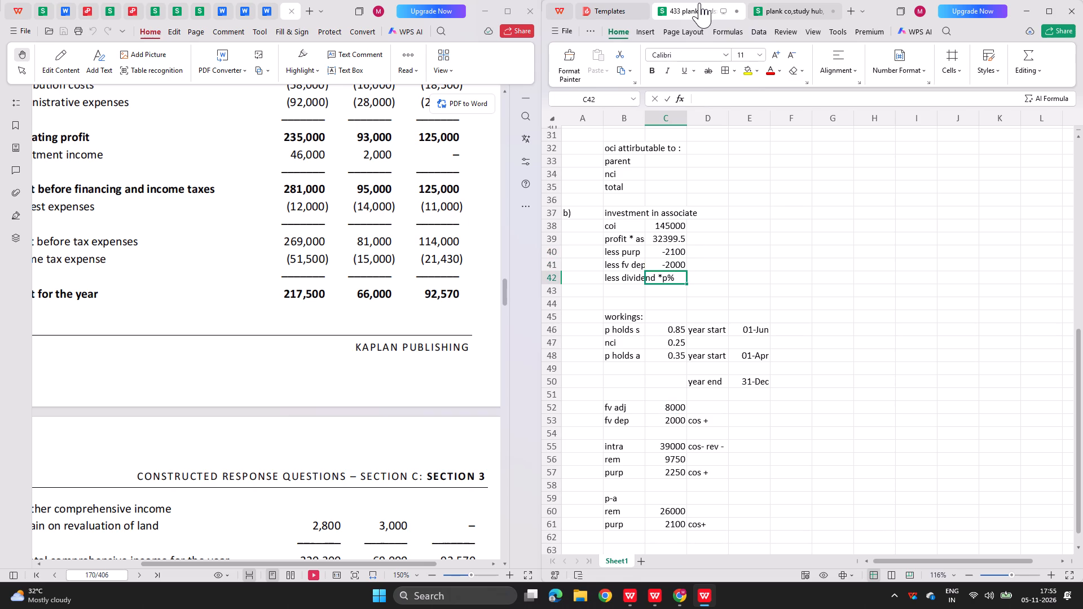
# Calculate the dividend deduction in C42 as =-35000*0.35, using Arch Co's dividend from the question.
pyautogui.write('=-')
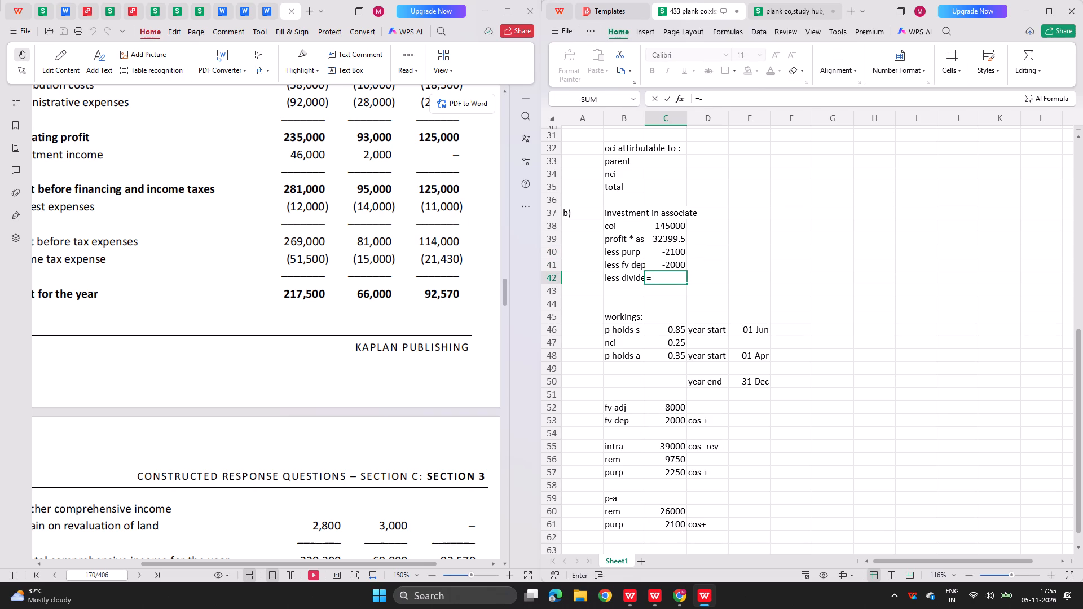
pyautogui.scroll(-2, 307, 236)
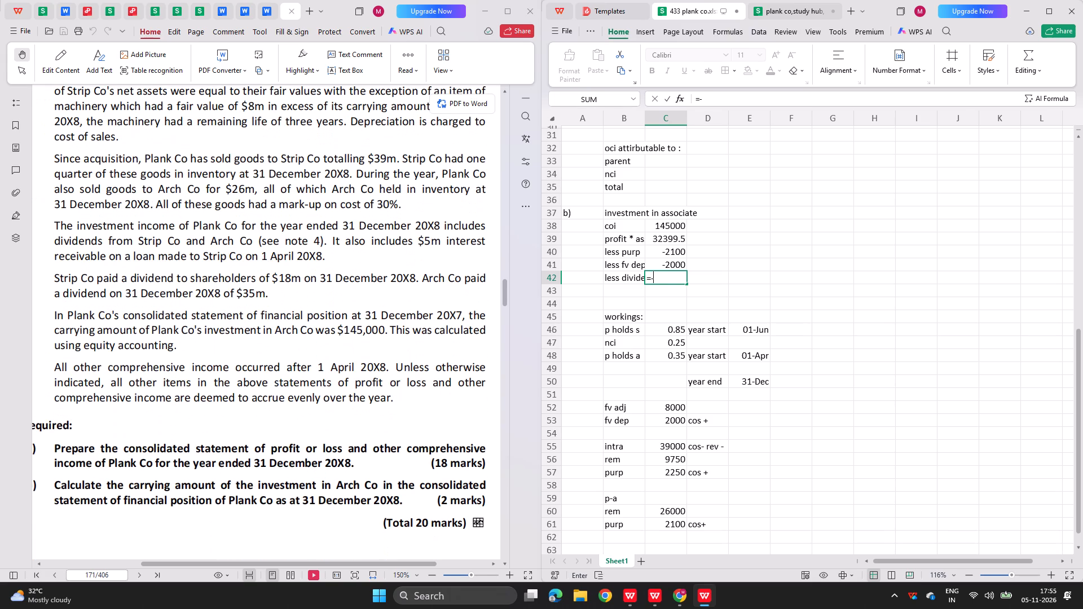
pyautogui.write('35000')
pyautogui.write('*0.35')
pyautogui.press('Return')
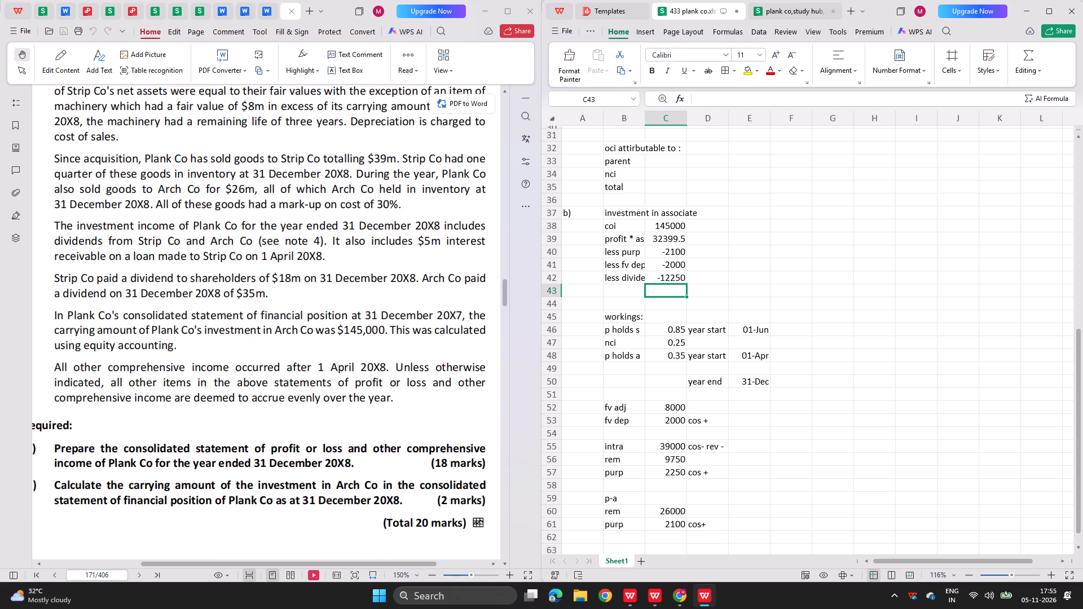
# Add a "total" row in row 43 and sum C38 to C42 for the investment in associate.
pyautogui.click(633, 288)
pyautogui.write('total')
pyautogui.press('Right')
pyautogui.write('=sum(')
pyautogui.press('Up')
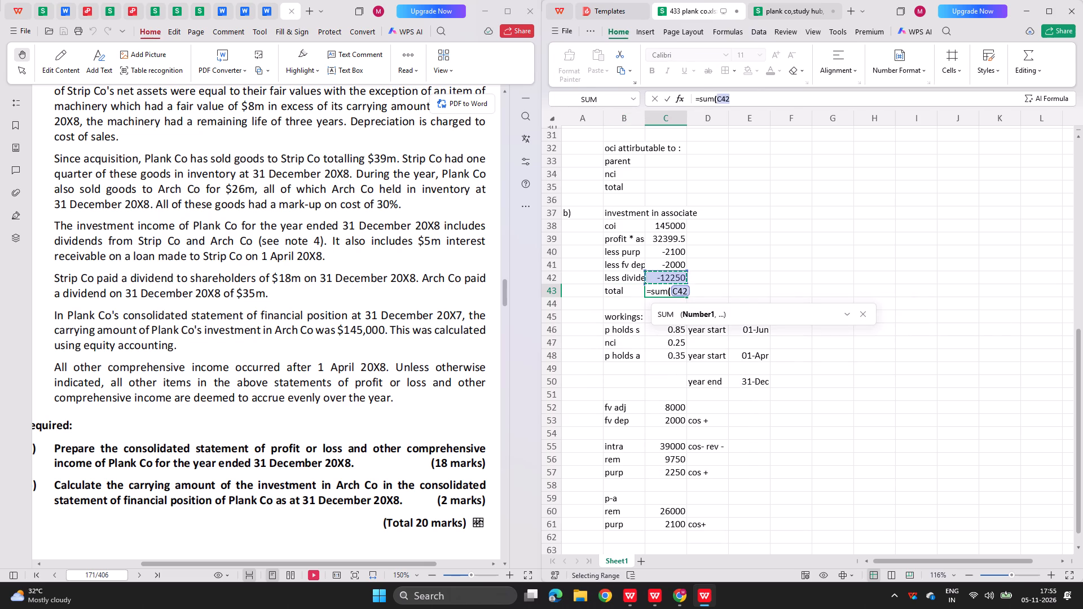
pyautogui.hotkey('shift', 'Up')
pyautogui.hotkey('shift', 'Up')
pyautogui.hotkey('shift', 'Up')
pyautogui.hotkey('shift', 'Up')
pyautogui.press('Return')
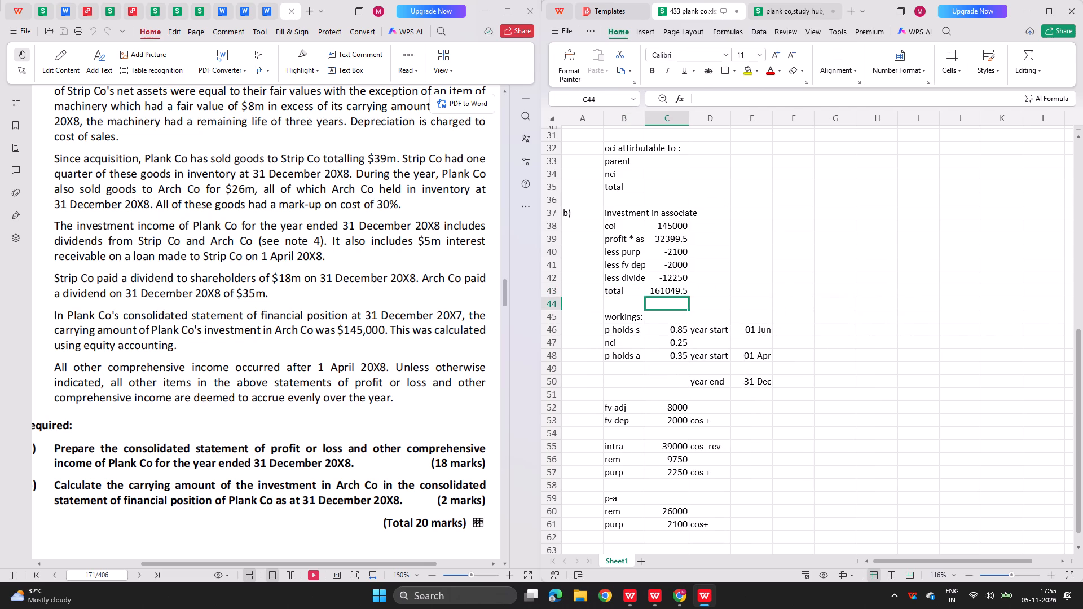
# Compare the investment in associate total with part b of the earlier plank co workbook.
pyautogui.click(780, 0)
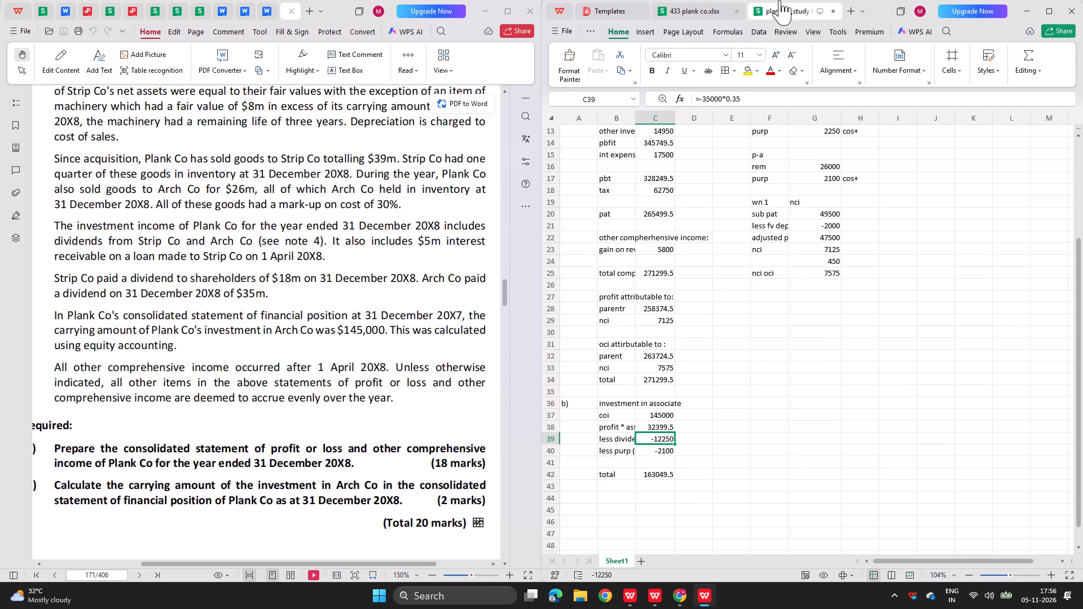
pyautogui.click(698, 0)
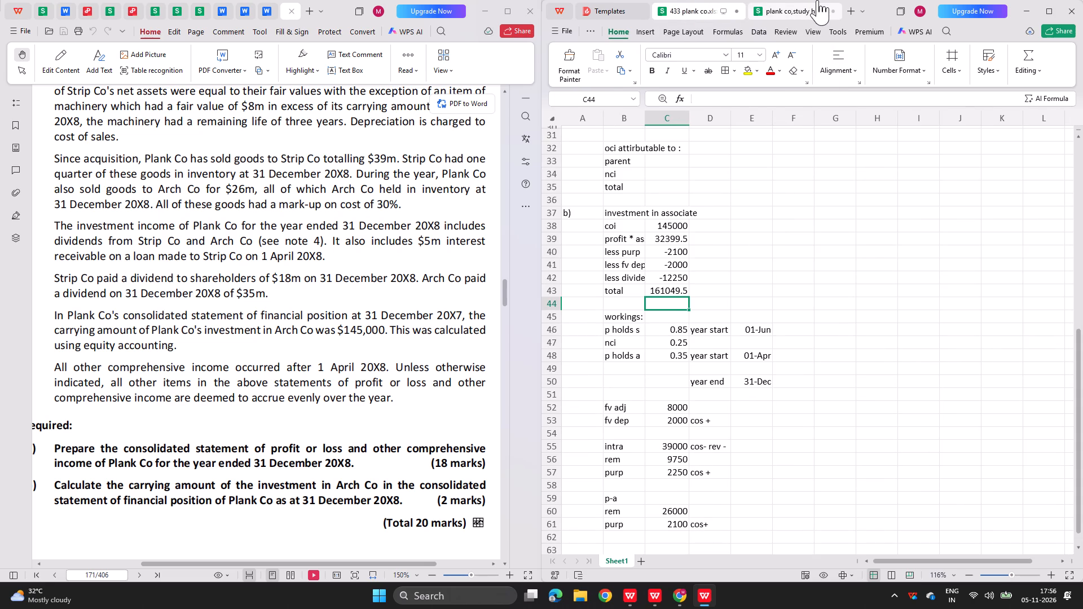
# Compare the investment in associate calculation with the earlier plank co workbook and the kit's model answer, inspecting the earlier total's formula.
pyautogui.click(784, 3)
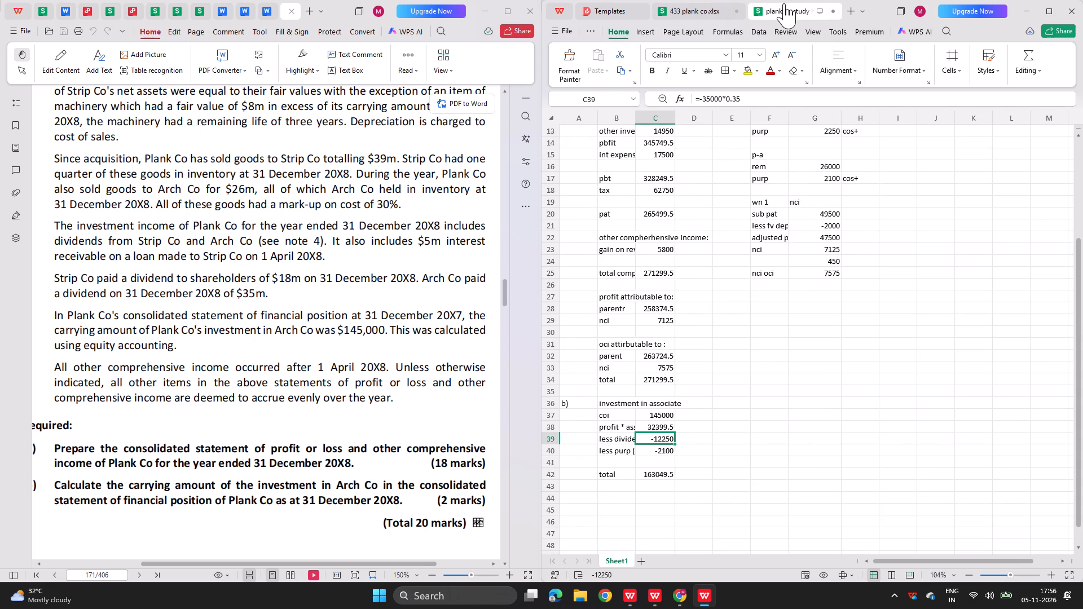
pyautogui.click(703, 0)
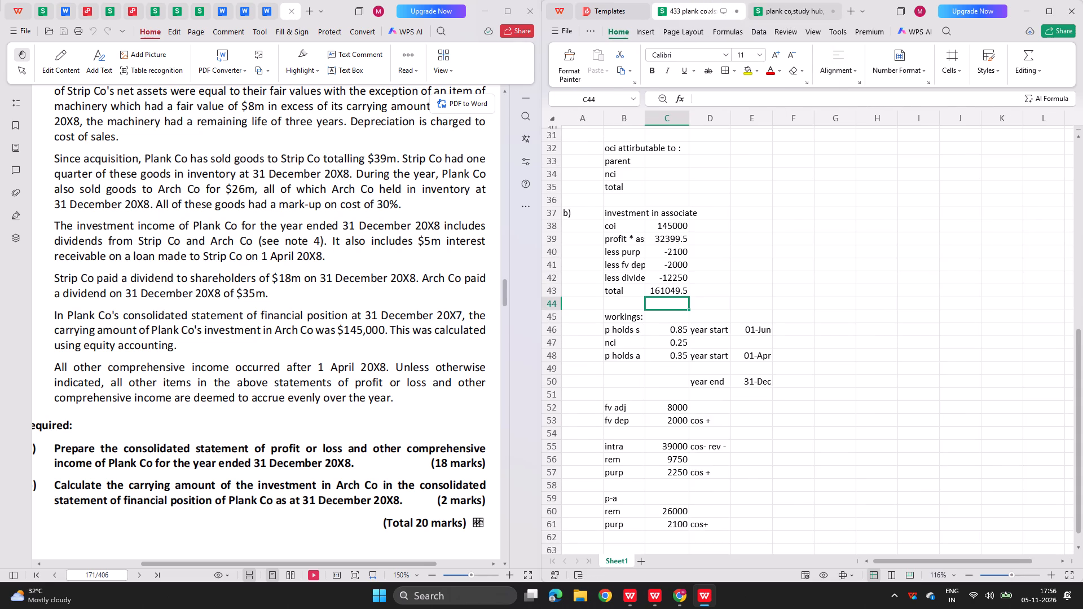
pyautogui.hotkey('alt', 'Tab')
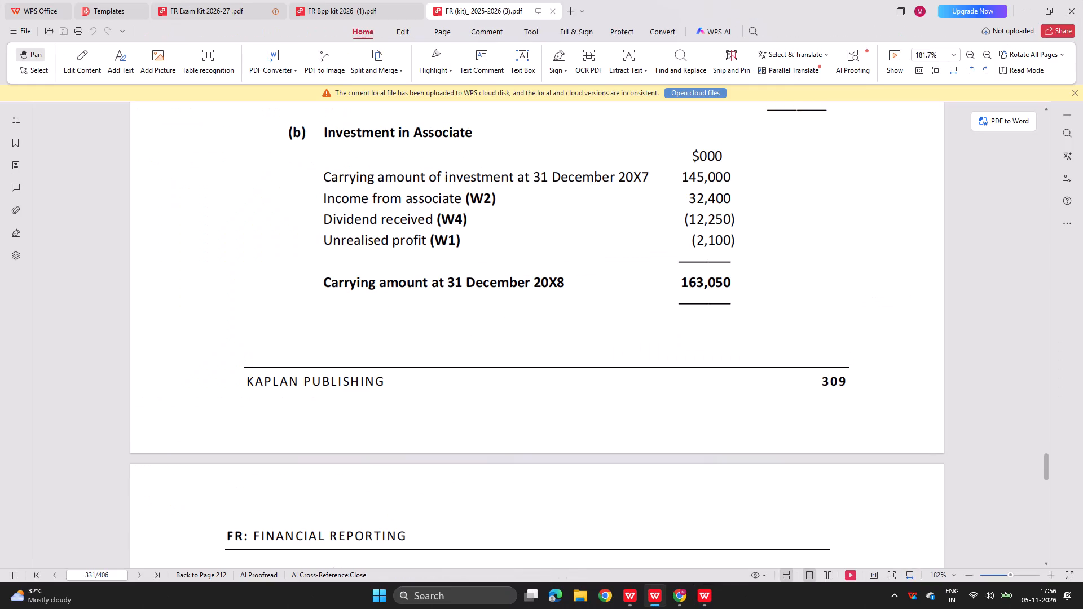
pyautogui.hotkey('alt', 'Tab')
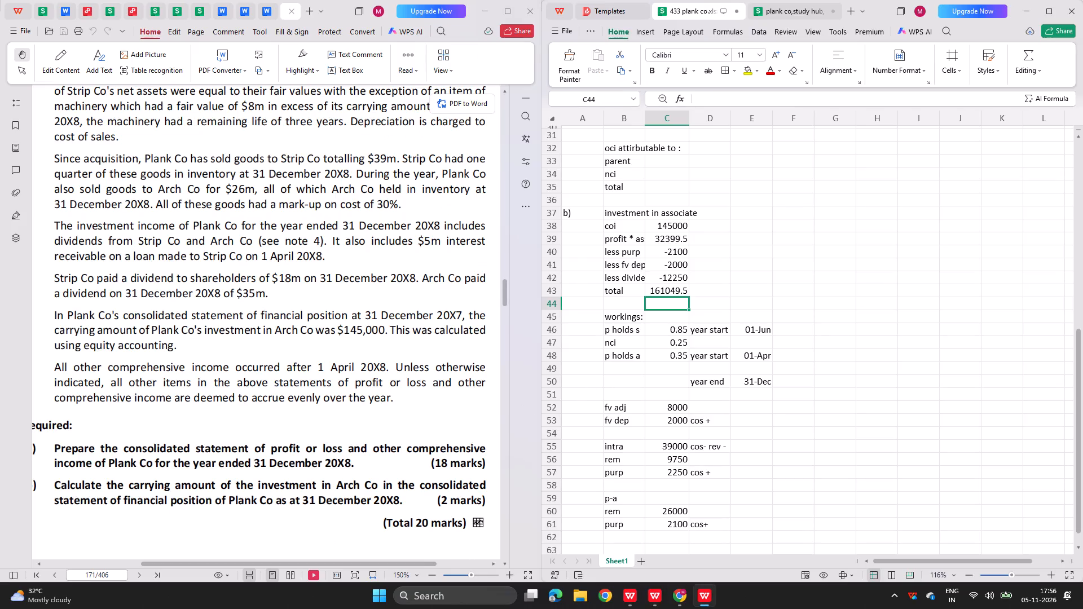
pyautogui.hotkey('alt', 'Tab')
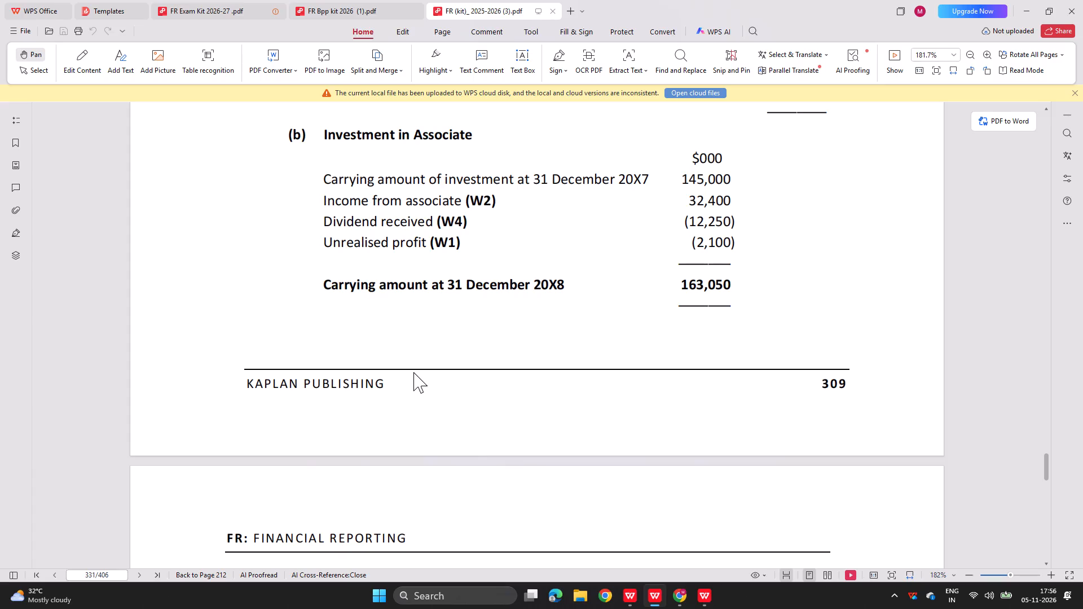
pyautogui.hotkey('alt', 'Tab')
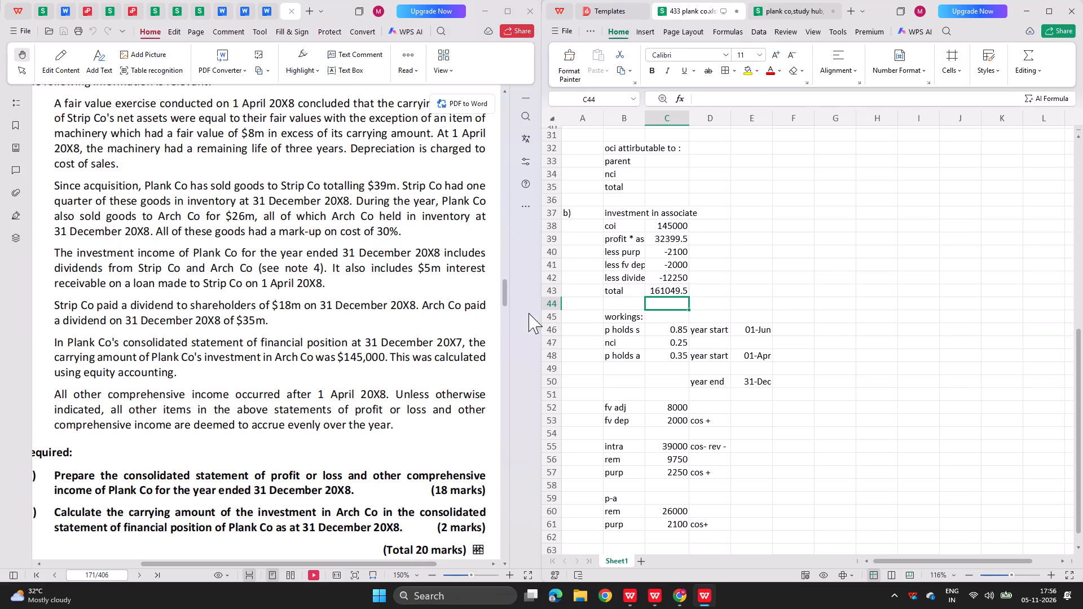
pyautogui.hotkey('alt', 'Tab')
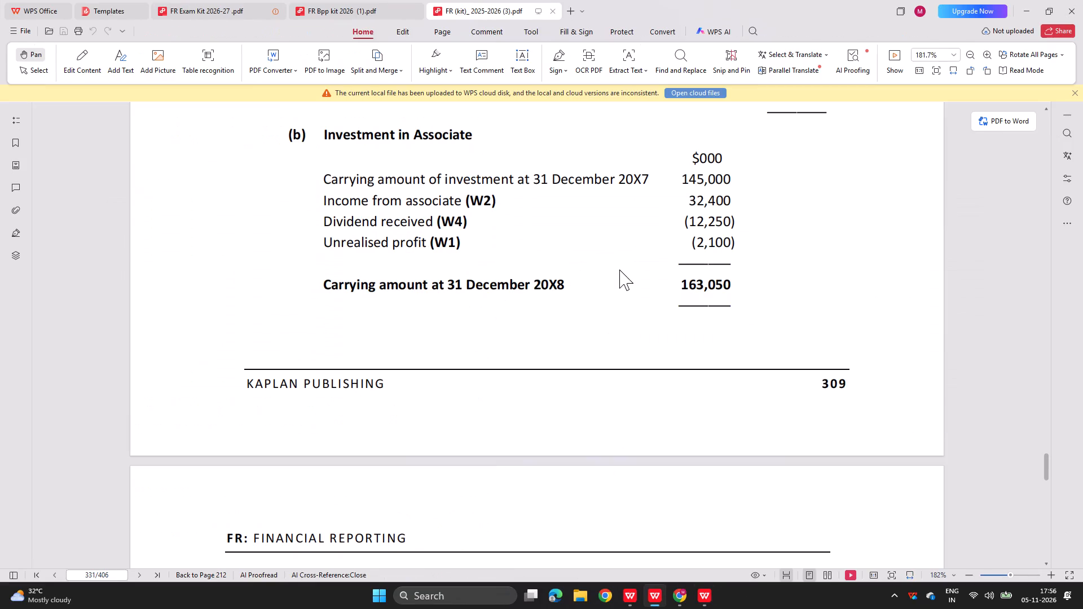
pyautogui.hotkey('alt', 'Tab')
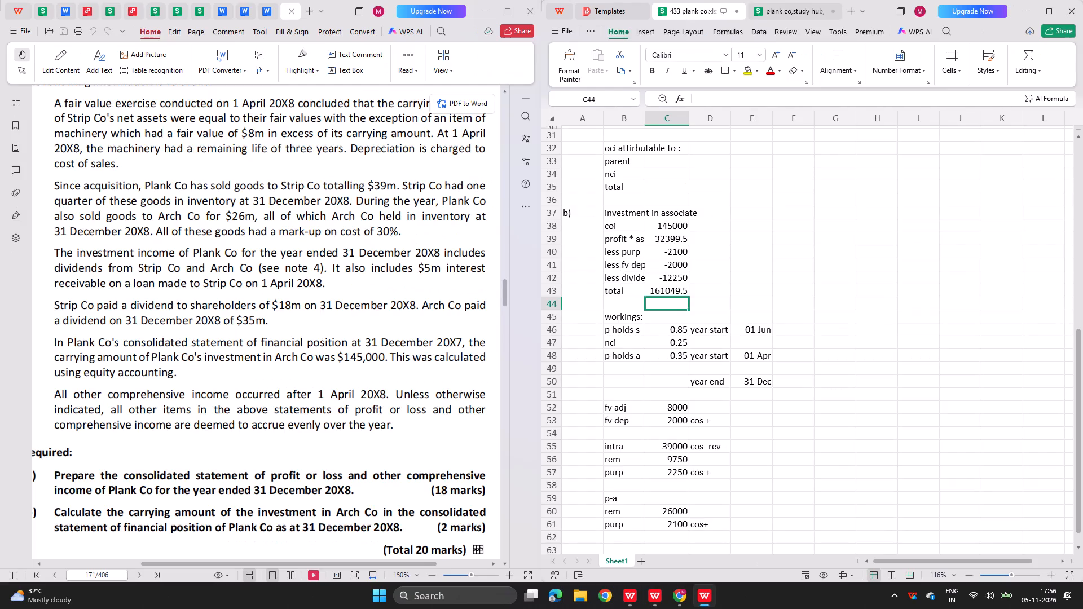
pyautogui.click(776, 0)
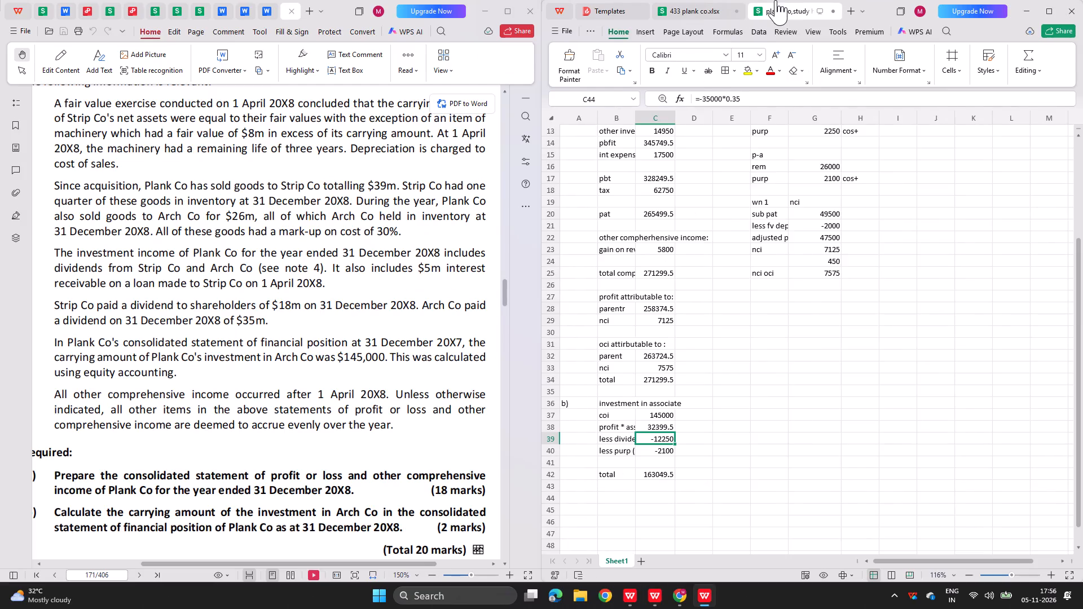
pyautogui.hotkey('alt', 'Tab')
pyautogui.hotkey('alt', 'Tab')
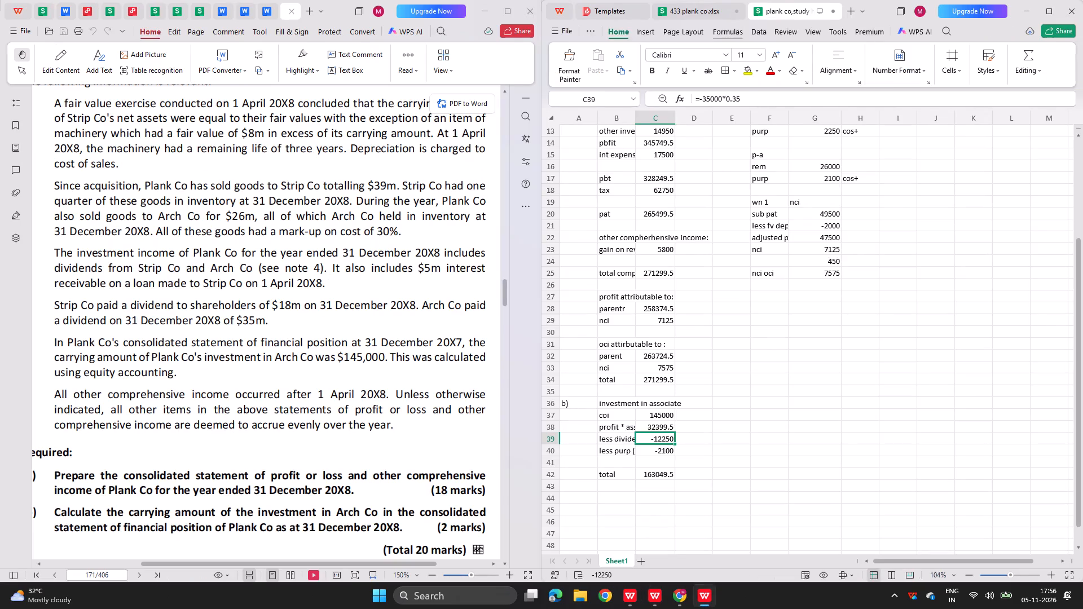
pyautogui.doubleClick(656, 475)
pyautogui.press('Return')
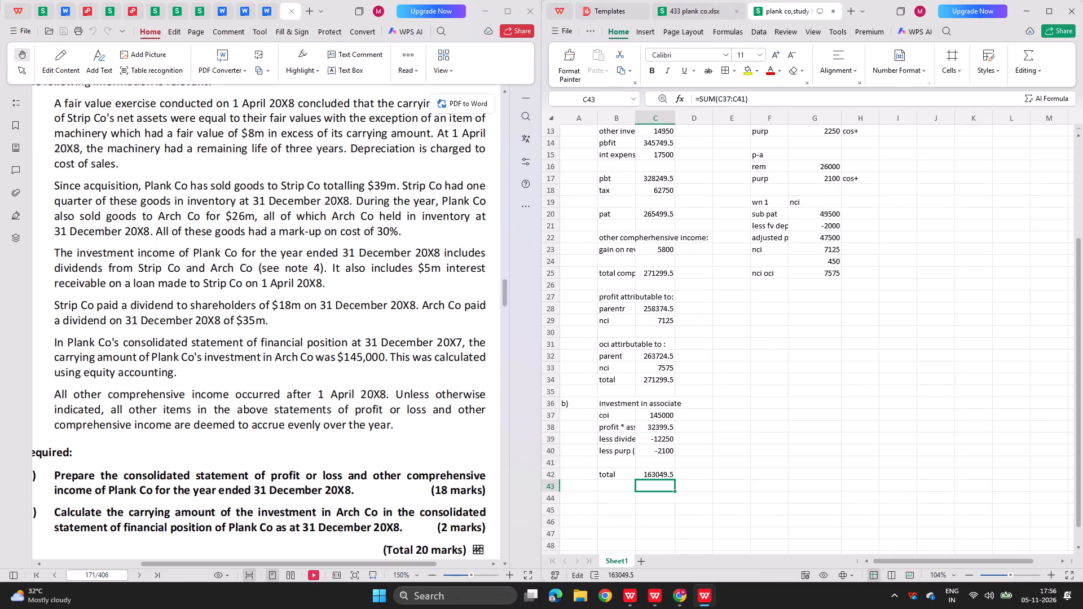
# In the 433 plank co workbook, delete the "less fv dep" label and amount in B41:C41 from the investment in associate calculation.
pyautogui.click(664, 0)
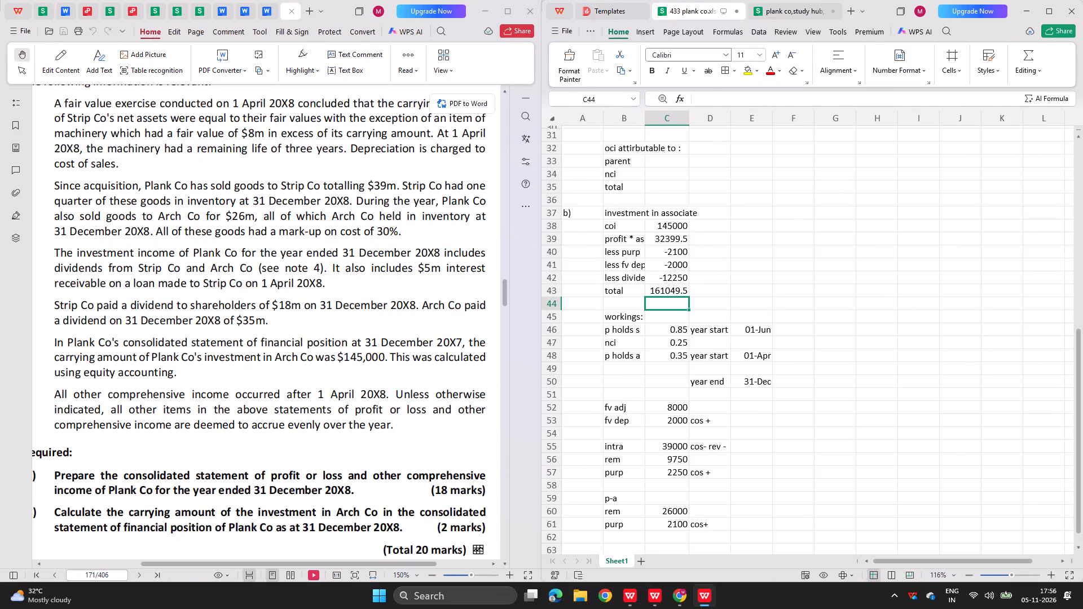
pyautogui.moveTo(612, 266); pyautogui.dragTo(681, 267)
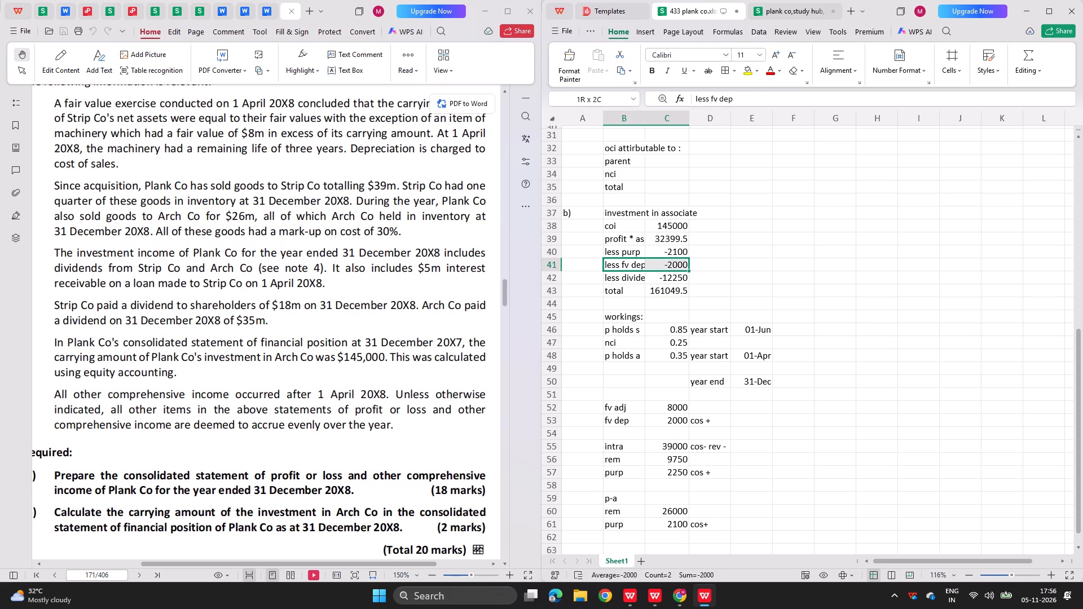
pyautogui.moveTo(681, 267); pyautogui.dragTo(680, 267)
pyautogui.press('BackSpace')
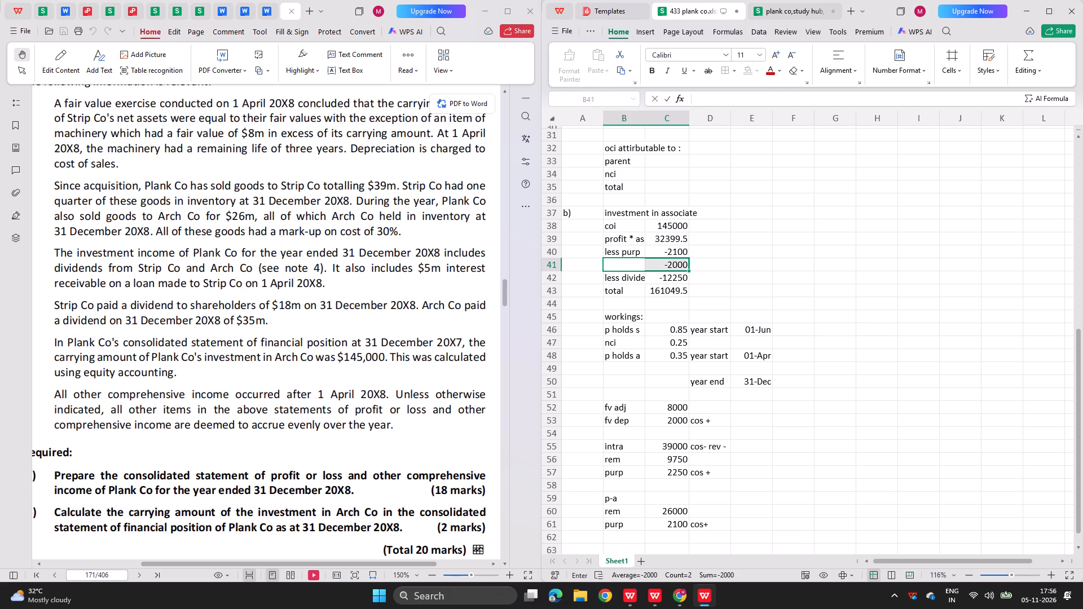
pyautogui.press('Right')
pyautogui.press('BackSpace')
pyautogui.click(609, 316)
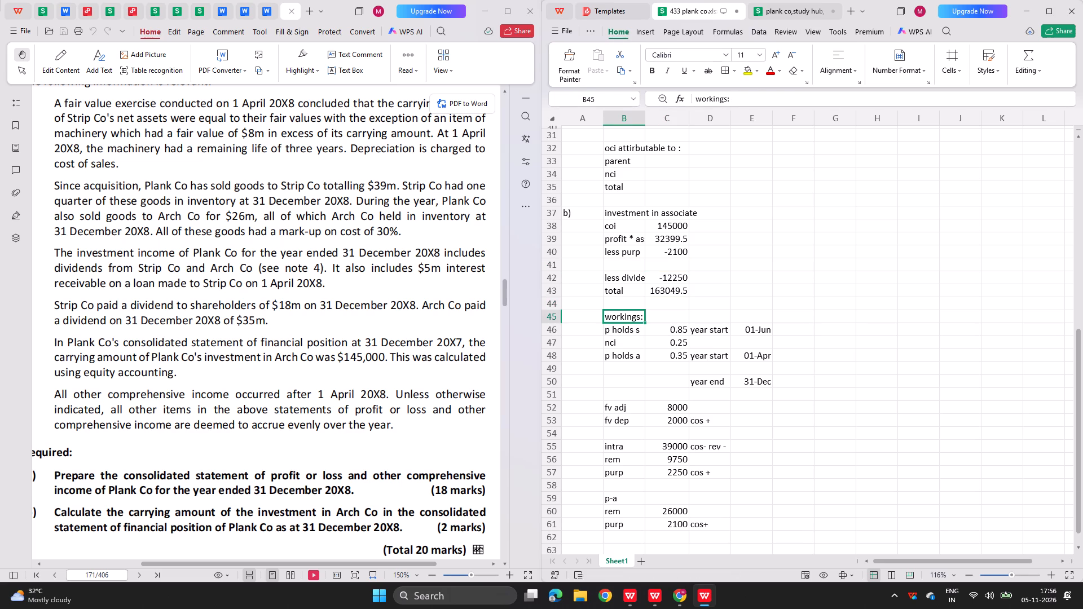
# Move the dividend deduction label and amount from B42:C42 up to row 41.
pyautogui.click(611, 280)
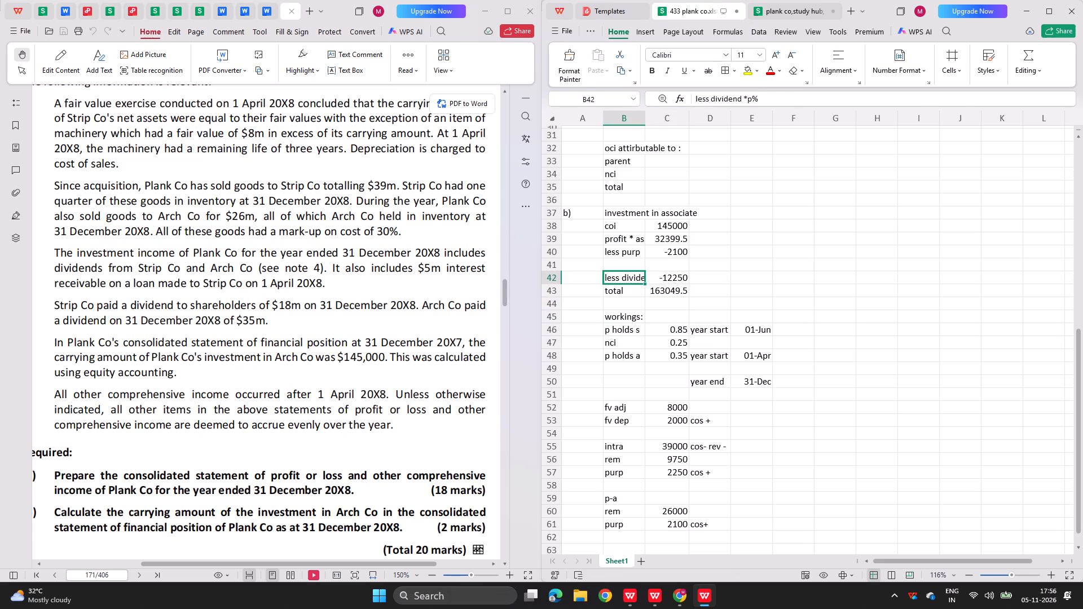
pyautogui.click(622, 284)
pyautogui.moveTo(618, 279); pyautogui.dragTo(663, 275)
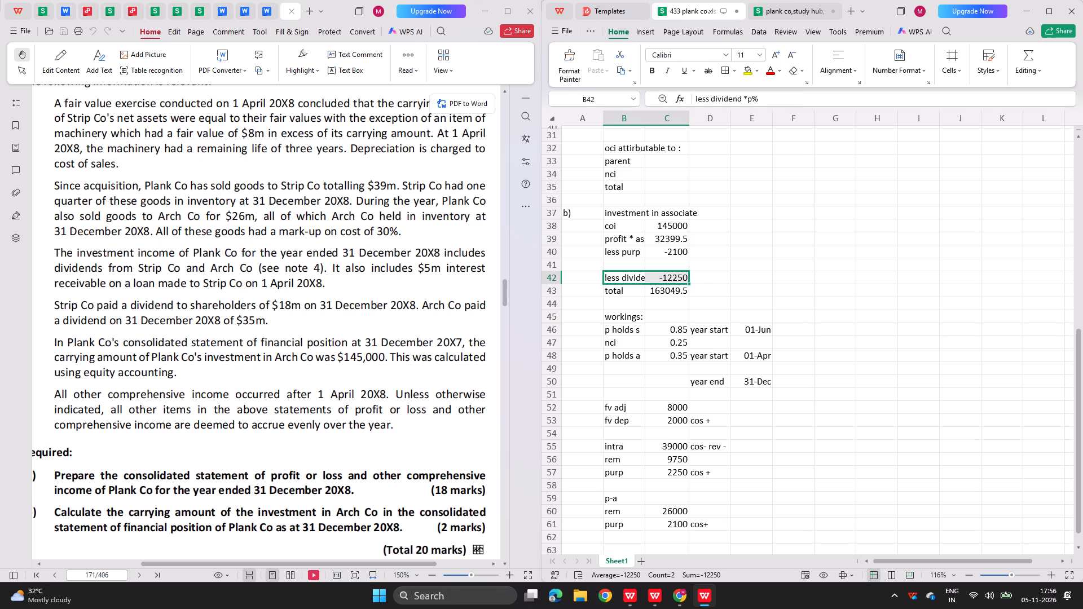
pyautogui.hotkey('ctrl', 'x')
pyautogui.click(635, 264)
pyautogui.hotkey('ctrl', 'v')
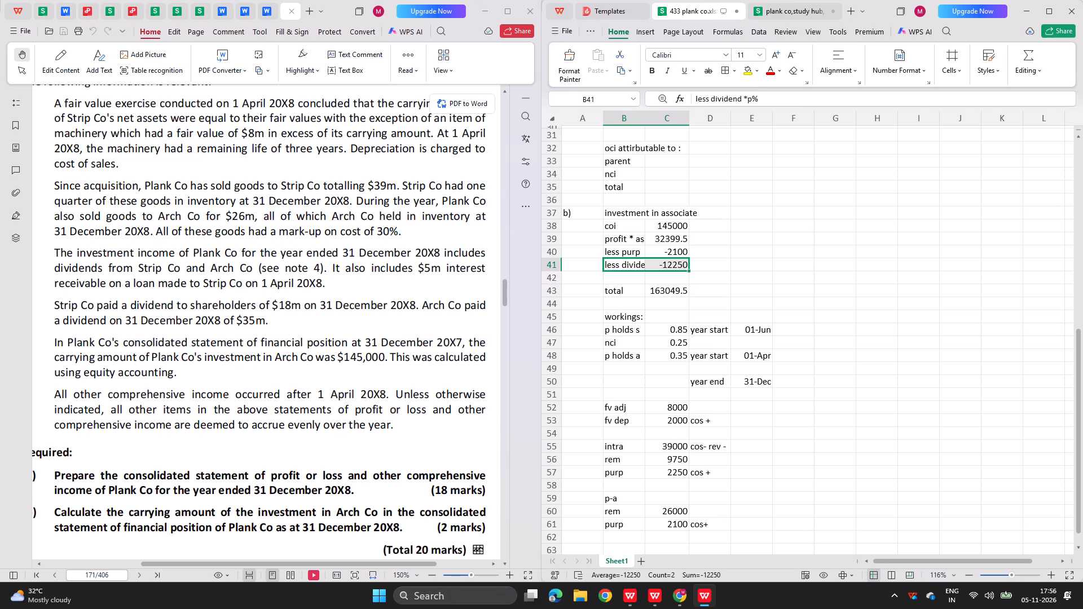
# Check the sum range of the investment in associate total in C43 and compare it with the kit's part (b) answer.
pyautogui.click(615, 280)
pyautogui.doubleClick(666, 290)
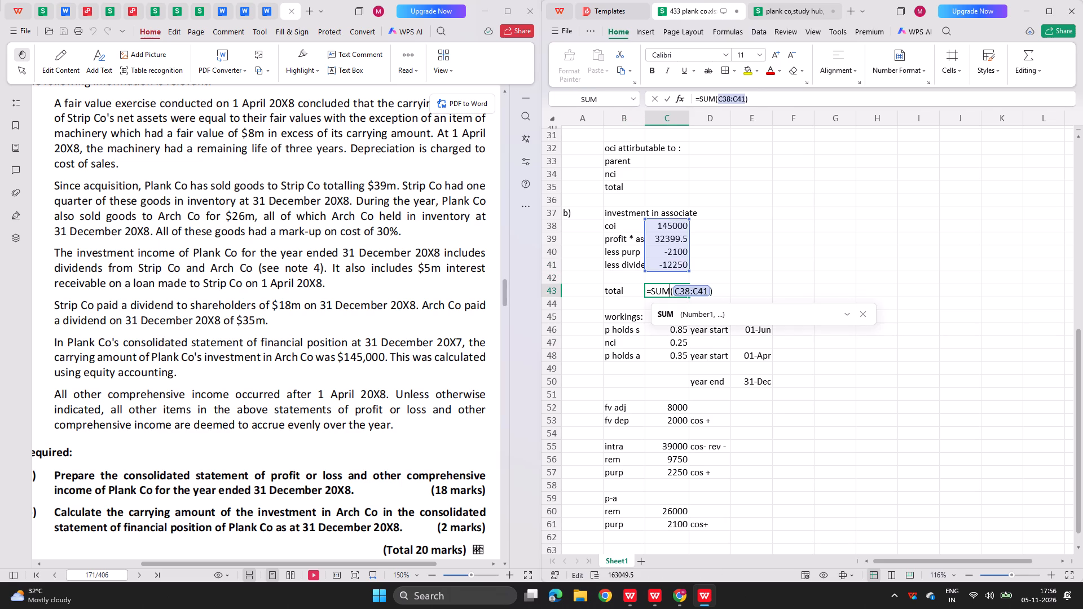
pyautogui.press('Return')
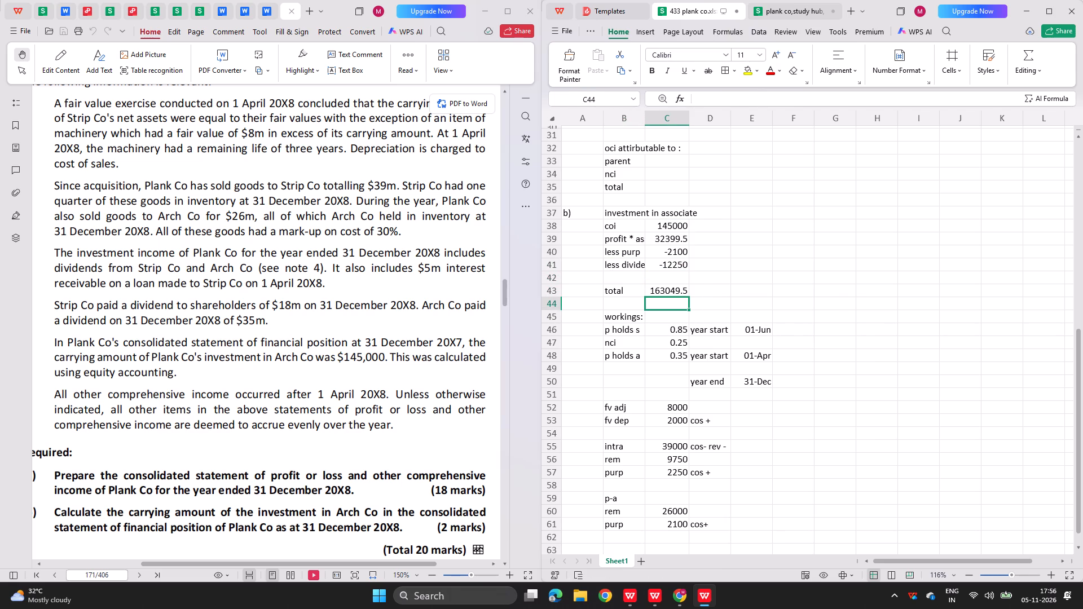
pyautogui.hotkey('alt', 'Tab')
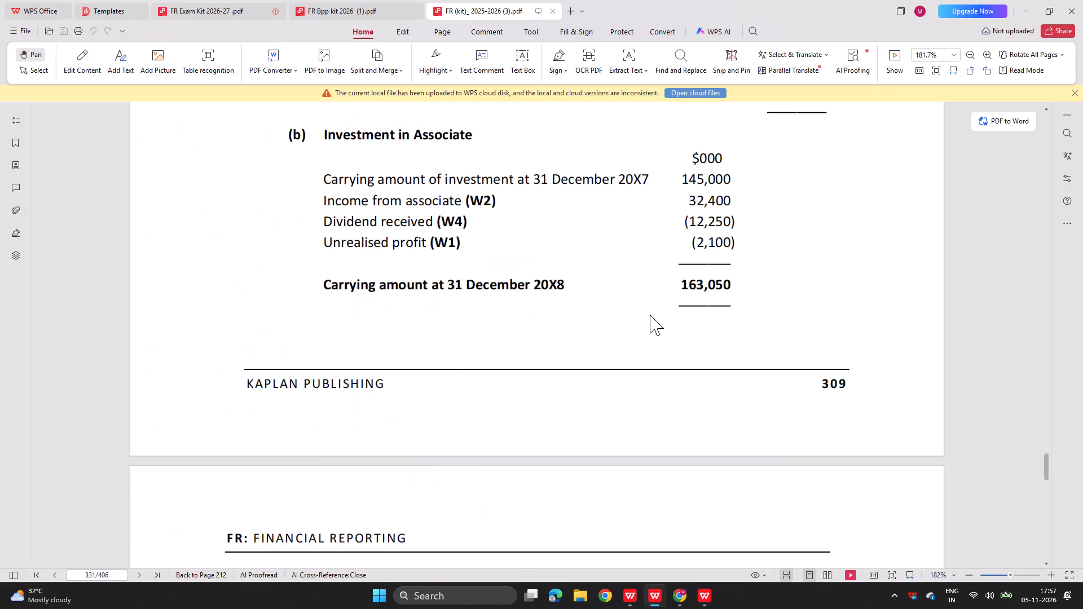
pyautogui.hotkey('alt', 'Tab')
# Decrease the decimals of the investment in associate total in C43 so it displays as a whole number.
pyautogui.click(676, 290)
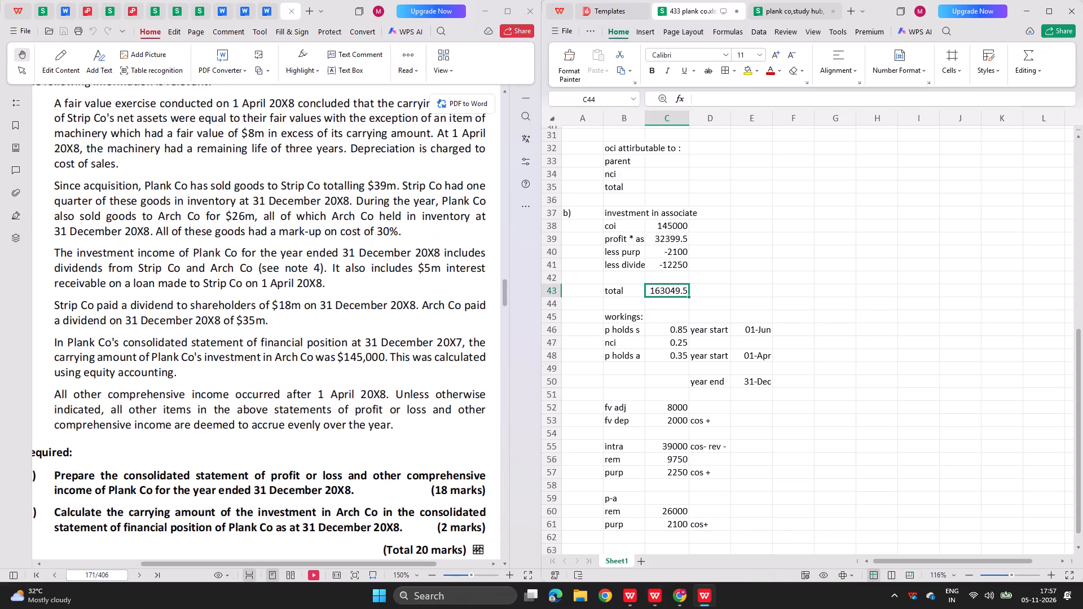
pyautogui.click(949, 37)
pyautogui.write('deci')
pyautogui.click(959, 54)
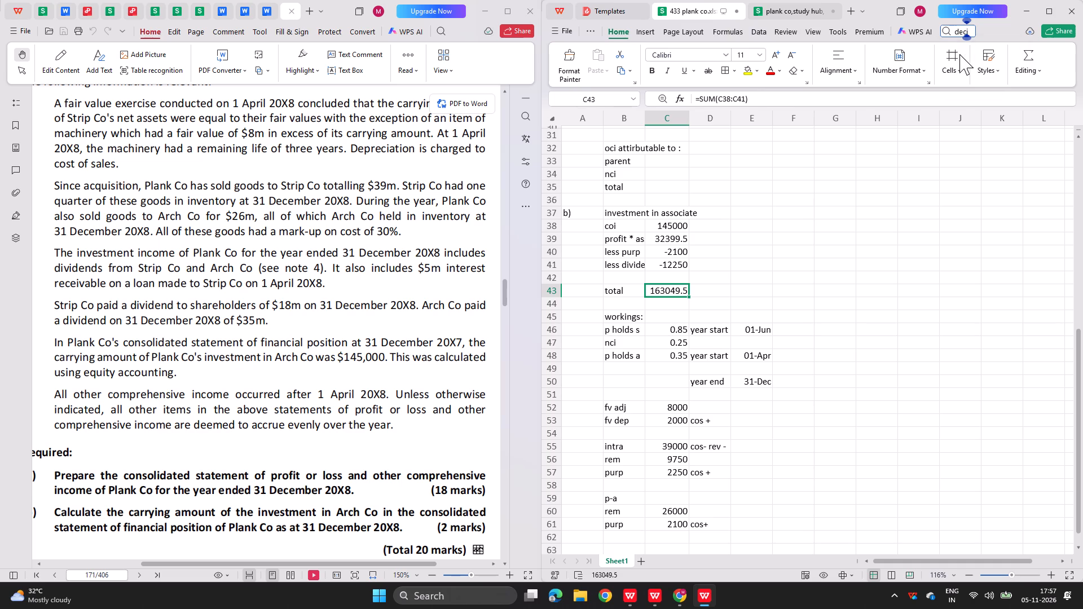
pyautogui.click(705, 296)
# Review the question's notes and requirements against the workings and the unfilled part a) statement layout.
pyautogui.scroll(1, 705, 296)
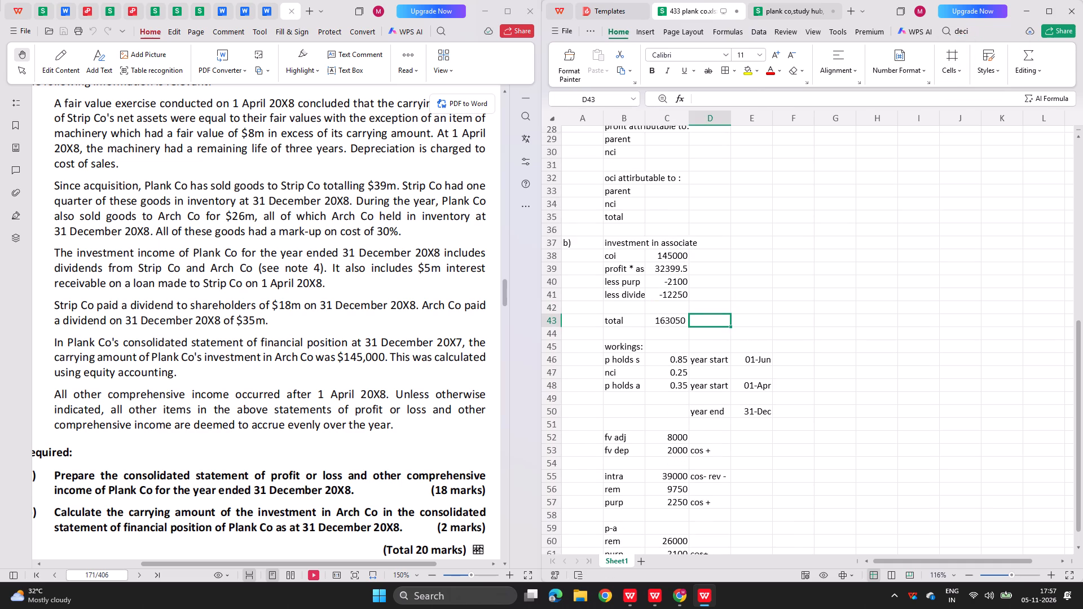
pyautogui.scroll(1, 705, 296)
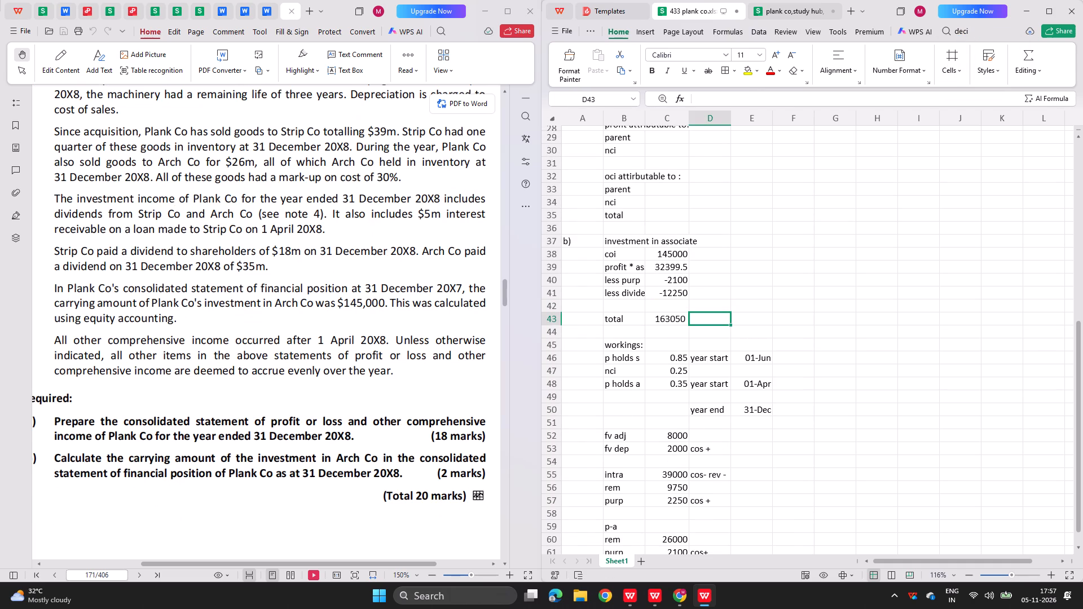
pyautogui.scroll(-1, 360, 320)
pyautogui.scroll(2, 360, 320)
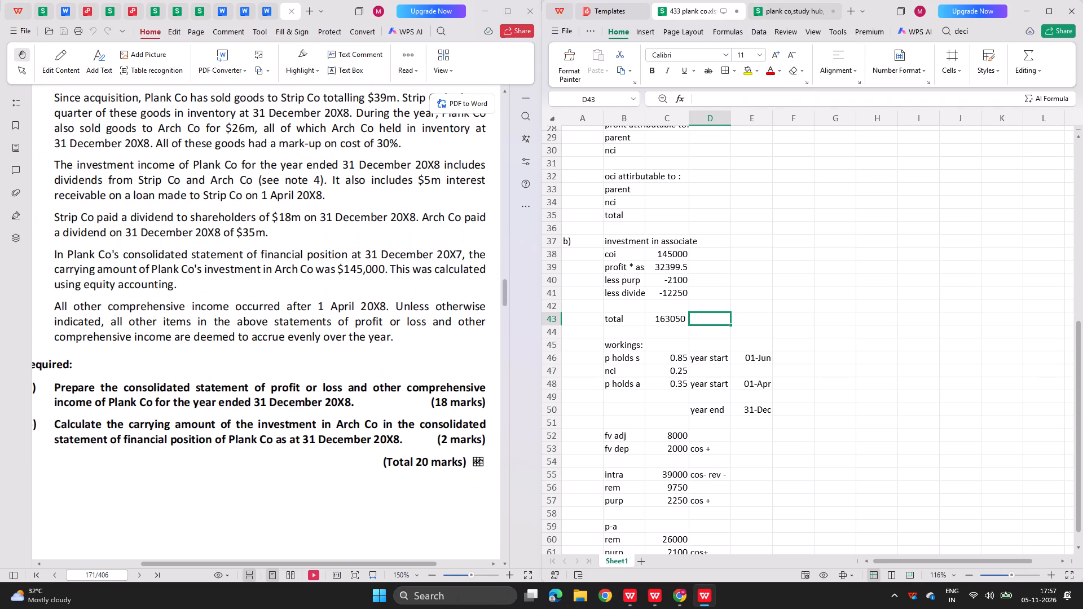
pyautogui.scroll(1, 360, 320)
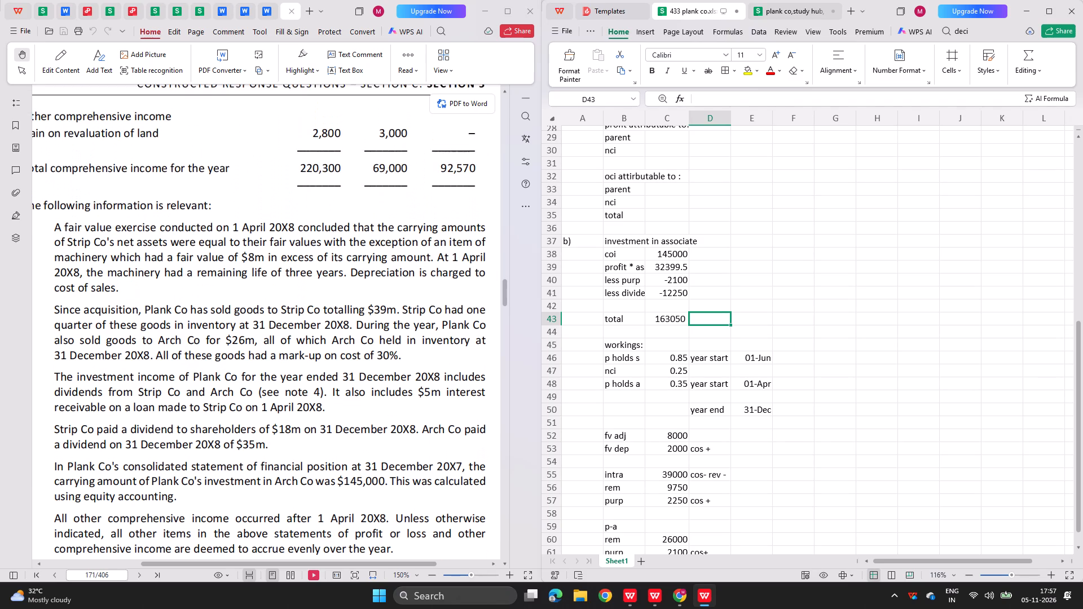
pyautogui.scroll(-1, 360, 320)
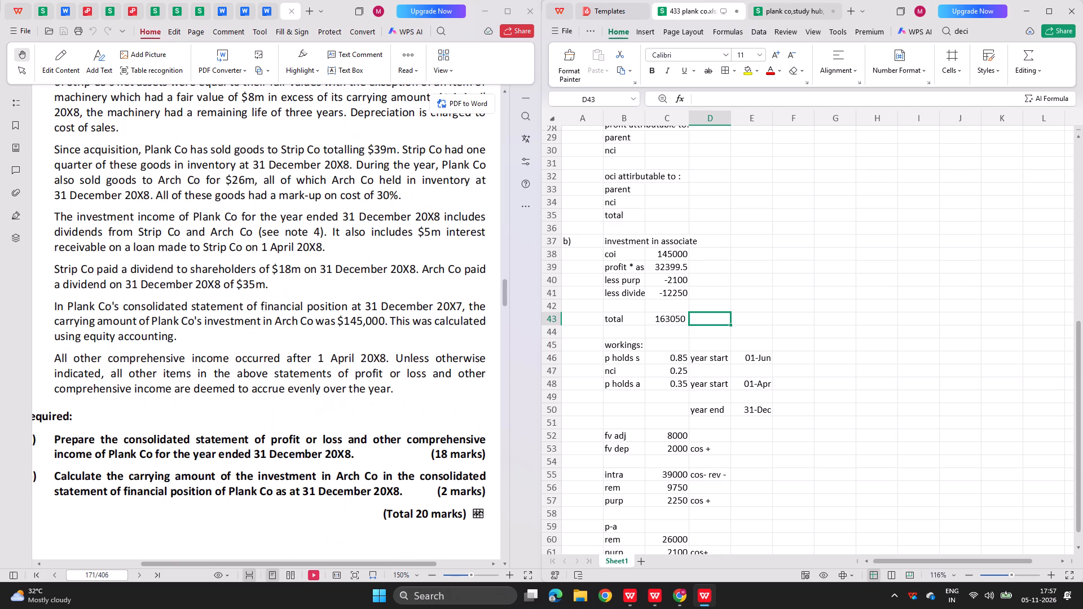
pyautogui.scroll(-2, 643, 235)
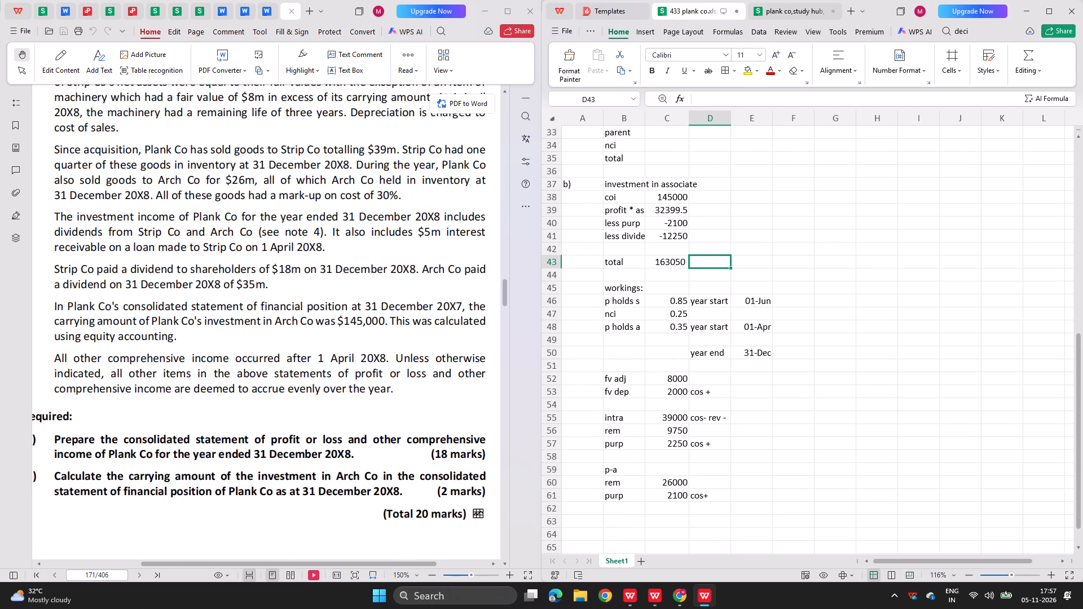
pyautogui.click(614, 519)
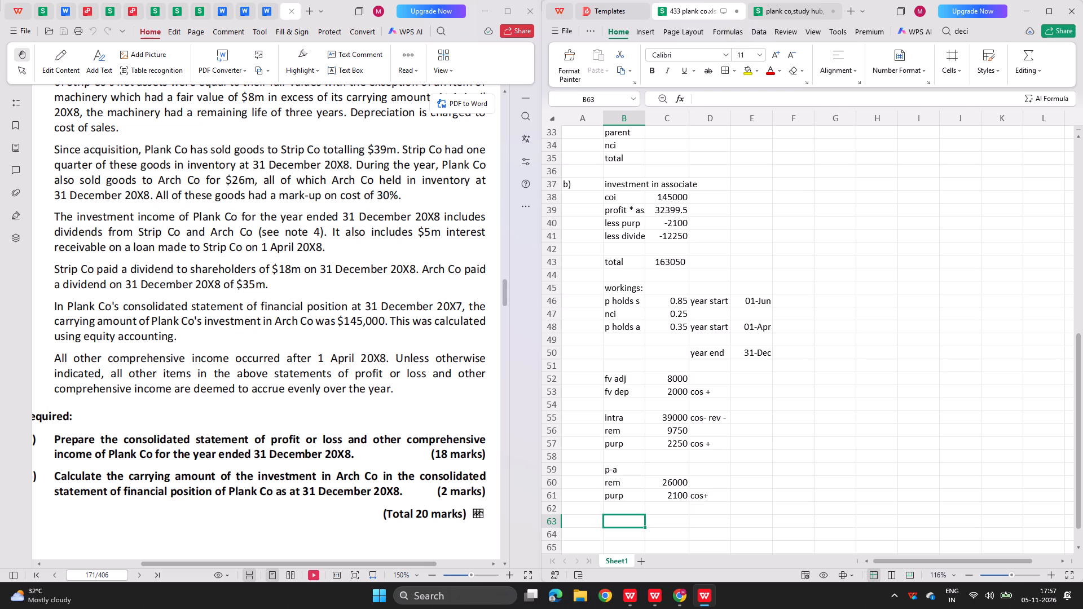
pyautogui.scroll(4, 702, 482)
pyautogui.scroll(2, 683, 312)
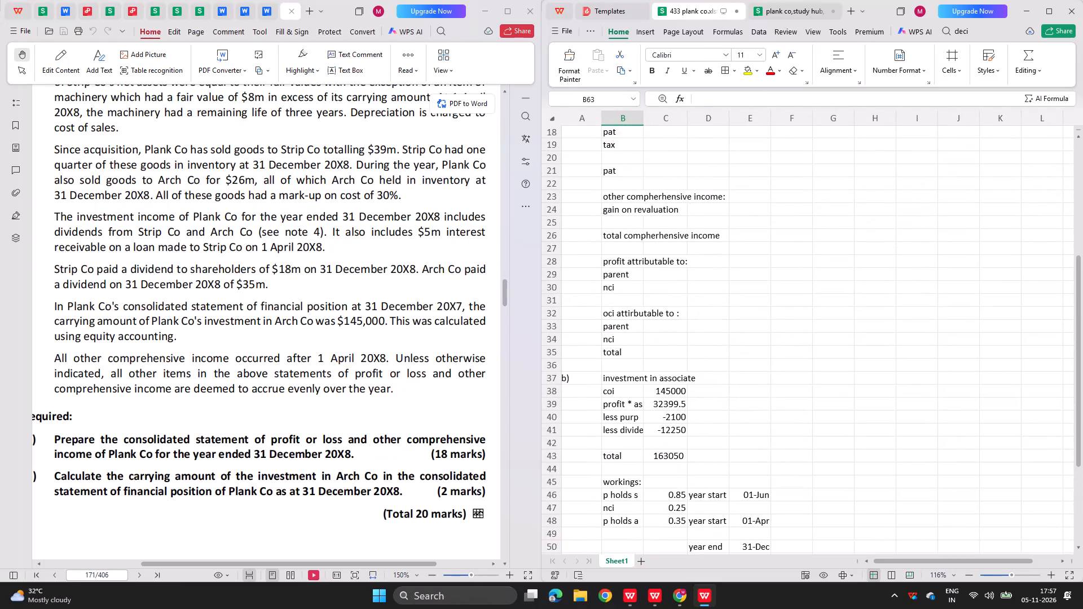
pyautogui.scroll(3, 683, 312)
pyautogui.scroll(3, 676, 267)
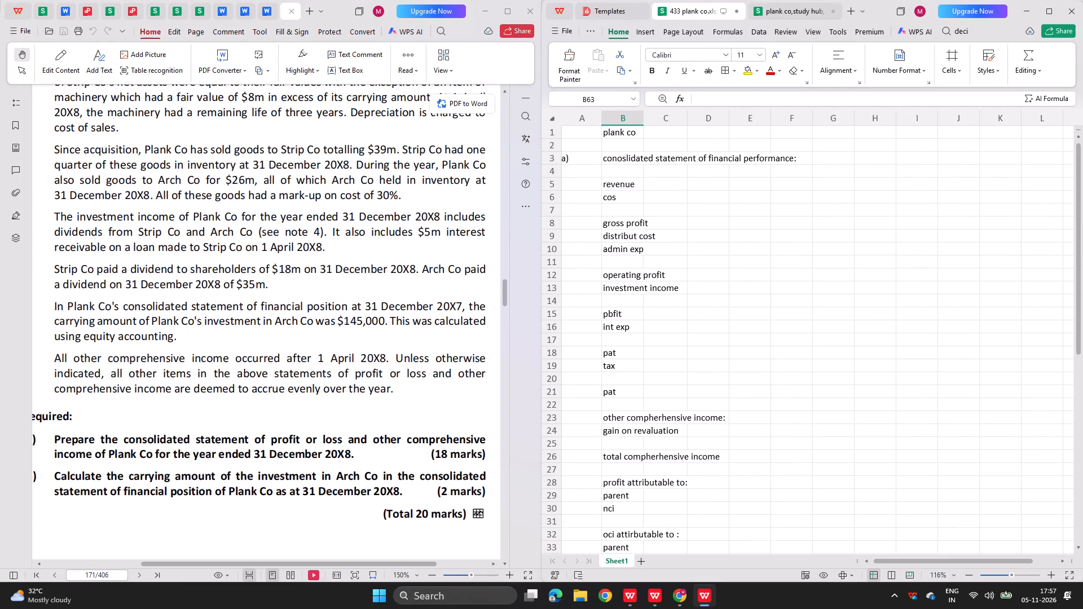
pyautogui.scroll(1, 389, 358)
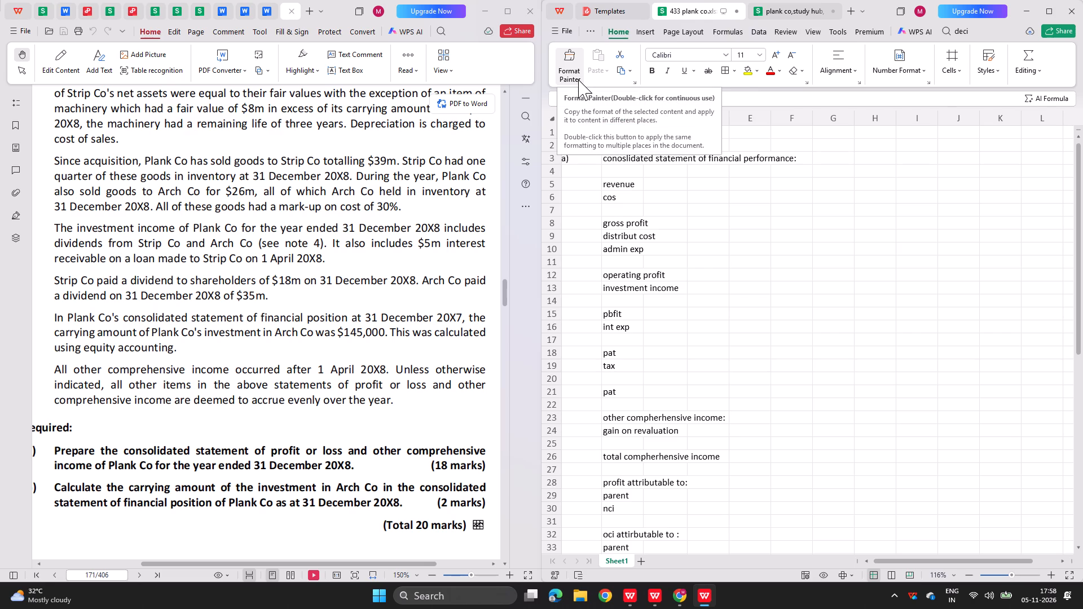
# Start the non-controlling interest working beside the workings, entering the heading "wn 1" in G44 and "nci" in H44.
pyautogui.click(763, 0)
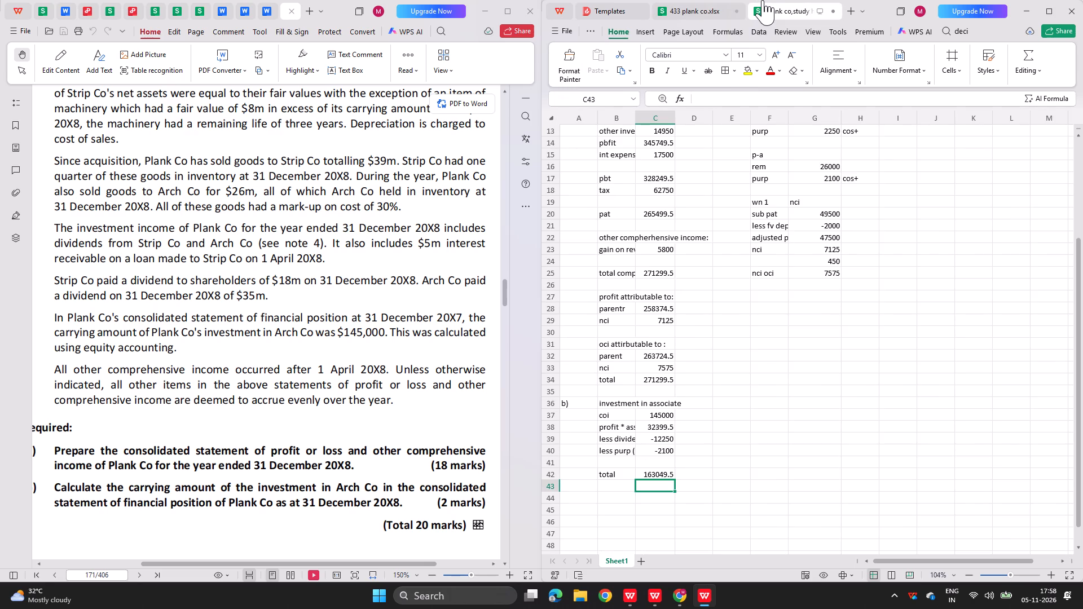
pyautogui.scroll(1, 627, 261)
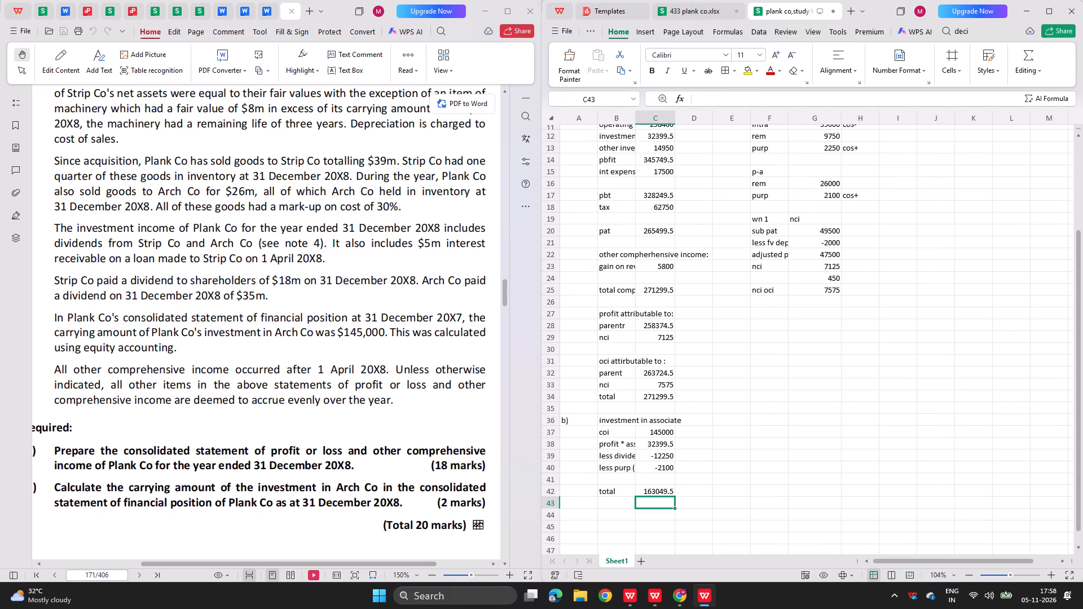
pyautogui.scroll(1, 627, 261)
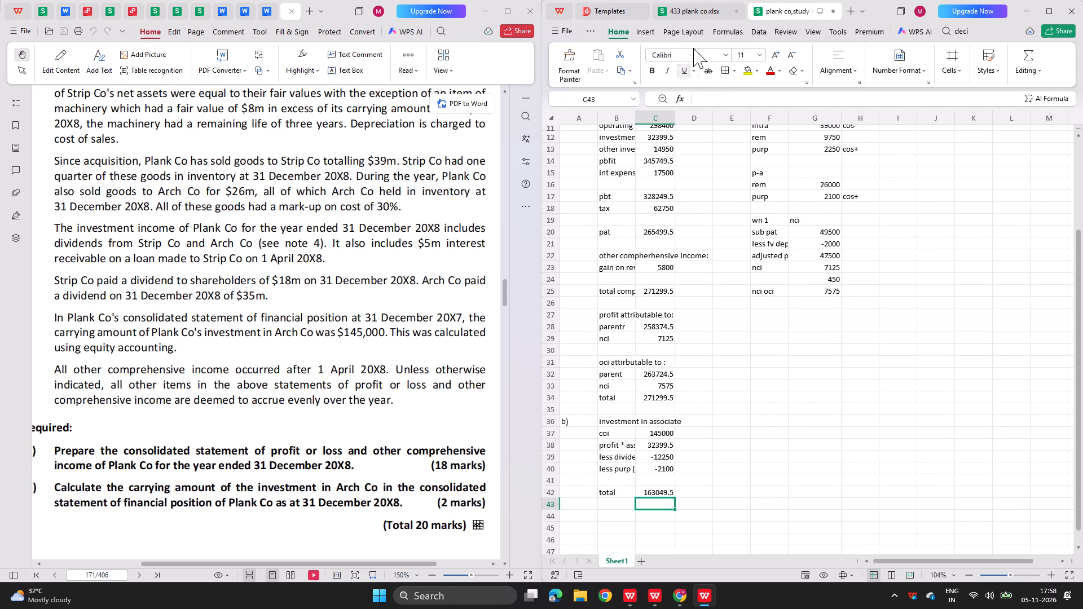
pyautogui.click(691, 5)
pyautogui.scroll(-3, 694, 284)
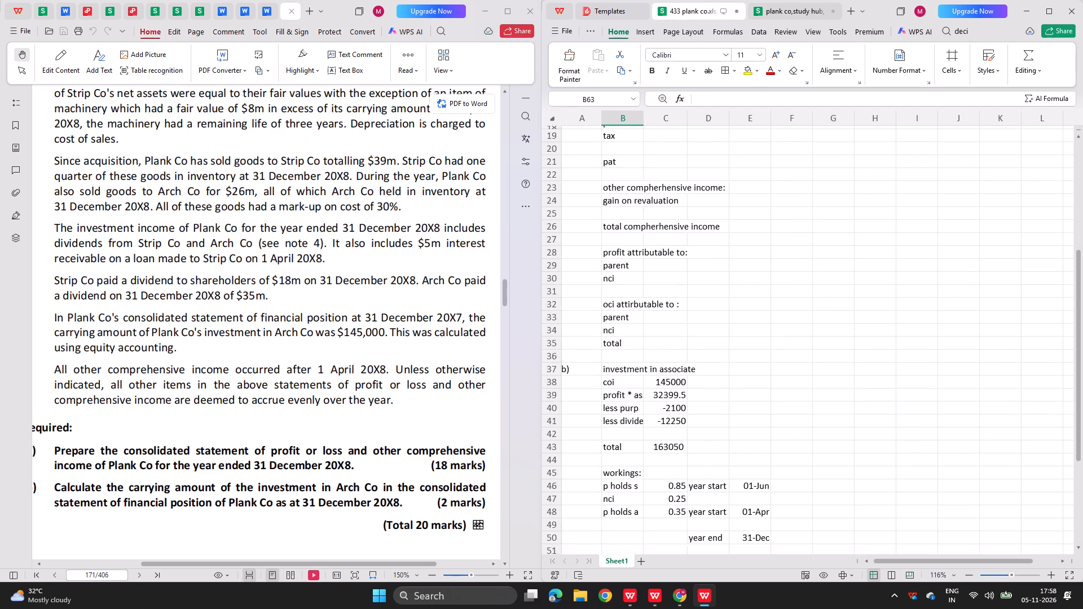
pyautogui.scroll(-4, 694, 284)
pyautogui.scroll(3, 677, 334)
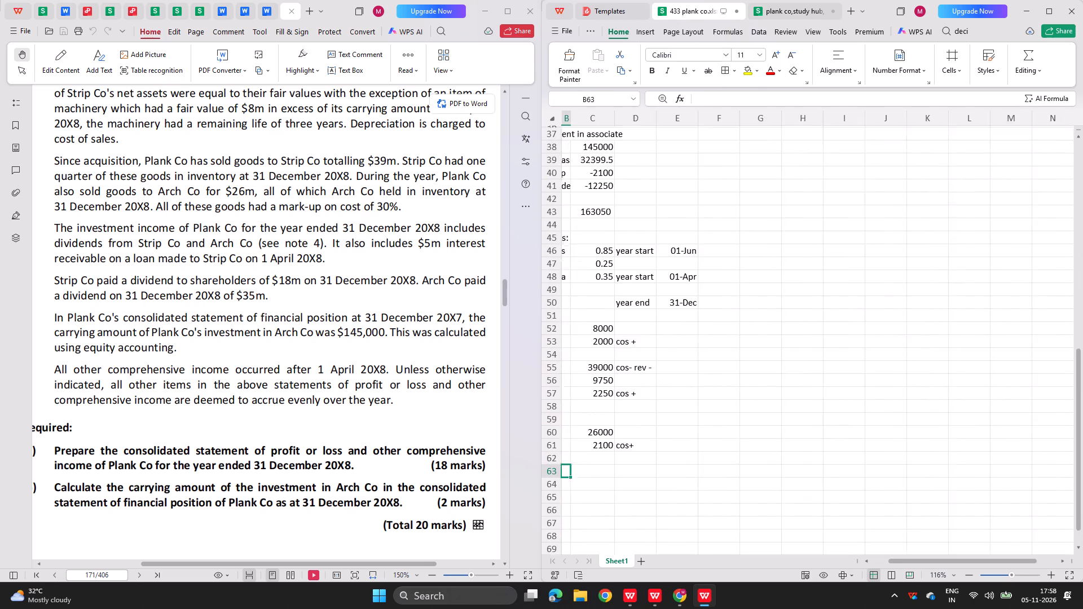
pyautogui.scroll(1, 677, 334)
pyautogui.click(751, 230)
pyautogui.write('wn 1')
pyautogui.press('Right')
pyautogui.write('nci')
pyautogui.press('Return')
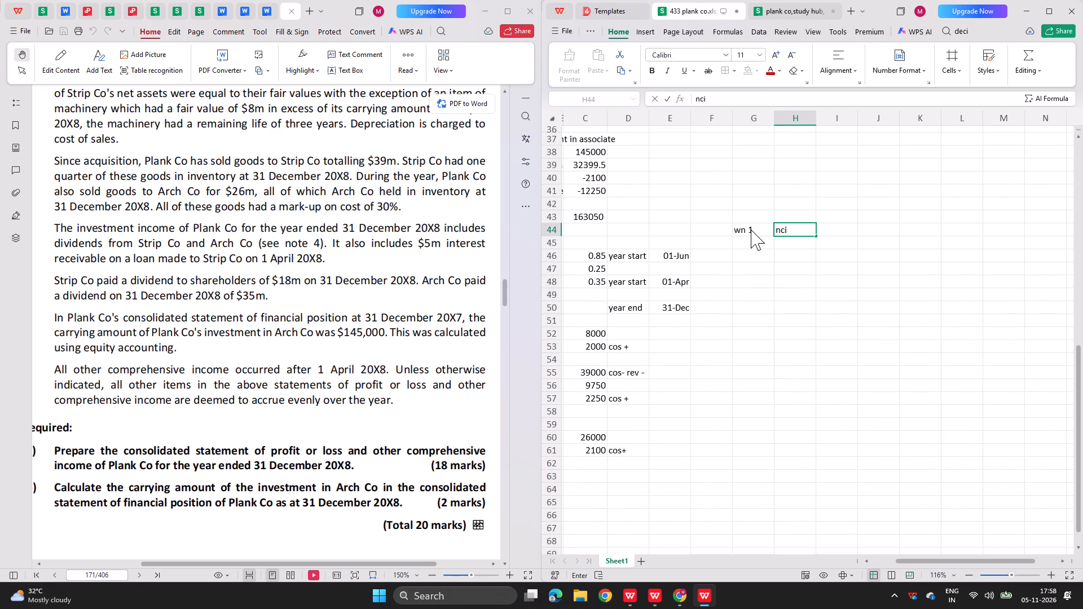
# List the working's line labels "sub pat", "less fv dep" and "less purp" in G45:G47.
pyautogui.press('Left')
pyautogui.write('sub pat')
pyautogui.press('Return')
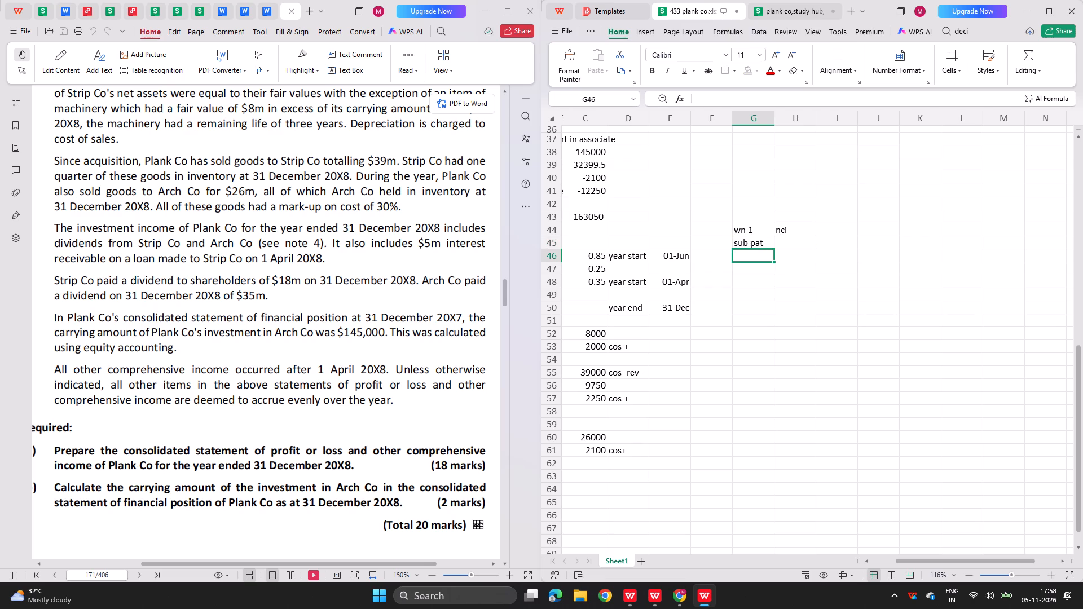
pyautogui.write('less fv dep')
pyautogui.press('Return')
pyautogui.write('less')
pyautogui.press('space')
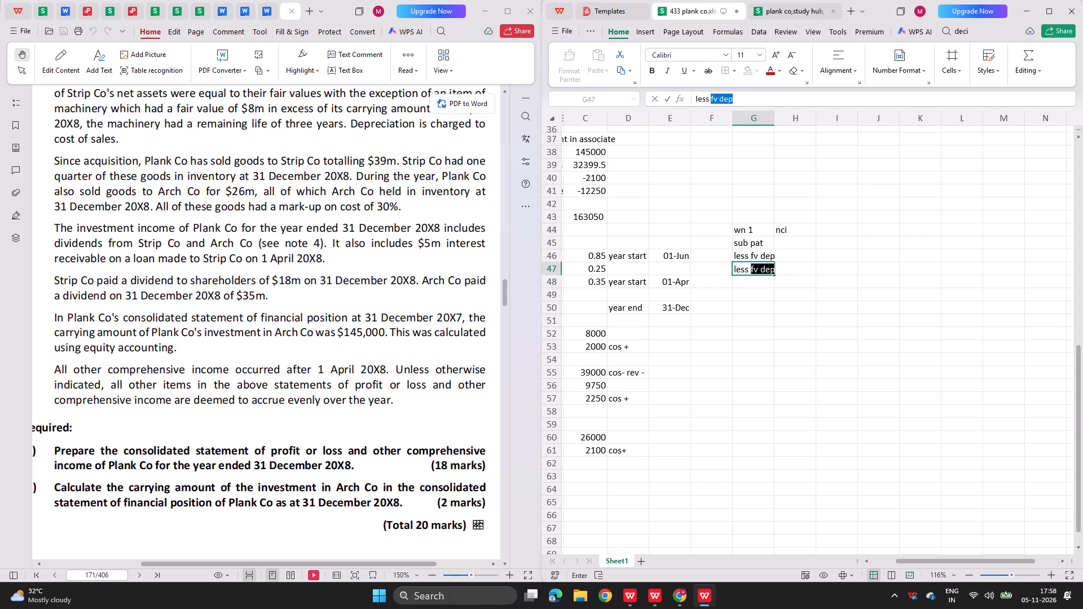
pyautogui.write('purp')
pyautogui.press('Return')
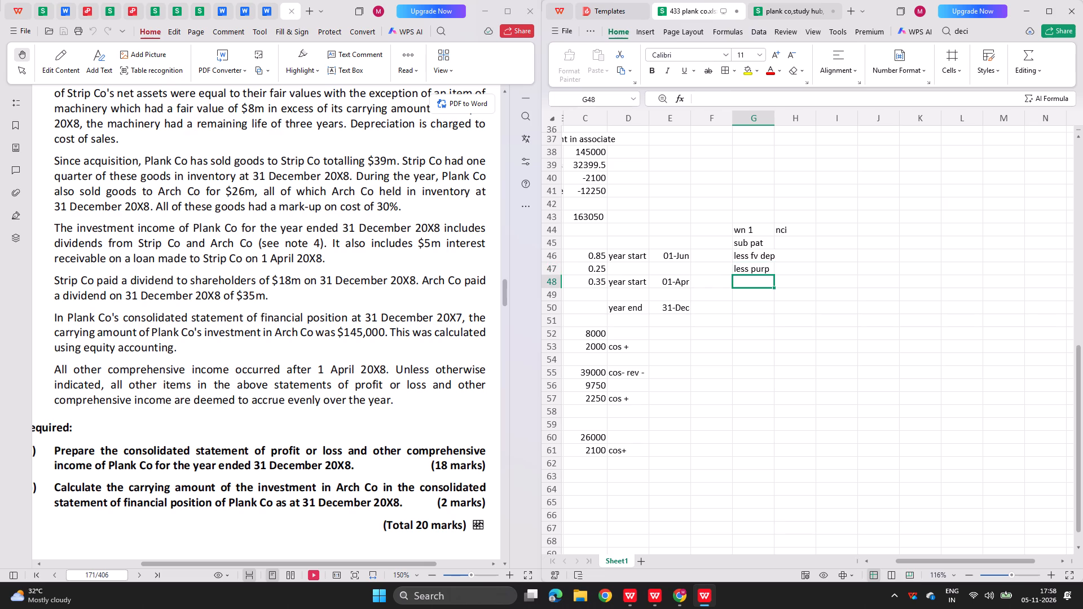
# Examine the NCI formulas in G23:G24 of the plank co study hub workbook against the question's ownership details and statement figures.
pyautogui.click(783, 0)
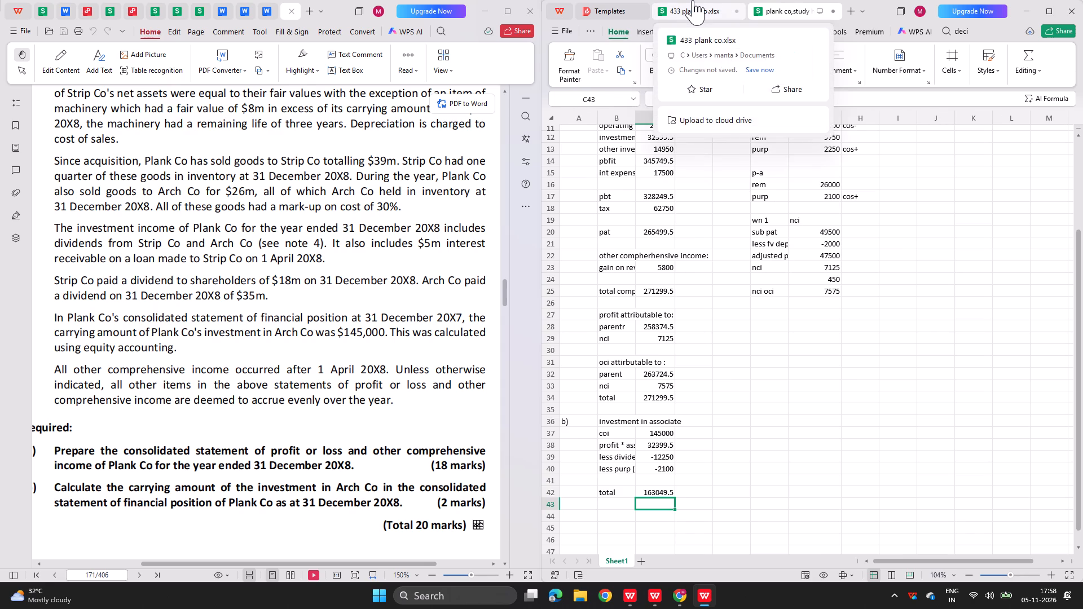
pyautogui.doubleClick(828, 284)
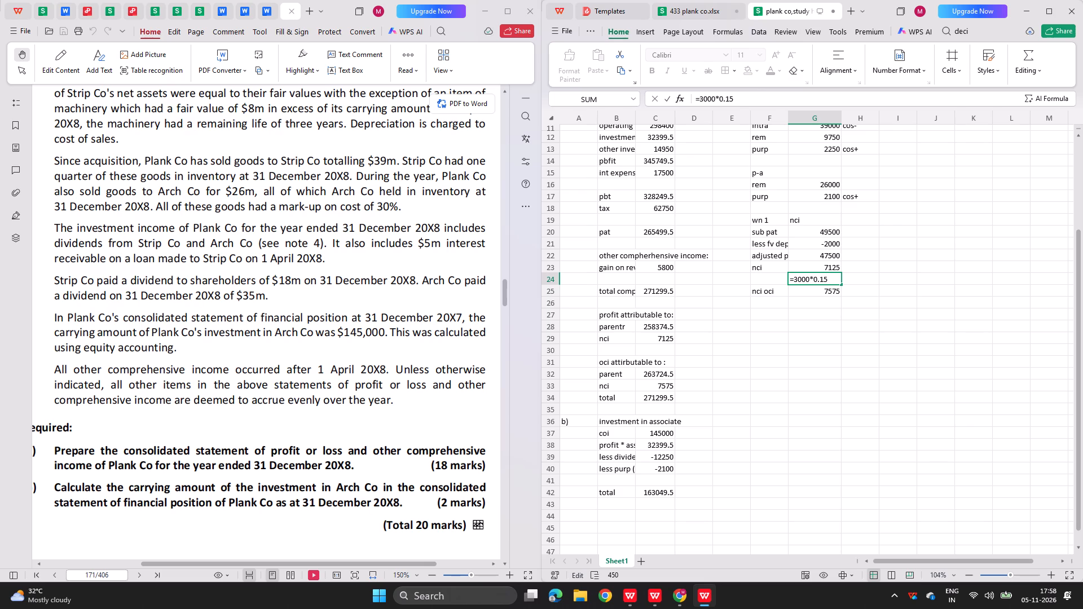
pyautogui.press('Return')
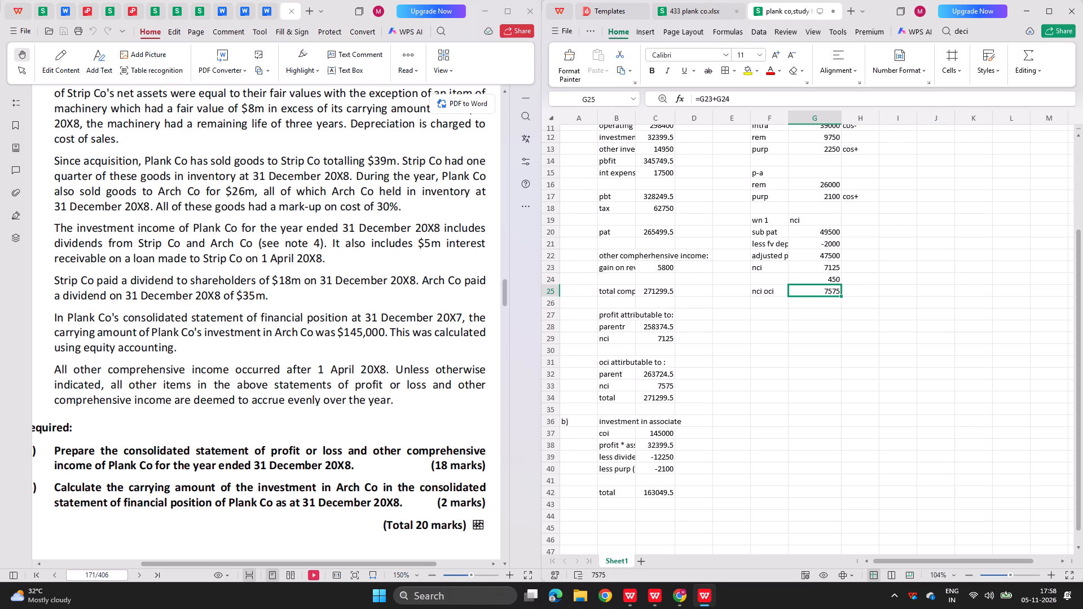
pyautogui.doubleClick(774, 266)
pyautogui.doubleClick(812, 264)
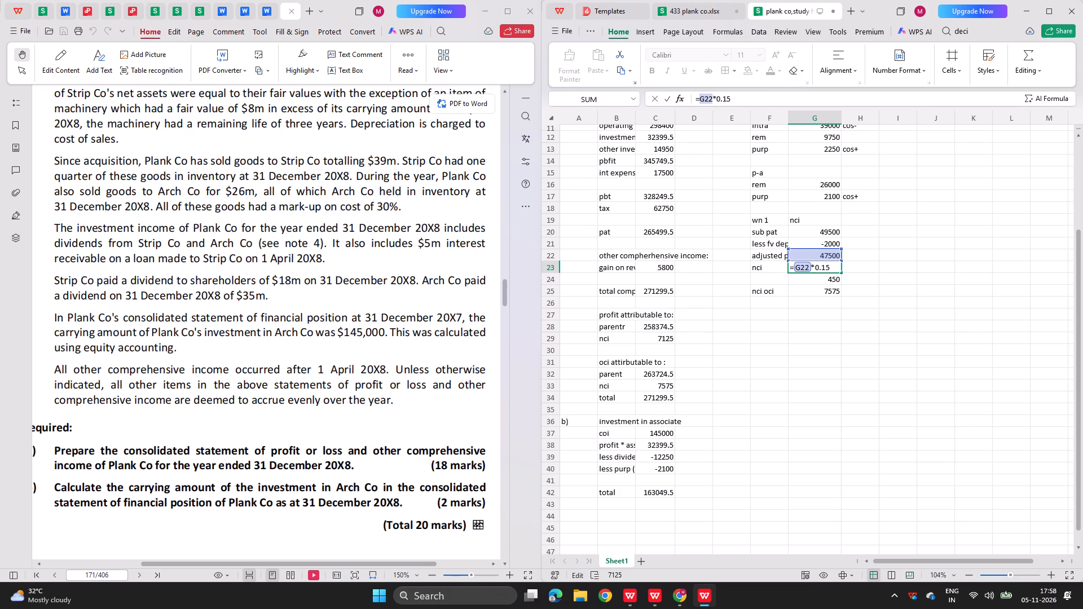
pyautogui.press('Return')
pyautogui.scroll(2, 346, 369)
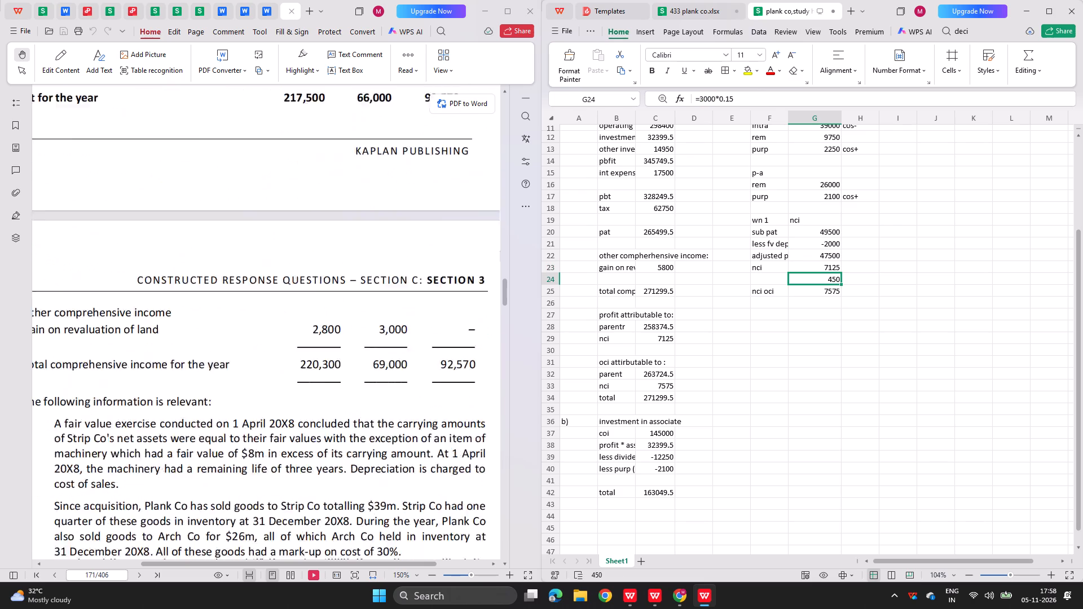
pyautogui.scroll(3, 346, 369)
pyautogui.scroll(-1, 346, 369)
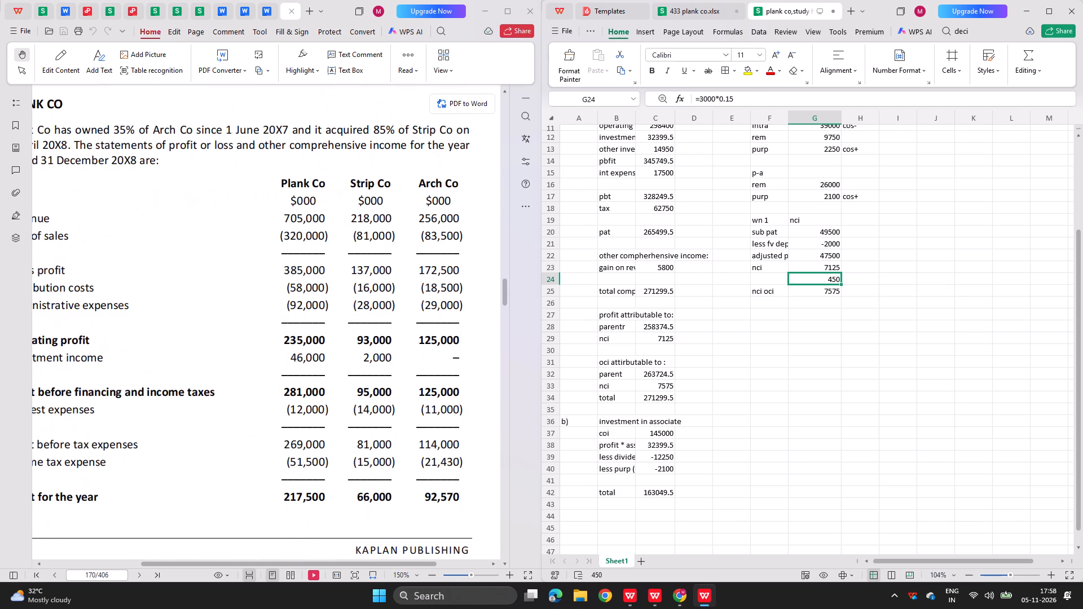
pyautogui.scroll(2, 645, 276)
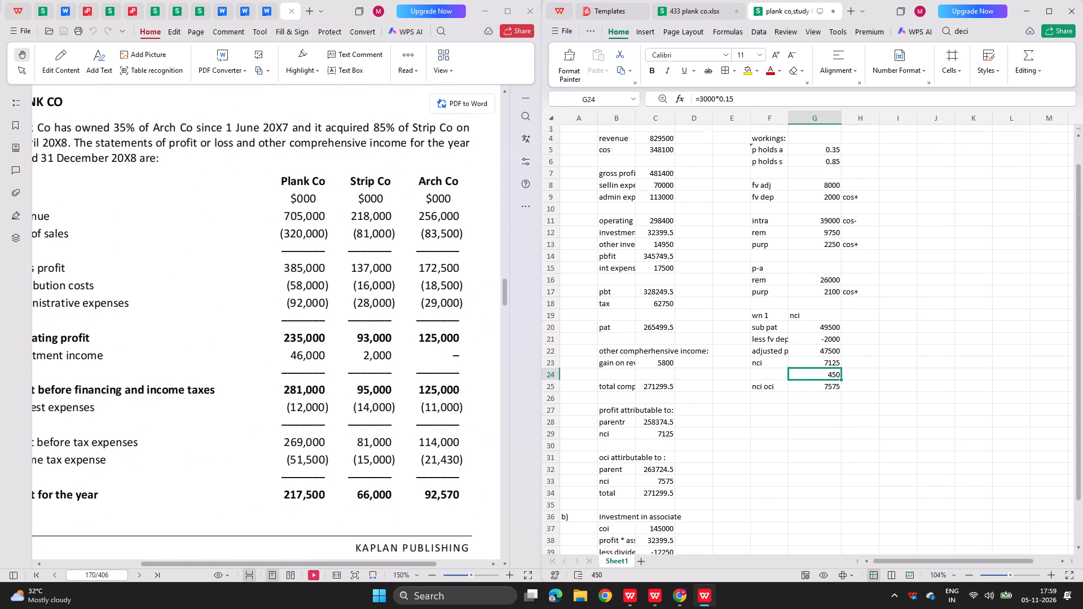
pyautogui.scroll(1, 645, 276)
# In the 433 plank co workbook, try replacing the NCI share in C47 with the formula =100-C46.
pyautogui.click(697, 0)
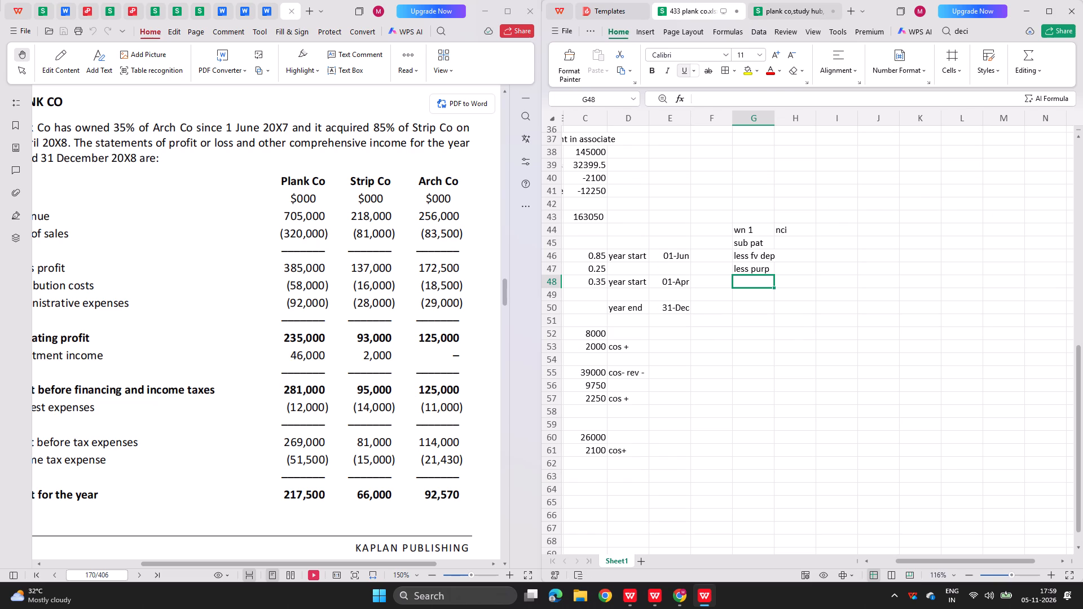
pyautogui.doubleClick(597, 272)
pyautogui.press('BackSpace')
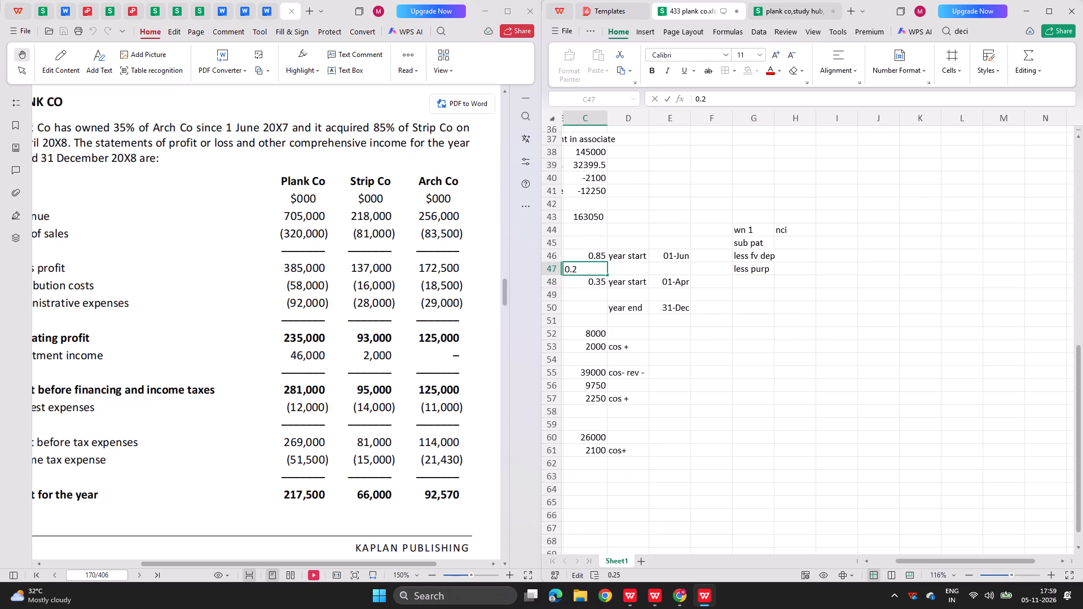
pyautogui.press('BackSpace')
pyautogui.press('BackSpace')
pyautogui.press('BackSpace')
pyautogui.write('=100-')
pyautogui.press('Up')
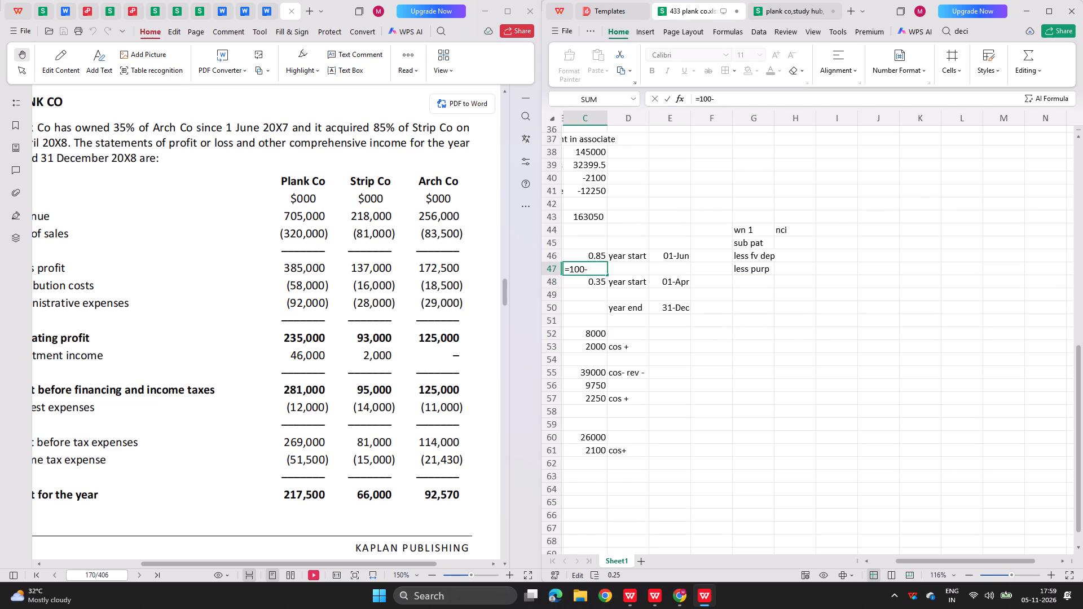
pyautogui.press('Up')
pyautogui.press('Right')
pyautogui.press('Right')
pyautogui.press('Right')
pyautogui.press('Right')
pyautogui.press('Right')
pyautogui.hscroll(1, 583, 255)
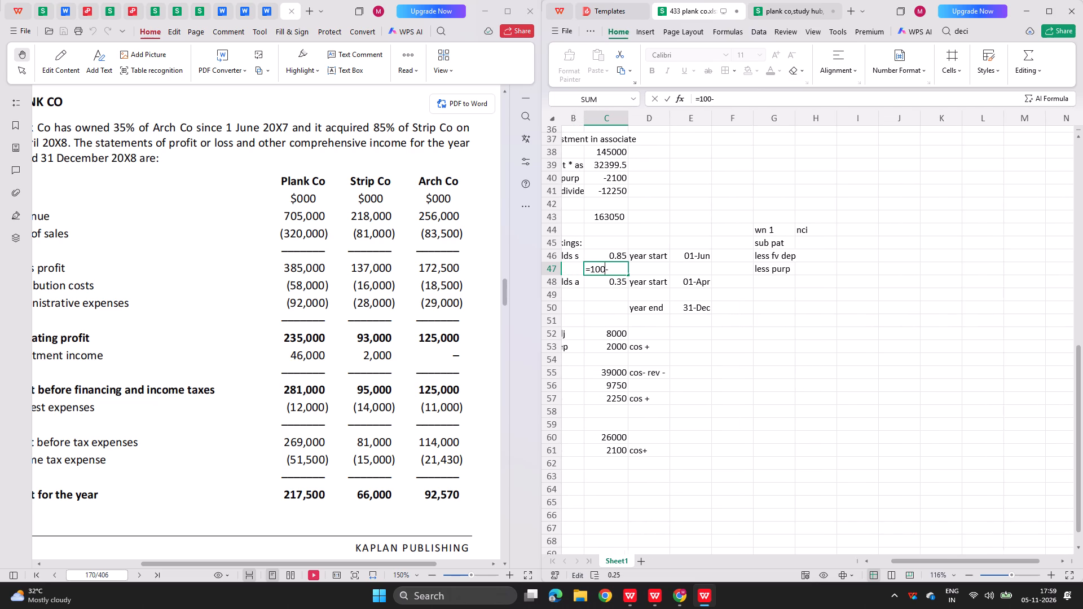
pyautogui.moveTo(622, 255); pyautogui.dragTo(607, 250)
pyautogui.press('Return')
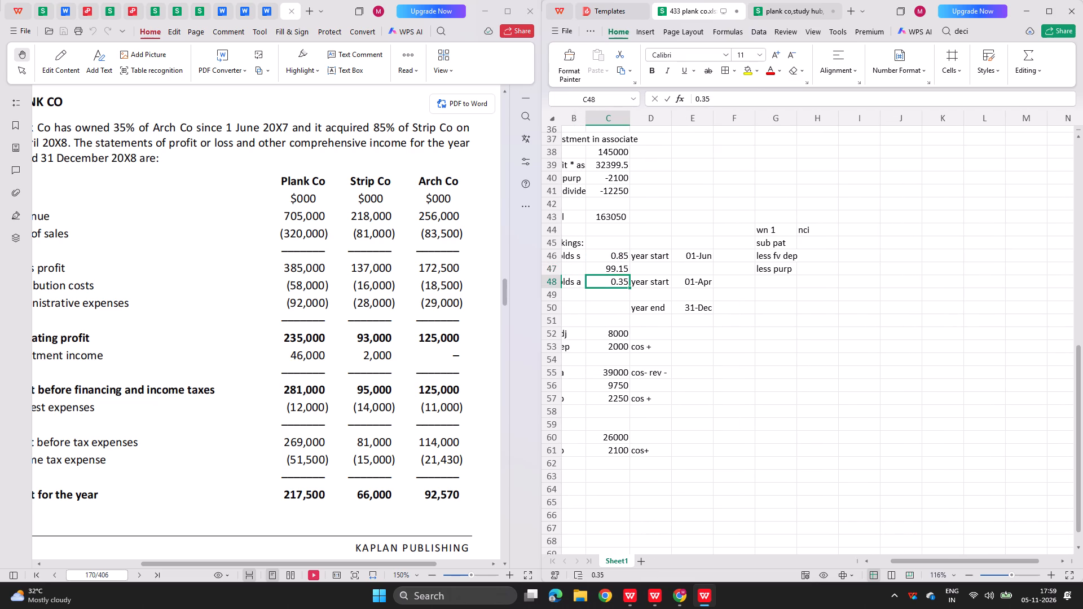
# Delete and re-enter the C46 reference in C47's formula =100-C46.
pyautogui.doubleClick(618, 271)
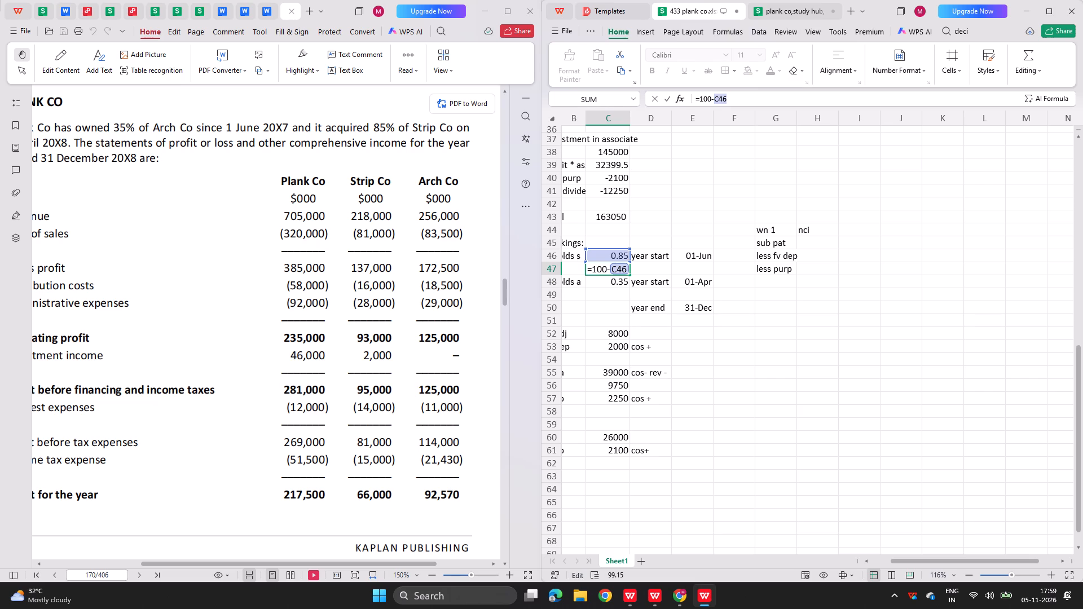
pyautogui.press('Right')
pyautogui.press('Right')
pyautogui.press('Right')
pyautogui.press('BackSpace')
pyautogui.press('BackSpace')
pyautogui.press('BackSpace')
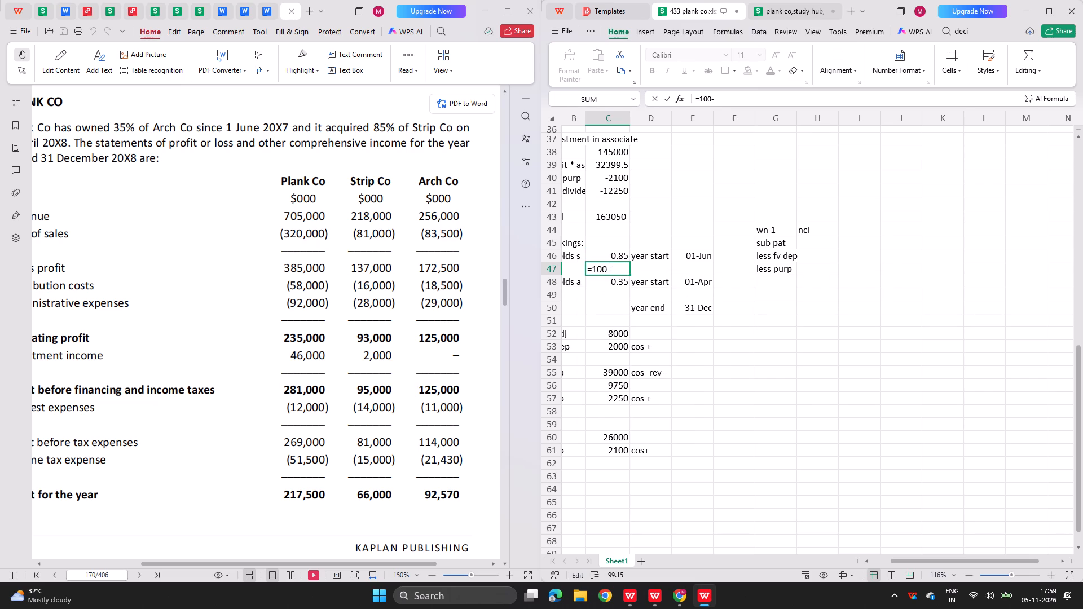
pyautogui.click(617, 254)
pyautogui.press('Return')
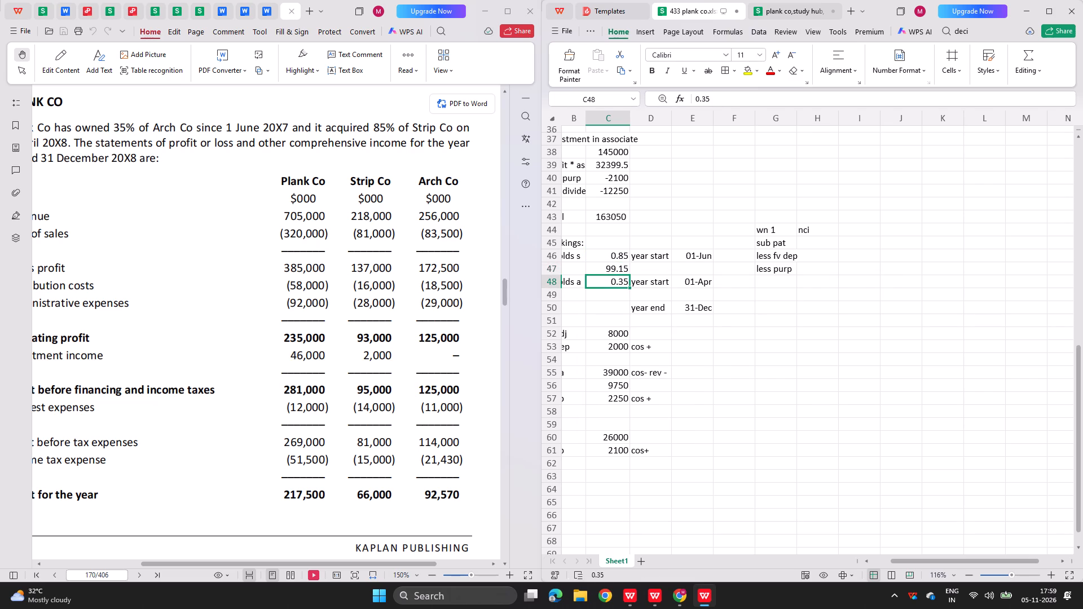
# Set the NCI share in C47 to 0.15.
pyautogui.click(609, 273)
pyautogui.press('BackSpace')
pyautogui.write('0.15')
pyautogui.press('Return')
pyautogui.doubleClick(610, 268)
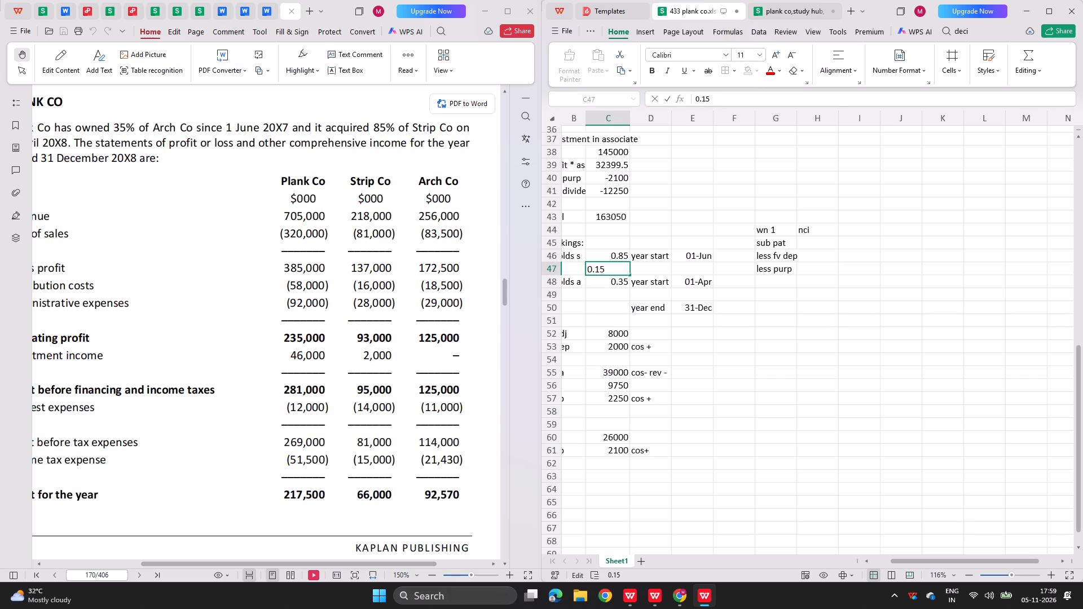
pyautogui.press('Return')
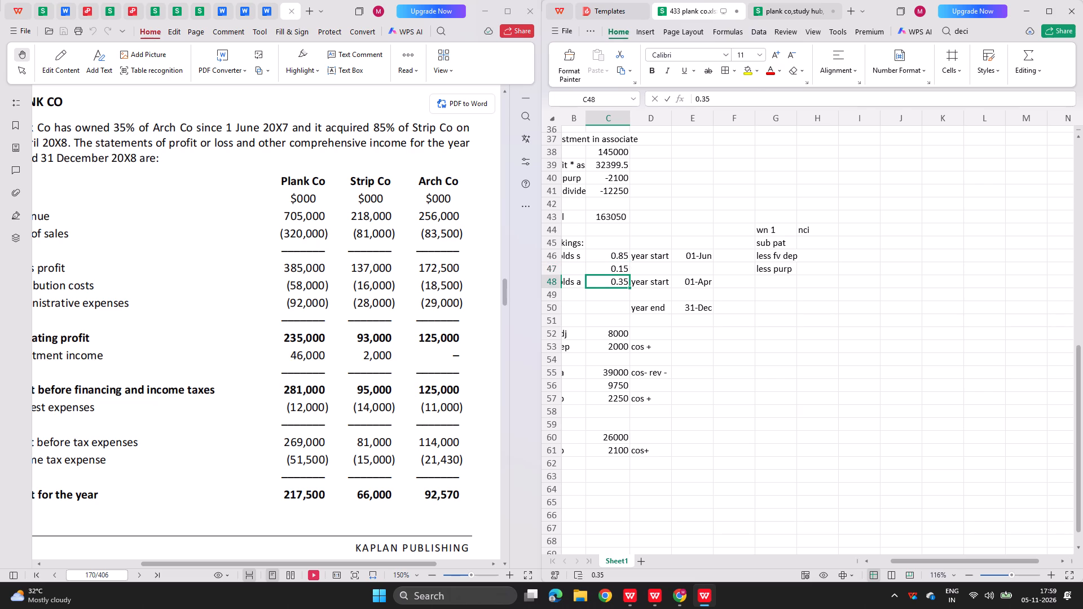
# Enter the time-apportioned subsidiary profit =66000*6/12 in H45 beside "sub pat".
pyautogui.click(810, 241)
pyautogui.write('66000')
pyautogui.press('BackSpace')
pyautogui.press('BackSpace')
pyautogui.press('BackSpace')
pyautogui.press('BackSpace')
pyautogui.press('BackSpace')
pyautogui.press('BackSpace')
pyautogui.press('BackSpace')
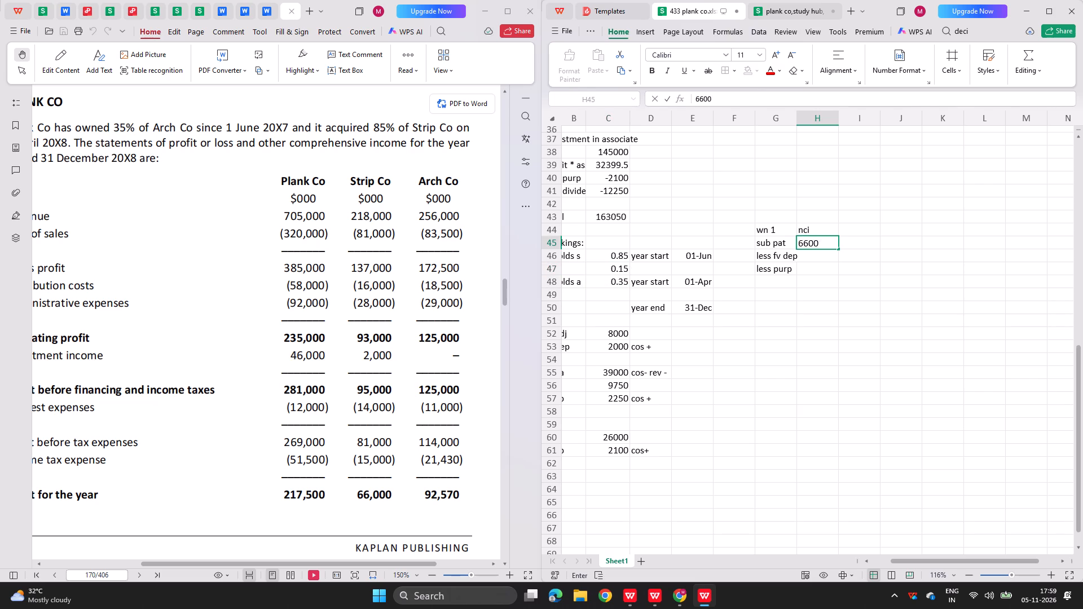
pyautogui.write('=66000*')
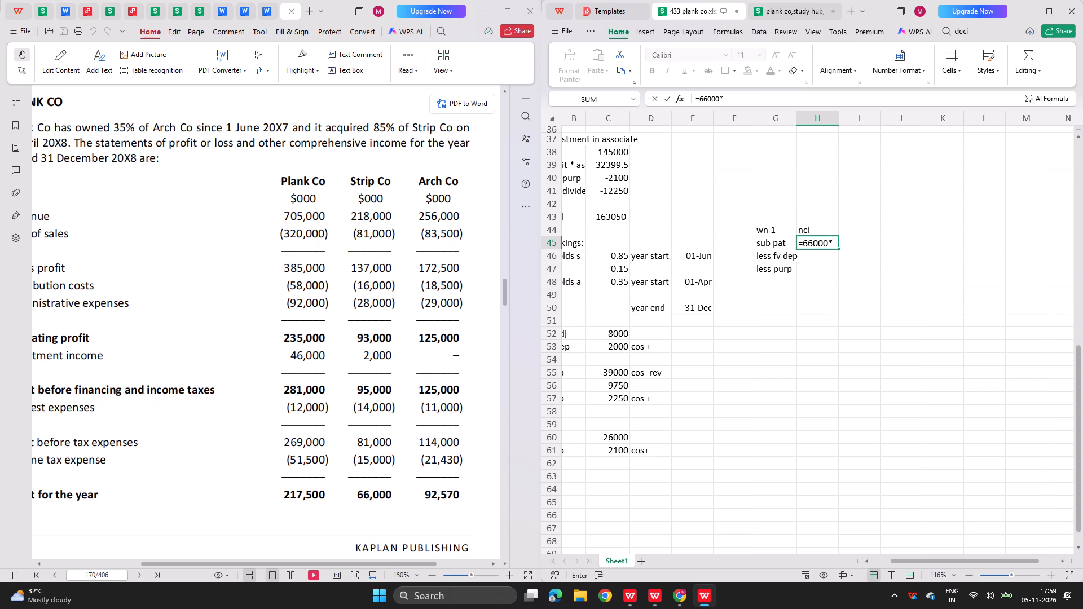
pyautogui.write('6/12')
pyautogui.press('Return')
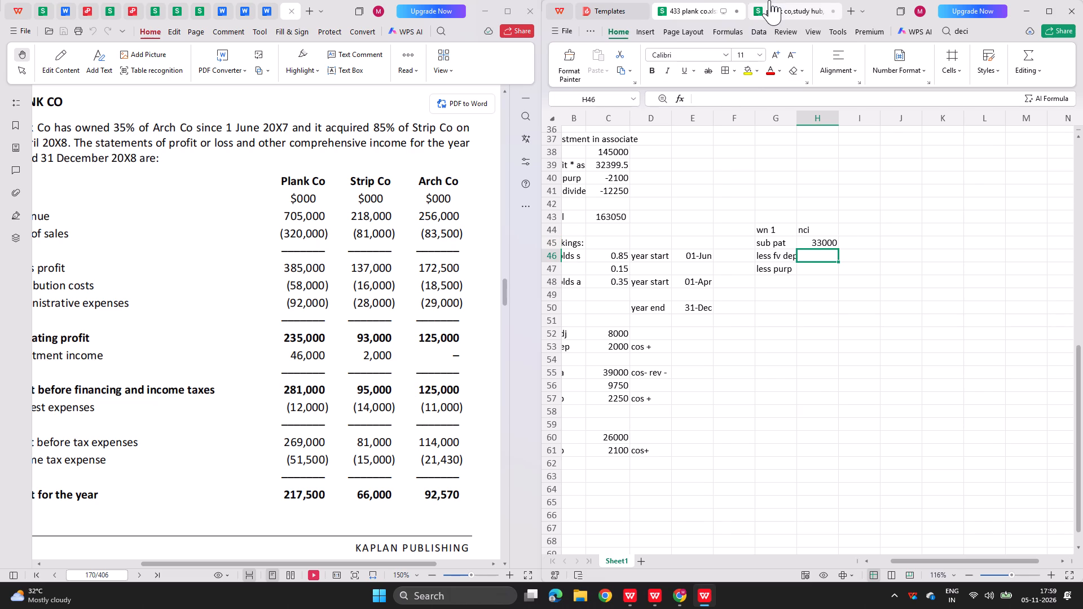
# Check the sub pat formula in the plank co,study hub workbook, and correct H45 in 433 plank co to =66000*9/12.
pyautogui.click(769, 0)
pyautogui.doubleClick(809, 337)
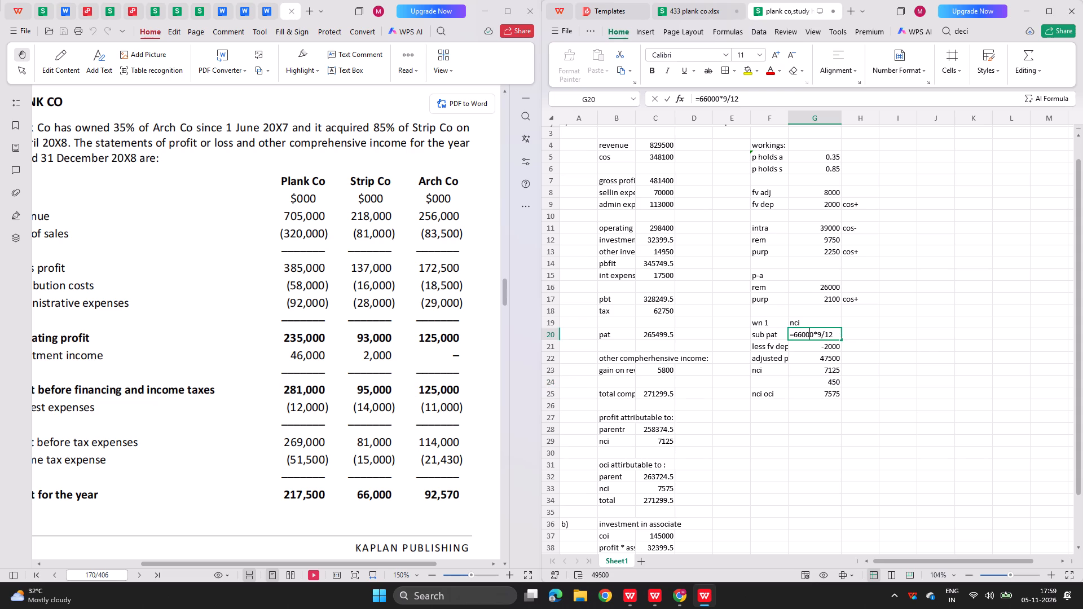
pyautogui.press('Return')
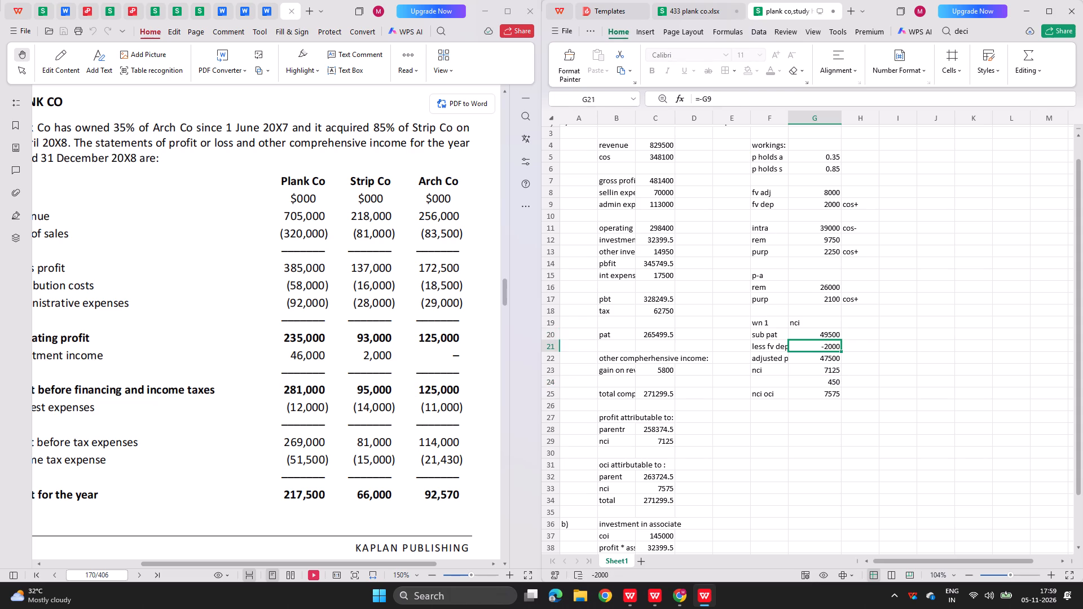
pyautogui.click(698, 4)
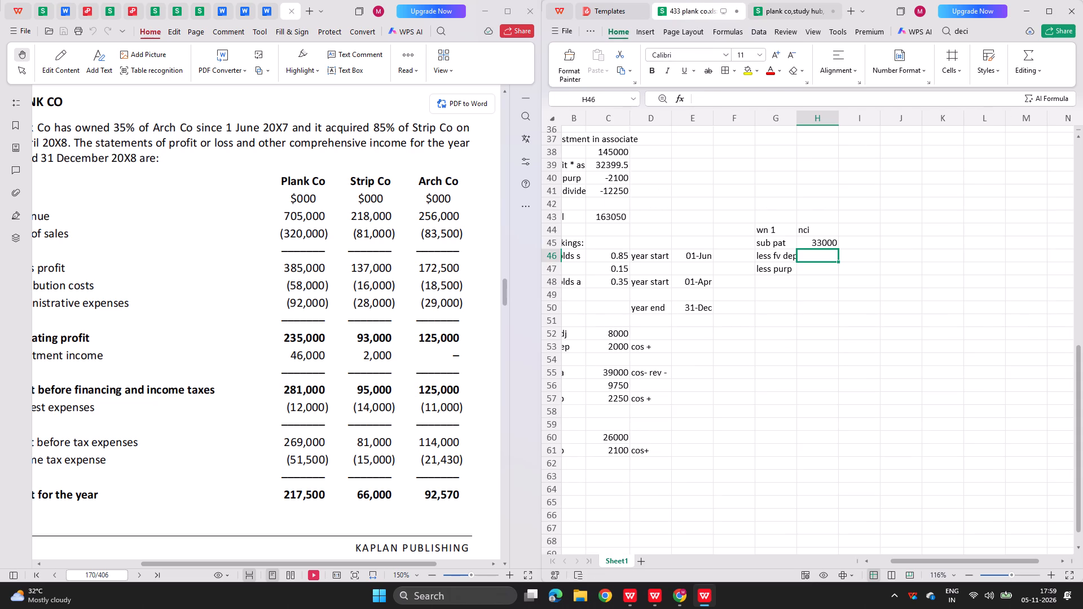
pyautogui.click(819, 242)
pyautogui.moveTo(819, 242); pyautogui.dragTo(839, 242)
pyautogui.click(839, 242)
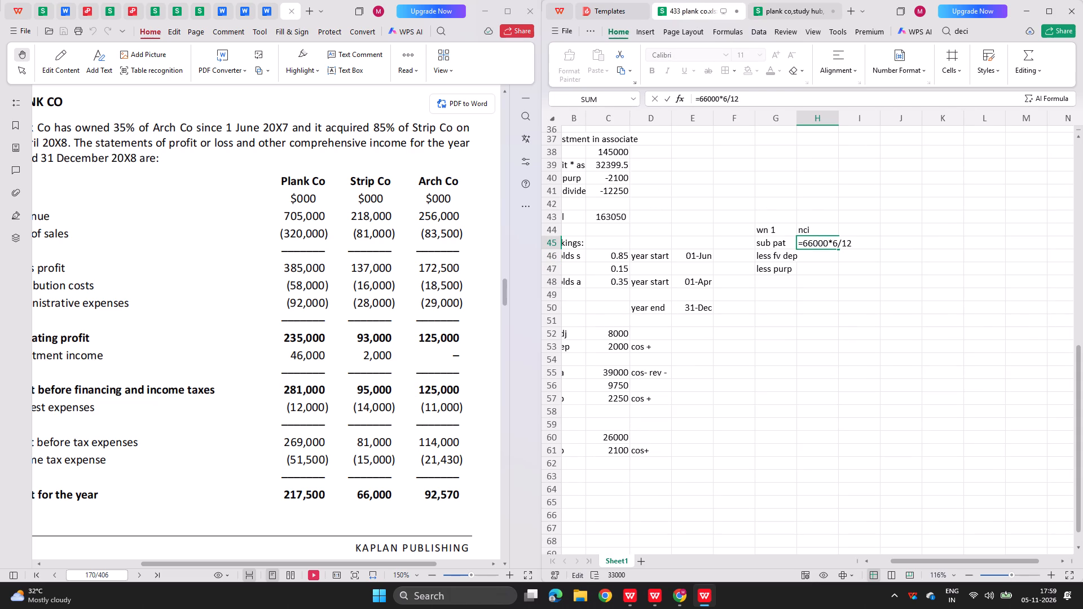
pyautogui.press('BackSpace')
pyautogui.press('9')
pyautogui.press('Return')
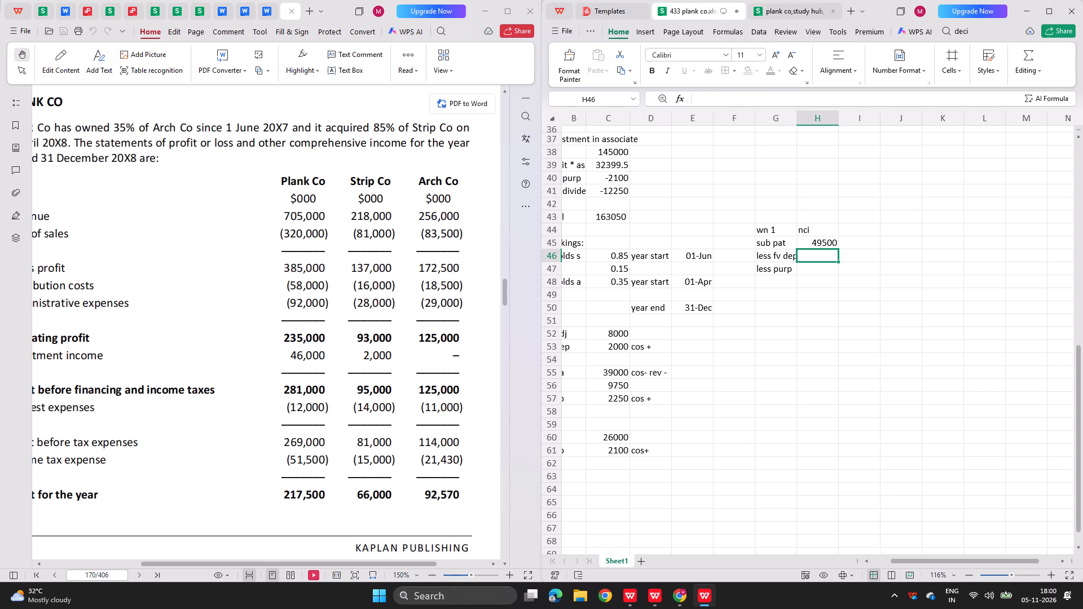
# Enter the negative of the fv dep amount in H46 as =-C53, beside "less fv dep".
pyautogui.write('=-')
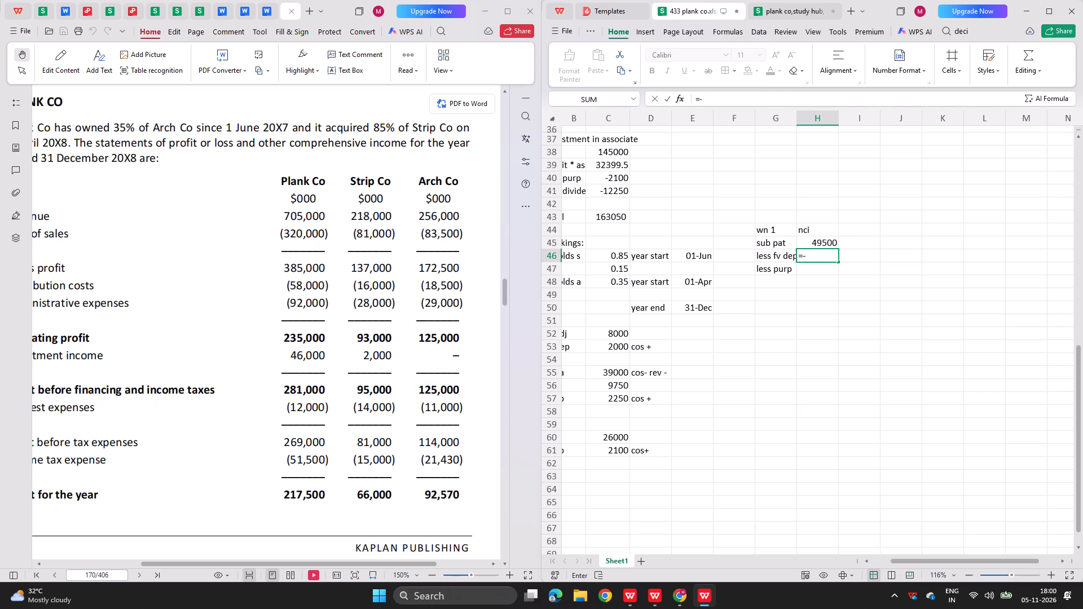
pyautogui.hscroll(1, 612, 399)
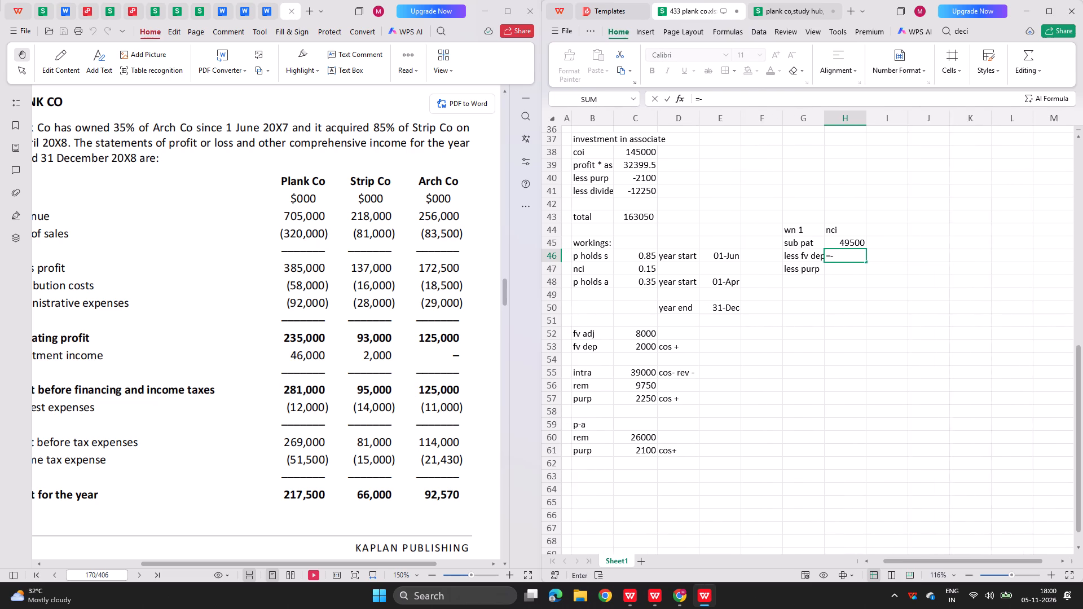
pyautogui.hscroll(1, 612, 399)
pyautogui.click(664, 345)
pyautogui.press('Return')
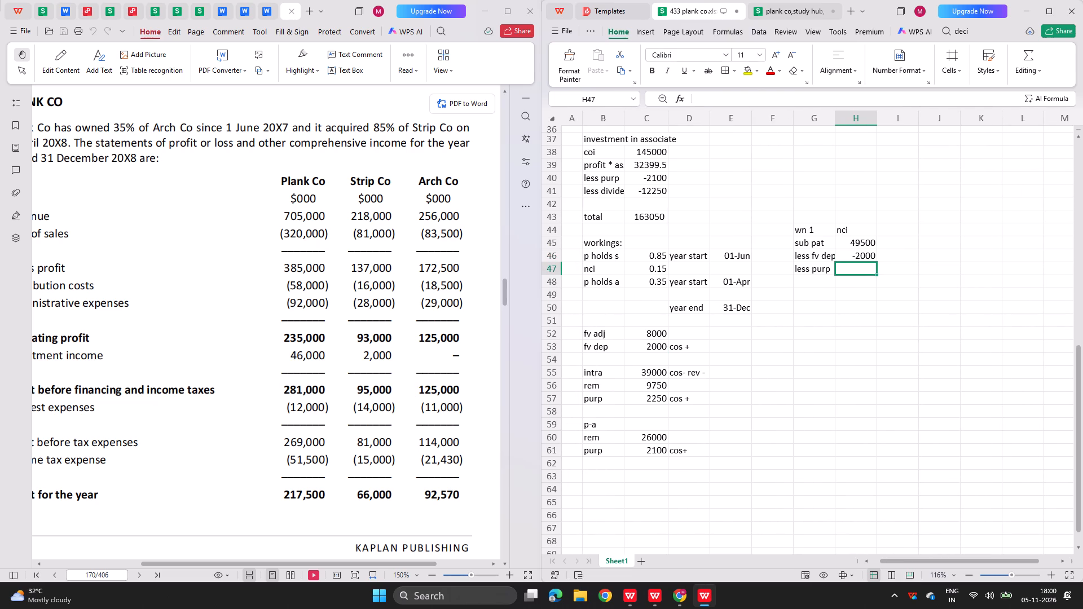
# Label G48 of the NCI working "adjusted profit".
pyautogui.press('Return')
pyautogui.press('Left')
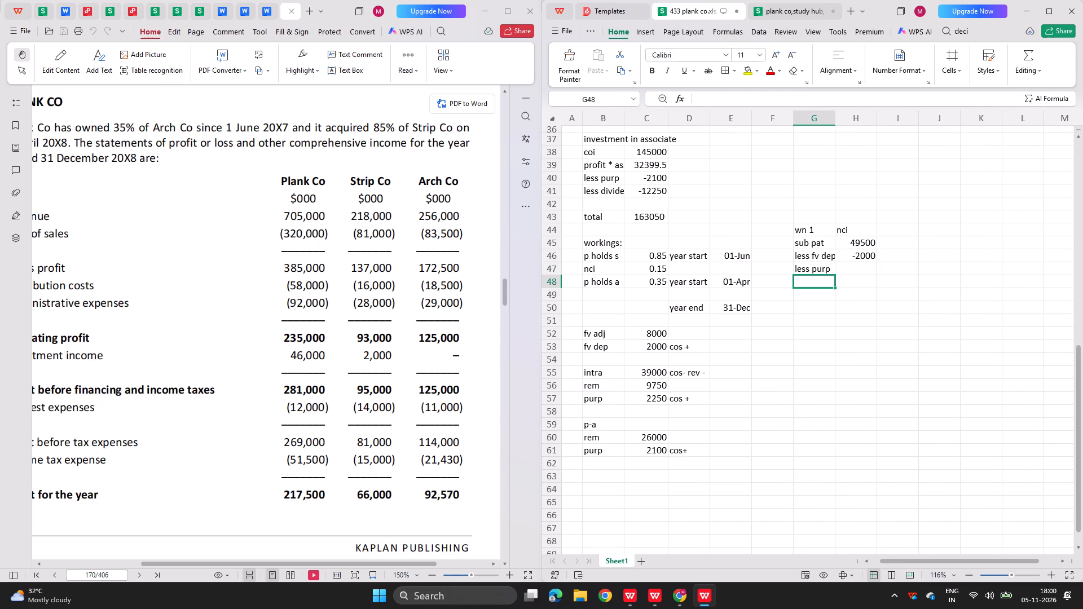
pyautogui.write('adjuate')
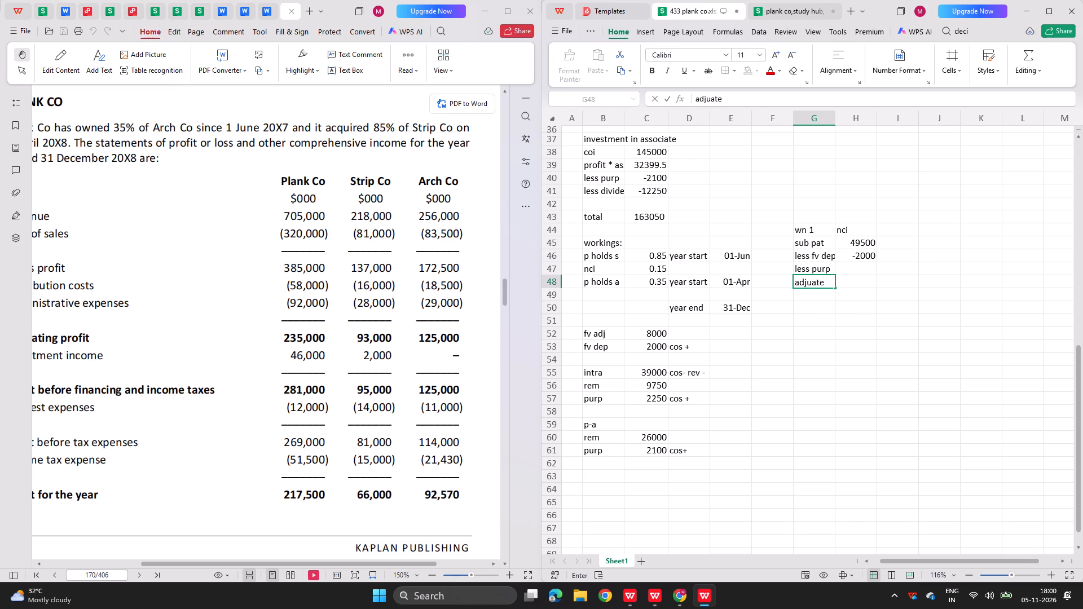
pyautogui.press('BackSpace')
pyautogui.press('BackSpace')
pyautogui.press('BackSpace')
pyautogui.write('sted o')
pyautogui.press('BackSpace')
pyautogui.write('profit')
# Calculate the adjusted profit in H48 by summing H45 to H47.
pyautogui.press('Right')
pyautogui.press('=')
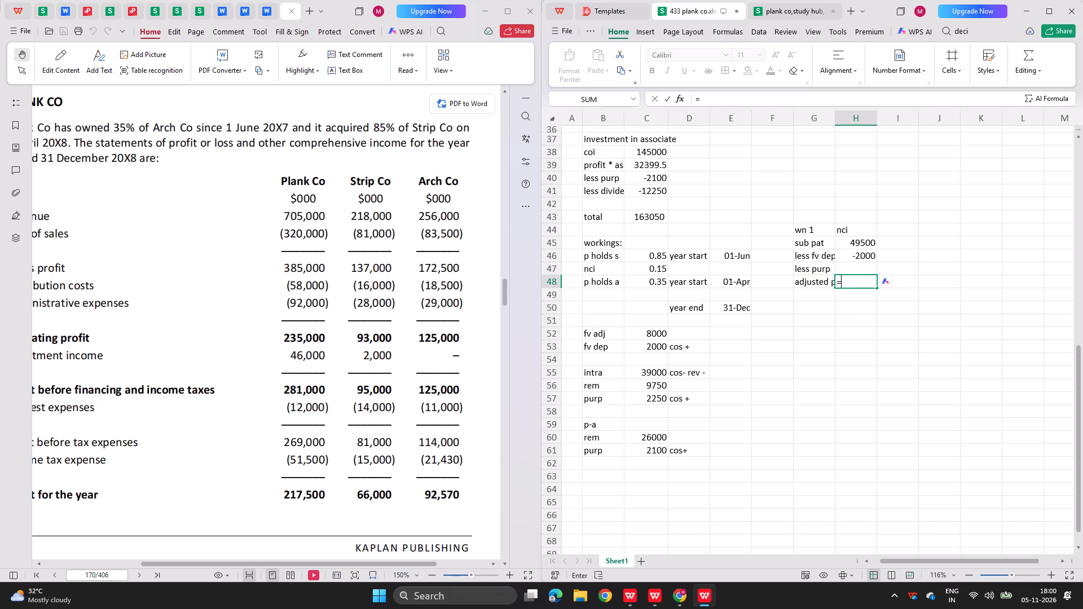
pyautogui.write('ay')
pyautogui.press('BackSpace')
pyautogui.press('i')
pyautogui.press('BackSpace')
pyautogui.write('um')
pyautogui.press('BackSpace')
pyautogui.press('BackSpace')
pyautogui.press('BackSpace')
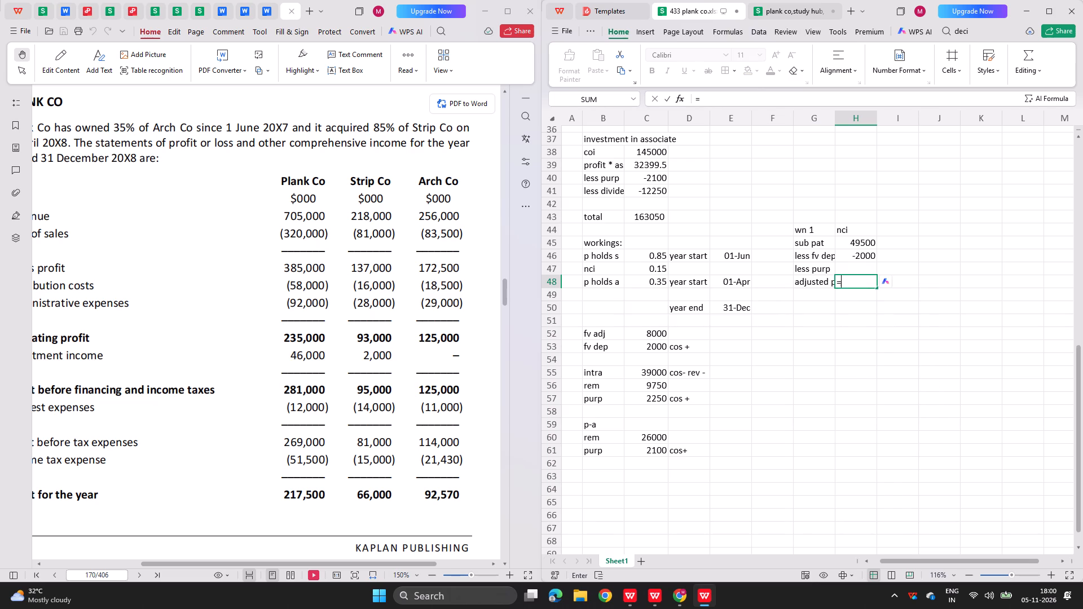
pyautogui.write('sum(')
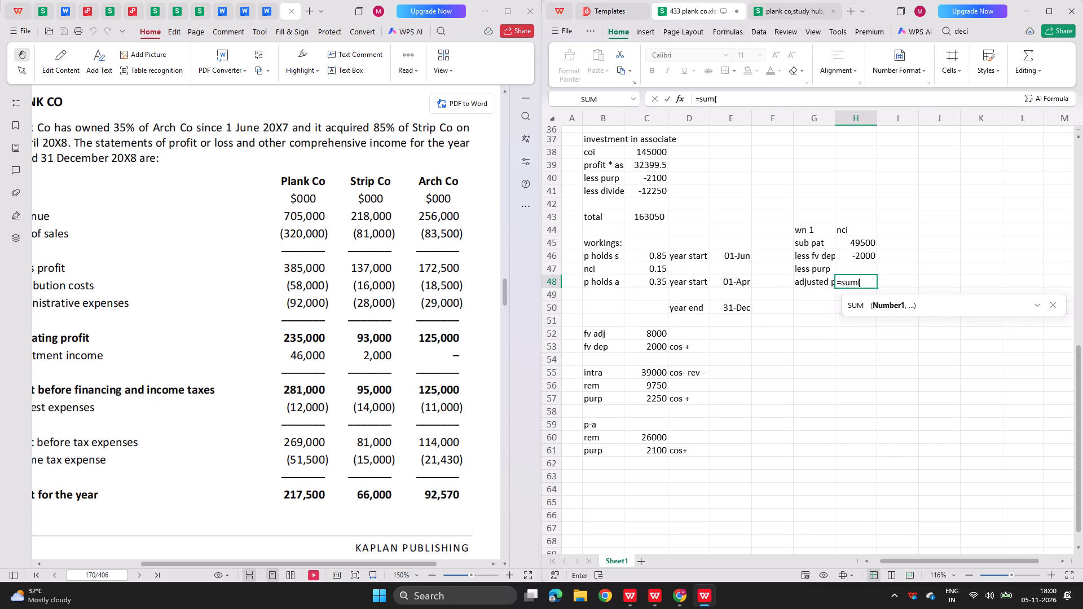
pyautogui.press('Up')
pyautogui.click(664, 345)
pyautogui.hotkey('shift', 'Up')
pyautogui.hotkey('shift', 'Up')
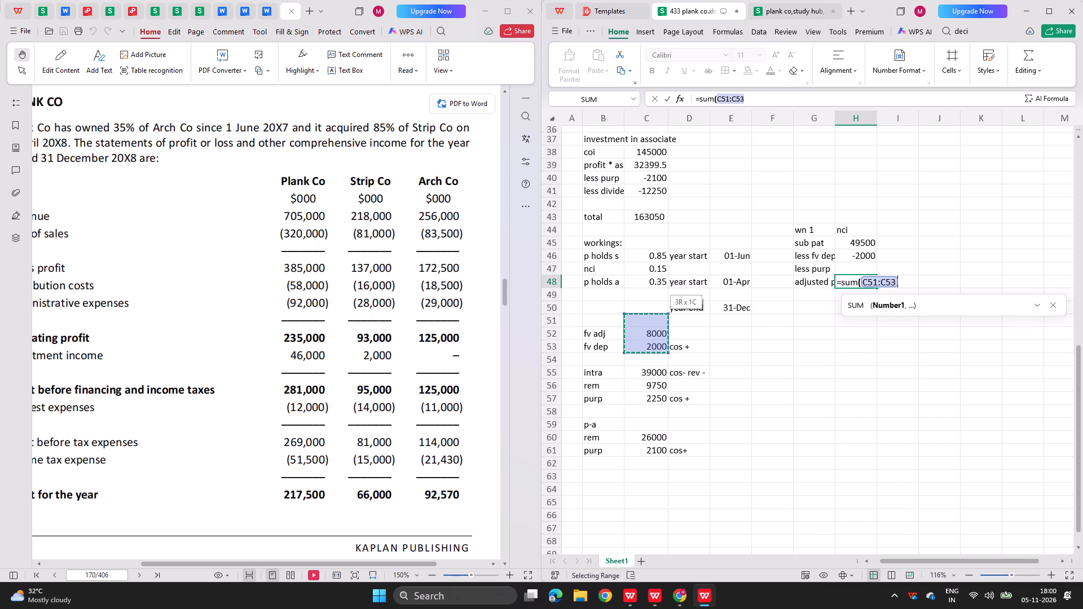
pyautogui.click(848, 270)
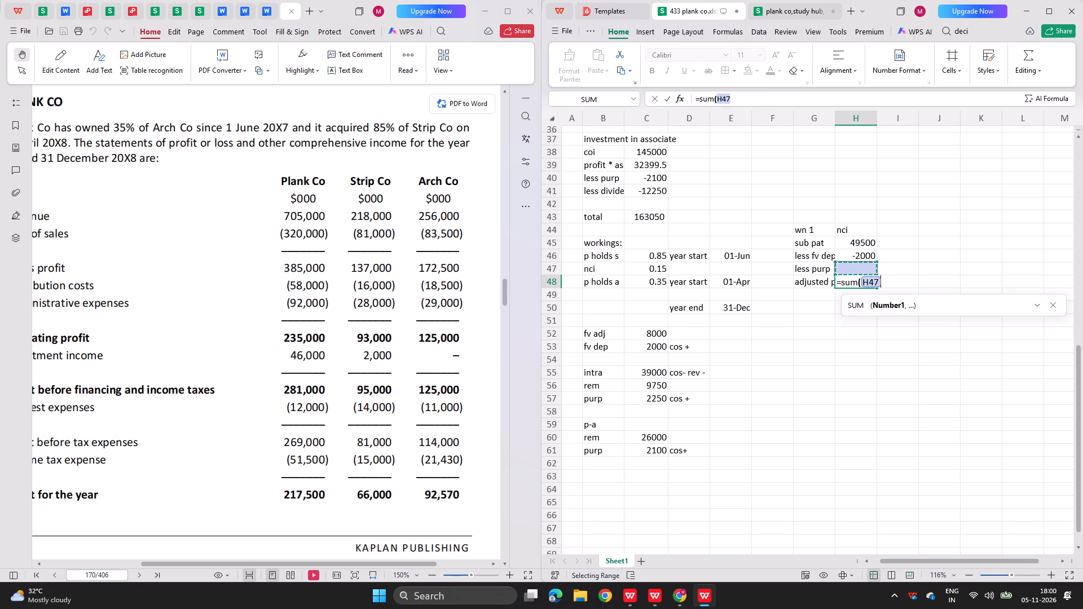
pyautogui.hotkey('shift', 'Up')
pyautogui.hotkey('shift', 'Up')
pyautogui.press('Return')
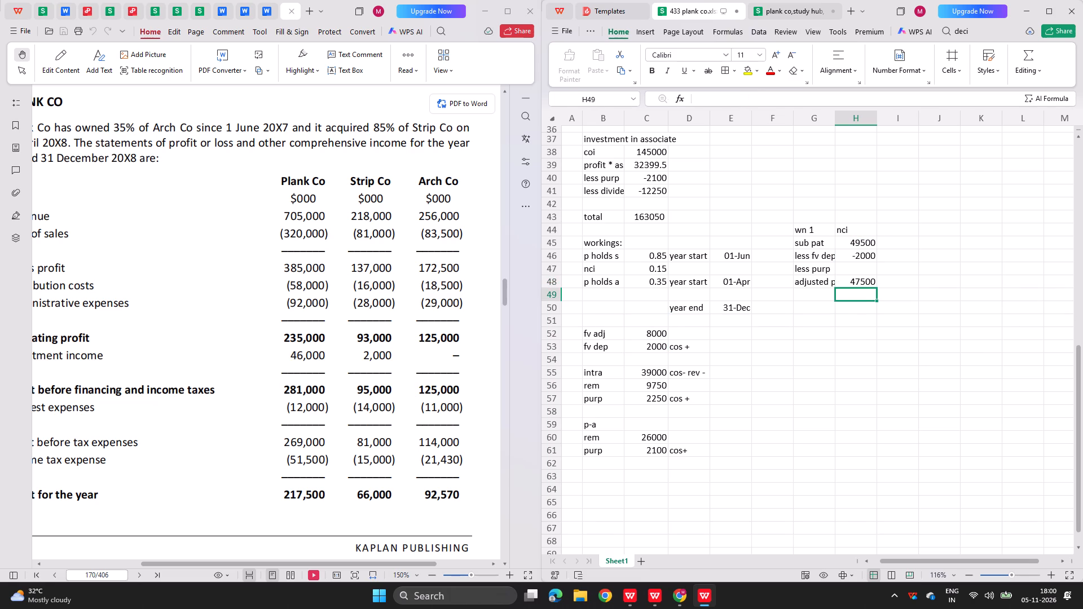
# Label G49 "nci" and calculate the NCI share in H49 as the adjusted profit in H48 times 0.15.
pyautogui.press('Left')
pyautogui.write('nci')
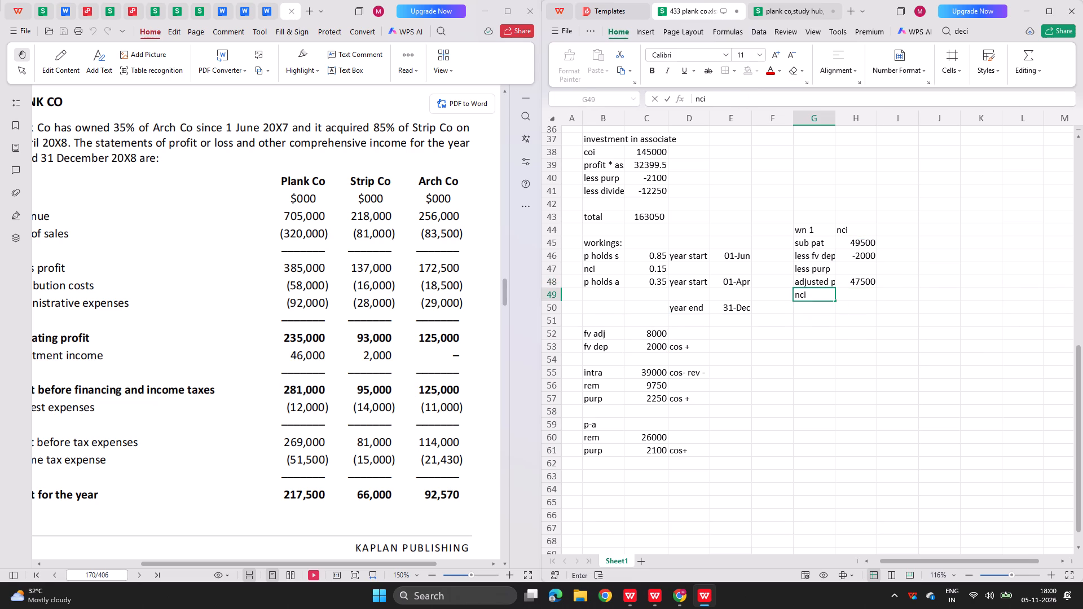
pyautogui.press('Right')
pyautogui.press('=')
pyautogui.press('Up')
pyautogui.write('*0.')
pyautogui.press('Return')
pyautogui.press('Up')
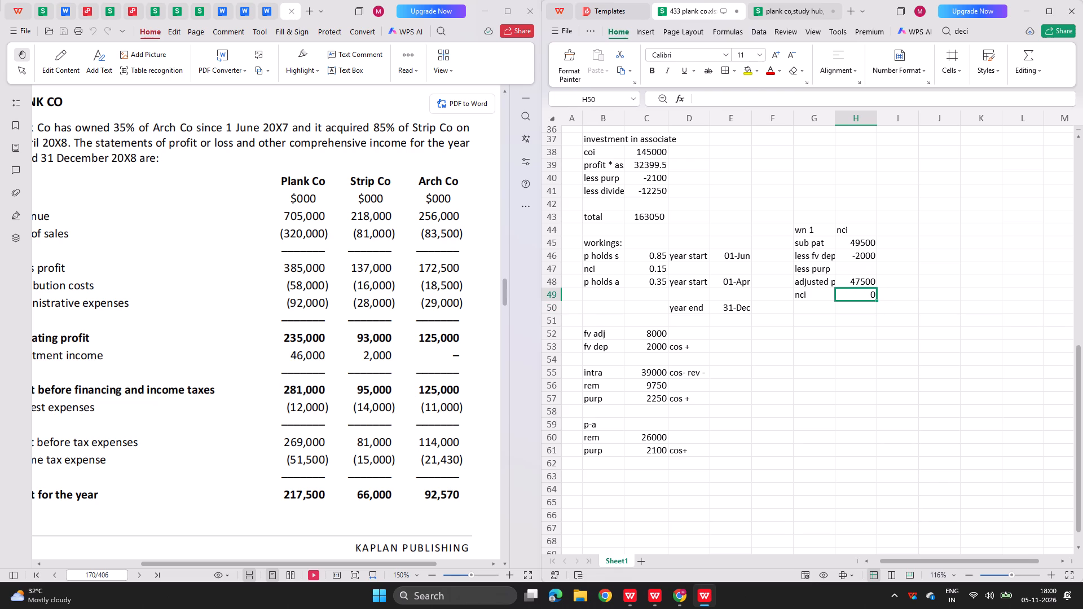
pyautogui.press('F2')
pyautogui.write('.15')
pyautogui.press('Return')
# Switch to the earlier plank co study hub workbook and inspect the formula in G24 of its NCI working.
pyautogui.click(819, 322)
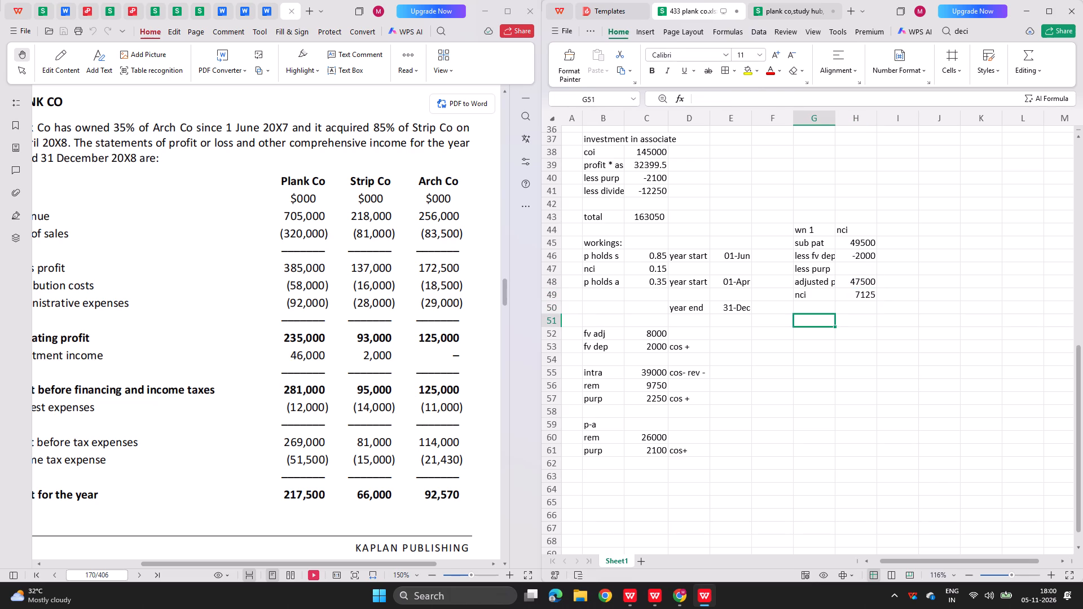
pyautogui.click(760, 4)
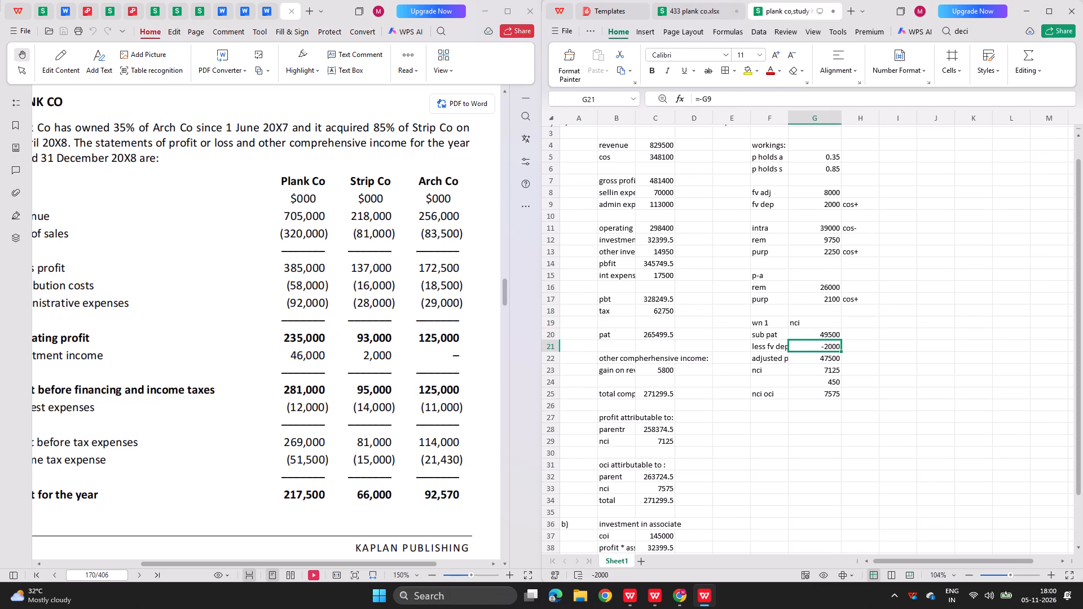
pyautogui.doubleClick(808, 382)
pyautogui.scroll(-1, 746, 464)
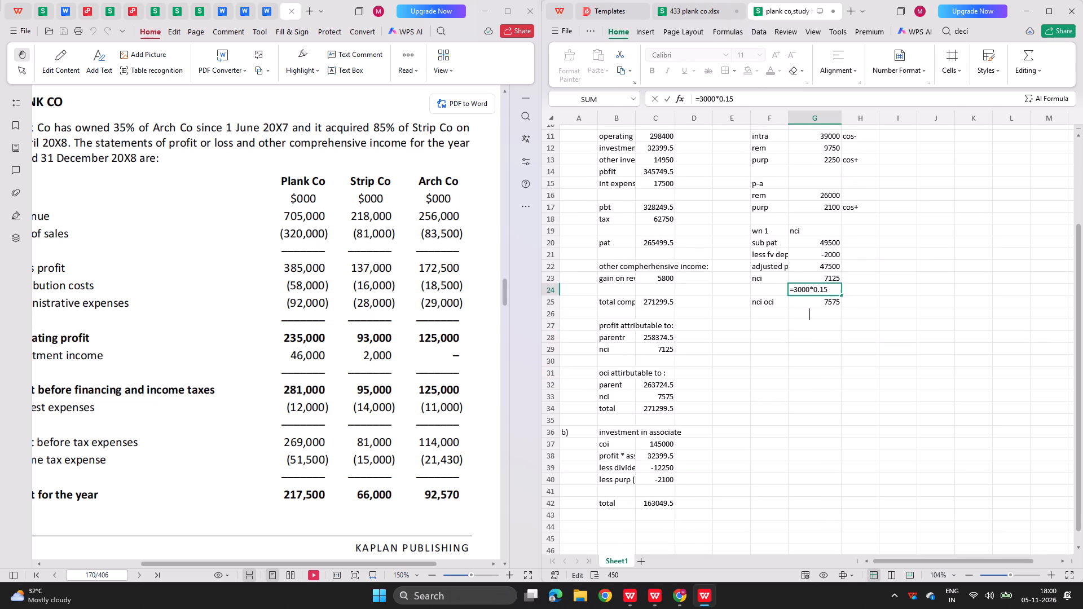
# Examine the Plank Co question's other comprehensive income figures, numbered notes and requirements in the exam kit.
pyautogui.scroll(1, 746, 464)
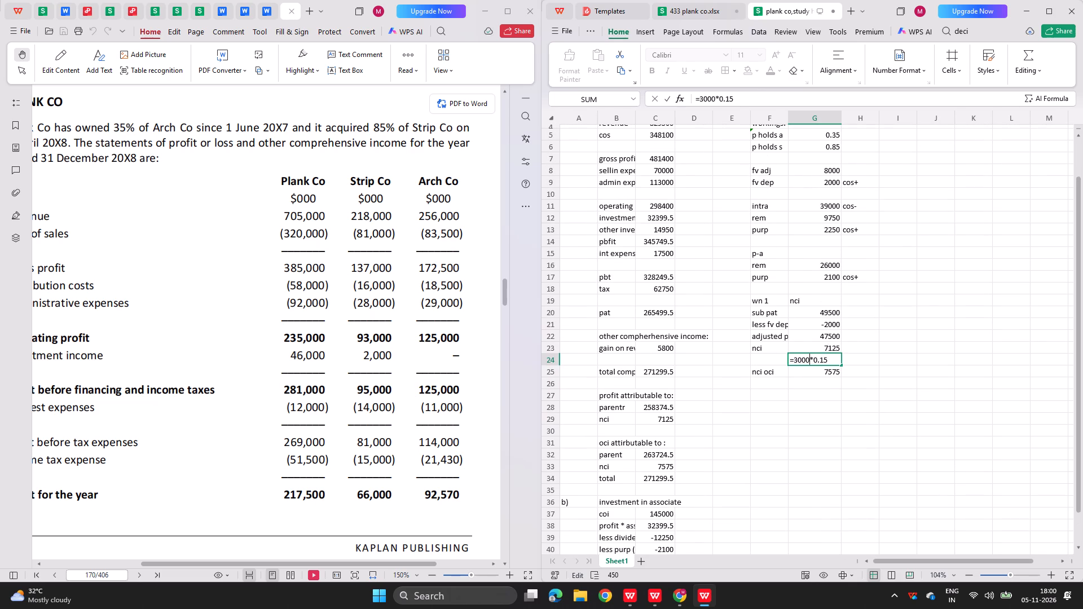
pyautogui.scroll(-3, 441, 451)
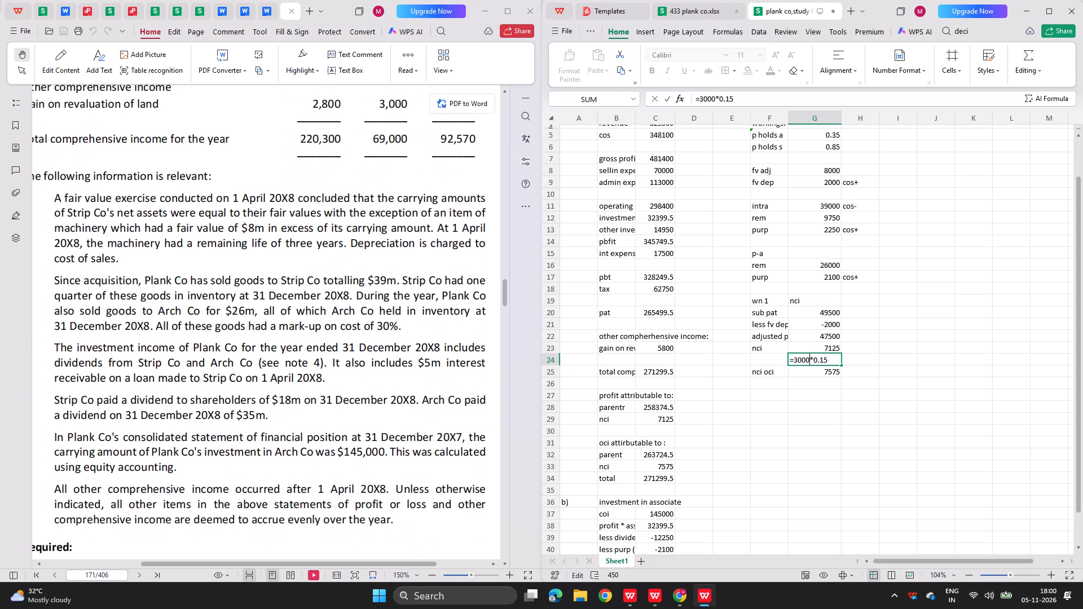
pyautogui.scroll(7, 362, 407)
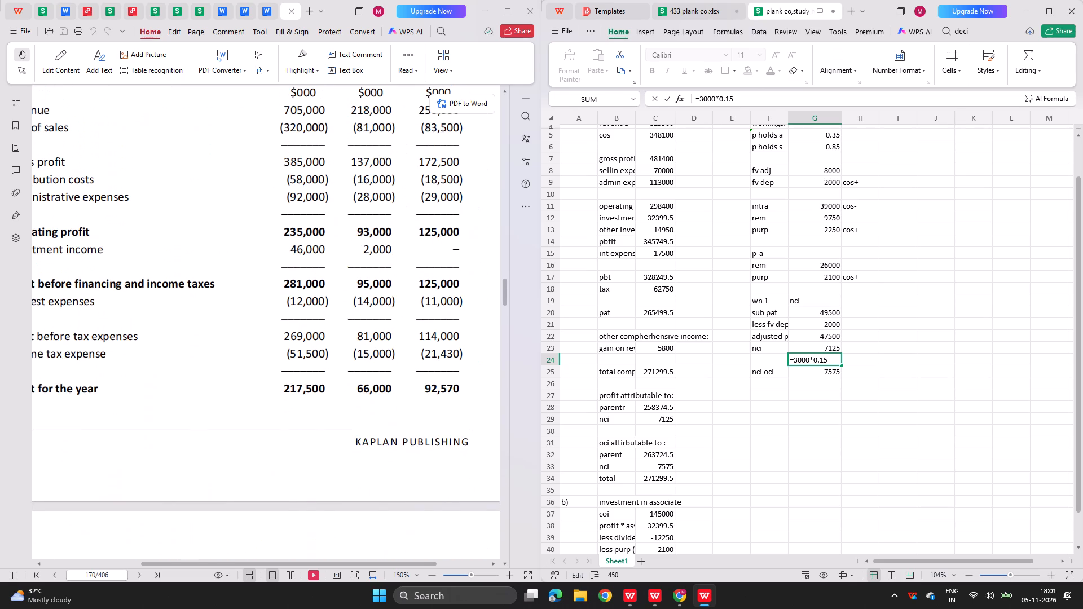
pyautogui.scroll(3, 362, 407)
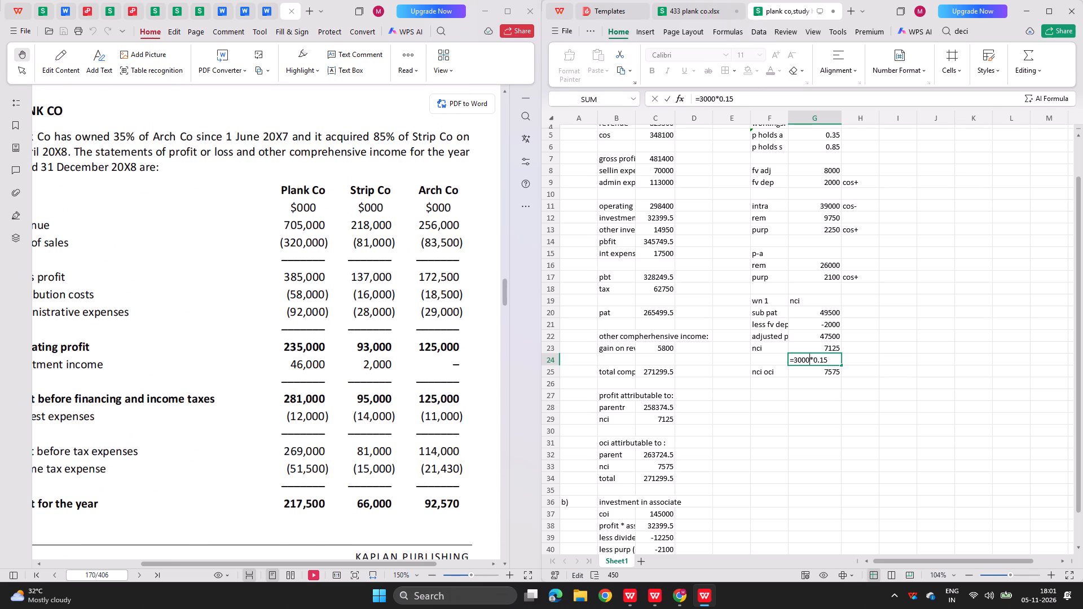
pyautogui.scroll(-1, 362, 407)
pyautogui.scroll(-1, 320, 315)
pyautogui.hscroll(1, 320, 315)
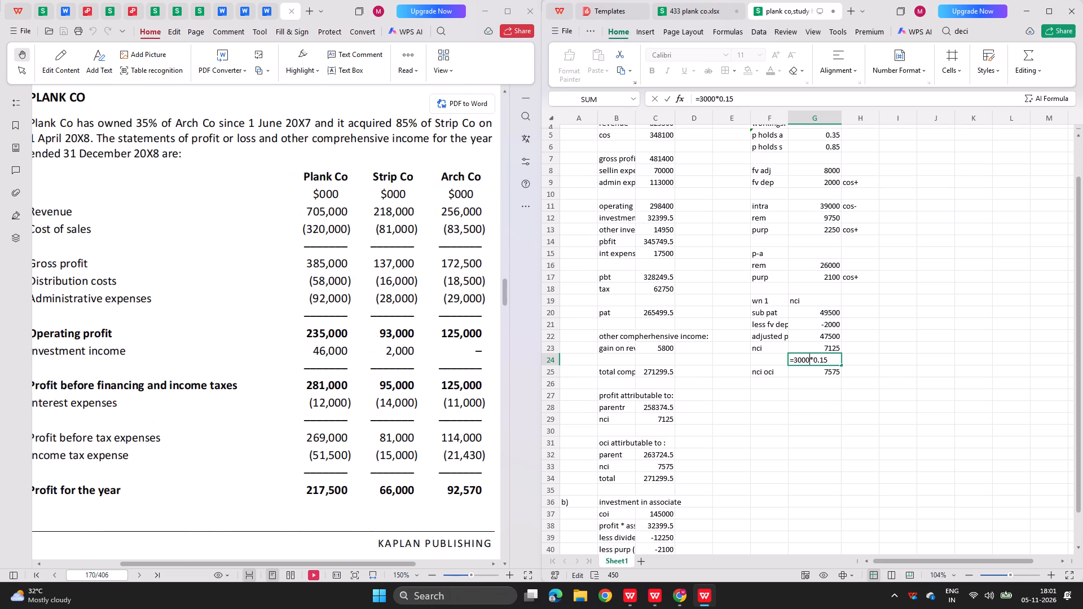
pyautogui.hscroll(1, 320, 315)
pyautogui.hscroll(-1, 320, 315)
pyautogui.scroll(-4, 320, 315)
pyautogui.scroll(1, 320, 315)
pyautogui.scroll(-14, 320, 315)
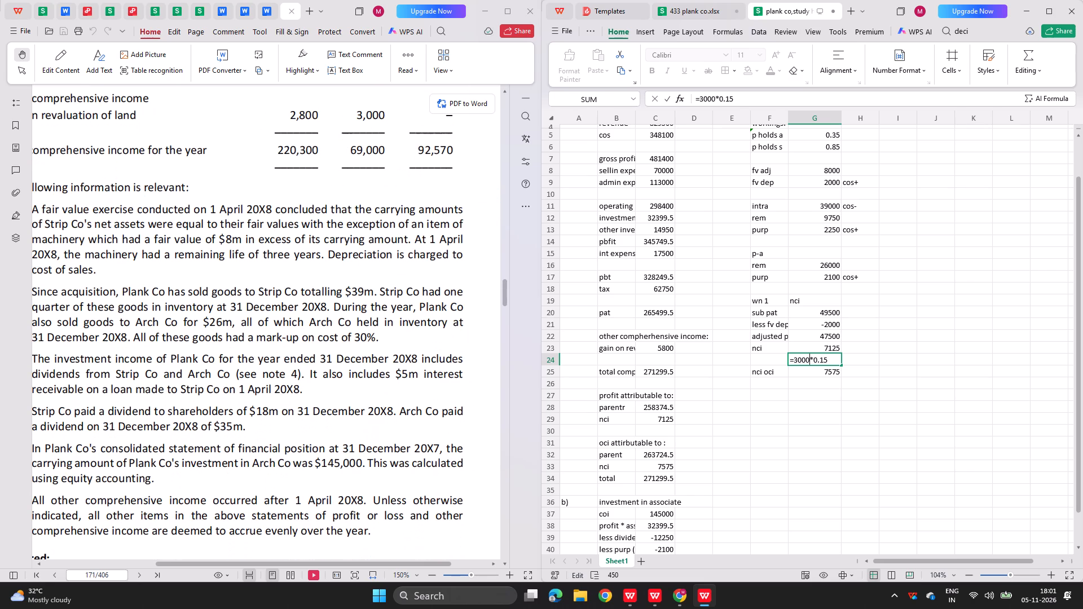
pyautogui.hscroll(1, 320, 315)
pyautogui.scroll(-2, 320, 315)
pyautogui.scroll(1, 320, 315)
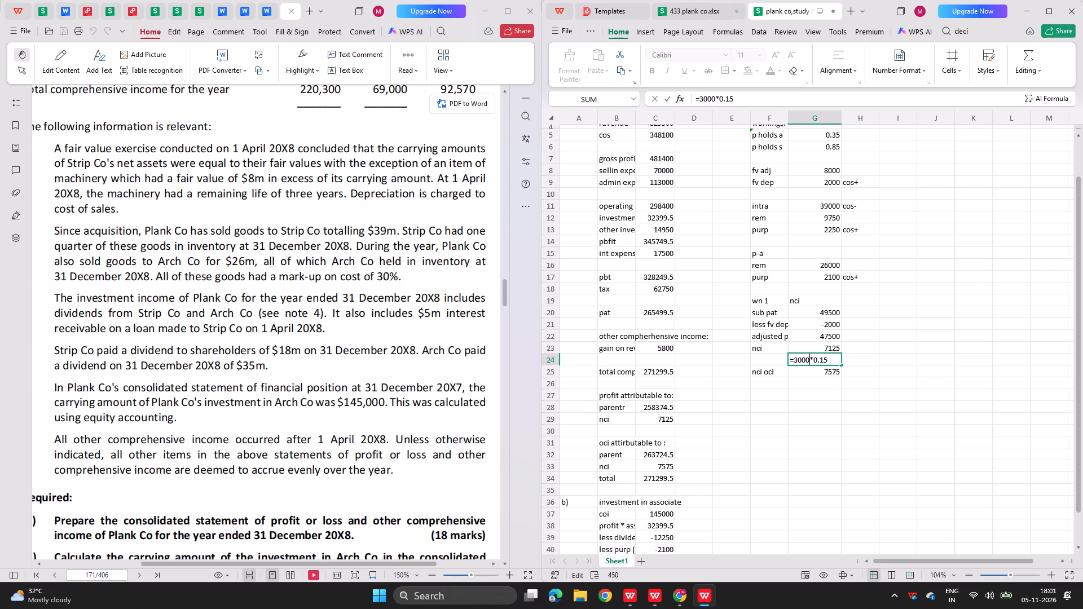
pyautogui.scroll(1, 217, 347)
pyautogui.scroll(-2, 111, 409)
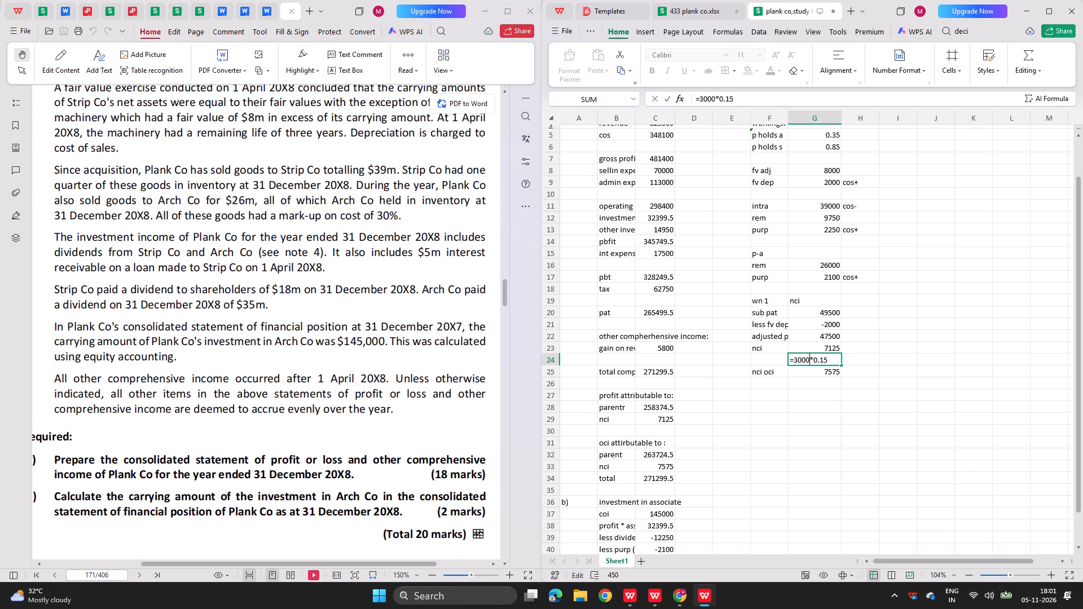
pyautogui.scroll(-1, 111, 409)
pyautogui.scroll(4, 111, 409)
pyautogui.scroll(-1, 104, 414)
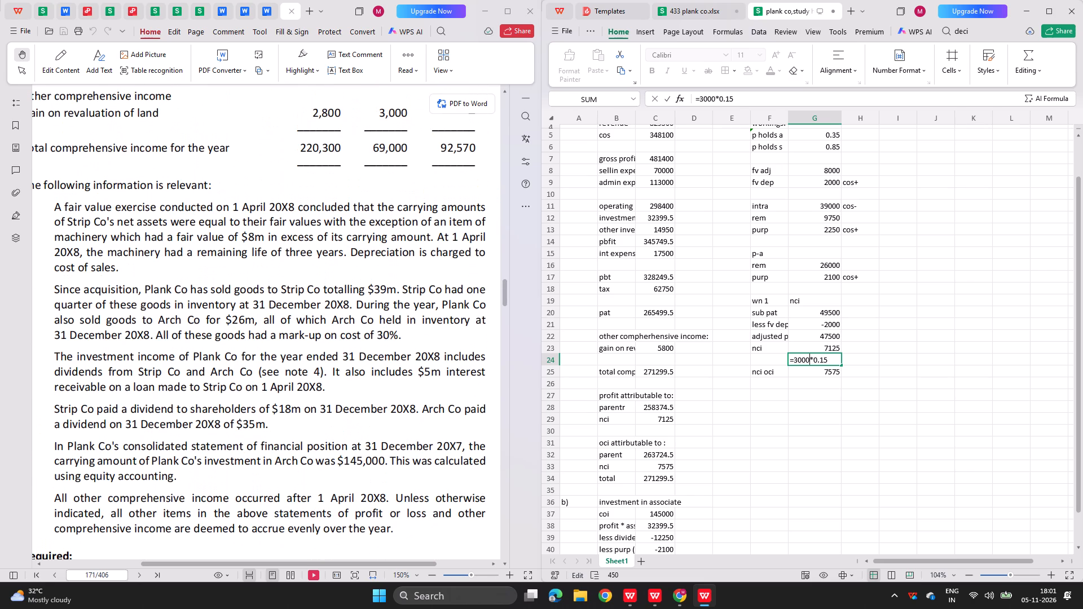
pyautogui.scroll(-1, 55, 283)
pyautogui.scroll(1, 55, 283)
pyautogui.hscroll(1, 193, 444)
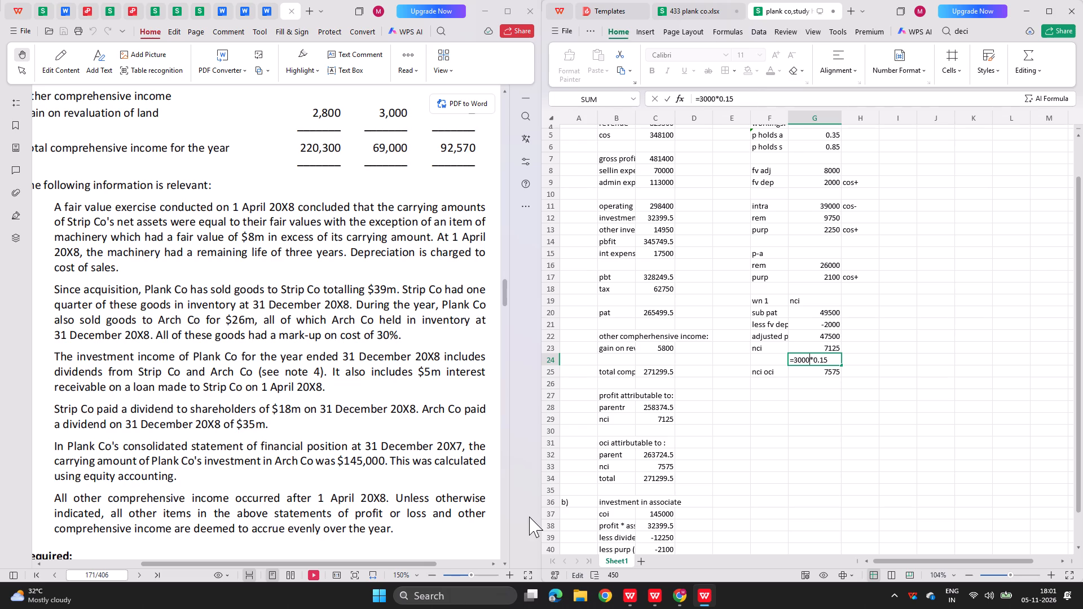
pyautogui.hscroll(1, 529, 517)
# Inspect the "nci oci" formula in G25 of the earlier workbook's NCI working.
pyautogui.press('Return')
pyautogui.press('F2')
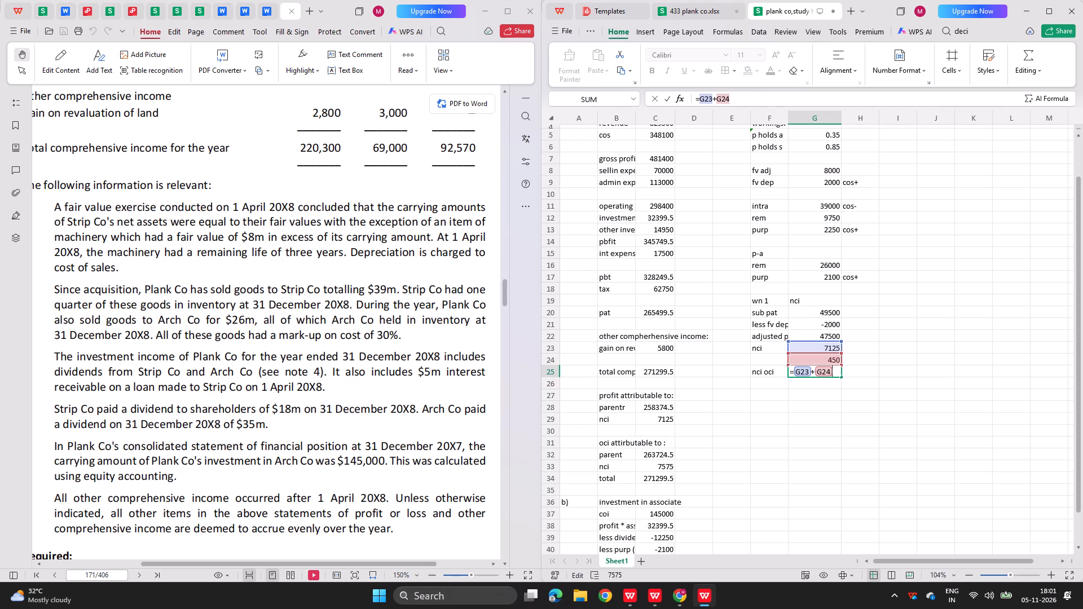
pyautogui.press('Return')
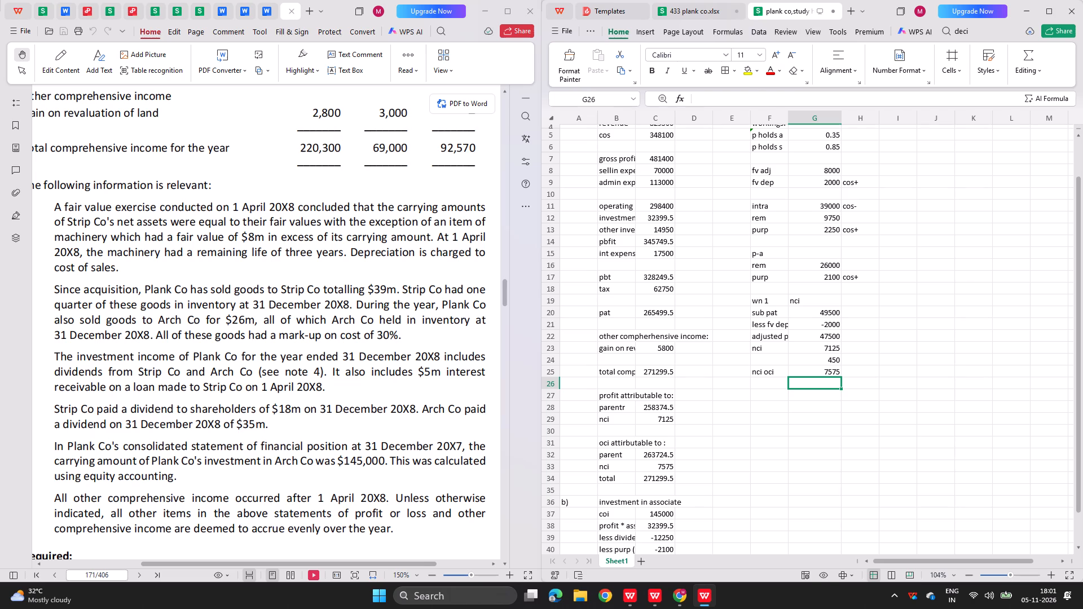
# Switch to the 2025-2026 FR kit PDF and review the model answer's profit and total comprehensive income attributable to parent and NCI.
pyautogui.hotkey('alt', 'Tab')
pyautogui.scroll(3, 598, 278)
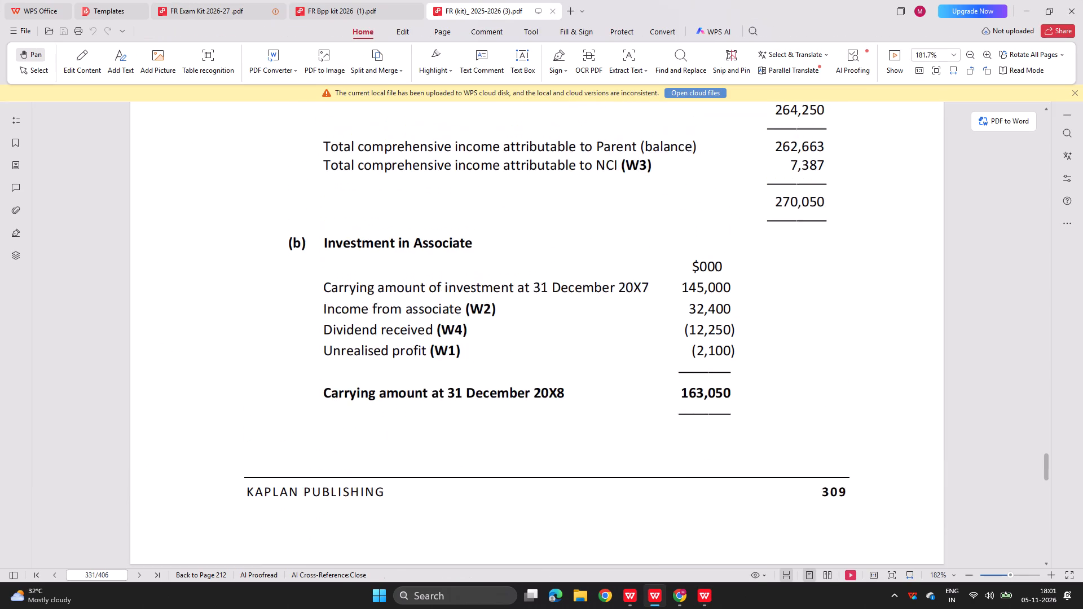
pyautogui.scroll(5, 598, 278)
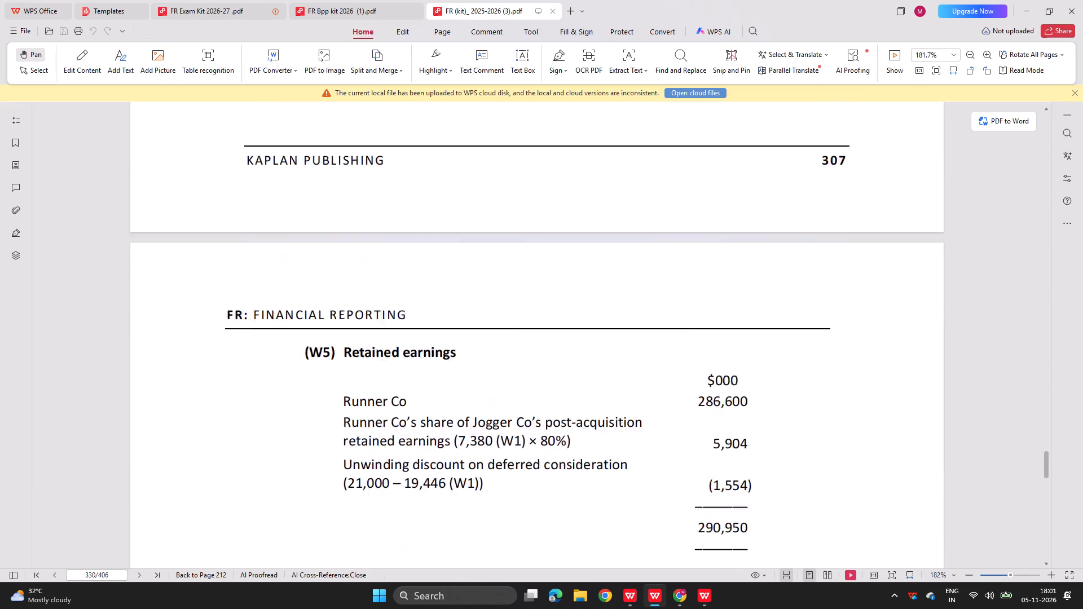
pyautogui.scroll(3, 598, 278)
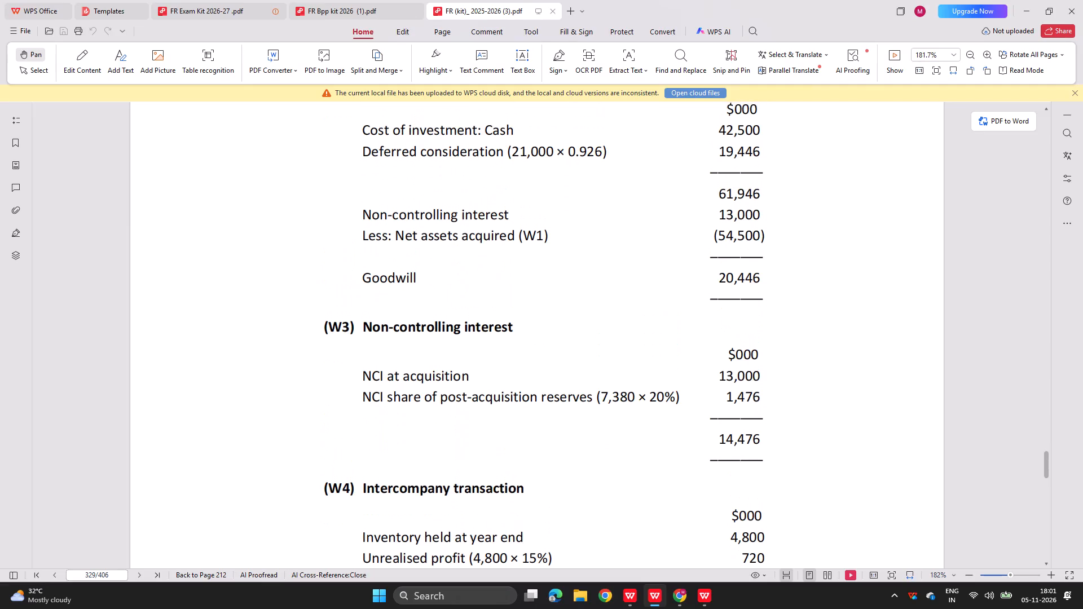
pyautogui.hotkey('alt', 'Tab')
pyautogui.hotkey('alt', 'Tab')
pyautogui.scroll(1, 598, 278)
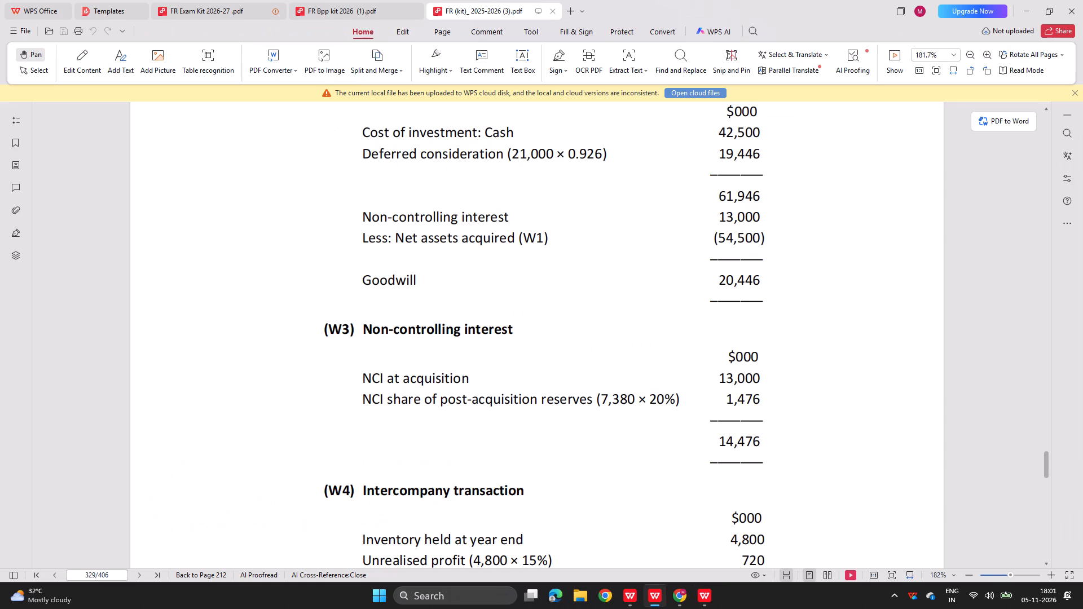
pyautogui.scroll(1, 598, 278)
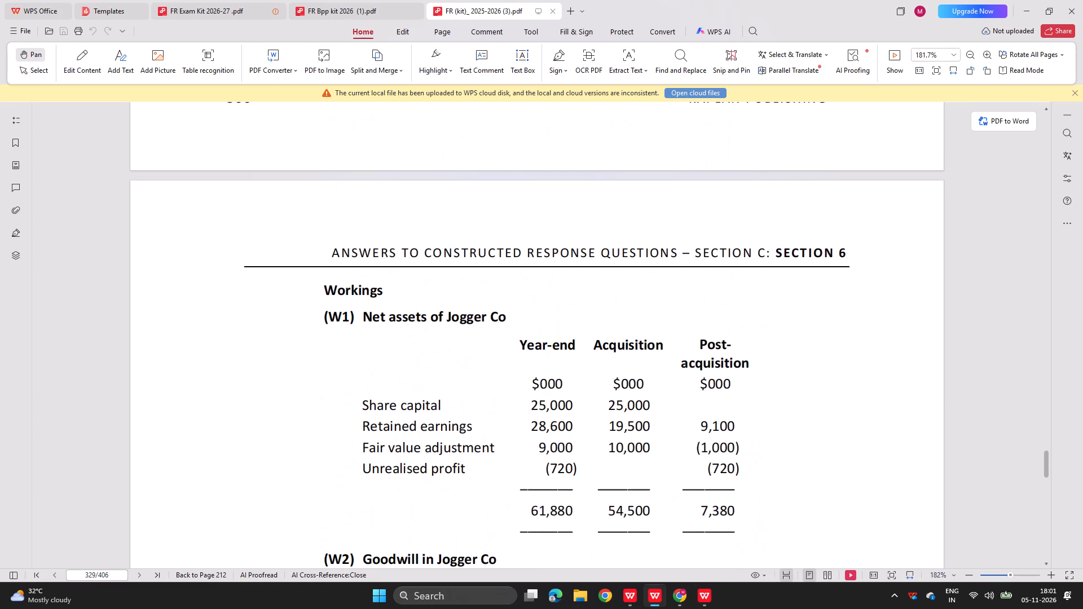
pyautogui.scroll(1, 598, 278)
pyautogui.scroll(-2, 598, 278)
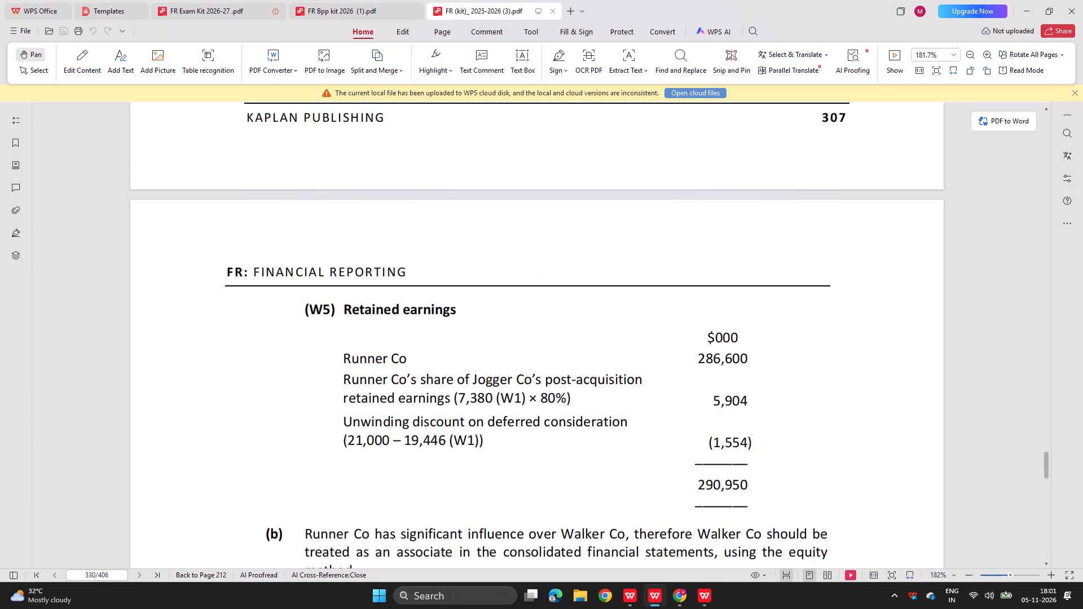
pyautogui.scroll(-5, 598, 278)
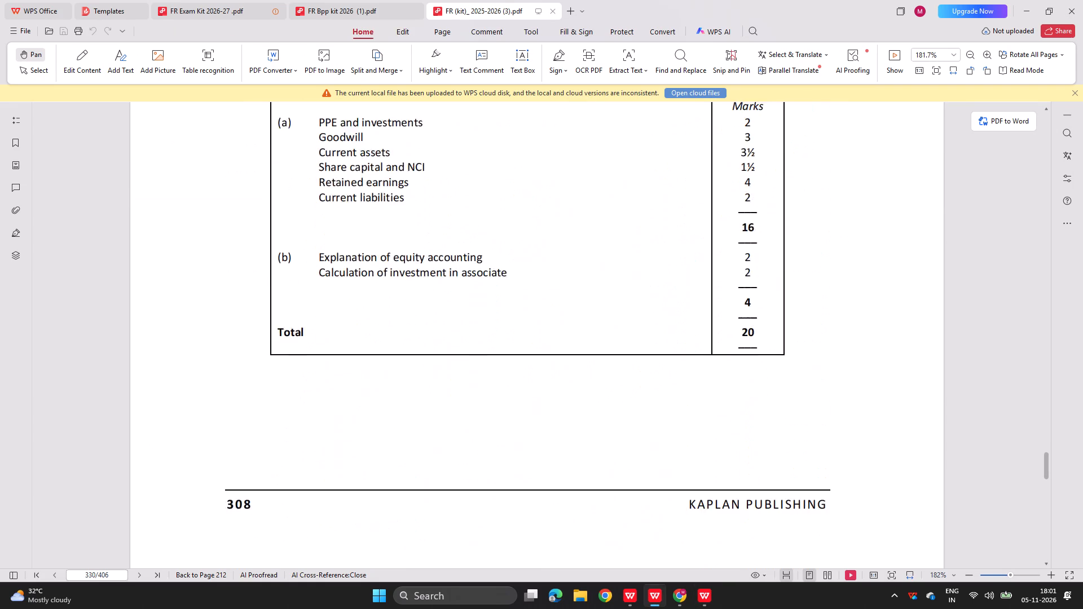
pyautogui.scroll(-4, 613, 240)
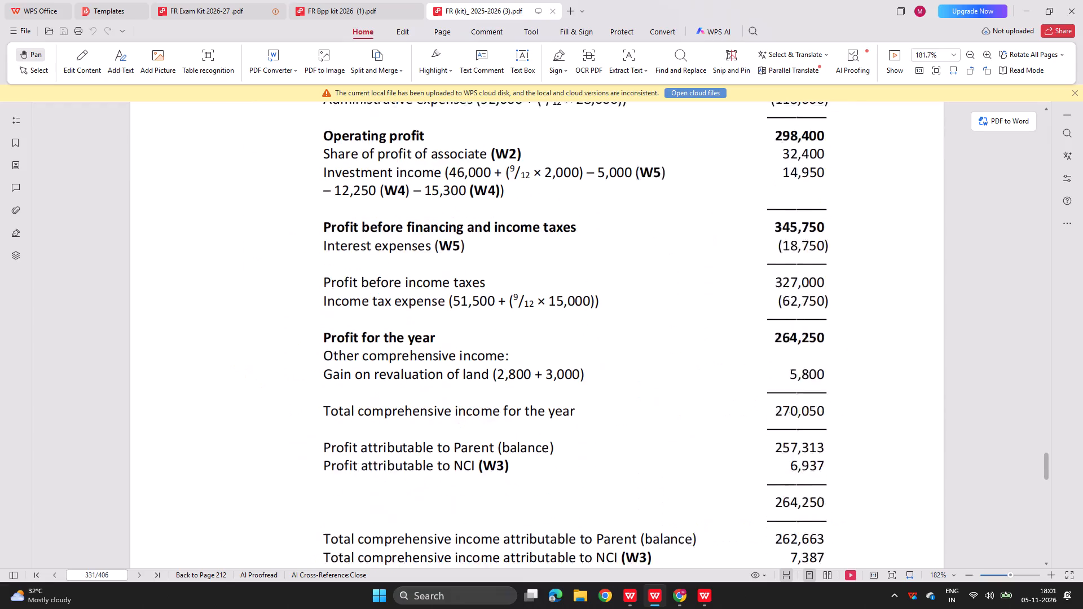
pyautogui.scroll(-2, 622, 211)
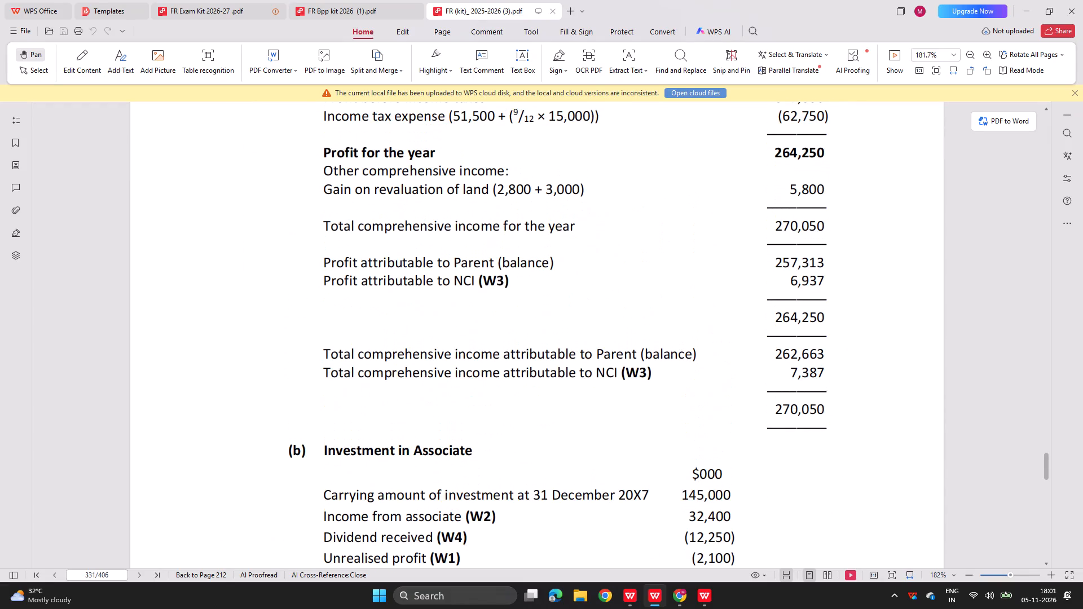
pyautogui.hotkey('alt', 'Tab')
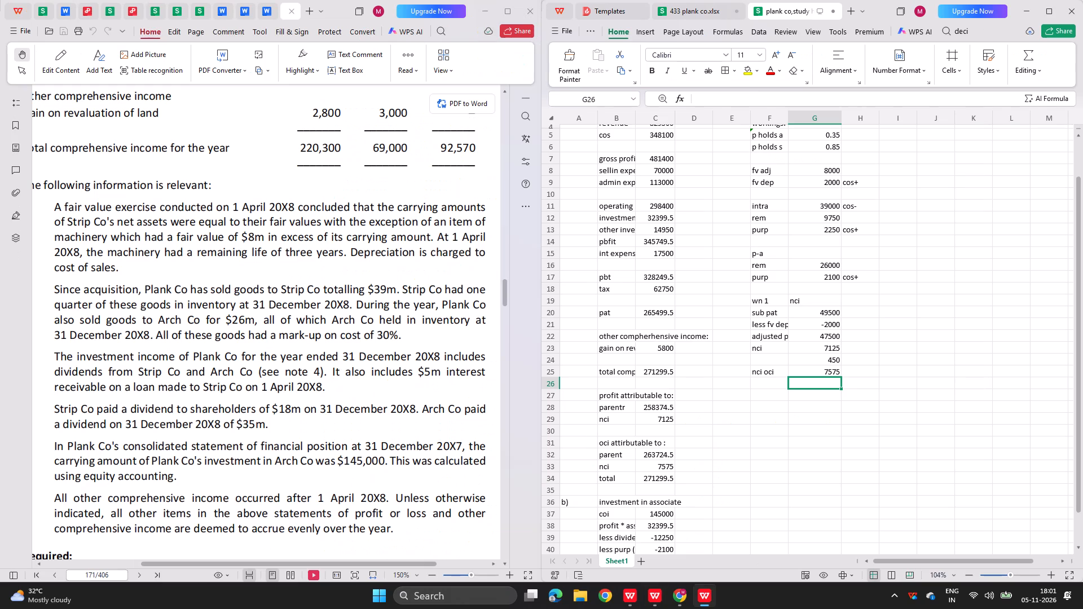
pyautogui.hotkey('alt', 'Tab')
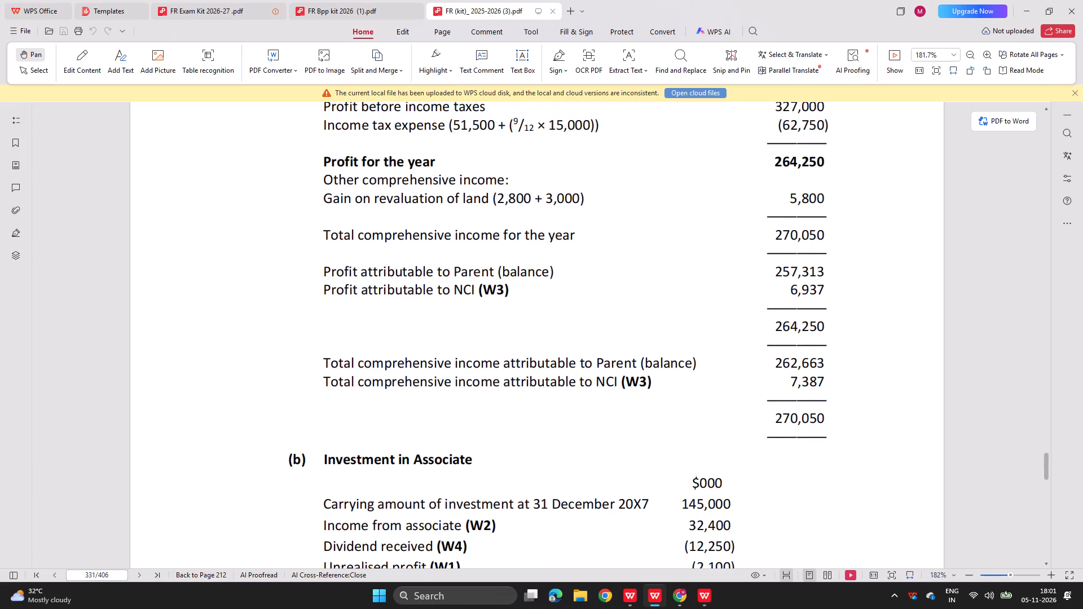
pyautogui.scroll(1, 605, 302)
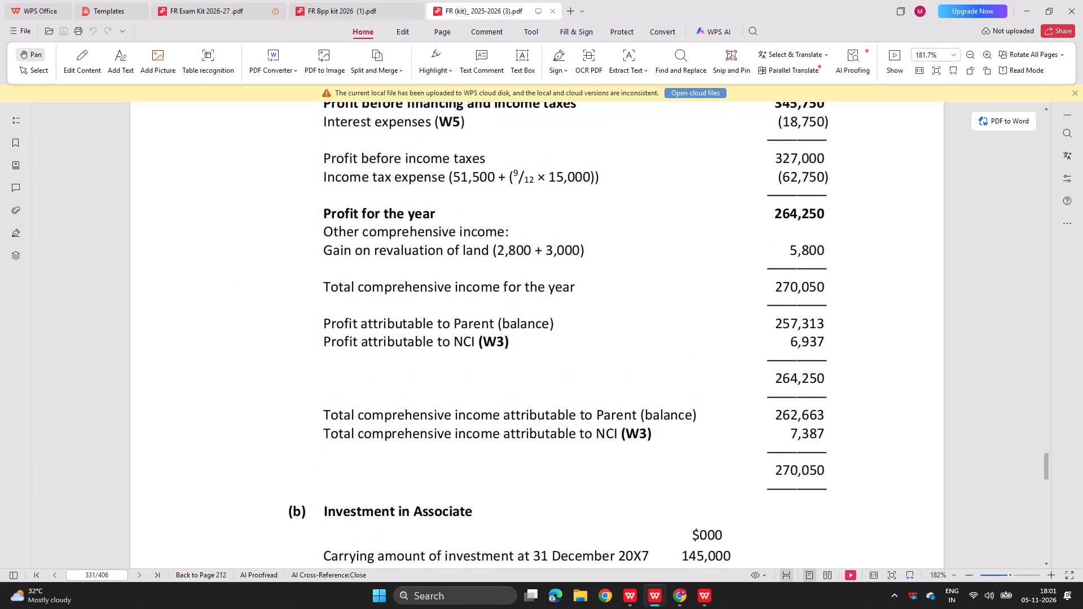
pyautogui.hotkey('alt', 'Tab')
# Check the gain on revaluation formula in C23 of the earlier workbook against the question's other comprehensive income figures.
pyautogui.doubleClick(655, 345)
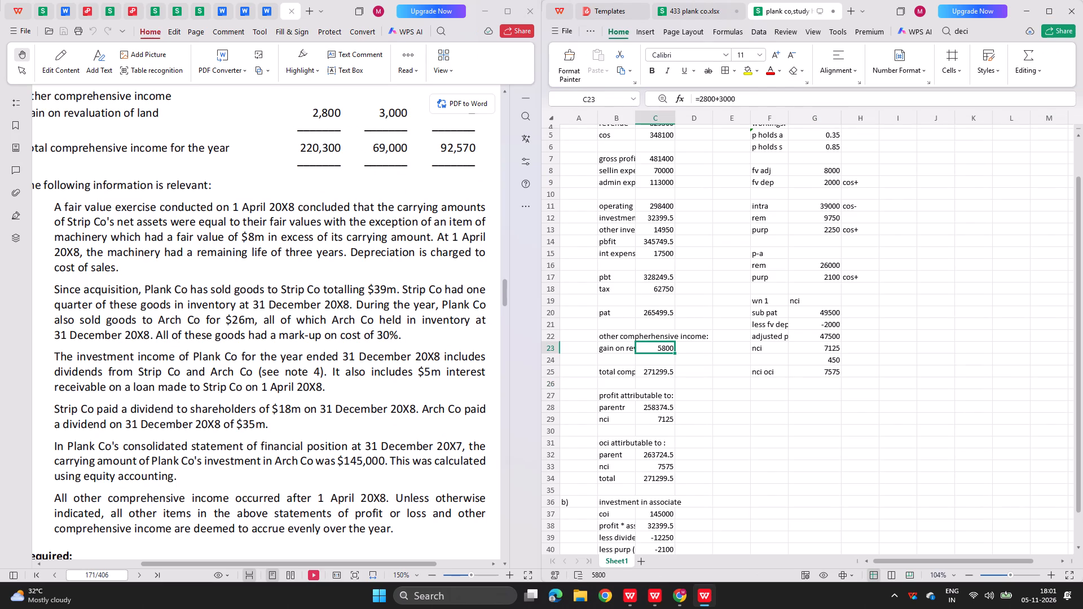
pyautogui.press('Return')
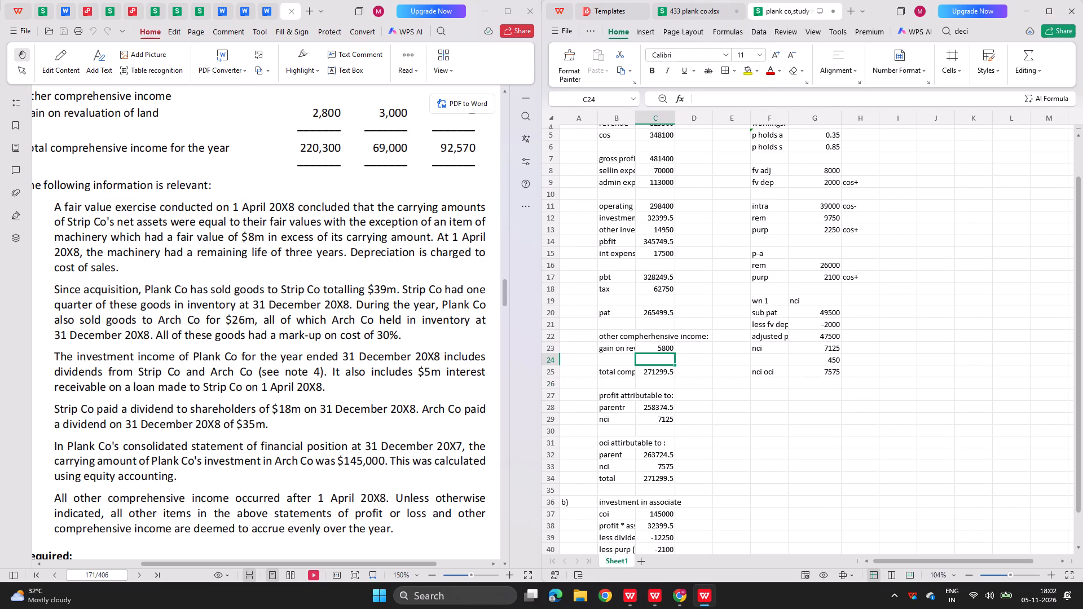
pyautogui.scroll(1, 274, 337)
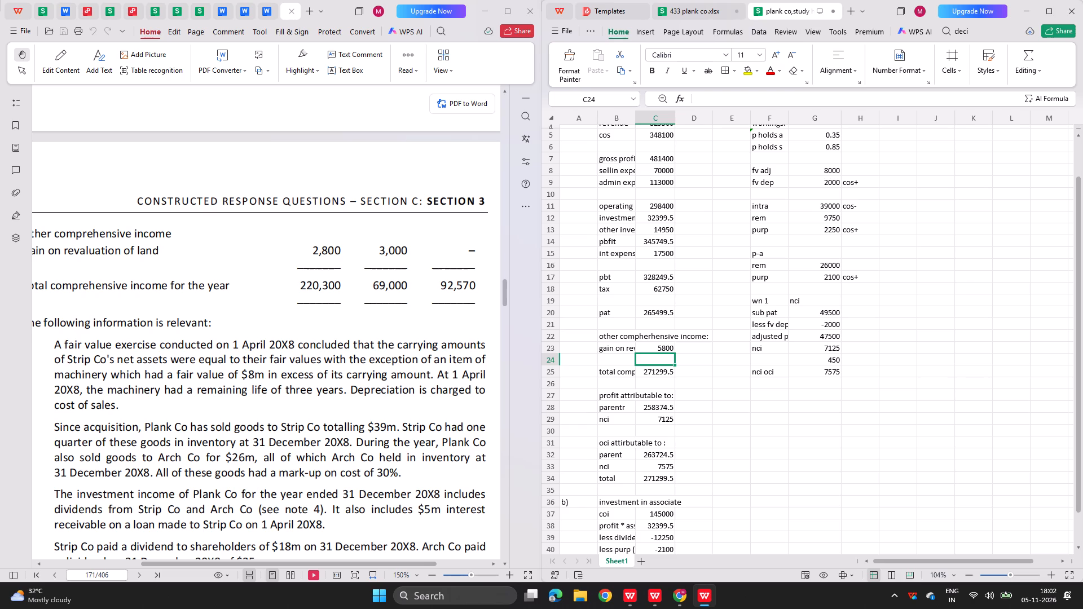
pyautogui.scroll(1, 859, 303)
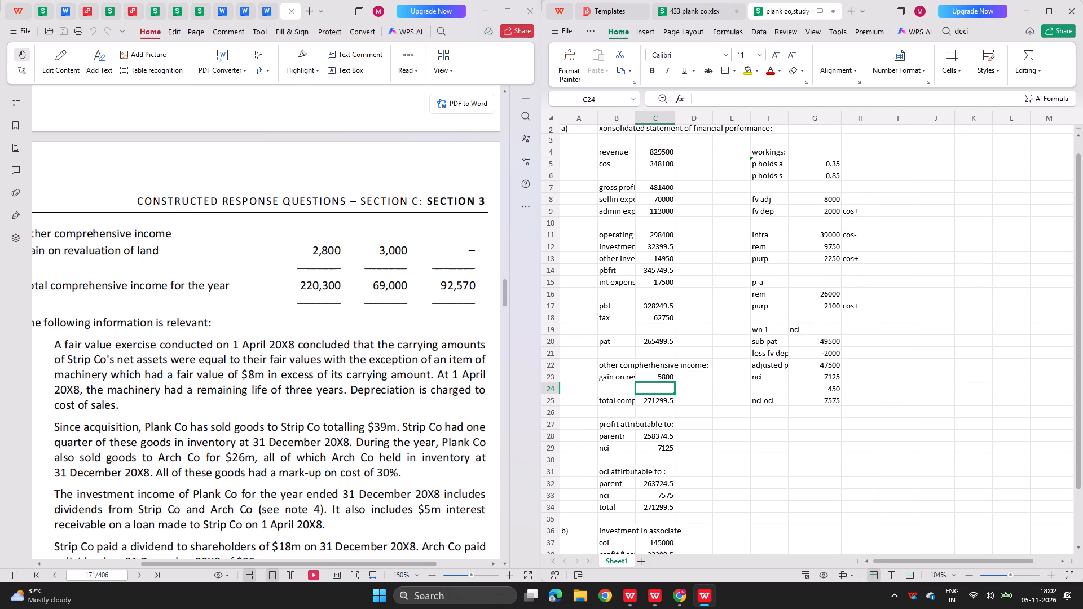
pyautogui.scroll(-1, 613, 478)
# In the 433 plank co workbook, calculate consolidated revenue in C5 as =705000+(218000*9/12) minus the intra-group sales in C55.
pyautogui.click(695, 0)
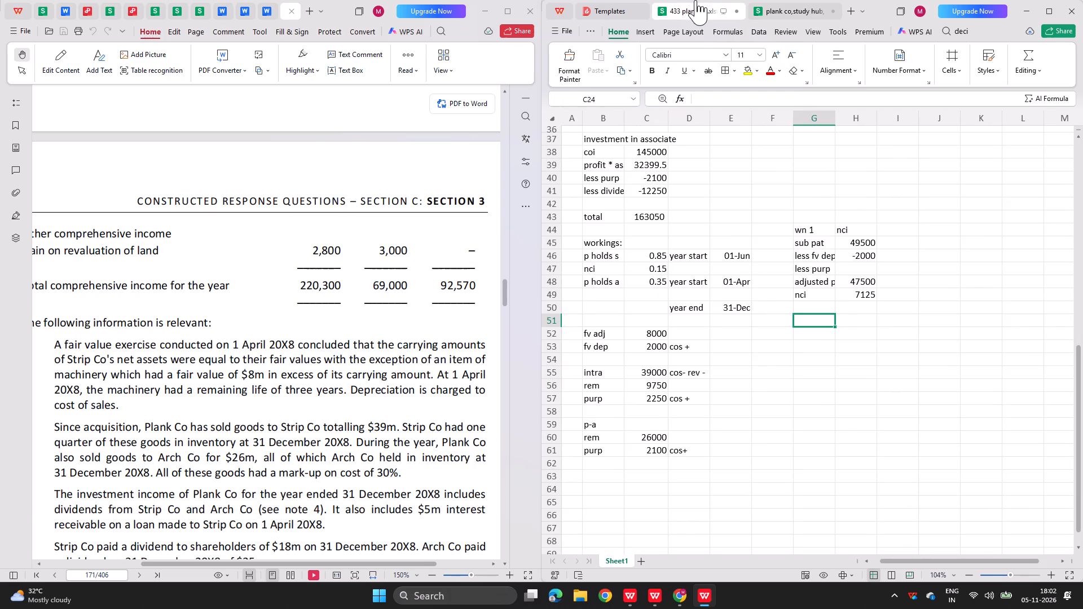
pyautogui.scroll(3, 657, 370)
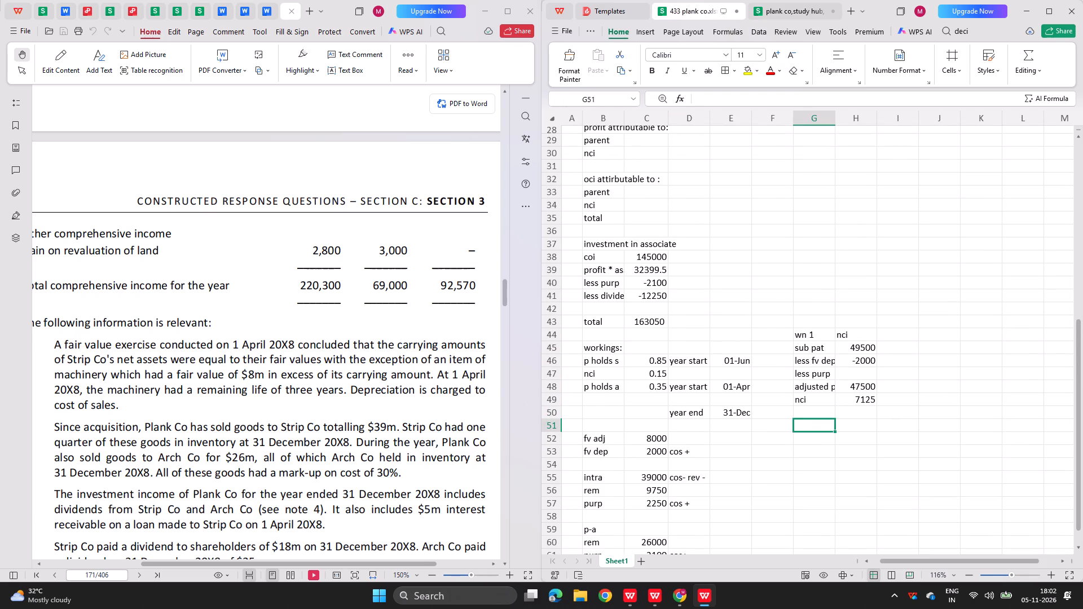
pyautogui.scroll(7, 669, 309)
pyautogui.scroll(1, 384, 298)
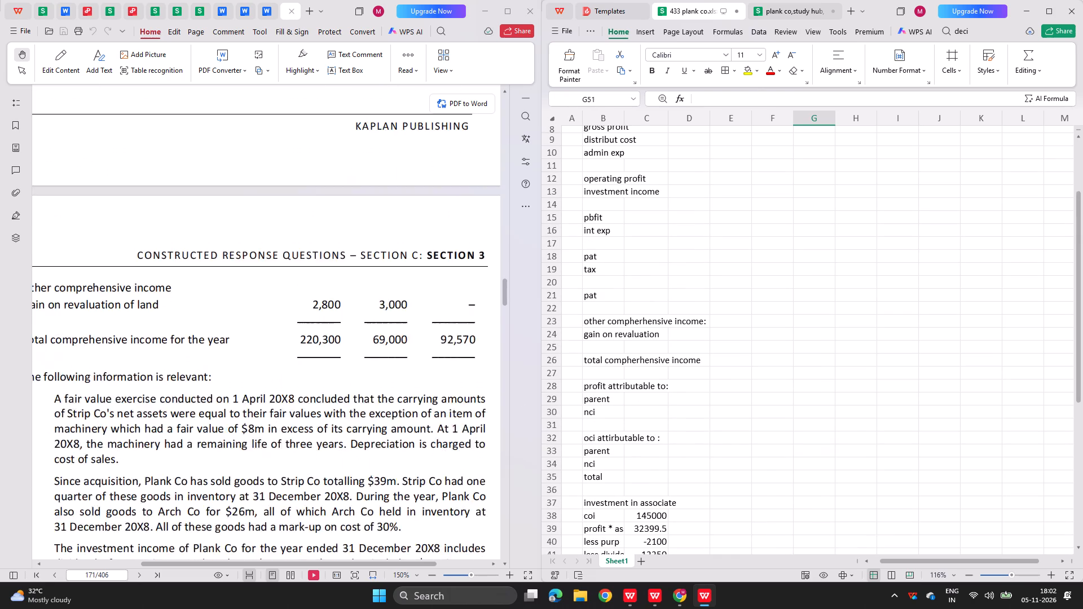
pyautogui.scroll(1, 384, 298)
pyautogui.scroll(-1, 384, 298)
pyautogui.scroll(3, 649, 183)
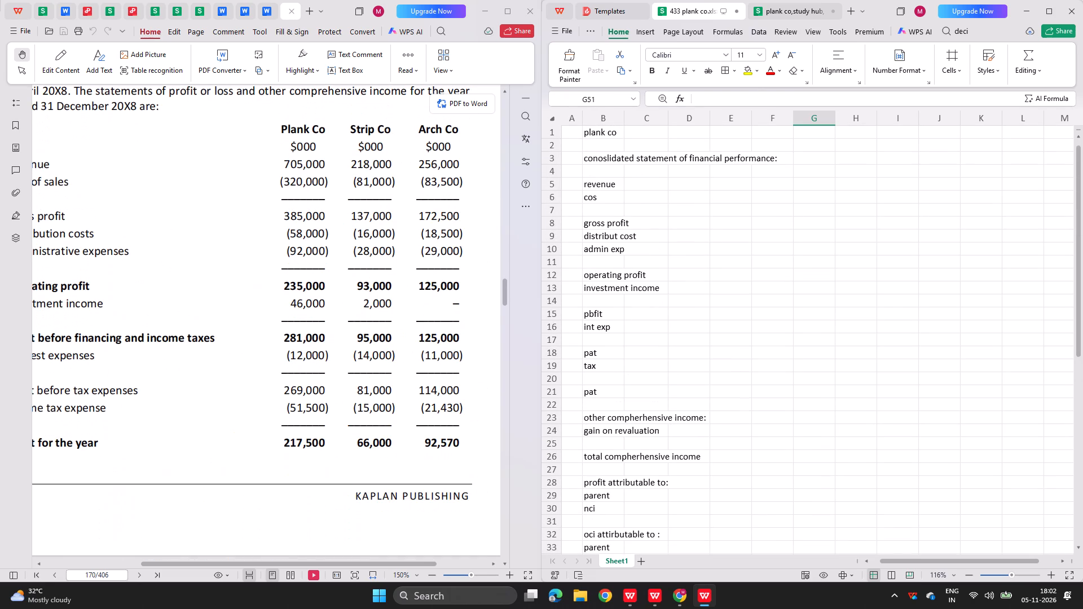
pyautogui.click(650, 186)
pyautogui.press('=')
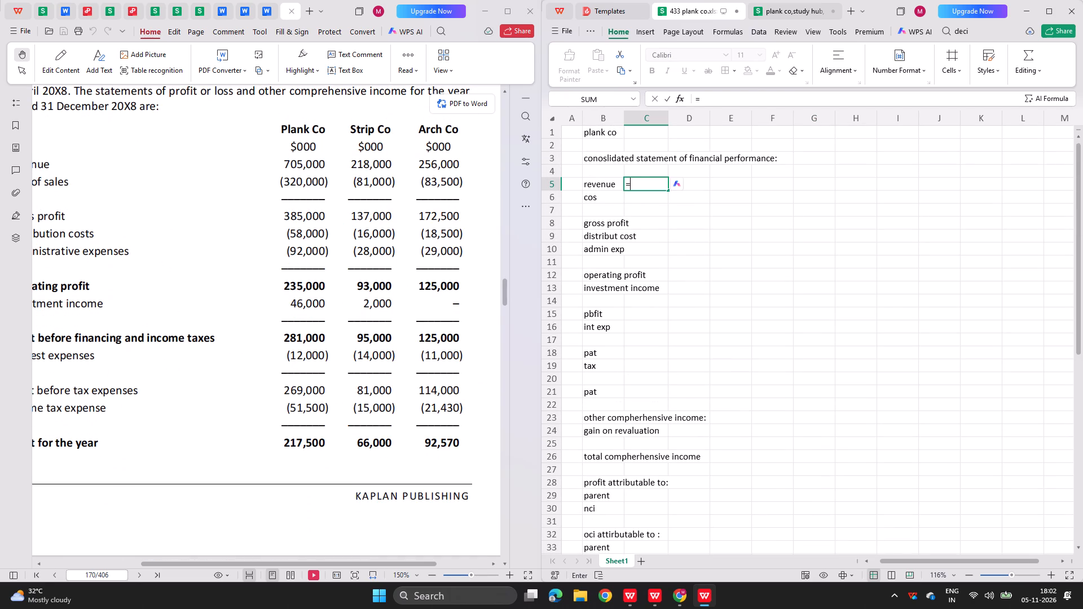
pyautogui.write('780')
pyautogui.press('BackSpace')
pyautogui.press('BackSpace')
pyautogui.write('05000')
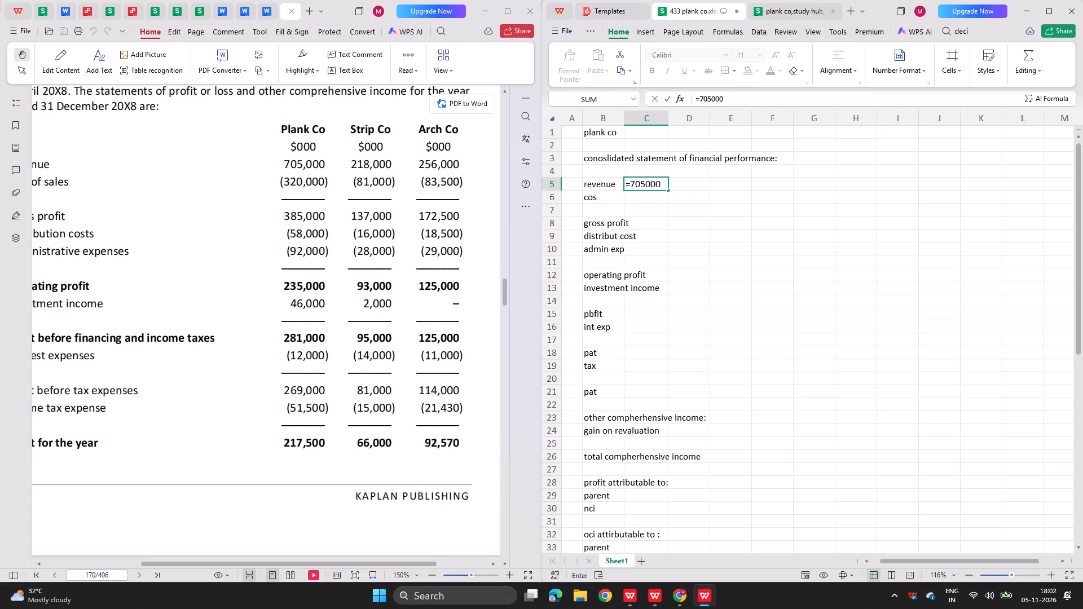
pyautogui.hotkey('alt', 'Tab')
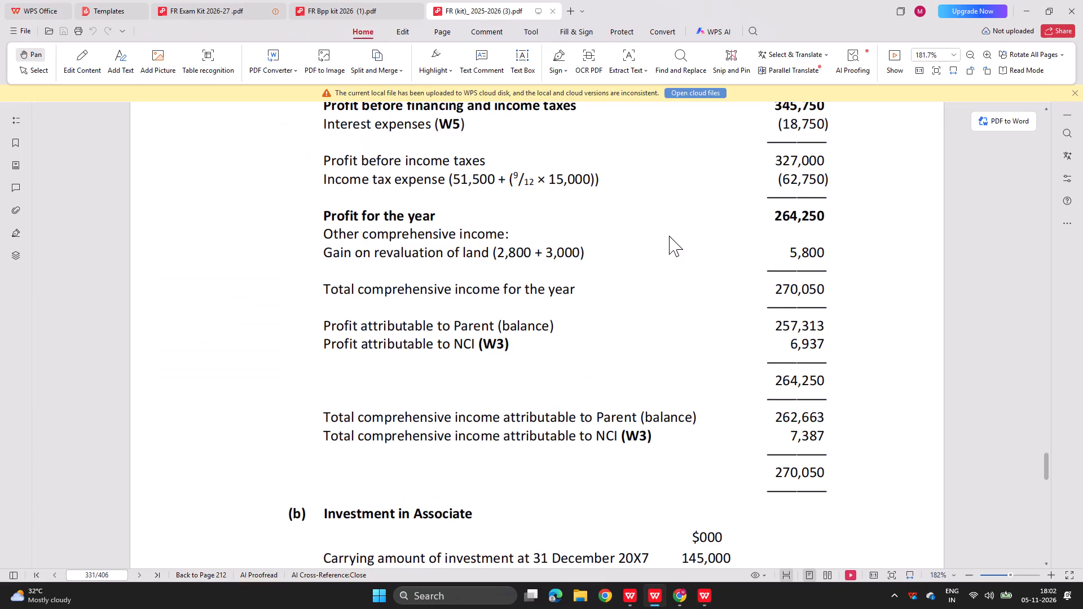
pyautogui.scroll(3, 669, 236)
pyautogui.scroll(-1, 669, 236)
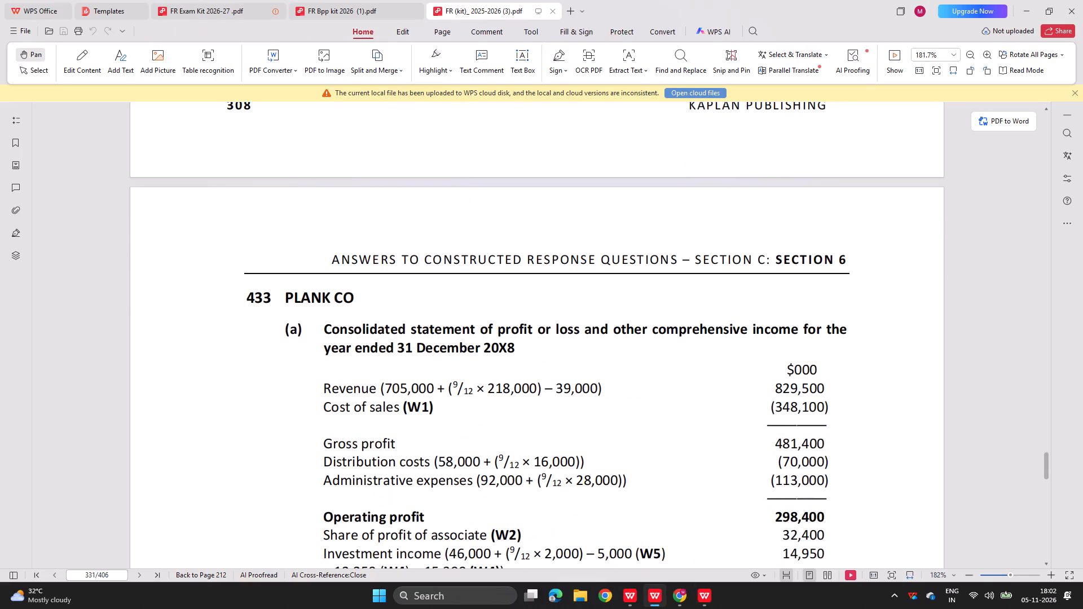
pyautogui.hotkey('alt', 'Tab')
pyautogui.press('+')
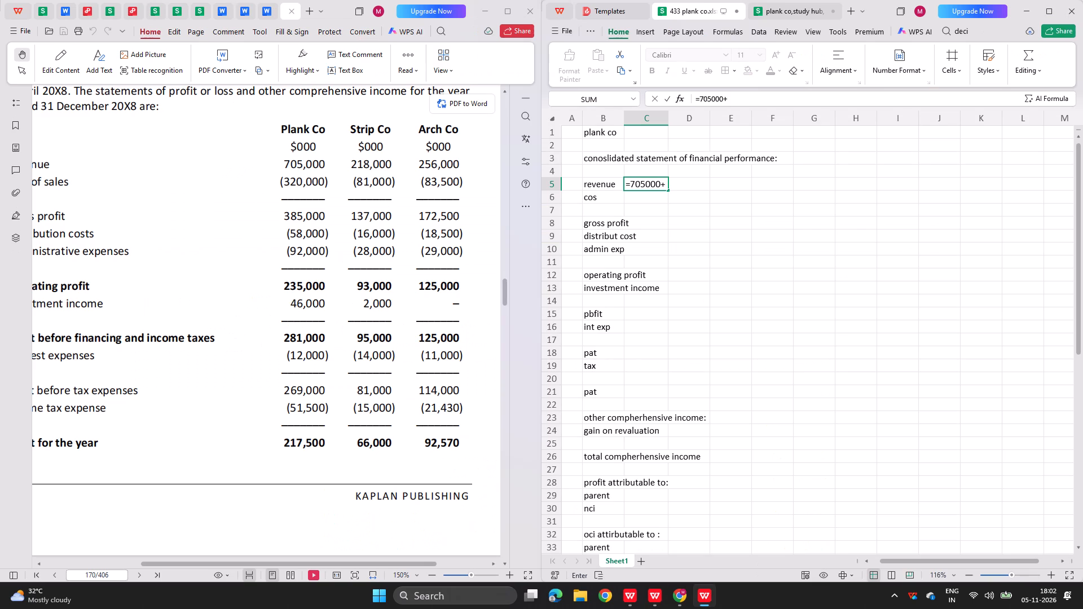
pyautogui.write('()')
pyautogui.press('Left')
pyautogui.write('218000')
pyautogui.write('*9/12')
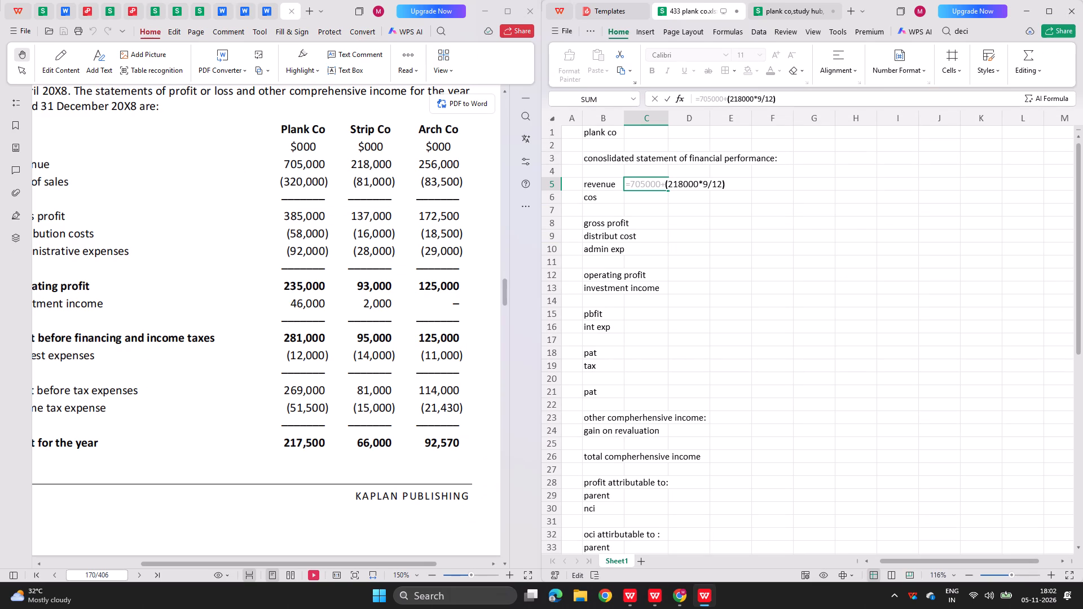
pyautogui.scroll(1, 425, 238)
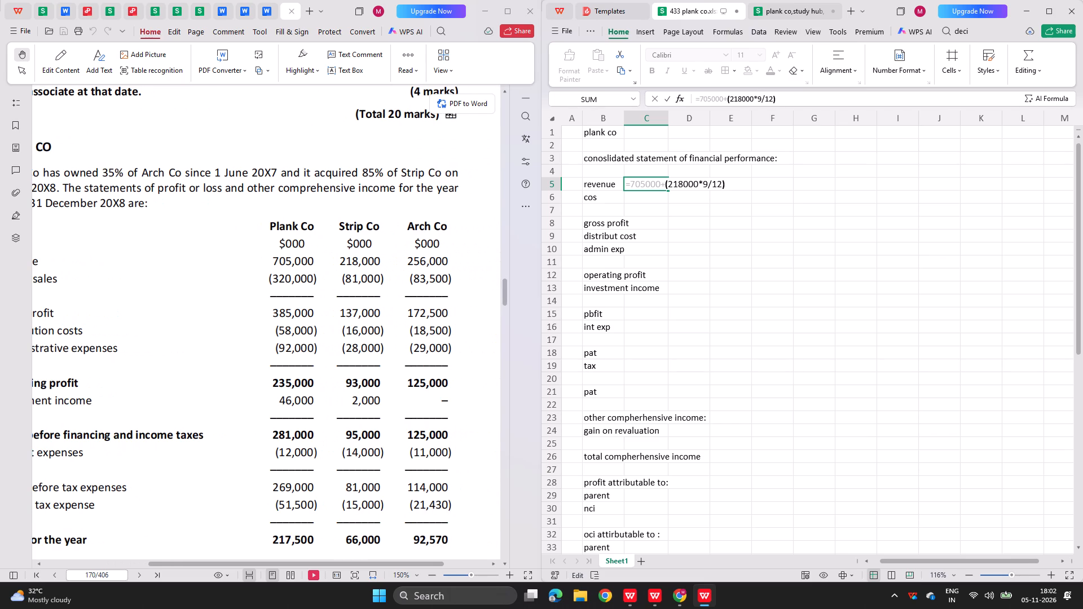
pyautogui.press('Right')
pyautogui.press('-')
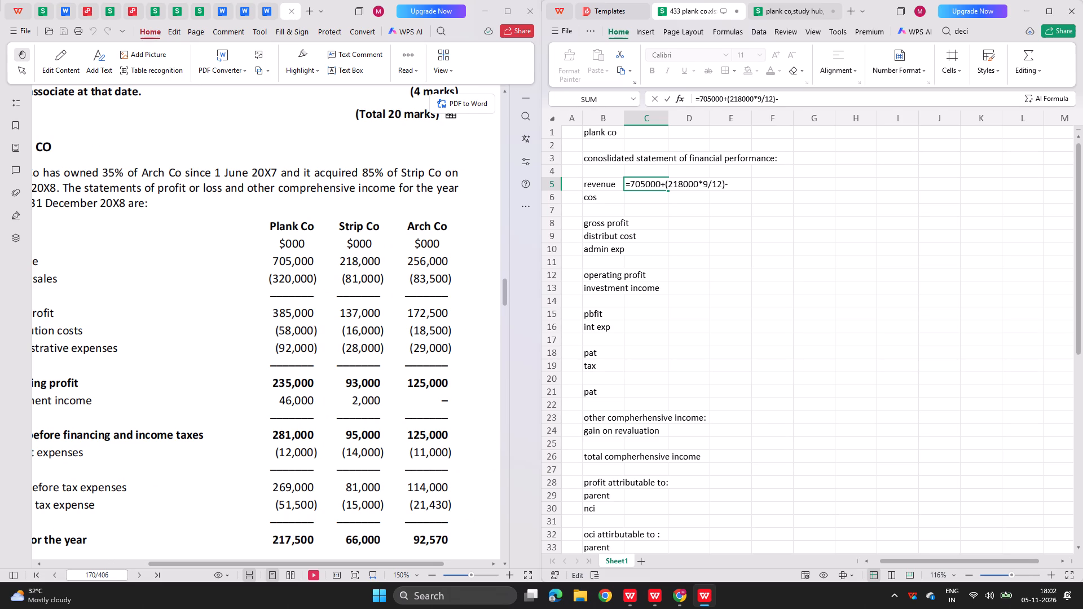
pyautogui.scroll(-6, 595, 336)
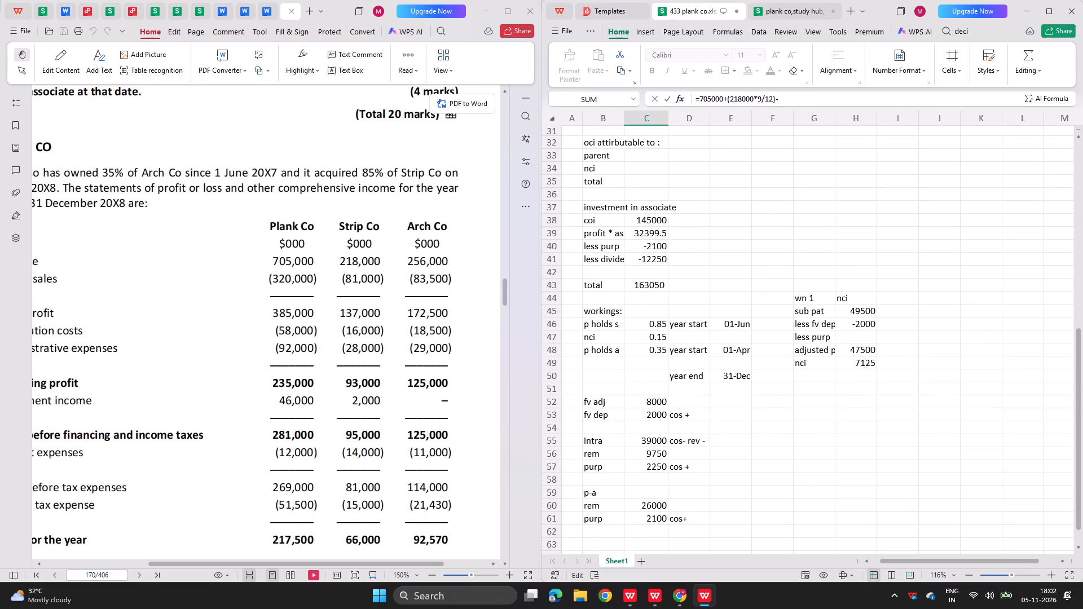
pyautogui.click(634, 440)
pyautogui.press('Return')
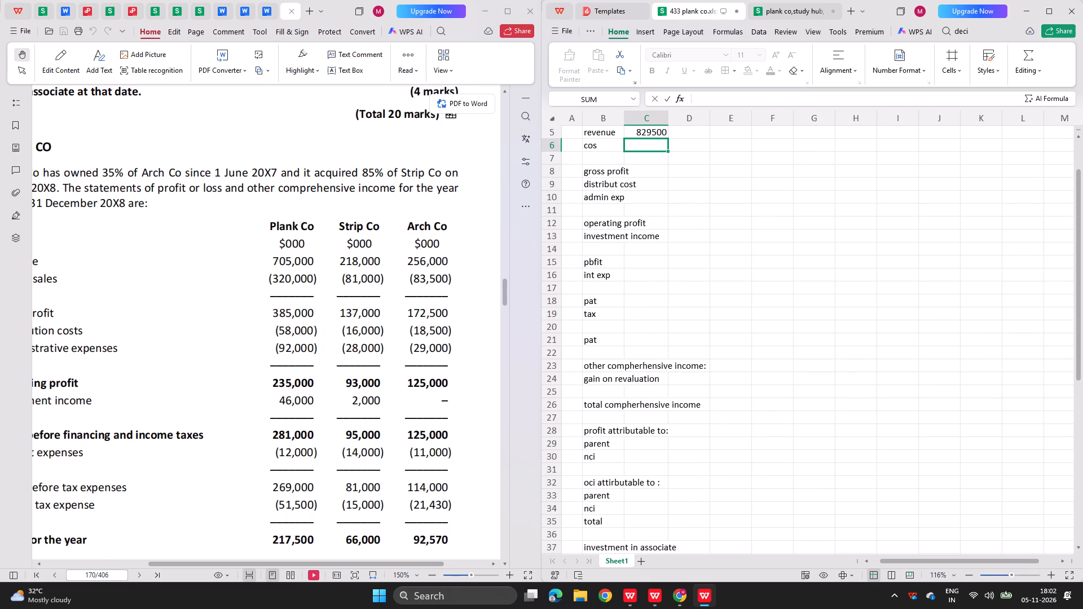
# Calculate consolidated cost of sales in C6 as =320000+(81000*9/12)-C55+C53+C57+C61 and compare it with the kit's model answer.
pyautogui.press('=')
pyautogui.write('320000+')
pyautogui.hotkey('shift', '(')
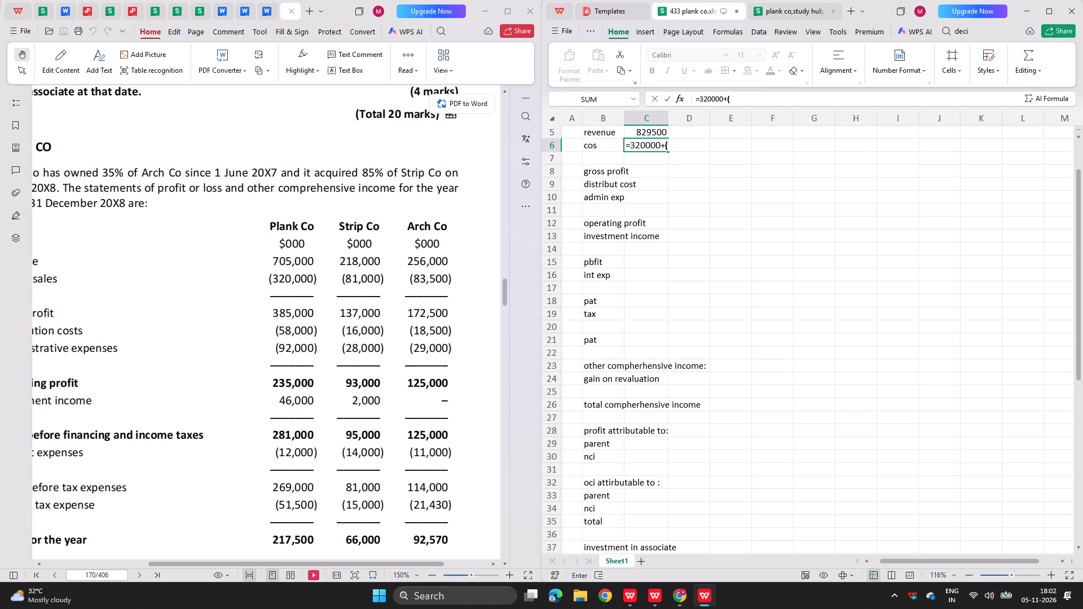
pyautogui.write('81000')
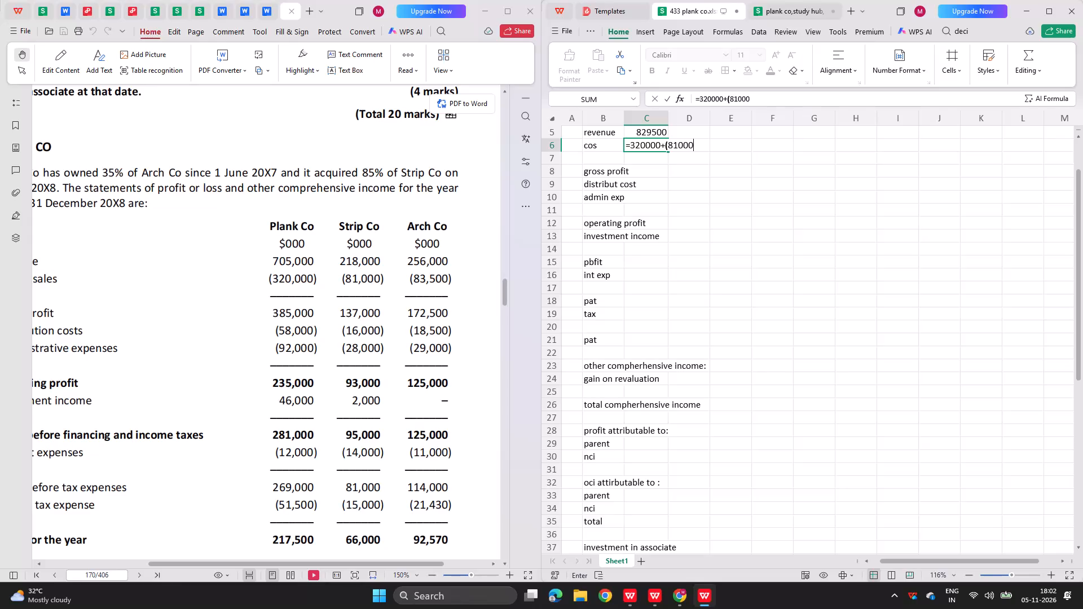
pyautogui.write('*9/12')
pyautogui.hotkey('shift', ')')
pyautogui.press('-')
pyautogui.scroll(-4, 797, 341)
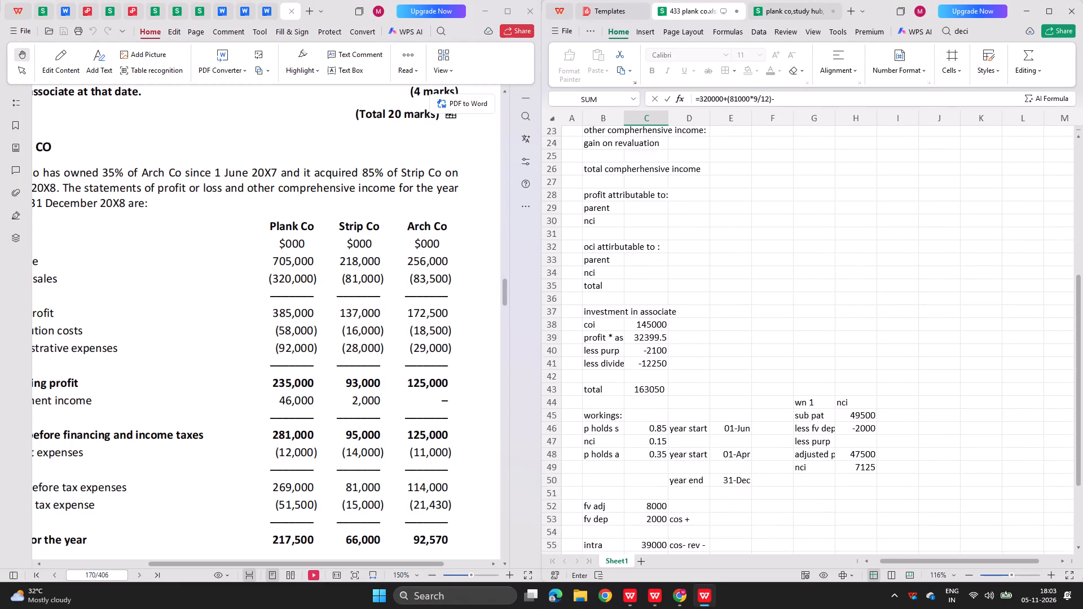
pyautogui.scroll(-2, 797, 341)
pyautogui.click(648, 372)
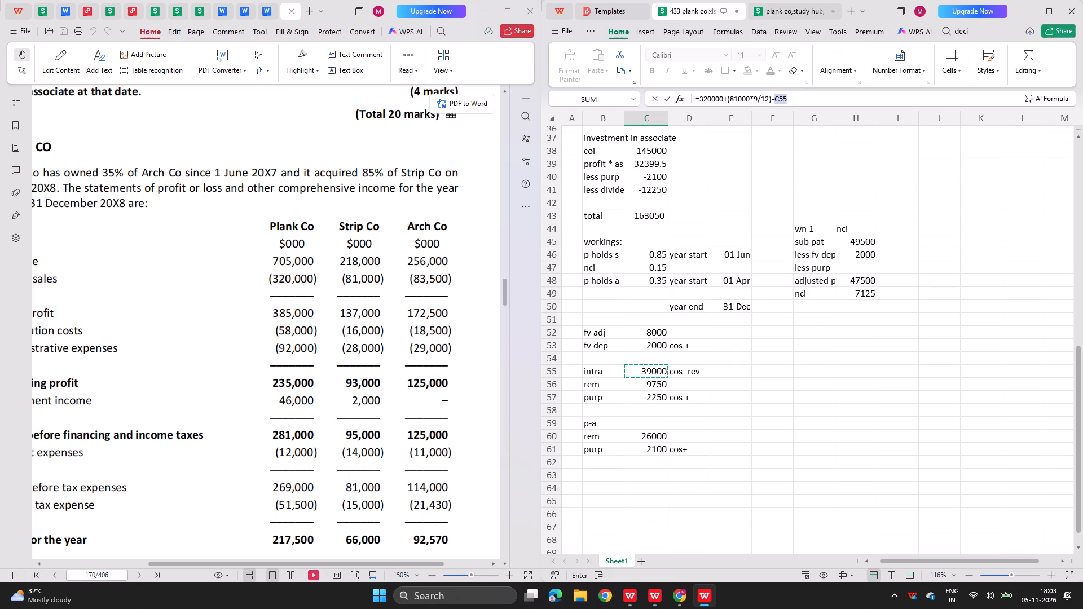
pyautogui.press('+')
pyautogui.press('Down')
pyautogui.press('Down')
pyautogui.press('Down')
pyautogui.press('Down')
pyautogui.press('Down')
pyautogui.press('Down')
pyautogui.press('Down')
pyautogui.press('Down')
pyautogui.press('Down')
pyautogui.press('Down')
pyautogui.press('Down')
pyautogui.press('Down')
pyautogui.press('Down')
pyautogui.press('Down')
pyautogui.press('Down')
pyautogui.press('Down')
pyautogui.press('Down')
pyautogui.press('Down')
pyautogui.press('Down')
pyautogui.press('Down')
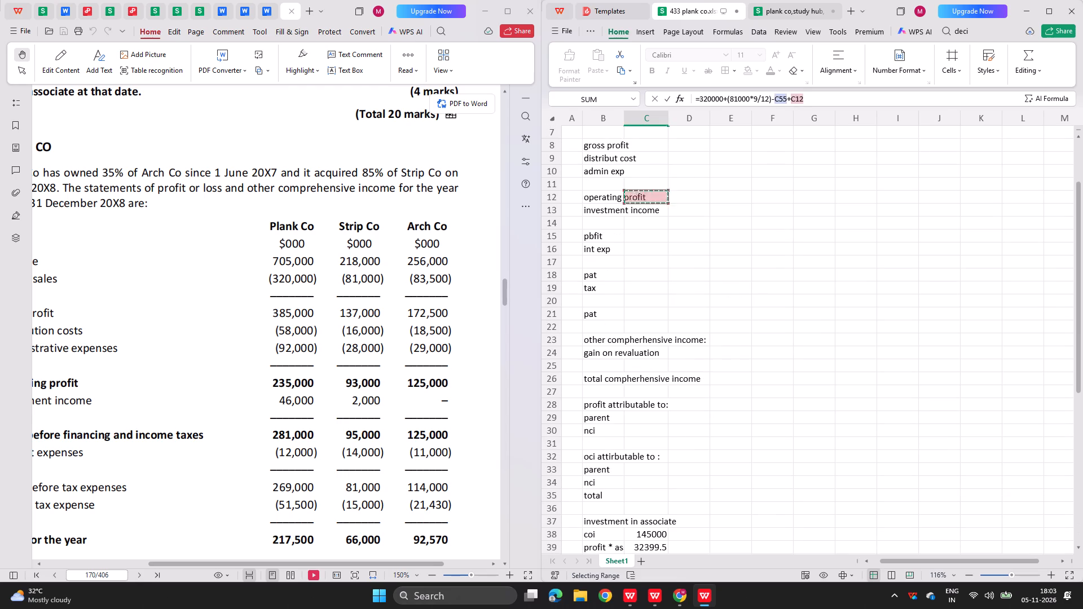
pyautogui.press('Down')
pyautogui.press('Down')
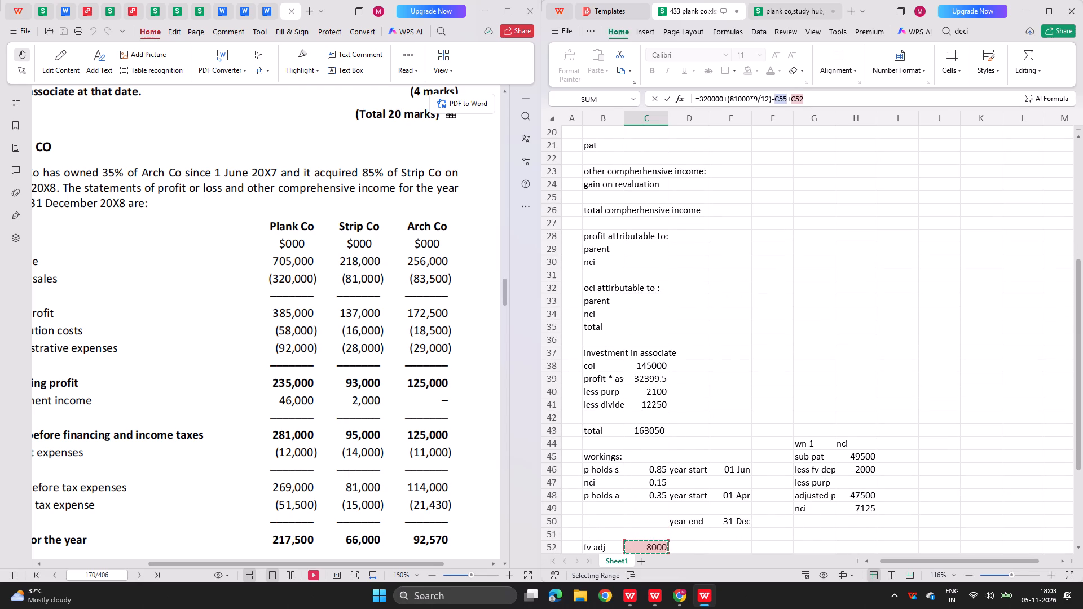
pyautogui.press('Down')
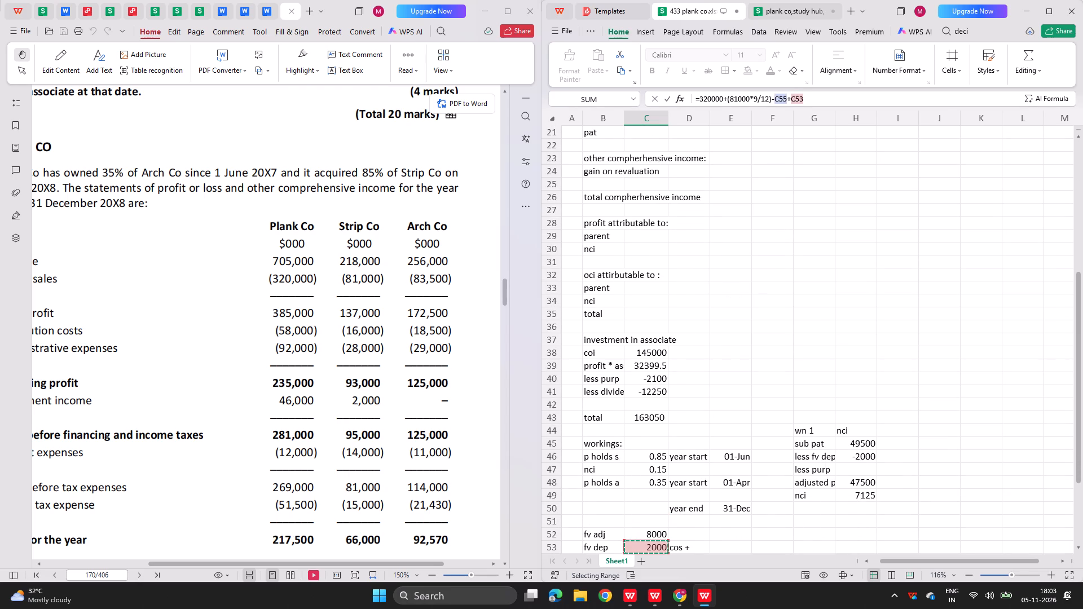
pyautogui.press('+')
pyautogui.press('Down')
pyautogui.press('Down')
pyautogui.press('Down')
pyautogui.press('Down')
pyautogui.press('Down')
pyautogui.press('Down')
pyautogui.press('Down')
pyautogui.press('Down')
pyautogui.press('Down')
pyautogui.press('Down')
pyautogui.press('Down')
pyautogui.press('Down')
pyautogui.press('Down')
pyautogui.press('Down')
pyautogui.press('Down')
pyautogui.press('Down')
pyautogui.press('Down')
pyautogui.press('Down')
pyautogui.press('Down')
pyautogui.press('Down')
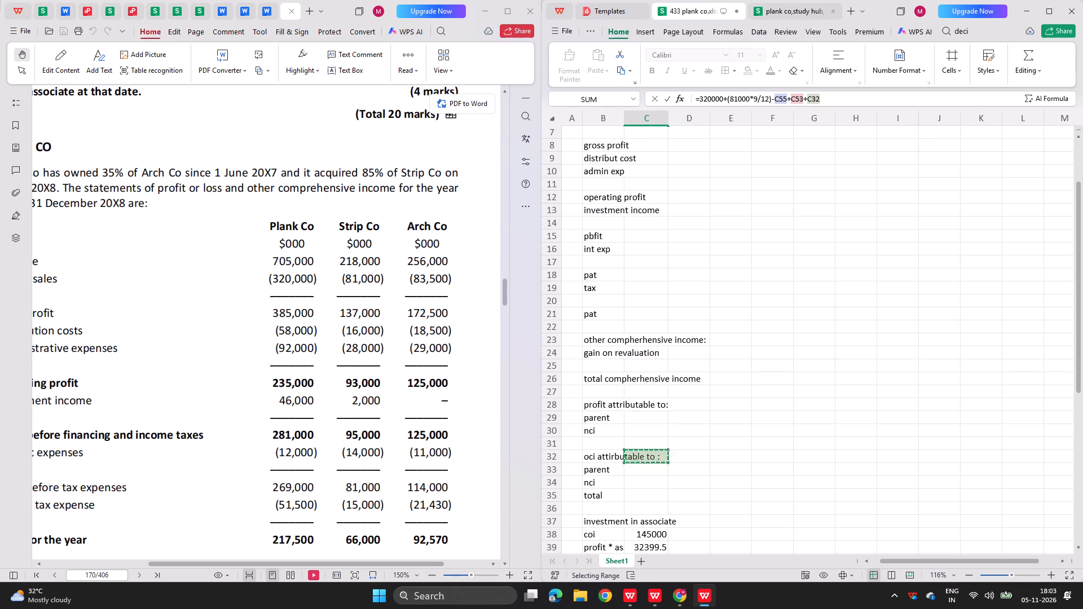
pyautogui.press('Down')
pyautogui.press('Down')
pyautogui.press('Down')
pyautogui.press('Down')
pyautogui.press('Down')
pyautogui.press('Down')
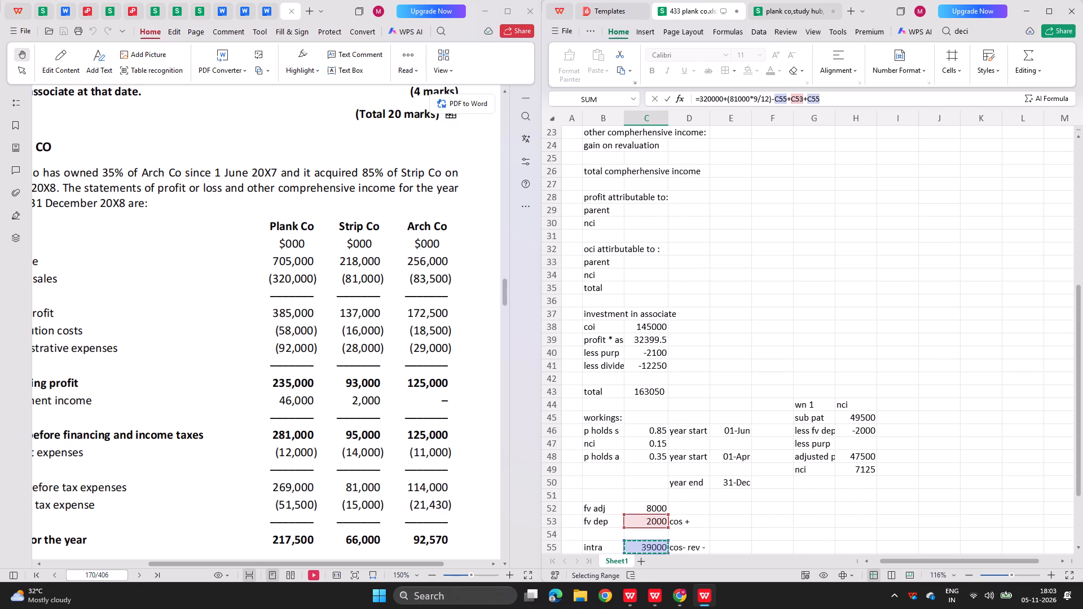
pyautogui.press('Down')
pyautogui.press('Down')
pyautogui.press('Down')
pyautogui.press('Up')
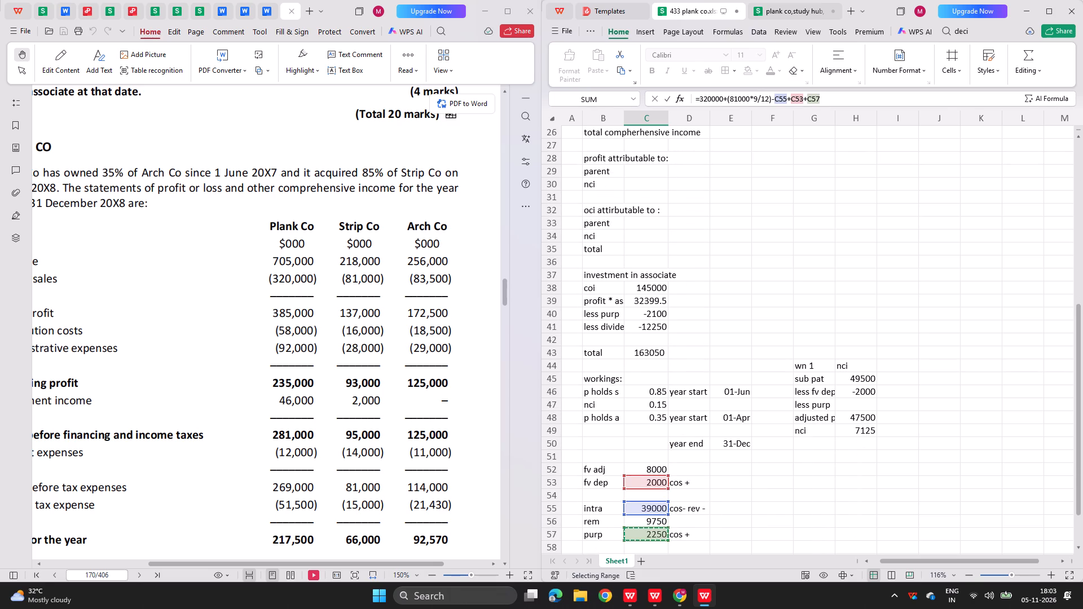
pyautogui.press('+')
pyautogui.press('Down')
pyautogui.press('Down')
pyautogui.press('Down')
pyautogui.press('Down')
pyautogui.press('Down')
pyautogui.press('Down')
pyautogui.press('Down')
pyautogui.press('Down')
pyautogui.press('Down')
pyautogui.press('Down')
pyautogui.press('Down')
pyautogui.press('Down')
pyautogui.press('Down')
pyautogui.press('Down')
pyautogui.press('Down')
pyautogui.press('Down')
pyautogui.press('Down')
pyautogui.press('Down')
pyautogui.press('Down')
pyautogui.press('Down')
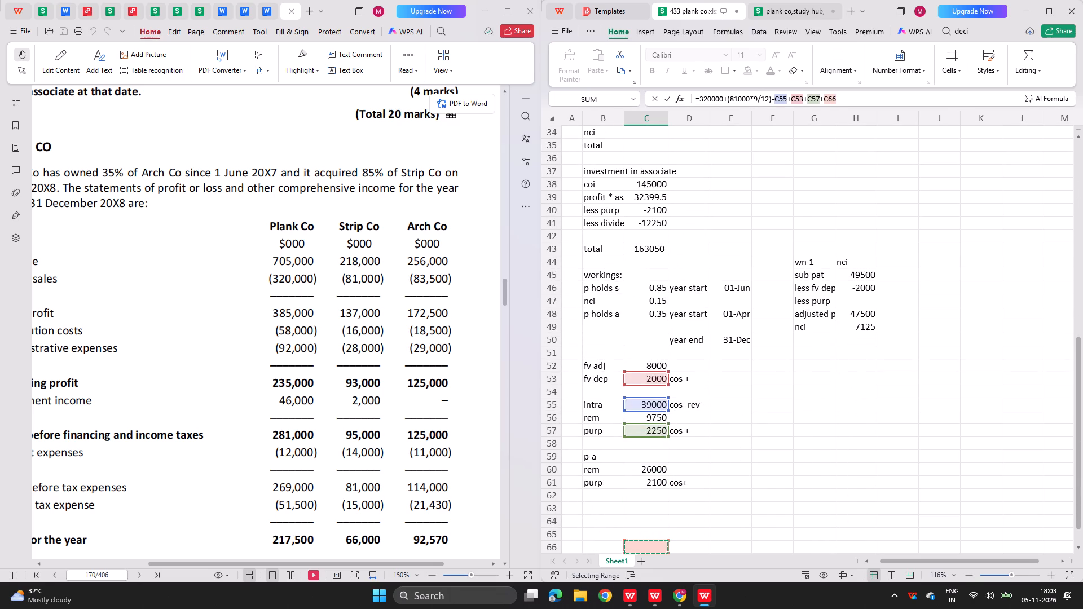
pyautogui.press('Up')
pyautogui.press('Up')
pyautogui.press('Up')
pyautogui.press('Up')
pyautogui.press('Up')
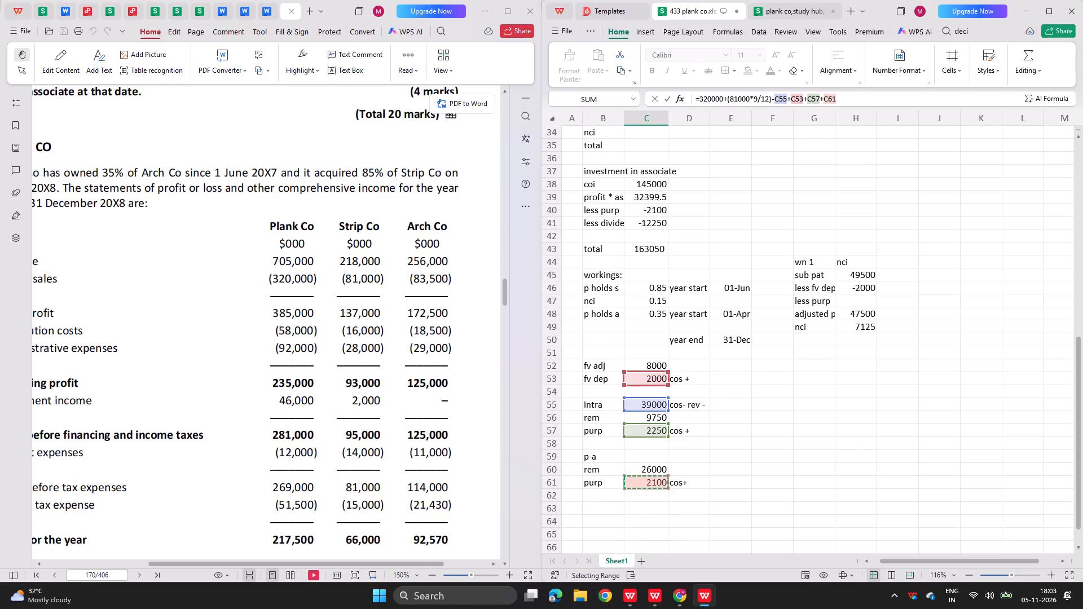
pyautogui.press('Return')
pyautogui.hotkey('alt', 'Tab')
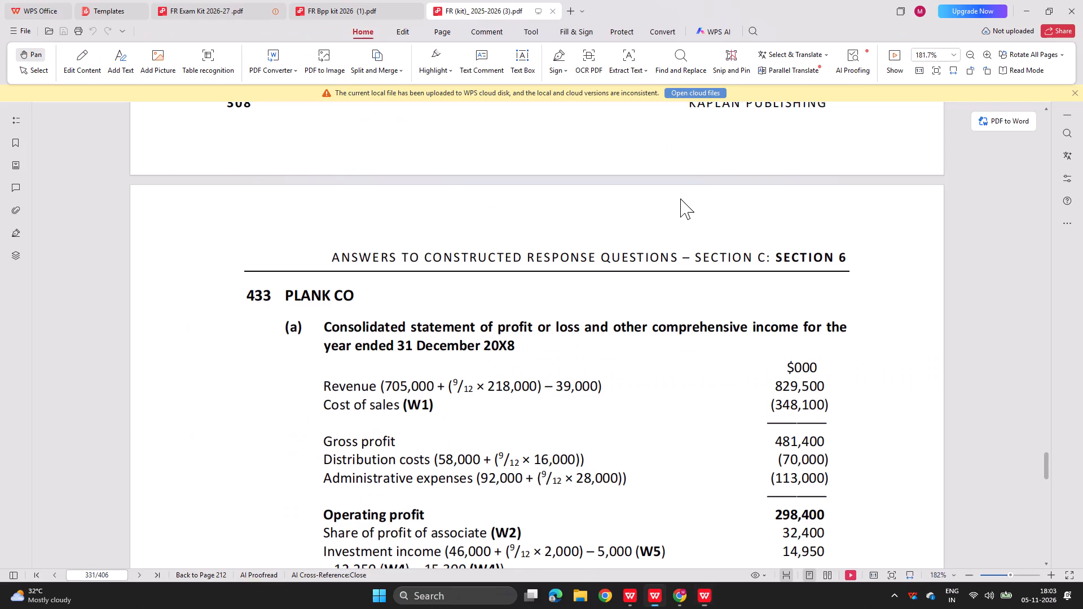
pyautogui.hotkey('alt', 'Tab')
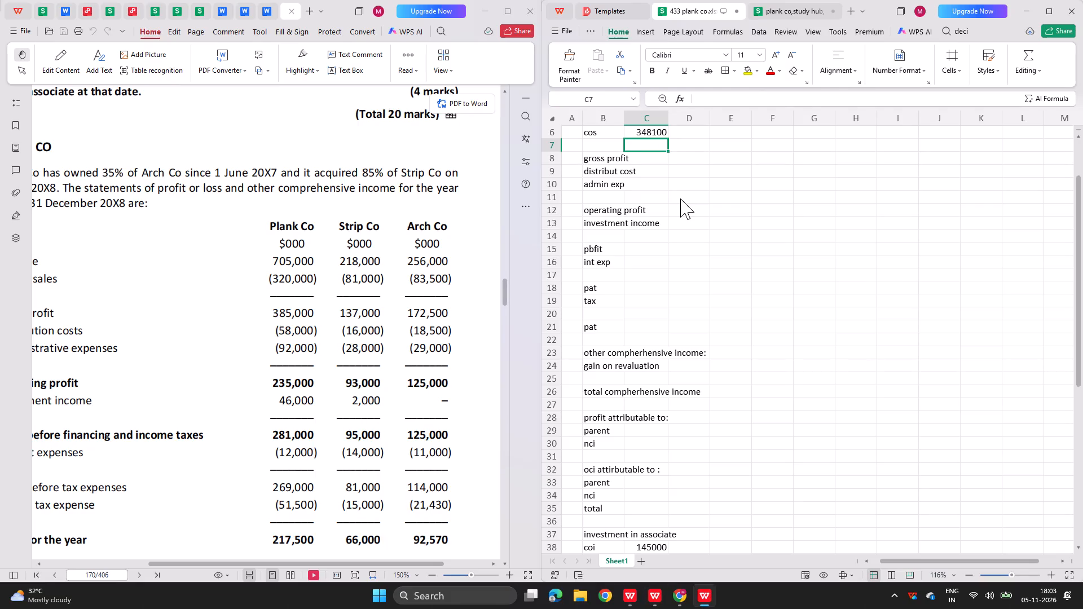
# Calculate gross profit in C8 as =C5-C6 and compare it with the kit's model answer.
pyautogui.press('Down')
pyautogui.press('=')
pyautogui.press('Up')
pyautogui.press('Up')
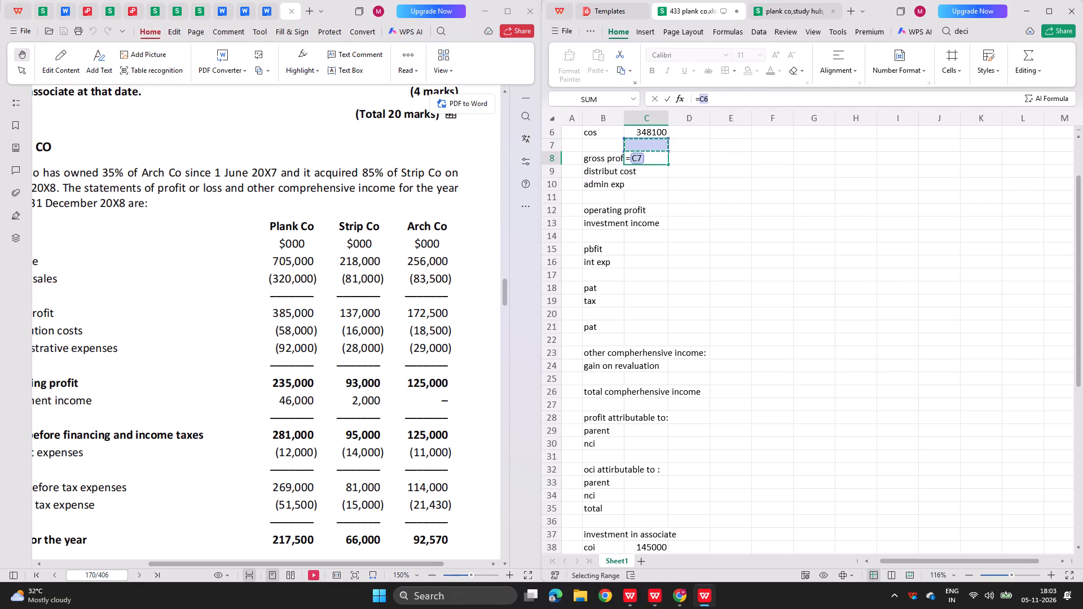
pyautogui.press('Up')
pyautogui.press('-')
pyautogui.press('Up')
pyautogui.press('Up')
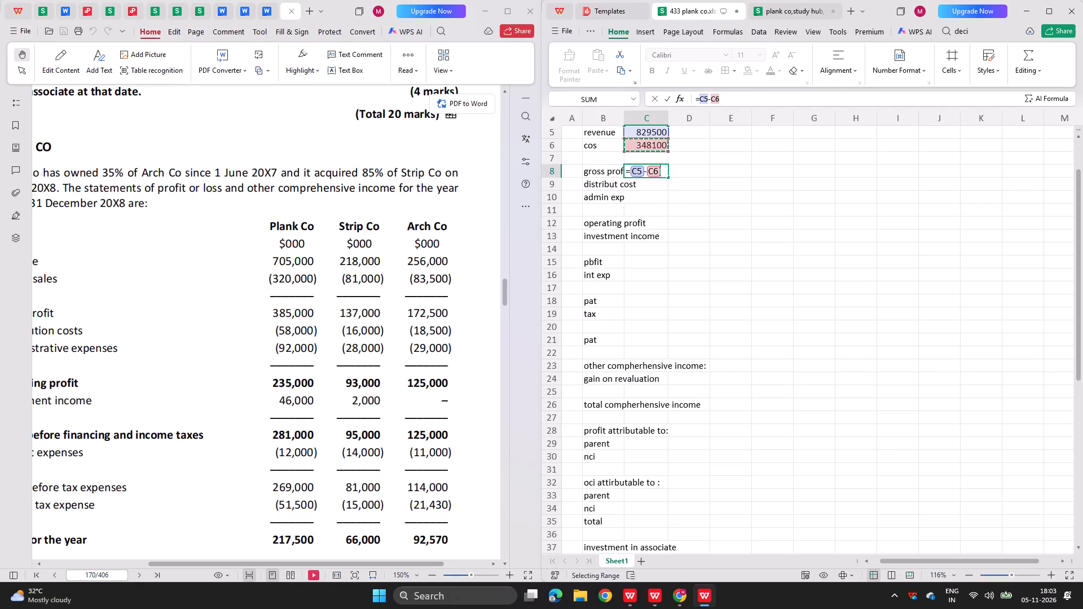
pyautogui.press('Return')
pyautogui.scroll(-1, 703, 233)
pyautogui.hotkey('alt', 'Tab')
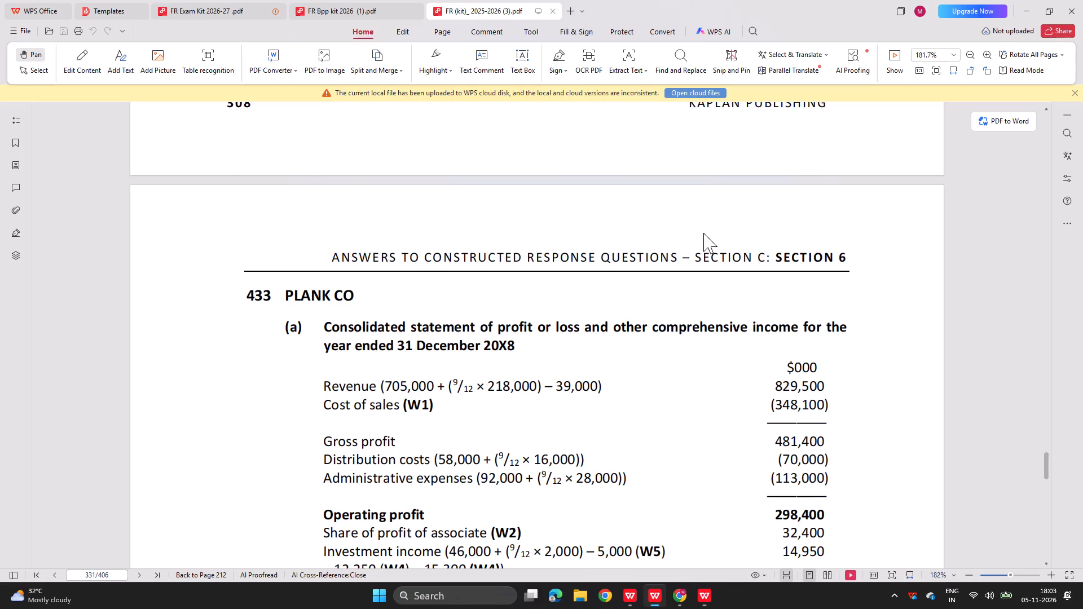
pyautogui.hotkey('alt', 'Tab')
pyautogui.scroll(-2, 703, 233)
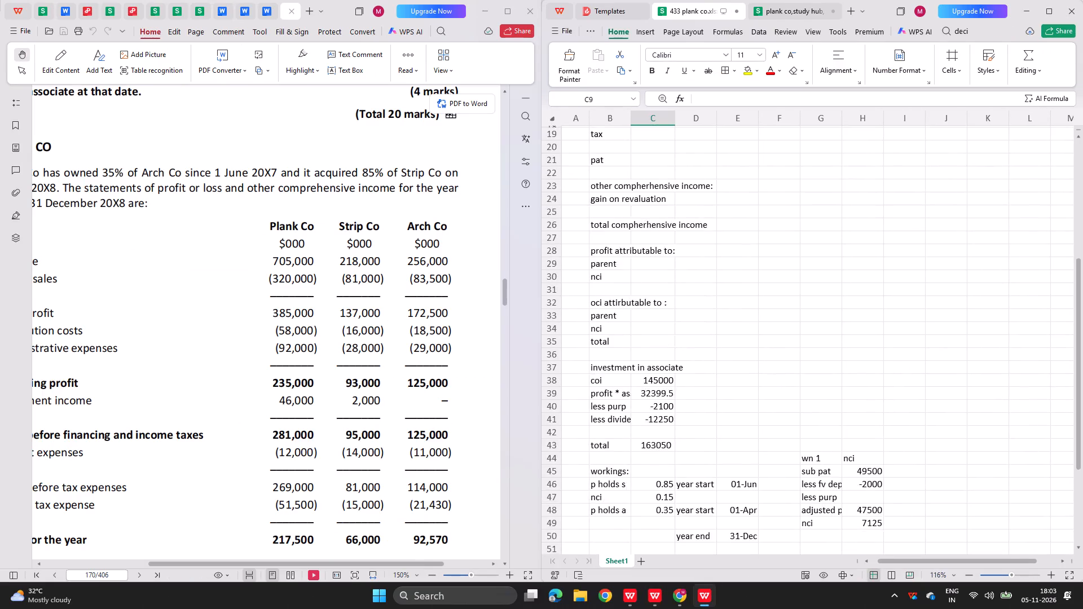
# Correct the year start date for P's holding in S in E46 to 1 April.
pyautogui.scroll(-1, 703, 233)
pyautogui.scroll(1, 727, 257)
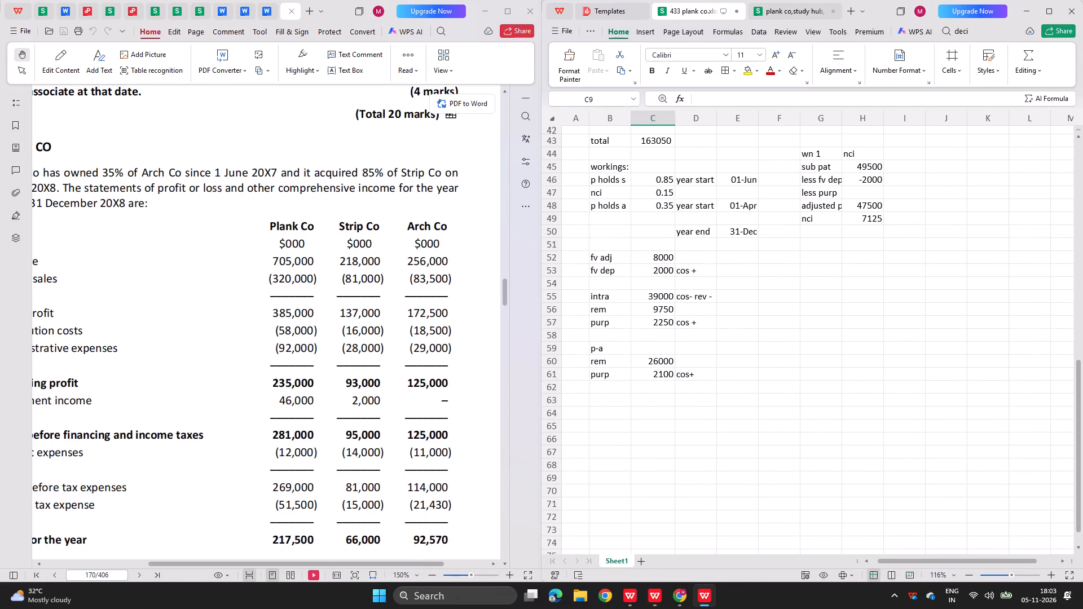
pyautogui.doubleClick(749, 183)
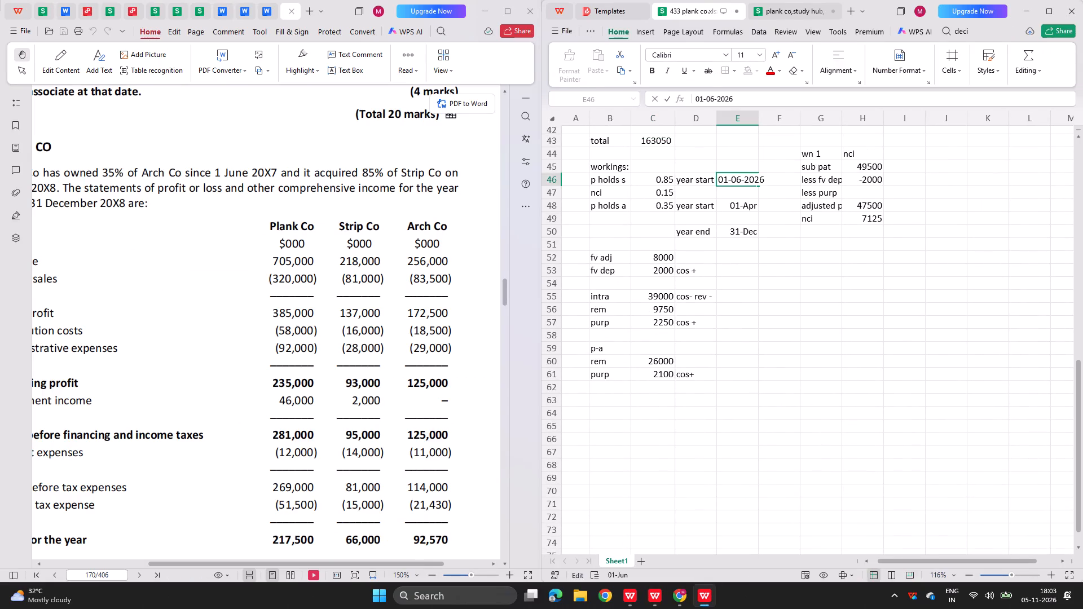
pyautogui.click(767, 175)
pyautogui.press('BackSpace')
pyautogui.press('BackSpace')
pyautogui.press('BackSpace')
pyautogui.press('BackSpace')
pyautogui.press('BackSpace')
pyautogui.press('BackSpace')
pyautogui.press('BackSpace')
pyautogui.press('BackSpace')
pyautogui.press('space')
pyautogui.write('april')
pyautogui.press('Return')
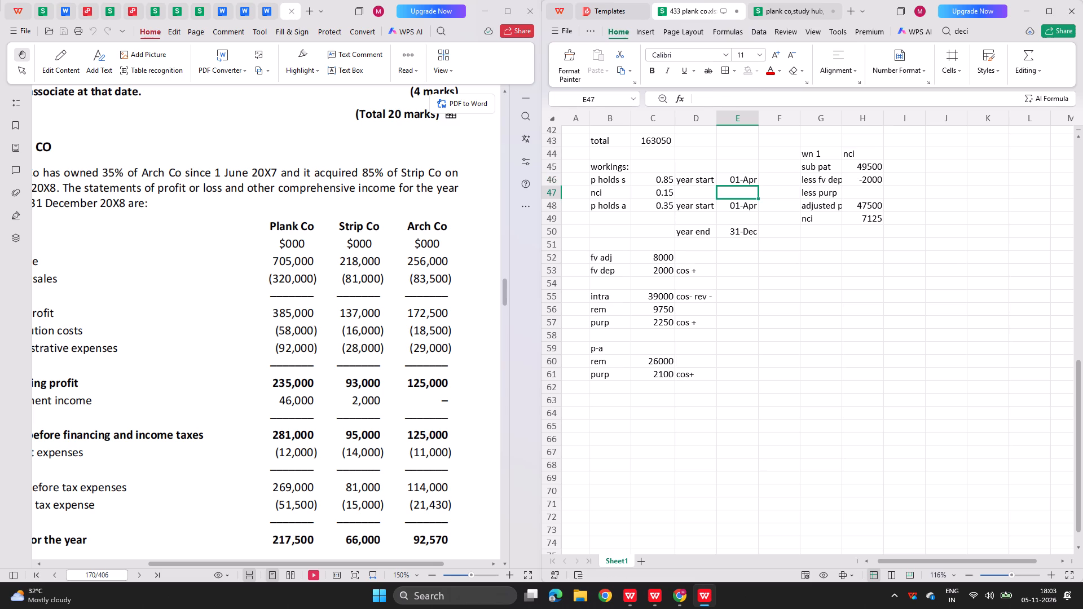
# Correct the year start date for P's holding in A in E48 to 1 June.
pyautogui.press('Return')
pyautogui.press('BackSpace')
pyautogui.write('i june')
pyautogui.press('Return')
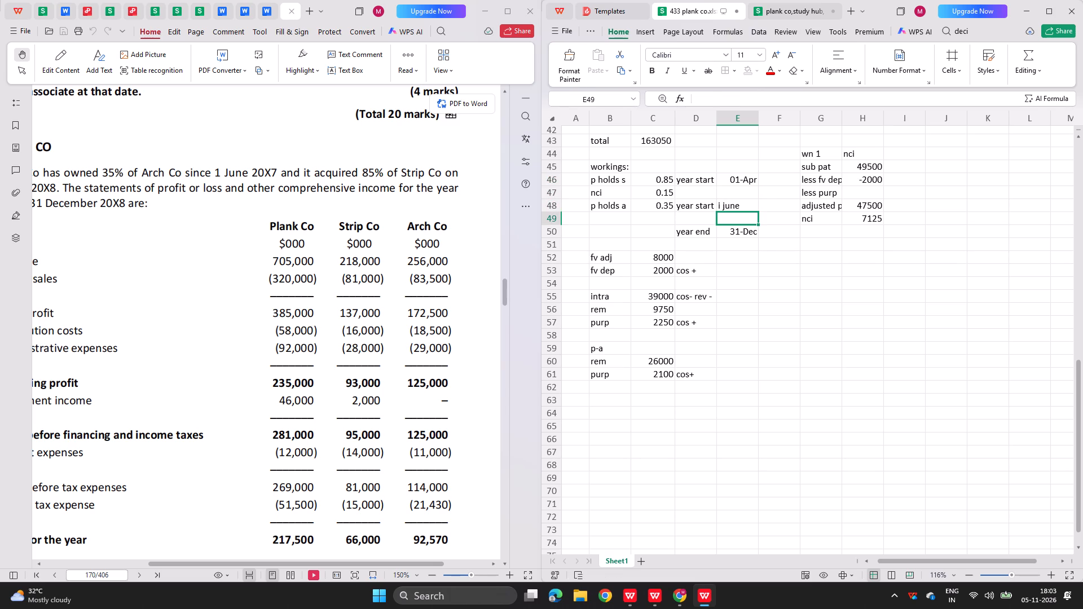
pyautogui.doubleClick(741, 210)
pyautogui.press('BackSpace')
pyautogui.press('BackSpace')
pyautogui.press('BackSpace')
pyautogui.press('BackSpace')
pyautogui.press('BackSpace')
pyautogui.press('BackSpace')
pyautogui.press('BackSpace')
pyautogui.press('BackSpace')
pyautogui.press('BackSpace')
pyautogui.press('BackSpace')
pyautogui.press('BackSpace')
pyautogui.press('BackSpace')
pyautogui.press('BackSpace')
pyautogui.press('BackSpace')
pyautogui.press('BackSpace')
pyautogui.write('1 june')
pyautogui.press('Return')
# Calculate consolidated distribution costs in C9 as =58000+(16000*9/12), consulting the kit's model answer.
pyautogui.scroll(1, 705, 202)
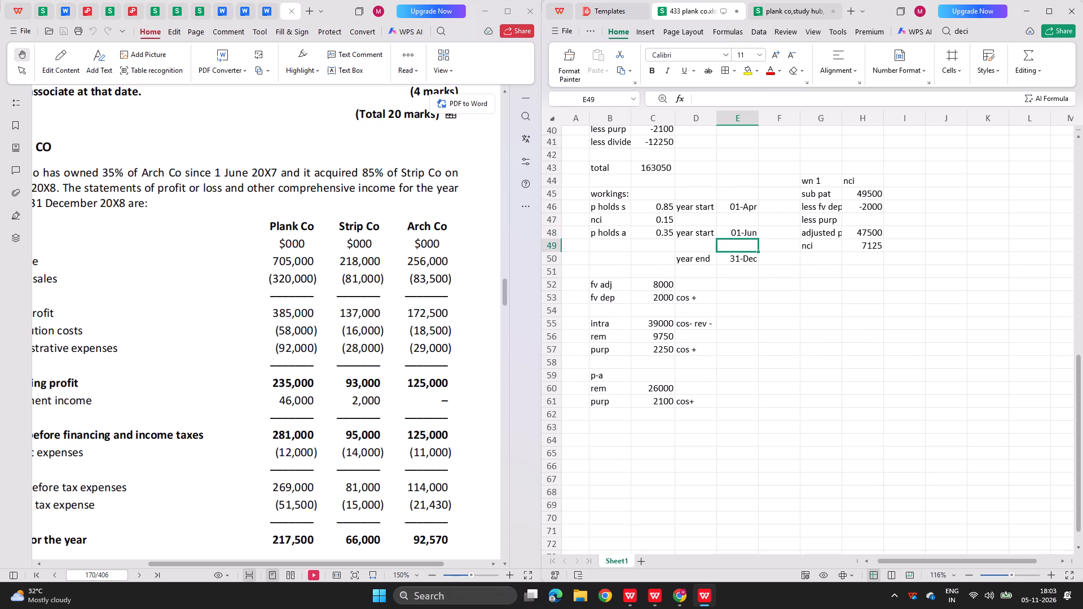
pyautogui.scroll(5, 705, 202)
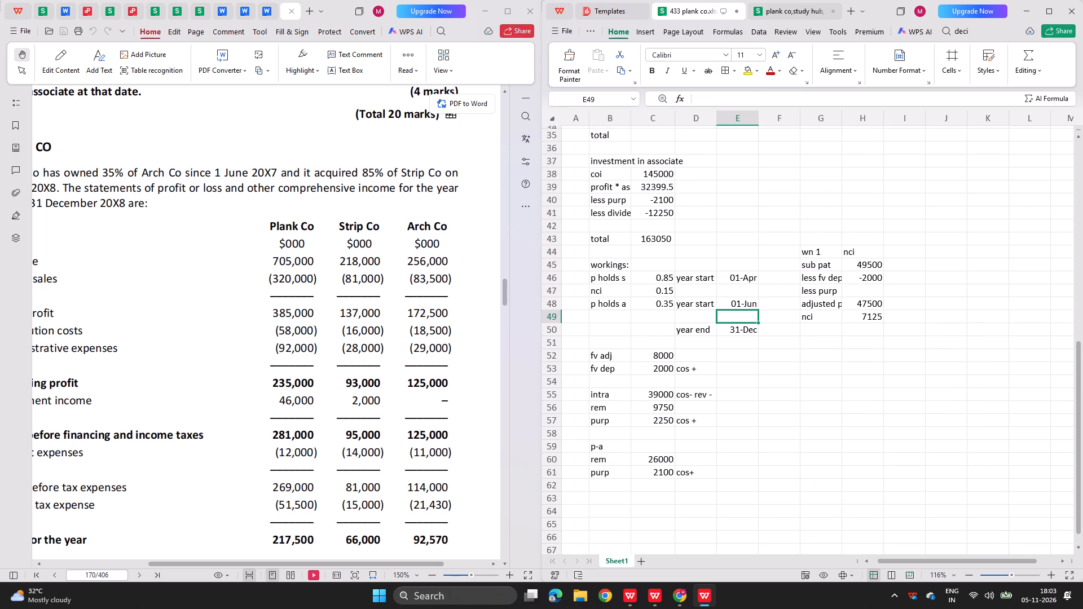
pyautogui.scroll(4, 705, 202)
pyautogui.click(658, 237)
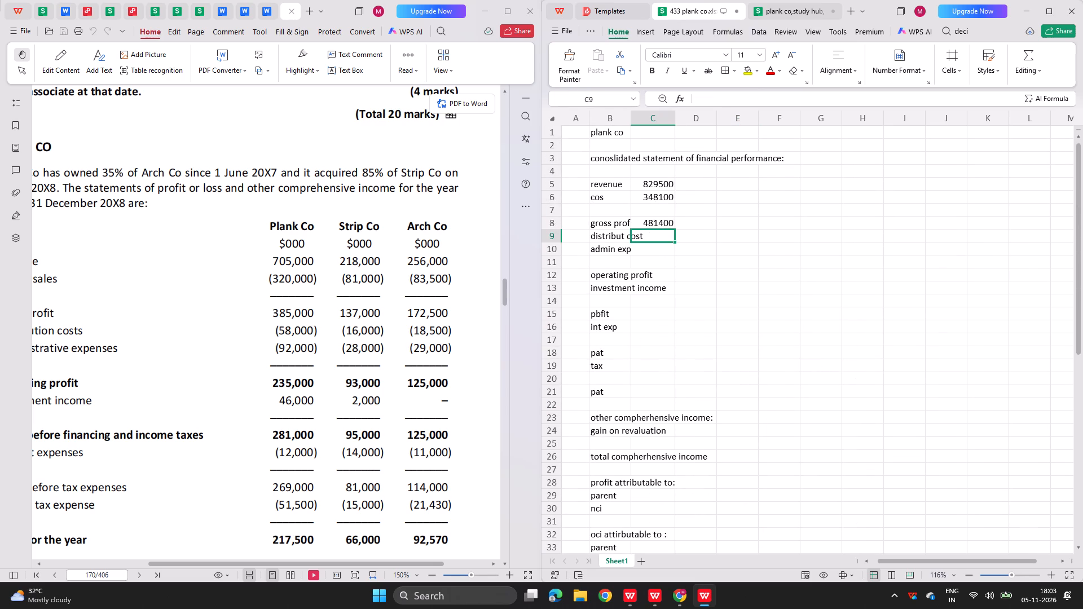
pyautogui.press('=')
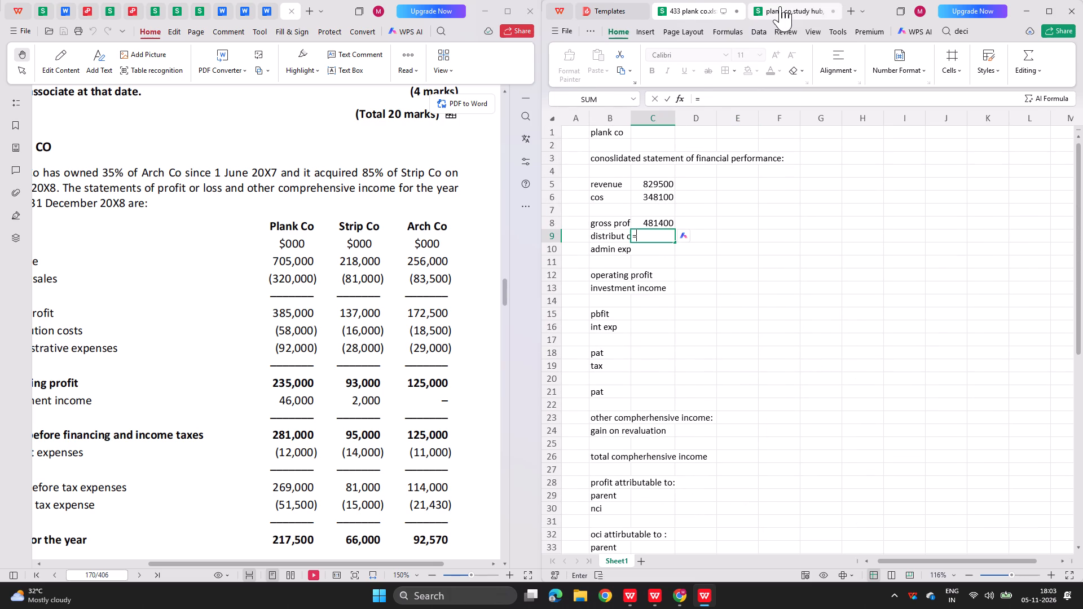
pyautogui.hotkey('alt', 'Tab')
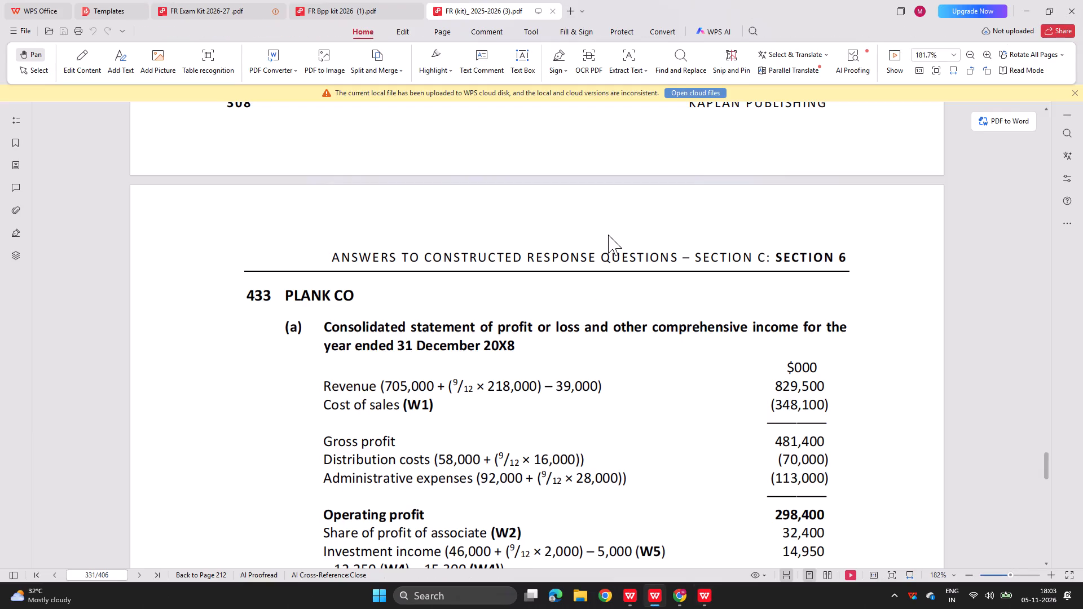
pyautogui.scroll(-1, 608, 235)
pyautogui.hotkey('alt', 'Tab')
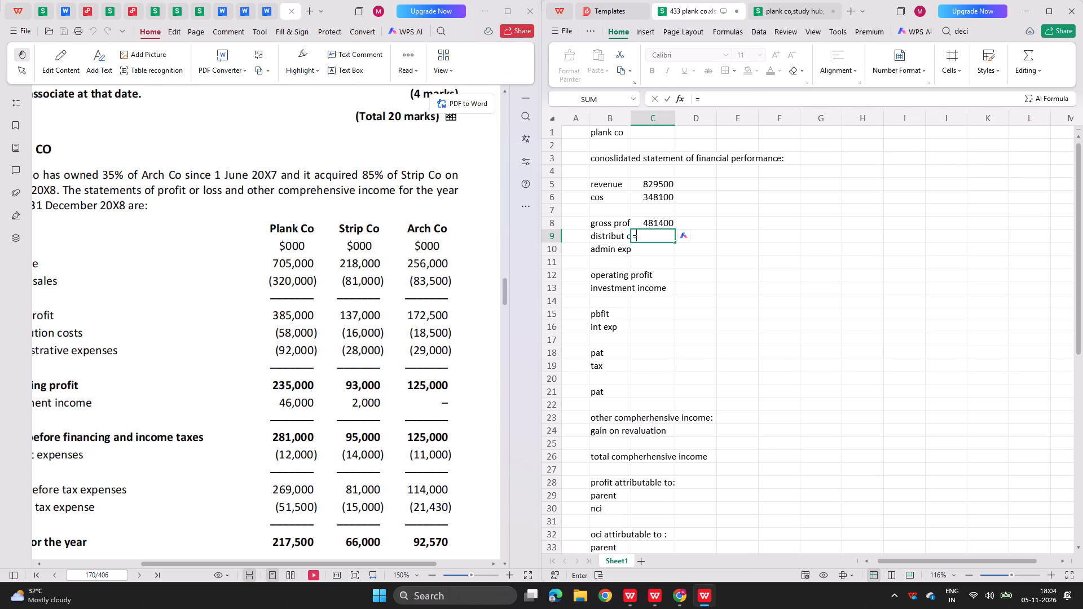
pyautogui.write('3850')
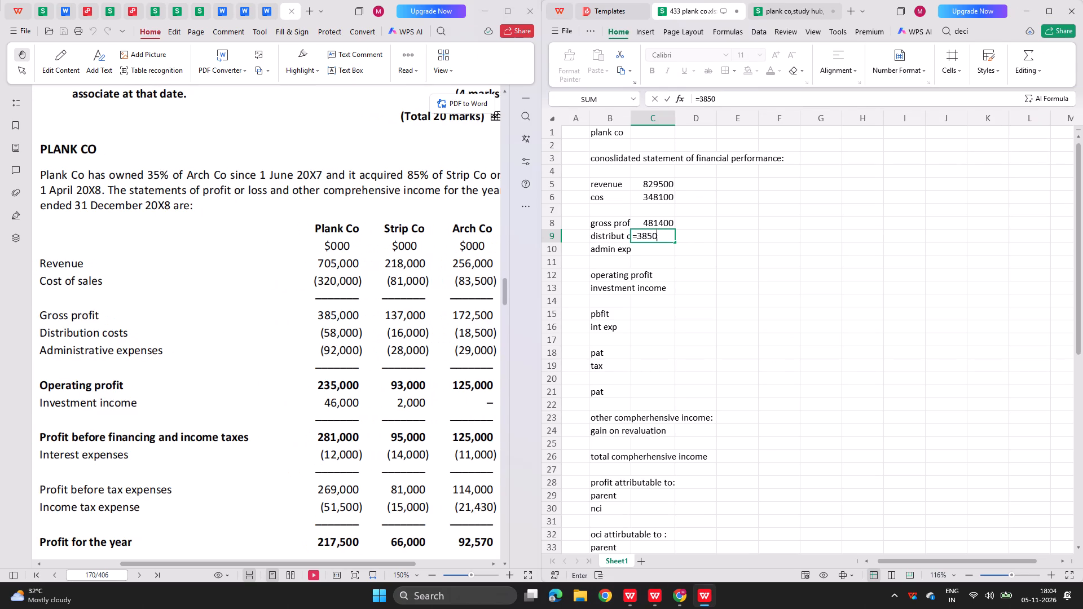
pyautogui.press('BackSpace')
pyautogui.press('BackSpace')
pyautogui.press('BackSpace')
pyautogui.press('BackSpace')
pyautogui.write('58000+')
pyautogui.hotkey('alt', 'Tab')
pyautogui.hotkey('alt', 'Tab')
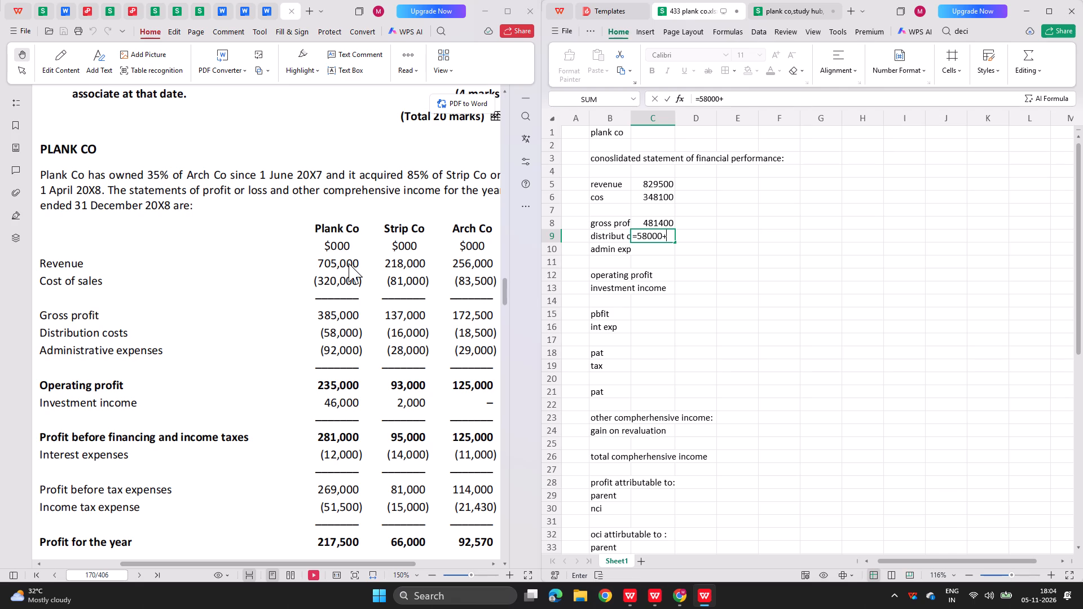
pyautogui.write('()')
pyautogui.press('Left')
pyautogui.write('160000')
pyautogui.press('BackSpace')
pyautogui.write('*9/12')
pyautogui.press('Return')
# Calculate consolidated administrative expenses in C10 as =92000+(28000*9/12) and compare the figure with the kit's model answer.
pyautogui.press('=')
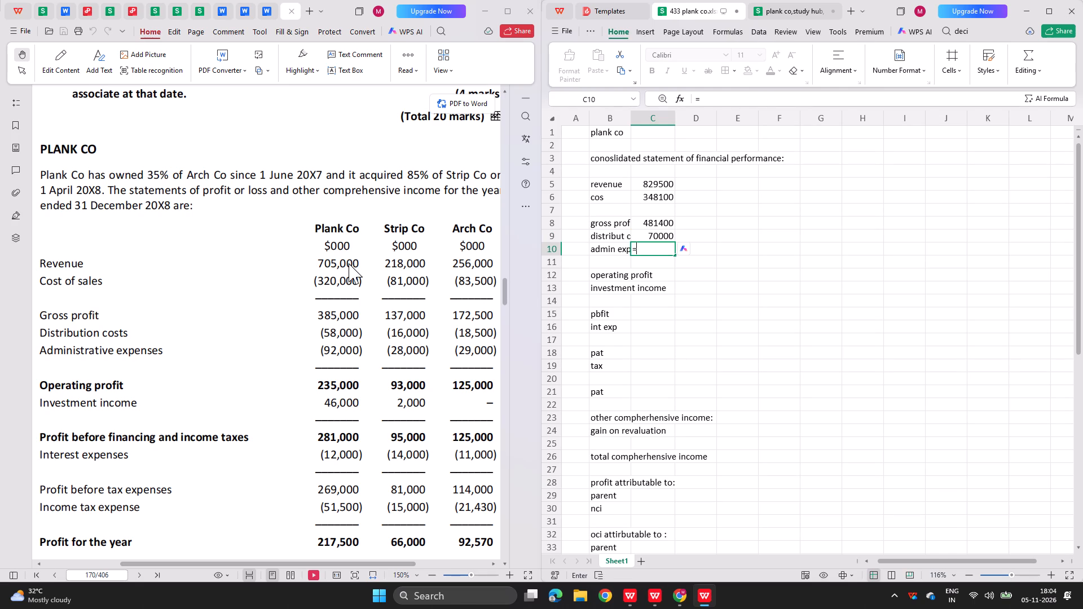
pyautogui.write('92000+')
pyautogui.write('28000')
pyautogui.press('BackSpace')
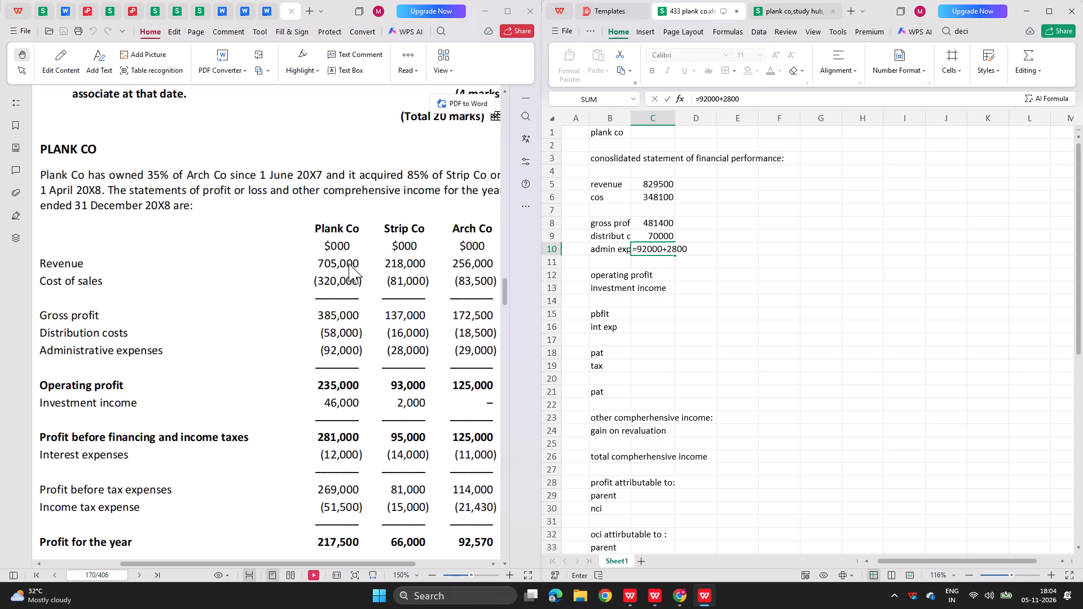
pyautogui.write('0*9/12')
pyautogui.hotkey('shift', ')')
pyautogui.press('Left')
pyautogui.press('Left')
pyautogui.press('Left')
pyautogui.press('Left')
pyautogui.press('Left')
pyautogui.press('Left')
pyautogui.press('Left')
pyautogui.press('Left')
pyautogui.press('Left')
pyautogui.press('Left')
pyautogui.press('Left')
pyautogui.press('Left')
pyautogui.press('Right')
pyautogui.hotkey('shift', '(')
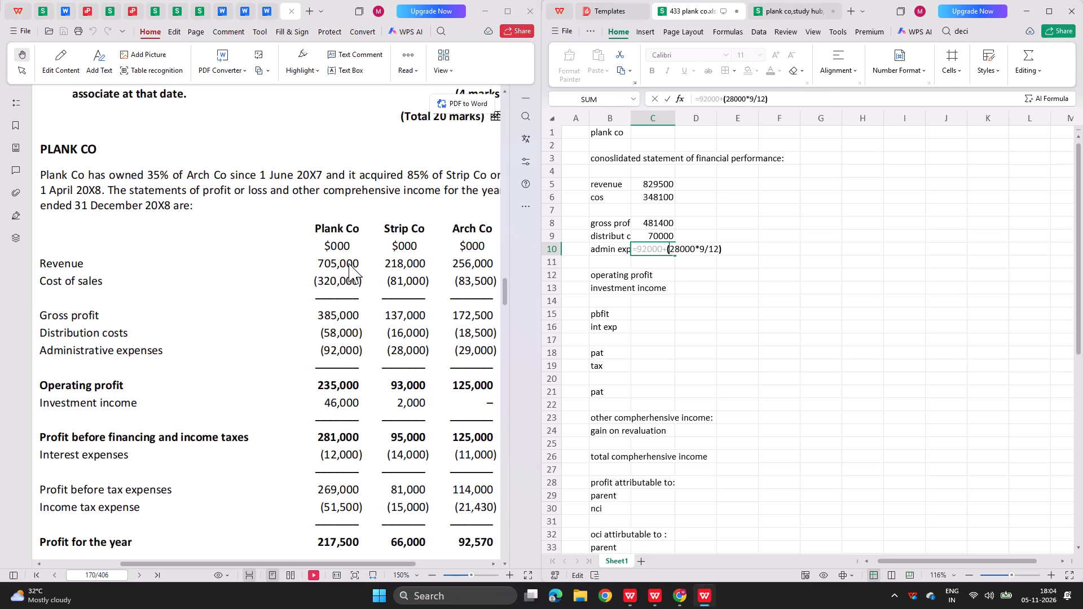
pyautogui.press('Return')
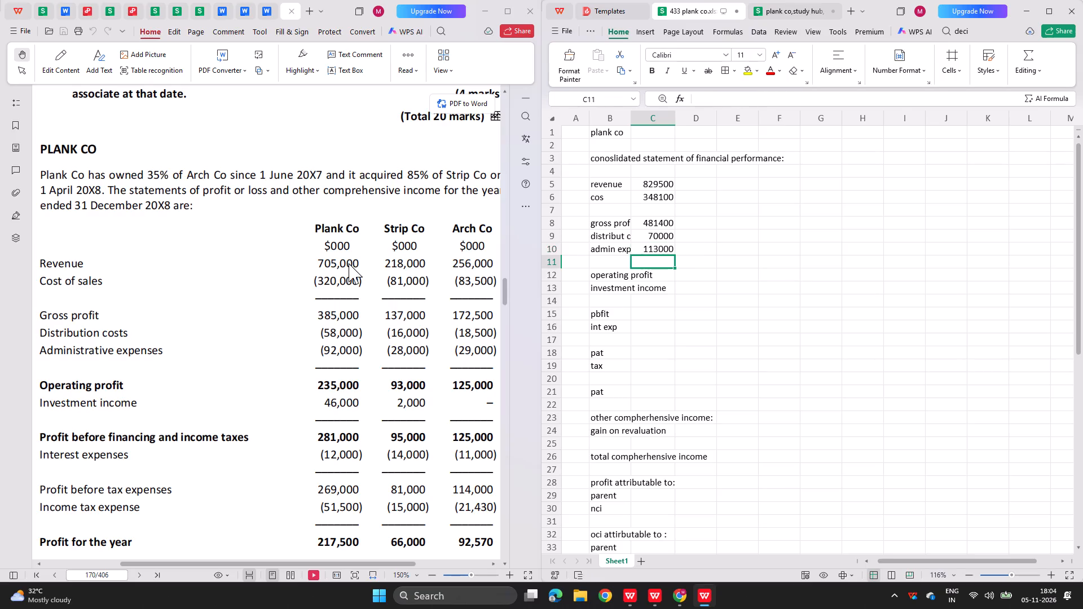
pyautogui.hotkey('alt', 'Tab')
pyautogui.scroll(-1, 349, 263)
pyautogui.hotkey('alt', 'Tab')
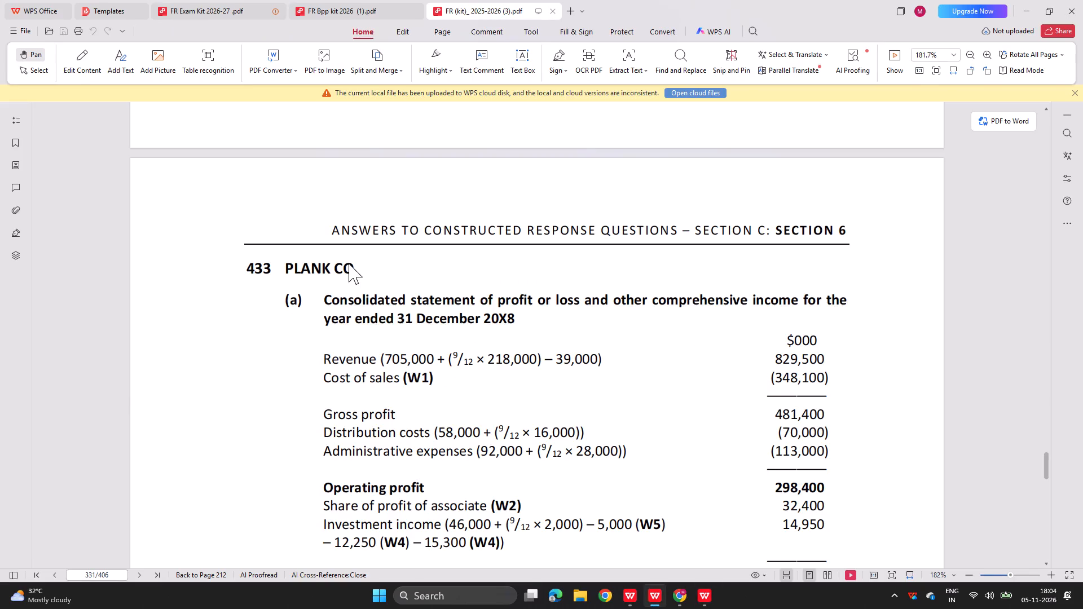
# Calculate operating profit in C12 as =C8-C10-C9 and compare it with the kit's model answer.
pyautogui.press('Down')
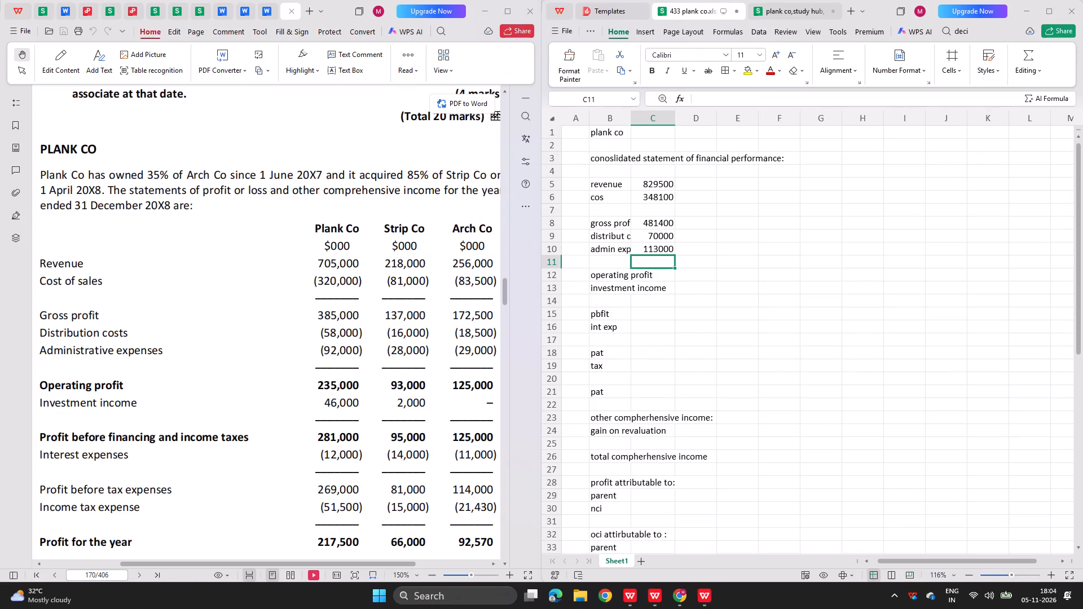
pyautogui.press('=')
pyautogui.press('BackSpace')
pyautogui.press('Down')
pyautogui.click(673, 273)
pyautogui.press('=')
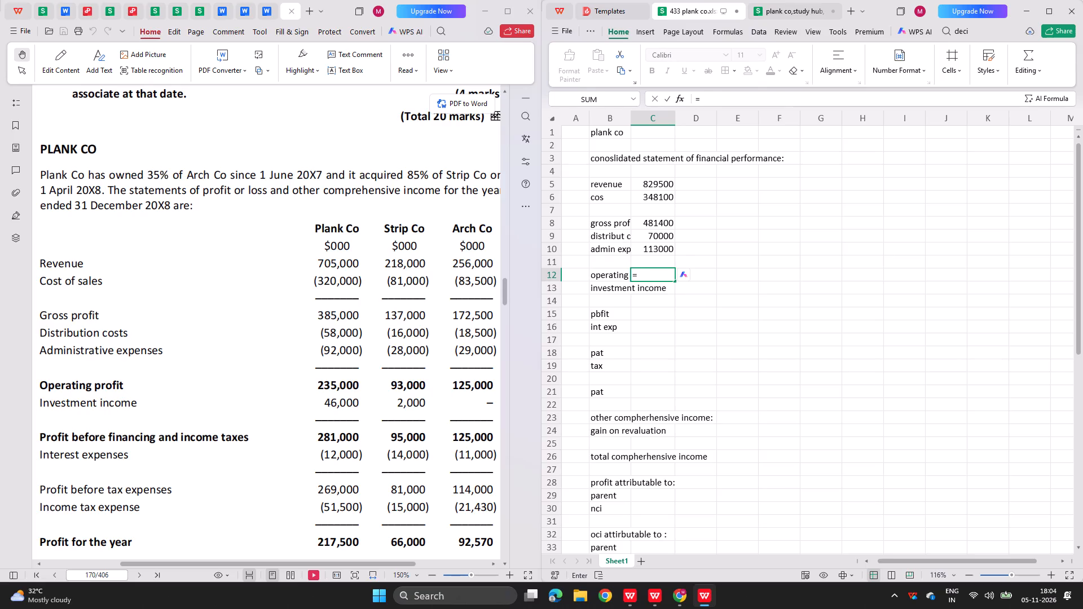
pyautogui.press('Up')
pyautogui.press('Up')
pyautogui.press('Up')
pyautogui.press('Up')
pyautogui.press('-')
pyautogui.press('Up')
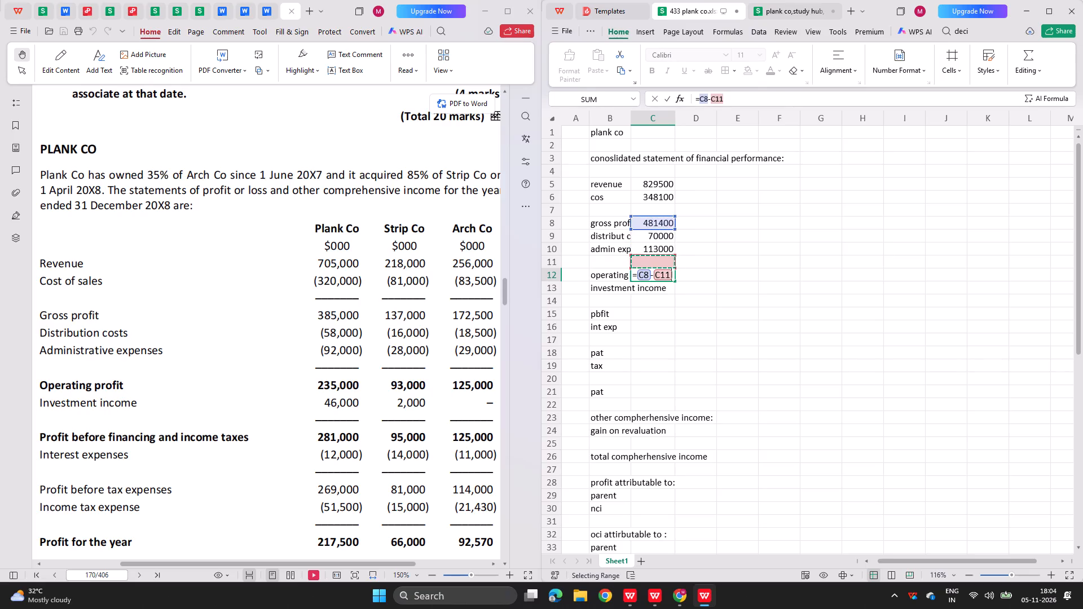
pyautogui.press('Up')
pyautogui.press('-')
pyautogui.press('Up')
pyautogui.press('Up')
pyautogui.press('Up')
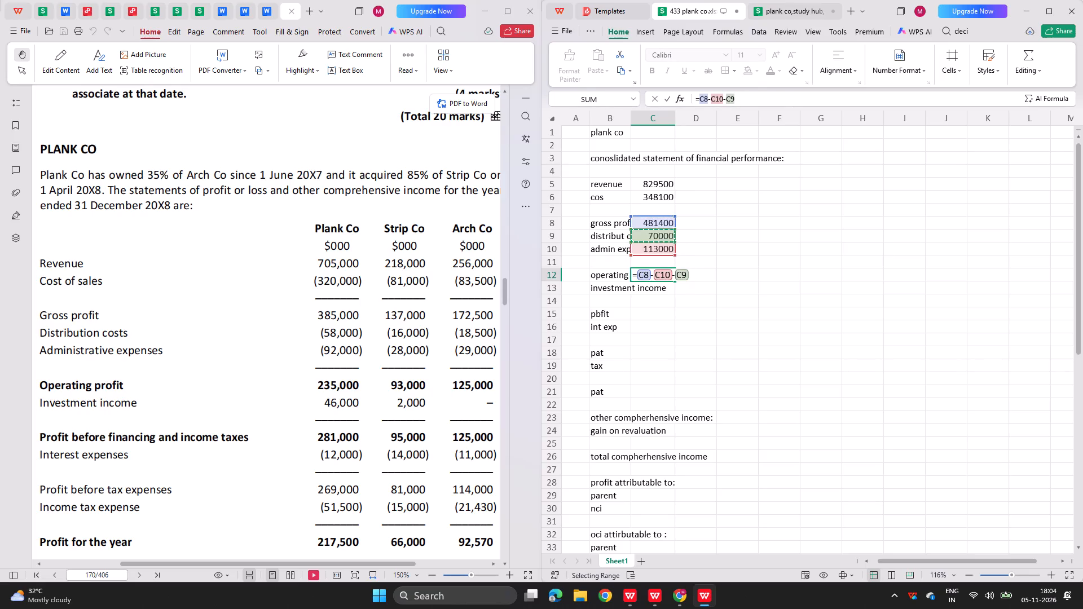
pyautogui.press('Return')
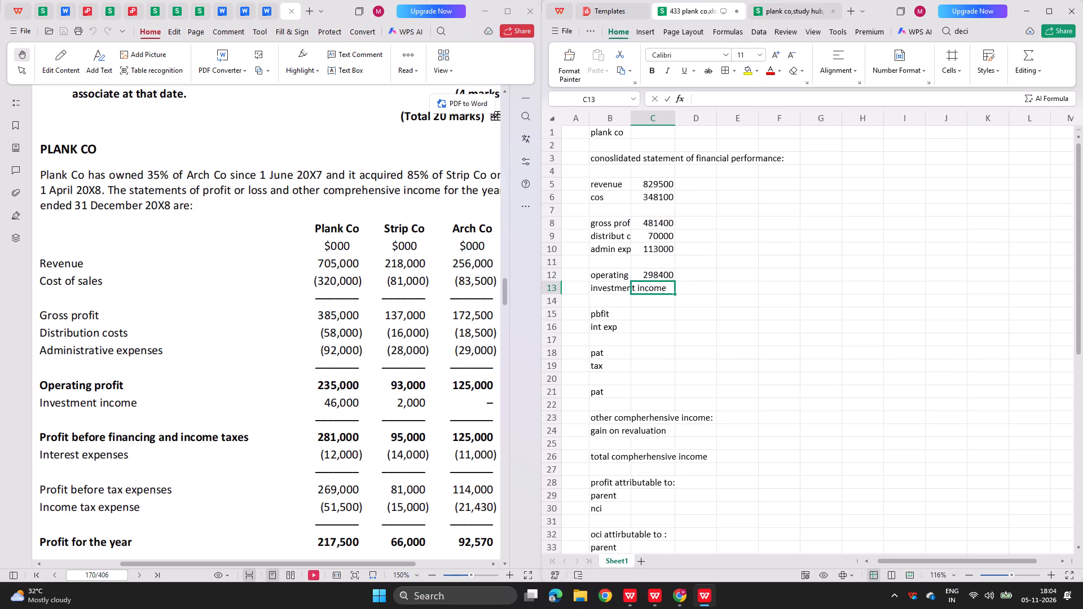
pyautogui.hotkey('alt', 'Tab')
pyautogui.scroll(-1, 652, 339)
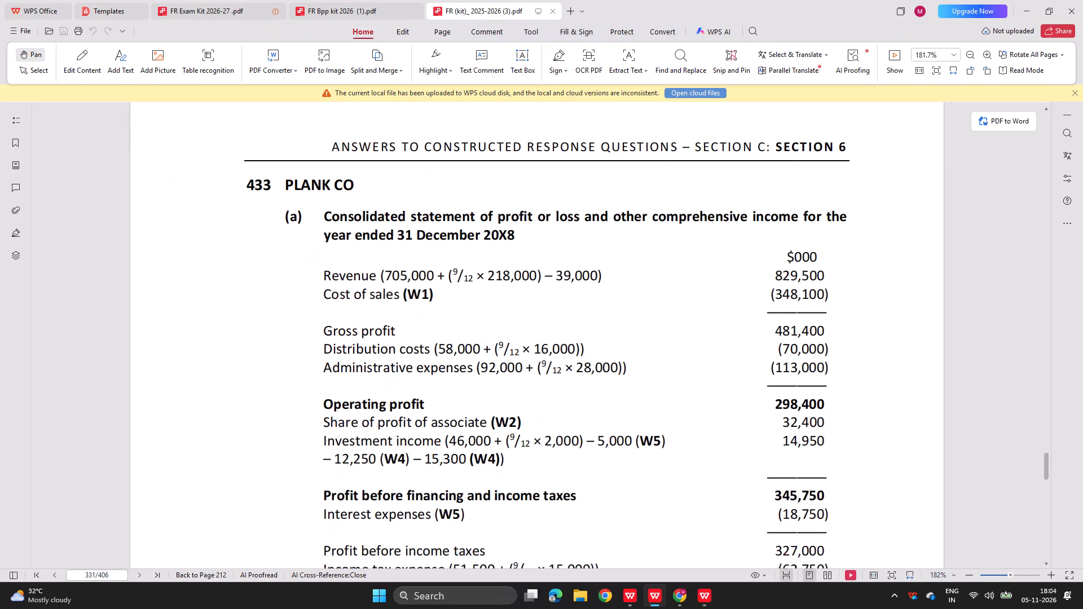
pyautogui.hotkey('alt', 'Tab')
# Check how investment income is built up in the kit's model answer and in C13 of the earlier Plank Co study hub workbook.
pyautogui.scroll(-1, 386, 341)
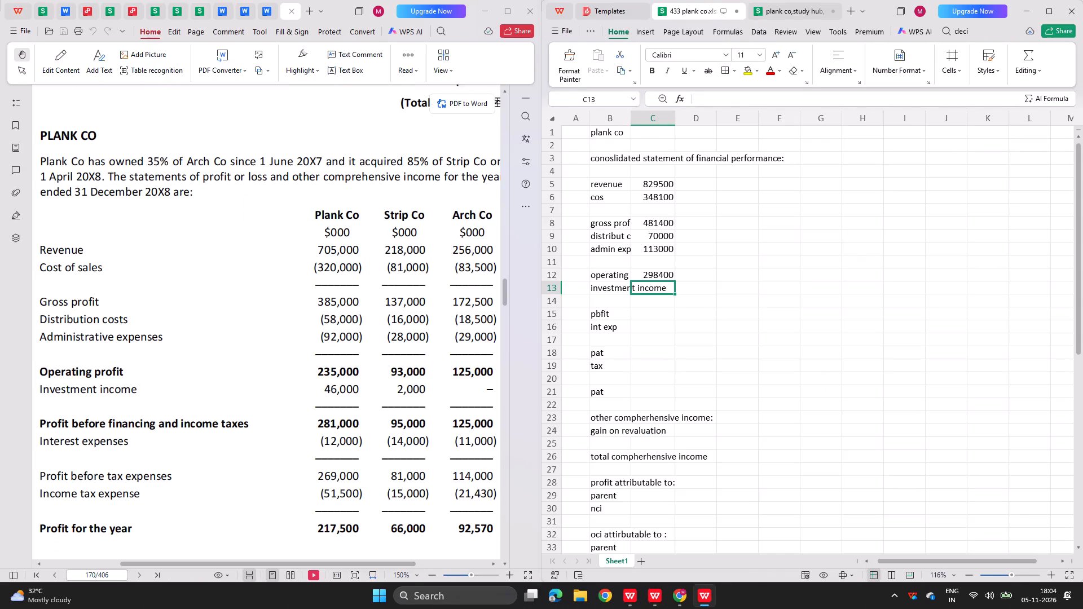
pyautogui.scroll(-1, 386, 341)
pyautogui.hotkey('alt', 'Tab')
pyautogui.scroll(-1, 349, 333)
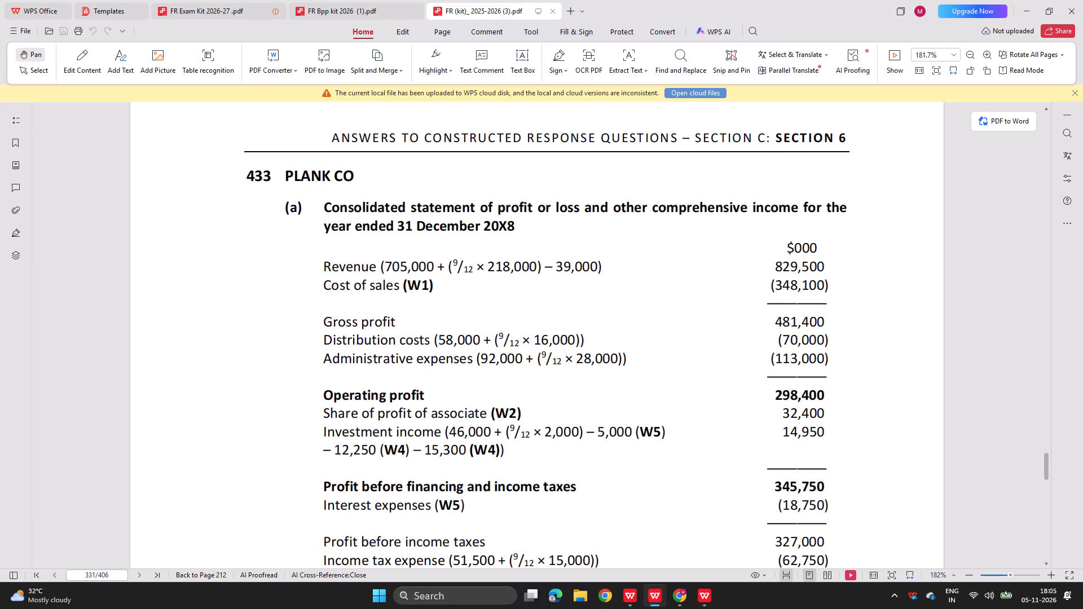
pyautogui.hotkey('alt', 'Tab')
pyautogui.click(761, 19)
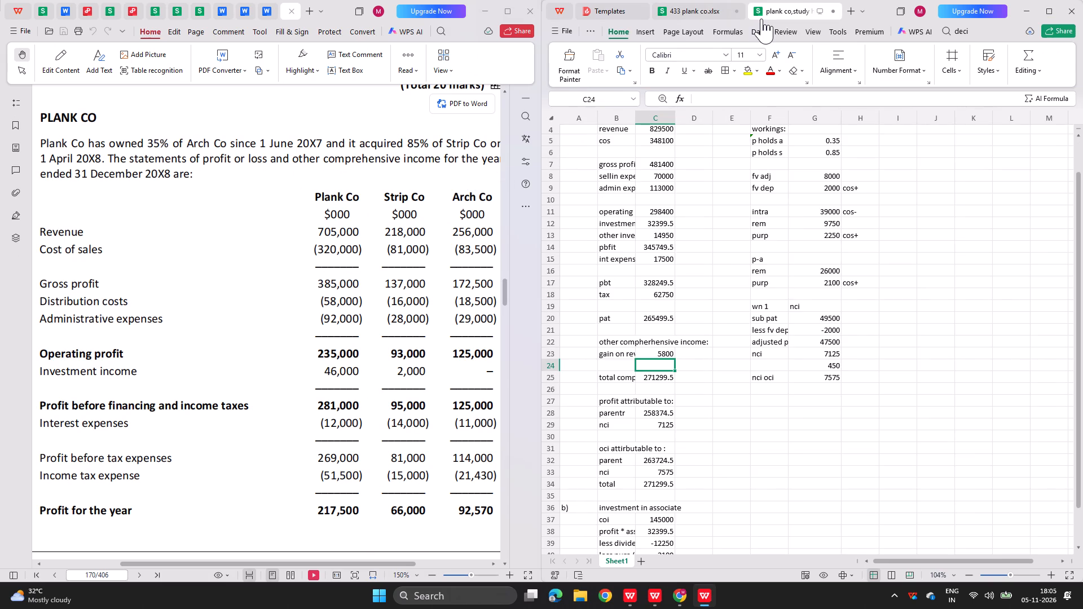
pyautogui.doubleClick(656, 233)
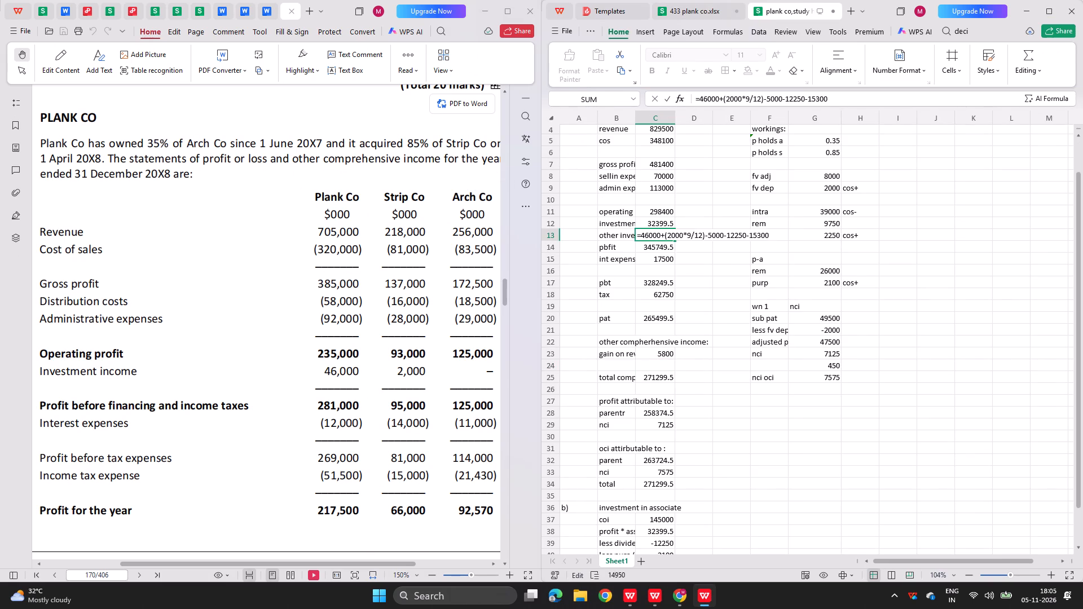
pyautogui.press('Return')
pyautogui.click(683, 7)
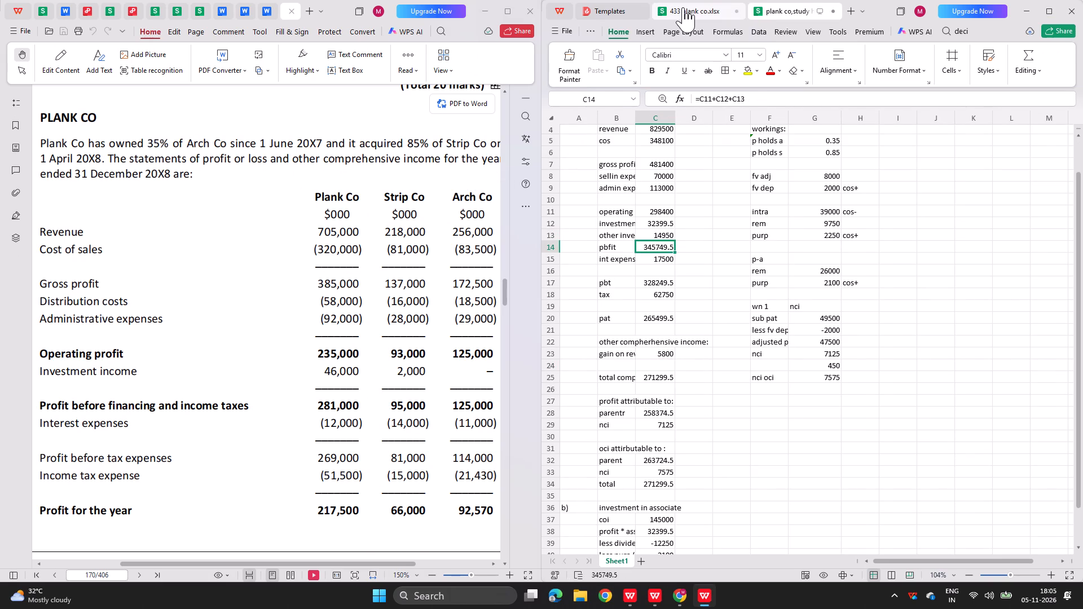
# Build the investment income formula in C13 of the 433 Plank Co workbook as =46000+(2000*9/12).
pyautogui.press('=')
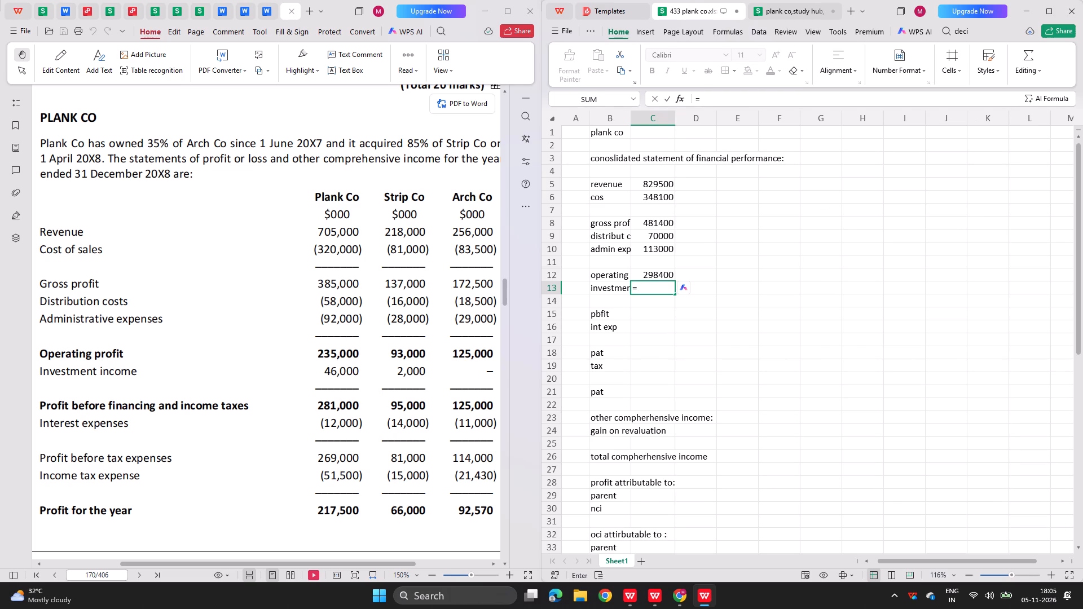
pyautogui.write('46000+')
pyautogui.write('2000*9/12')
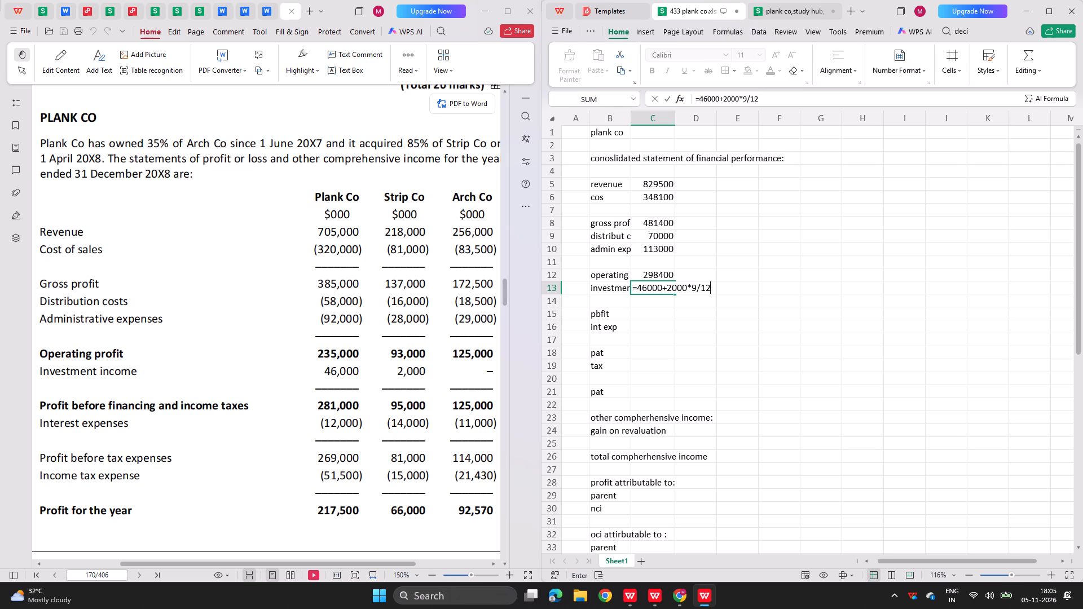
pyautogui.hotkey('shift', ')')
pyautogui.press('Left')
pyautogui.press('Left')
pyautogui.press('Left')
pyautogui.press('Left')
pyautogui.press('Left')
pyautogui.press('Left')
pyautogui.press('Left')
pyautogui.press('Left')
pyautogui.press('Left')
pyautogui.press('Left')
pyautogui.hotkey('shift', '(')
pyautogui.press('Right')
pyautogui.press('Right')
pyautogui.press('Right')
pyautogui.press('Right')
pyautogui.press('Right')
pyautogui.press('Right')
pyautogui.press('Right')
pyautogui.press('Right')
pyautogui.press('Right')
pyautogui.press('Right')
pyautogui.press('Right')
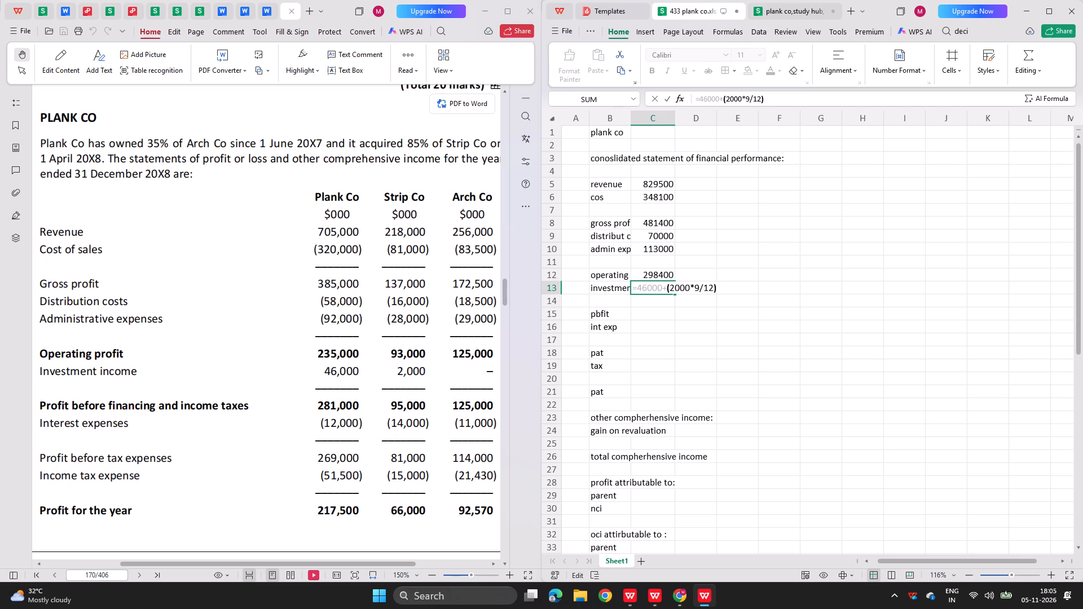
# Review the workings for deductions, try subtracting C38 from investment income, and finalise C13 as =46000+(2000*9/12) without it.
pyautogui.scroll(-6, 682, 293)
pyautogui.scroll(-4, 653, 429)
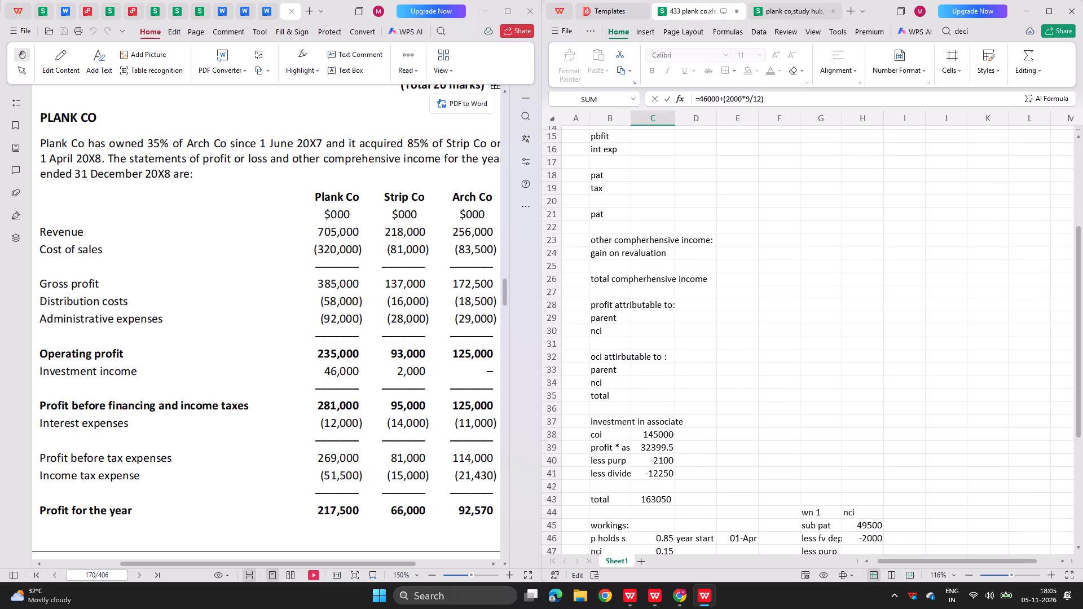
pyautogui.scroll(-3, 653, 429)
pyautogui.scroll(1, 653, 429)
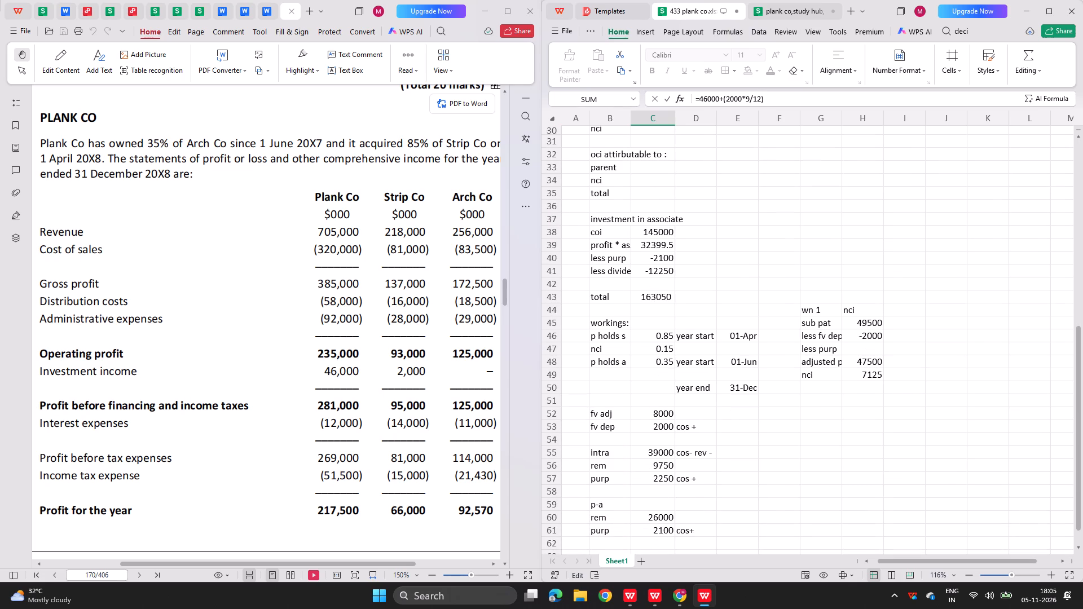
pyautogui.scroll(5, 653, 429)
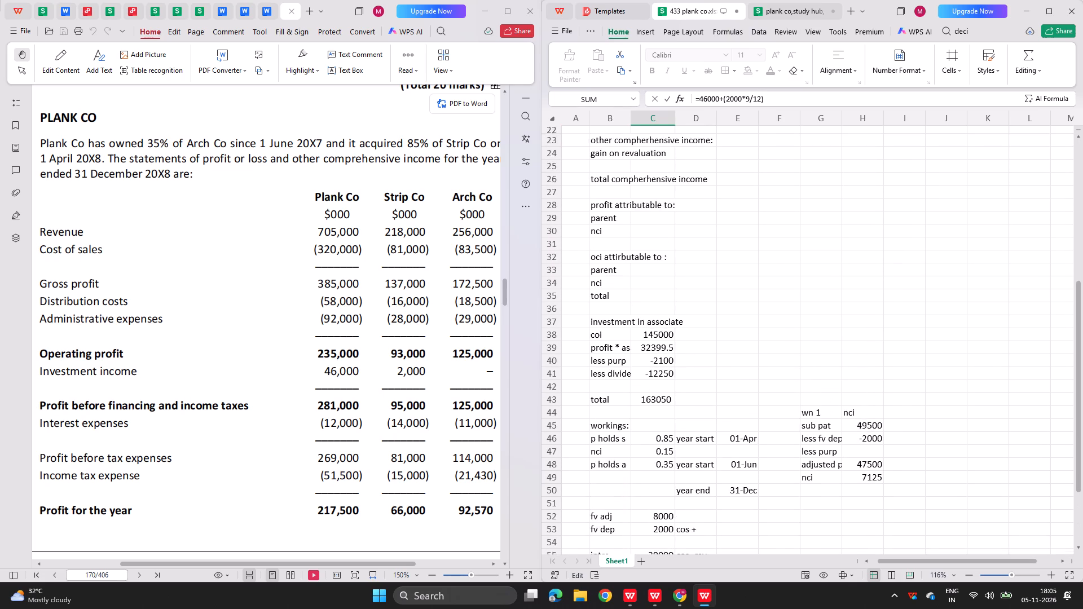
pyautogui.scroll(3, 653, 429)
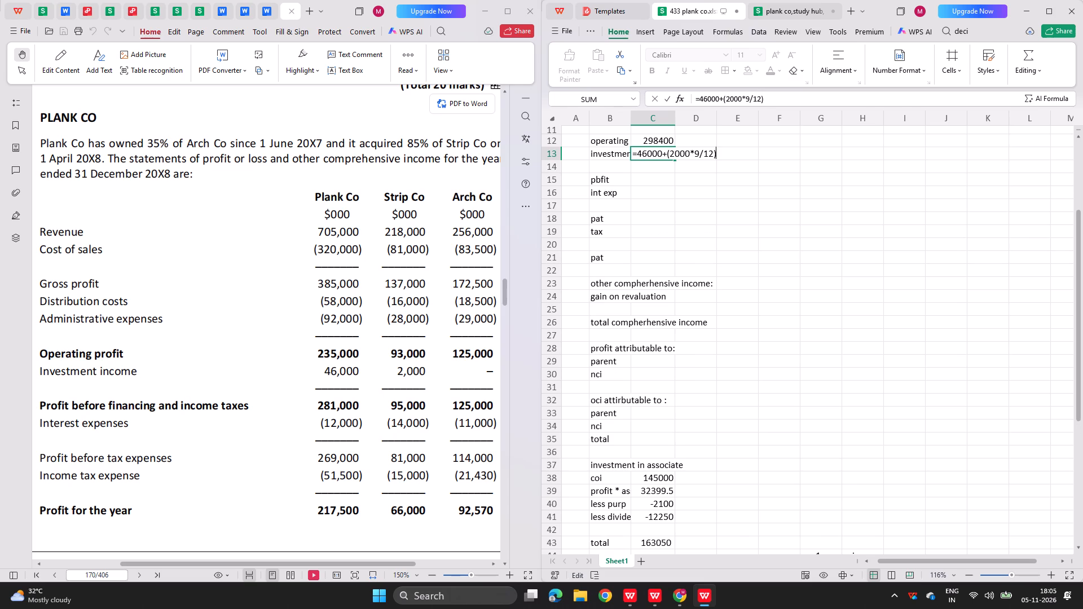
pyautogui.press('-')
pyautogui.scroll(-3, 653, 429)
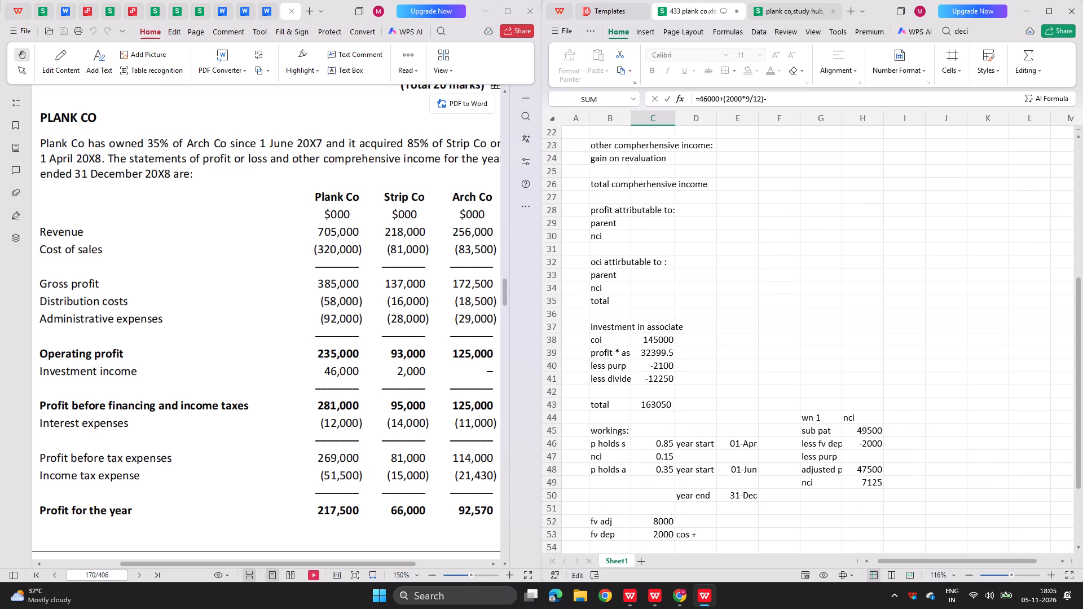
pyautogui.scroll(-2, 663, 412)
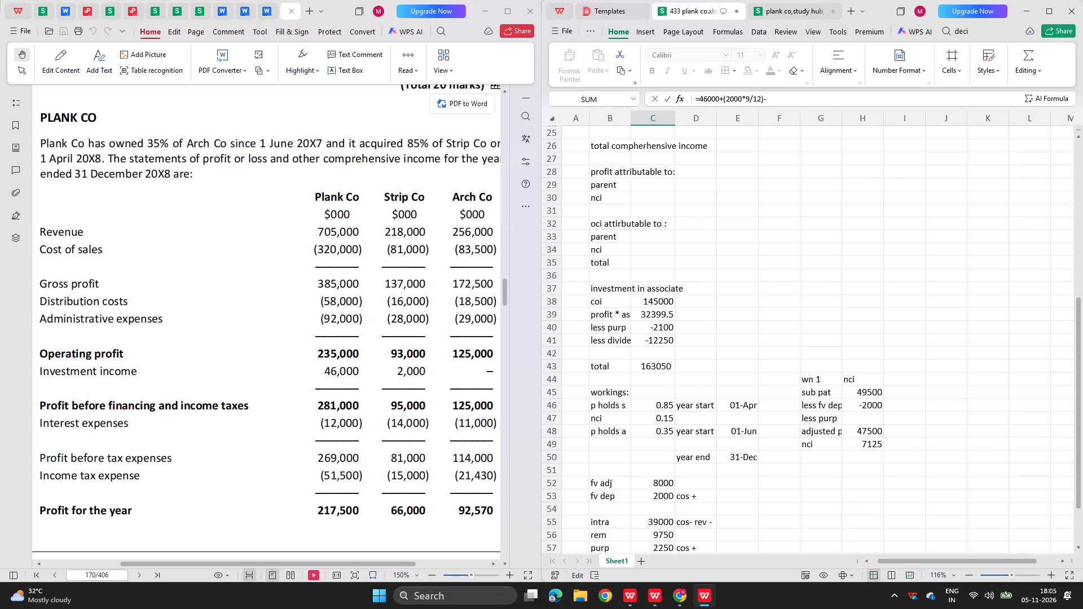
pyautogui.click(653, 299)
pyautogui.scroll(-1, 653, 299)
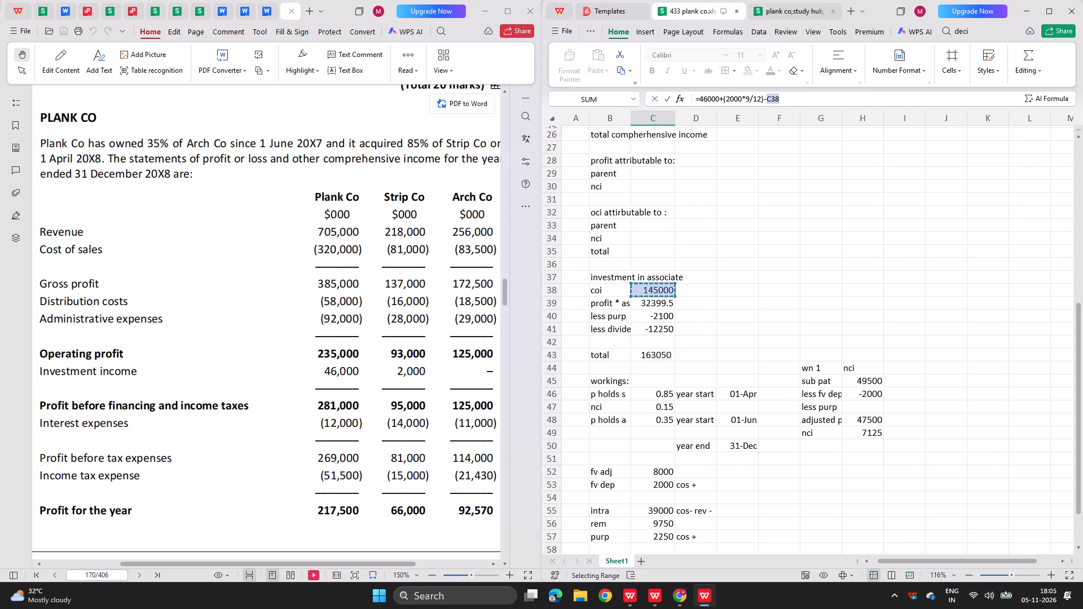
pyautogui.scroll(-2, 653, 299)
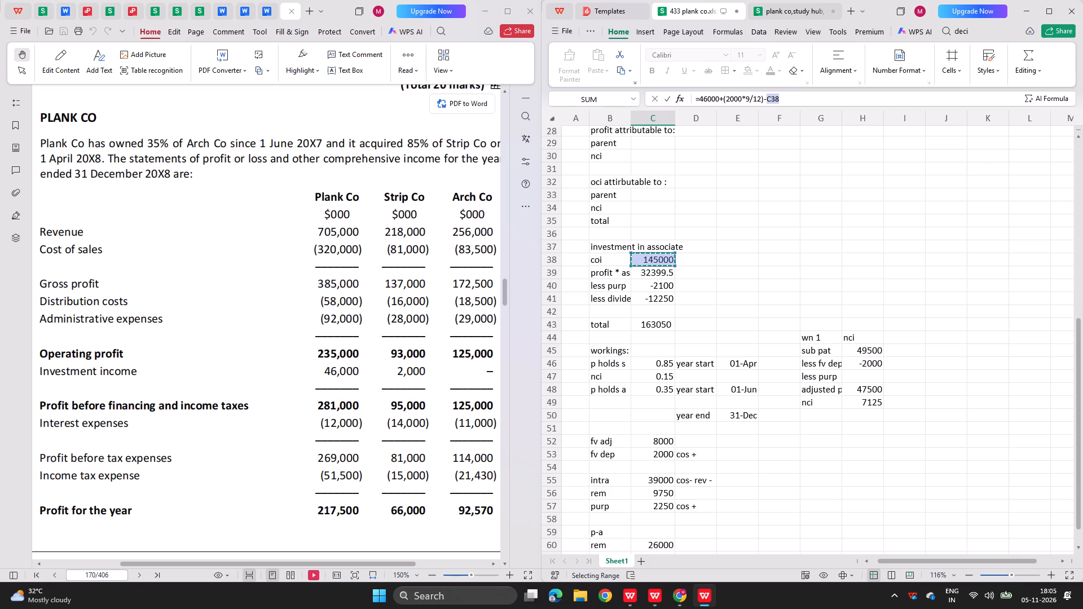
pyautogui.press('BackSpace')
pyautogui.press('BackSpace')
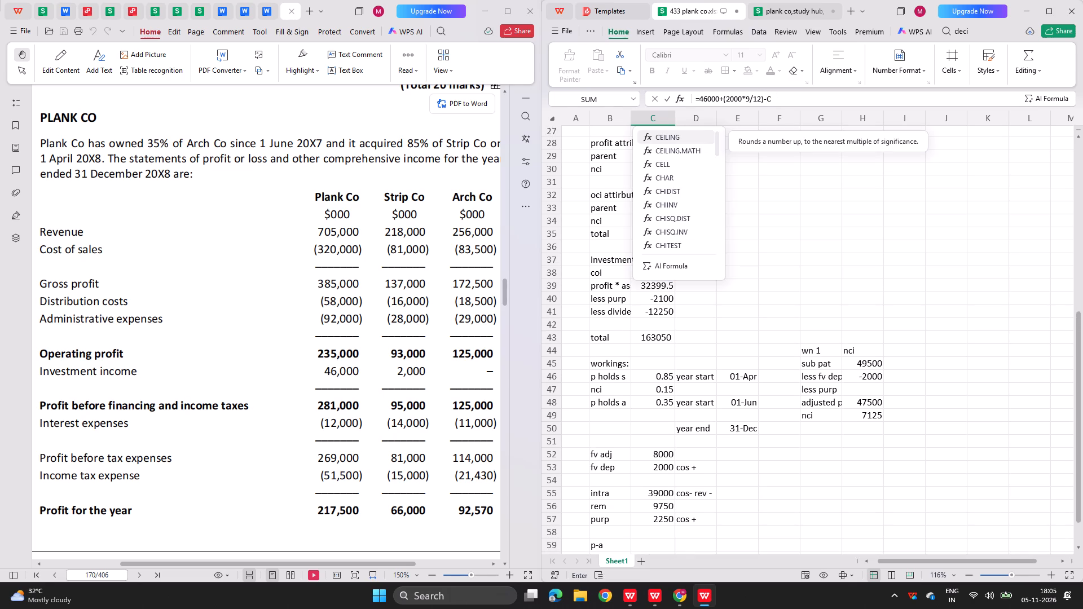
pyautogui.press('BackSpace')
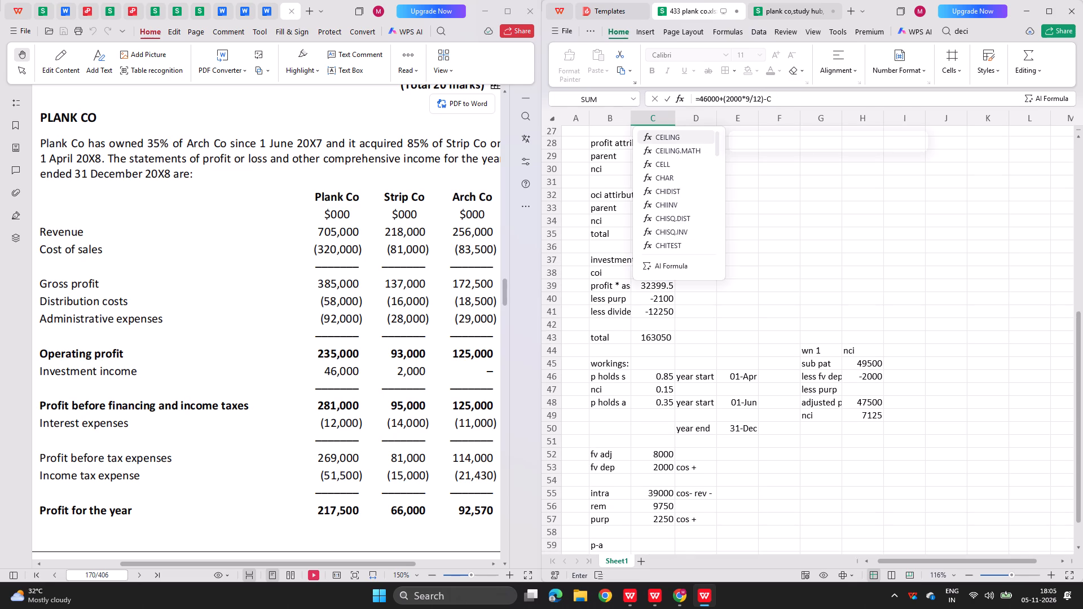
pyautogui.scroll(-2, 649, 380)
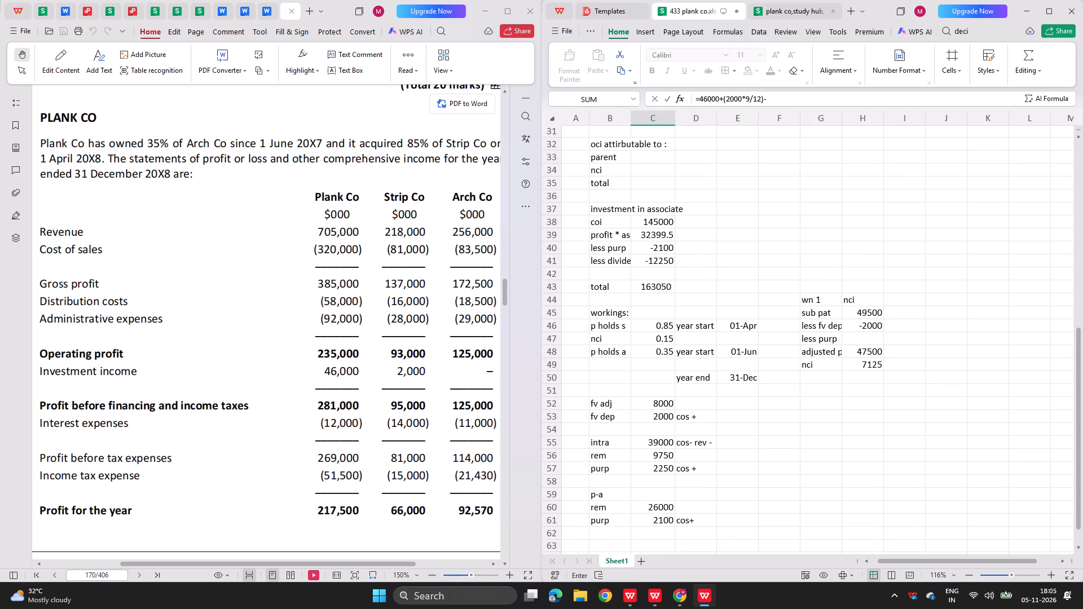
pyautogui.scroll(-1, 649, 380)
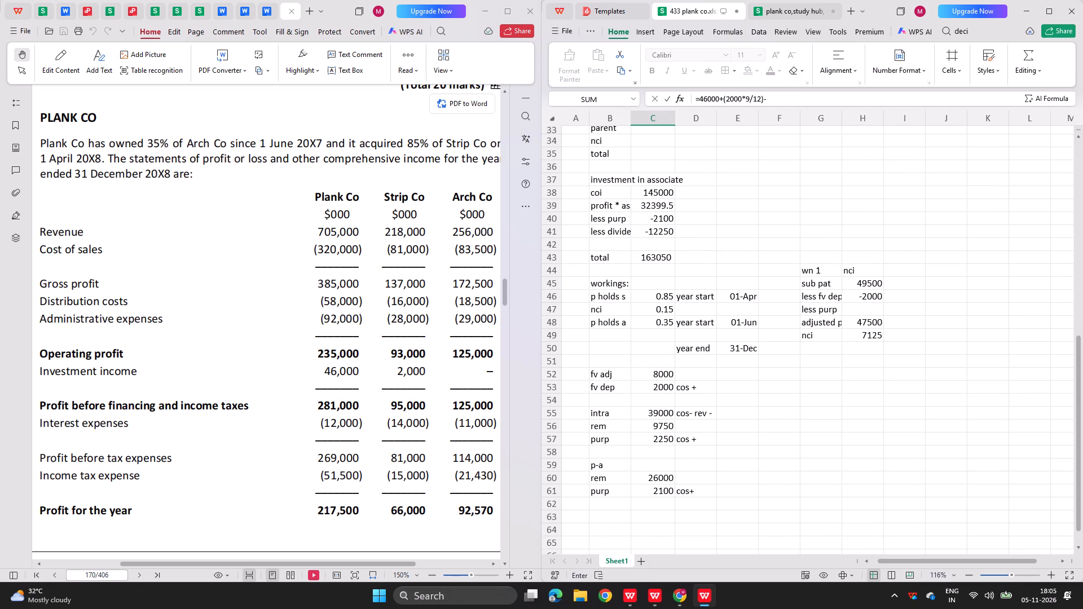
pyautogui.scroll(4, 720, 268)
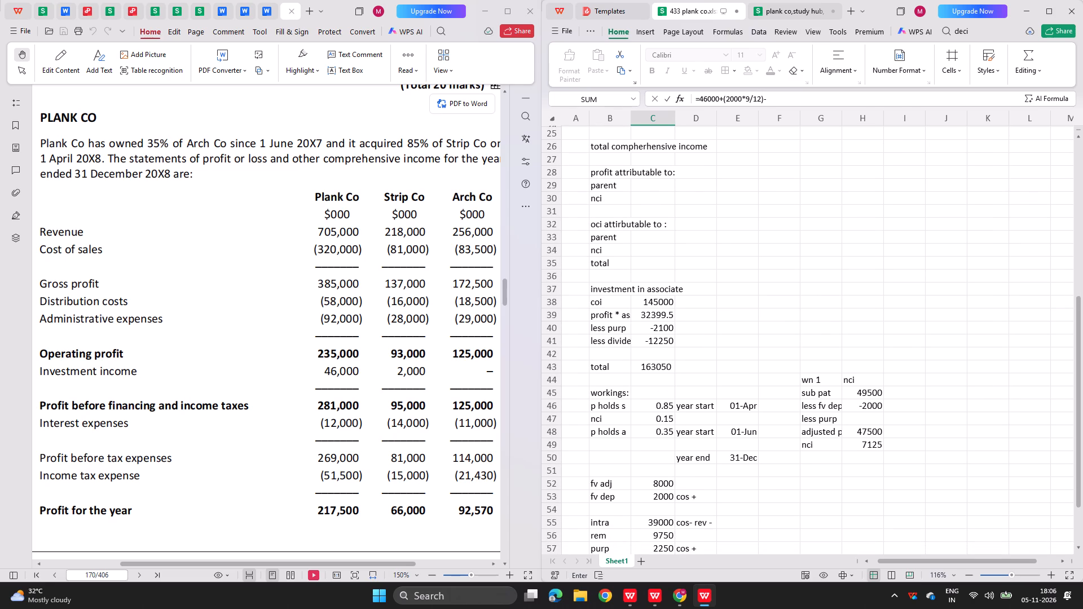
pyautogui.press('BackSpace')
pyautogui.press('Return')
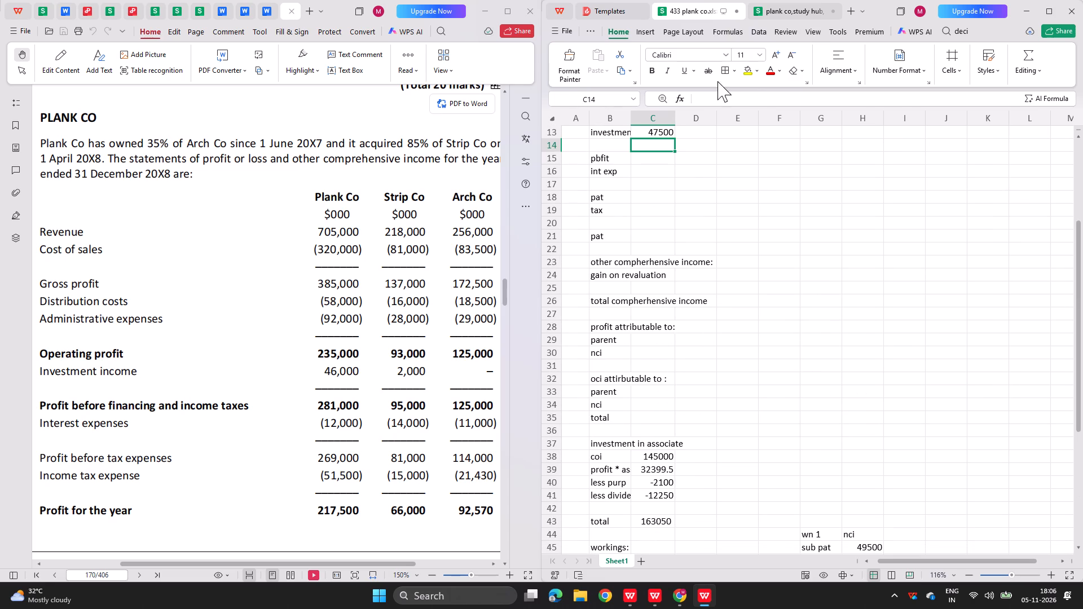
# Read through the kit's Plank Co model answer, from the consolidated statement to workings W1 to W5.
pyautogui.hotkey('alt', 'Tab')
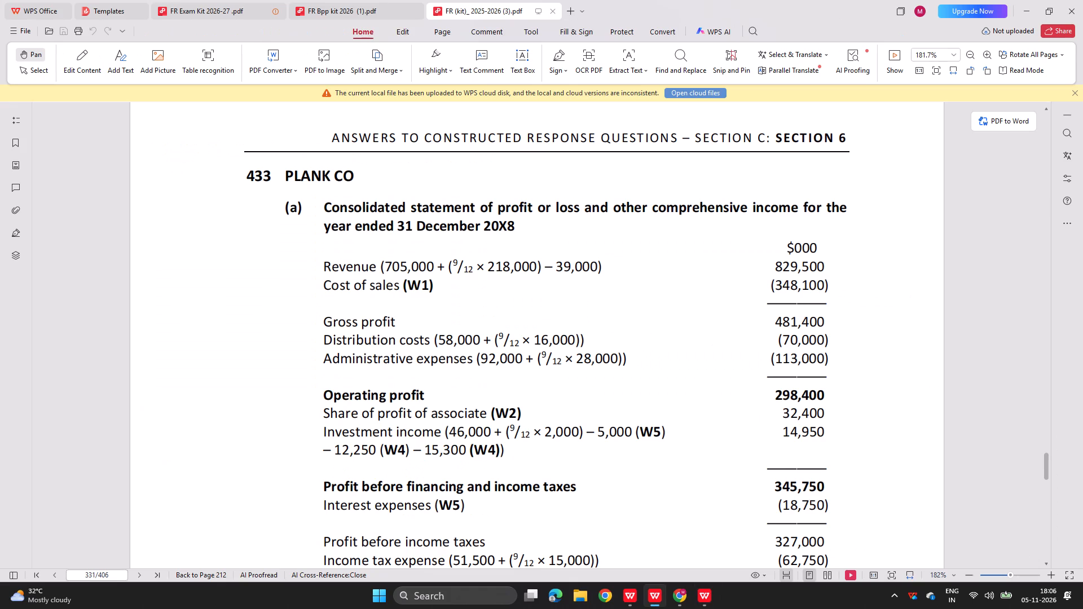
pyautogui.scroll(-2, 474, 407)
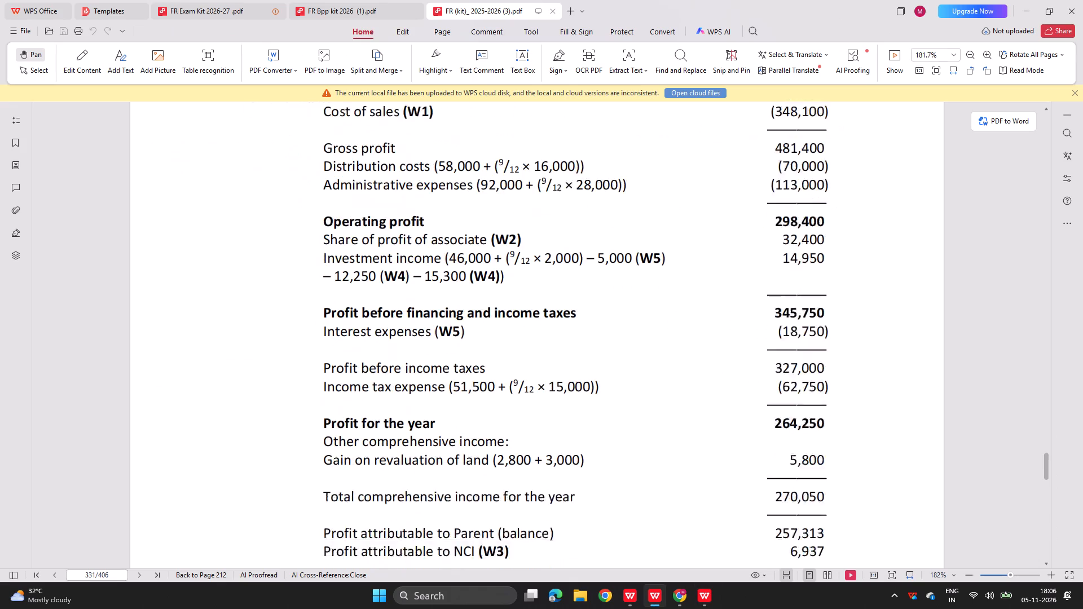
pyautogui.scroll(-1, 474, 407)
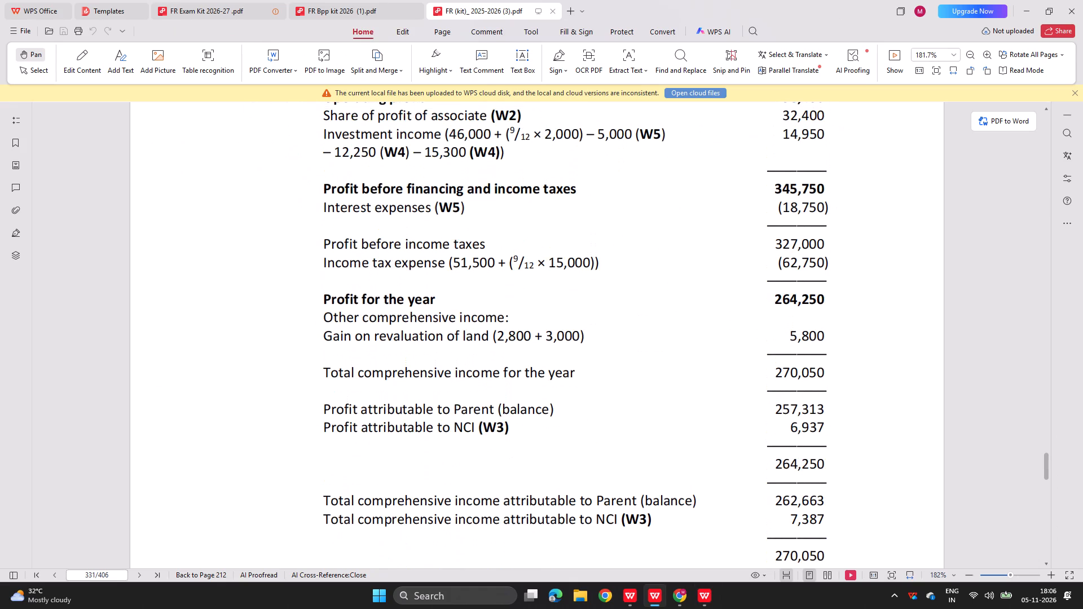
pyautogui.scroll(-4, 474, 407)
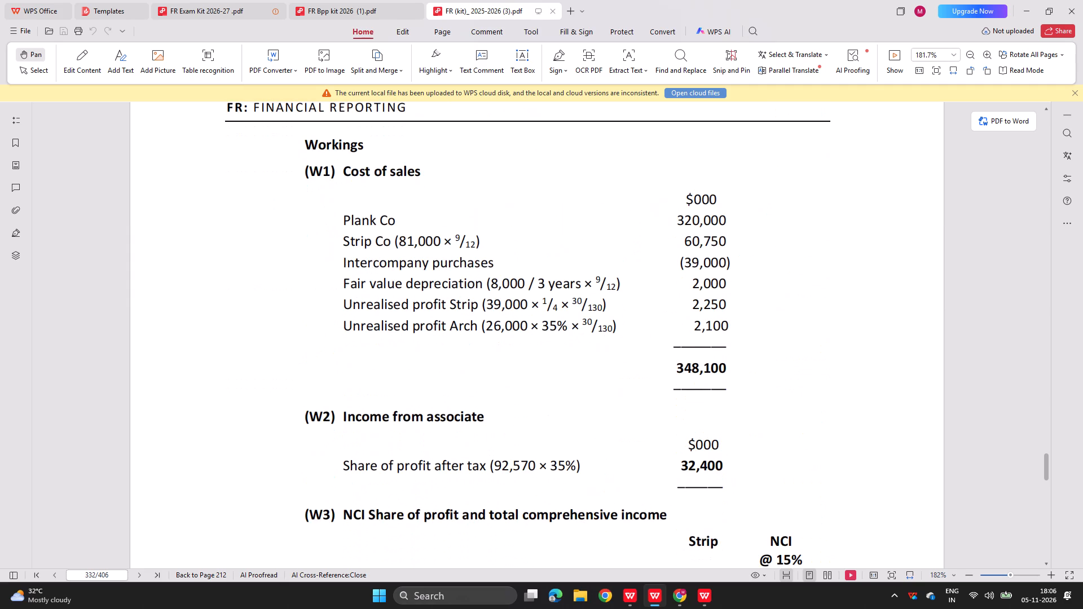
pyautogui.scroll(-2, 474, 407)
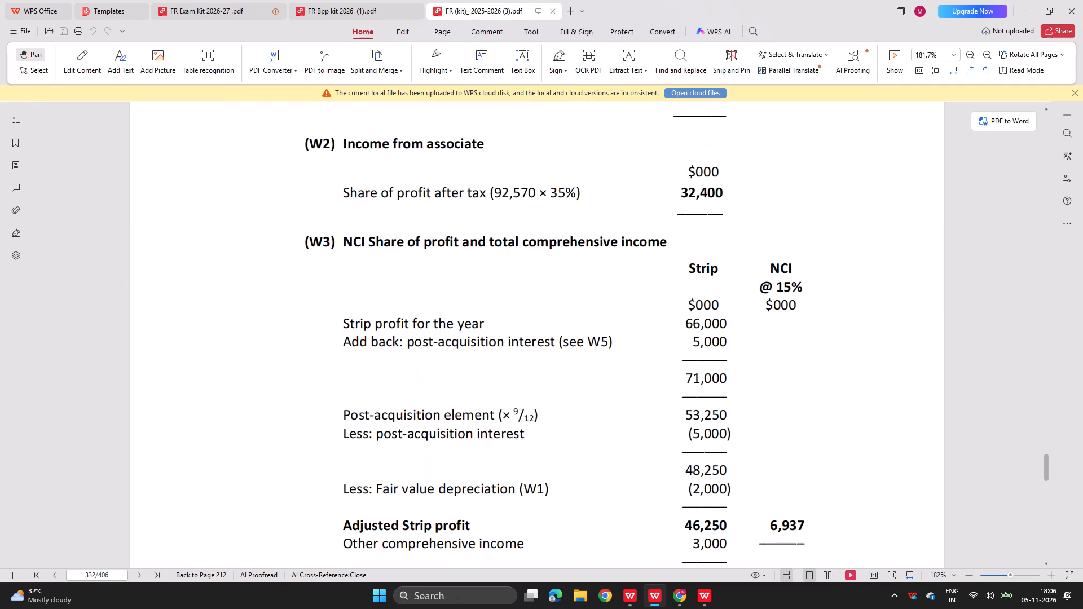
pyautogui.scroll(-1, 474, 407)
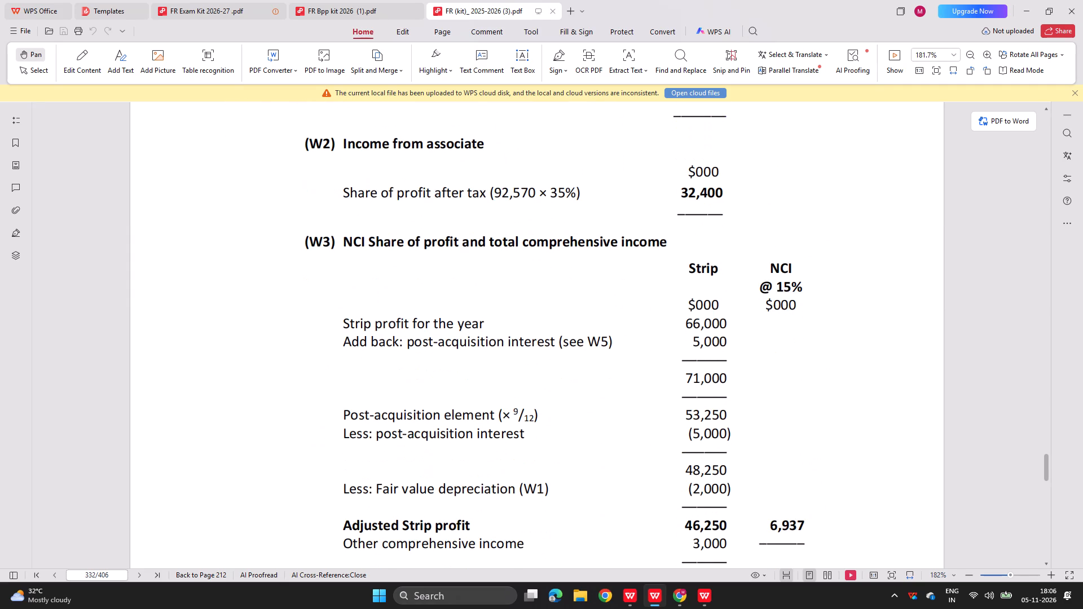
pyautogui.click(474, 407)
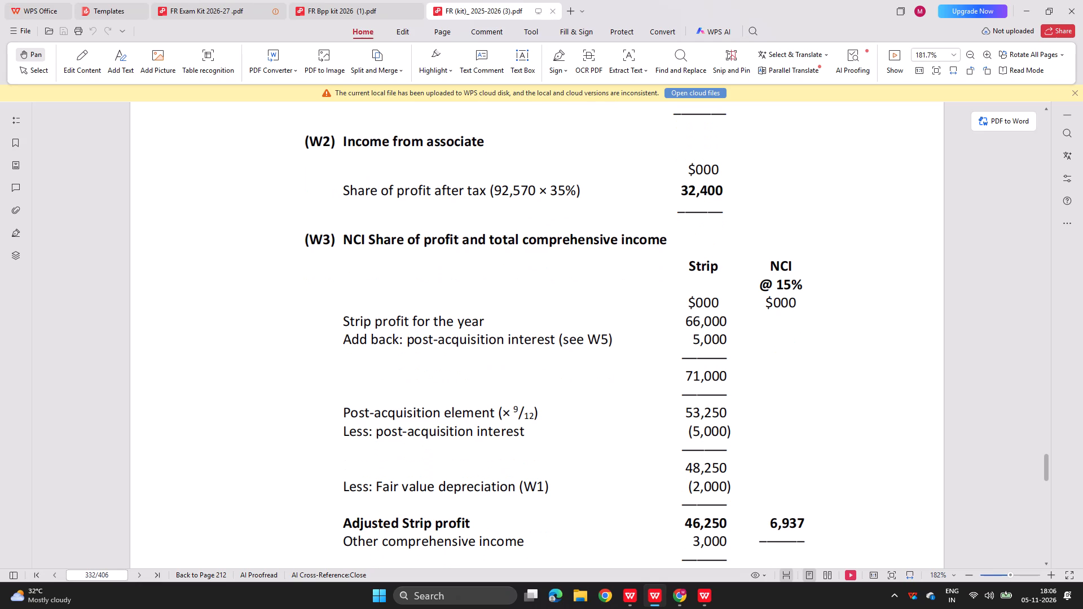
pyautogui.doubleClick(474, 407)
pyautogui.rightClick(474, 407)
pyautogui.scroll(-1, 398, 486)
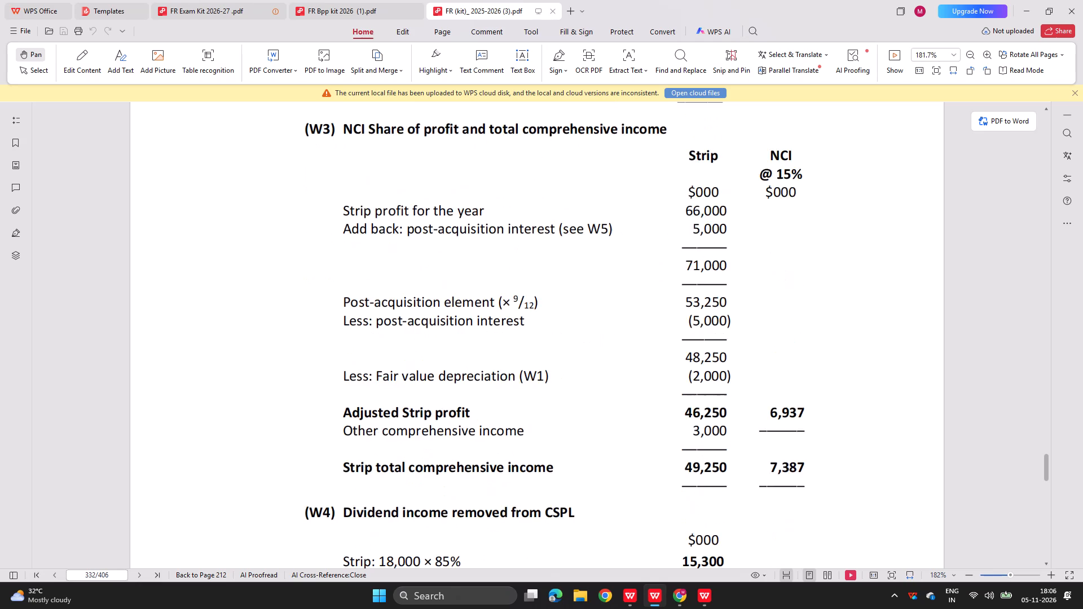
pyautogui.scroll(-1, 398, 486)
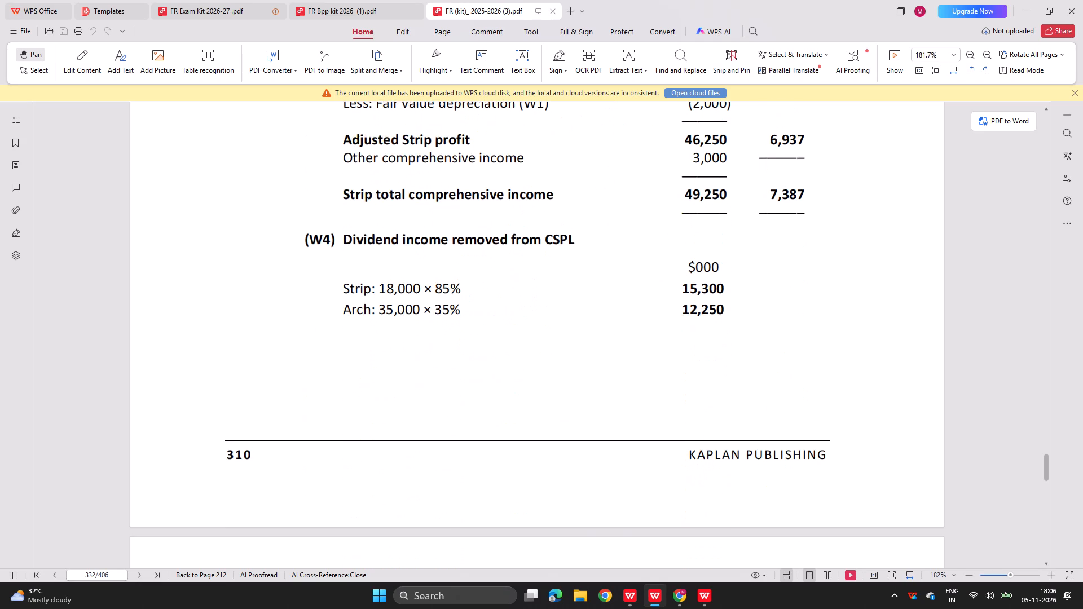
pyautogui.scroll(-3, 398, 486)
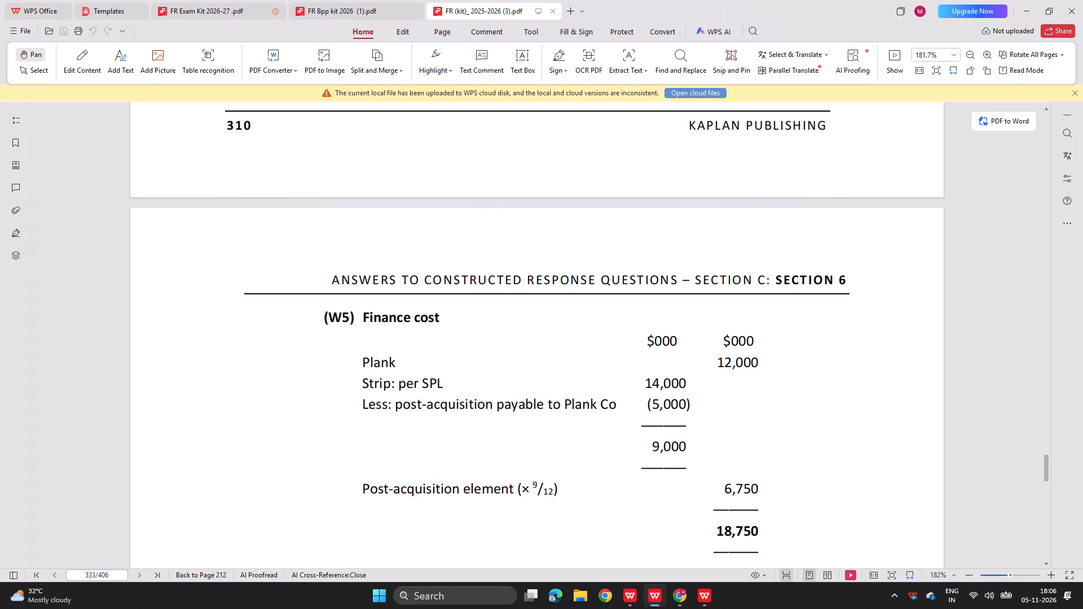
pyautogui.scroll(-1, 398, 486)
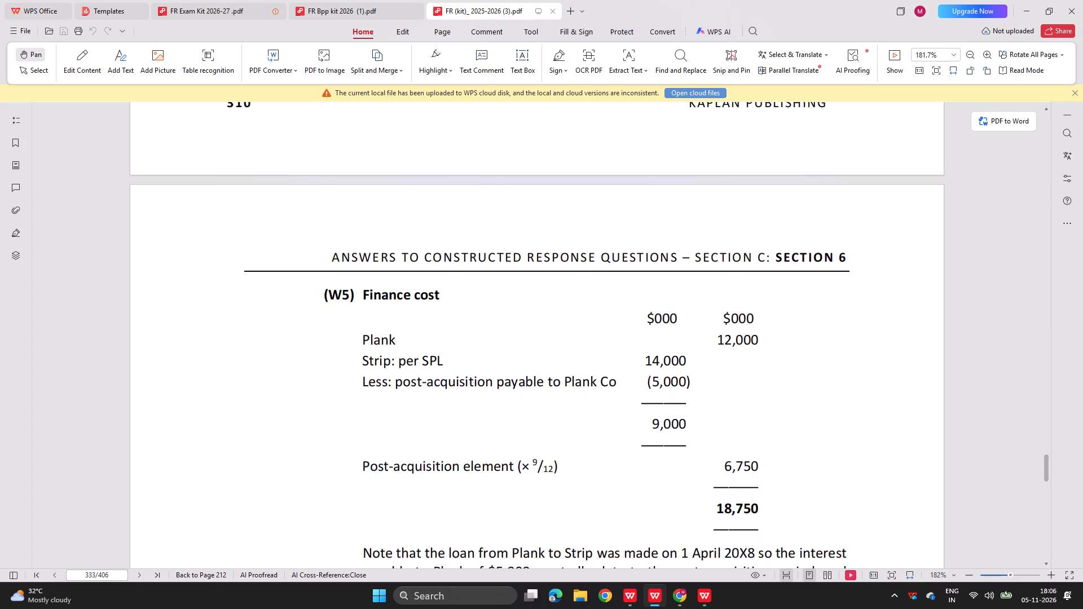
# Recheck the investment income deductions in the model answer against the dividend working (W4) and related workings.
pyautogui.scroll(2, 398, 486)
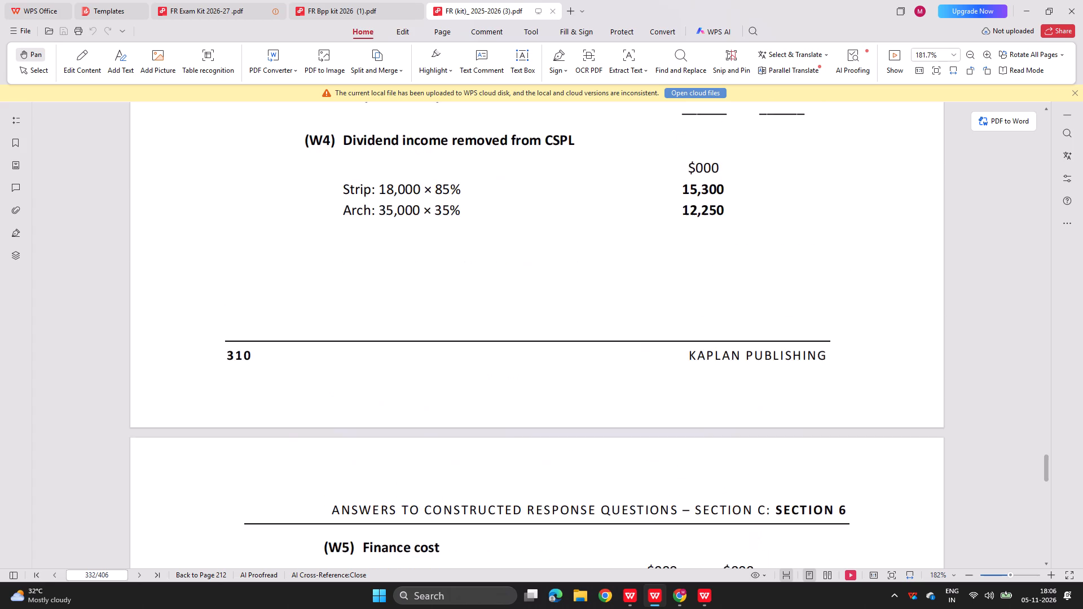
pyautogui.scroll(6, 398, 486)
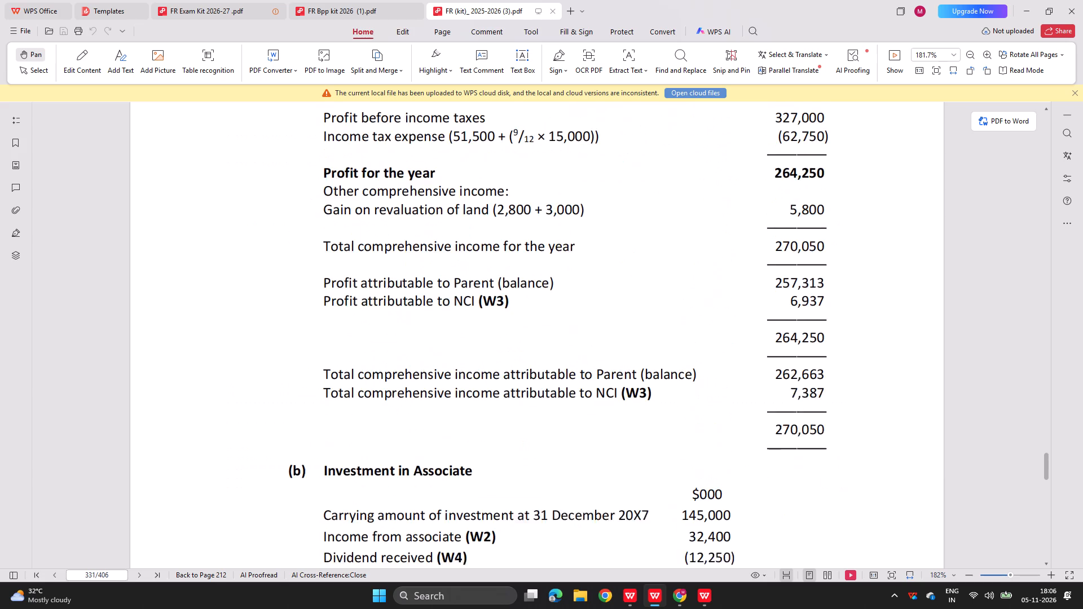
pyautogui.scroll(3, 398, 486)
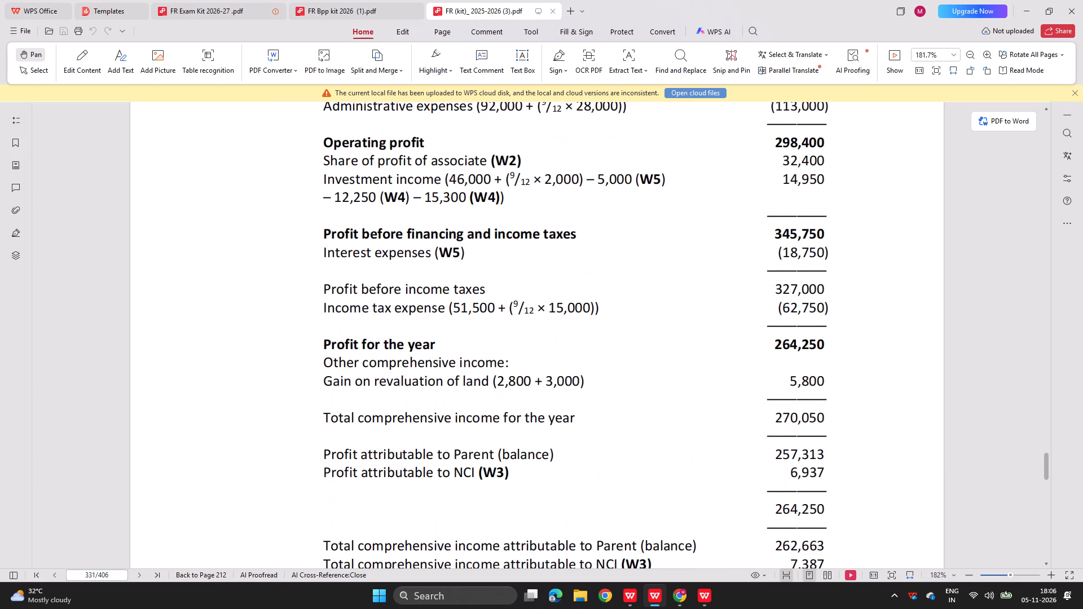
pyautogui.scroll(-1, 398, 486)
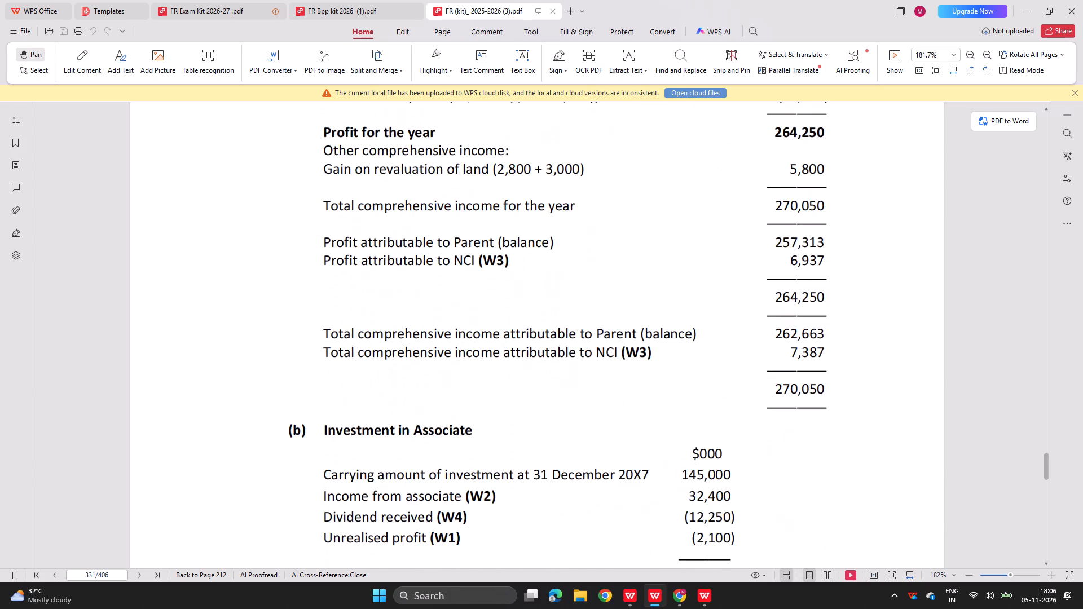
pyautogui.scroll(-2, 398, 486)
pyautogui.scroll(1, 398, 486)
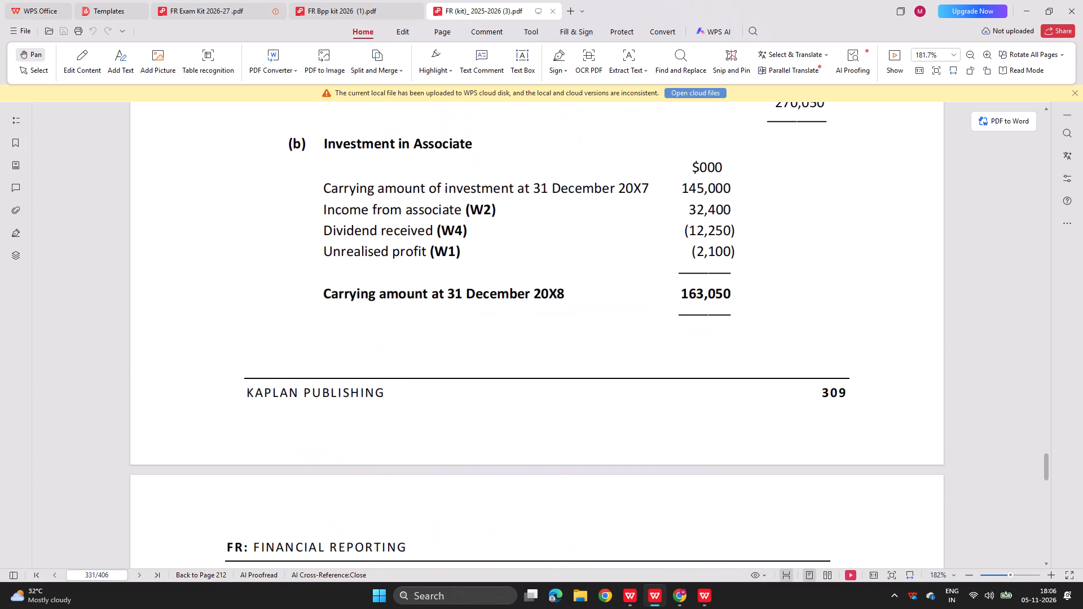
pyautogui.scroll(1, 398, 486)
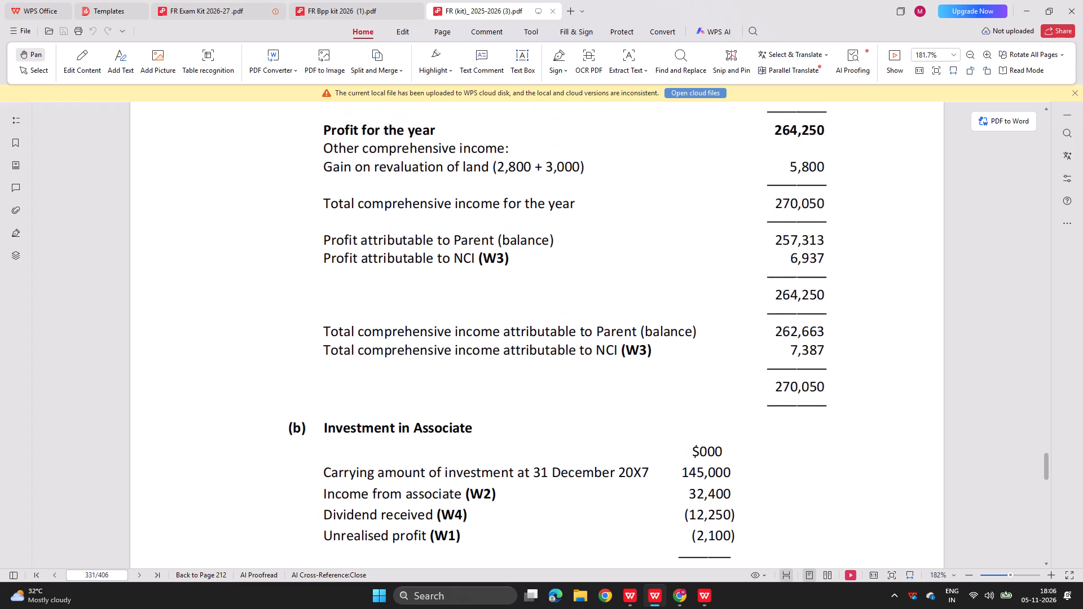
pyautogui.scroll(1, 398, 486)
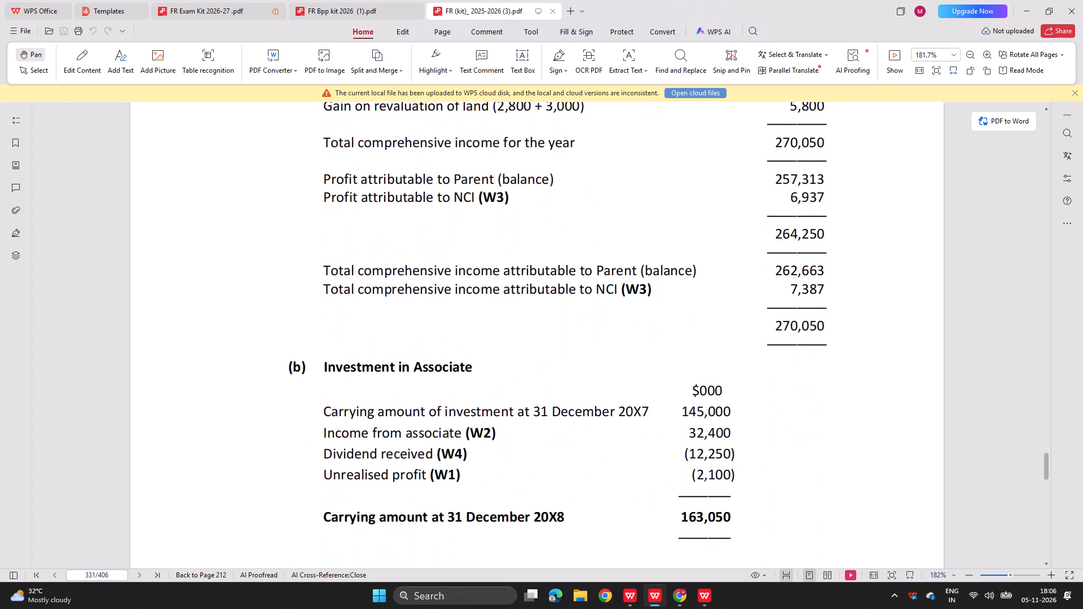
pyautogui.scroll(1, 398, 486)
pyautogui.scroll(-3, 398, 486)
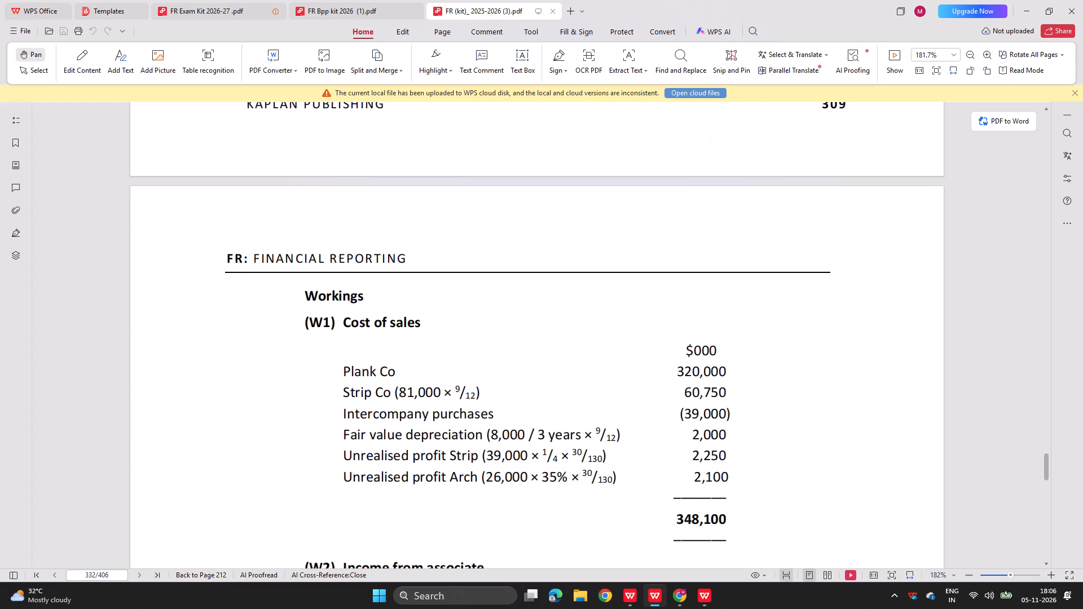
pyautogui.scroll(-2, 398, 486)
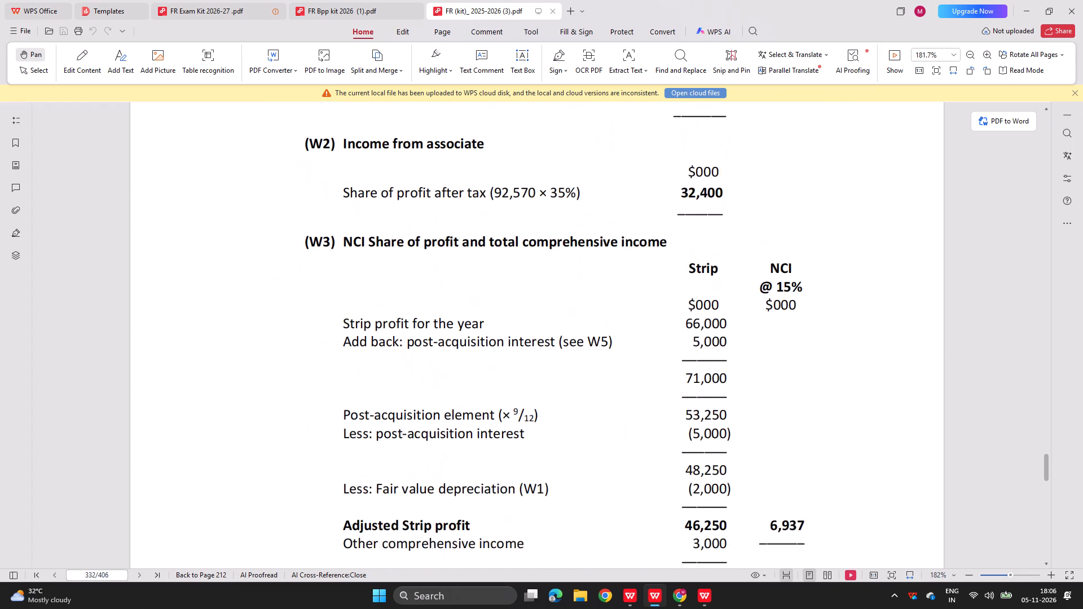
pyautogui.scroll(-4, 398, 486)
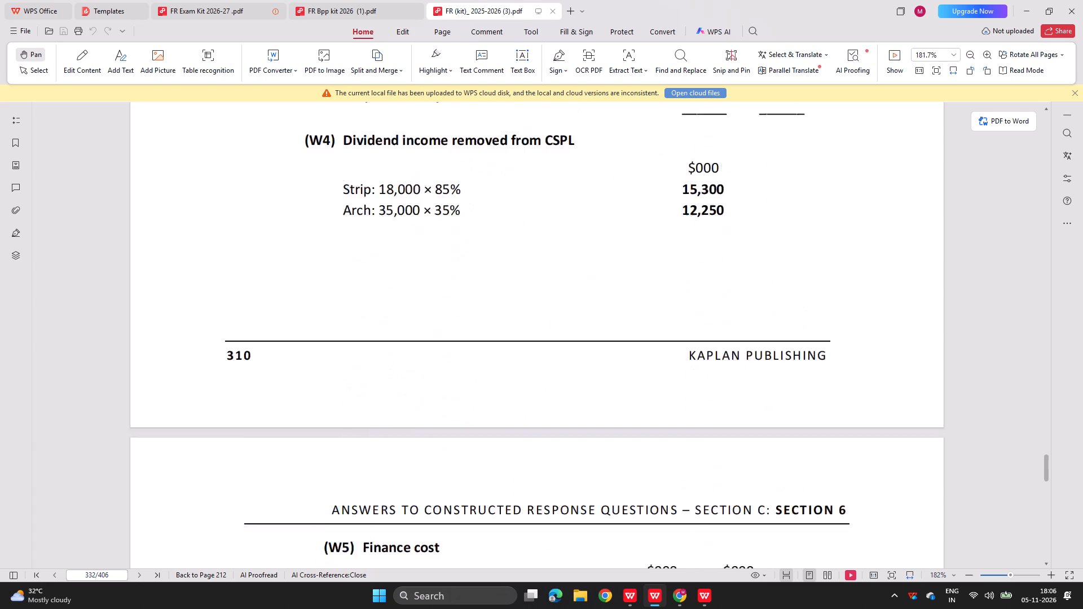
pyautogui.scroll(-1, 398, 486)
pyautogui.scroll(2, 398, 486)
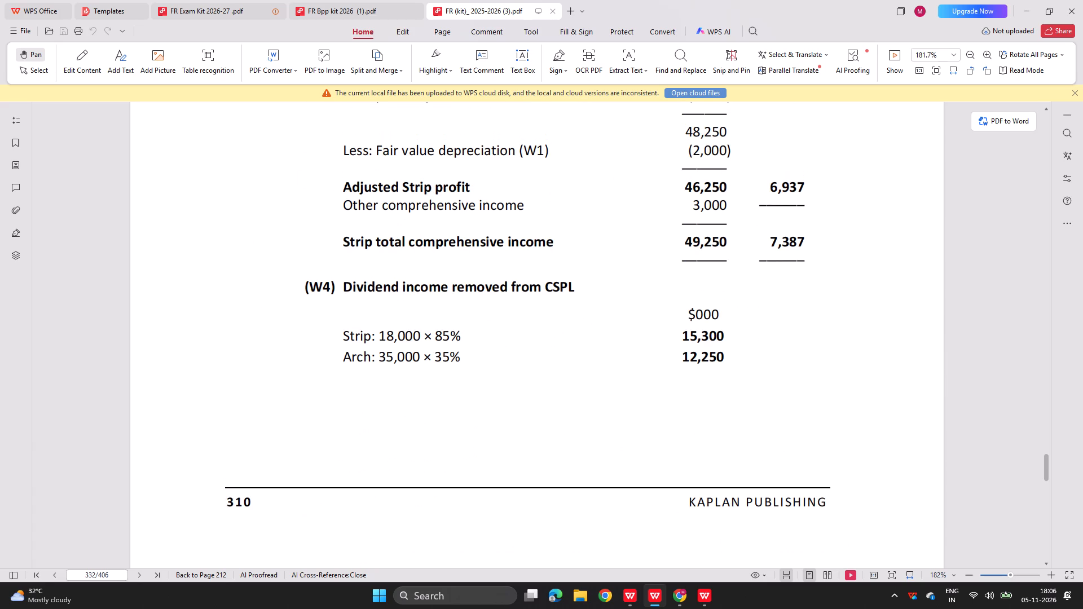
# Add a p-s dividend working to the 433 Plank Co workbook in B63:C64, calculating the dividend as =18000*0.85.
pyautogui.hotkey('alt', 'Tab')
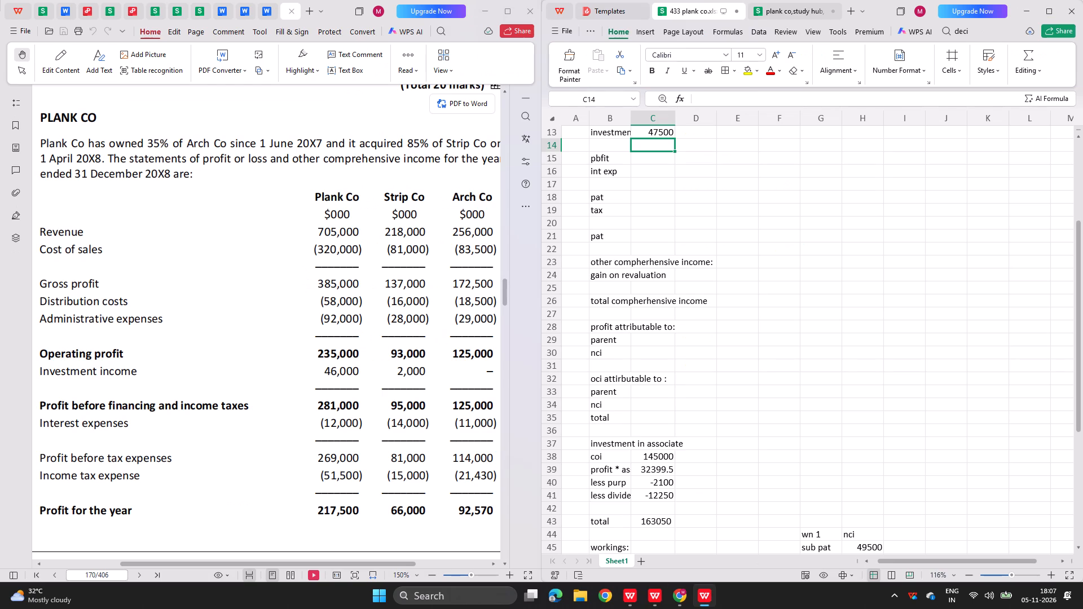
pyautogui.scroll(-3, 631, 198)
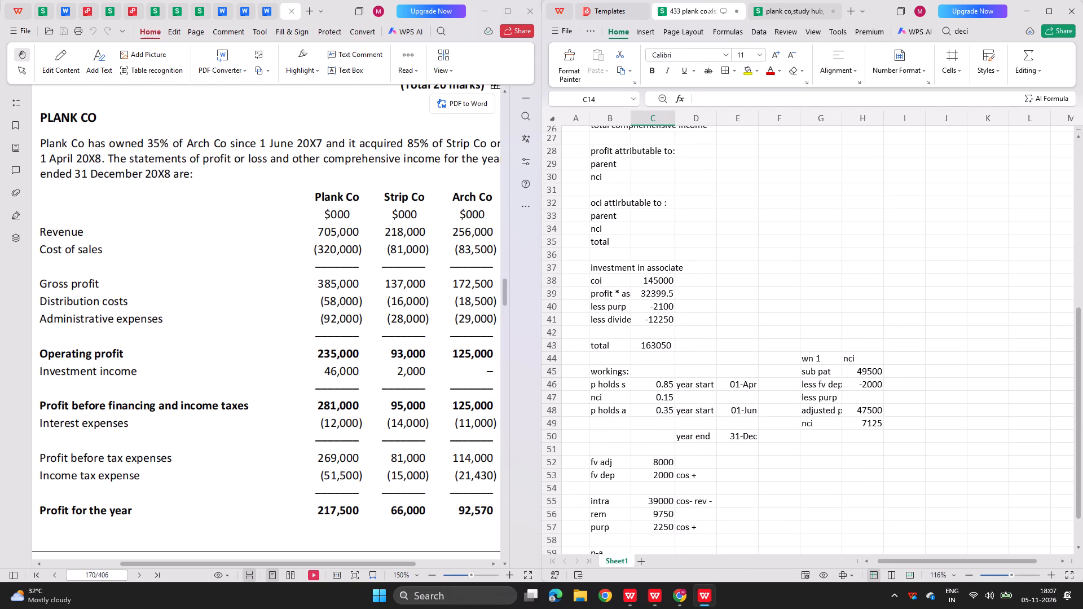
pyautogui.scroll(-3, 717, 474)
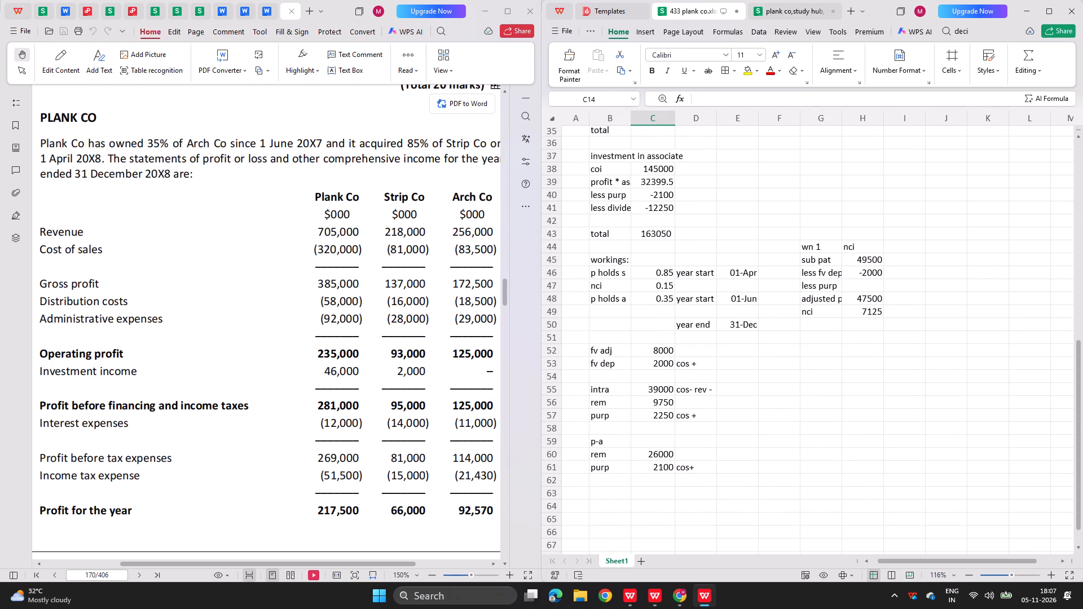
pyautogui.click(615, 488)
pyautogui.write('divid')
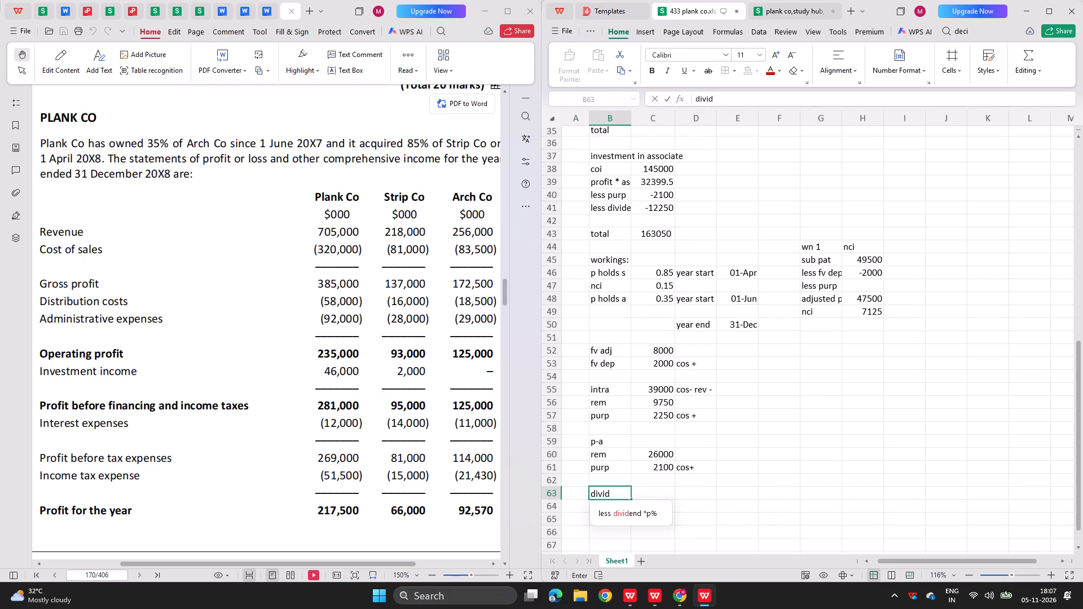
pyautogui.press('BackSpace')
pyautogui.press('BackSpace')
pyautogui.press('BackSpace')
pyautogui.press('BackSpace')
pyautogui.press('BackSpace')
pyautogui.press('BackSpace')
pyautogui.press('BackSpace')
pyautogui.press('BackSpace')
pyautogui.press('BackSpace')
pyautogui.press('BackSpace')
pyautogui.press('BackSpace')
pyautogui.press('BackSpace')
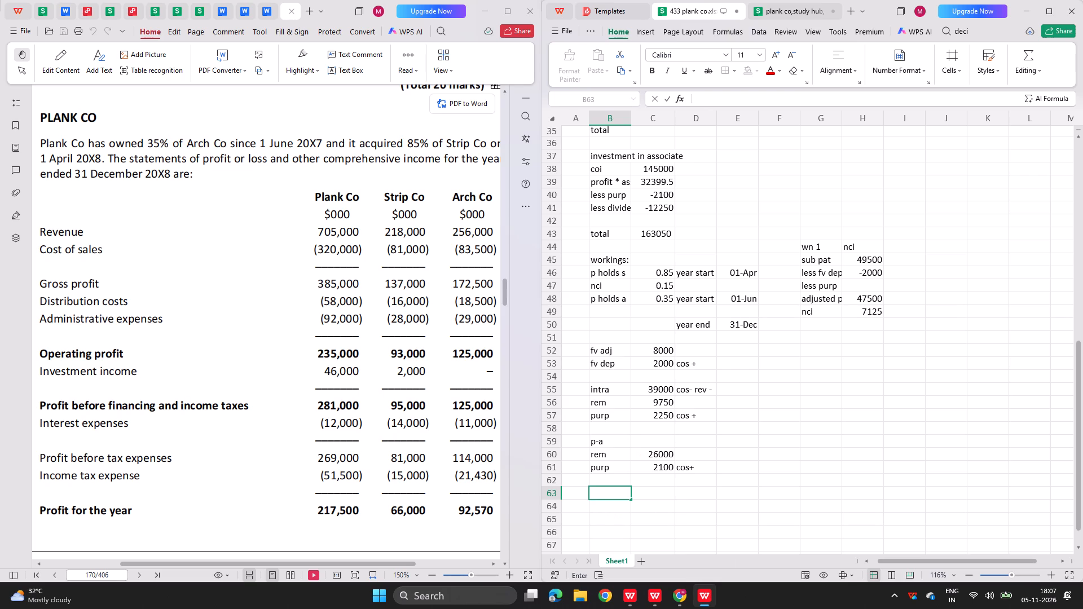
pyautogui.write('p-')
pyautogui.press('s')
pyautogui.press('Return')
pyautogui.write('dividend')
pyautogui.press('Right')
pyautogui.press('=')
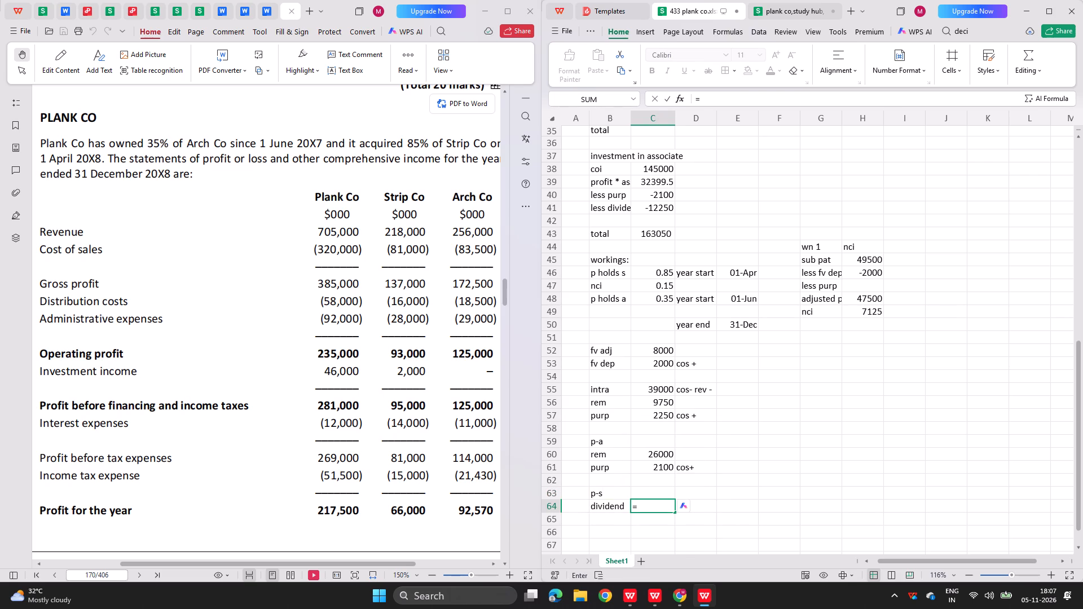
pyautogui.write('18000*0.')
pyautogui.write('85')
pyautogui.press('Return')
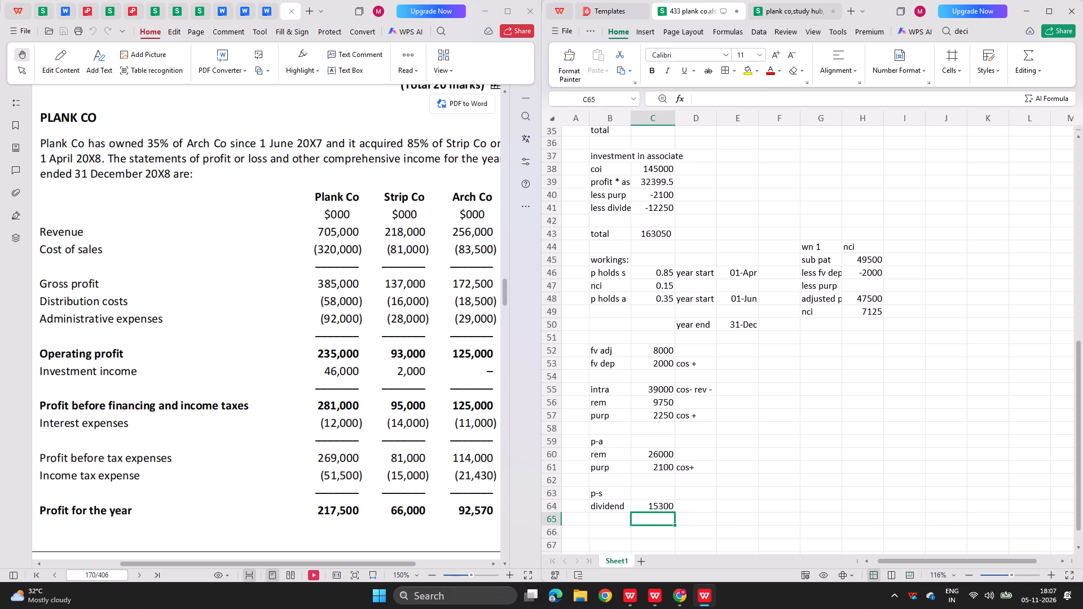
# Deduct both dividends from investment income in C13, making the formula =46000+(2000*9/12)-C64-C41.
pyautogui.scroll(1, 749, 409)
pyautogui.scroll(4, 695, 292)
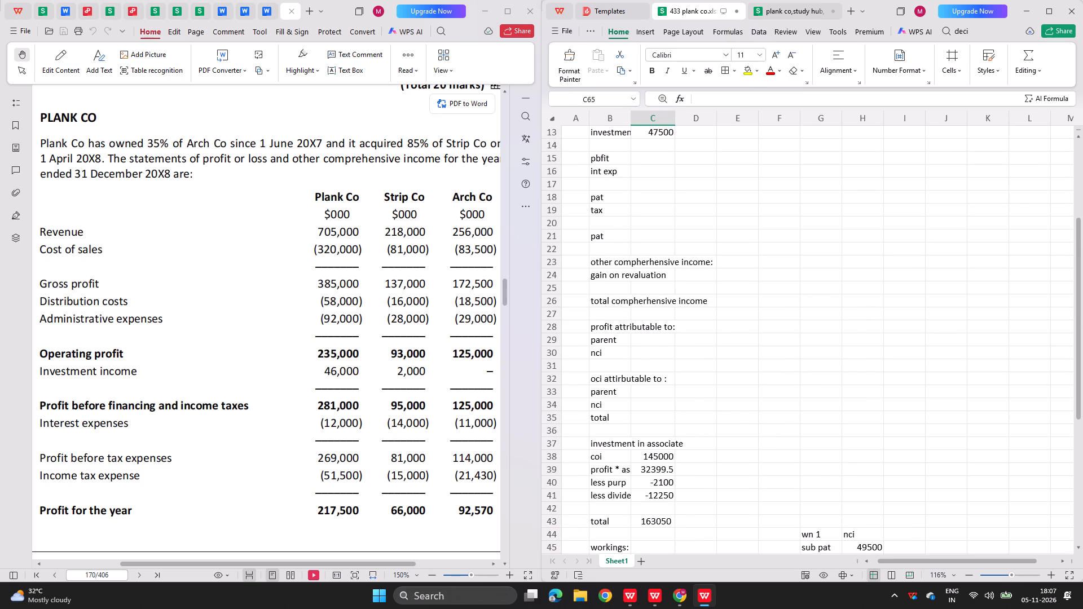
pyautogui.scroll(1, 695, 292)
pyautogui.doubleClick(657, 169)
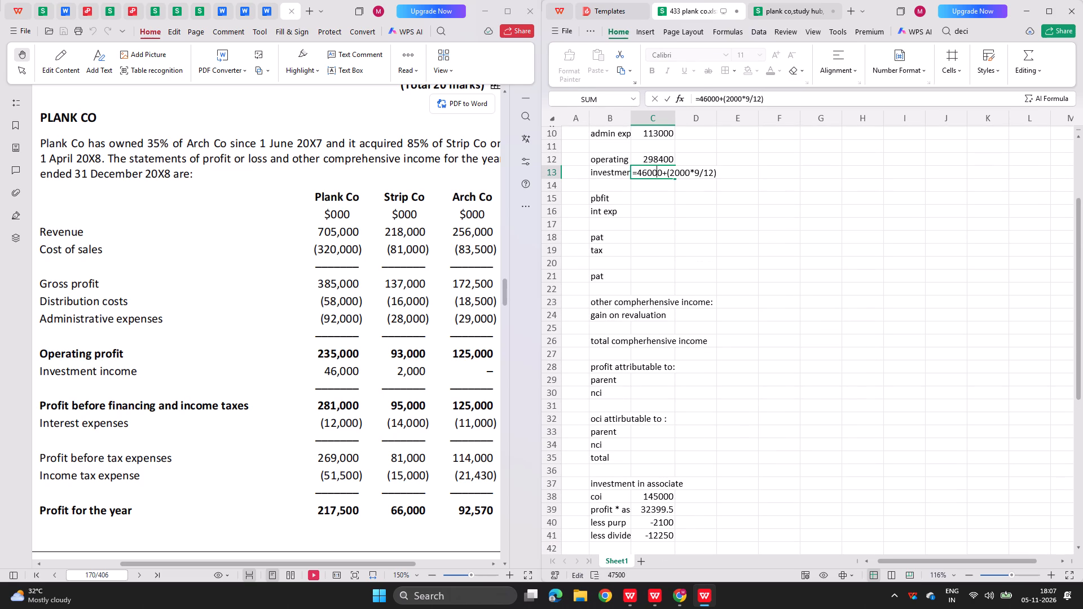
pyautogui.click(723, 171)
pyautogui.press('-')
pyautogui.press('Down')
pyautogui.press('Down')
pyautogui.press('Down')
pyautogui.press('Down')
pyautogui.press('Down')
pyautogui.press('Down')
pyautogui.press('Down')
pyautogui.press('Down')
pyautogui.scroll(-8, 713, 247)
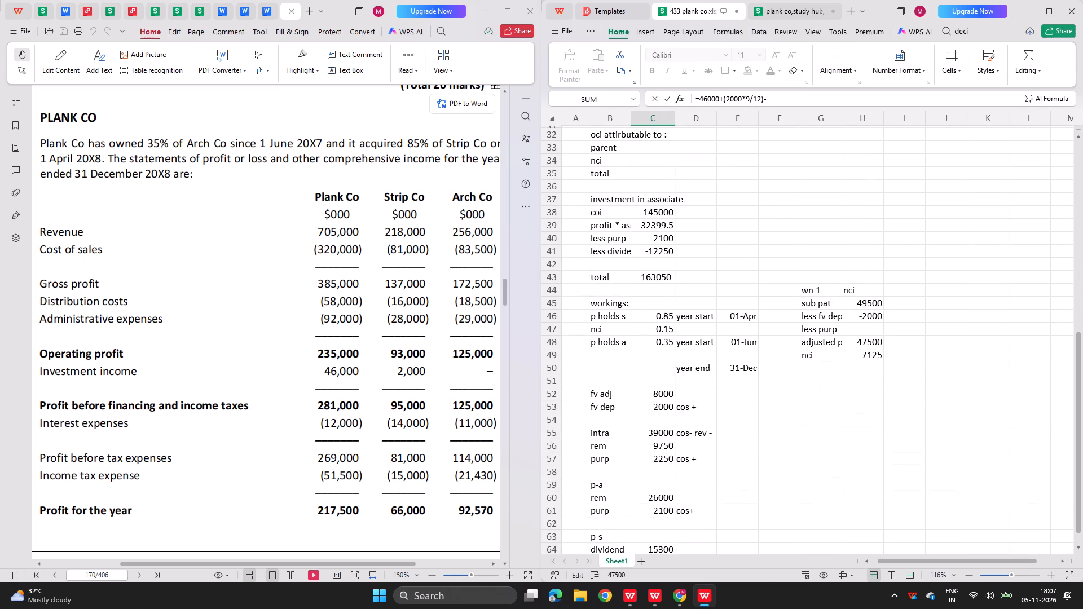
pyautogui.scroll(-1, 679, 412)
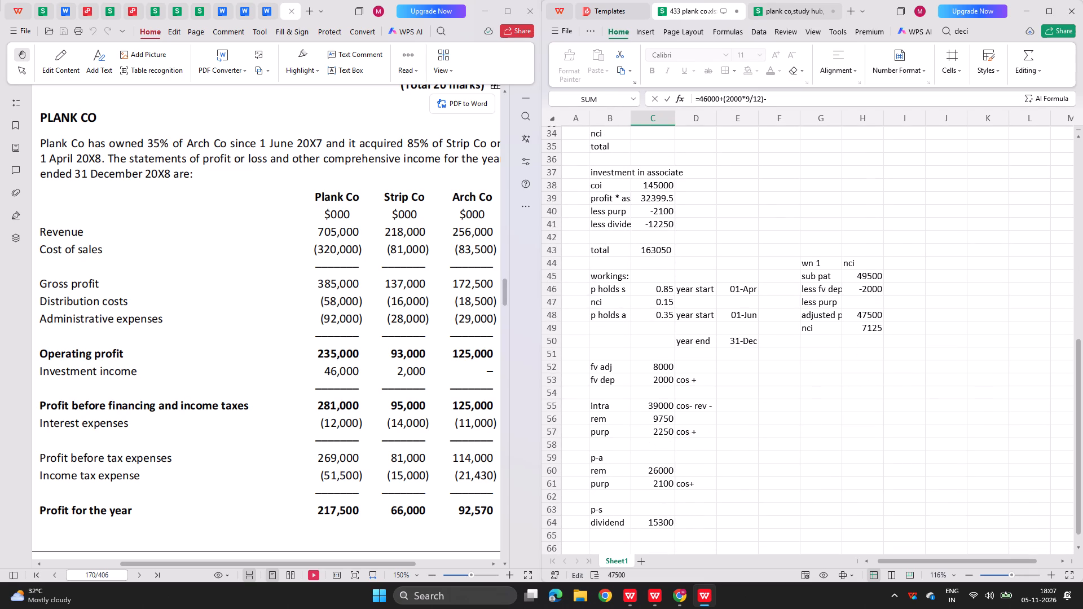
pyautogui.scroll(-2, 708, 363)
pyautogui.click(659, 479)
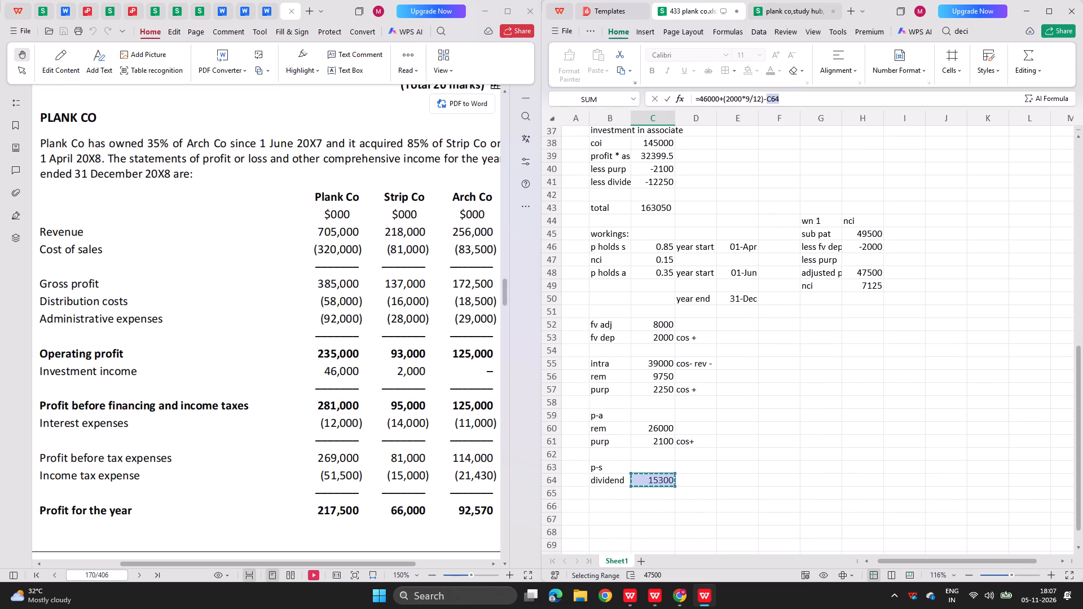
pyautogui.click(661, 182)
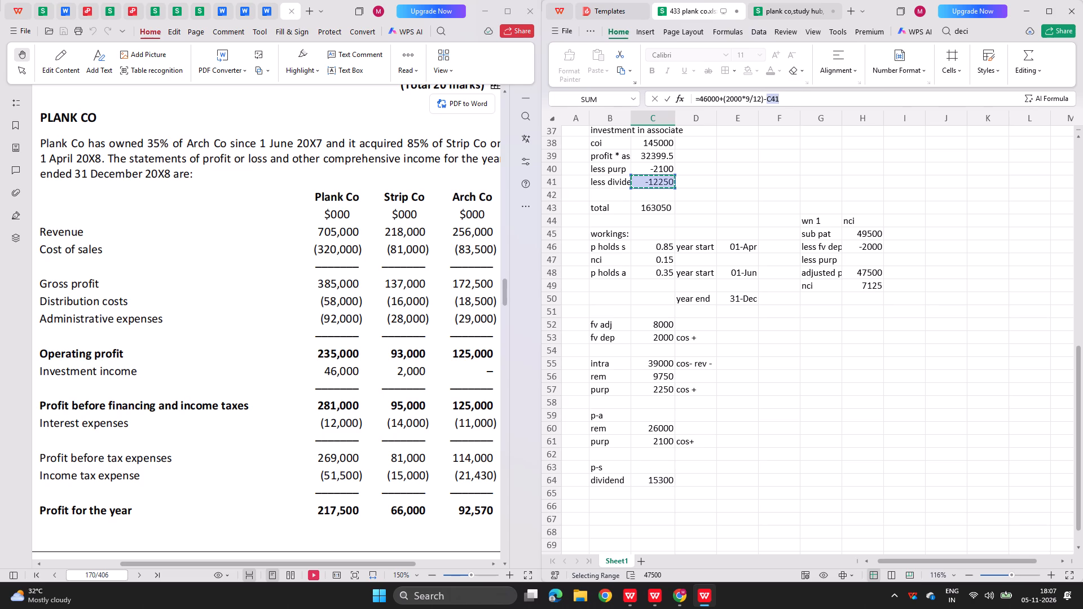
pyautogui.click(647, 479)
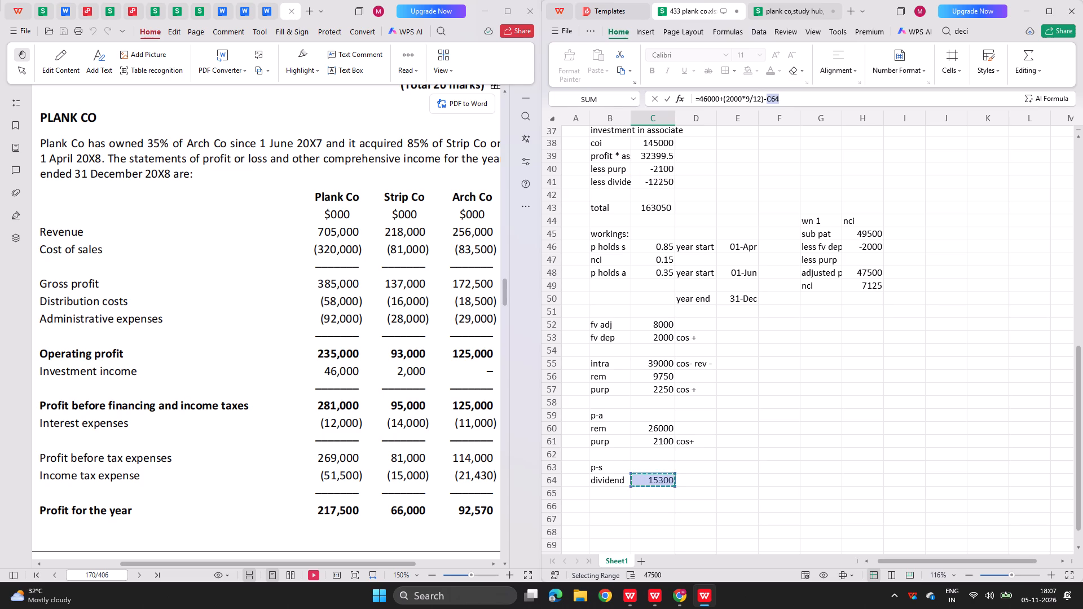
pyautogui.press('-')
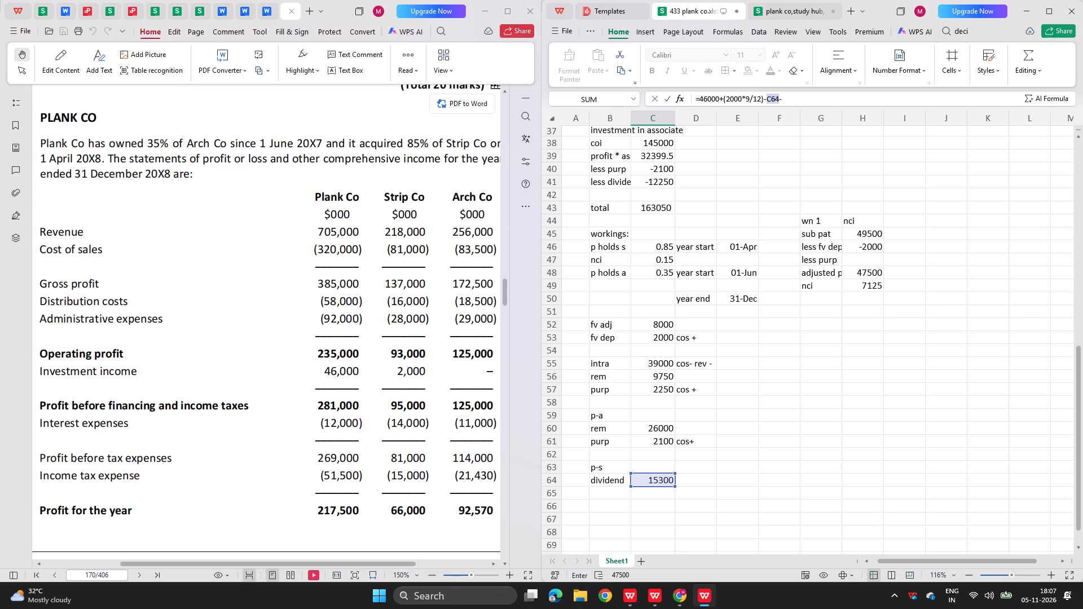
pyautogui.click(653, 182)
pyautogui.press('Return')
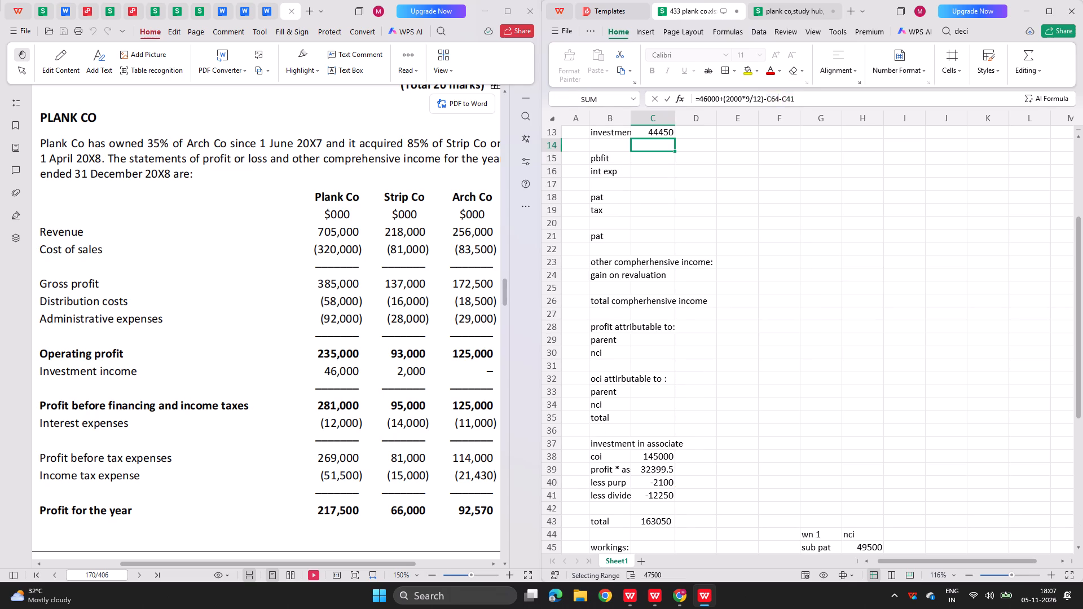
# Make the investment in associate deductions positive, with C41 as =35000*0.35 and the PURP in C40 as =C61.
pyautogui.scroll(-2, 640, 239)
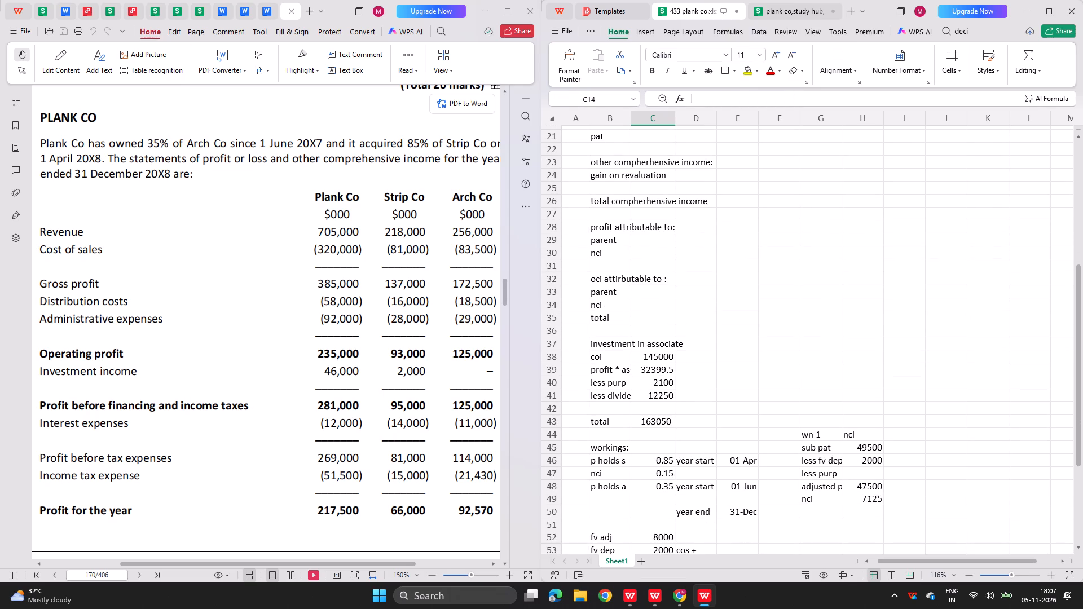
pyautogui.doubleClick(657, 395)
pyautogui.click(641, 394)
pyautogui.press('BackSpace')
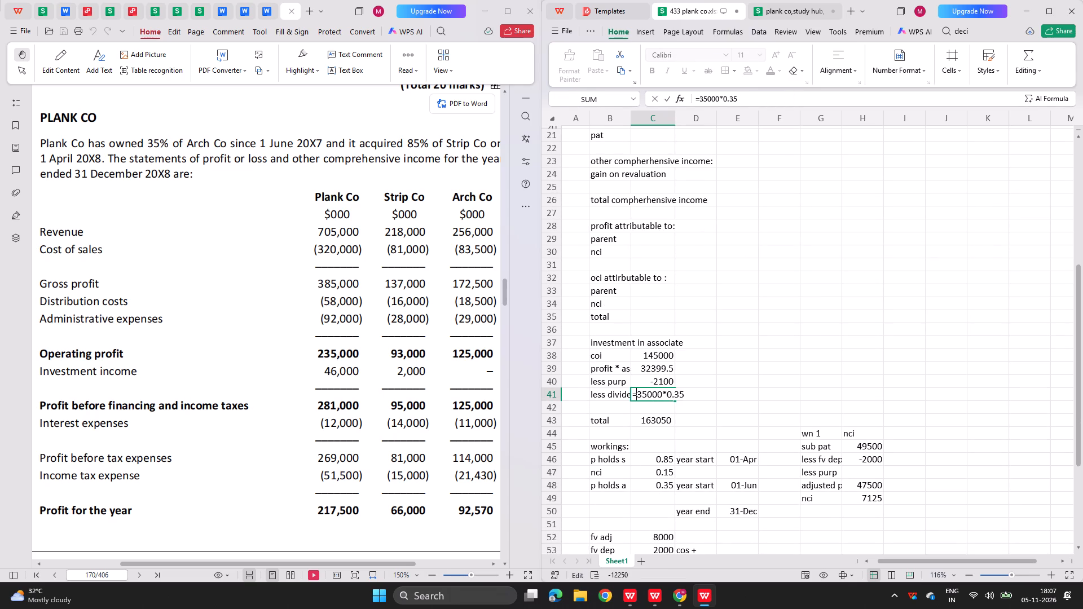
pyautogui.press('Return')
pyautogui.doubleClick(658, 383)
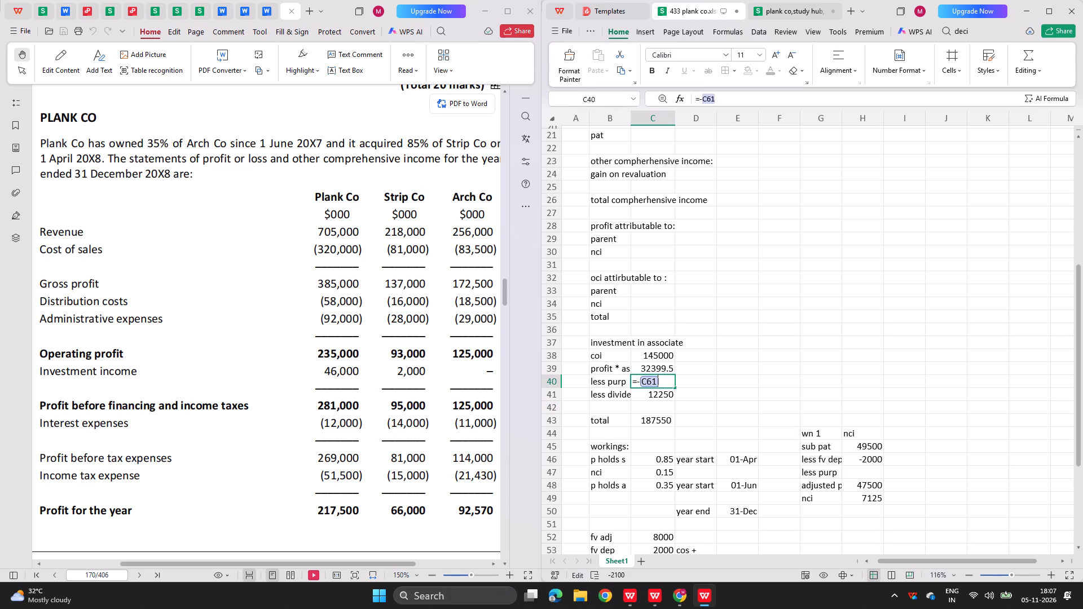
pyautogui.click(642, 384)
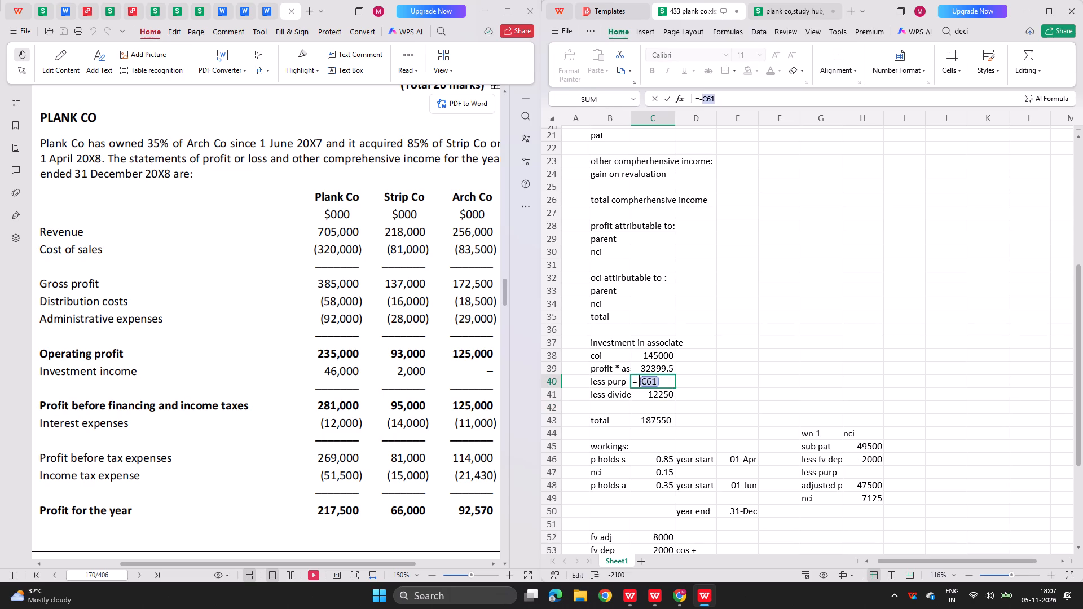
pyautogui.press('BackSpace')
pyautogui.press('Return')
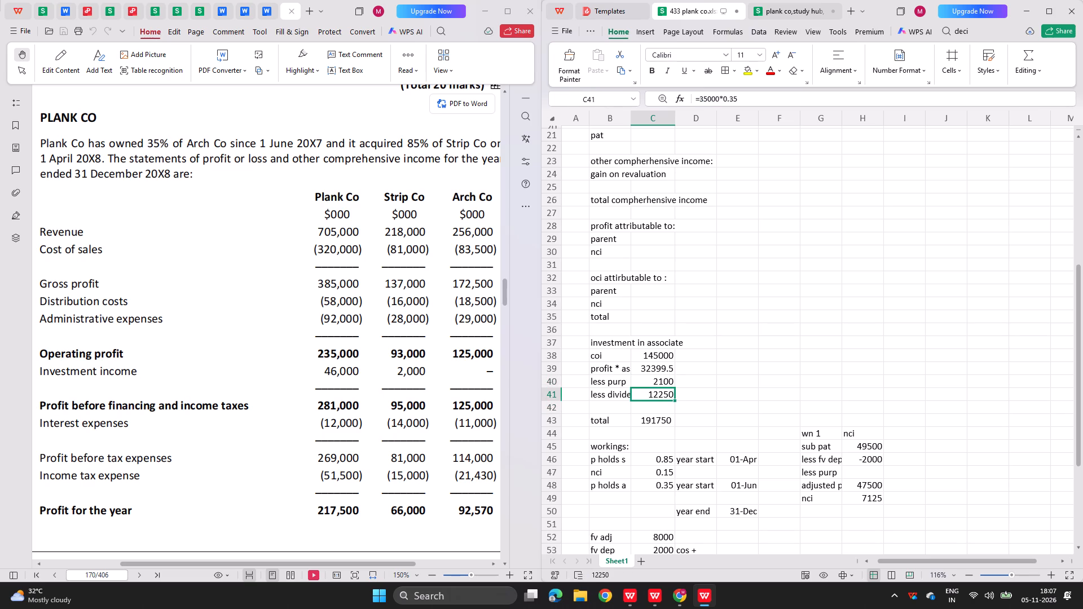
# Replace the investment in associate total in C43 with the formula =C38+C39-C40-C41.
pyautogui.press('Down')
pyautogui.press('Down')
pyautogui.press('=')
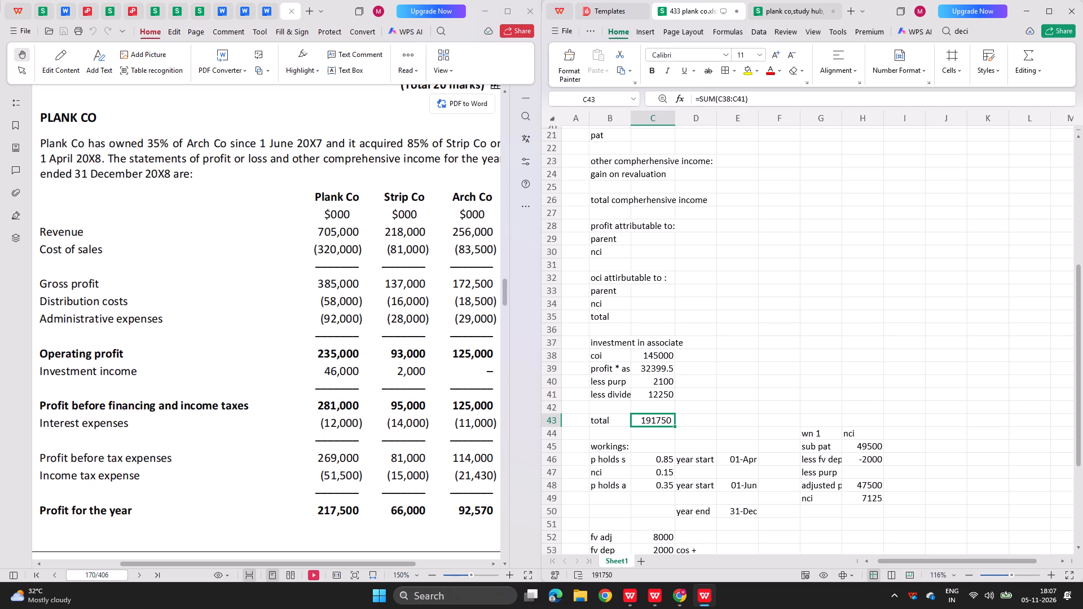
pyautogui.press('Up')
pyautogui.press('Up')
pyautogui.press('Up')
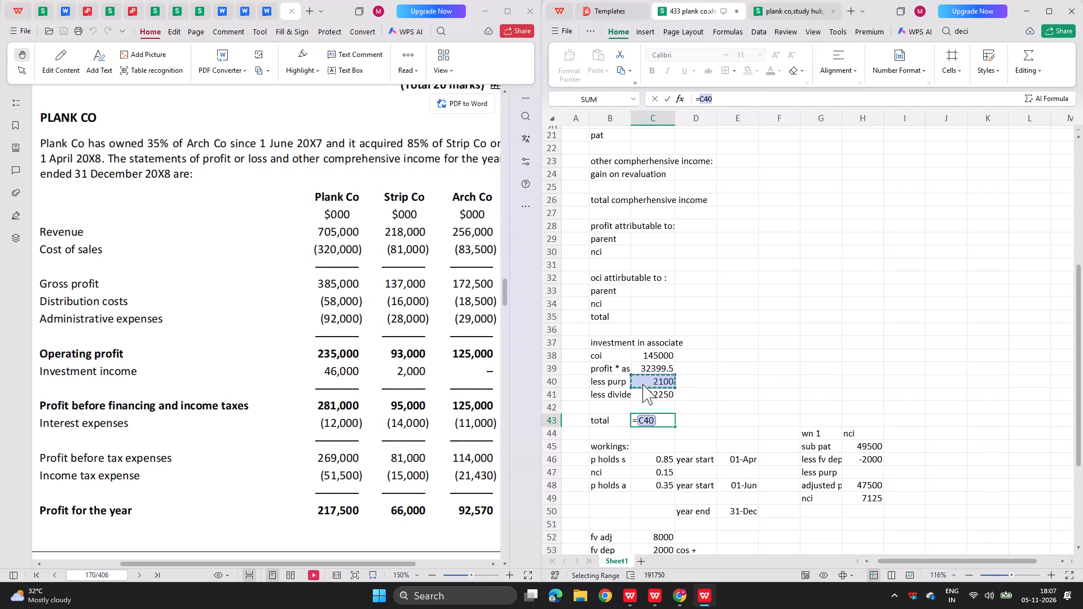
pyautogui.press('Up')
pyautogui.press('Up')
pyautogui.press('+')
pyautogui.press('Up')
pyautogui.press('Up')
pyautogui.press('Up')
pyautogui.press('Up')
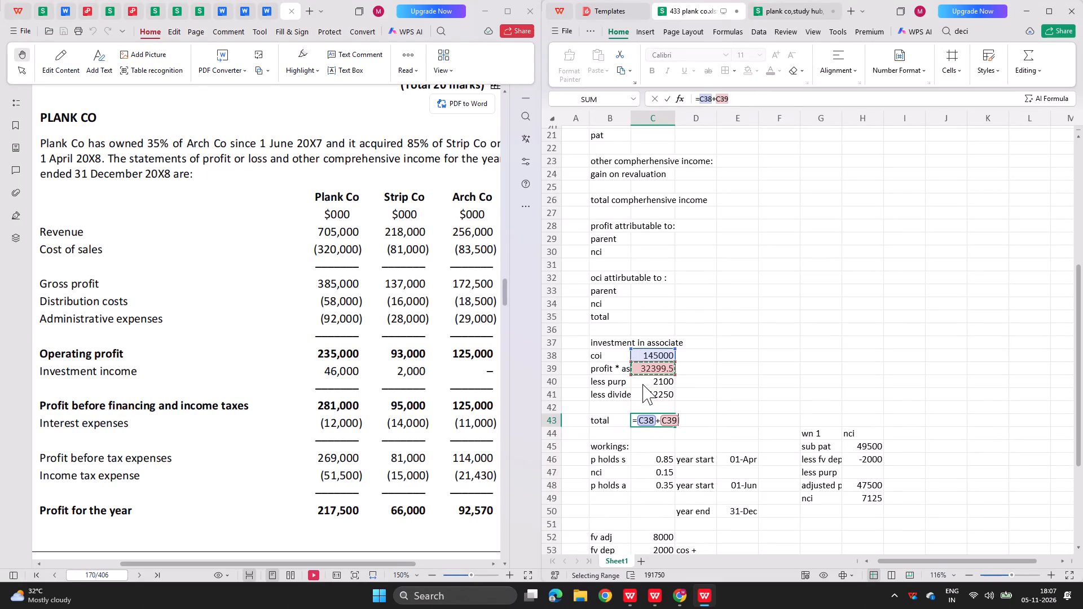
pyautogui.press('-')
pyautogui.press('Up')
pyautogui.press('Up')
pyautogui.press('Up')
pyautogui.press('-')
pyautogui.press('Up')
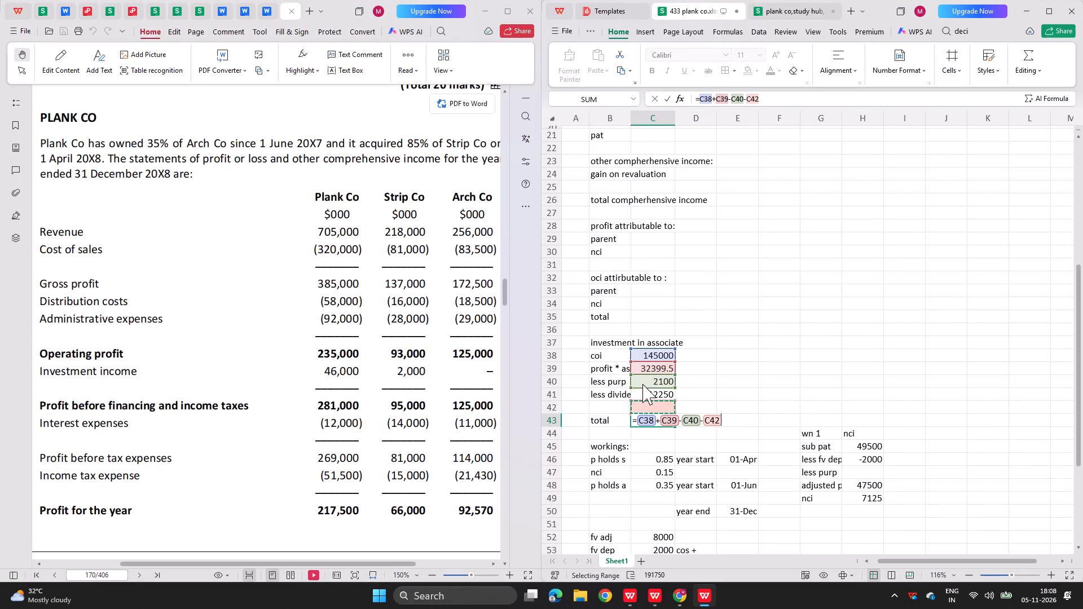
pyautogui.press('Up')
pyautogui.press('Return')
# Check the revised investment income and investment in associate figures against the kit's model answer.
pyautogui.scroll(1, 699, 343)
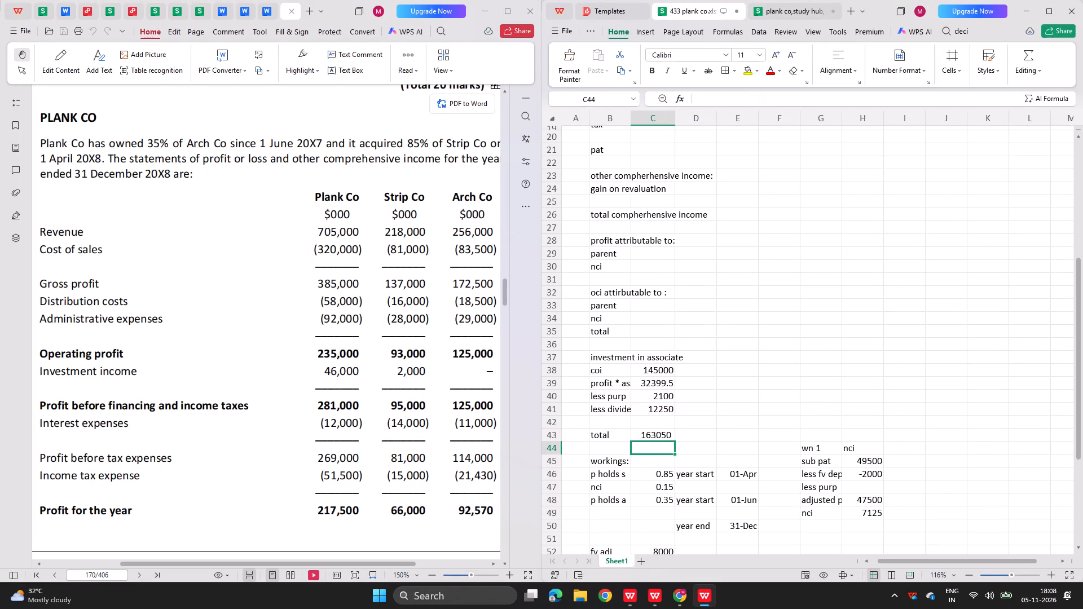
pyautogui.scroll(3, 699, 343)
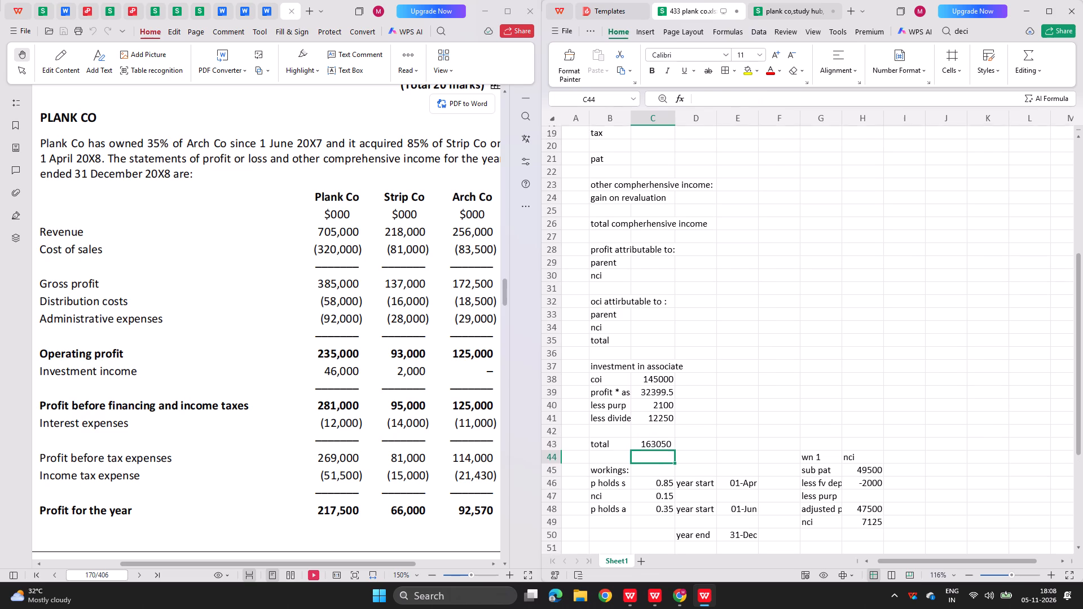
pyautogui.scroll(2, 699, 343)
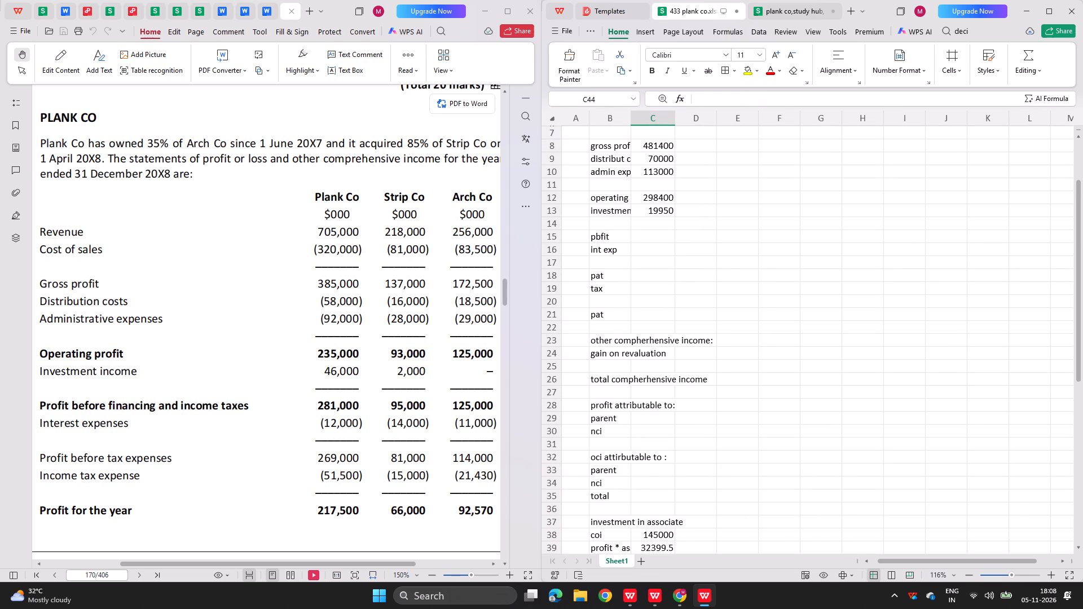
pyautogui.hotkey('alt', 'Tab')
pyautogui.scroll(2, 633, 321)
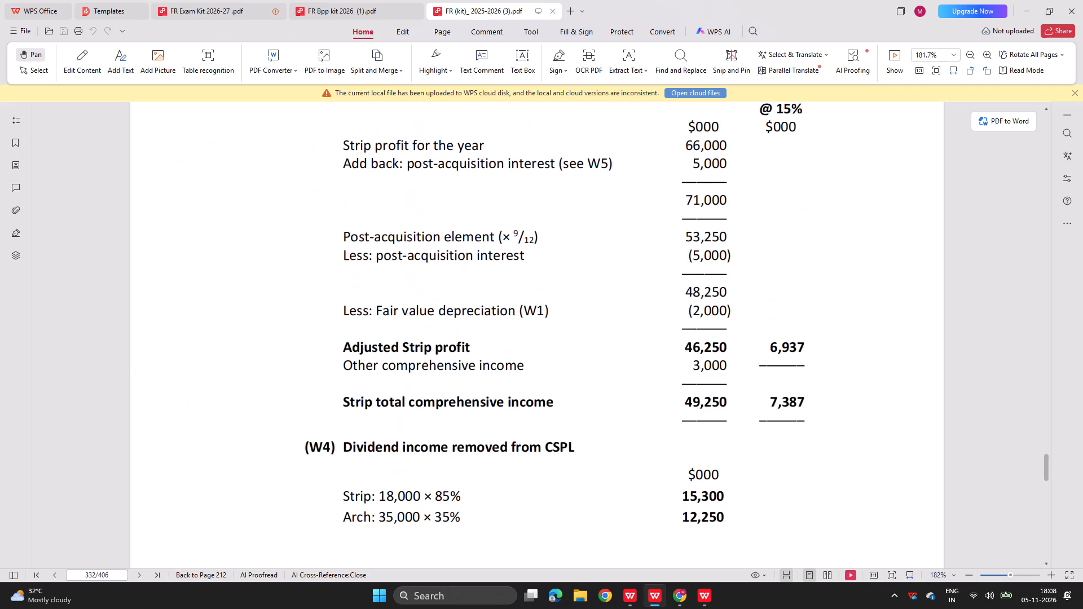
pyautogui.scroll(3, 633, 321)
pyautogui.hotkey('alt', 'Tab')
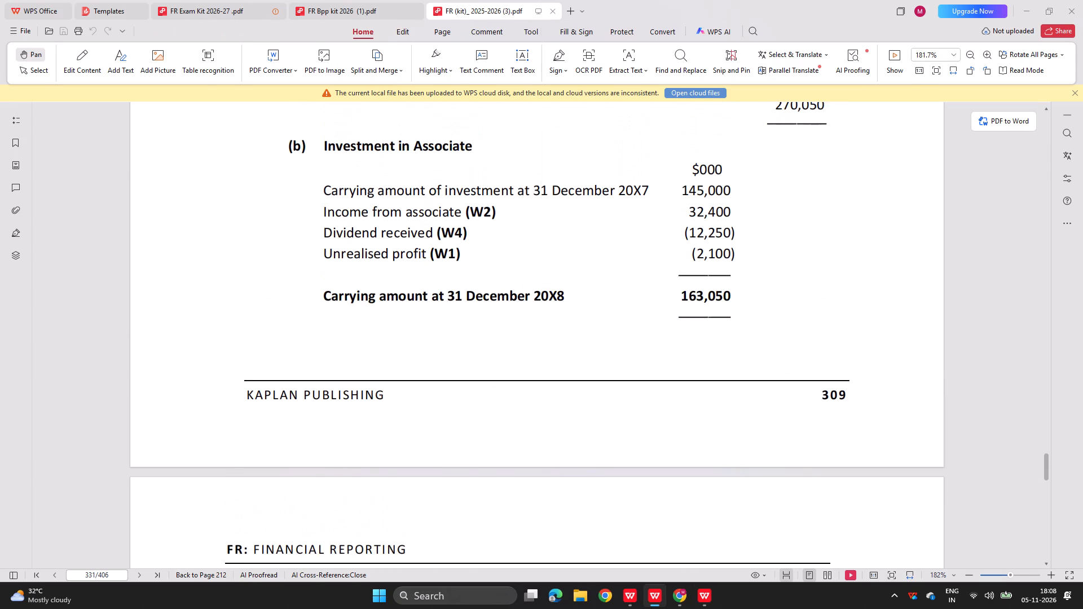
# Using note 3 of the question, add an "interest loan" working in B66 with 5000 in D66.
pyautogui.scroll(-4, 447, 400)
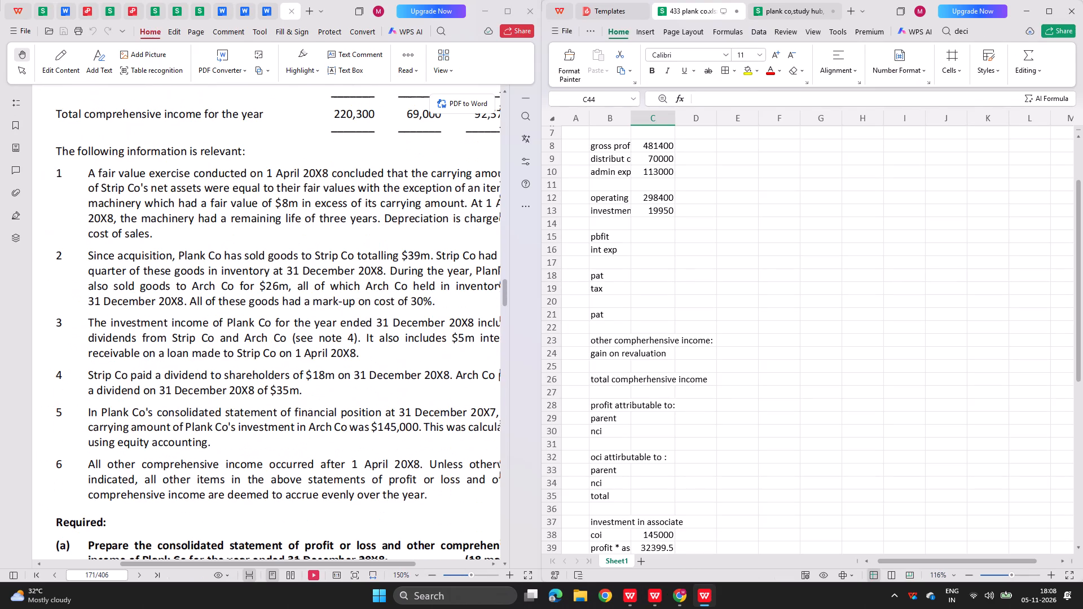
pyautogui.hscroll(1, 447, 400)
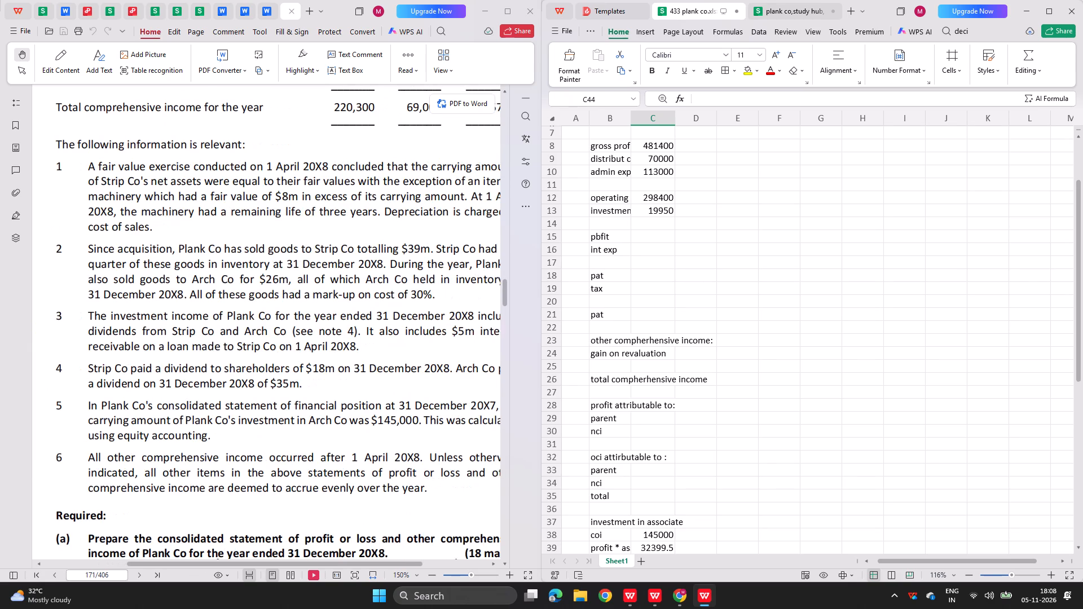
pyautogui.scroll(-5, 611, 420)
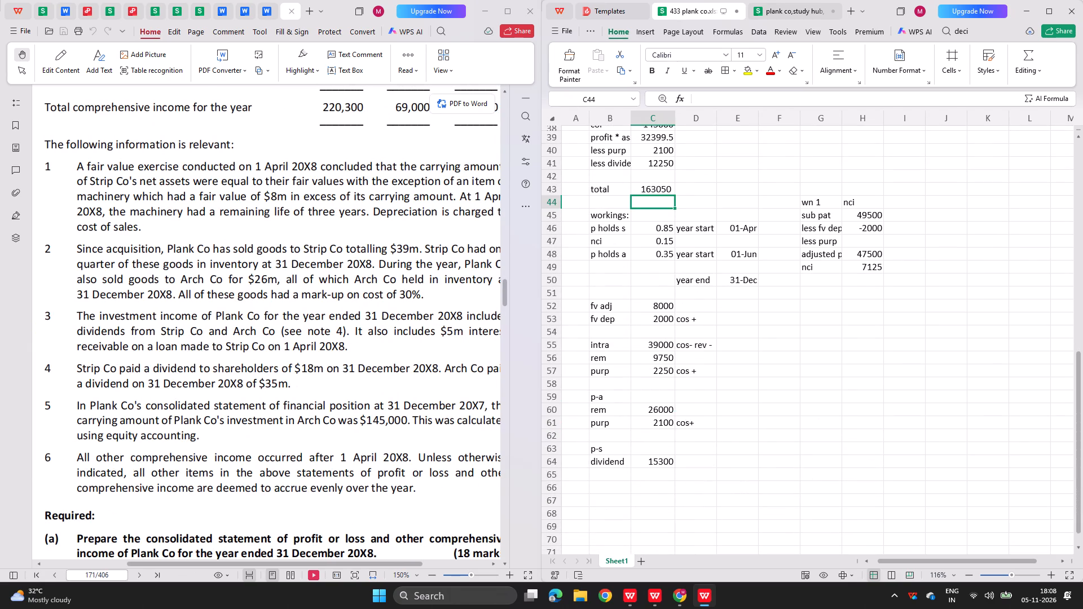
pyautogui.click(606, 481)
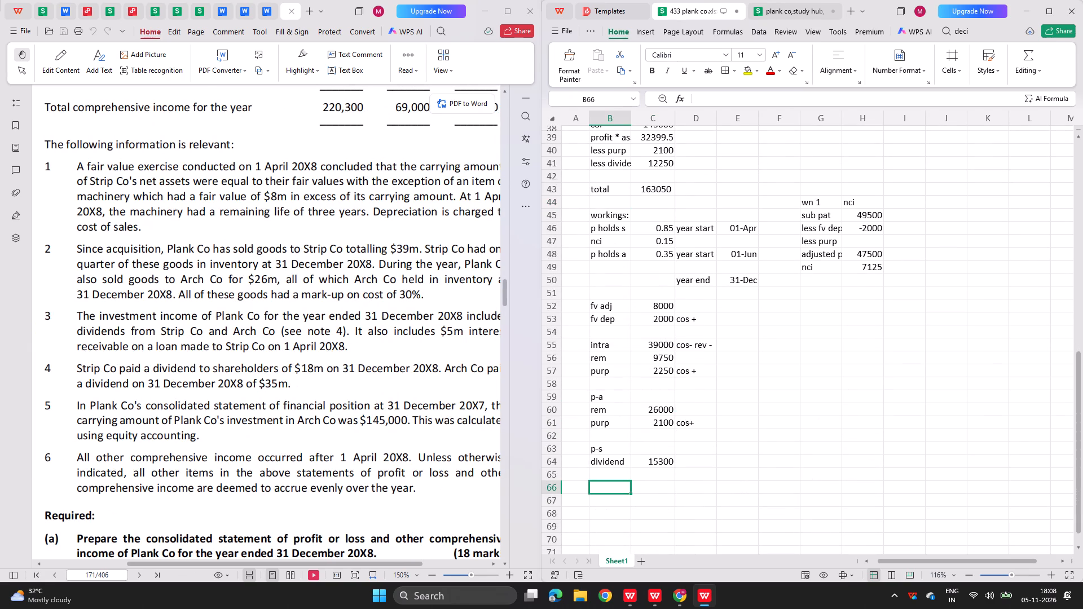
pyautogui.write('inrt')
pyautogui.press('BackSpace')
pyautogui.press('BackSpace')
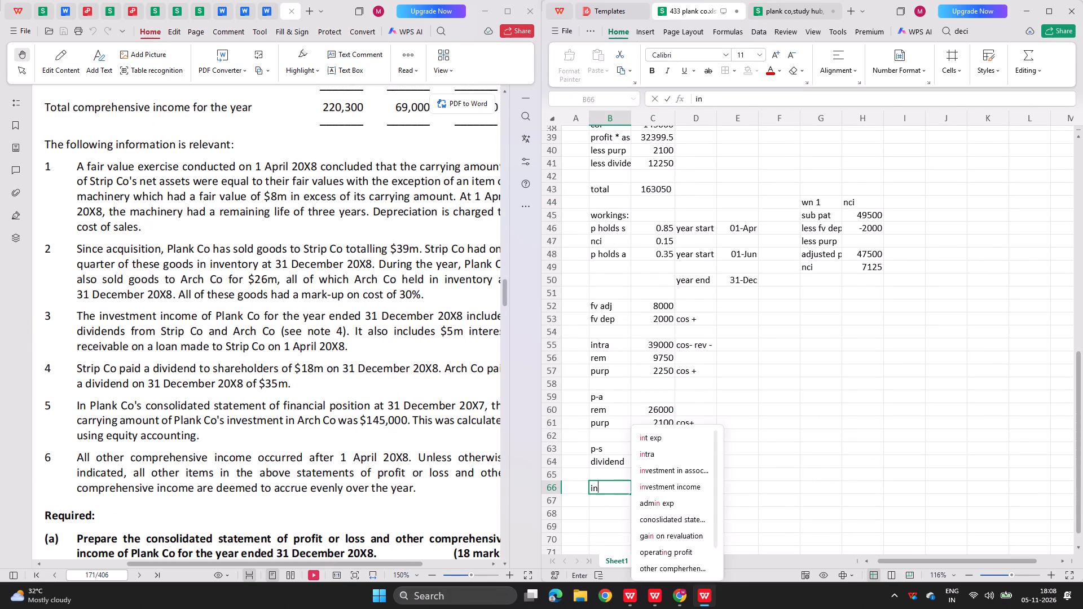
pyautogui.write('terest loam')
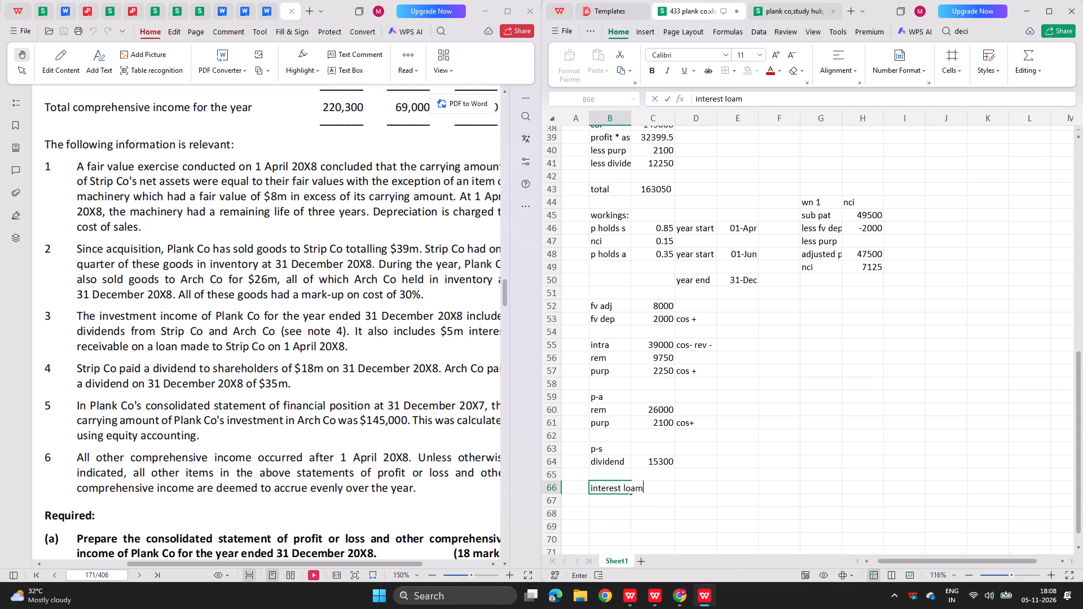
pyautogui.press('BackSpace')
pyautogui.press('n')
pyautogui.press('Right')
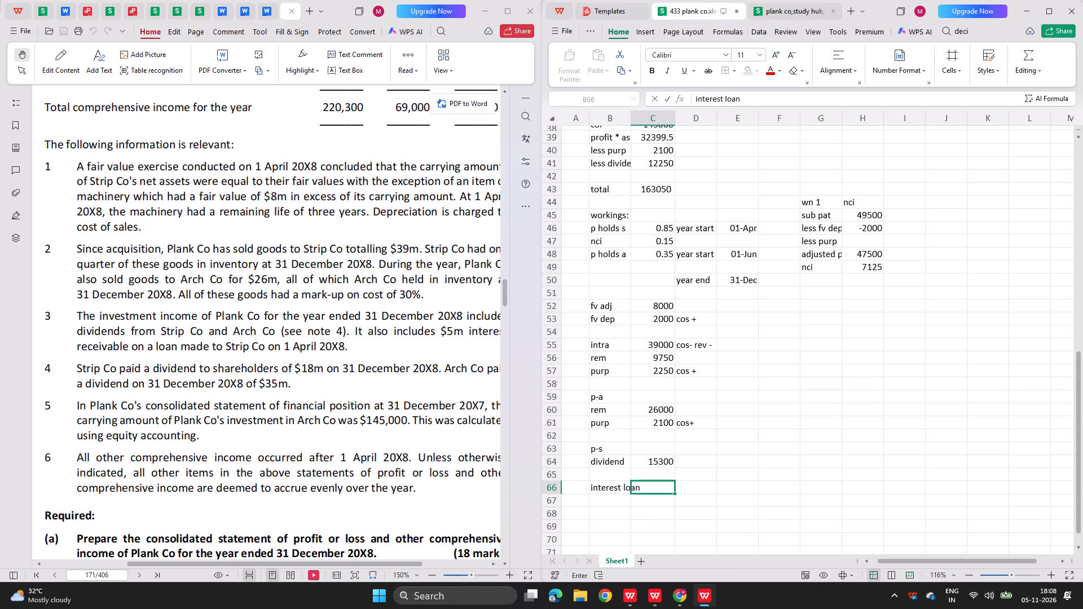
pyautogui.press('Right')
pyautogui.write('5000')
pyautogui.press('Return')
# Extend the investment income formula in C13 to also subtract the intragroup loan interest in D66.
pyautogui.press('Up')
pyautogui.press('Up')
pyautogui.press('Up')
pyautogui.press('Up')
pyautogui.press('Up')
pyautogui.press('Up')
pyautogui.press('Up')
pyautogui.press('Up')
pyautogui.press('Up')
pyautogui.press('Up')
pyautogui.press('Up')
pyautogui.press('Up')
pyautogui.press('Up')
pyautogui.press('Up')
pyautogui.press('Up')
pyautogui.press('Up')
pyautogui.press('Up')
pyautogui.press('Up')
pyautogui.press('Up')
pyautogui.press('Up')
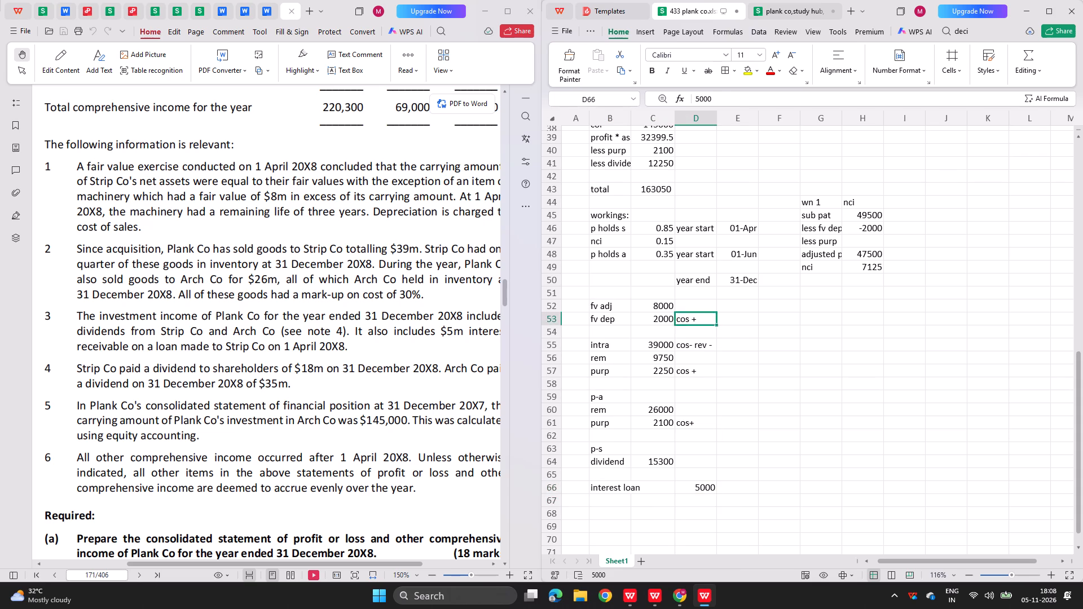
pyautogui.press('Up')
pyautogui.press('Up')
pyautogui.press('Up')
pyautogui.press('Up')
pyautogui.press('Left')
pyautogui.press('Up')
pyautogui.press('Up')
pyautogui.press('Up')
pyautogui.press('Up')
pyautogui.press('Up')
pyautogui.press('Up')
pyautogui.press('Up')
pyautogui.press('Up')
pyautogui.press('Up')
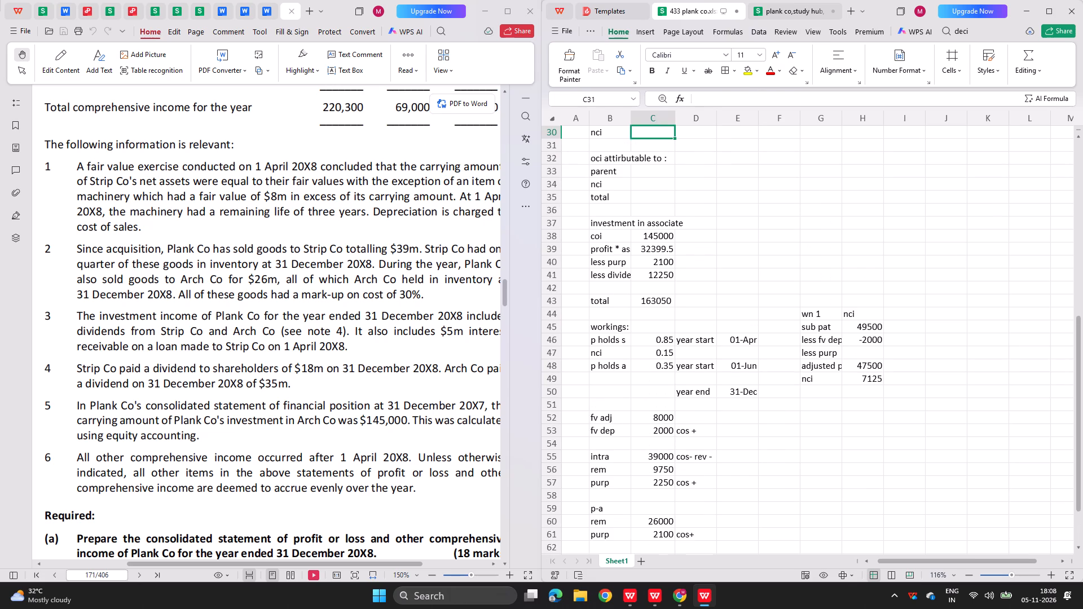
pyautogui.press('Up')
pyautogui.press('Up')
pyautogui.press('Up')
pyautogui.press('Up')
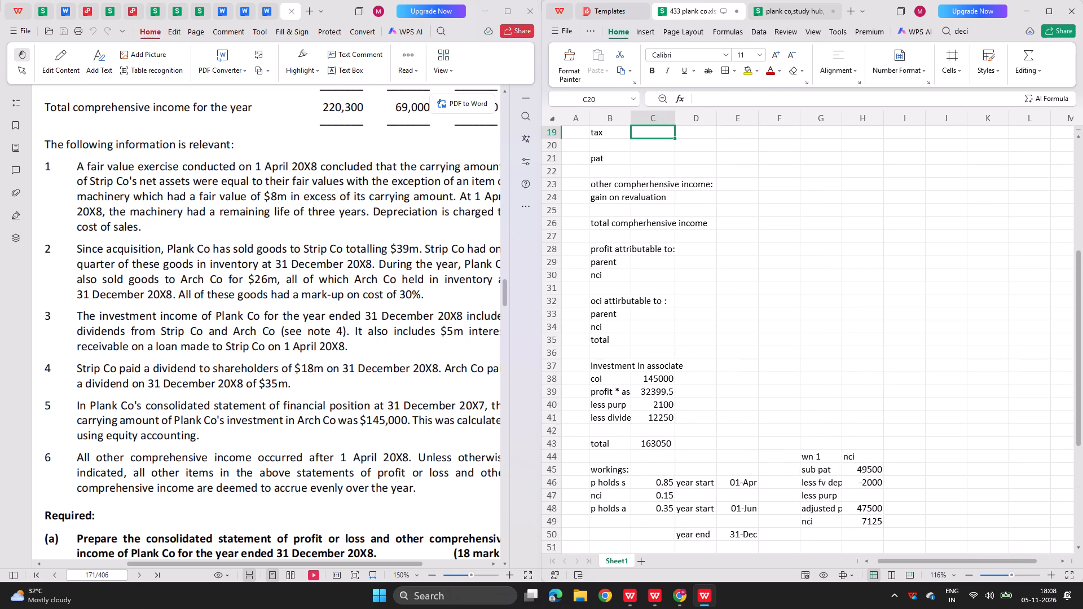
pyautogui.press('Up')
pyautogui.press('Up')
pyautogui.press('Up')
pyautogui.press('Up')
pyautogui.press('Up')
pyautogui.press('Up')
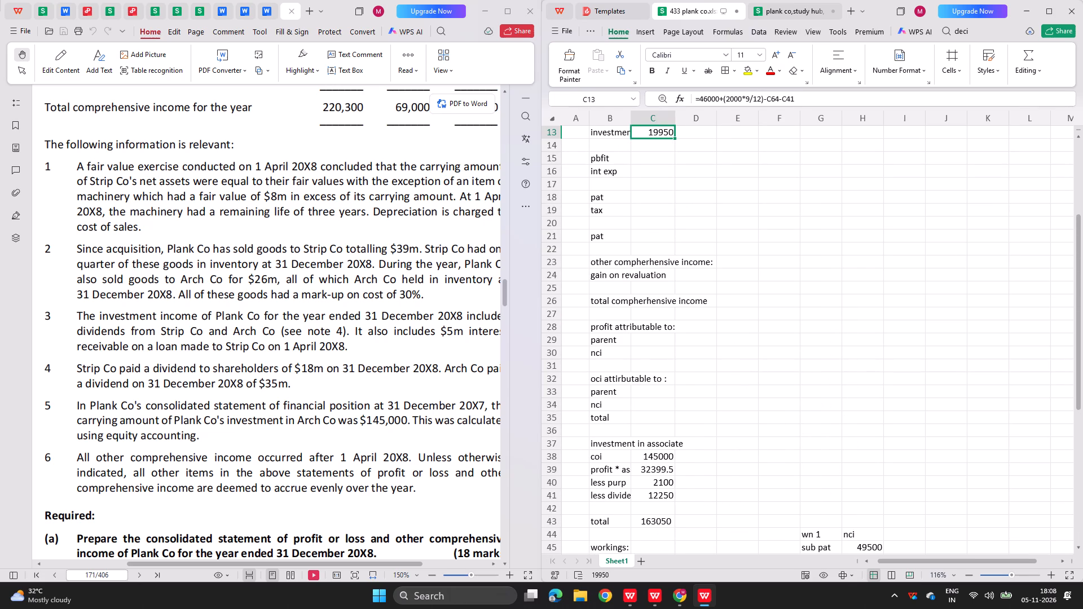
pyautogui.press('F2')
pyautogui.press('-')
pyautogui.press('Down')
pyautogui.press('Down')
pyautogui.press('Down')
pyautogui.press('Down')
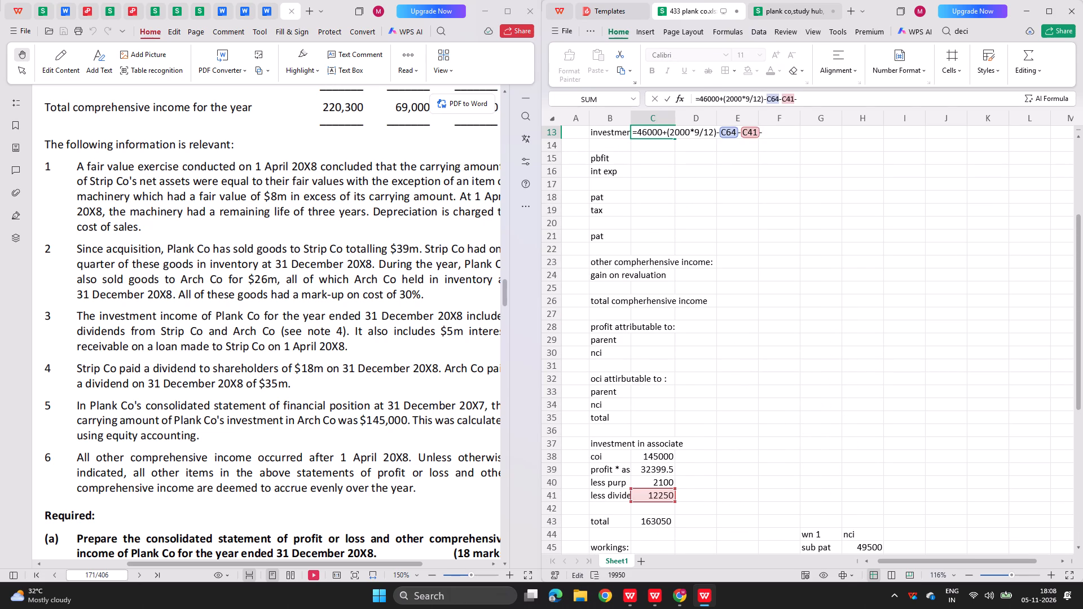
pyautogui.click(748, 418)
pyautogui.press('Down')
pyautogui.press('Down')
pyautogui.press('Down')
pyautogui.press('Down')
pyautogui.press('Down')
pyautogui.press('Down')
pyautogui.press('Down')
pyautogui.press('Down')
pyautogui.press('Down')
pyautogui.press('Down')
pyautogui.press('Down')
pyautogui.press('Down')
pyautogui.press('Down')
pyautogui.press('Down')
pyautogui.press('Down')
pyautogui.press('Down')
pyautogui.press('Down')
pyautogui.press('Down')
pyautogui.press('Down')
pyautogui.press('Down')
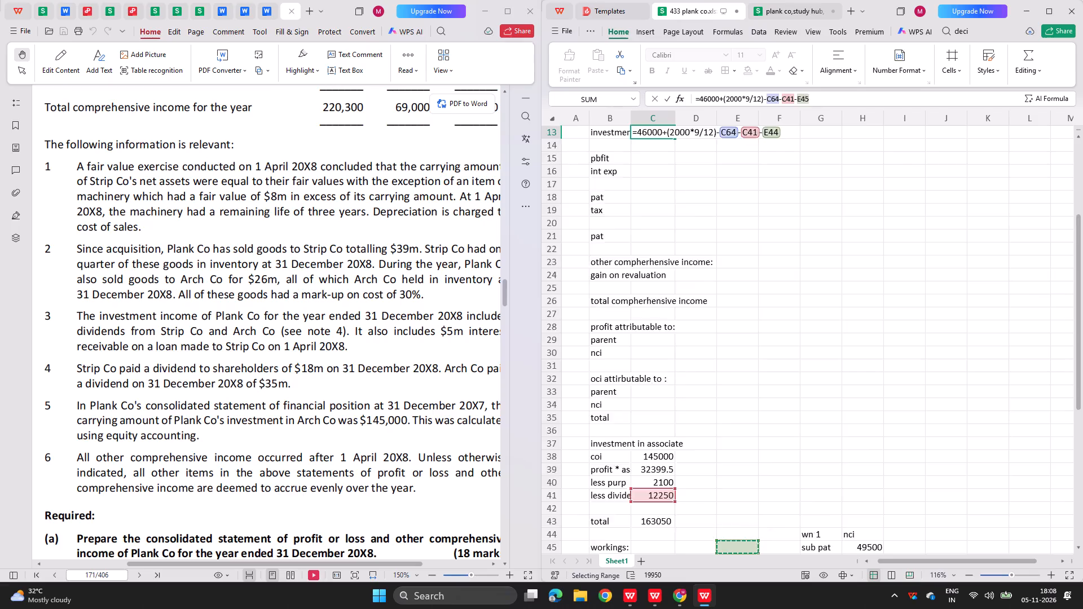
pyautogui.press('Left')
pyautogui.press('Left')
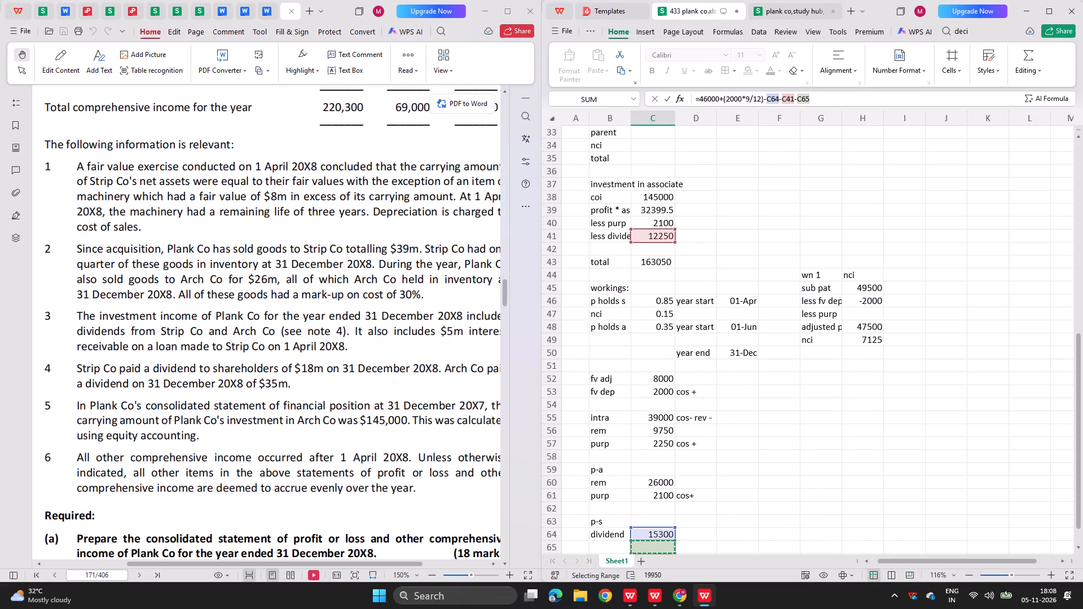
pyautogui.press('Down')
pyautogui.press('Right')
pyautogui.press('Return')
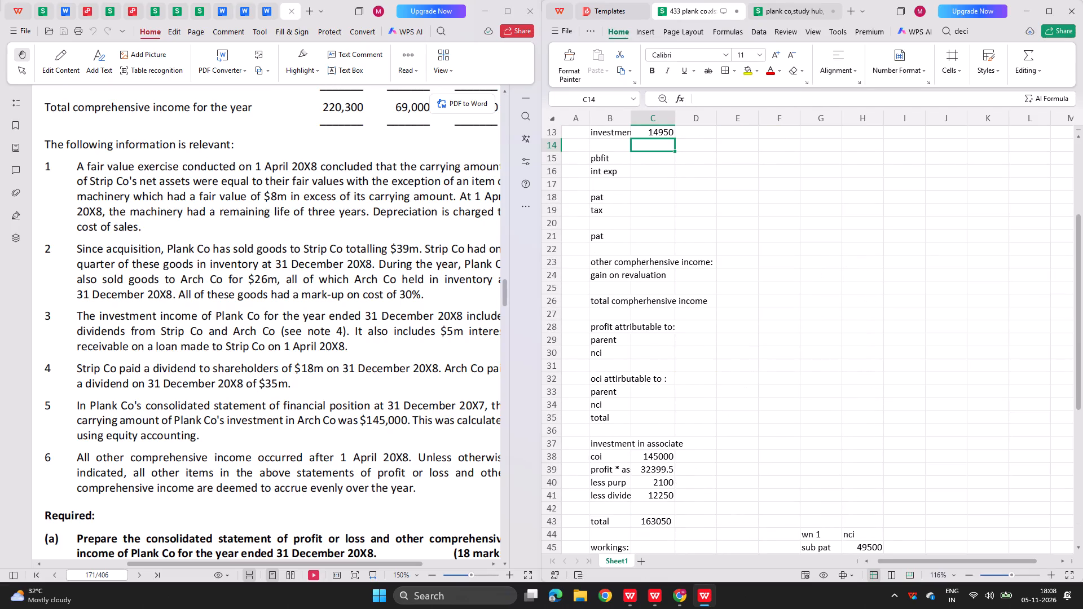
# Compare the investment income and share of associate profit lines with the kit's model answer and workings W1 and W2.
pyautogui.scroll(1, 749, 307)
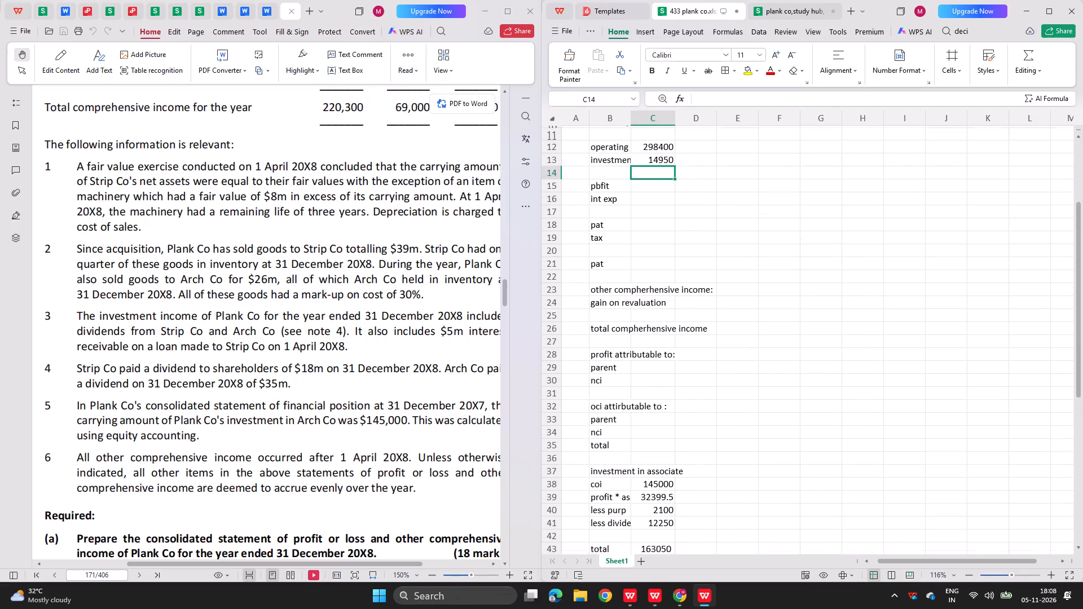
pyautogui.scroll(1, 749, 307)
pyautogui.hotkey('alt', 'Tab')
pyautogui.scroll(2, 710, 311)
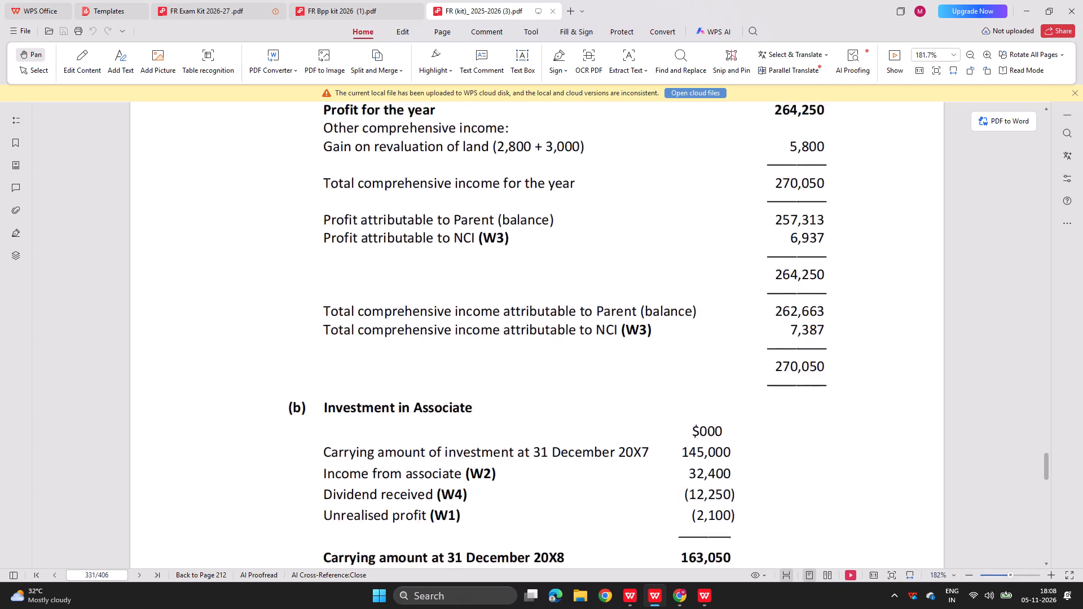
pyautogui.scroll(3, 710, 311)
pyautogui.scroll(-3, 710, 311)
pyautogui.scroll(1, 710, 311)
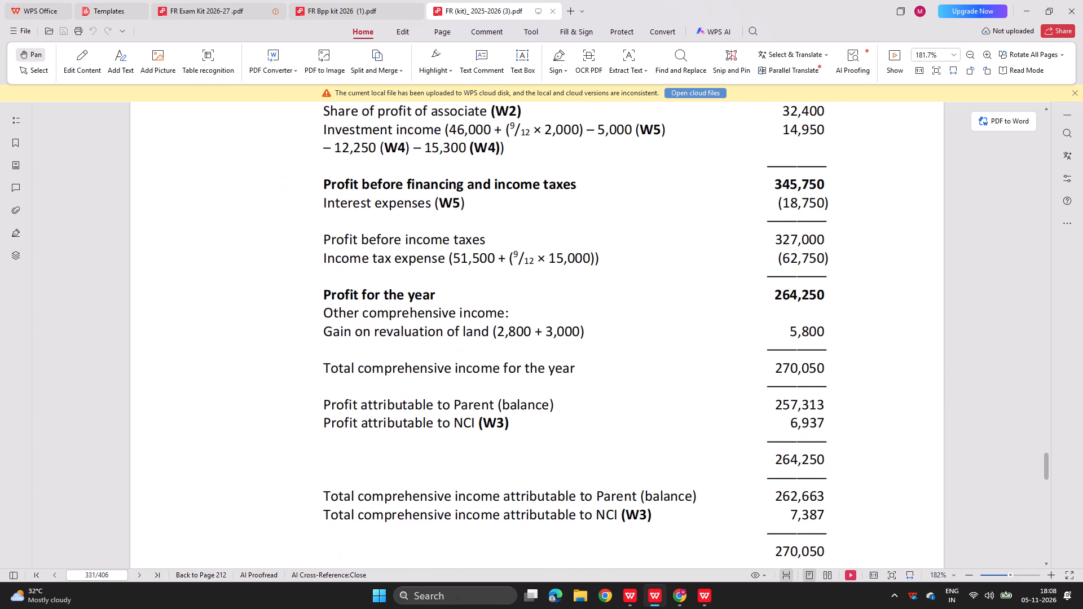
pyautogui.scroll(2, 710, 311)
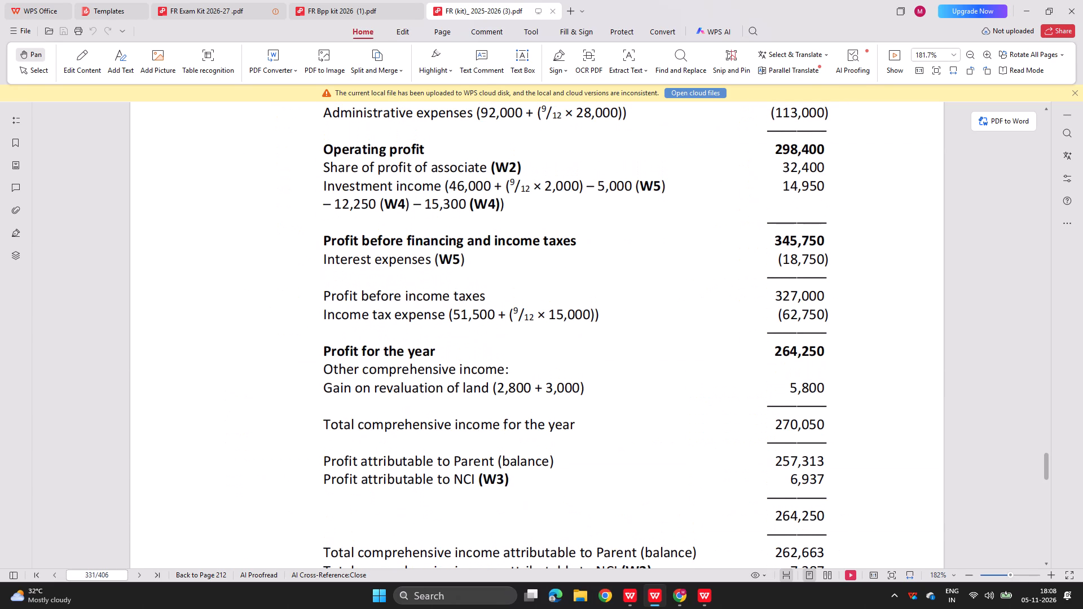
pyautogui.scroll(1, 696, 364)
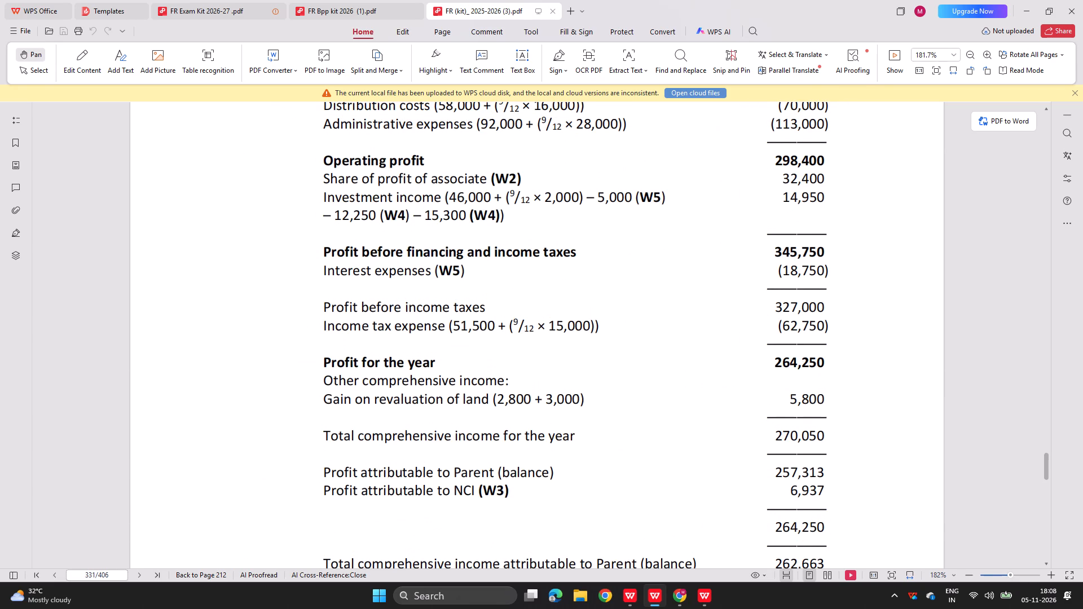
pyautogui.hotkey('alt', 'Tab')
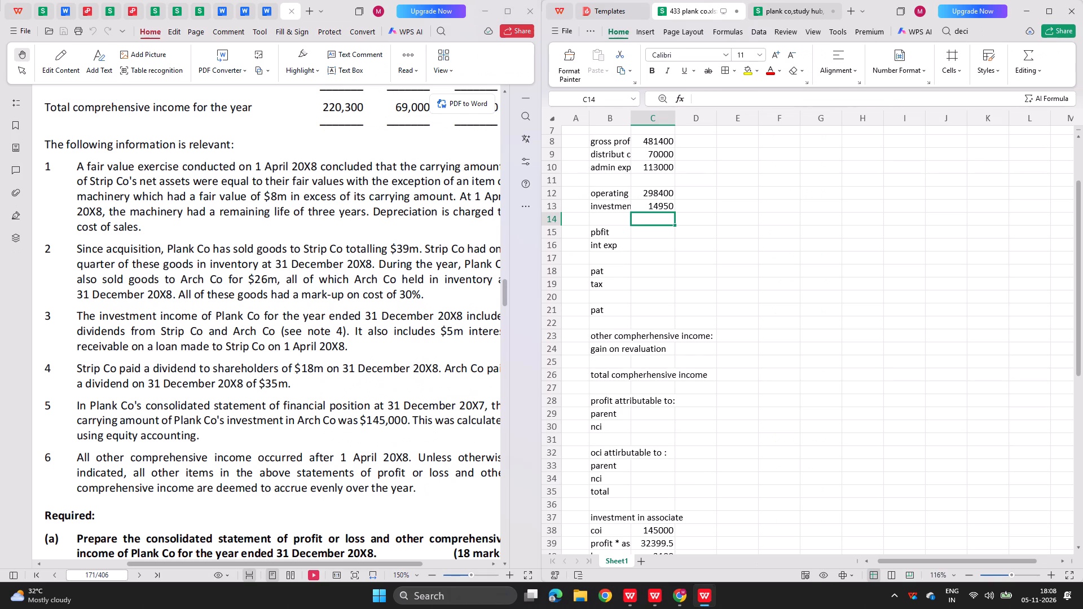
pyautogui.hotkey('alt', 'Tab')
pyautogui.scroll(-5, 551, 337)
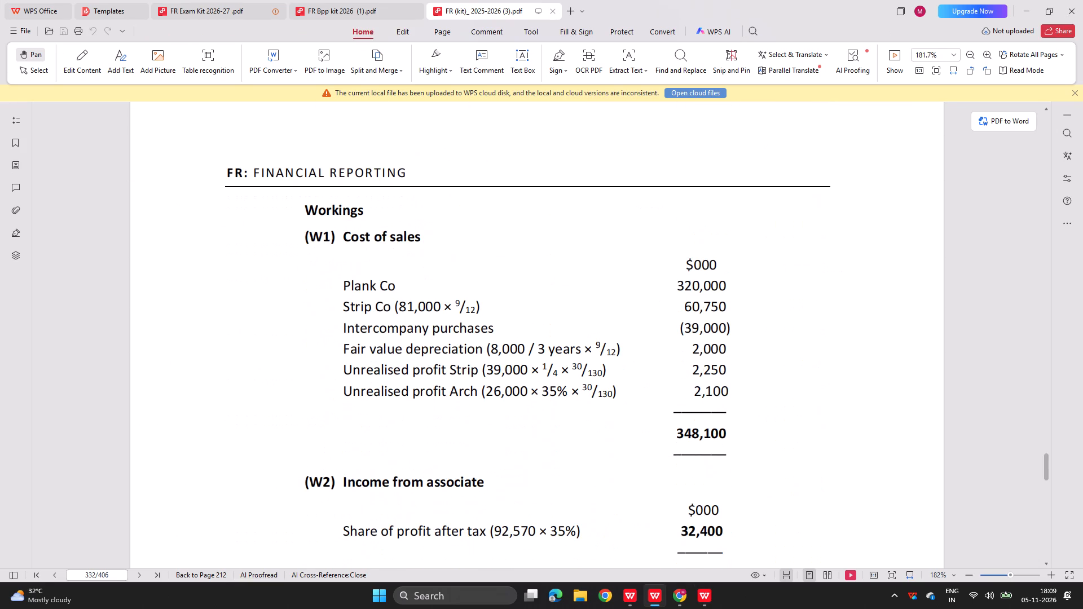
pyautogui.scroll(-1, 551, 337)
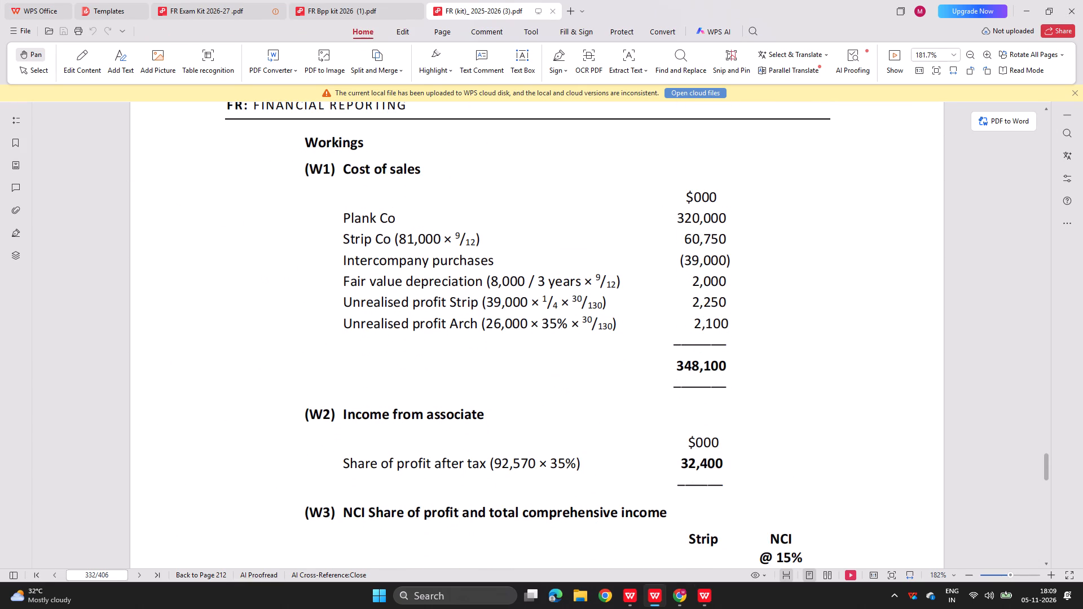
pyautogui.scroll(1, 551, 337)
pyautogui.hotkey('alt', 'Tab')
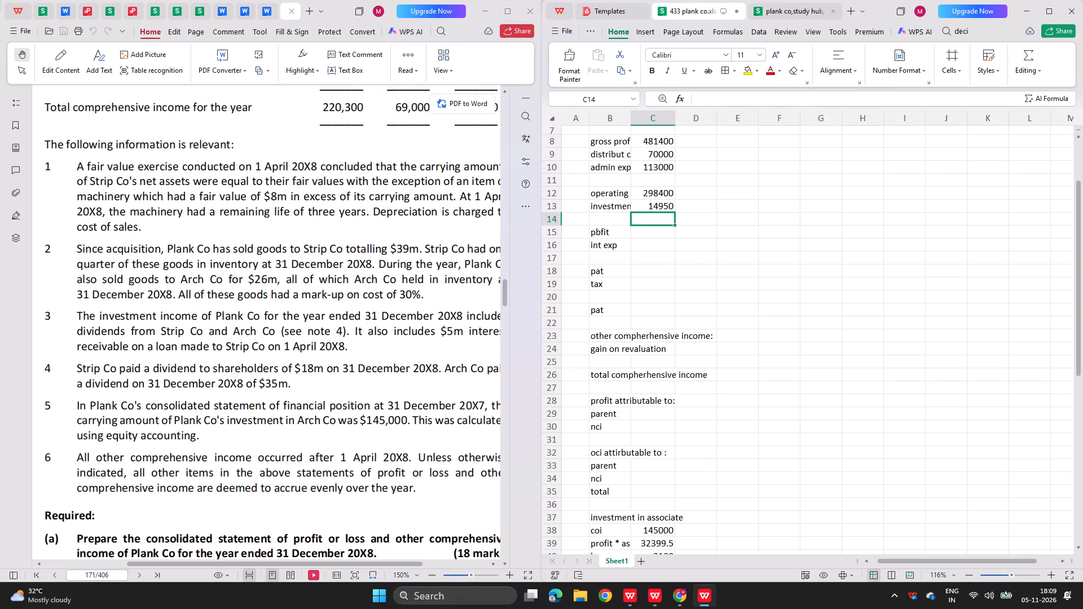
pyautogui.scroll(-1, 589, 403)
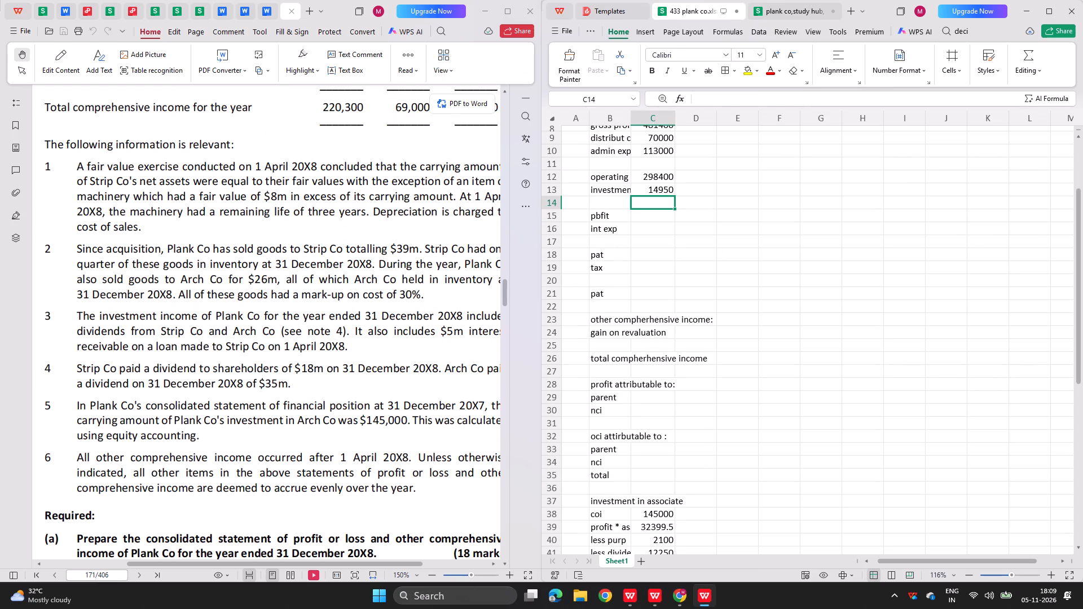
pyautogui.scroll(-5, 589, 403)
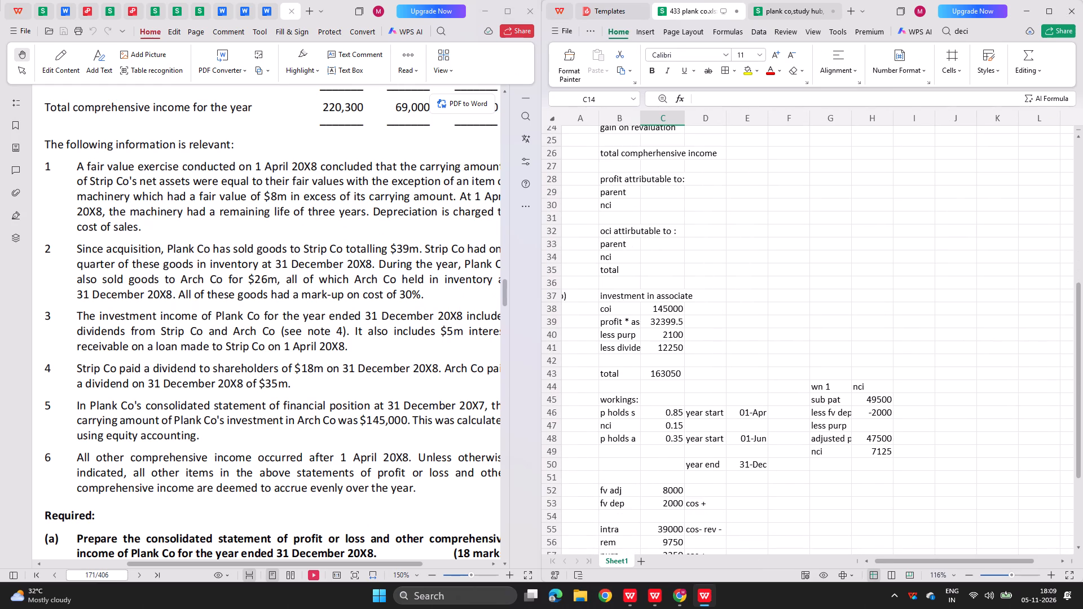
pyautogui.scroll(4, 683, 303)
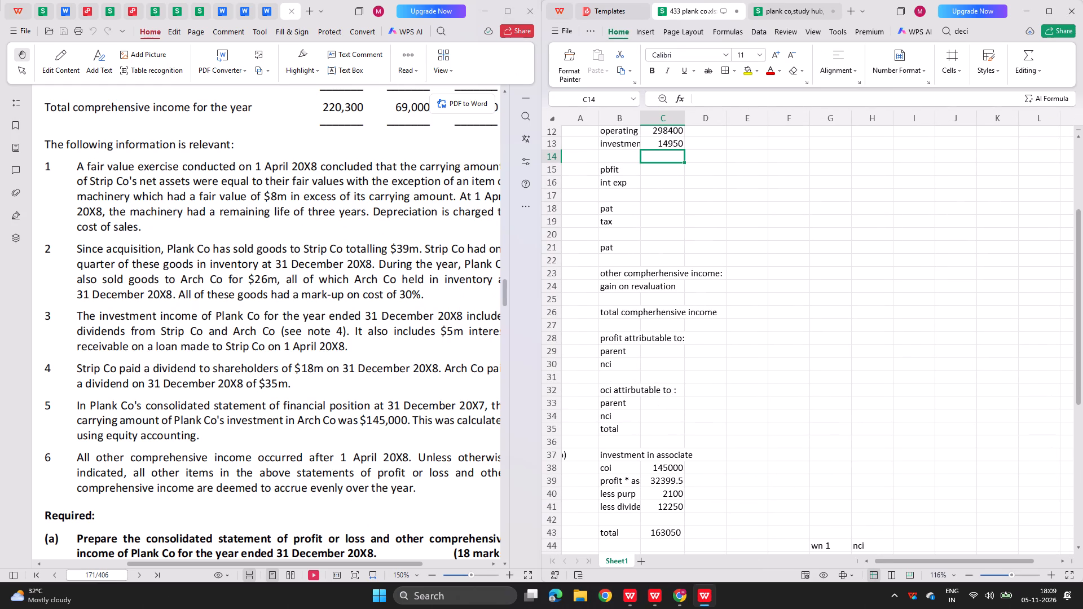
# Select B14 and review the question's notes and the model answer's workings W1 to W5, including NCI share and finance cost.
pyautogui.click(624, 158)
pyautogui.scroll(1, 451, 279)
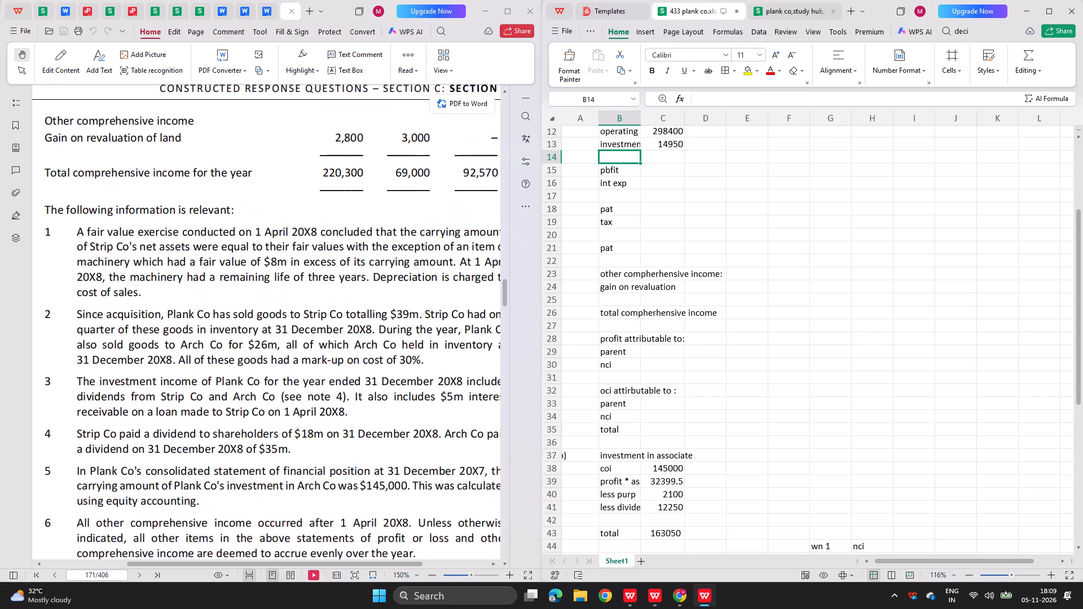
pyautogui.scroll(1, 451, 279)
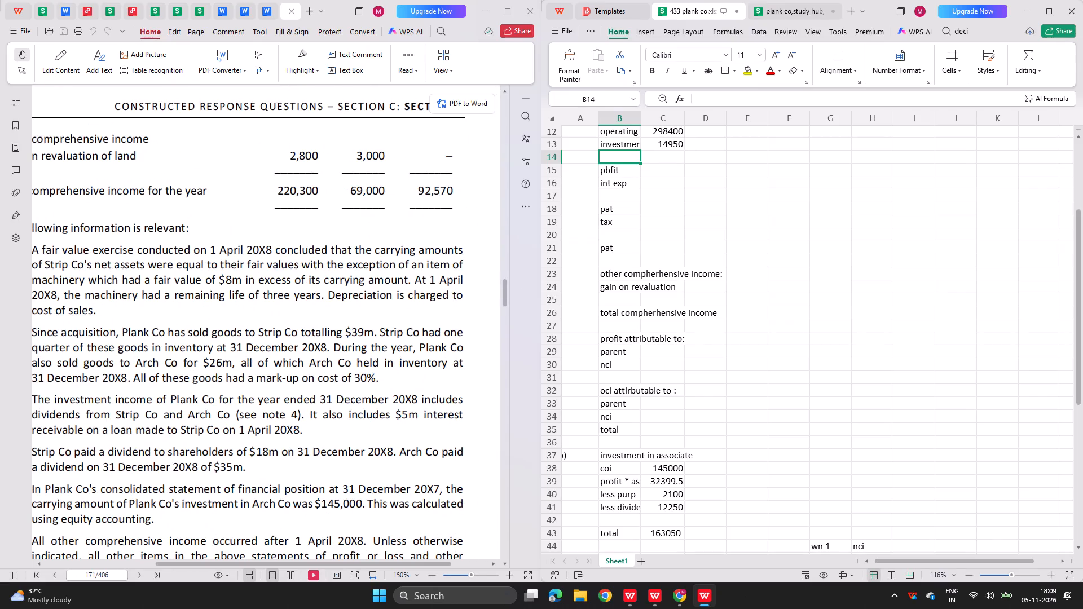
pyautogui.hotkey('alt', 'Tab')
pyautogui.scroll(-1, 626, 360)
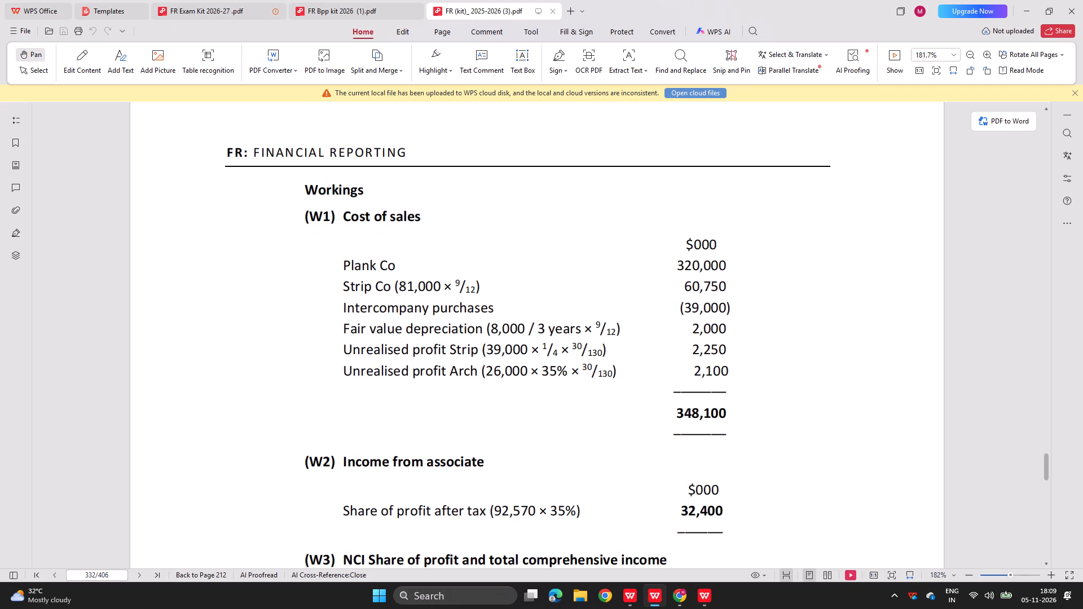
pyautogui.scroll(-2, 626, 360)
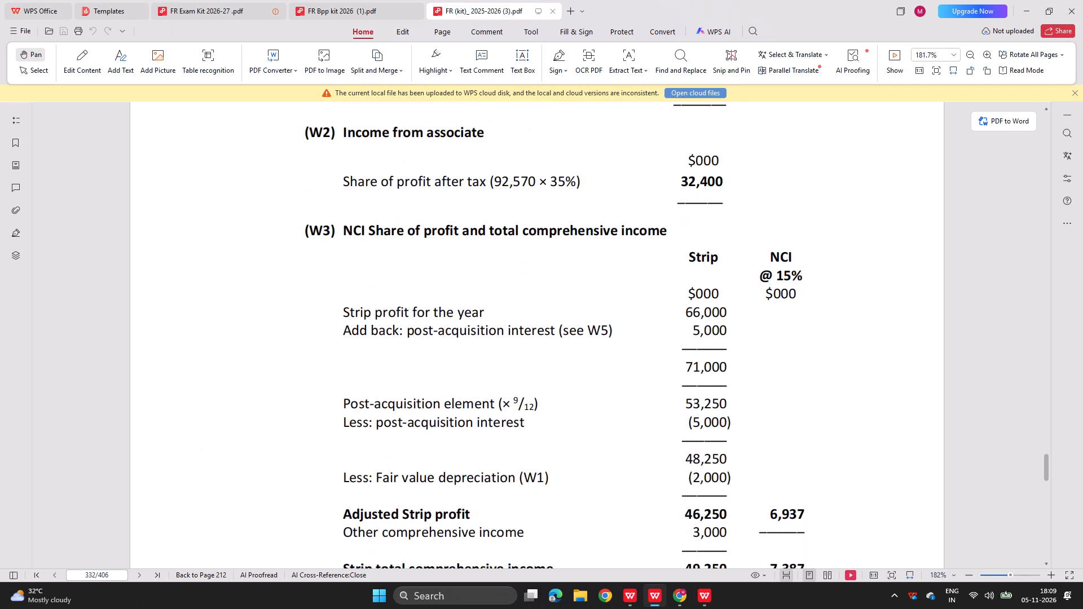
pyautogui.scroll(-1, 626, 360)
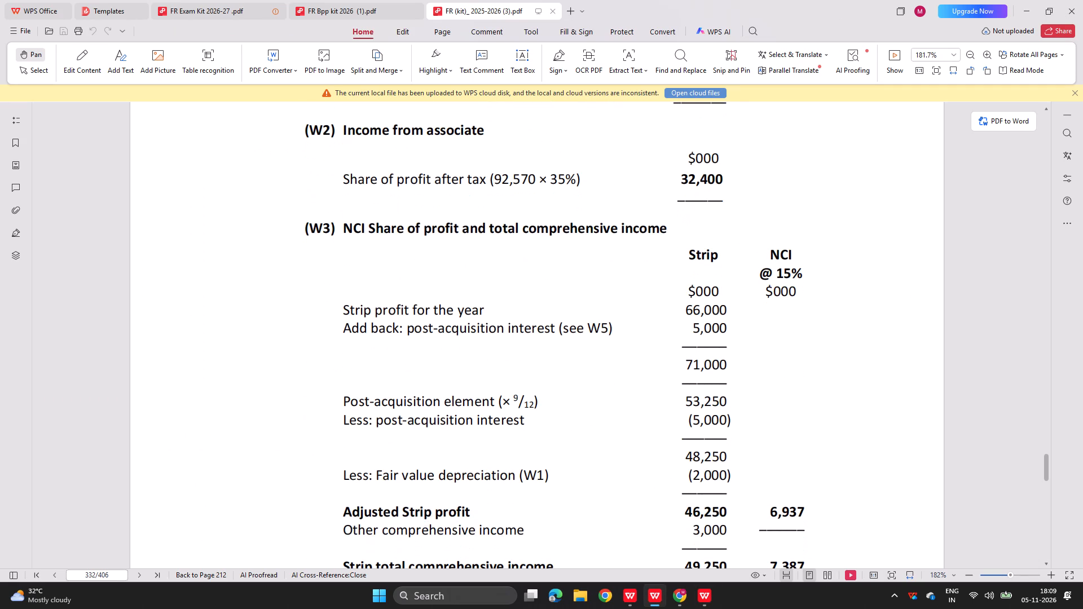
pyautogui.scroll(-1, 604, 404)
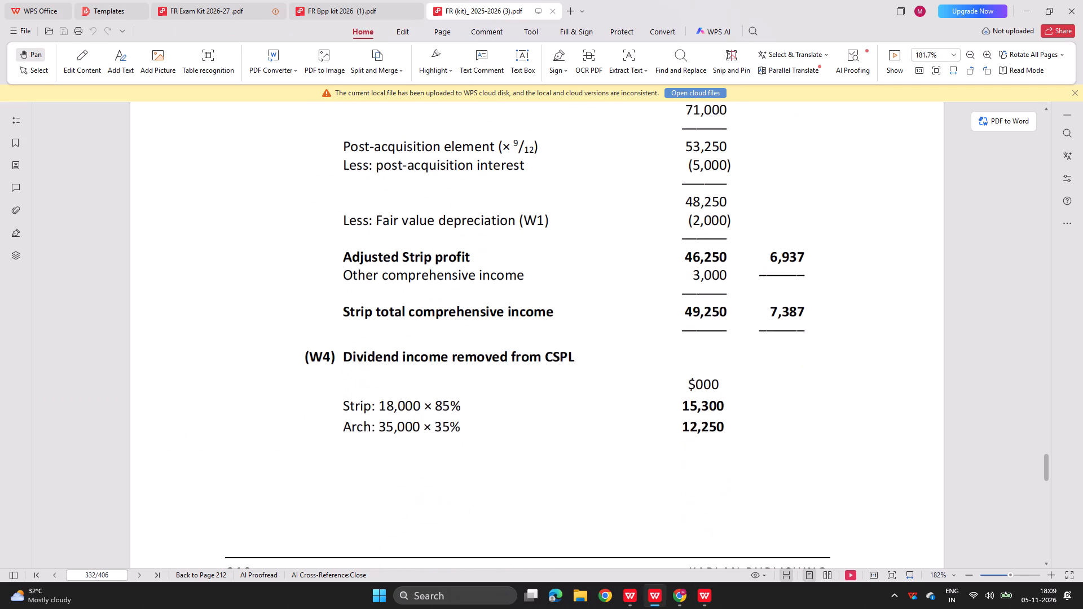
pyautogui.scroll(-1, 604, 404)
pyautogui.scroll(1, 604, 404)
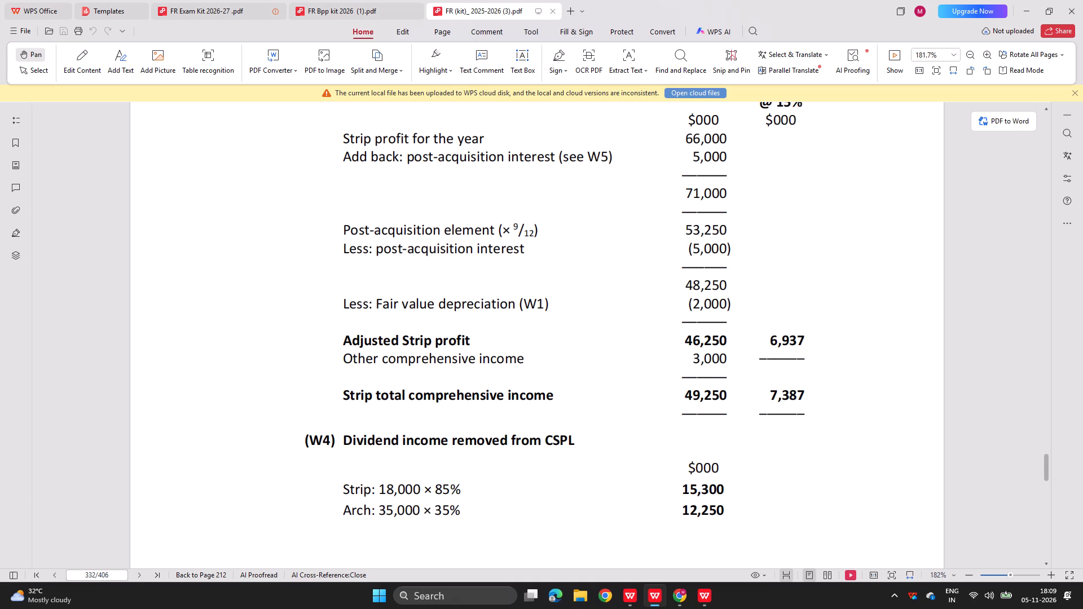
pyautogui.scroll(-7, 597, 440)
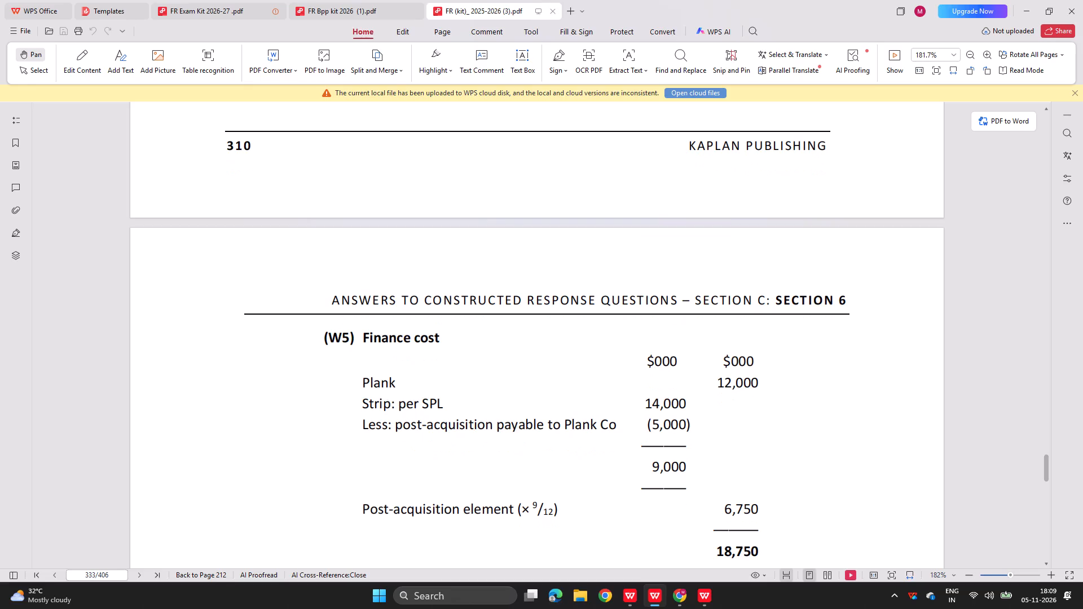
pyautogui.scroll(3, 611, 292)
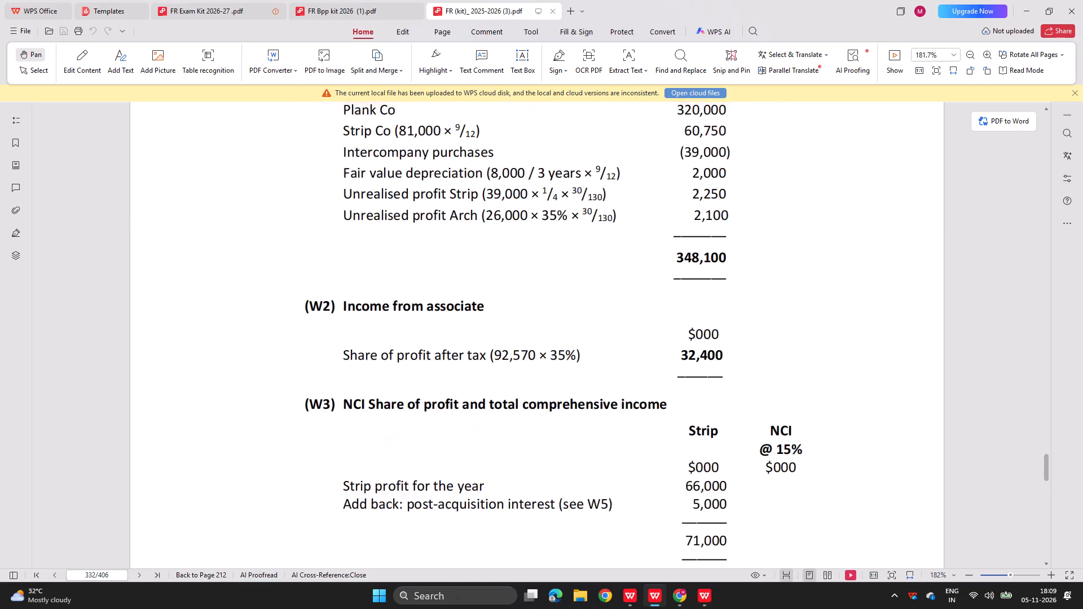
pyautogui.scroll(2, 611, 292)
# Label B14 in the spreadsheet as "investment in associate", below the investment income line.
pyautogui.hotkey('alt', 'Tab')
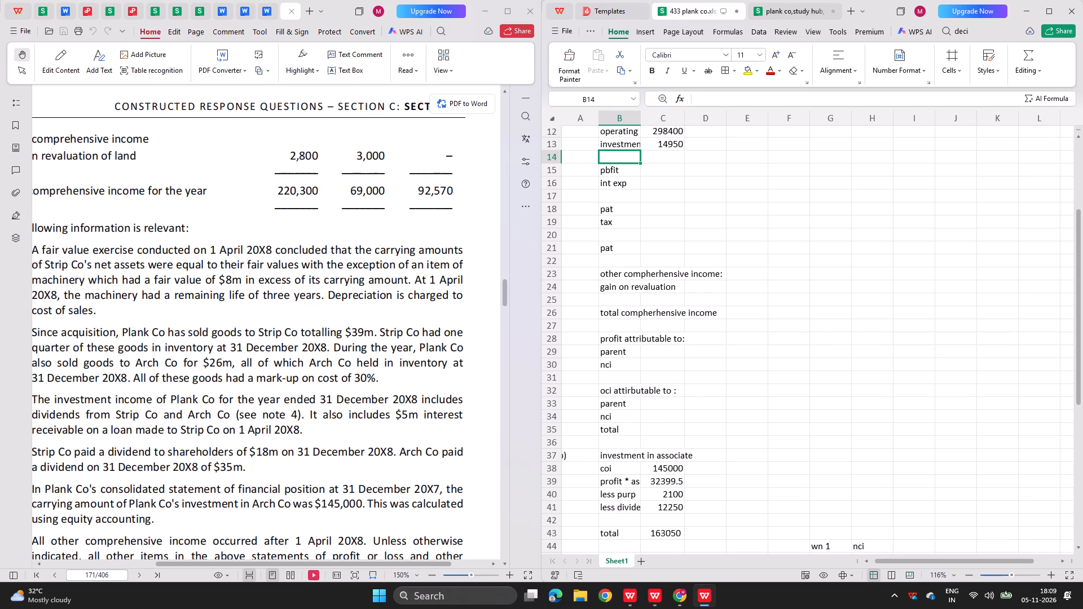
pyautogui.press('o')
pyautogui.press('BackSpace')
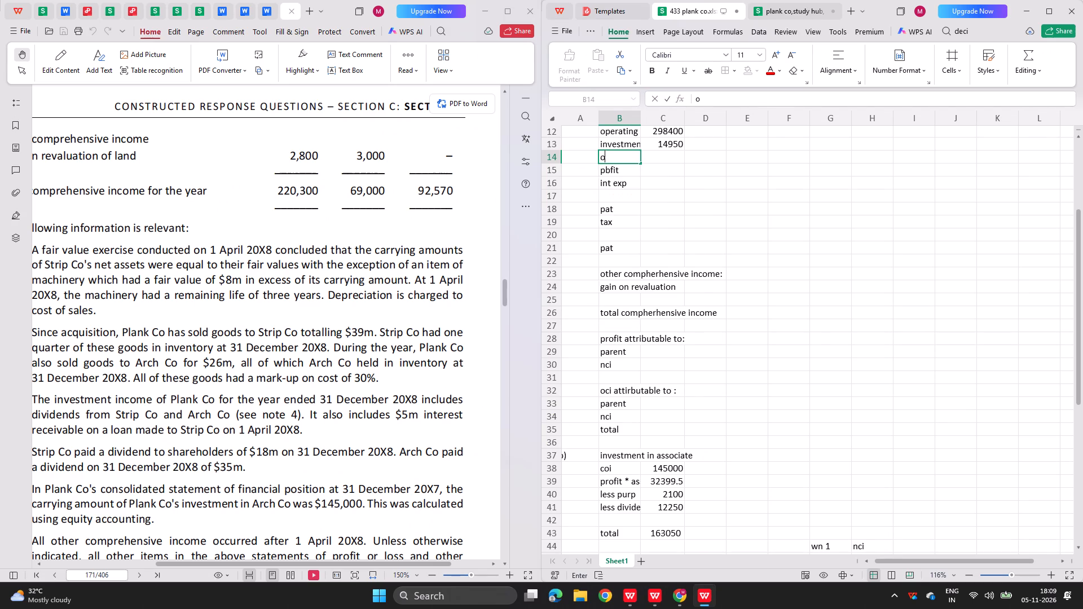
pyautogui.write('invest,ent in associate')
pyautogui.press('Return')
pyautogui.doubleClick(624, 153)
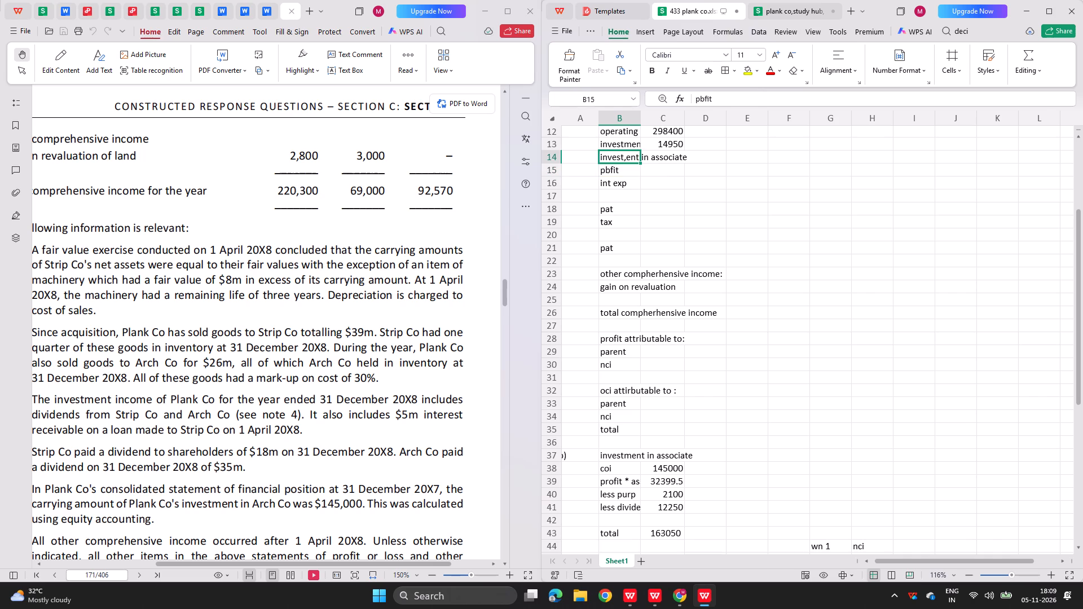
pyautogui.press('Right')
pyautogui.press('BackSpace')
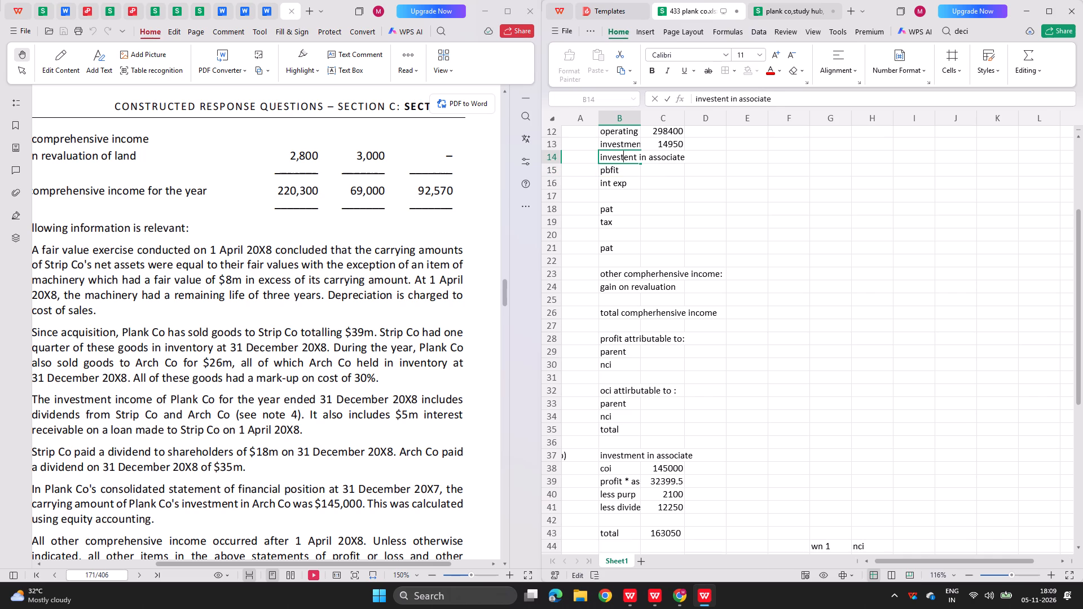
pyautogui.press('m')
pyautogui.press('Return')
# Enter the associate's profit share in C14 as =92570*0.85, beside the investment in associate label.
pyautogui.press('Right')
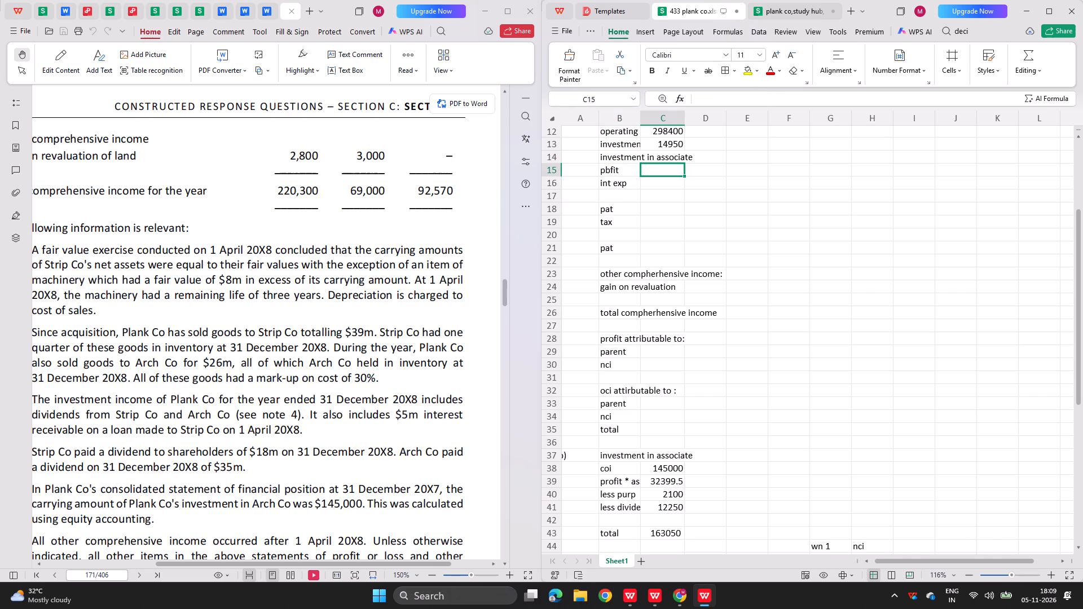
pyautogui.press('Up')
pyautogui.press('=')
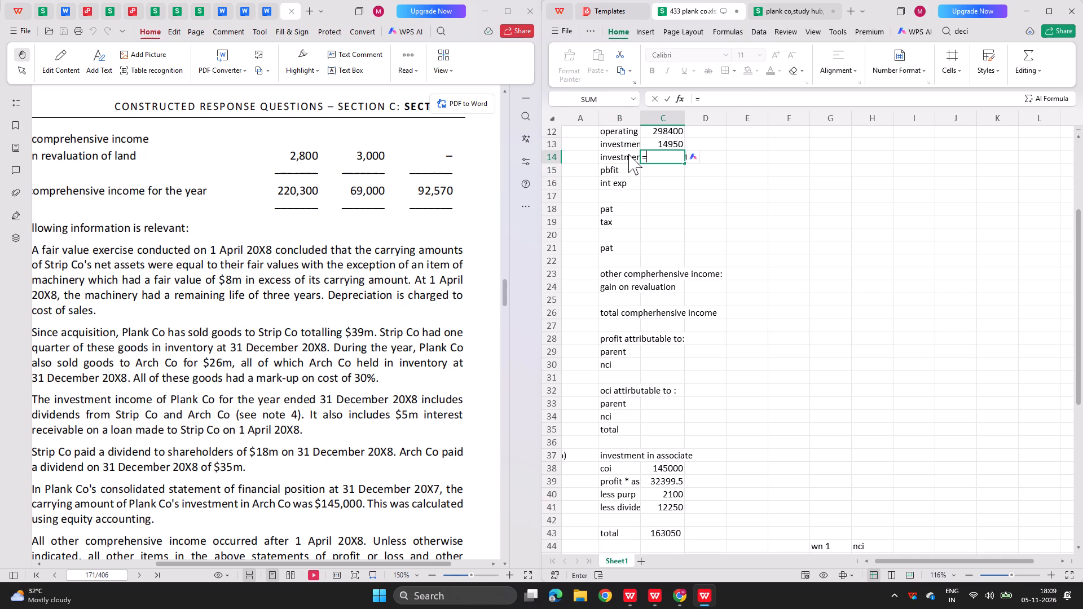
pyautogui.press('9')
pyautogui.write('2570*')
pyautogui.write('0.')
pyautogui.write('85')
pyautogui.press('Return')
# Check working W2 in the kit's model answer and change the multiplier in the C14 formula to 0.35.
pyautogui.hotkey('alt', 'Tab')
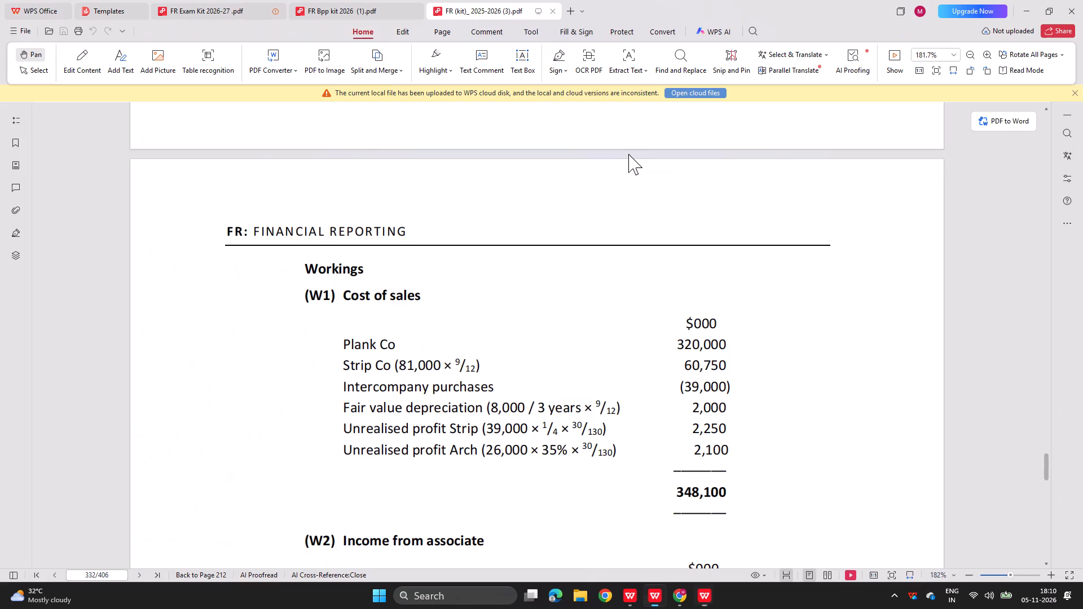
pyautogui.scroll(3, 628, 154)
pyautogui.scroll(-1, 628, 154)
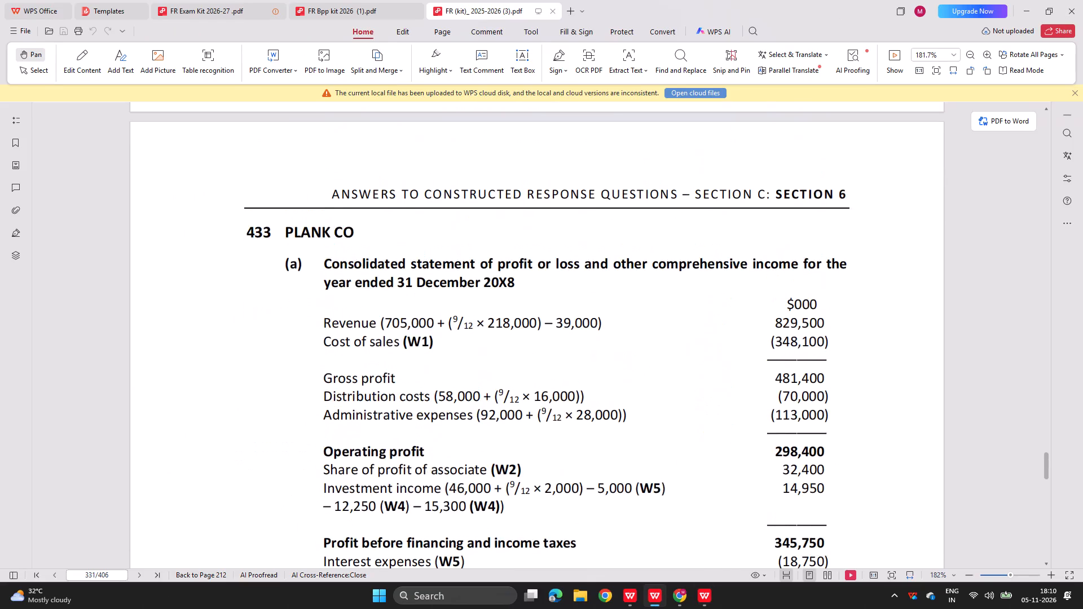
pyautogui.scroll(-2, 628, 154)
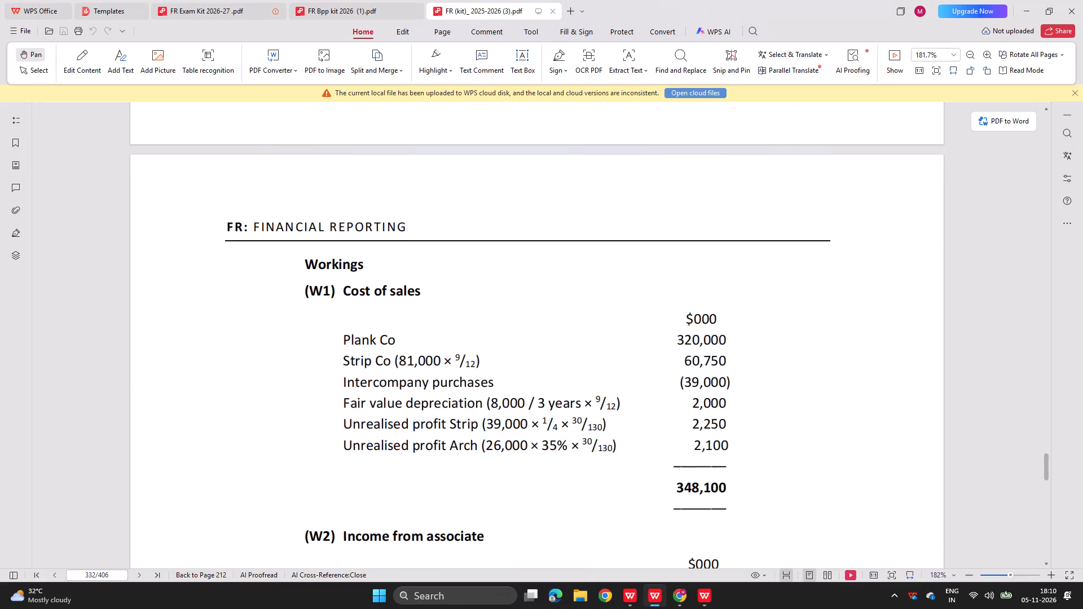
pyautogui.scroll(-2, 628, 154)
pyautogui.hotkey('alt', 'Tab')
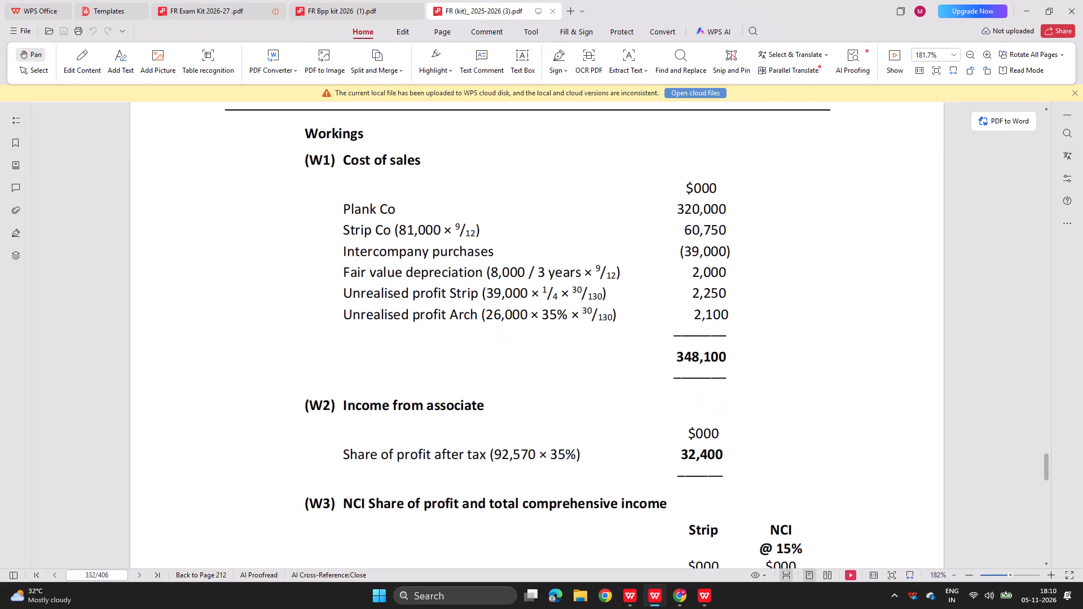
pyautogui.doubleClick(664, 157)
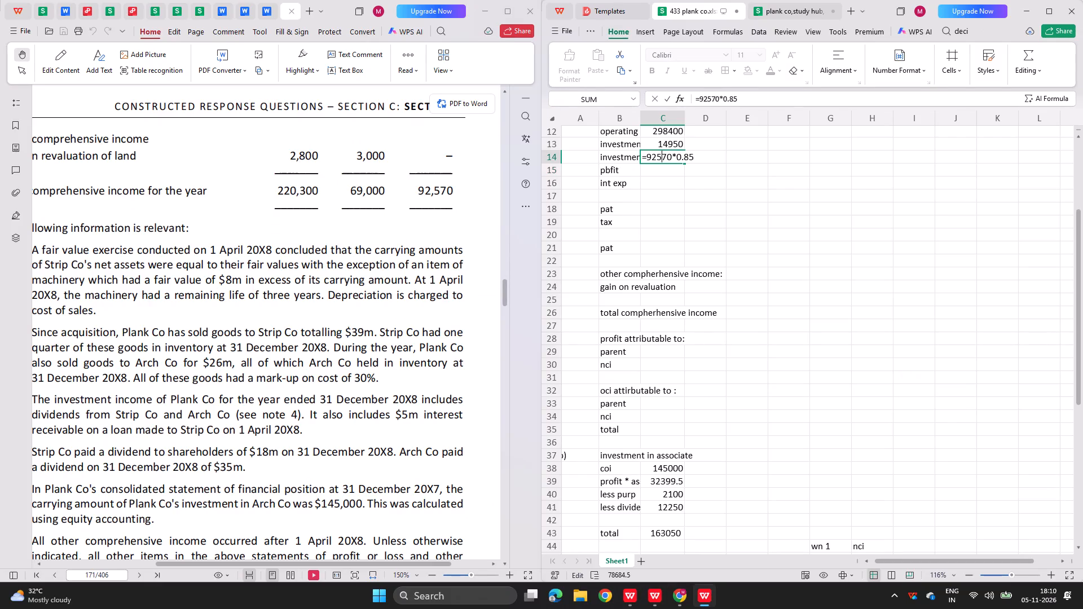
pyautogui.click(687, 157)
pyautogui.press('BackSpace')
pyautogui.press('3')
pyautogui.press('Return')
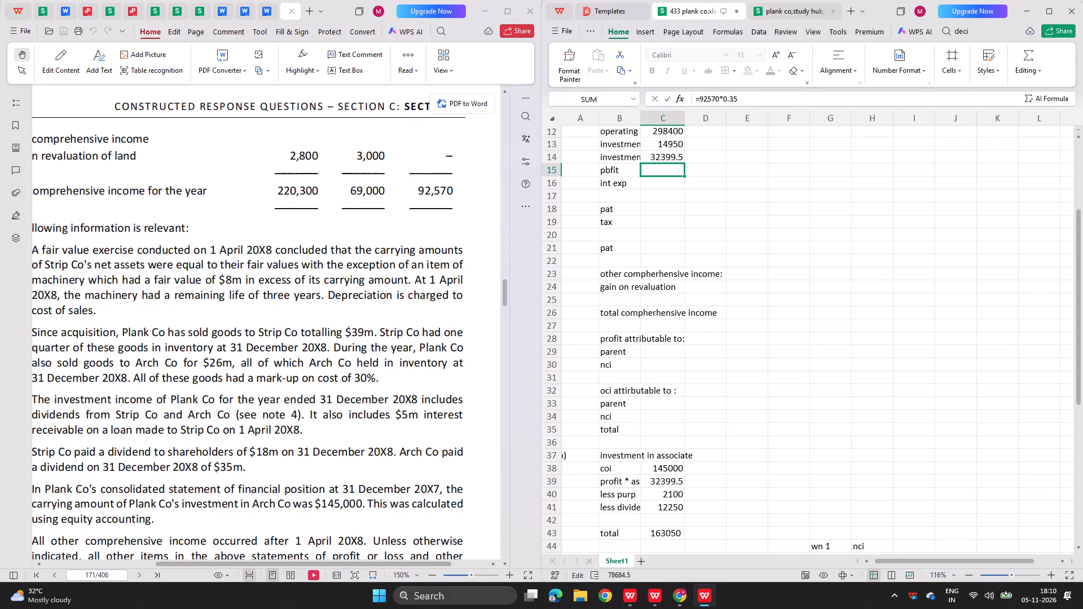
# Check the model answer's profit before financing line and add C12, C13 and C14 together in C15, beside pbfit.
pyautogui.hotkey('alt', 'Tab')
pyautogui.scroll(2, 600, 294)
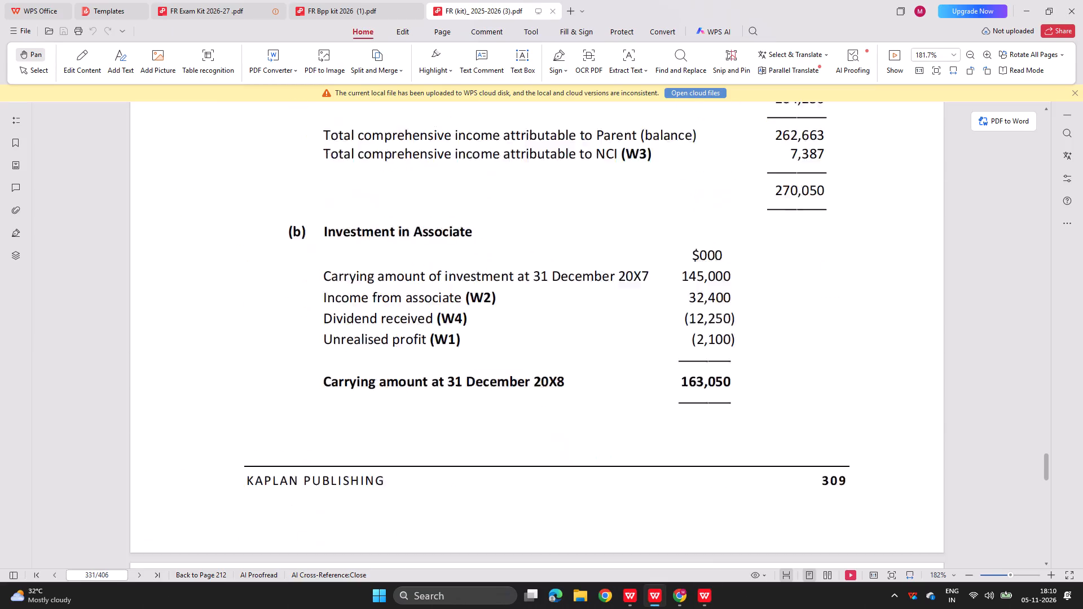
pyautogui.scroll(4, 600, 294)
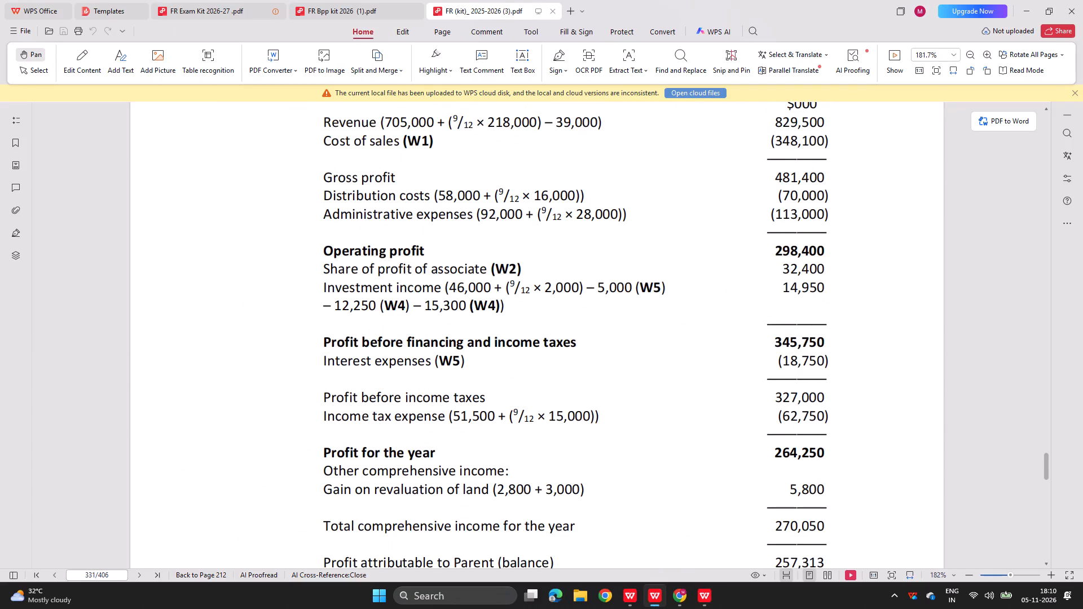
pyautogui.hotkey('alt', 'Tab')
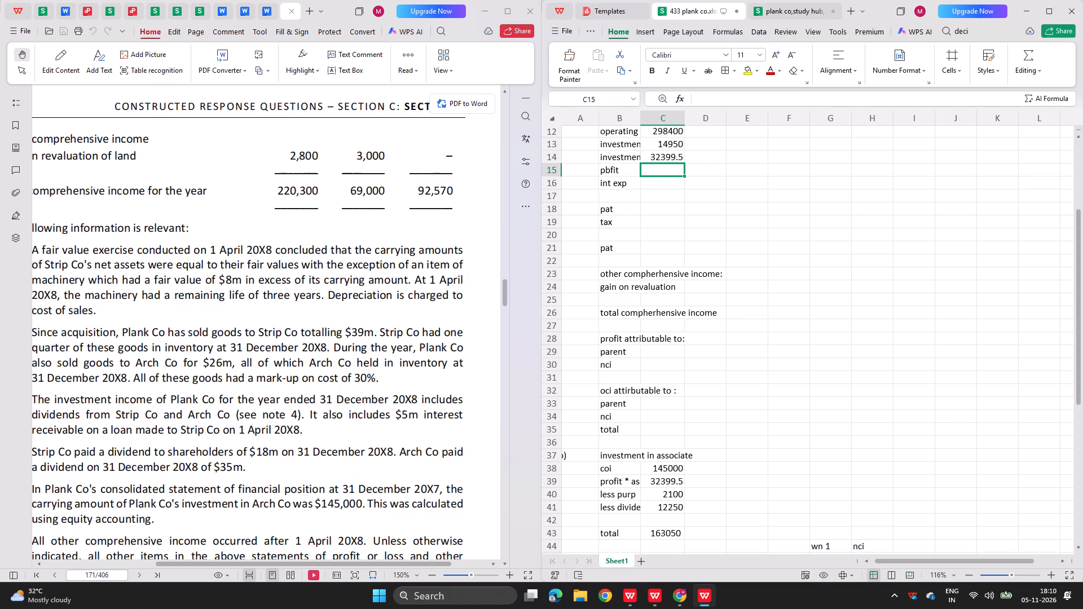
pyautogui.press('=')
pyautogui.press('Up')
pyautogui.press('Up')
pyautogui.press('Up')
pyautogui.press('+')
pyautogui.press('Up')
pyautogui.press('Up')
pyautogui.press('+')
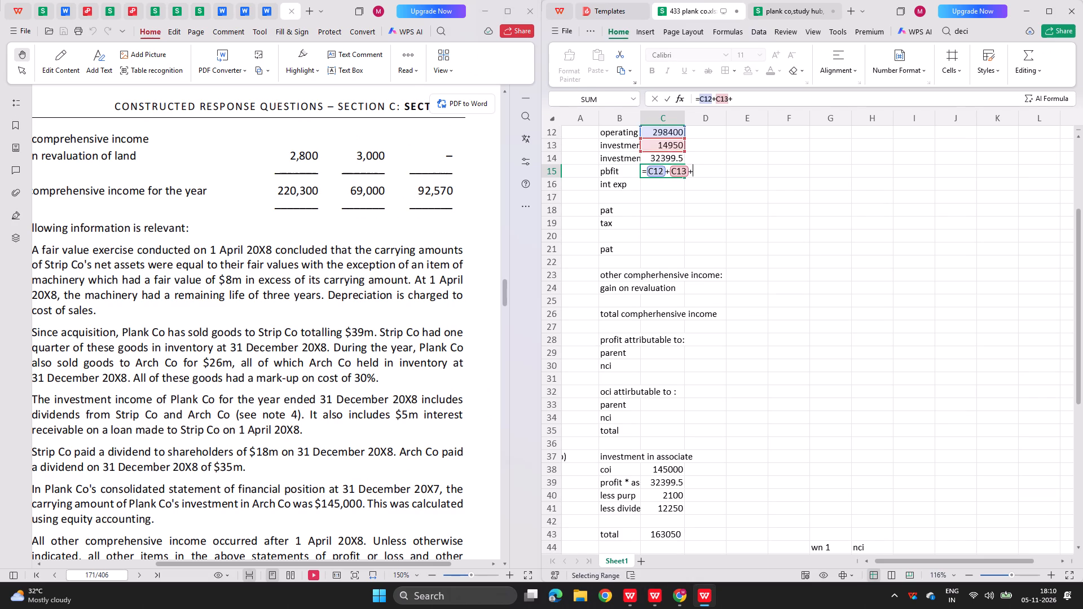
pyautogui.press('Up')
pyautogui.press('Return')
# Examine finance cost working W5, the question's interest expenses, and the interest expense formula in C15 of the plank co study hub workbook.
pyautogui.press('=')
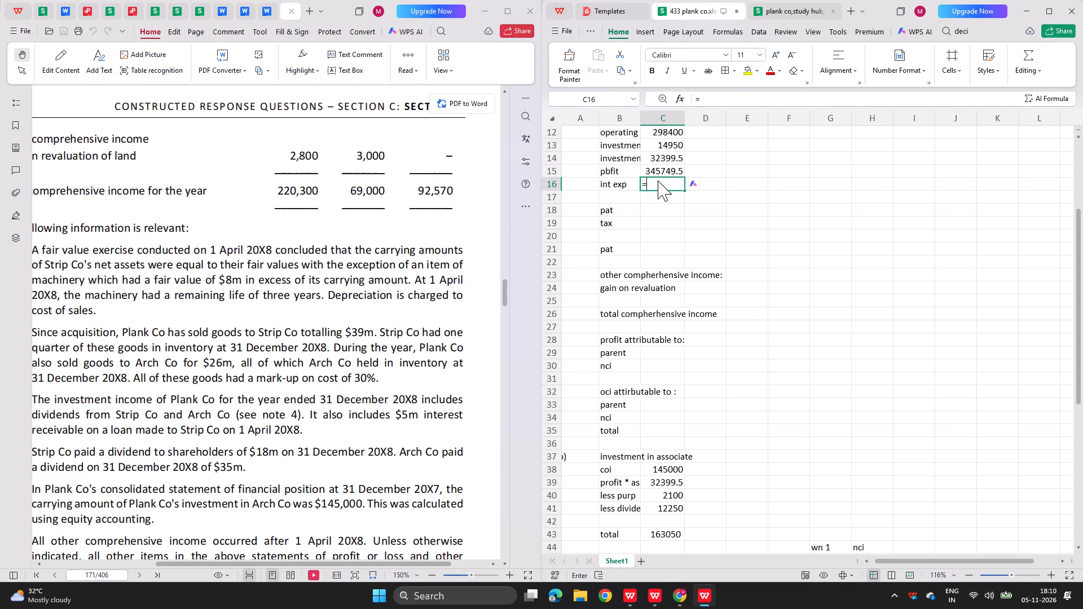
pyautogui.hotkey('alt', 'Tab')
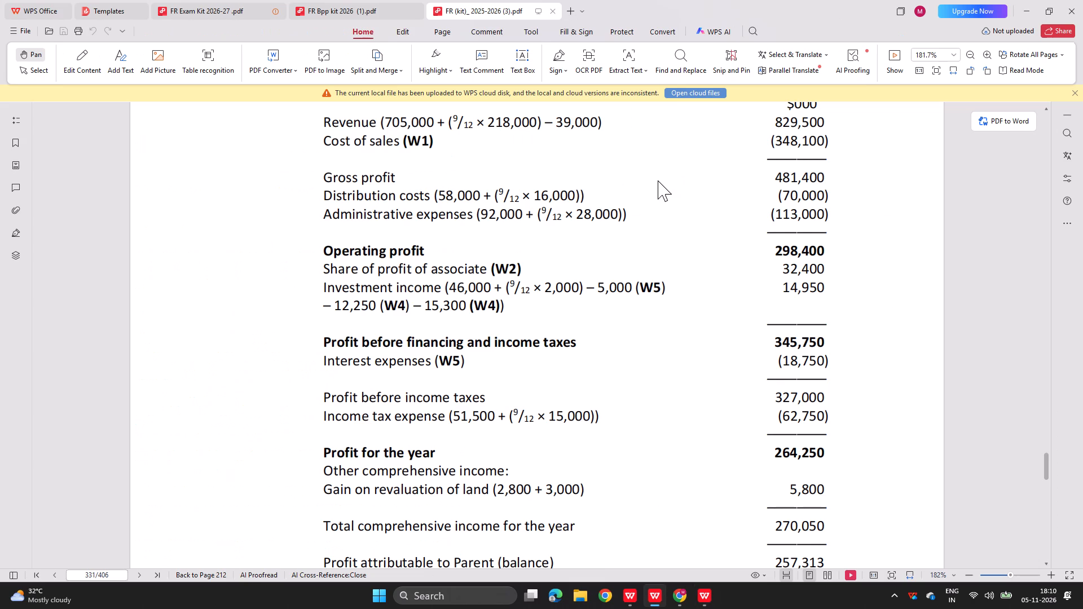
pyautogui.scroll(-5, 658, 180)
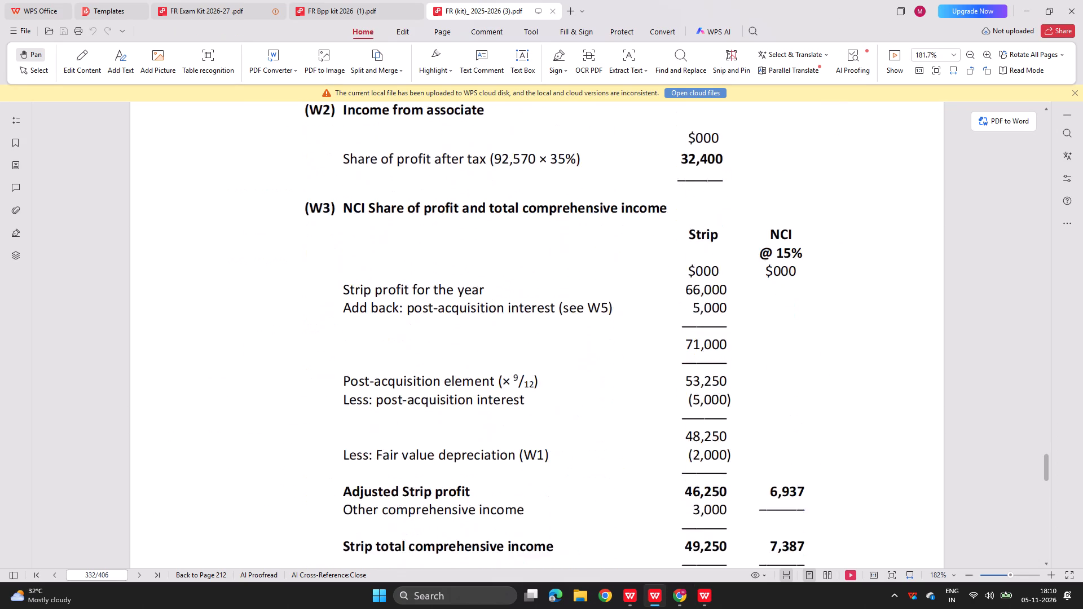
pyautogui.scroll(-4, 658, 180)
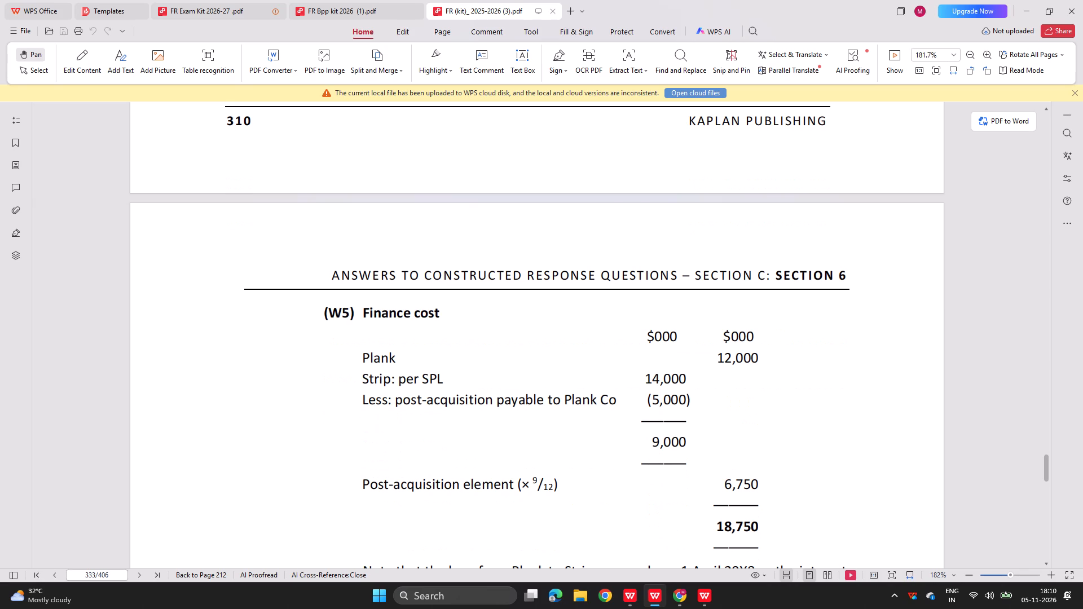
pyautogui.hotkey('alt', 'Tab')
pyautogui.scroll(2, 311, 291)
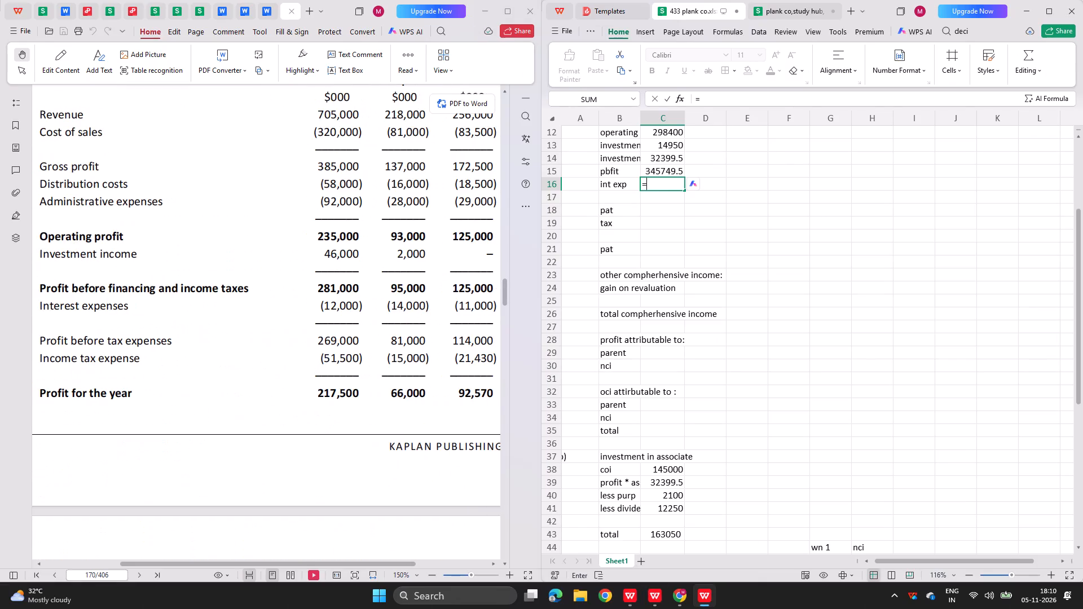
pyautogui.hotkey('alt', 'Tab')
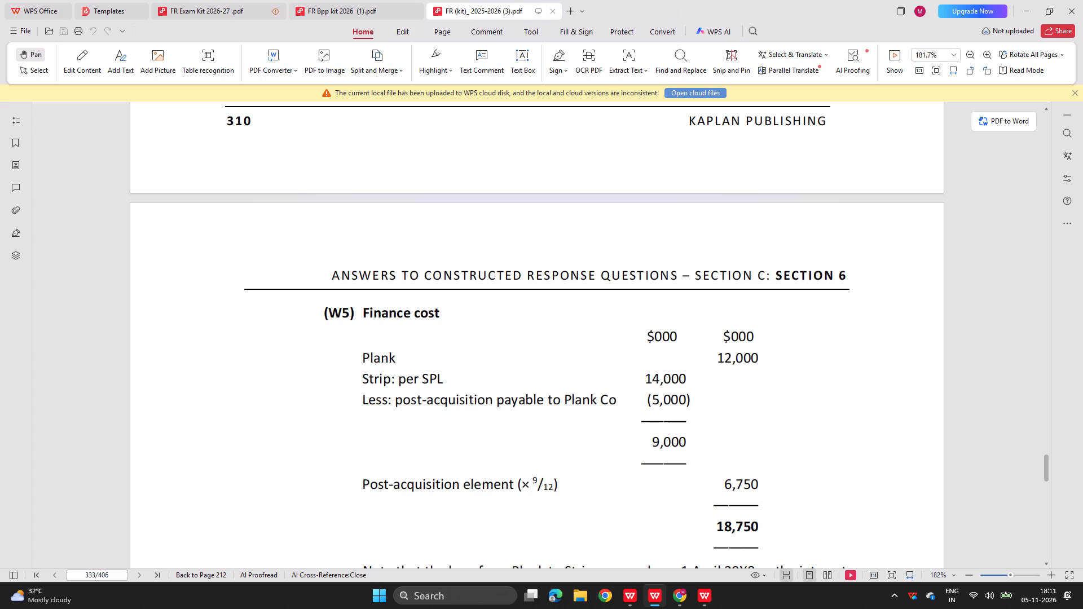
pyautogui.hotkey('alt', 'Tab')
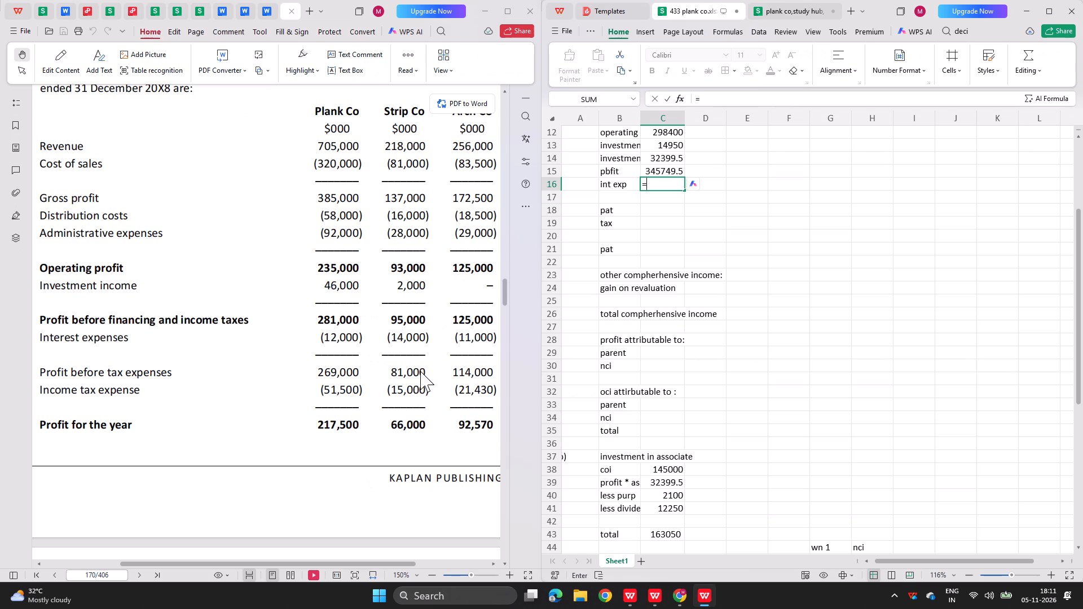
pyautogui.press('BackSpace')
pyautogui.click(797, 7)
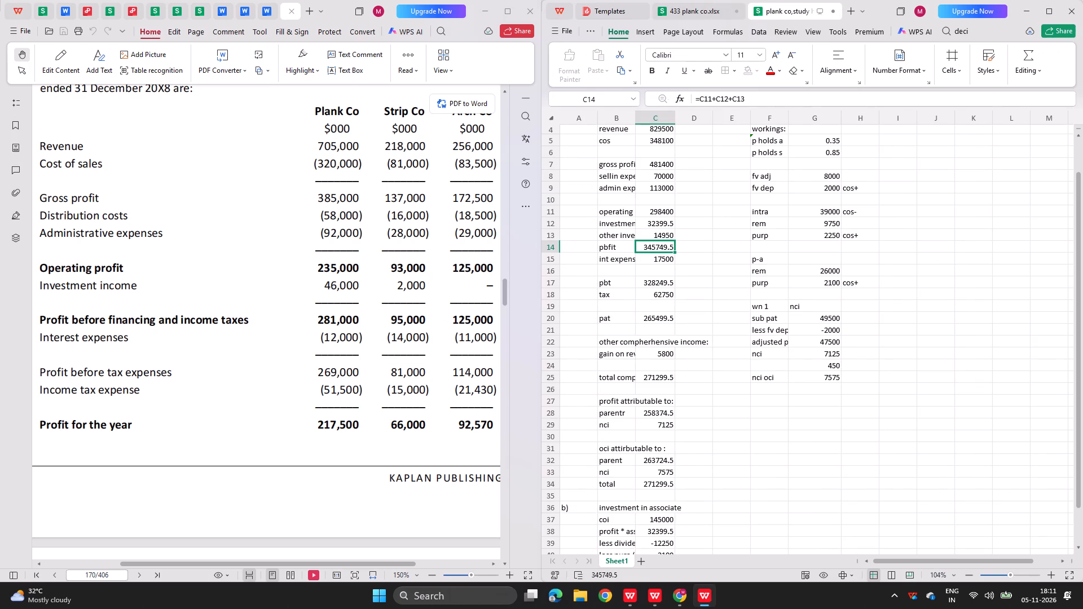
pyautogui.doubleClick(661, 261)
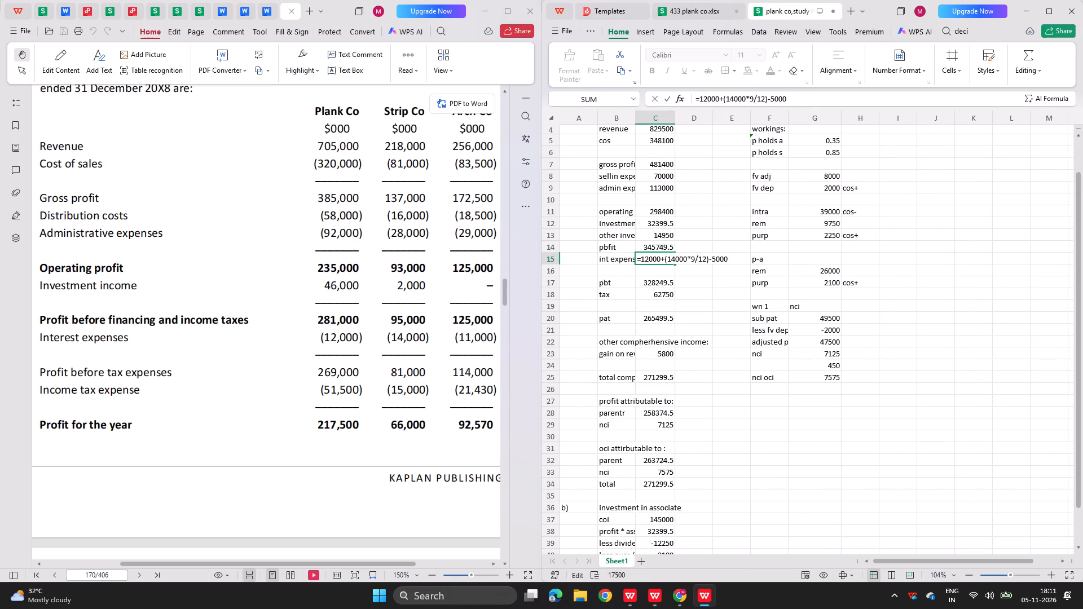
pyautogui.press('Return')
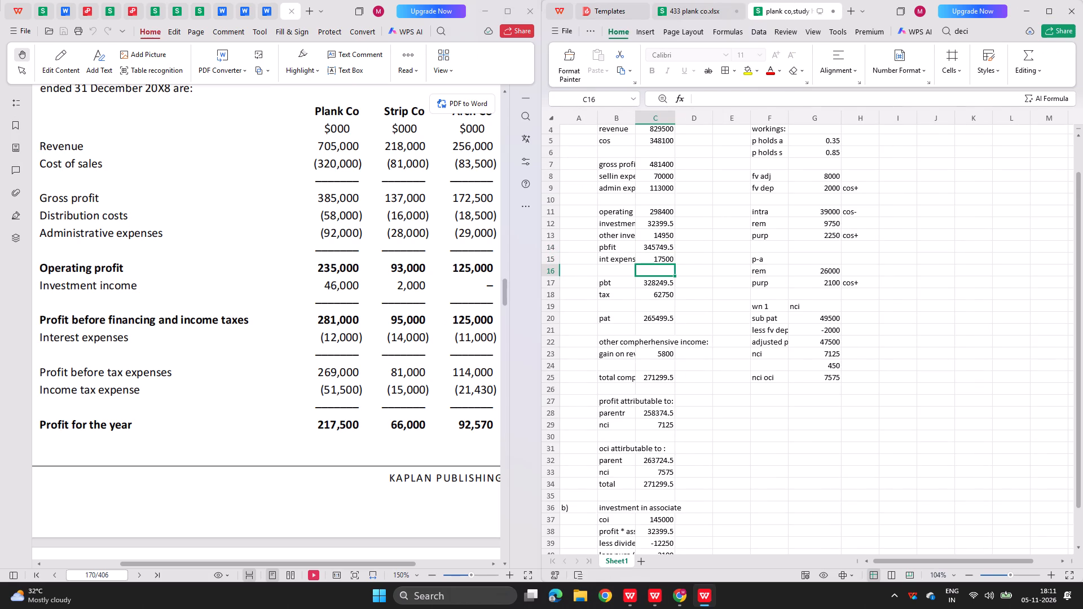
pyautogui.click(707, 10)
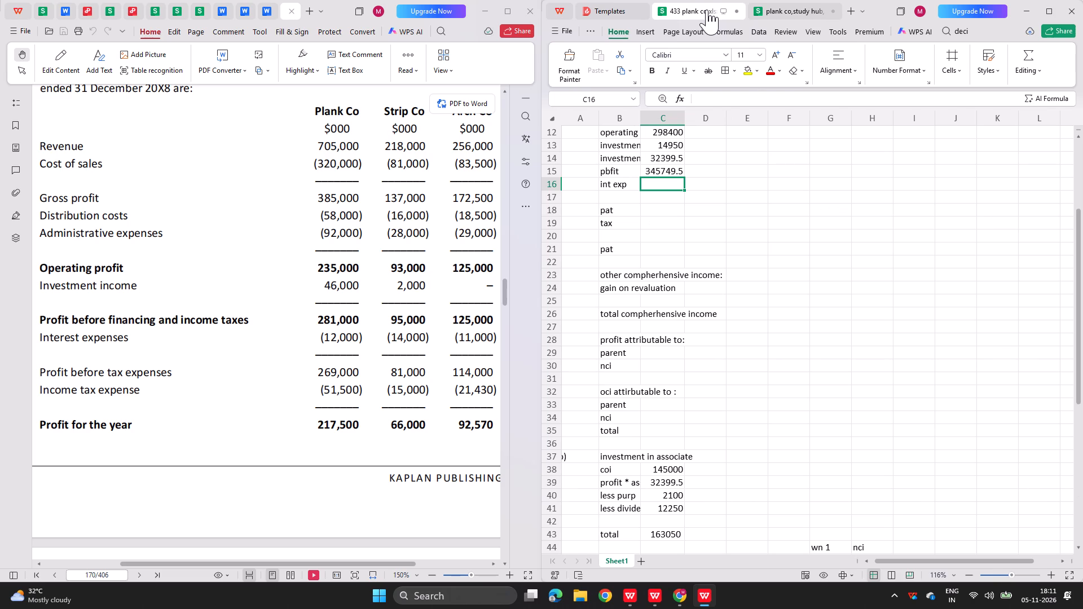
# Enter the interest expense in C16 of the 433 plank co workbook as =12000+(14000*9/12)-D66, deducting the intragroup loan interest.
pyautogui.write('=12000+')
pyautogui.hotkey('shift', '(')
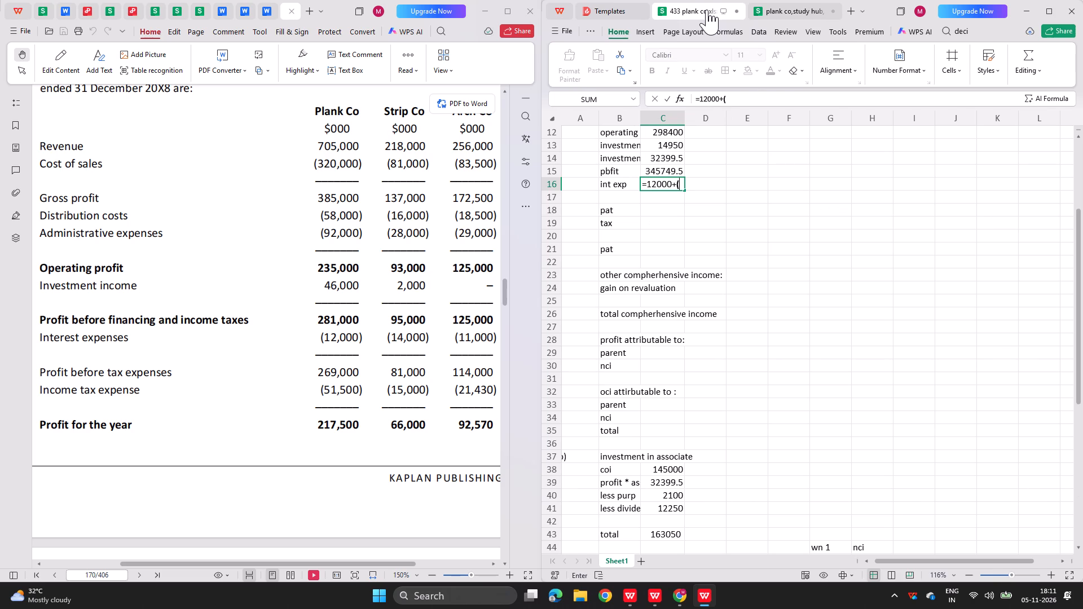
pyautogui.write('14000*9/12')
pyautogui.hotkey('shift', ')')
pyautogui.press('-')
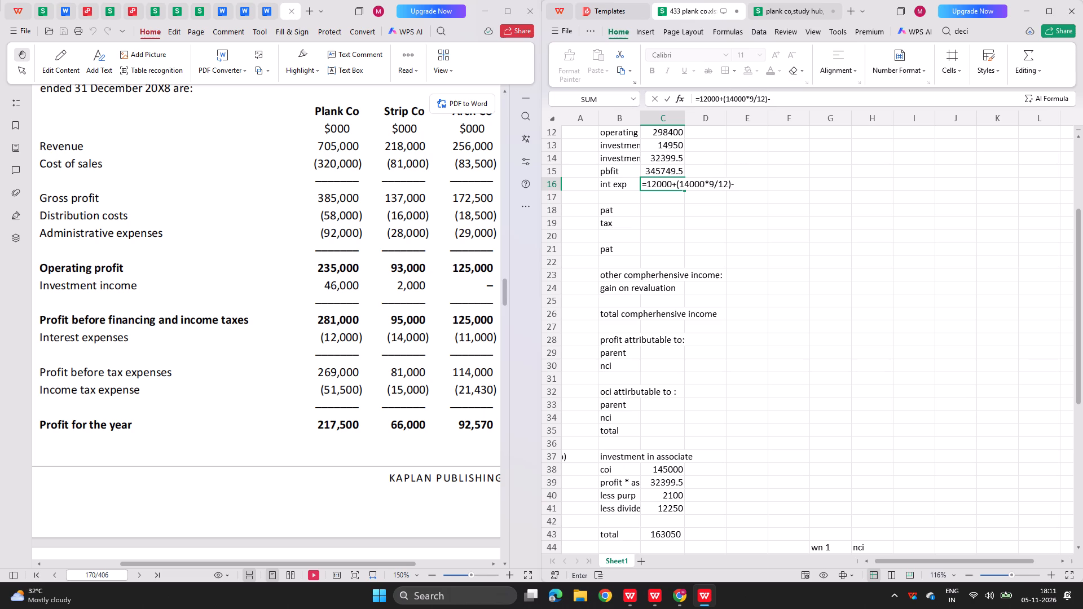
pyautogui.scroll(-3, 738, 259)
pyautogui.scroll(-1, 366, 431)
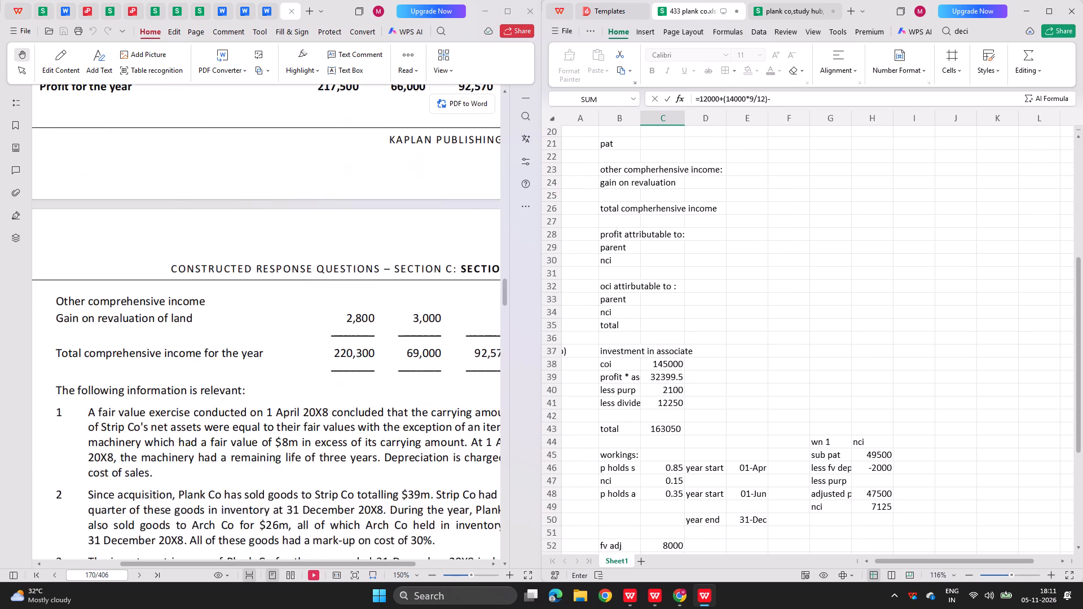
pyautogui.scroll(-1, 366, 431)
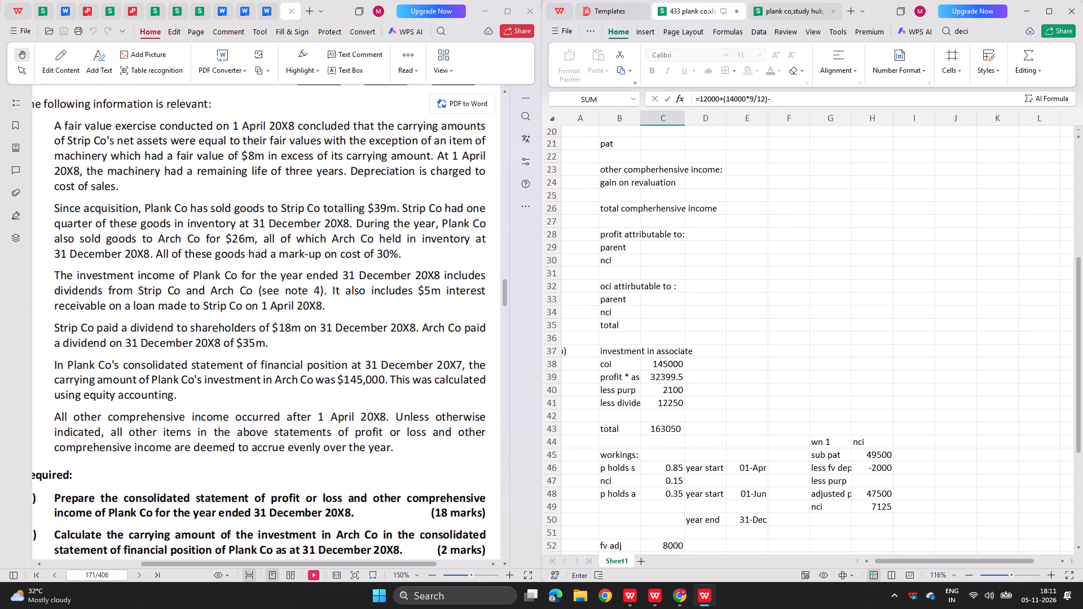
pyautogui.scroll(-2, 547, 408)
pyautogui.scroll(-1, 755, 369)
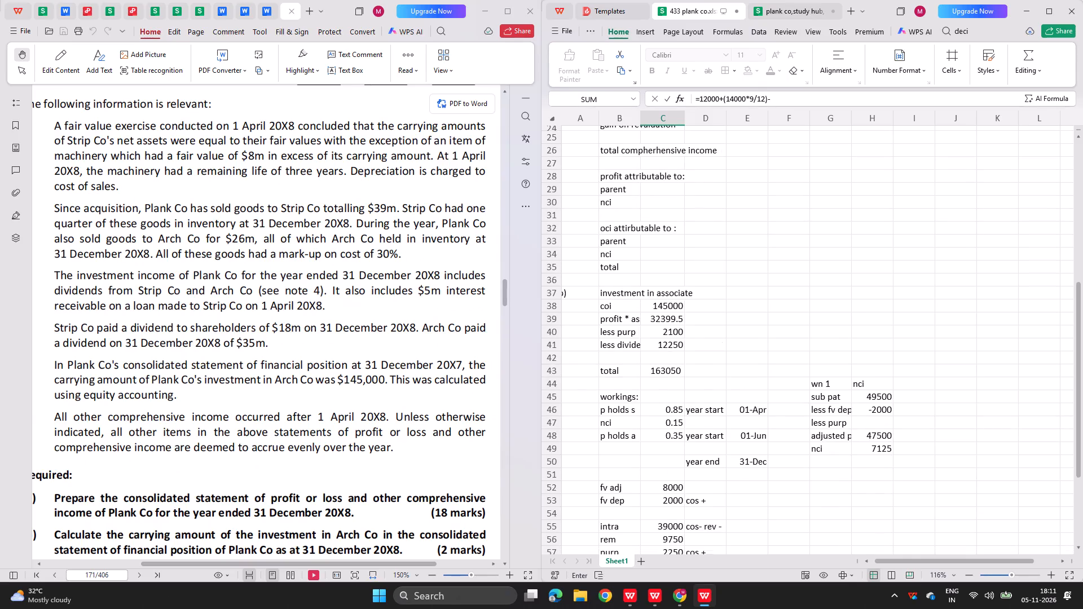
pyautogui.scroll(-2, 755, 369)
pyautogui.click(715, 503)
pyautogui.press('Return')
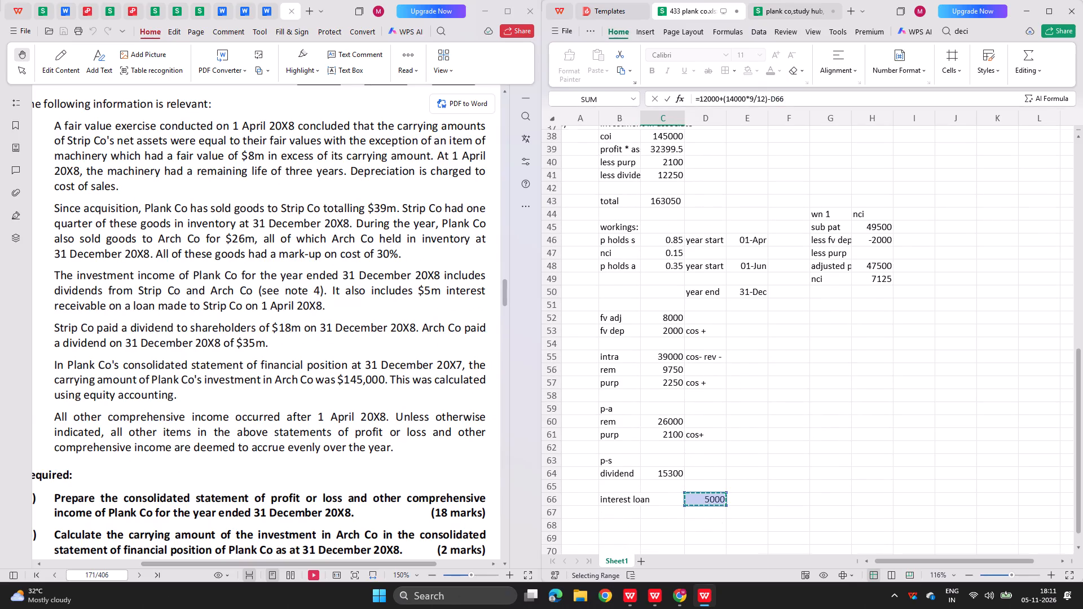
# Compare the interest expense with the model answer's working W5 and profit or loss statement, and with the plank co study hub workbook.
pyautogui.hotkey('alt', 'Tab')
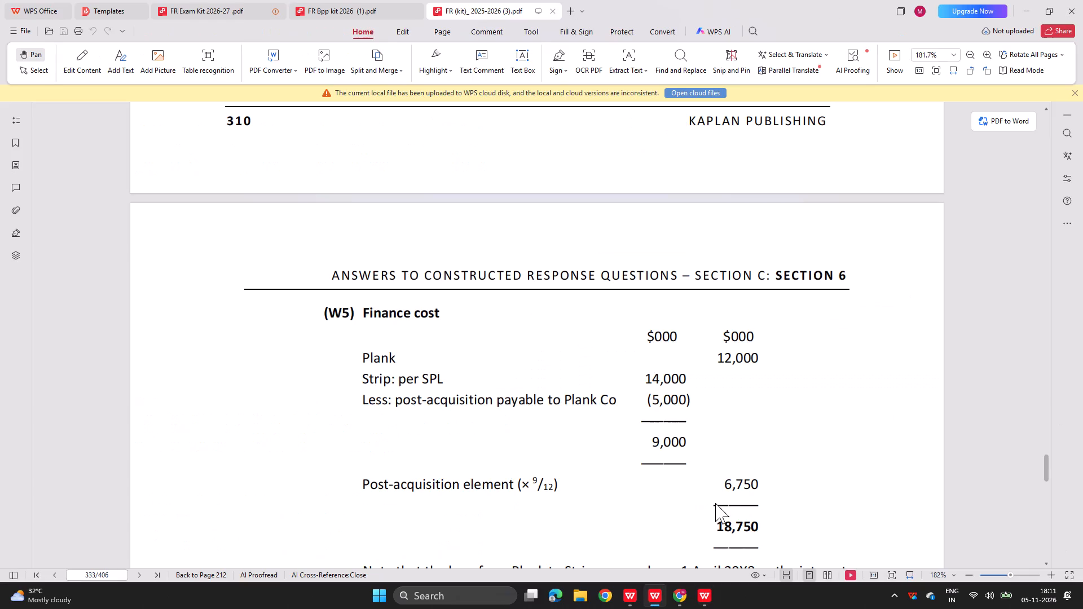
pyautogui.hotkey('alt', 'Tab')
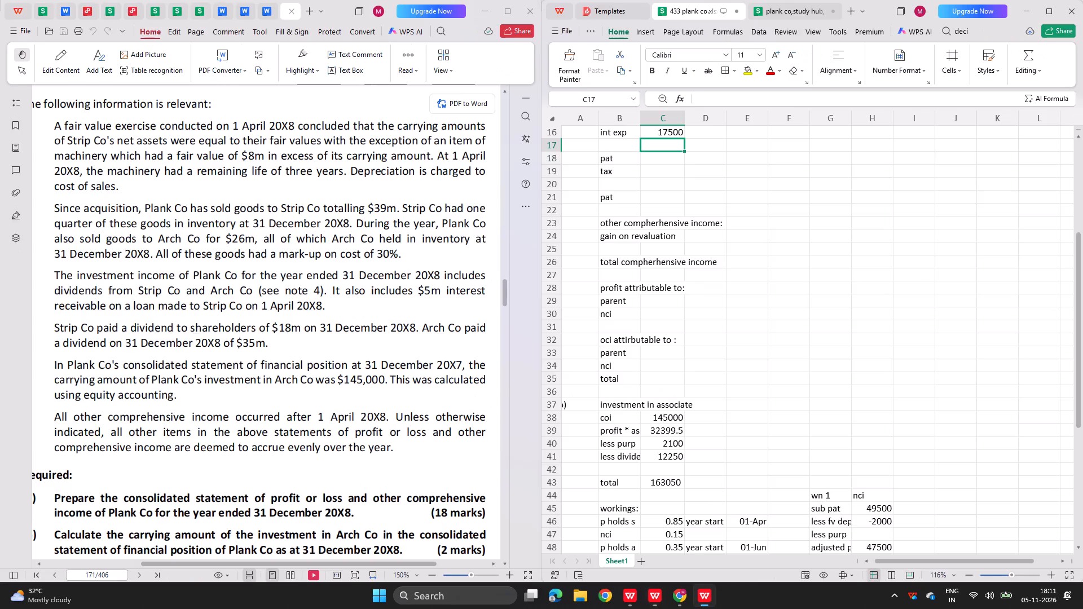
pyautogui.hotkey('alt', 'Tab')
pyautogui.scroll(1, 712, 471)
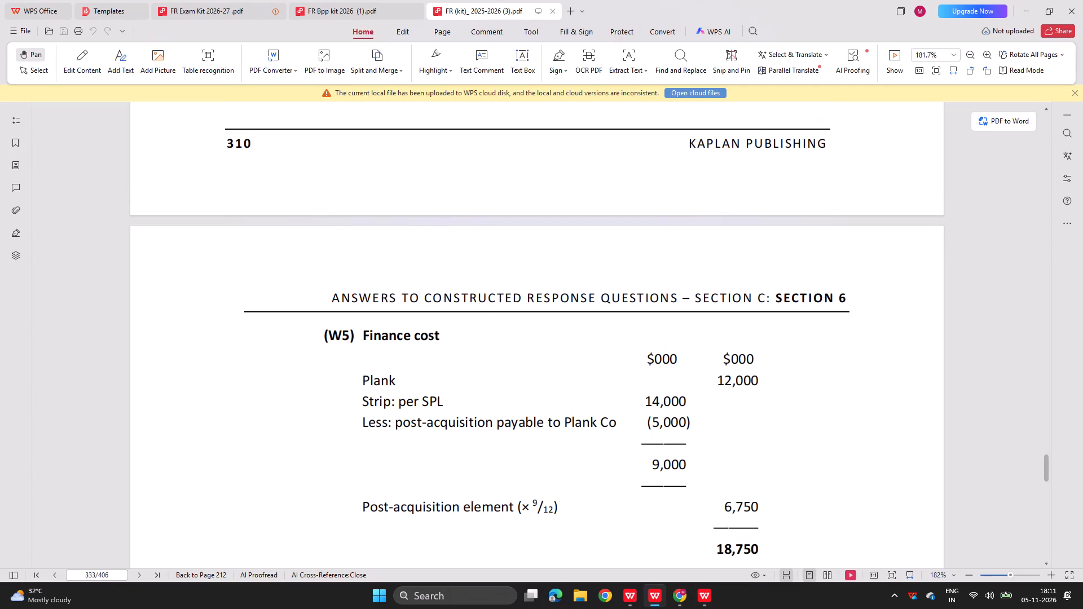
pyautogui.scroll(1, 712, 471)
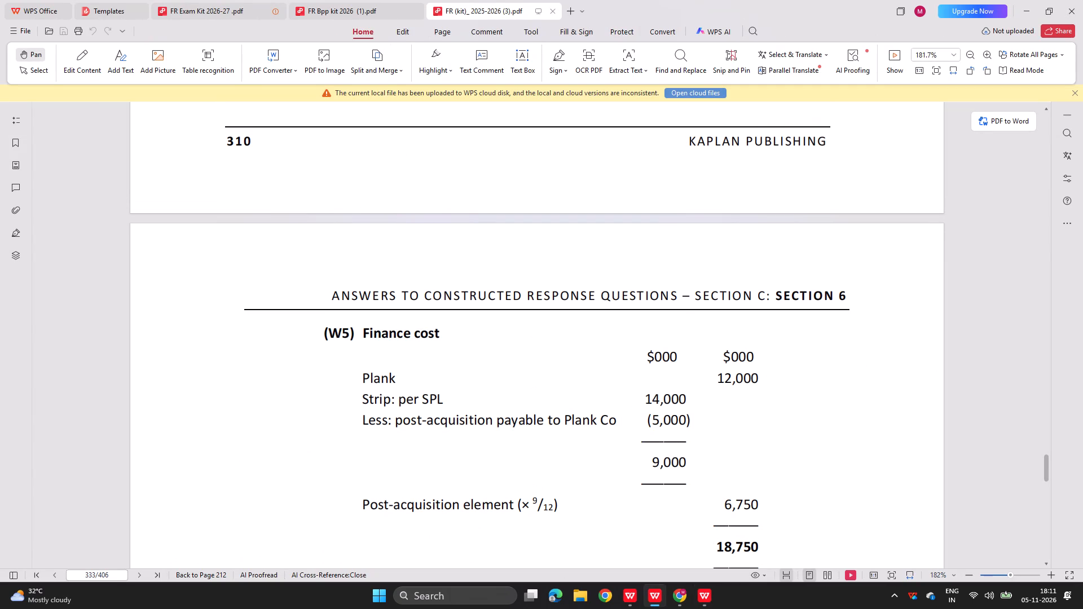
pyautogui.hotkey('alt', 'Tab')
pyautogui.hotkey('alt', 'Tab')
pyautogui.scroll(1, 587, 364)
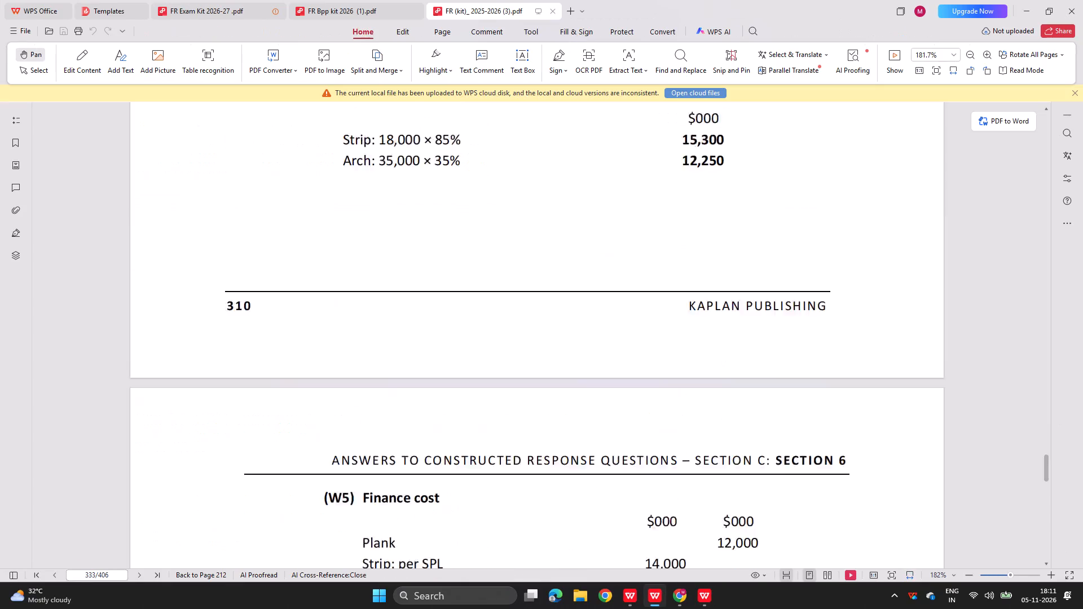
pyautogui.scroll(5, 587, 364)
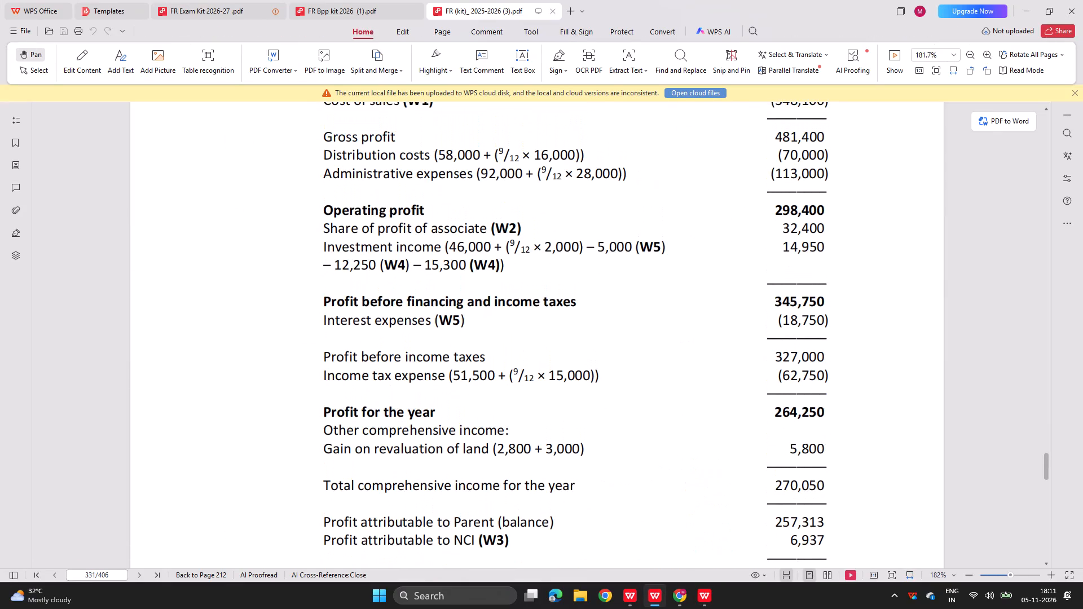
pyautogui.hotkey('alt', 'Tab')
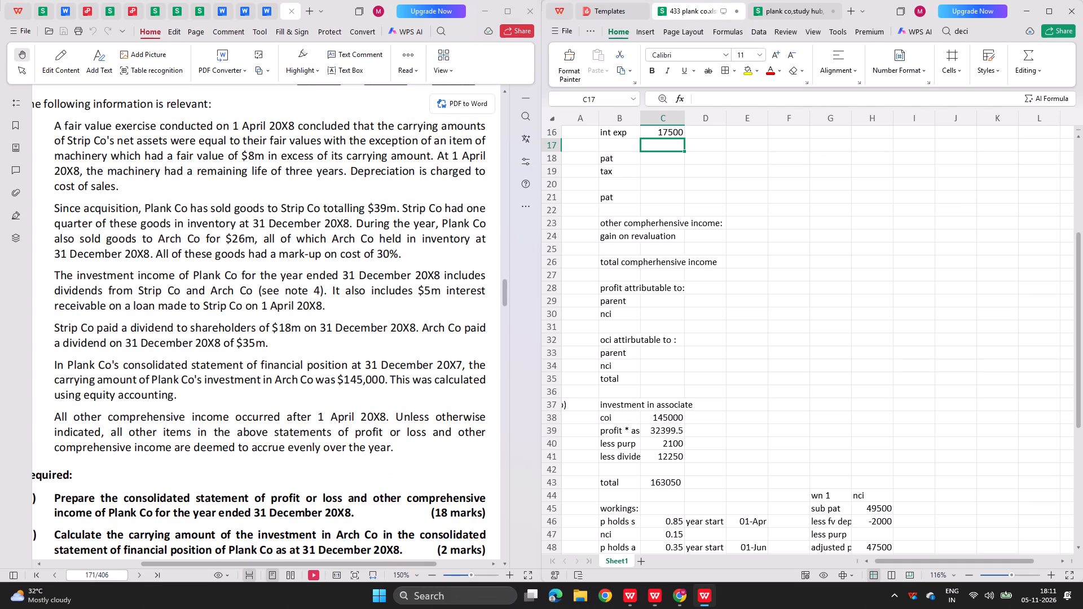
pyautogui.click(768, 2)
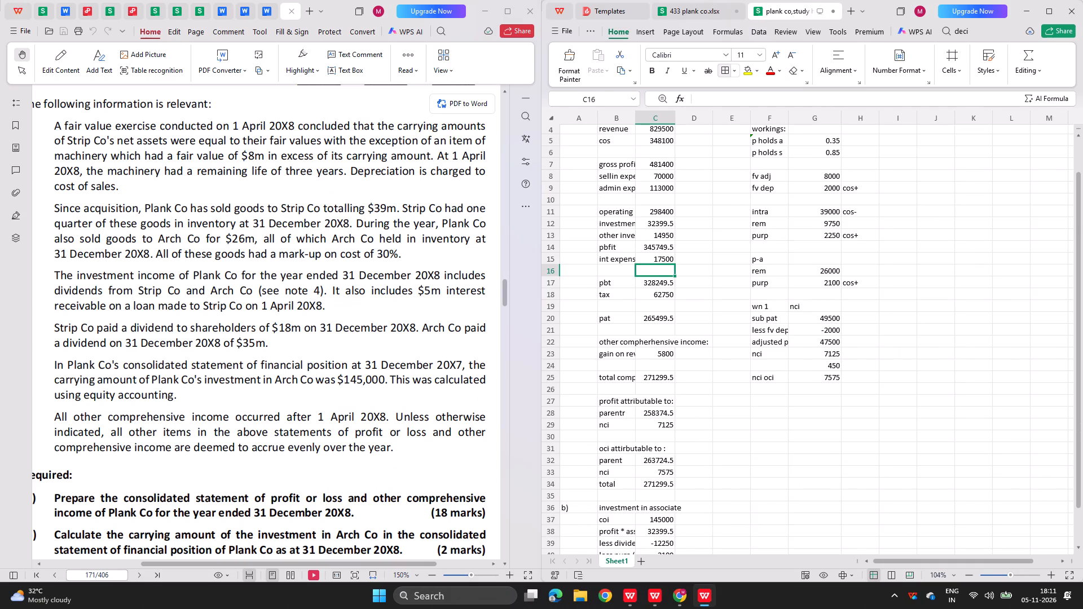
pyautogui.click(686, 9)
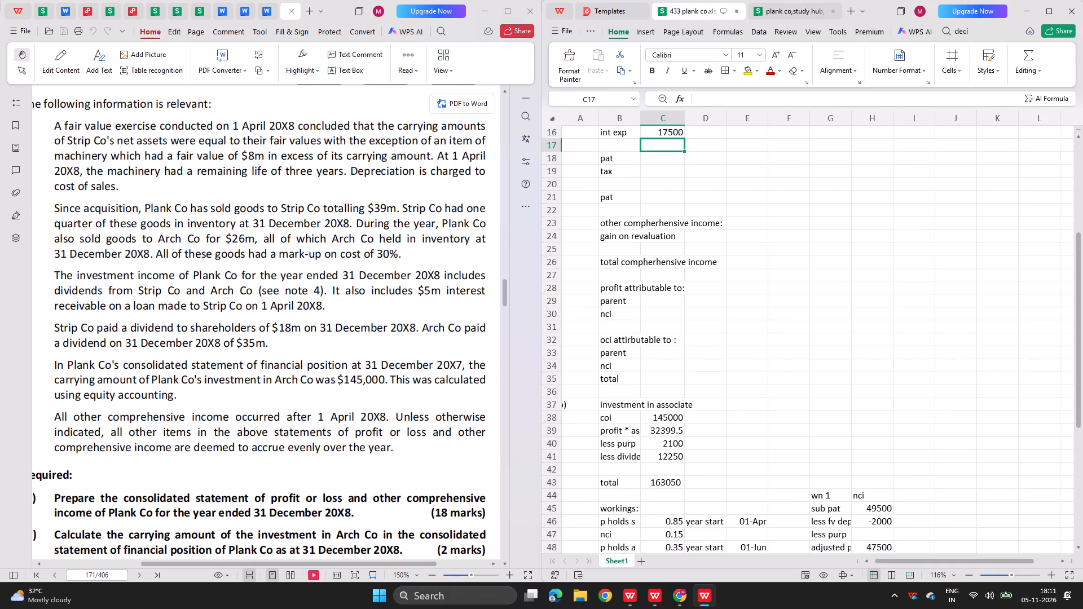
# Reread the question's notes on investment income, the loan to Strip Co and the accrual of items over the year.
pyautogui.scroll(-1, 417, 319)
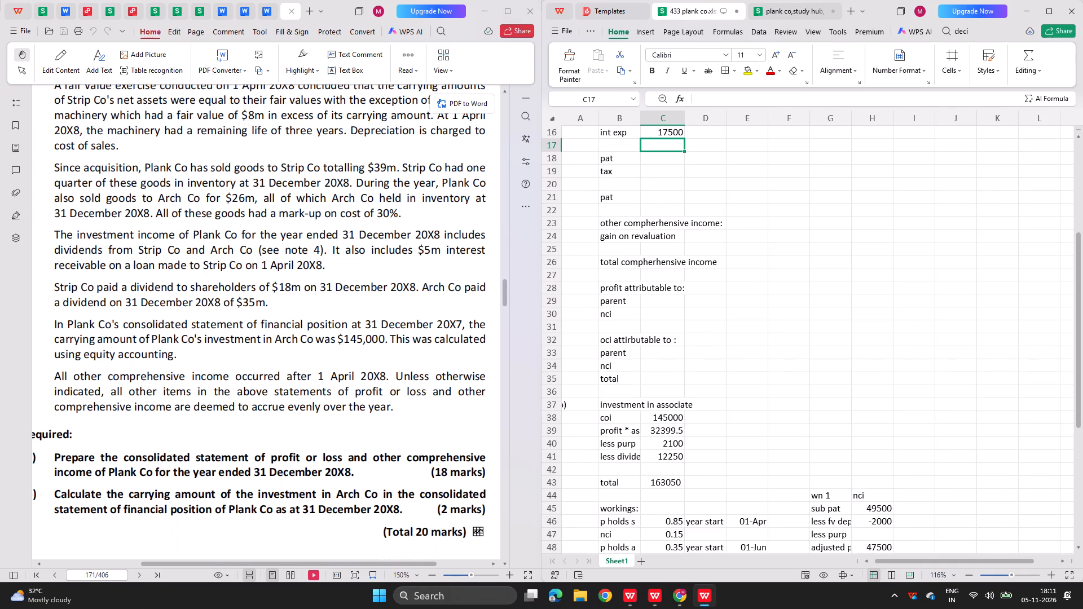
pyautogui.scroll(-2, 417, 319)
pyautogui.scroll(1, 417, 319)
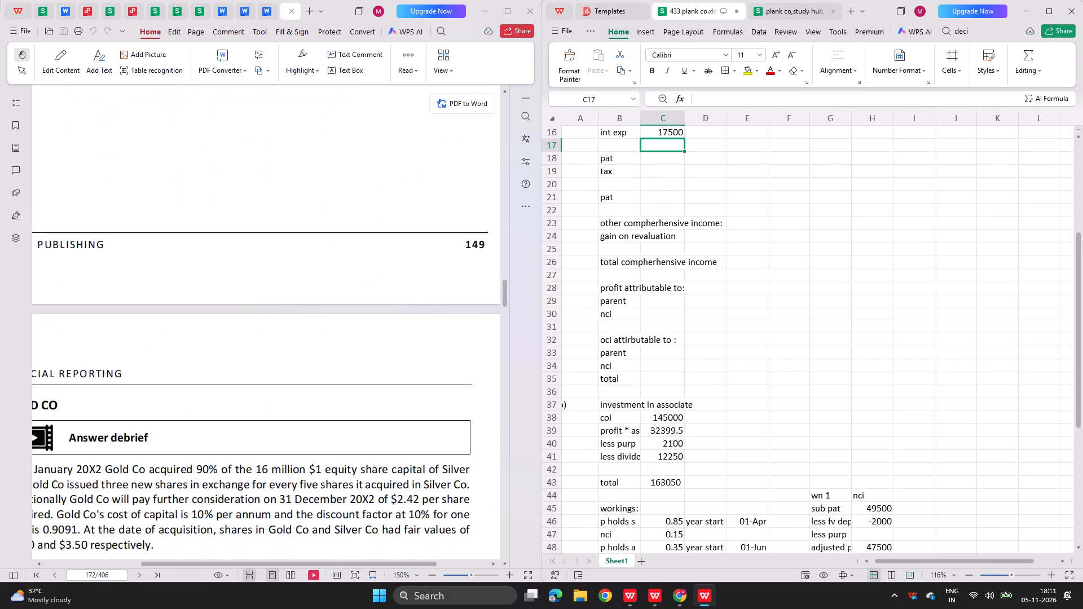
pyautogui.scroll(2, 417, 319)
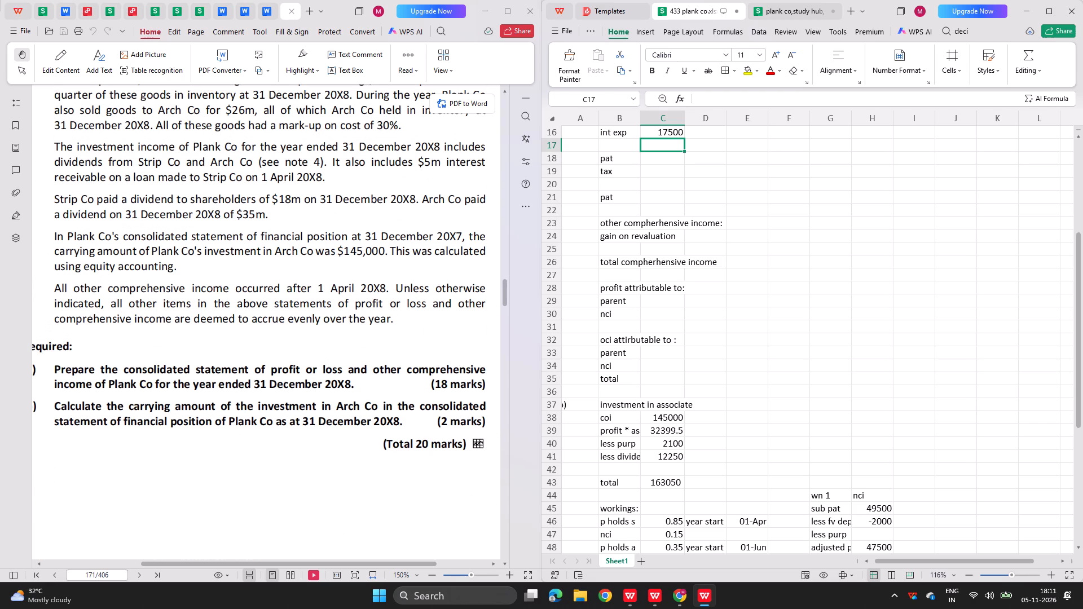
pyautogui.scroll(1, 417, 319)
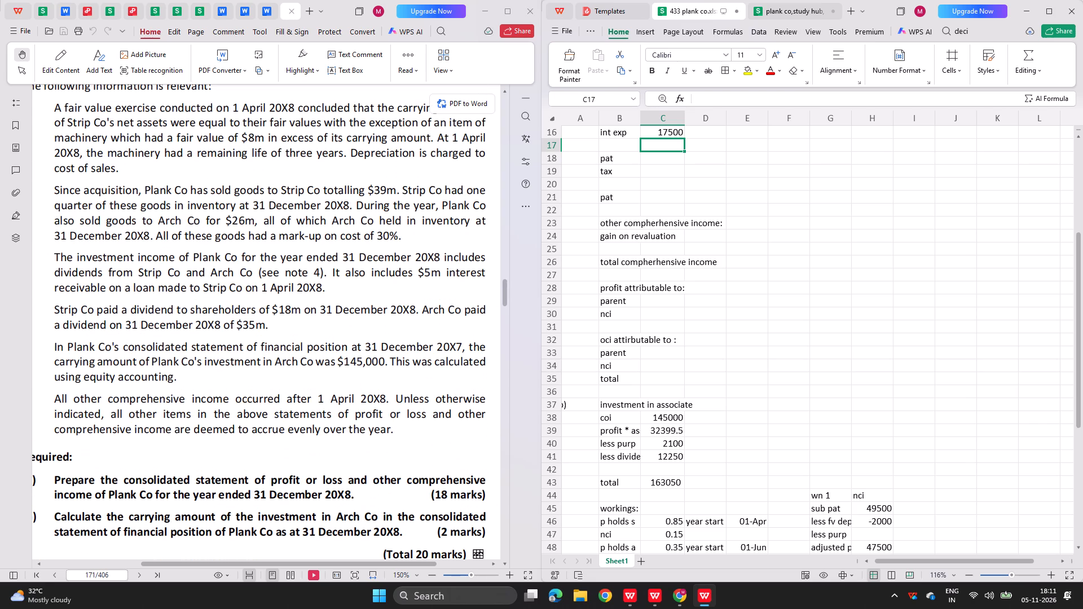
pyautogui.scroll(1, 281, 332)
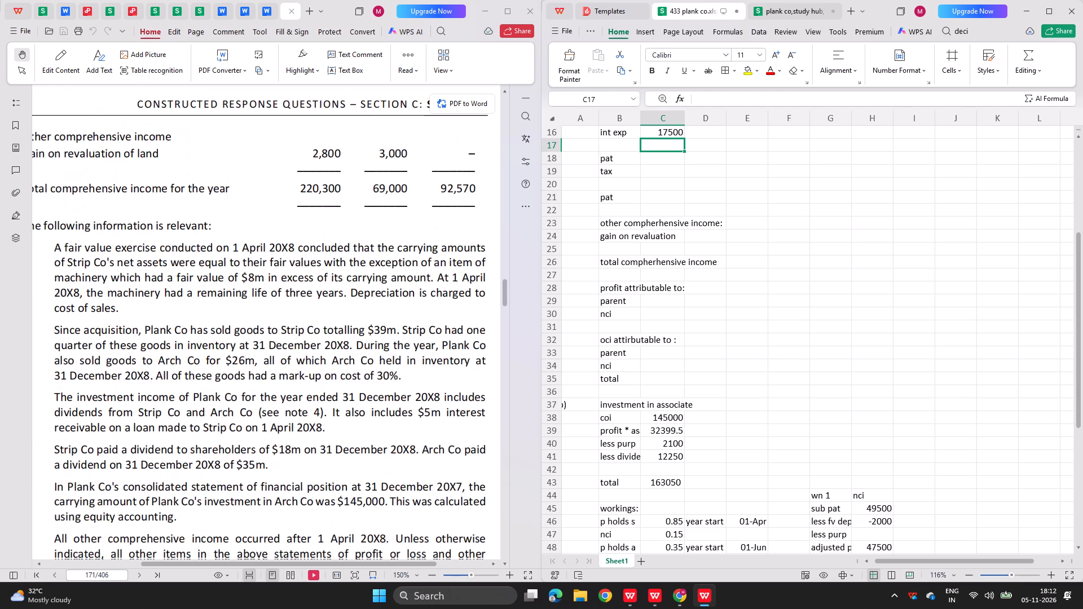
pyautogui.scroll(1, 281, 332)
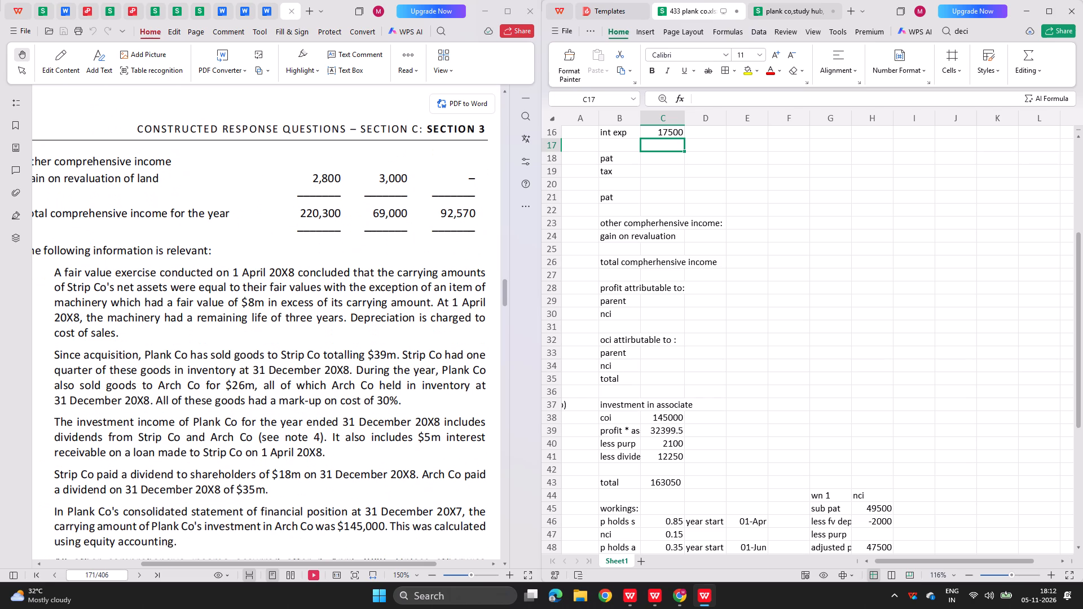
pyautogui.scroll(-1, 178, 317)
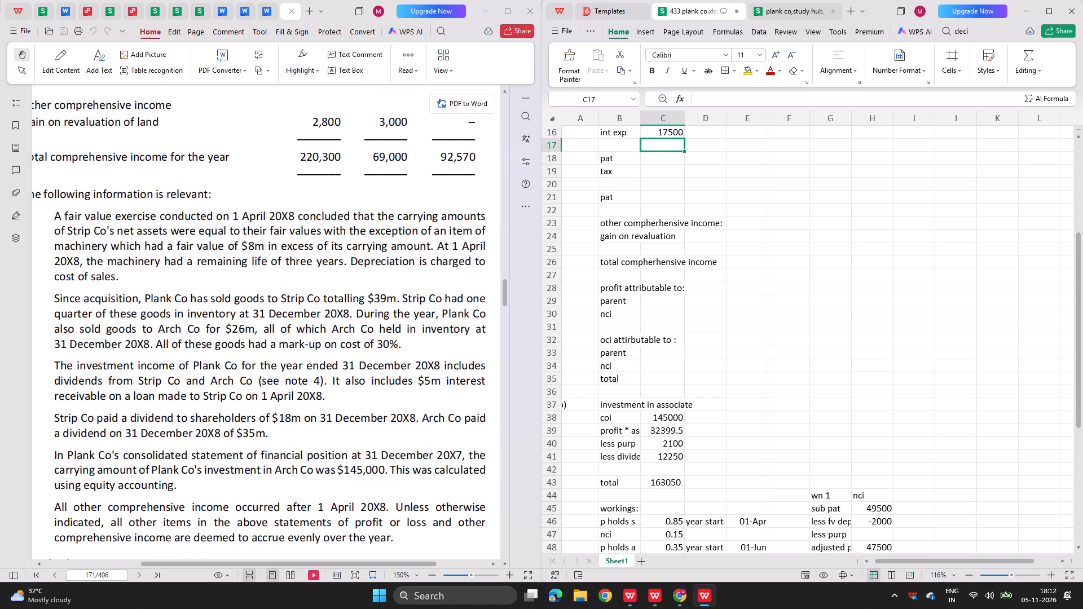
pyautogui.scroll(-1, 178, 317)
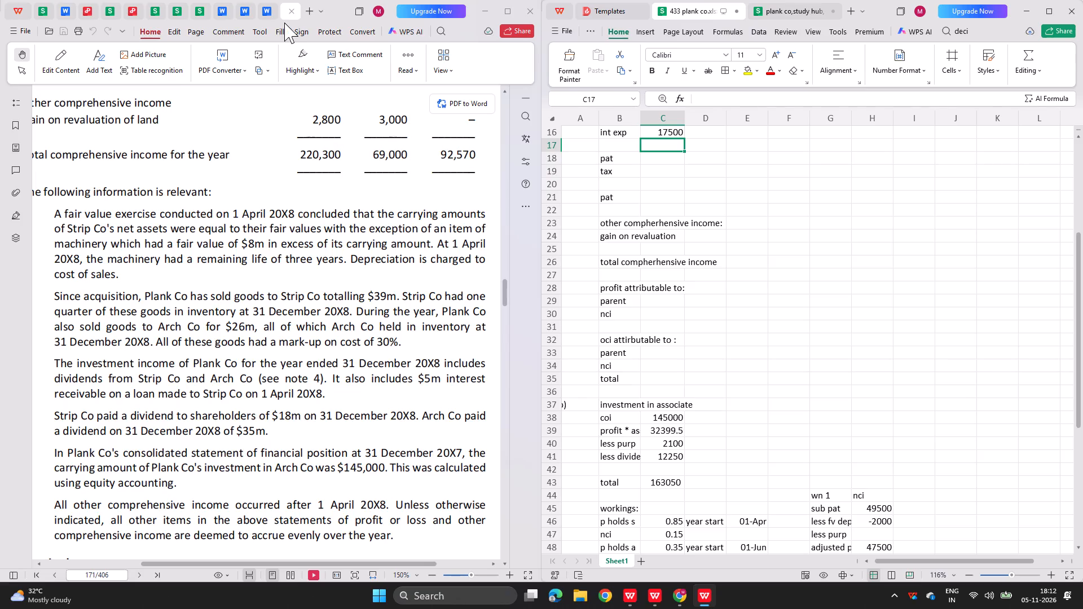
# Study finance cost working W5 and its note on the Plank to Strip loan interest in the model answer.
pyautogui.hotkey('alt', 'Tab')
pyautogui.scroll(-4, 351, 268)
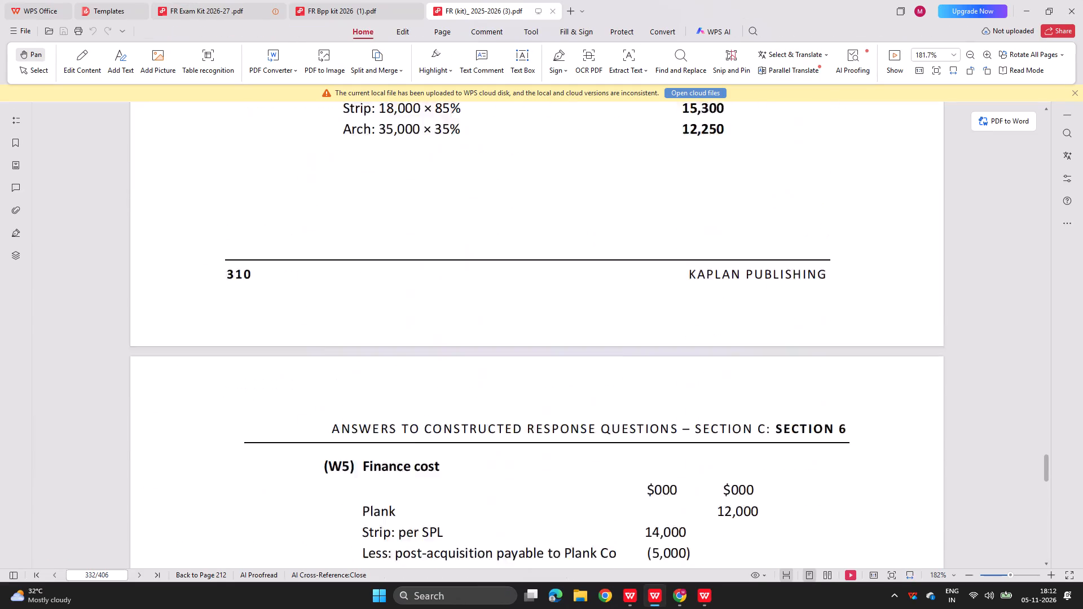
pyautogui.scroll(-2, 351, 268)
pyautogui.scroll(2, 351, 268)
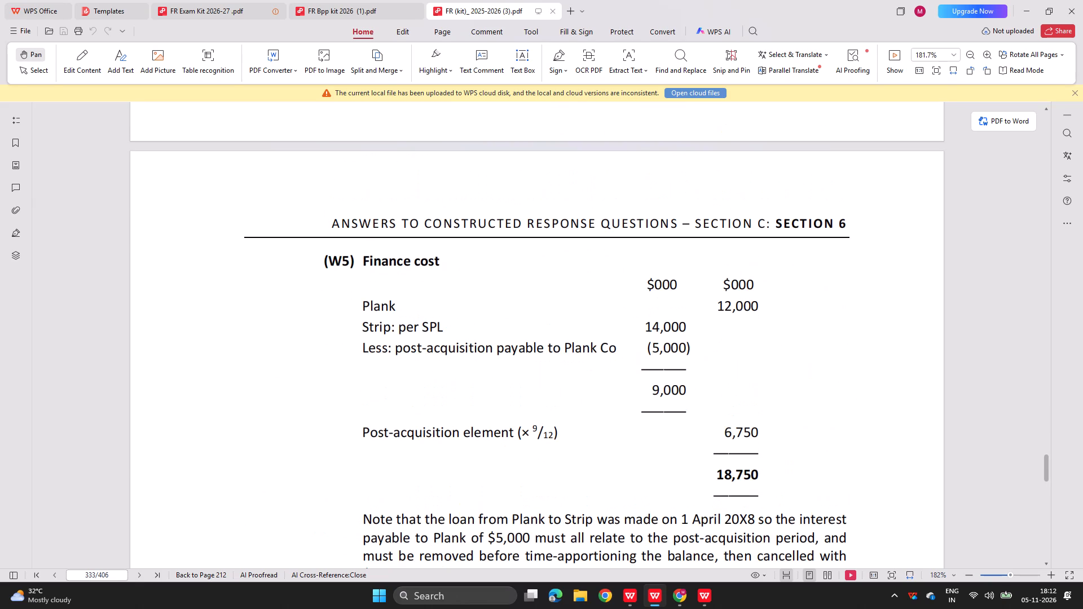
pyautogui.hotkey('alt', 'Tab')
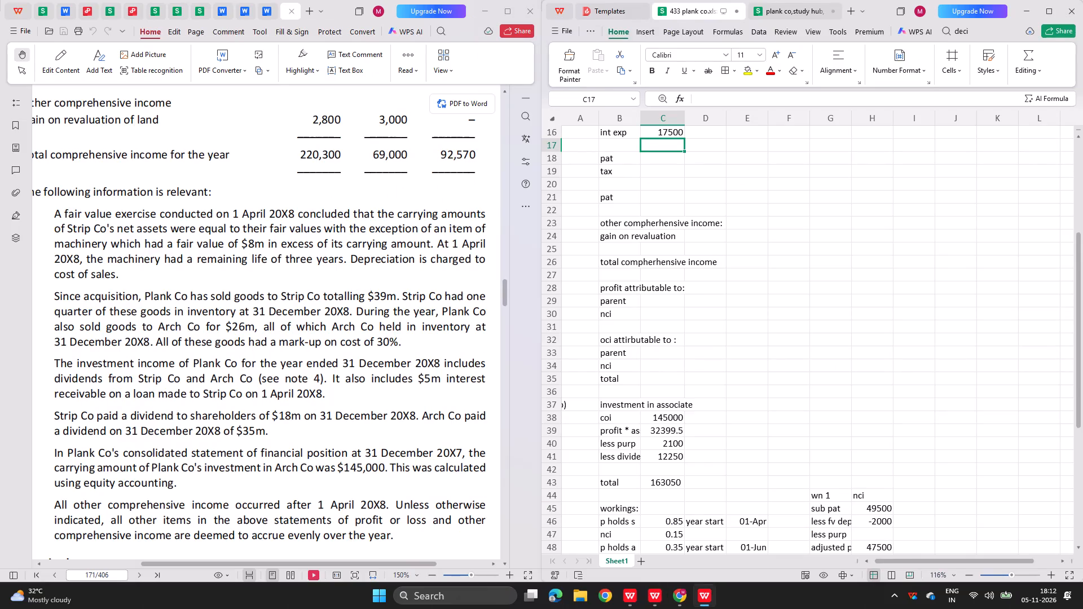
pyautogui.hotkey('alt', 'Tab')
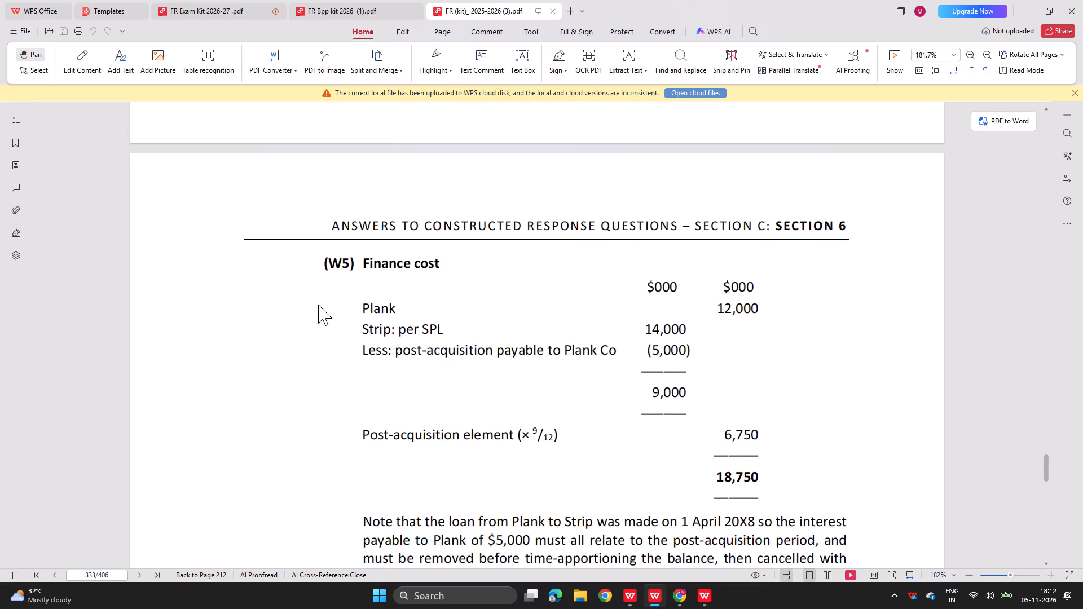
pyautogui.hotkey('alt', 'Tab')
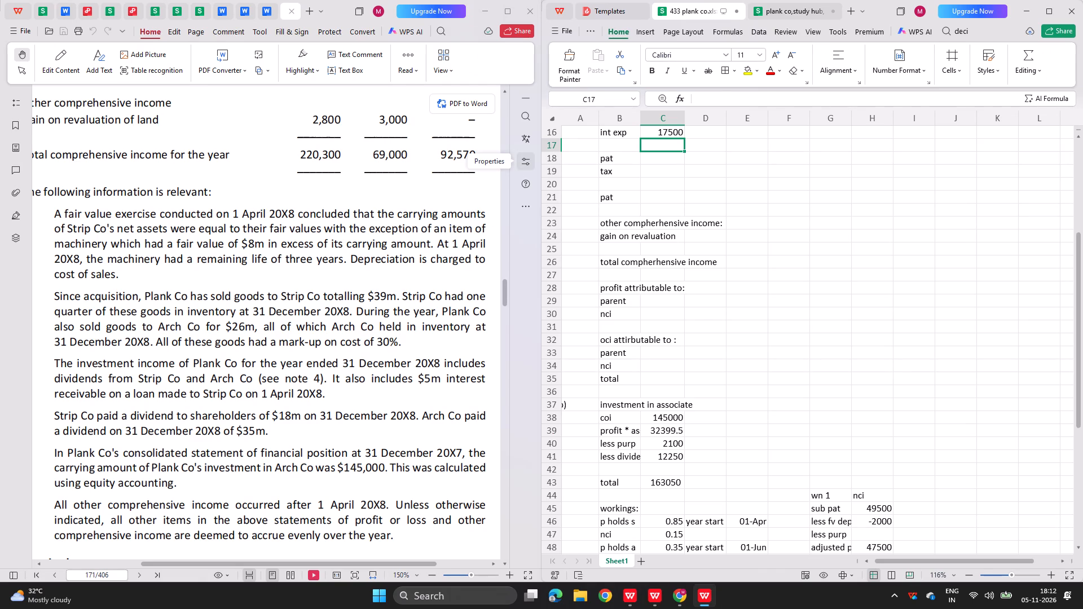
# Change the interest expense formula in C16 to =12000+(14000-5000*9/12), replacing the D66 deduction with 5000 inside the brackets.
pyautogui.click(667, 133)
pyautogui.moveTo(667, 133); pyautogui.dragTo(703, 134)
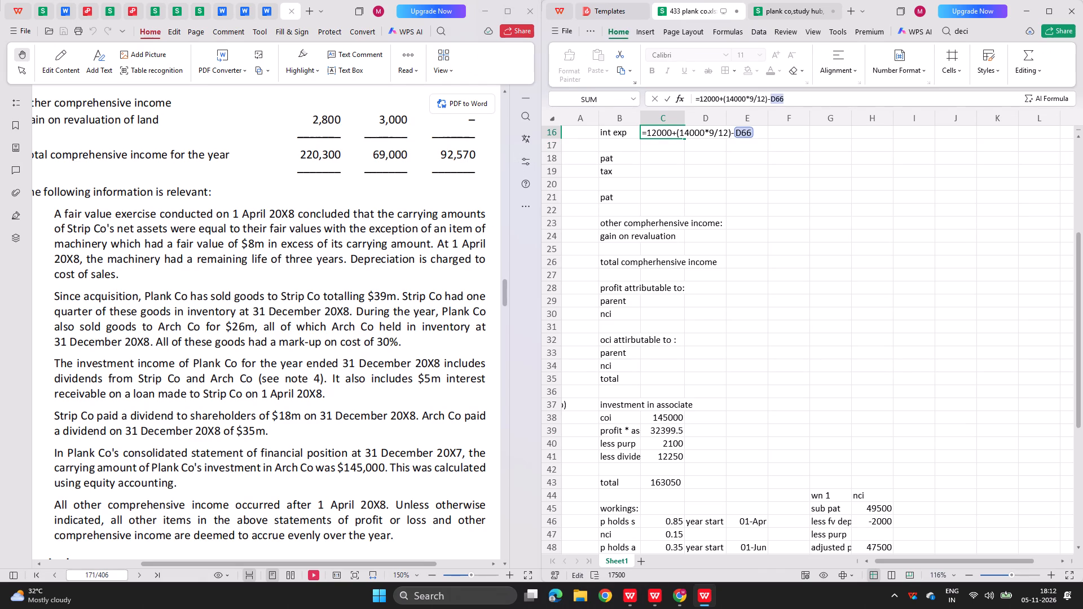
pyautogui.click(703, 134)
pyautogui.write('-5000')
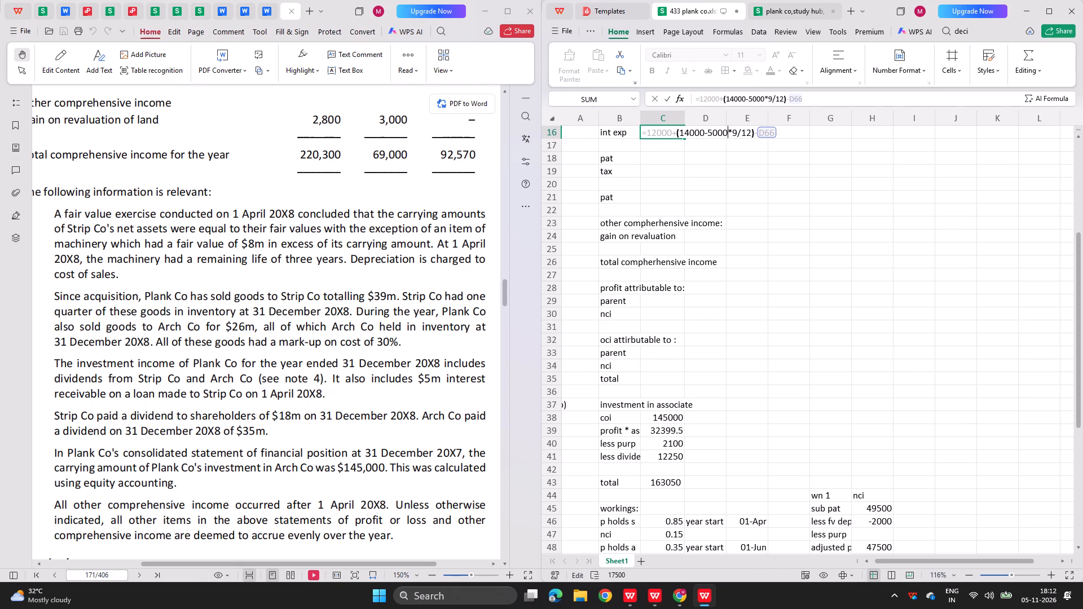
pyautogui.press('Right')
pyautogui.press('Right')
pyautogui.press('Right')
pyautogui.press('Right')
pyautogui.press('Right')
pyautogui.press('Right')
pyautogui.press('Right')
pyautogui.press('Right')
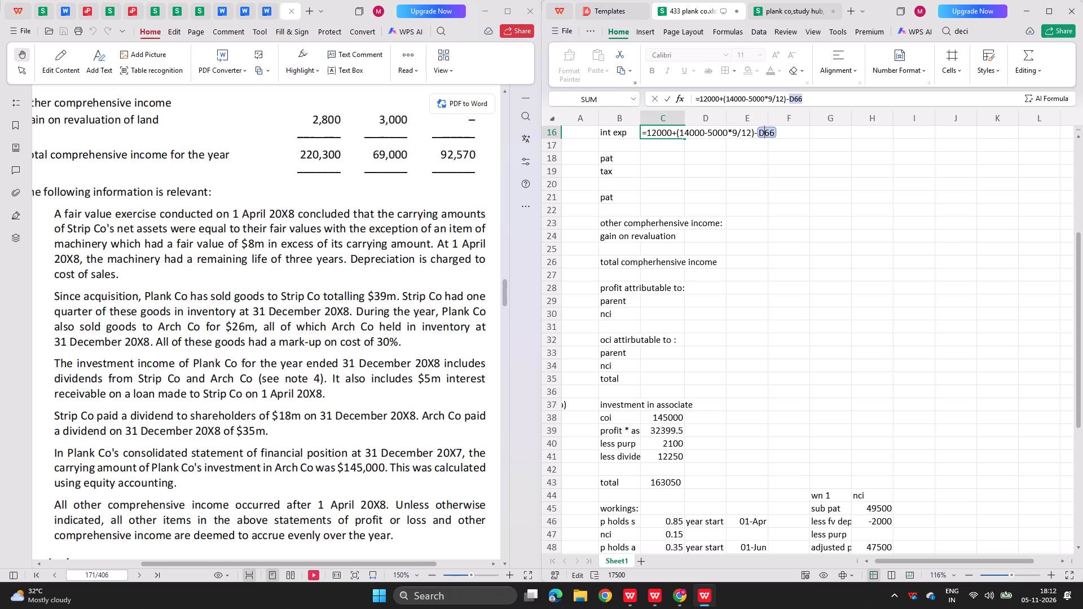
pyautogui.press('Right')
pyautogui.press('Right')
pyautogui.press('BackSpace')
pyautogui.press('BackSpace')
pyautogui.press('BackSpace')
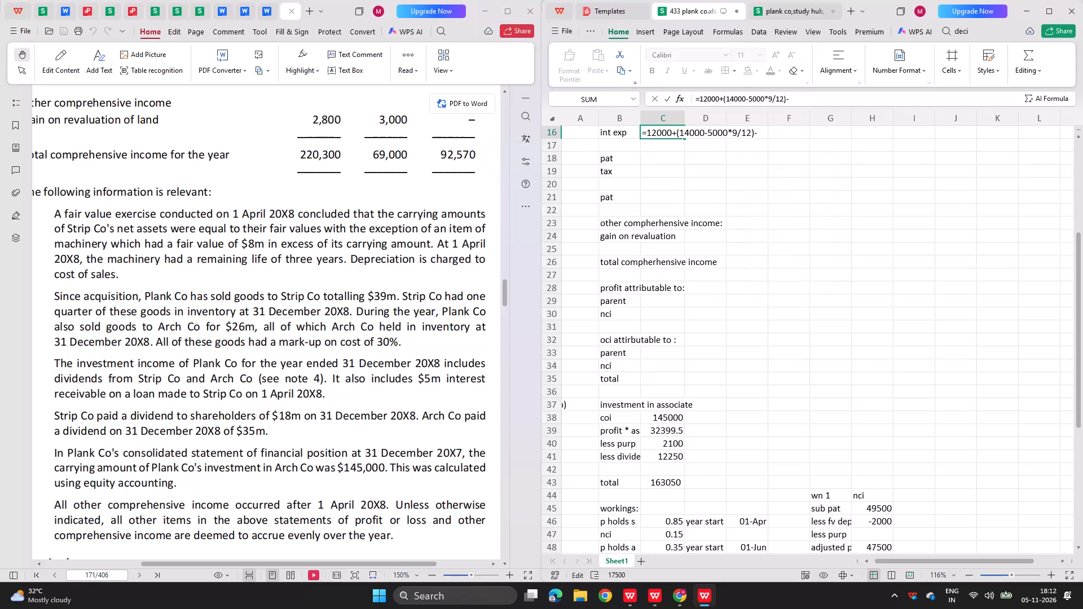
pyautogui.press('BackSpace')
pyautogui.press('Return')
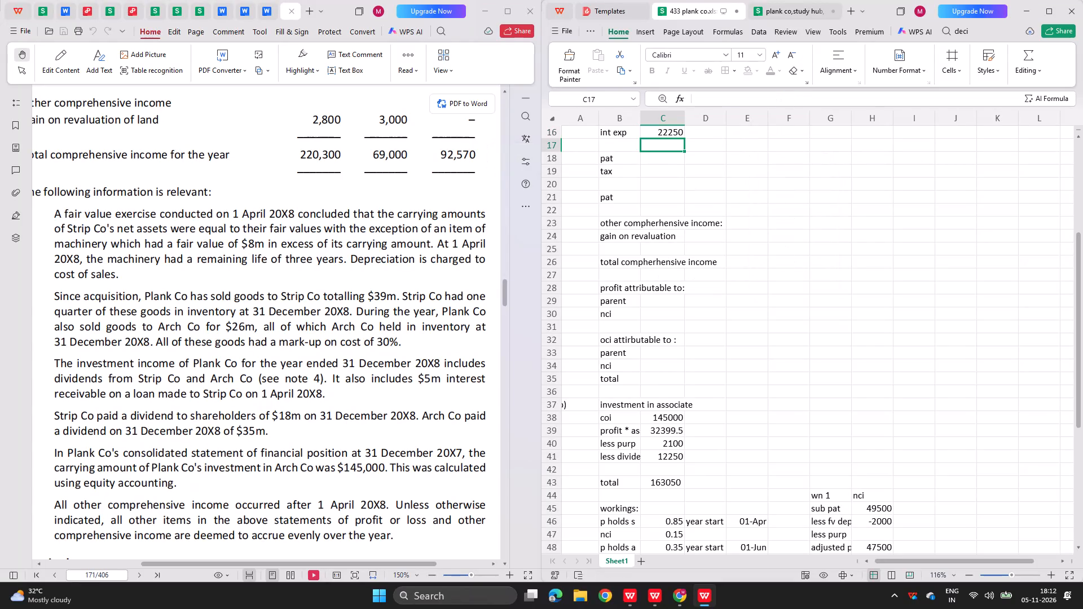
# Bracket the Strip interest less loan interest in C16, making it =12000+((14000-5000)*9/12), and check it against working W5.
pyautogui.click(666, 136)
pyautogui.moveTo(666, 136); pyautogui.dragTo(733, 133)
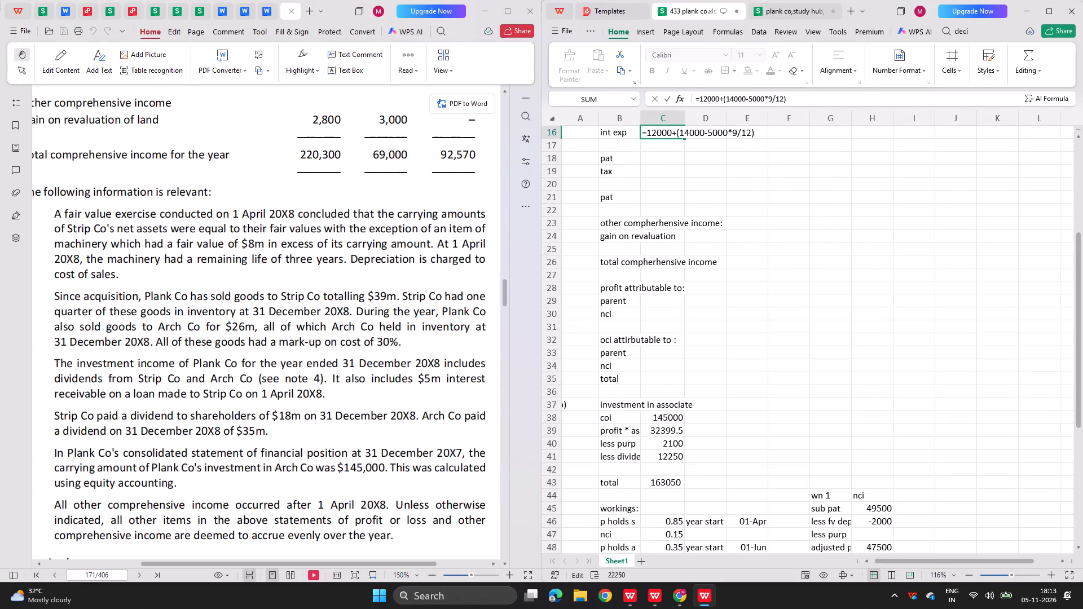
pyautogui.click(727, 132)
pyautogui.hotkey('shift', ')')
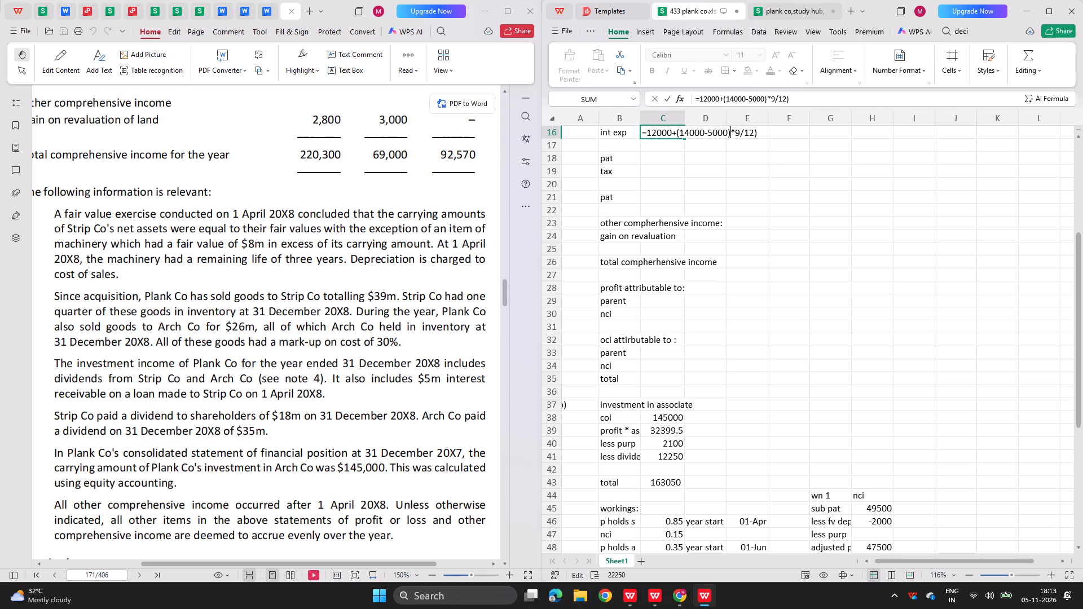
pyautogui.click(679, 130)
pyautogui.hotkey('shift', '(')
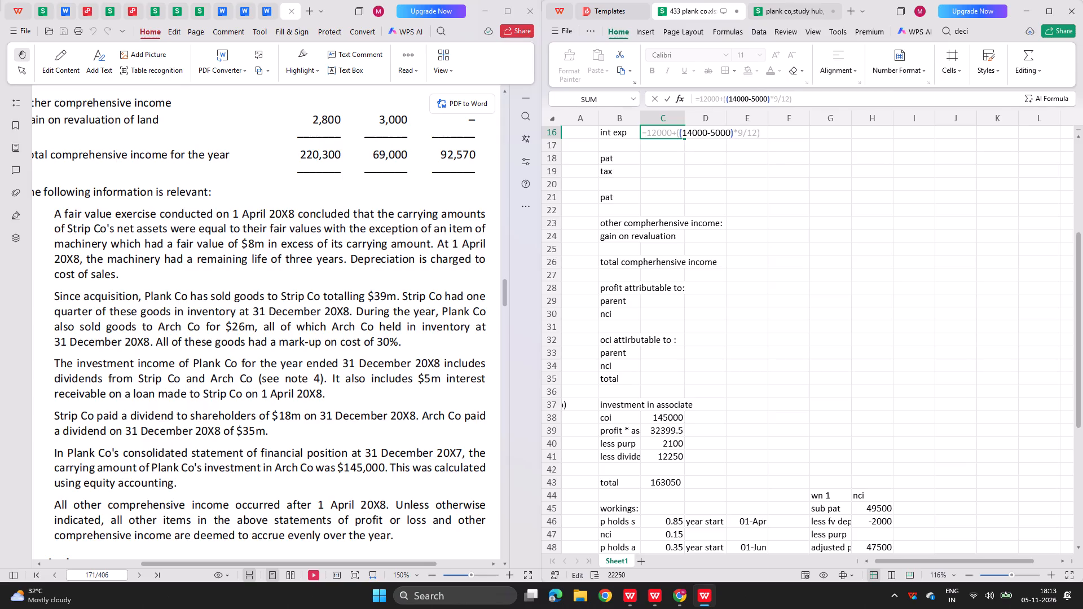
pyautogui.click(768, 133)
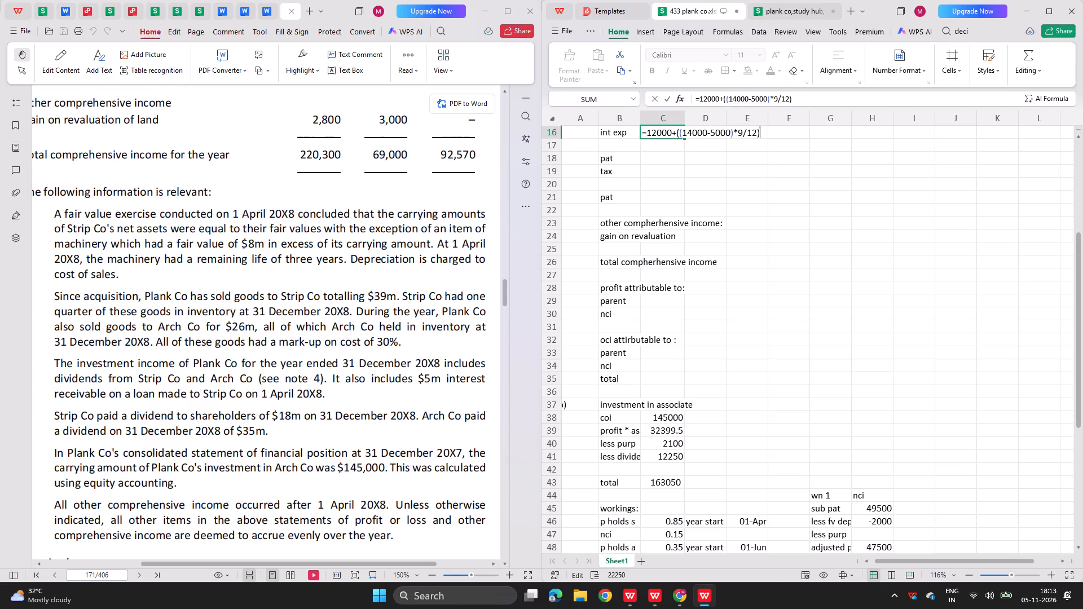
pyautogui.hotkey('alt', 'Tab')
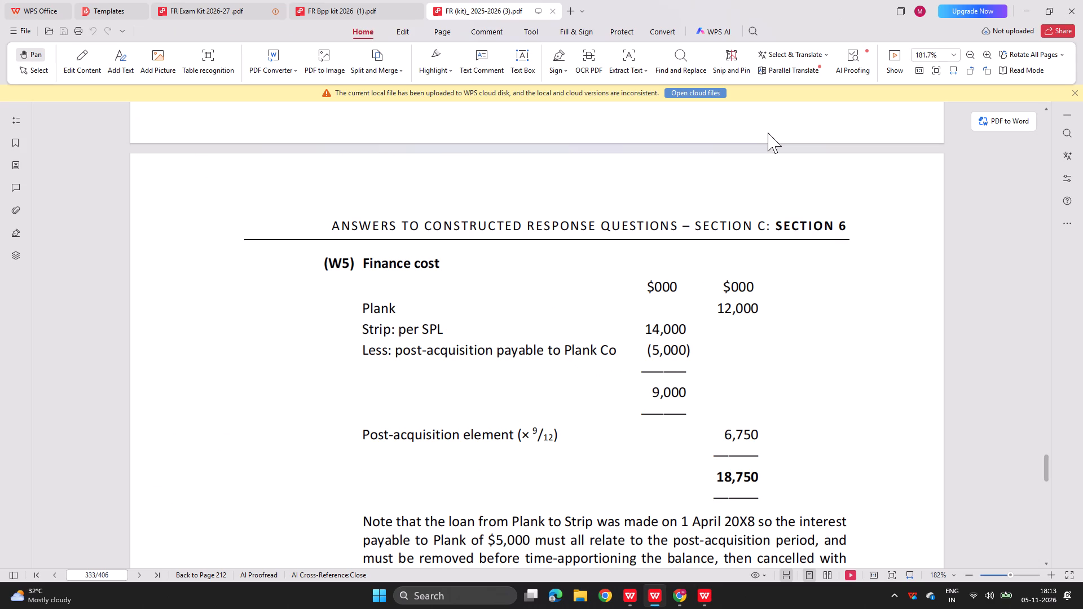
pyautogui.hotkey('alt', 'Tab')
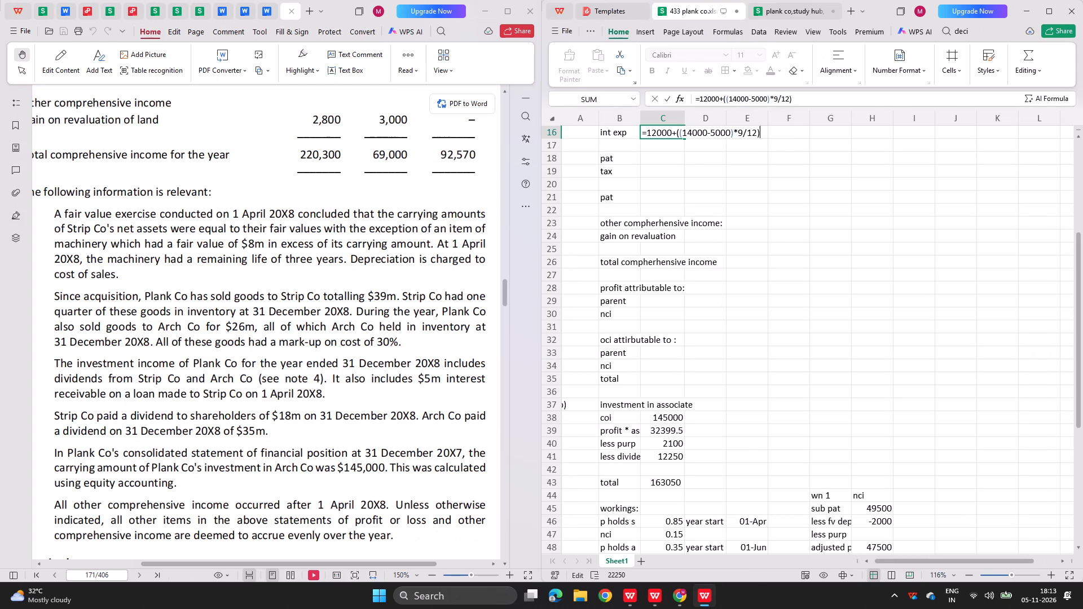
pyautogui.press('Return')
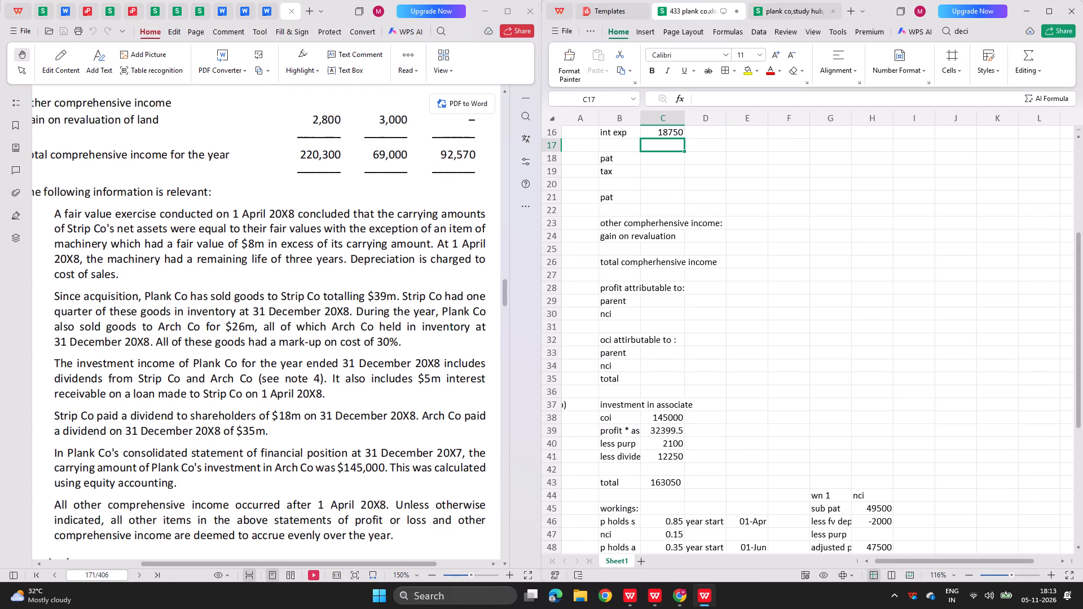
# Calculate profit before tax in C18 as =C15-C16, deducting interest expense from profit before financing.
pyautogui.click(669, 160)
pyautogui.press('=')
pyautogui.press('Up')
pyautogui.press('Up')
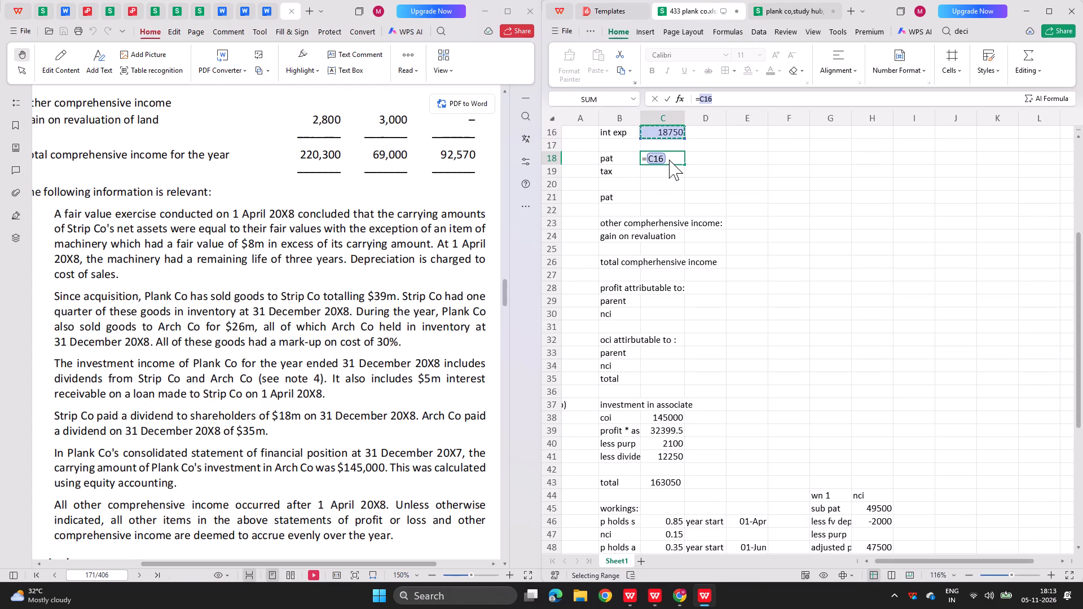
pyautogui.press('Up')
pyautogui.press('-')
pyautogui.press('Up')
pyautogui.press('Up')
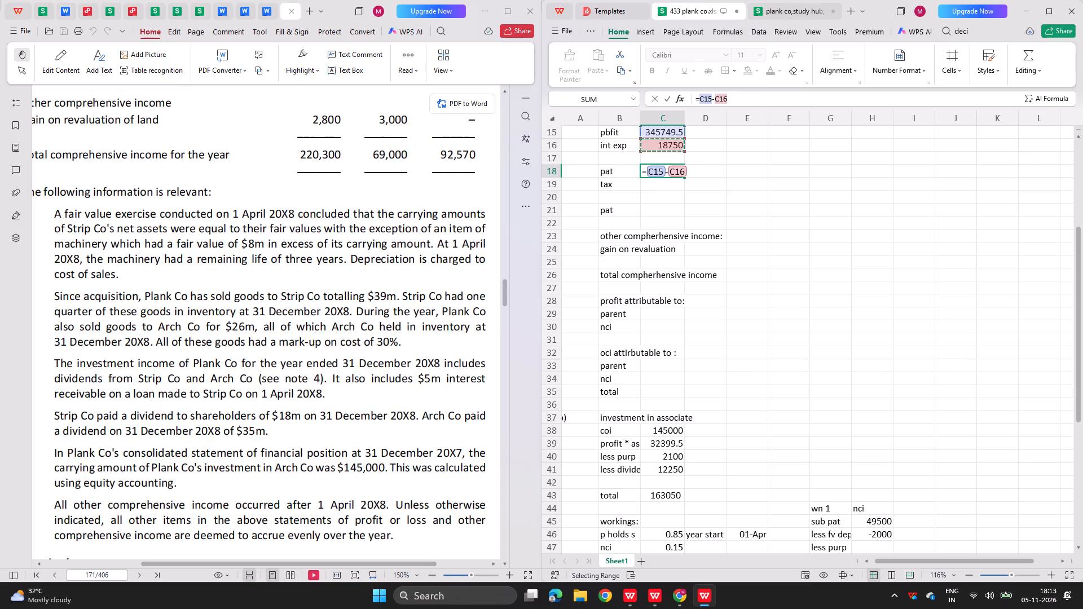
pyautogui.press('Return')
# Enter the consolidated tax expense in C19 as =51500+(15000*9/12), consulting the model answer and the question's income tax figures.
pyautogui.press('=')
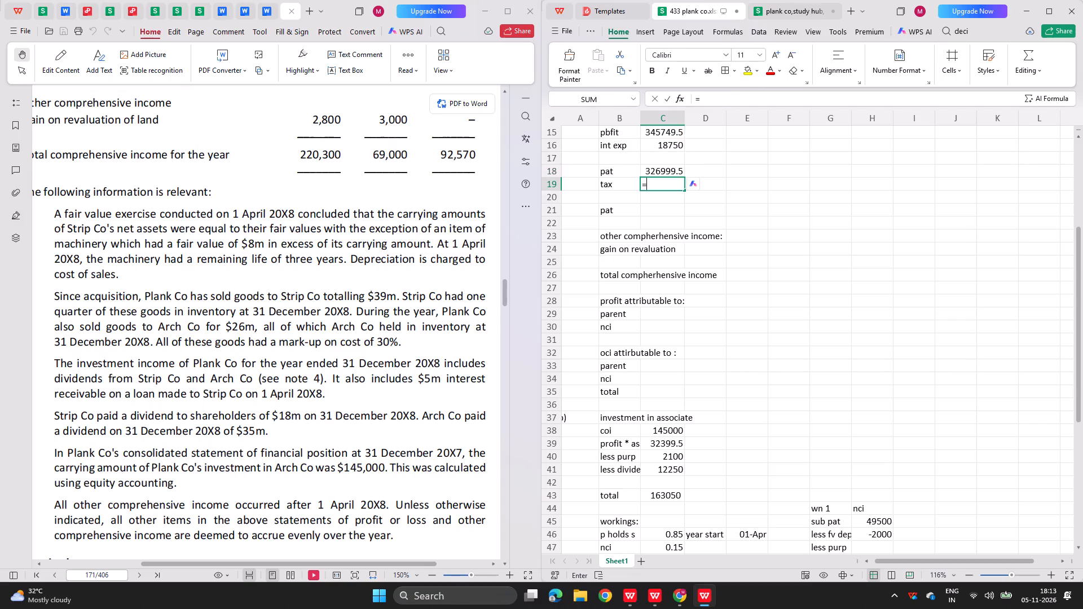
pyautogui.hotkey('alt', 'Tab')
pyautogui.scroll(2, 504, 297)
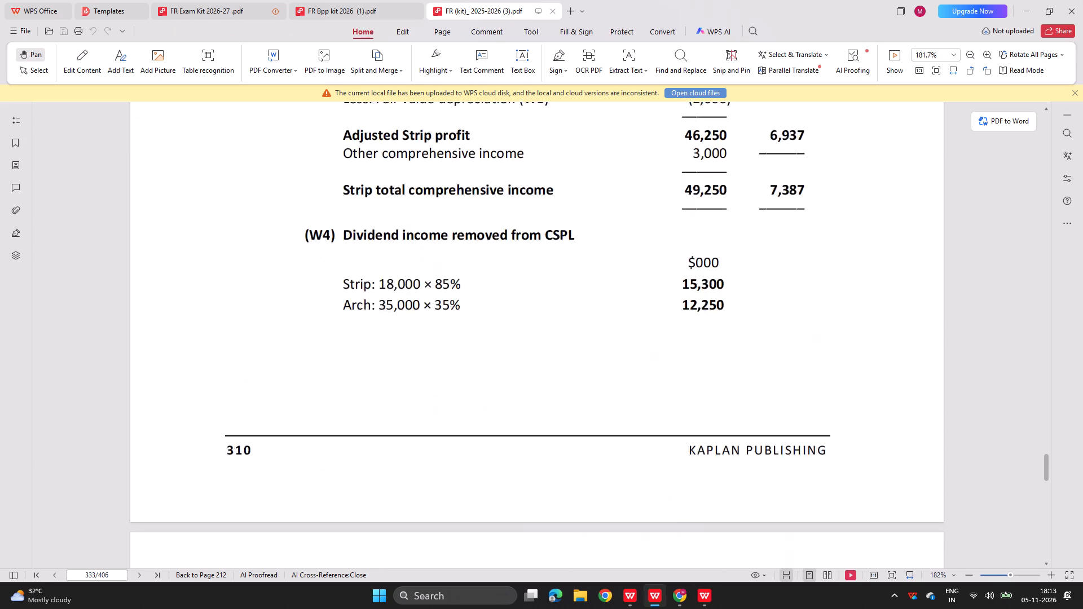
pyautogui.scroll(6, 504, 297)
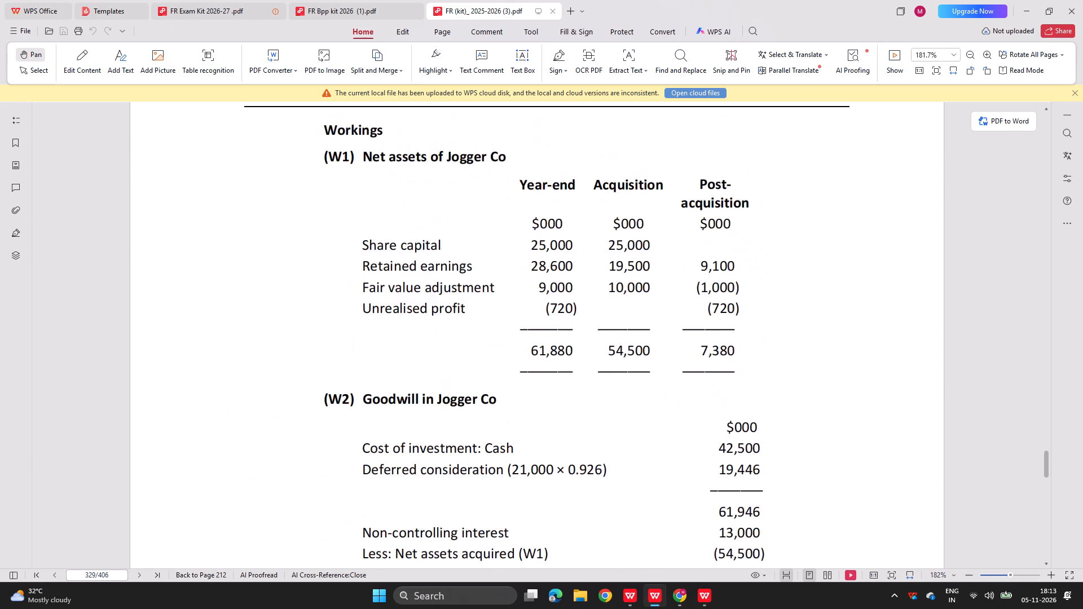
pyautogui.scroll(3, 504, 297)
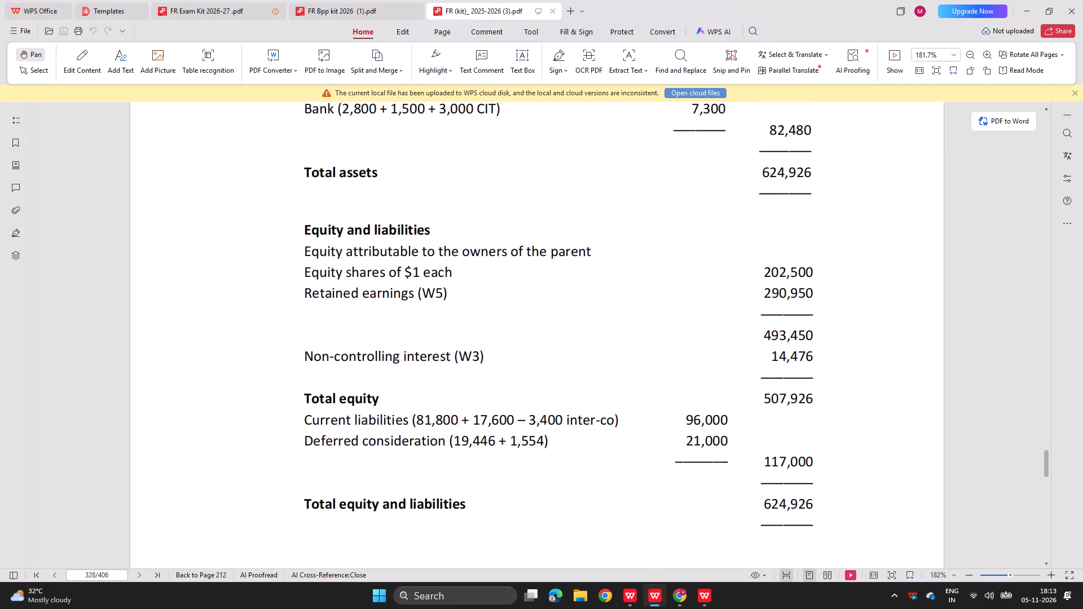
pyautogui.scroll(-3, 504, 297)
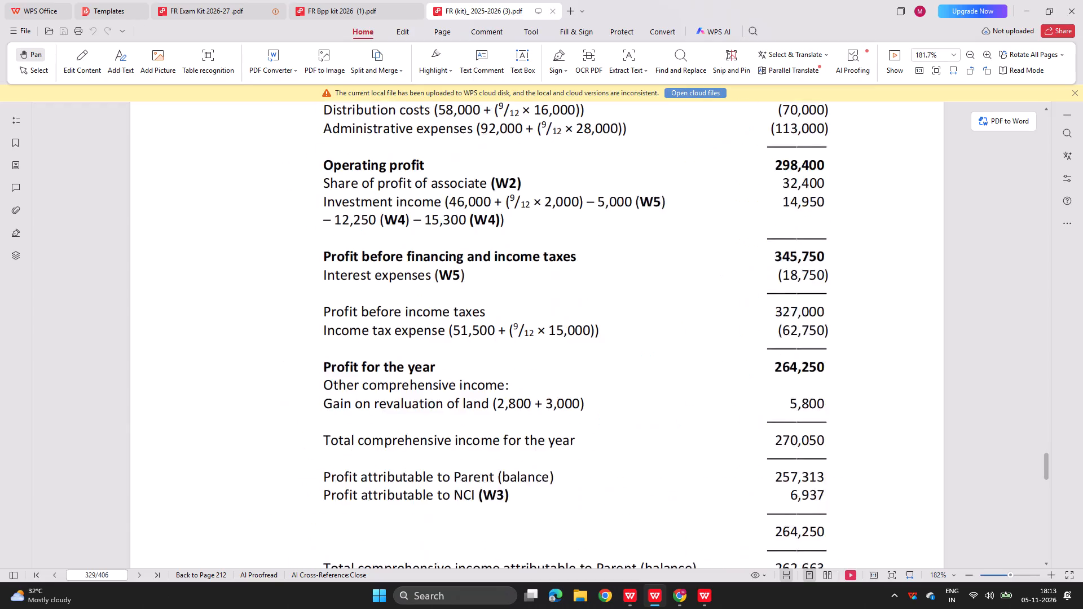
pyautogui.scroll(-4, 504, 297)
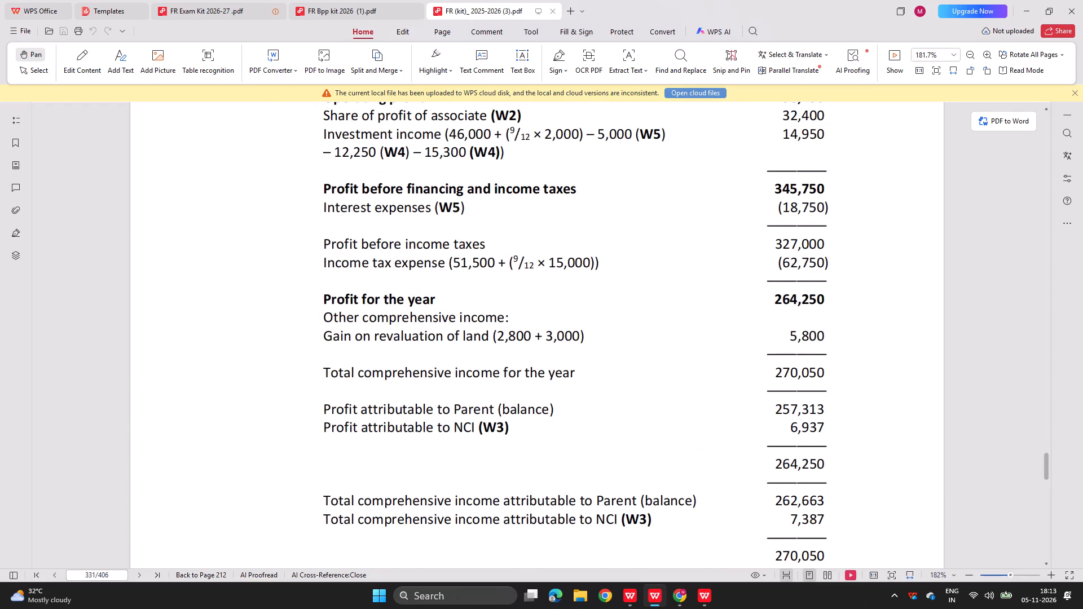
pyautogui.hotkey('alt', 'Tab')
pyautogui.scroll(1, 323, 222)
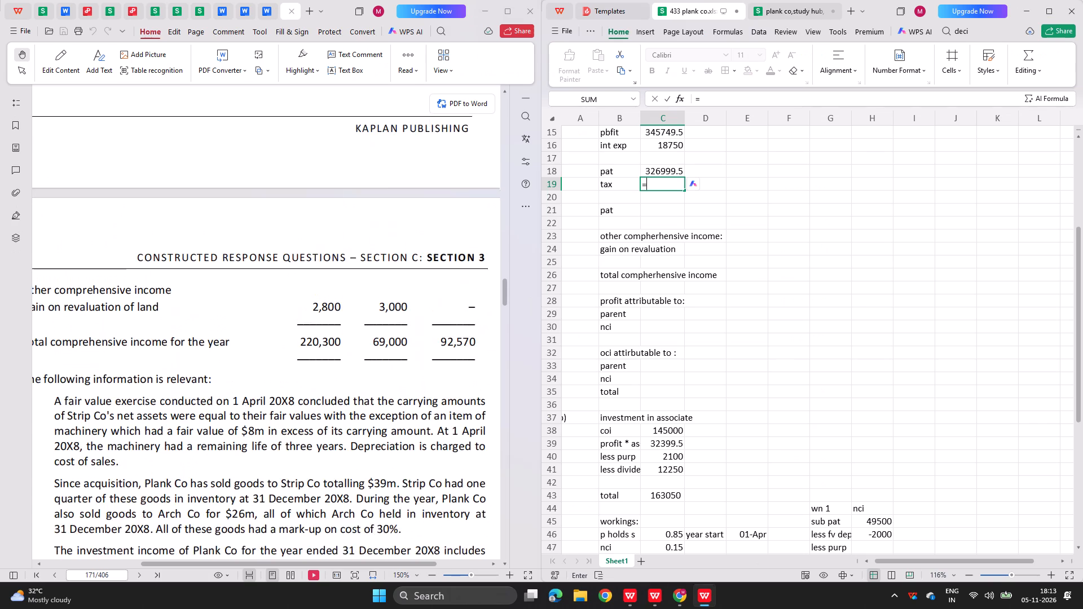
pyautogui.scroll(1, 323, 222)
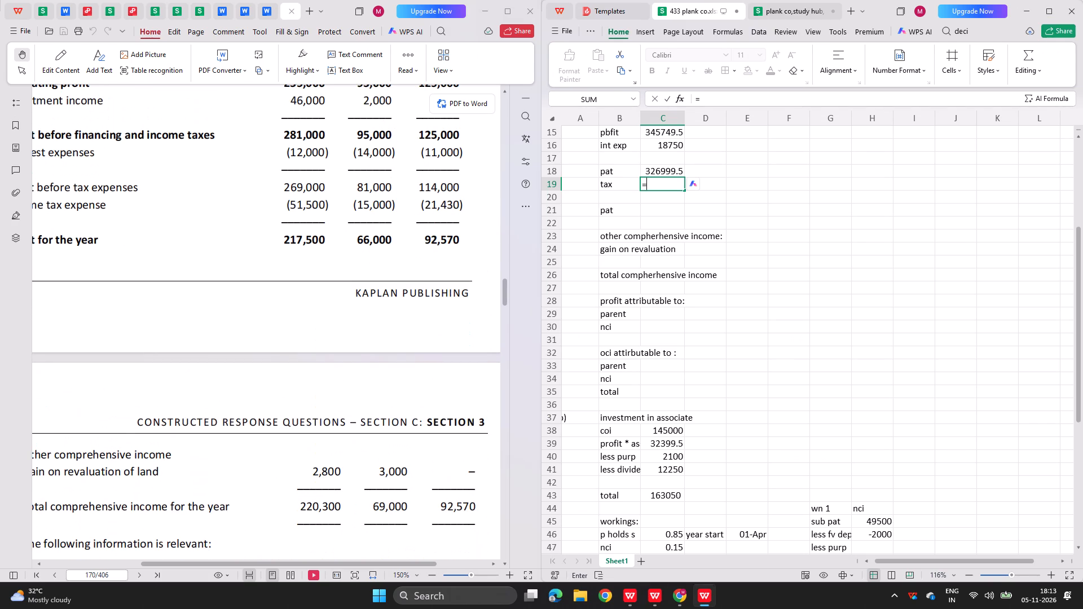
pyautogui.write('51500+')
pyautogui.hotkey('shift', '(')
pyautogui.write('15000*9/12)')
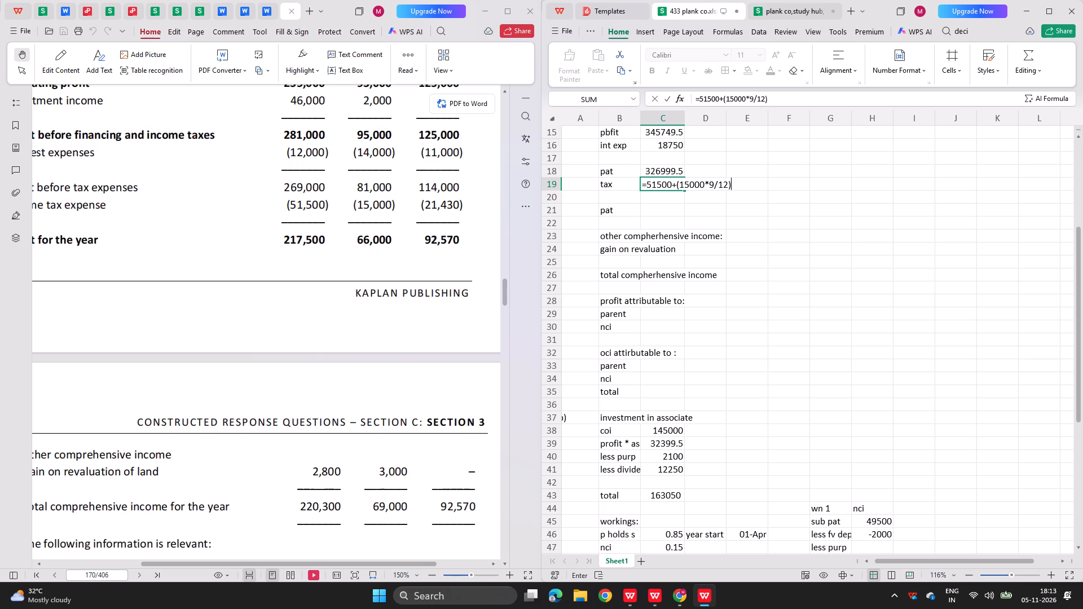
pyautogui.press('Return')
# Calculate profit for the year in C21 as =C18-C19 and compare it with the model answer.
pyautogui.press('Return')
pyautogui.press('=')
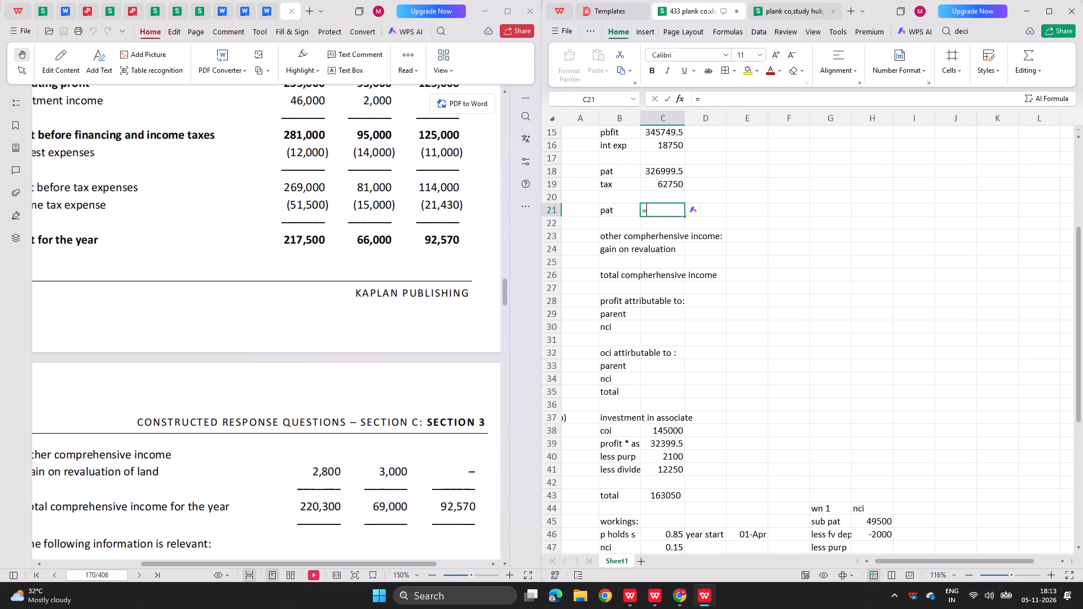
pyautogui.press('Up')
pyautogui.press('Up')
pyautogui.press('Up')
pyautogui.press('-')
pyautogui.press('Up')
pyautogui.press('Up')
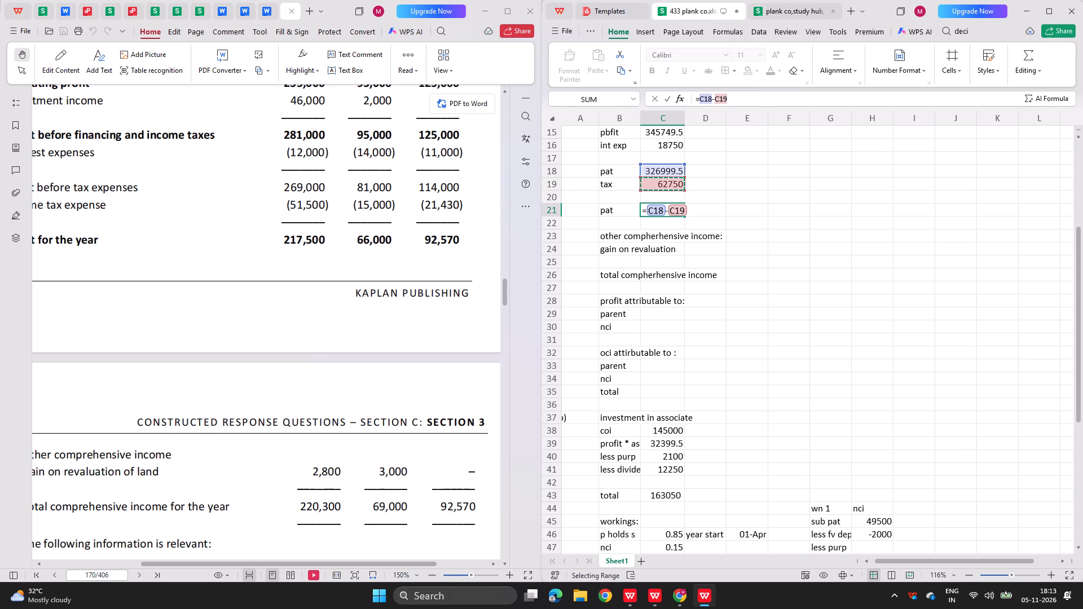
pyautogui.press('Return')
pyautogui.hotkey('alt', 'Tab')
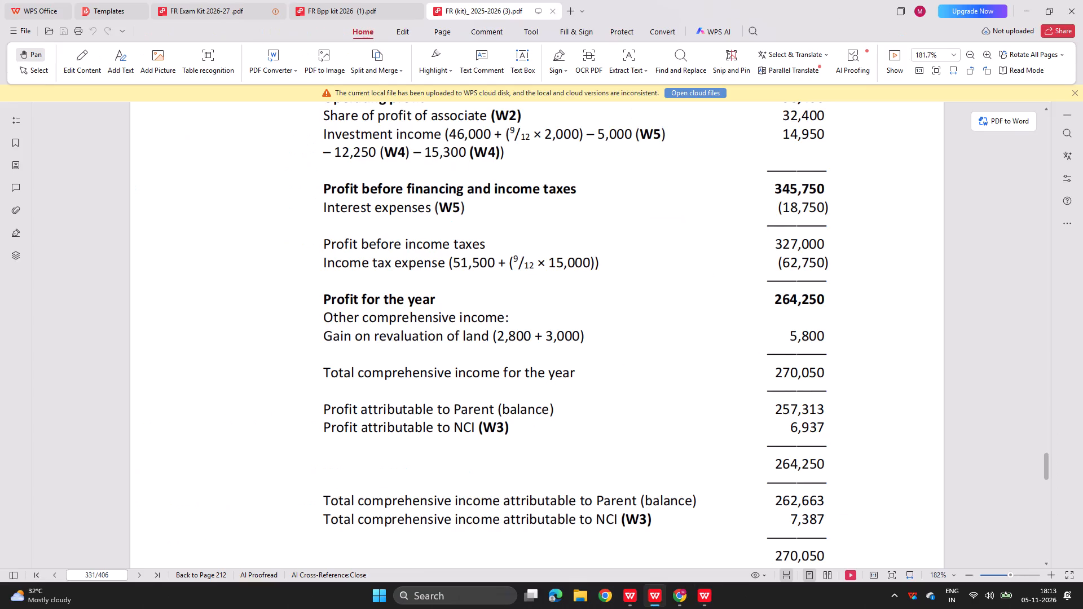
pyautogui.scroll(-1, 352, 271)
pyautogui.scroll(1, 352, 271)
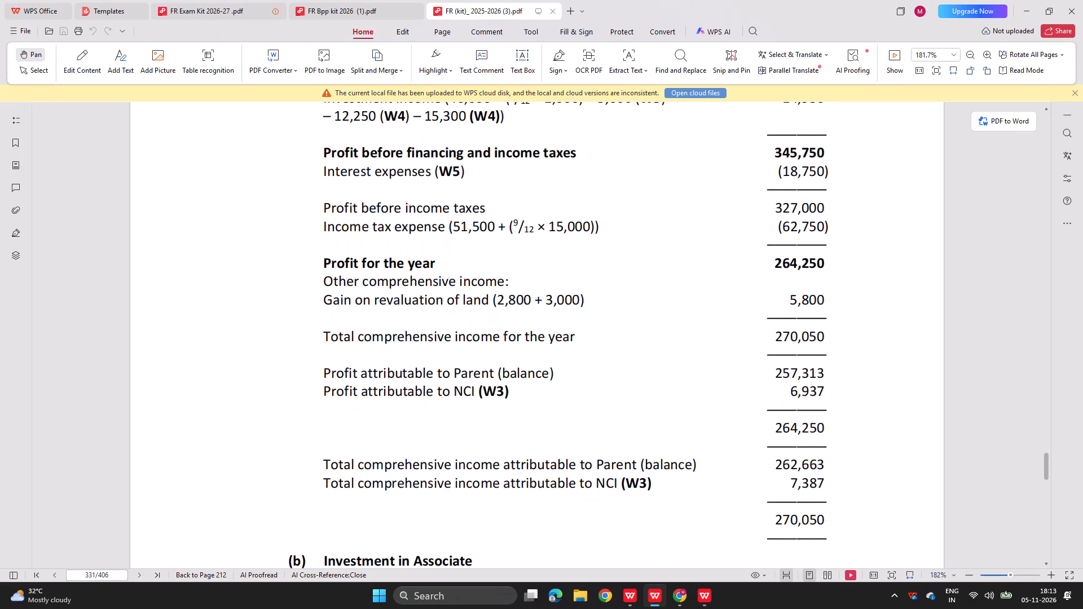
pyautogui.hotkey('alt', 'Tab')
pyautogui.hotkey('alt', 'Tab')
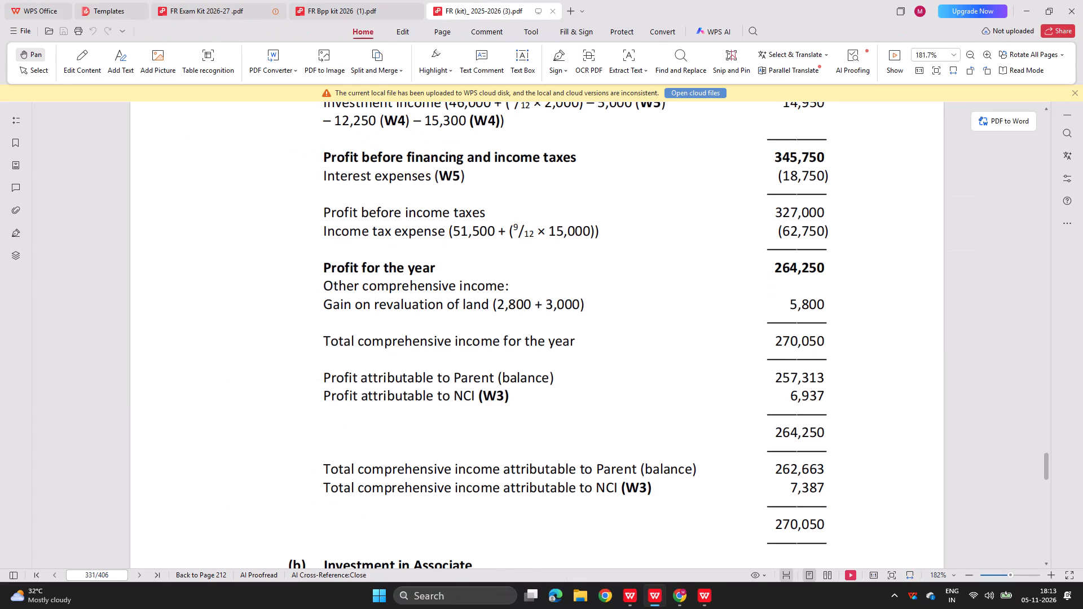
pyautogui.hotkey('alt', 'Tab')
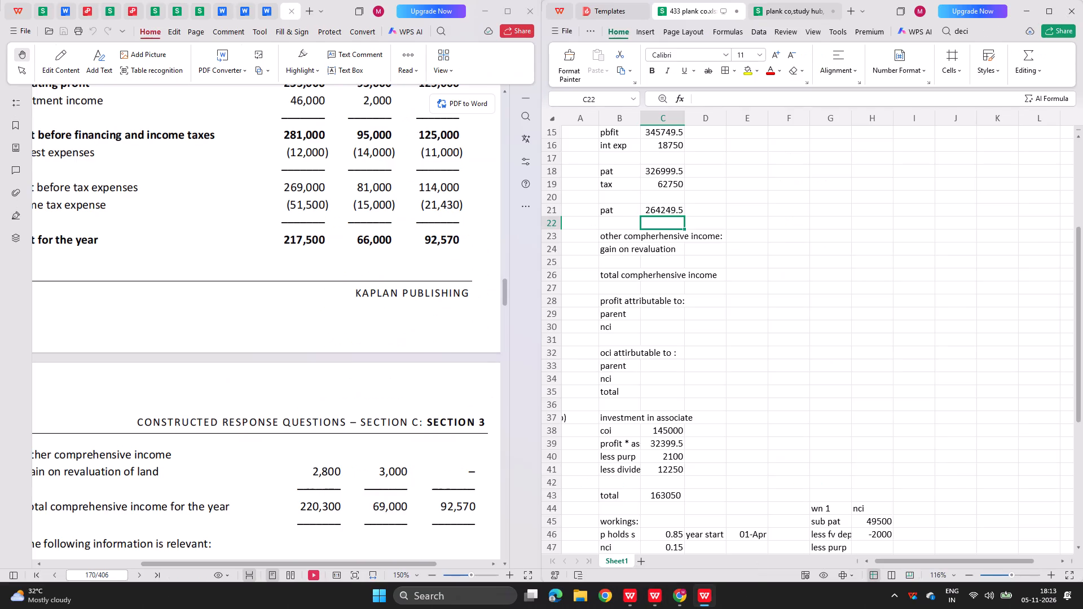
# Enter the gain on revaluation in C24 as =2800+3000 from the question's OCI figures and compare it with the model answer.
pyautogui.scroll(-1, 382, 312)
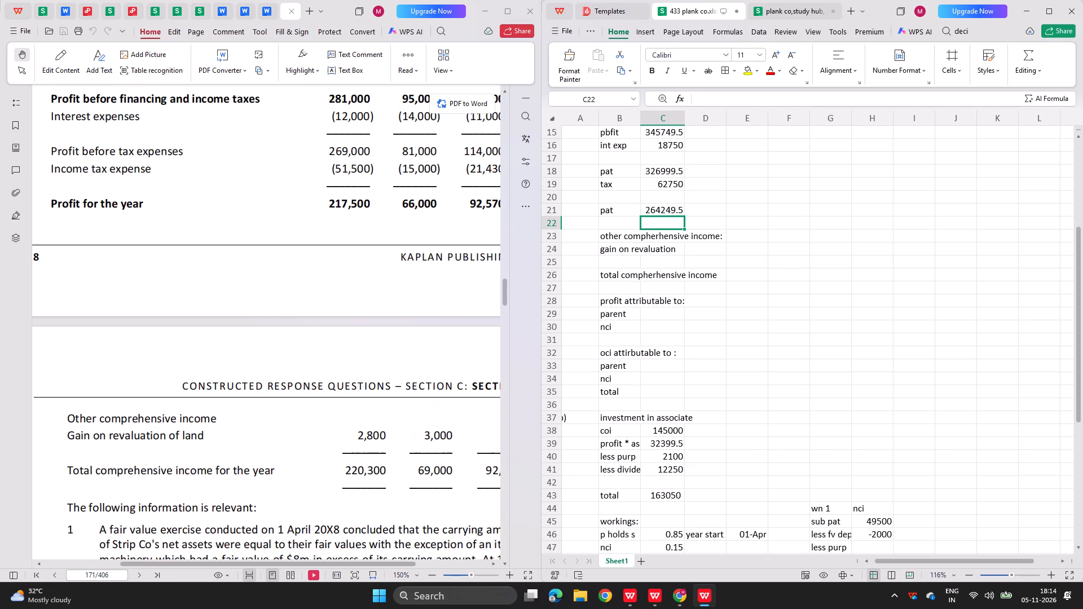
pyautogui.press('Down')
pyautogui.press('Down')
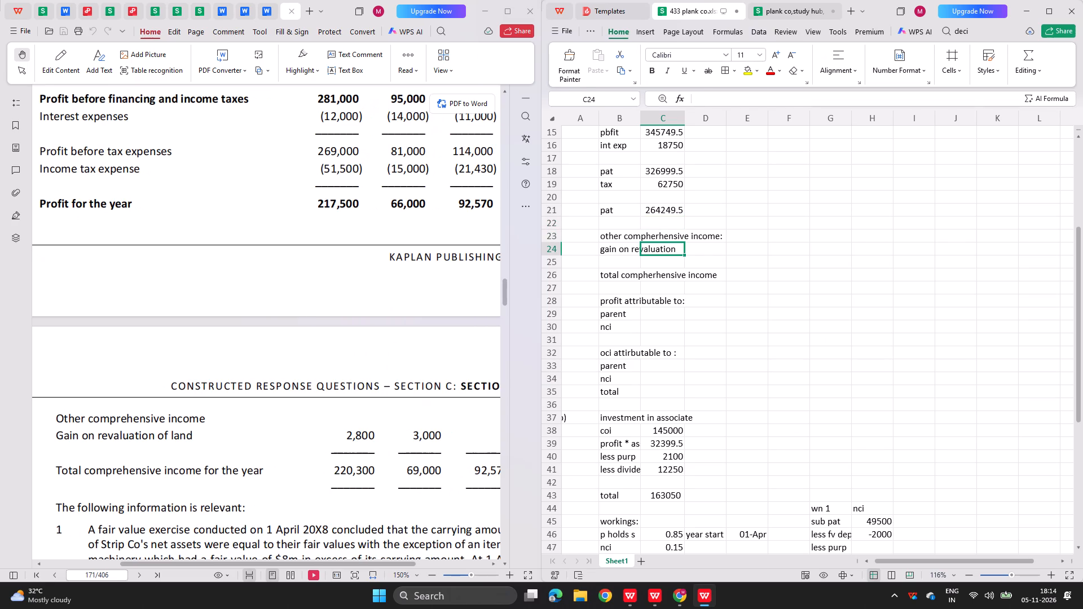
pyautogui.press('=')
pyautogui.write('32')
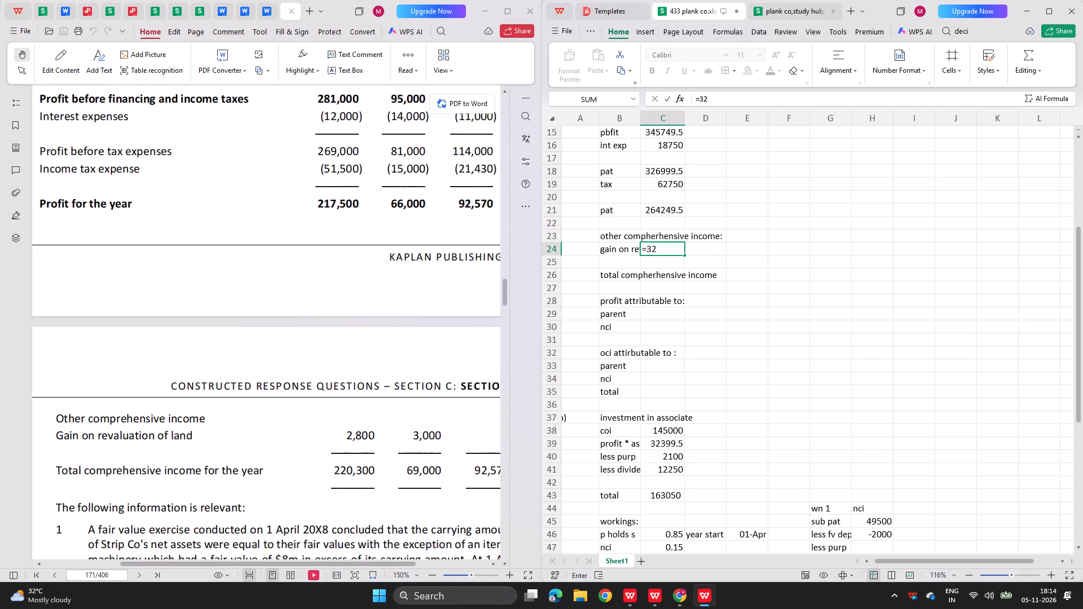
pyautogui.press('BackSpace')
pyautogui.press('BackSpace')
pyautogui.write('5280')
pyautogui.press('BackSpace')
pyautogui.press('BackSpace')
pyautogui.press('BackSpace')
pyautogui.press('BackSpace')
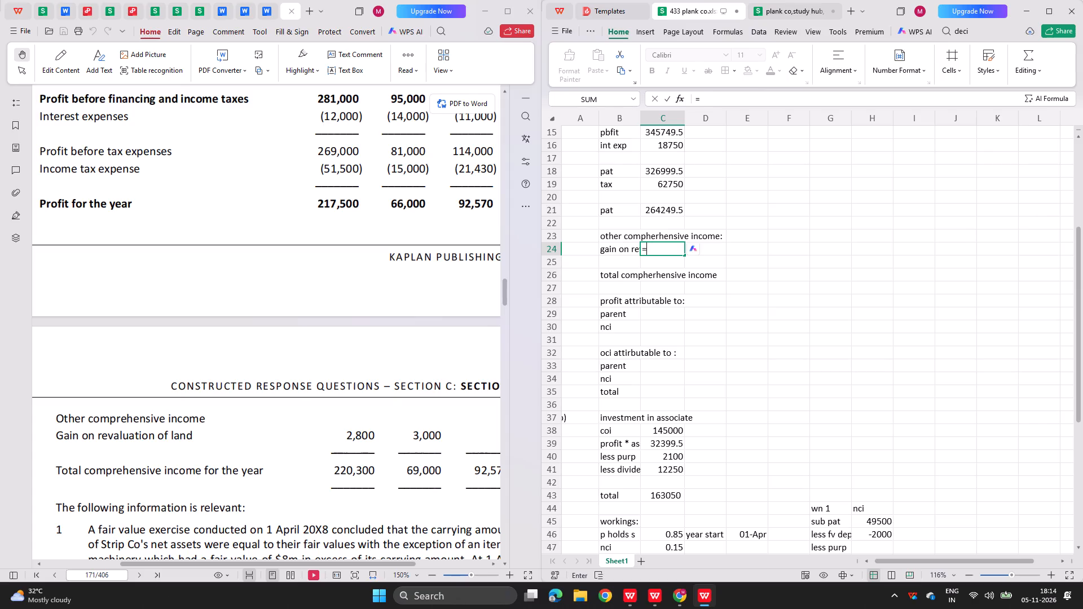
pyautogui.write('2800+4')
pyautogui.press('BackSpace')
pyautogui.write('3000')
pyautogui.press('Return')
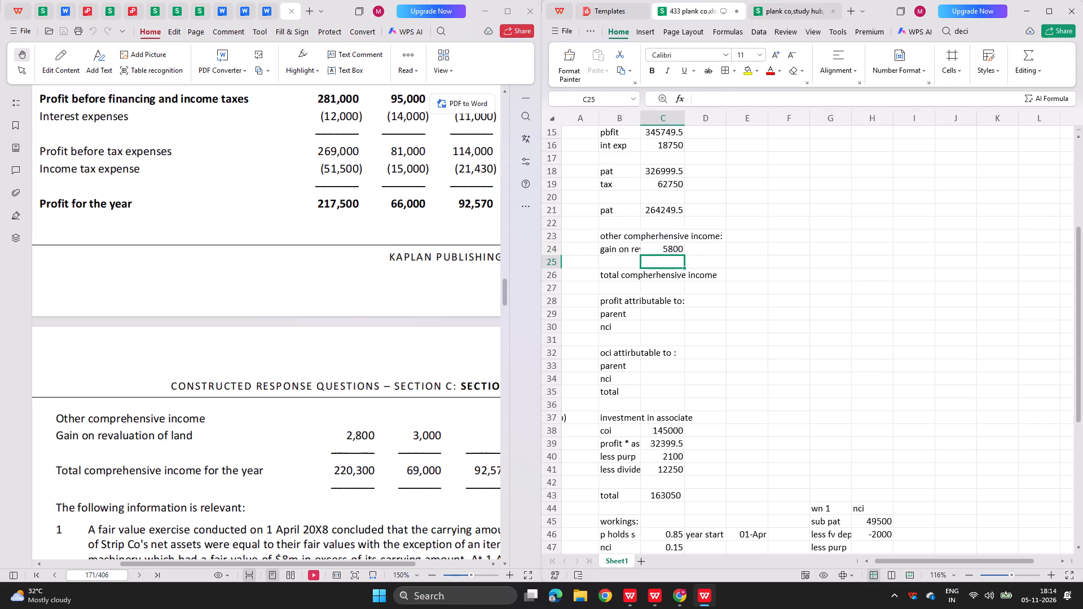
pyautogui.hotkey('alt', 'Tab')
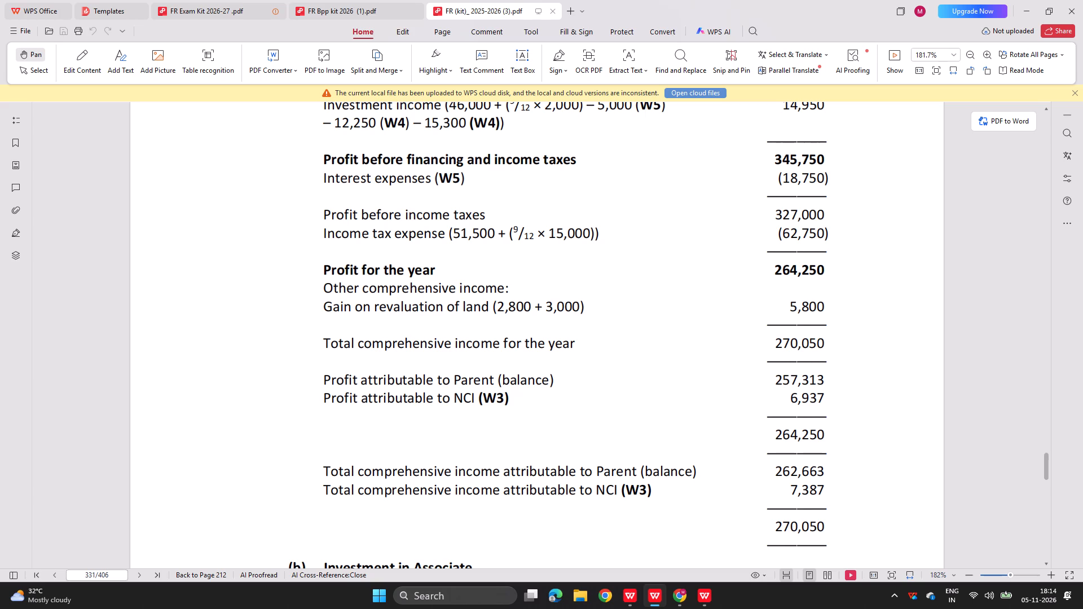
pyautogui.hotkey('alt', 'Tab')
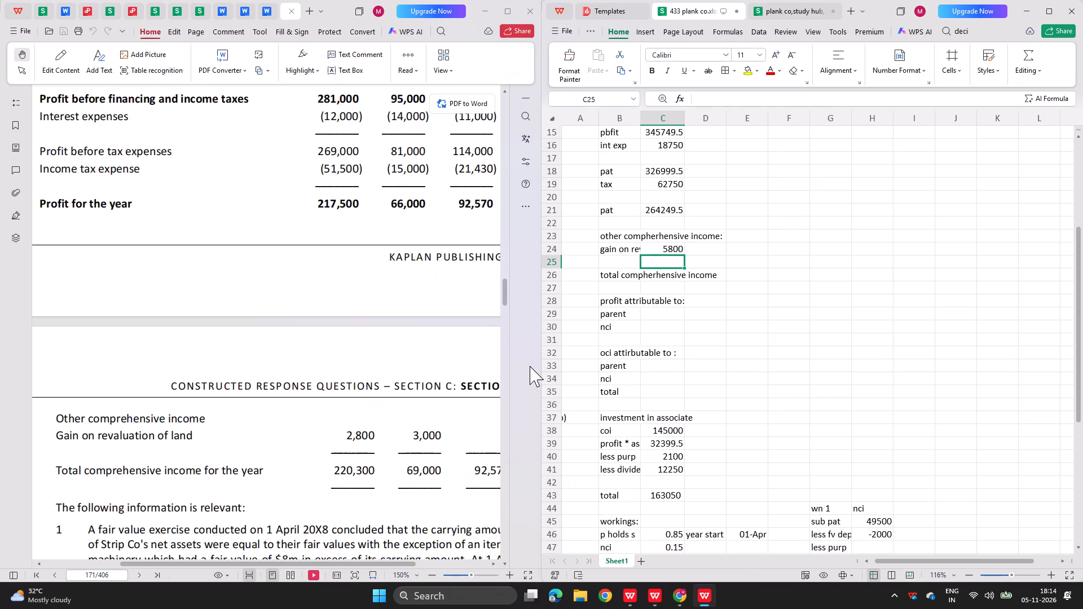
# Calculate total comprehensive income in C26 as =C21+C24, adding the revaluation gain to profit for the year.
pyautogui.press('Down')
pyautogui.press('=')
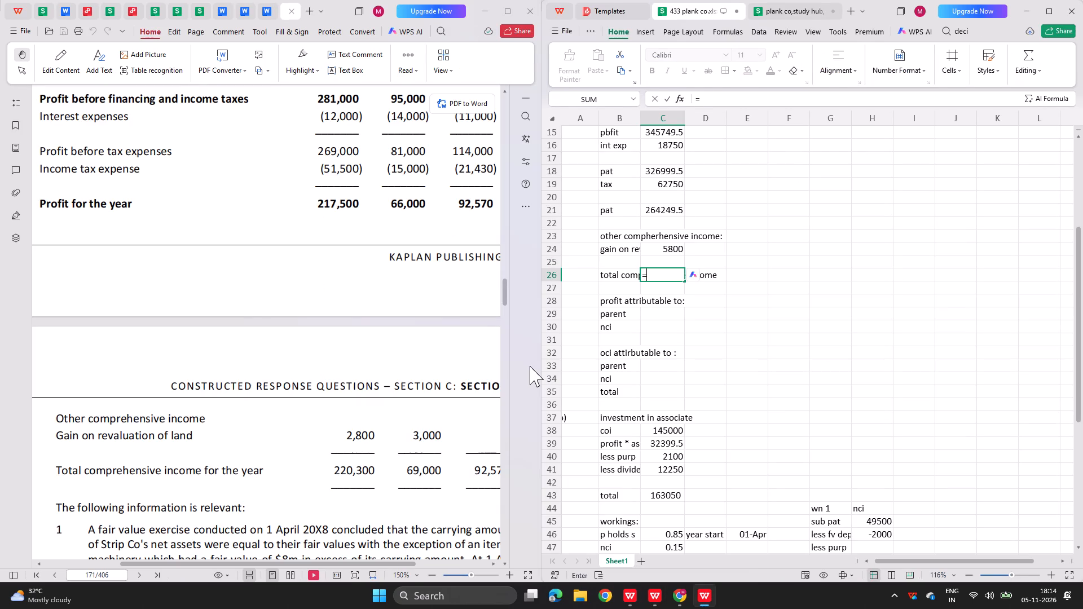
pyautogui.press('Up')
pyautogui.press('Up')
pyautogui.press('Up')
pyautogui.press('Up')
pyautogui.press('Up')
pyautogui.press('+')
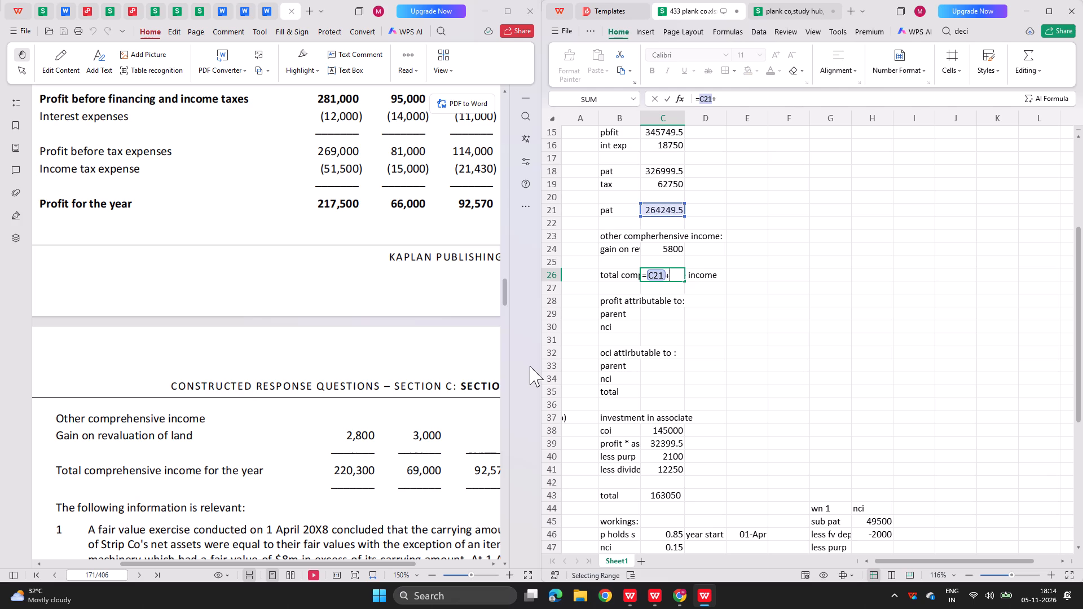
pyautogui.press('Up')
pyautogui.press('Up')
pyautogui.press('Return')
# Link the NCI share of profit in C30 to the NCI working with =H49.
pyautogui.press('Return')
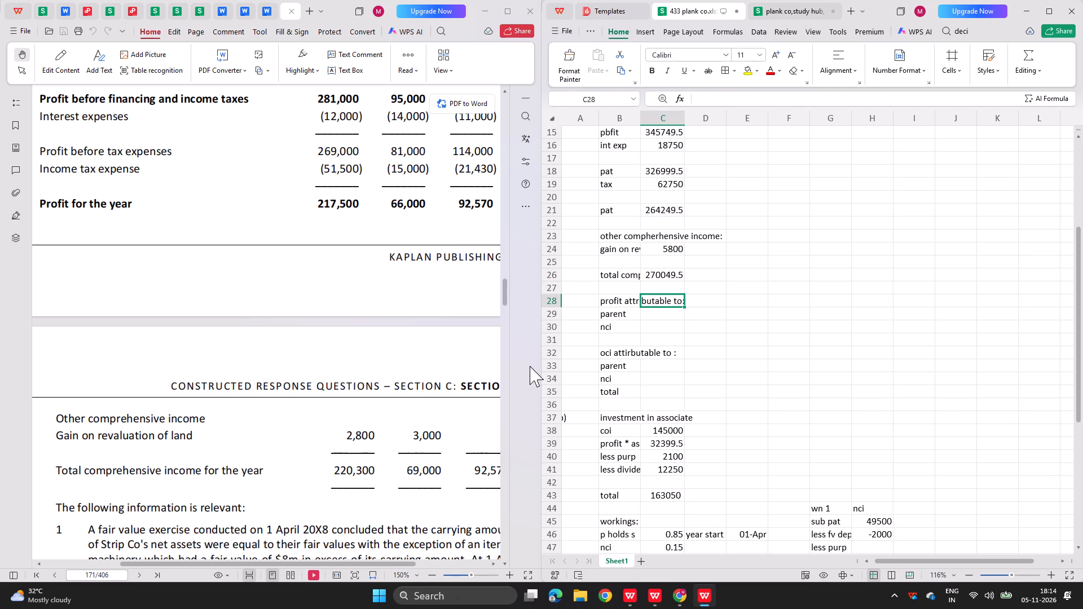
pyautogui.press('Return')
pyautogui.press('=')
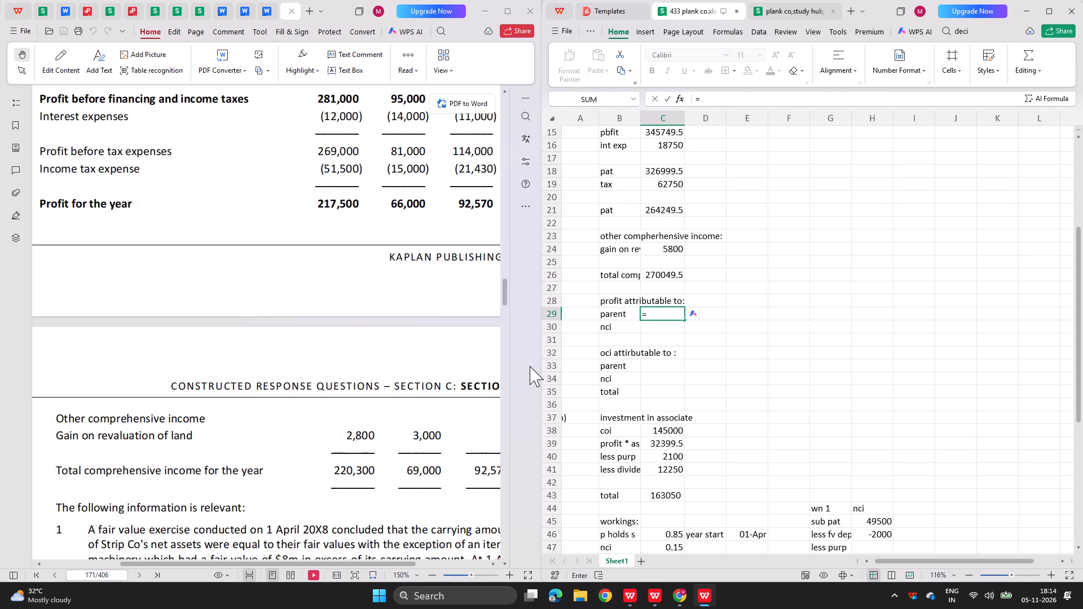
pyautogui.press('BackSpace')
pyautogui.press('Down')
pyautogui.press('=')
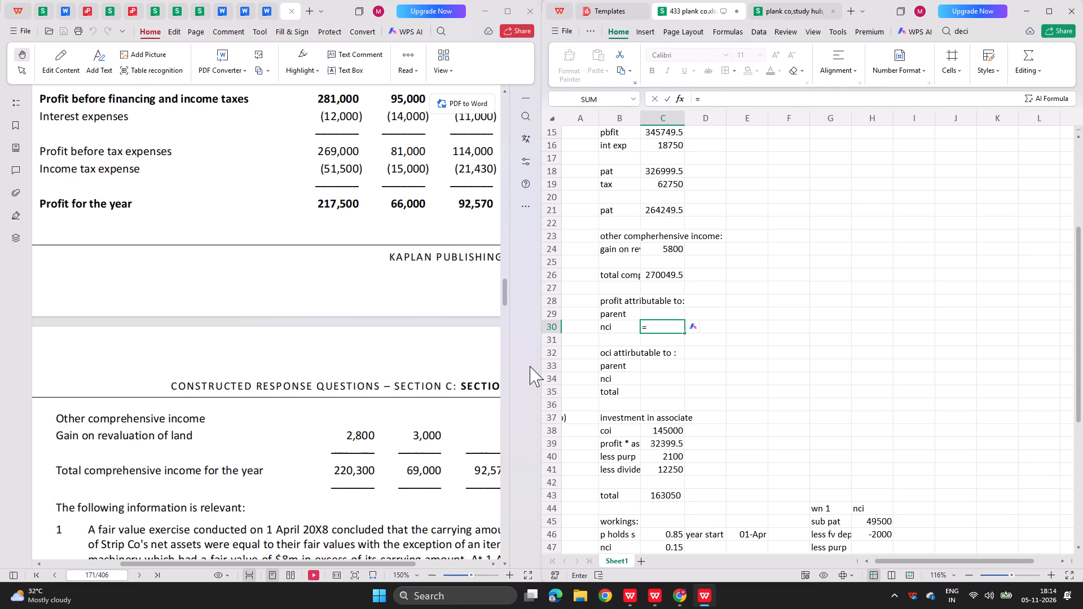
pyautogui.press('Down')
pyautogui.press('Down')
pyautogui.press('Down')
pyautogui.press('Down')
pyautogui.press('Down')
pyautogui.press('Down')
pyautogui.press('Down')
pyautogui.press('Right')
pyautogui.press('Down')
pyautogui.press('Down')
pyautogui.press('Down')
pyautogui.press('Down')
pyautogui.press('Down')
pyautogui.press('Down')
pyautogui.press('Down')
pyautogui.press('Down')
pyautogui.press('Down')
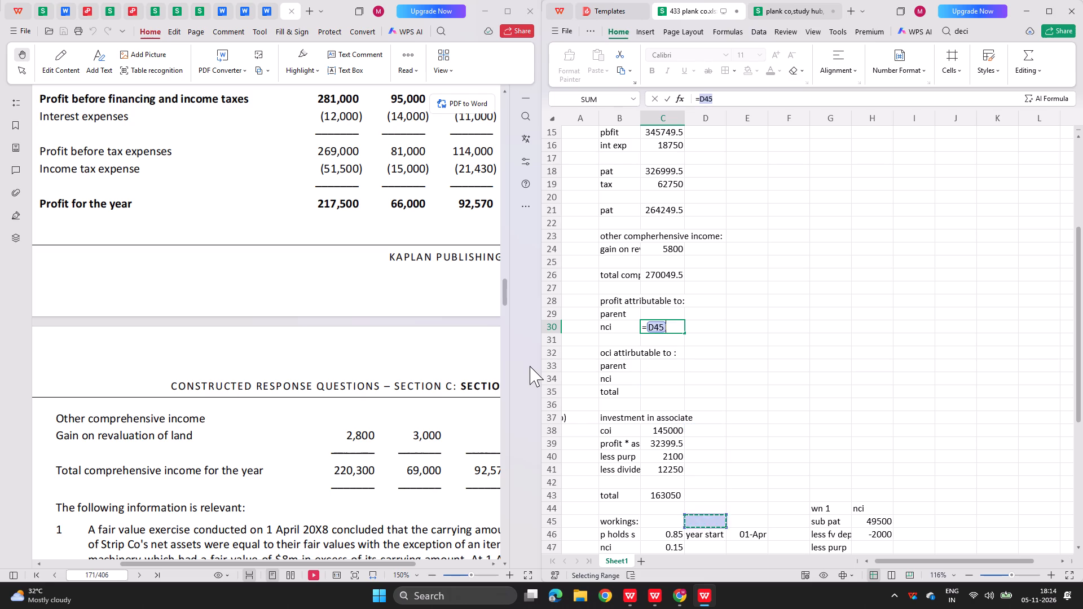
pyautogui.press('Right')
pyautogui.press('Right')
pyautogui.press('Right')
pyautogui.press('Right')
pyautogui.press('Down')
pyautogui.press('Down')
pyautogui.press('Down')
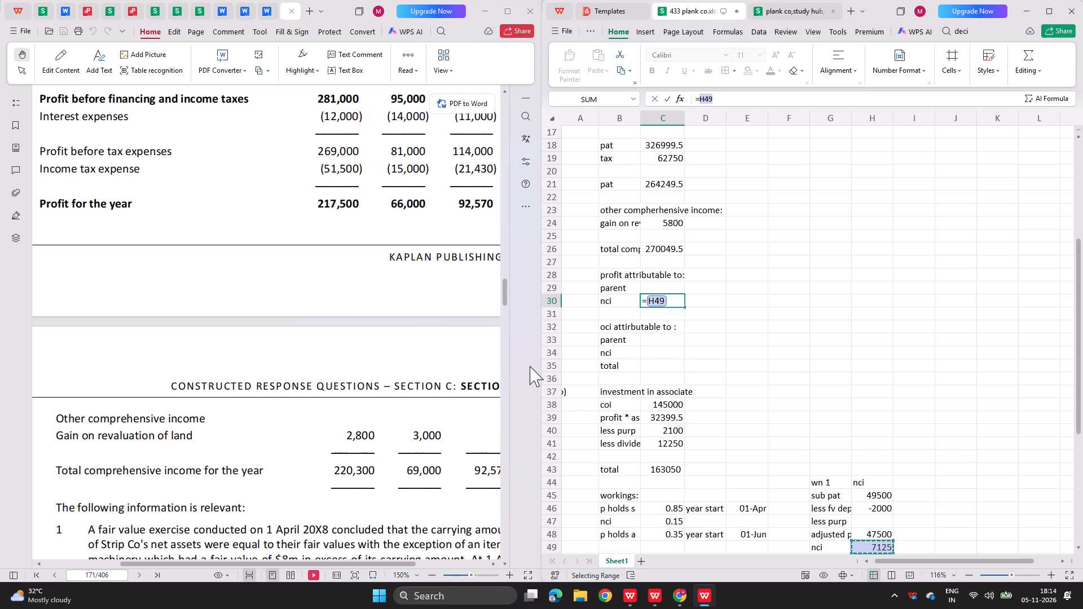
pyautogui.press('Return')
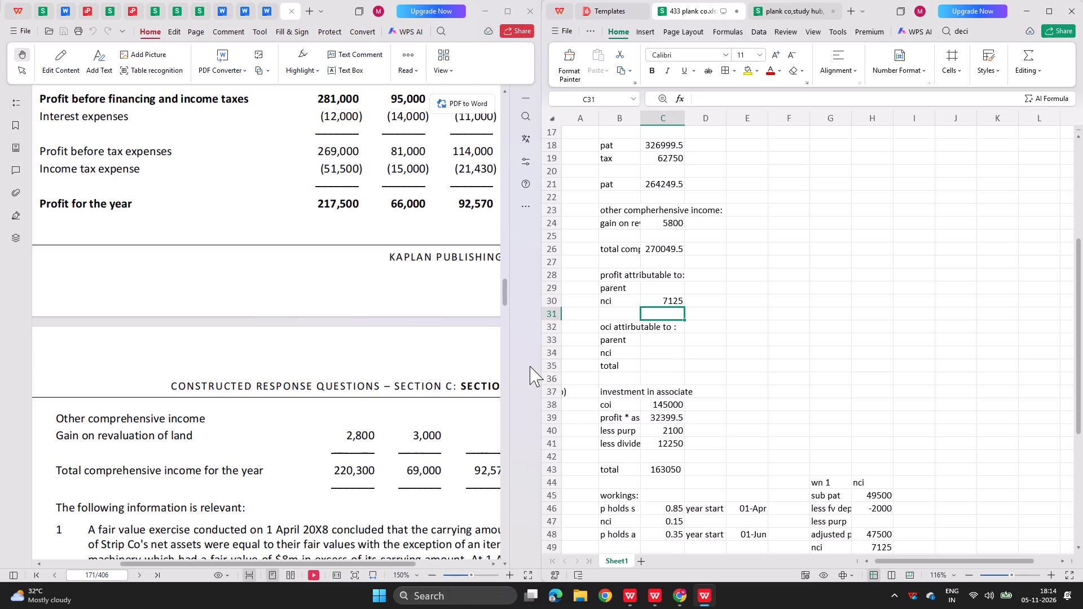
# Calculate the parent's share of profit in C29 as =C21-C30, deducting the NCI share from profit for the year.
pyautogui.press('Up')
pyautogui.press('Up')
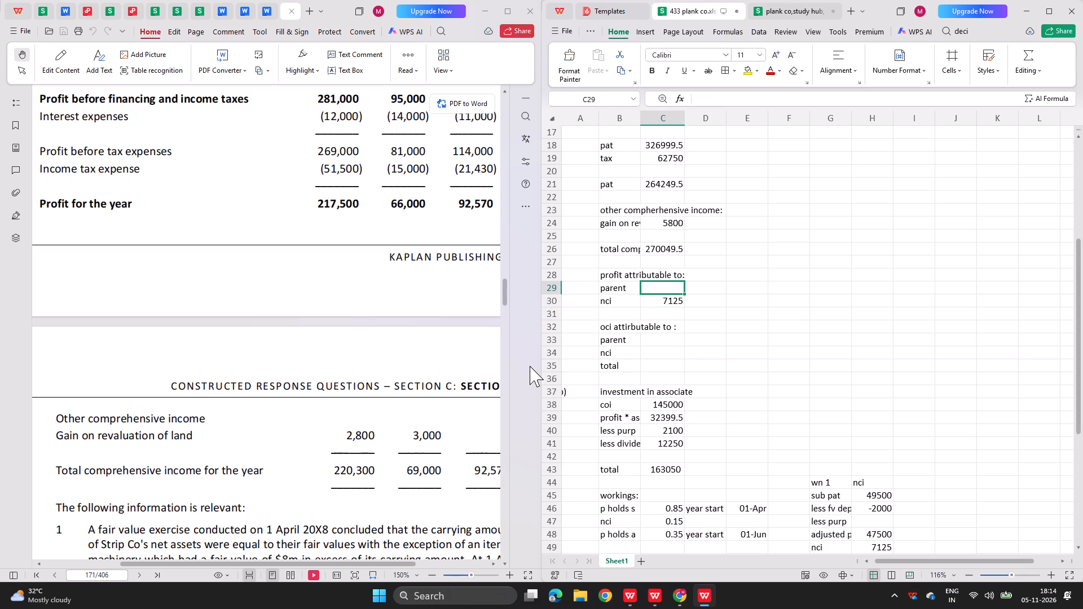
pyautogui.press('=')
pyautogui.press('Up')
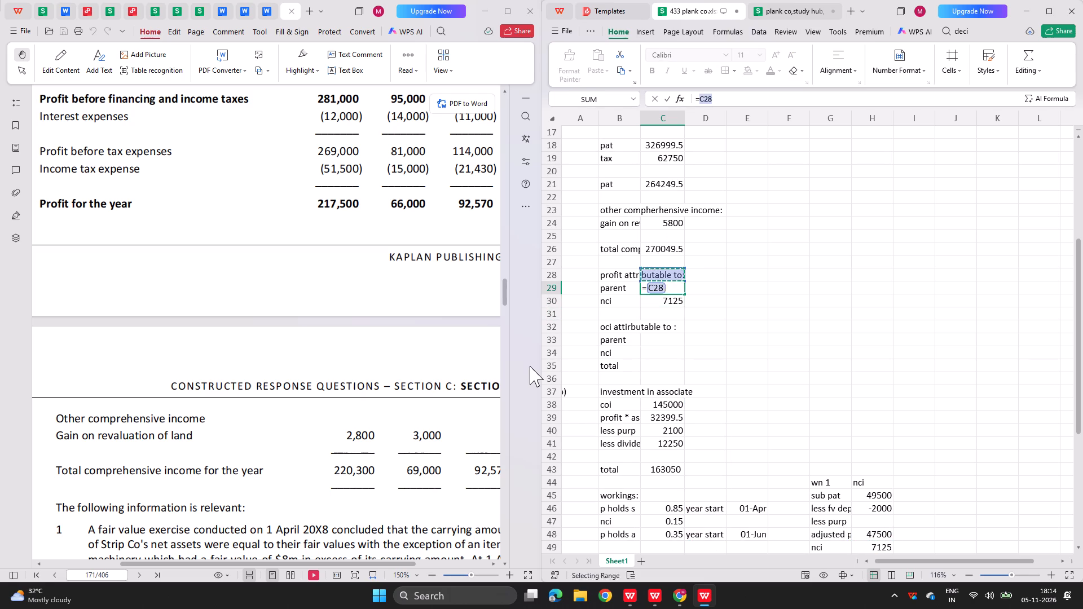
pyautogui.press('Up')
pyautogui.press('Up')
pyautogui.press('Up')
pyautogui.press('Up')
pyautogui.press('Up')
pyautogui.press('Up')
pyautogui.press('Up')
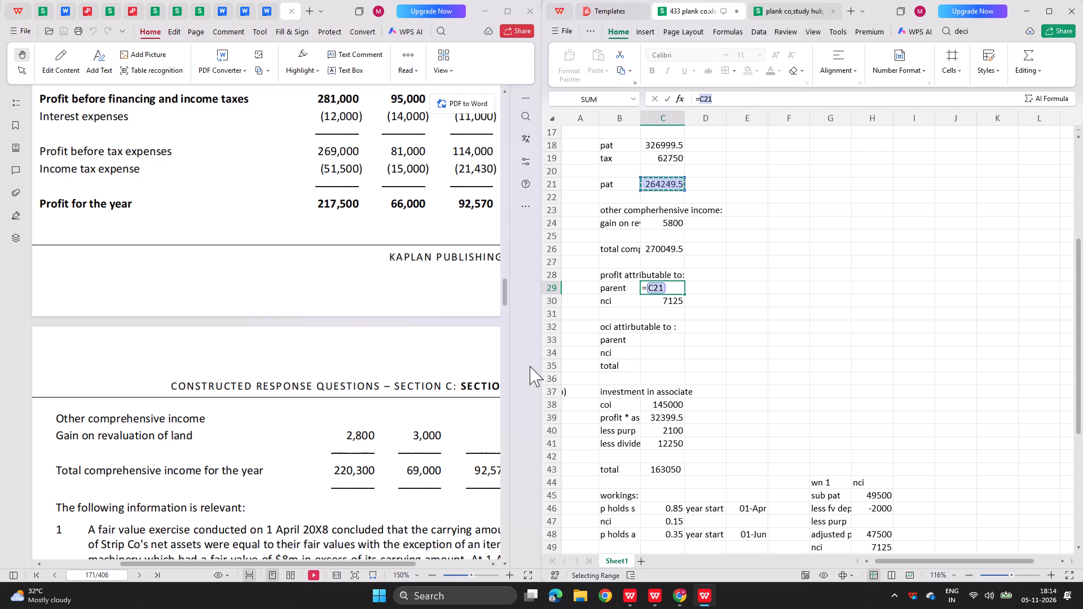
pyautogui.press('-')
pyautogui.press('Down')
pyautogui.press('Return')
pyautogui.press('Return')
pyautogui.press('Return')
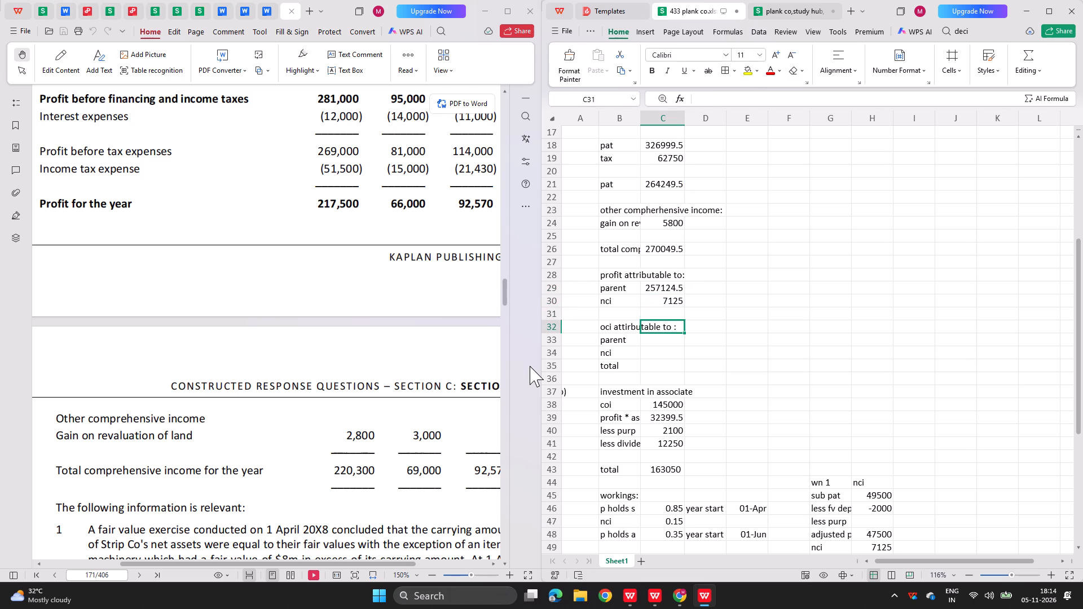
pyautogui.press('Return')
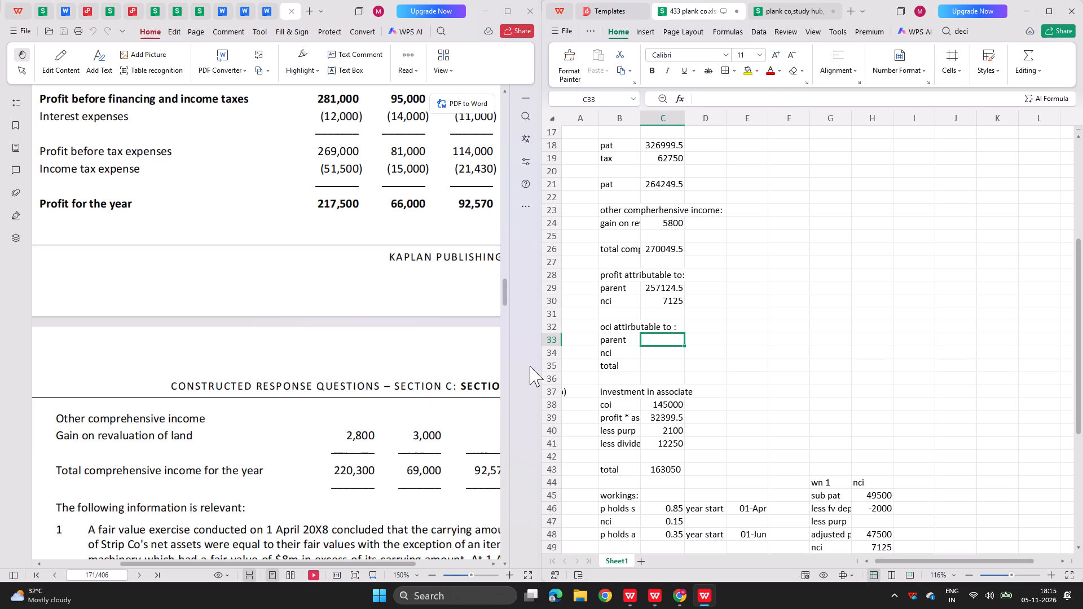
# Compare the profit attribution with the model answer and examine its W3 working for the NCI share of profit and total comprehensive income.
pyautogui.hotkey('alt', 'Tab')
pyautogui.scroll(-1, 498, 402)
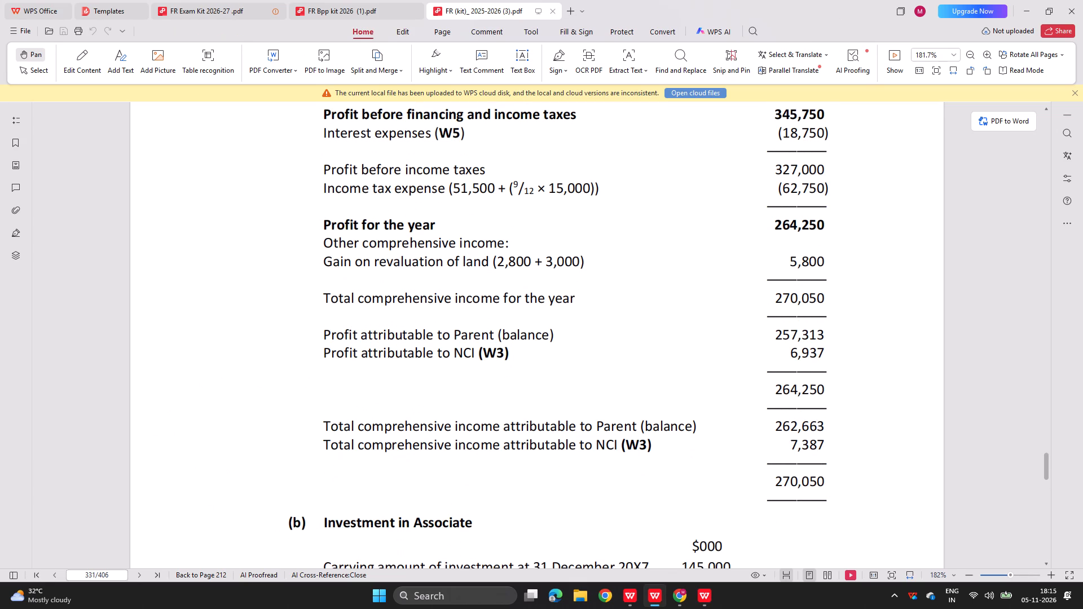
pyautogui.hotkey('alt', 'Tab')
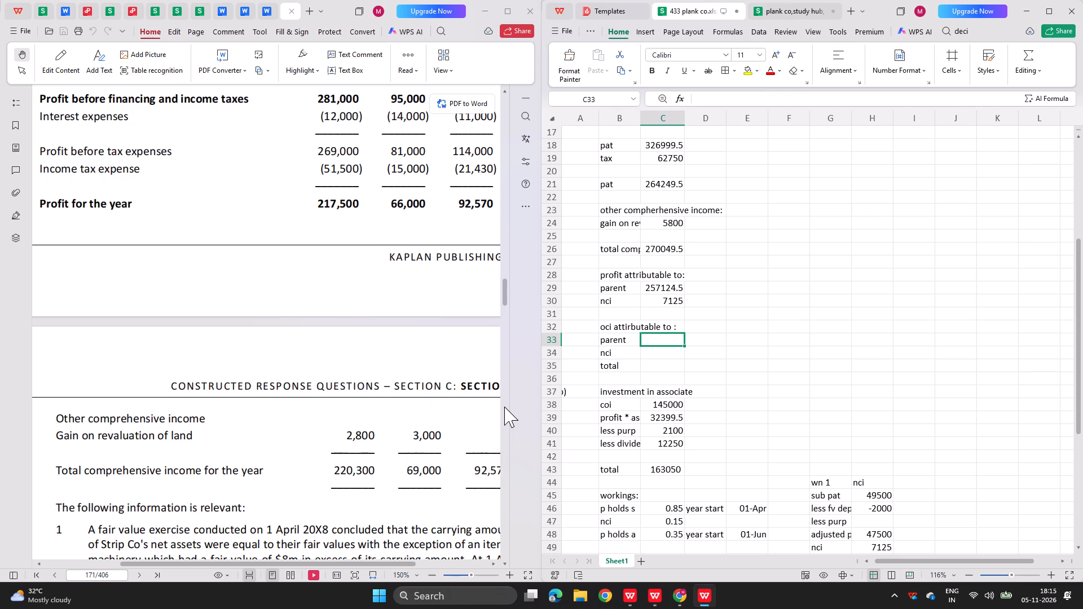
pyautogui.hotkey('alt', 'Tab')
pyautogui.hotkey('alt', 'Tab')
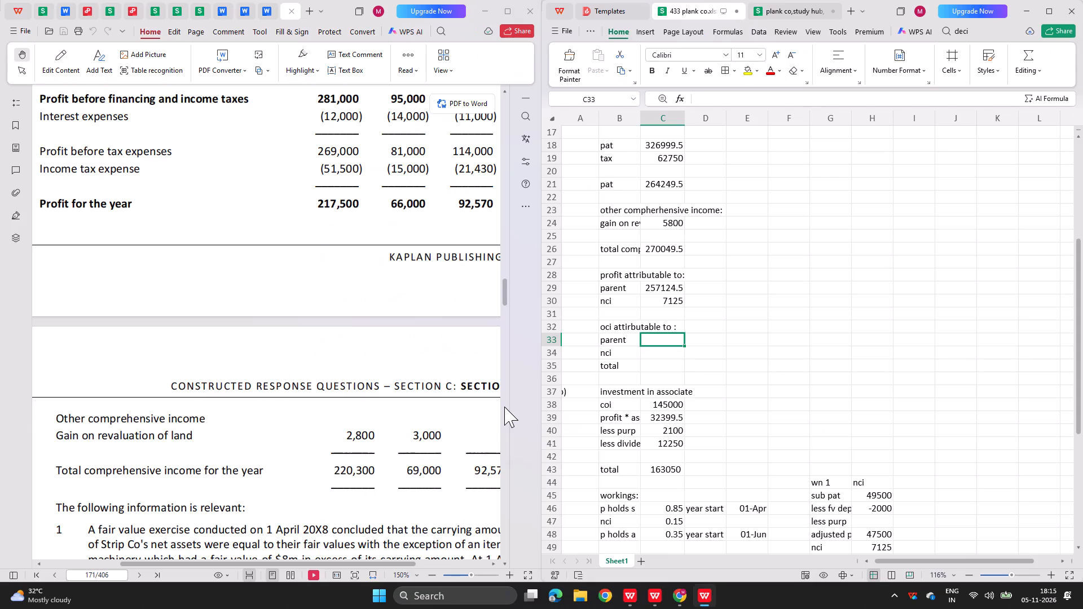
pyautogui.hotkey('alt', 'Tab')
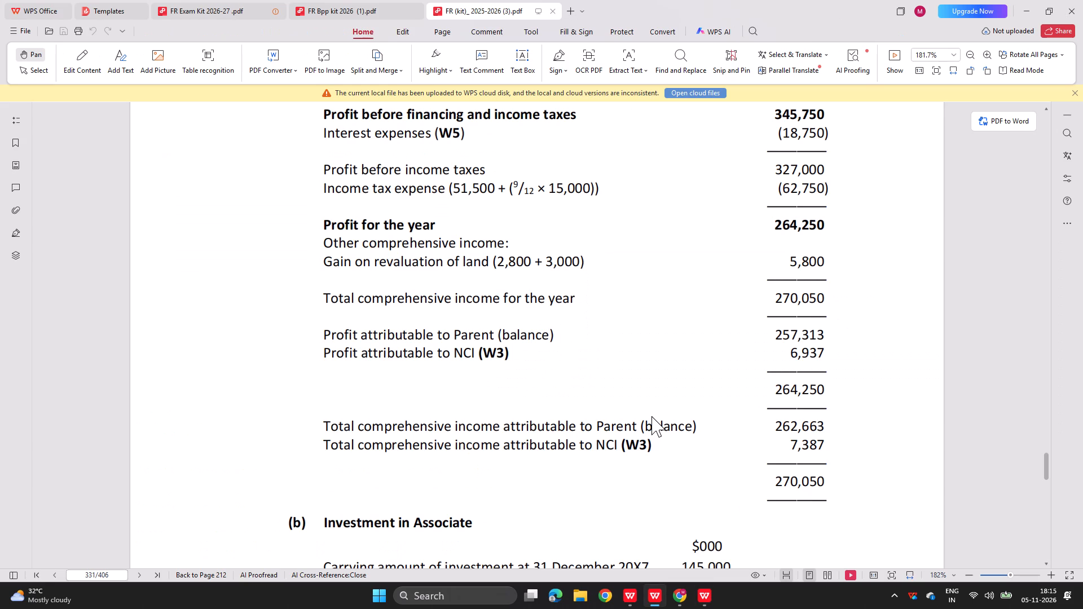
pyautogui.scroll(-3, 651, 416)
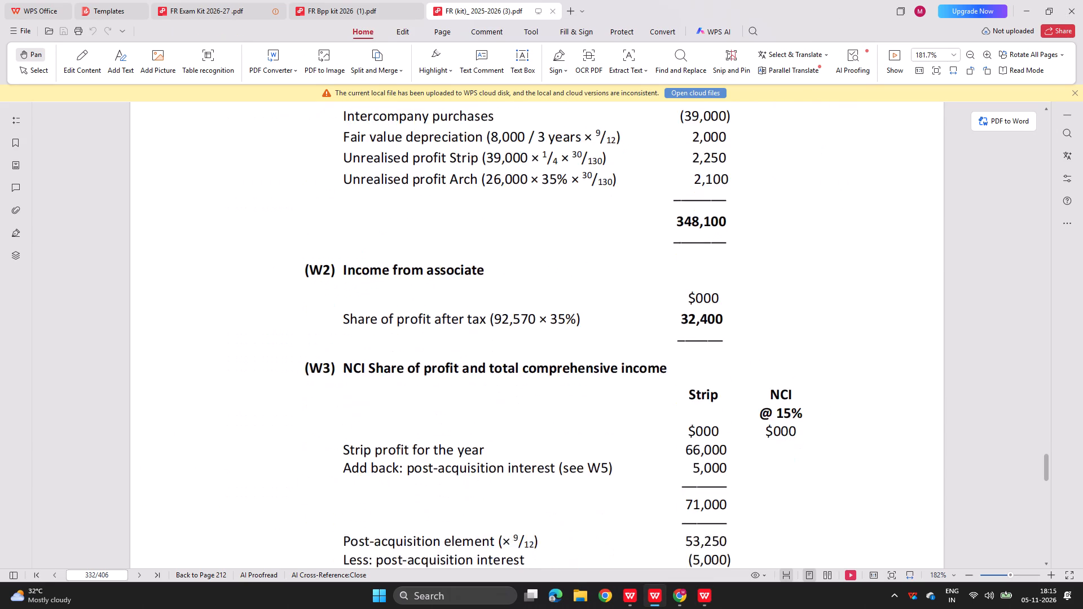
pyautogui.scroll(-1, 651, 416)
pyautogui.scroll(-1, 574, 392)
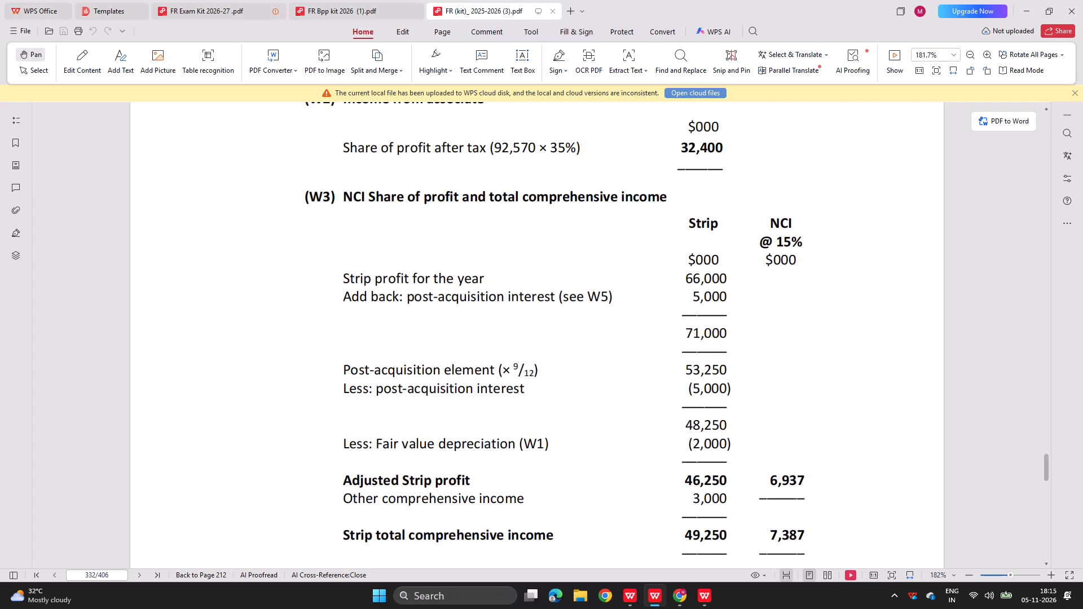
# Clear the old NCI working below the wn 1 heading, removing its labels and figures in G45:H49.
pyautogui.hotkey('alt', 'Tab')
pyautogui.scroll(-3, 698, 349)
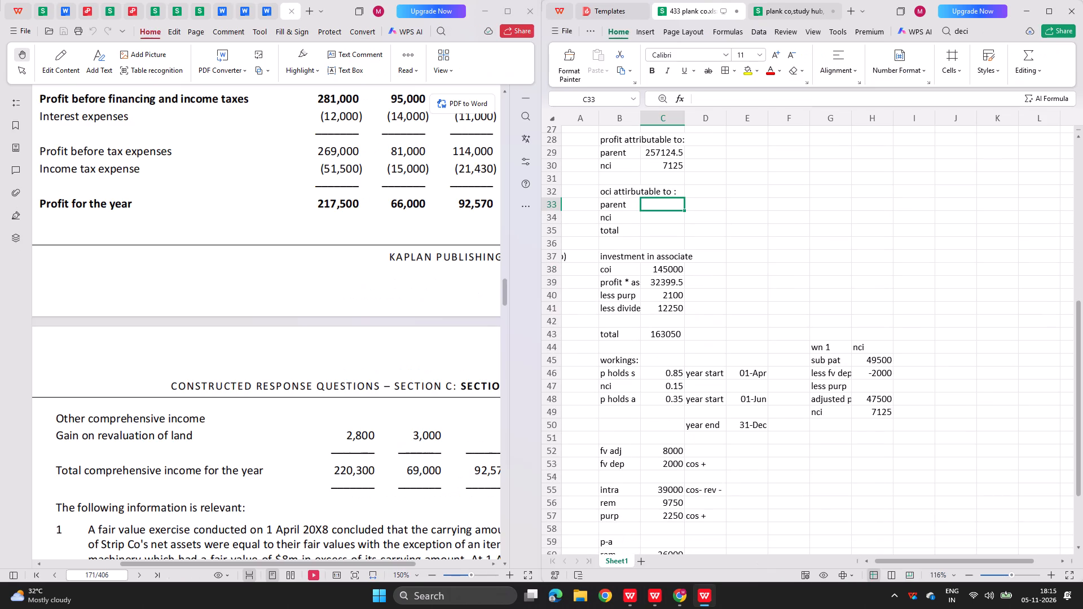
pyautogui.moveTo(813, 360); pyautogui.dragTo(901, 426)
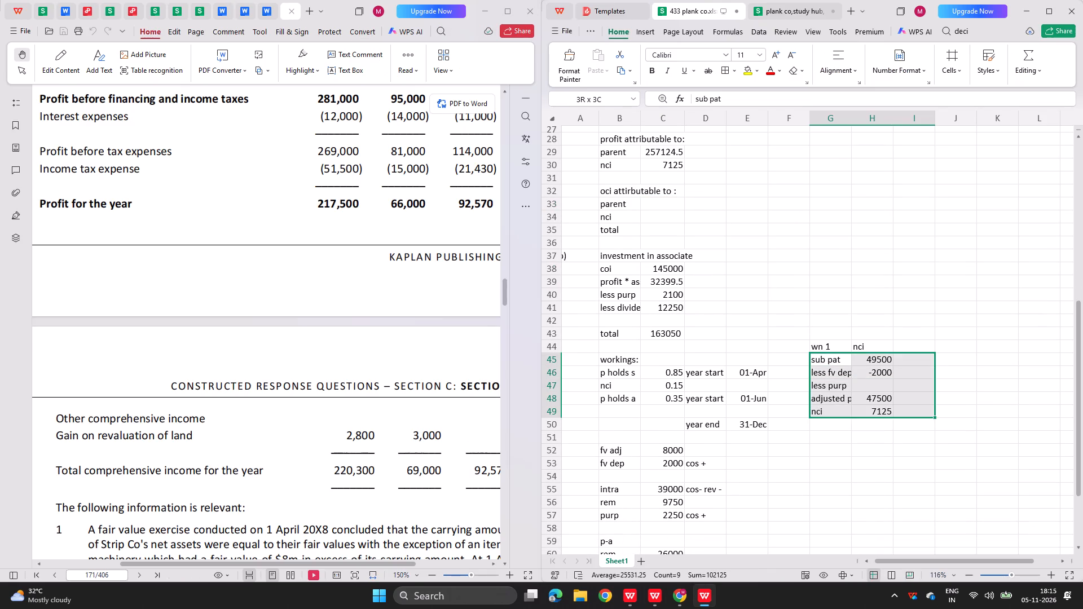
pyautogui.moveTo(901, 426); pyautogui.dragTo(883, 420)
pyautogui.press('BackSpace')
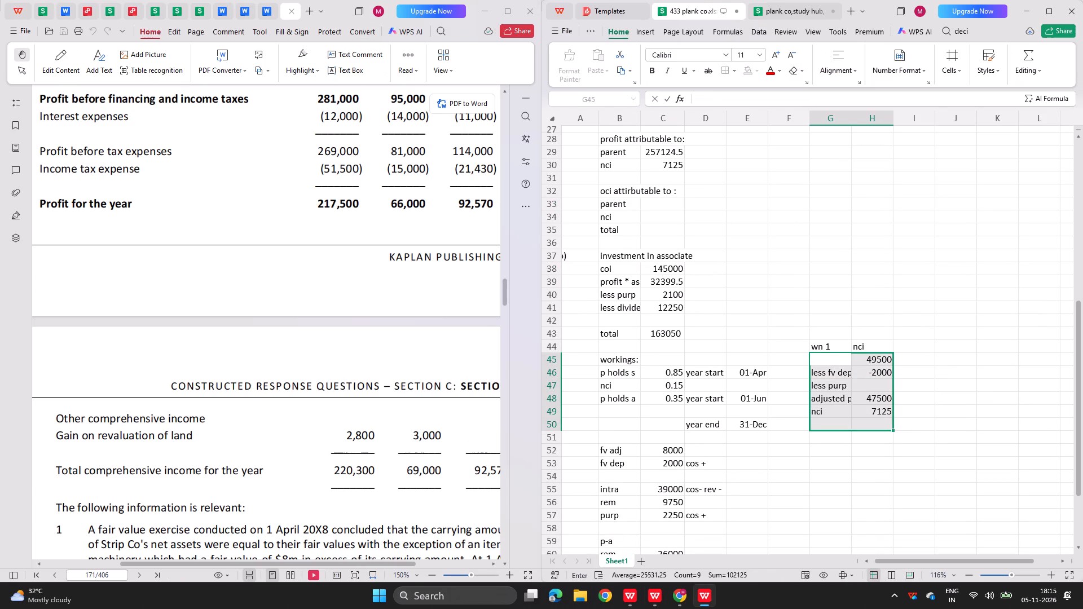
pyautogui.moveTo(850, 367); pyautogui.dragTo(873, 394)
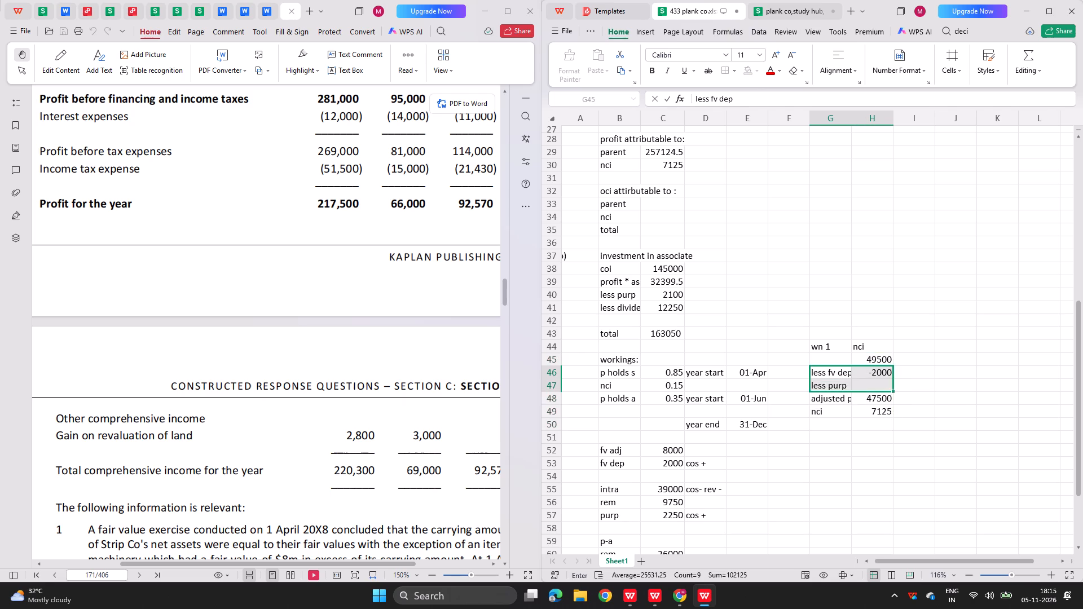
pyautogui.moveTo(873, 394); pyautogui.dragTo(865, 422)
pyautogui.press('Delete')
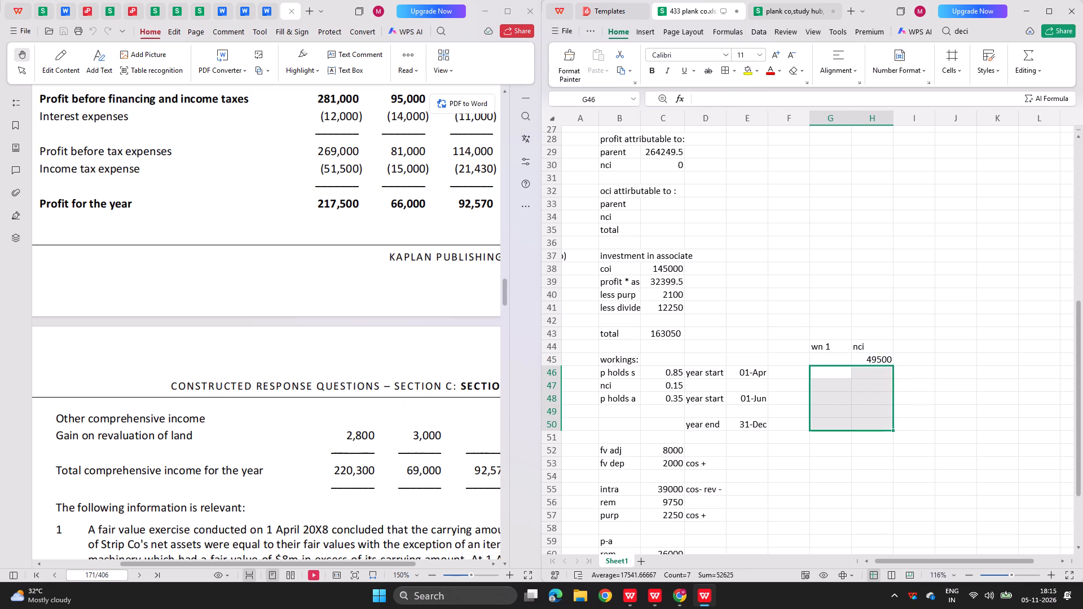
pyautogui.click(875, 359)
pyautogui.press('BackSpace')
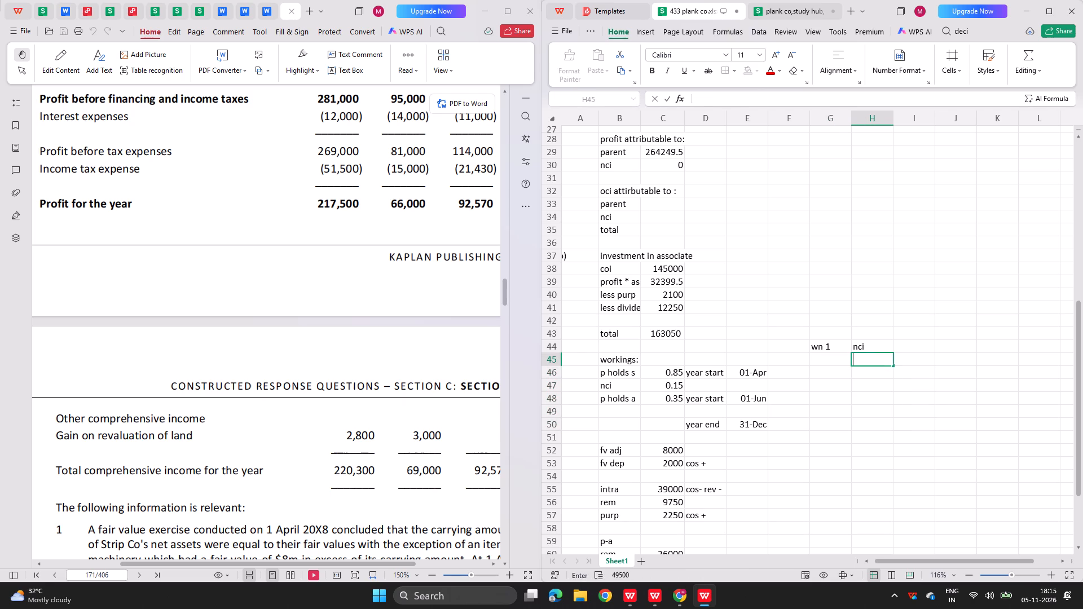
# Start the new NCI working in row 46 with the label "sub pat" and the full-year profit 66000.
pyautogui.scroll(3, 746, 410)
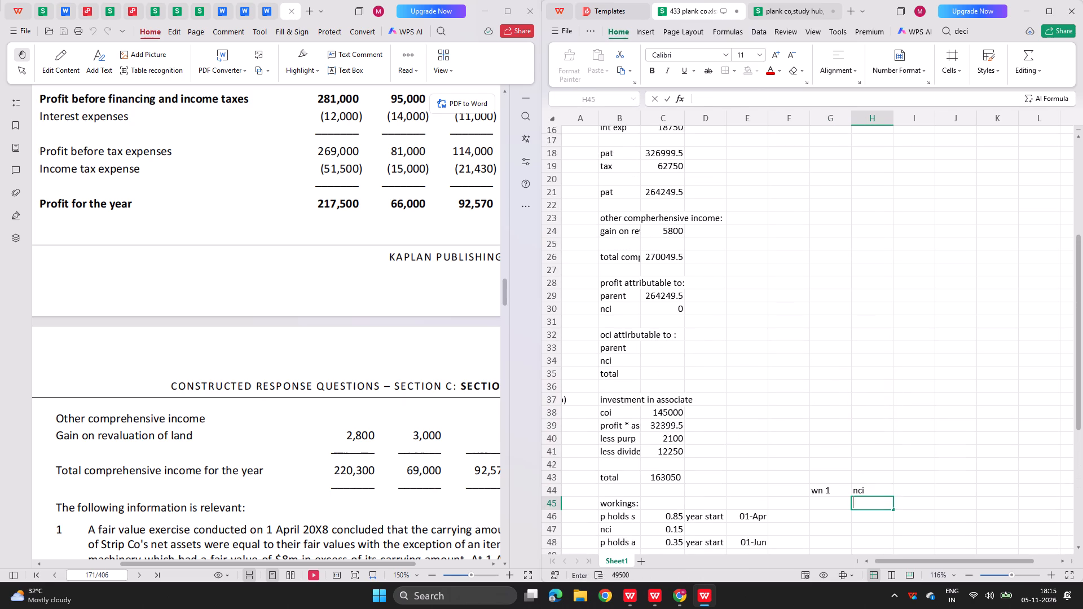
pyautogui.click(835, 435)
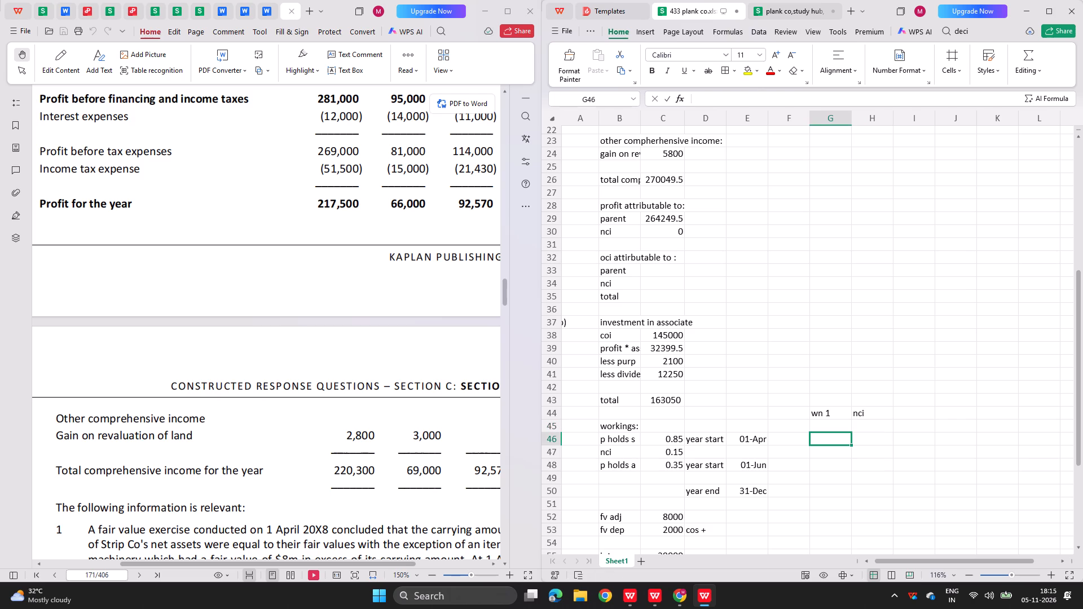
pyautogui.write('sub pat')
pyautogui.press('Return')
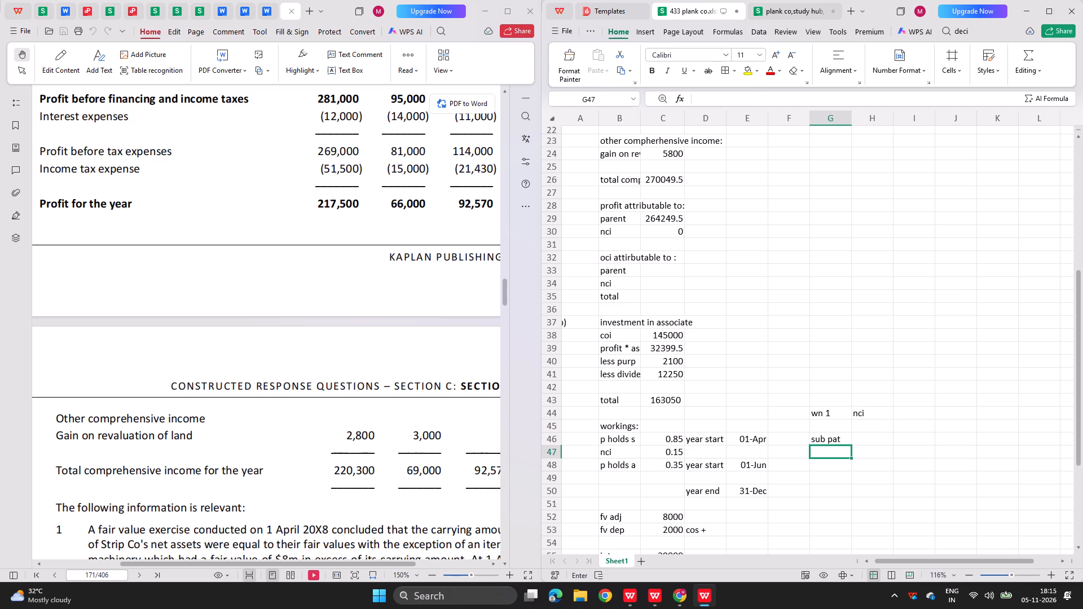
pyautogui.press('Right')
pyautogui.press('Up')
pyautogui.write('66000')
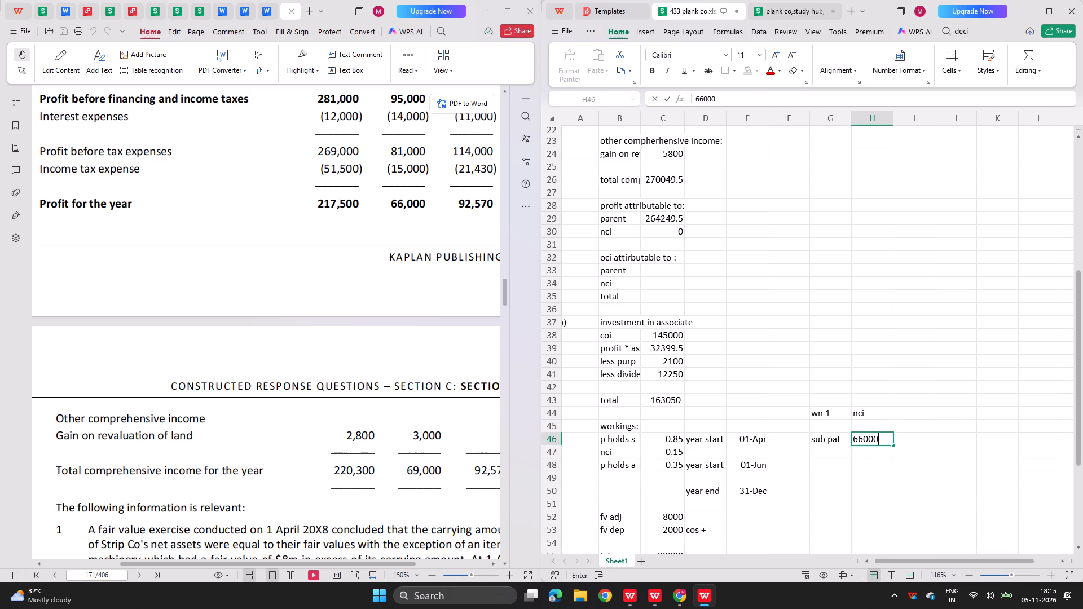
# Add an "add loan interest" line of 5000 in row 47 of the NCI working.
pyautogui.press('Left')
pyautogui.press('Down')
pyautogui.press('l')
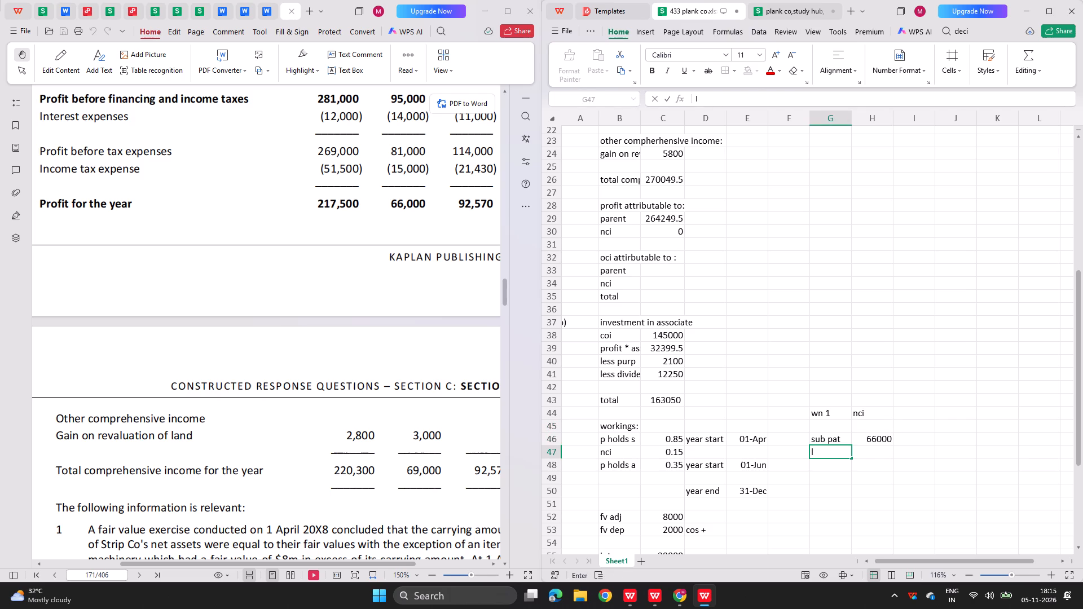
pyautogui.press('BackSpace')
pyautogui.write('add loan interest')
pyautogui.press('Right')
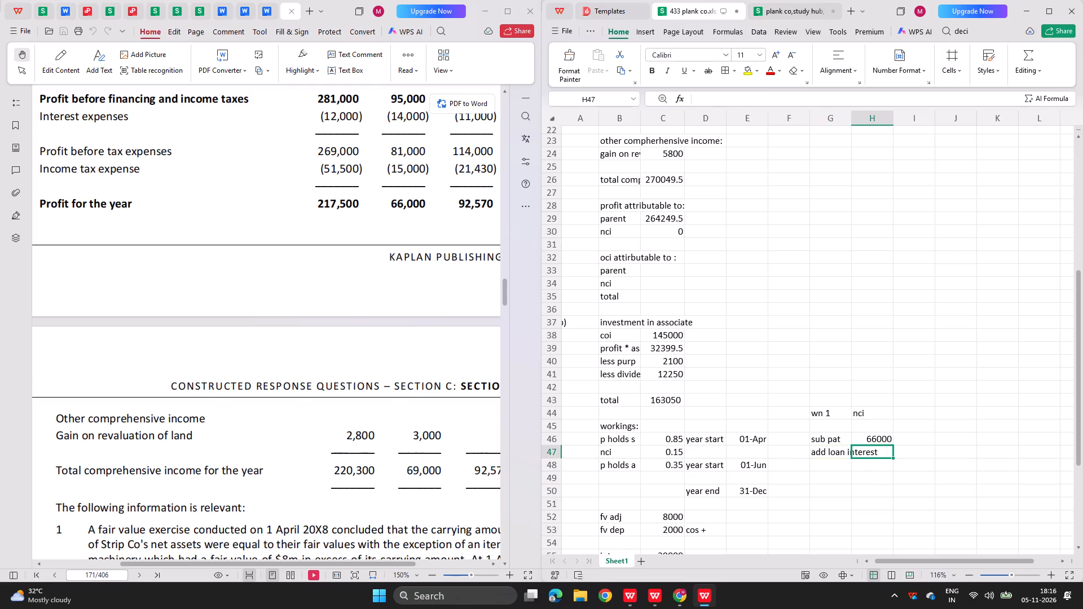
pyautogui.write('5000')
pyautogui.press('Down')
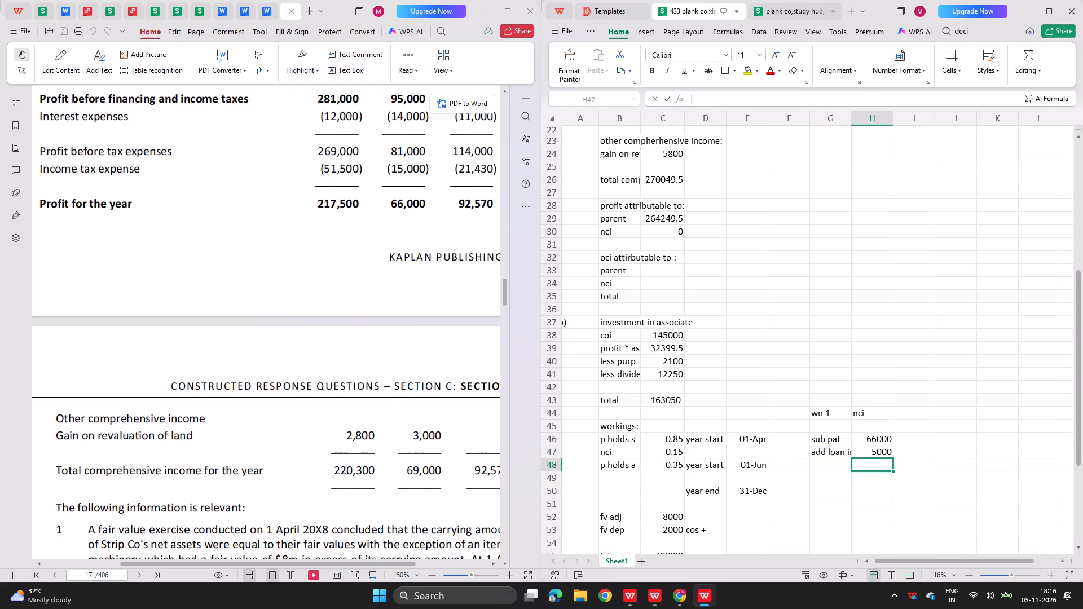
# Total the subsidiary's profit and the added-back interest in H48 as =H46+H47.
pyautogui.press('=')
pyautogui.press('Up')
pyautogui.press('Up')
pyautogui.press('+')
pyautogui.press('Up')
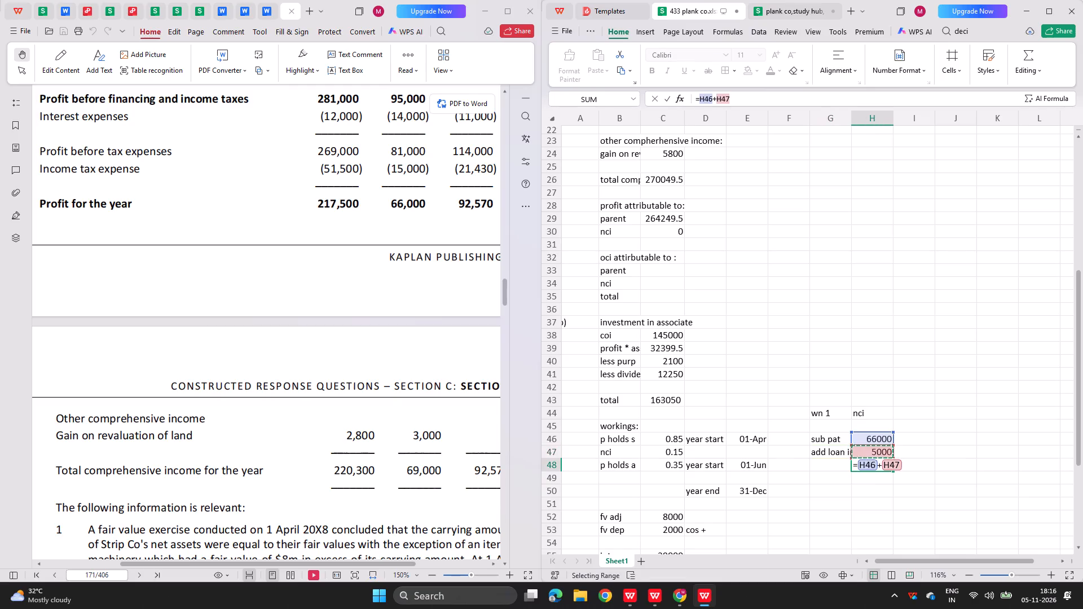
pyautogui.press('Return')
# Check the model's W3 working and time-apportion the post-acquisition profit in H49 as =H48*9/12.
pyautogui.hotkey('alt', 'Tab')
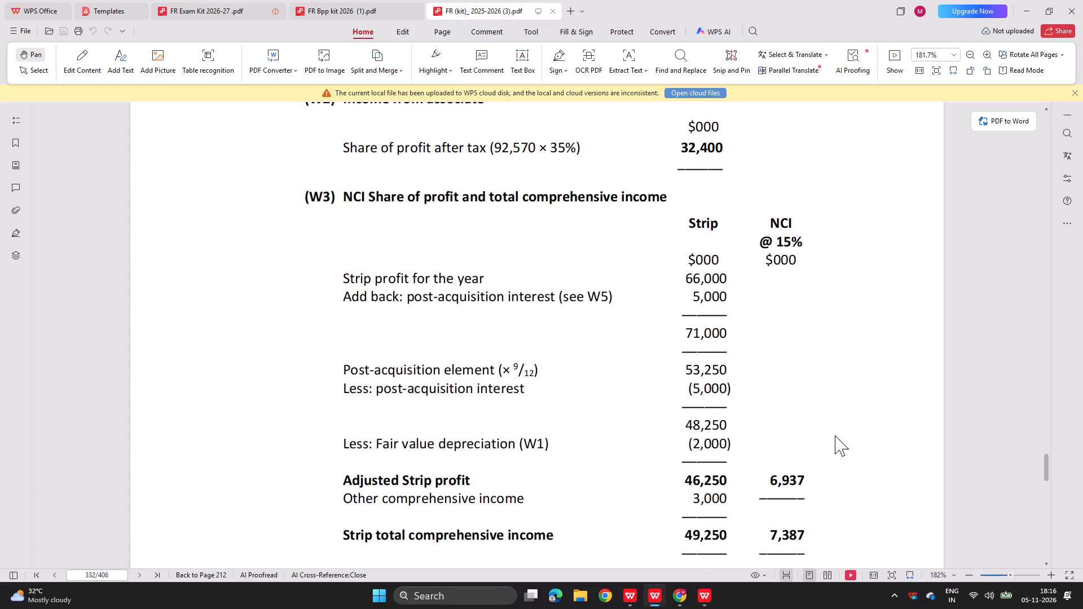
pyautogui.hotkey('alt', 'Tab')
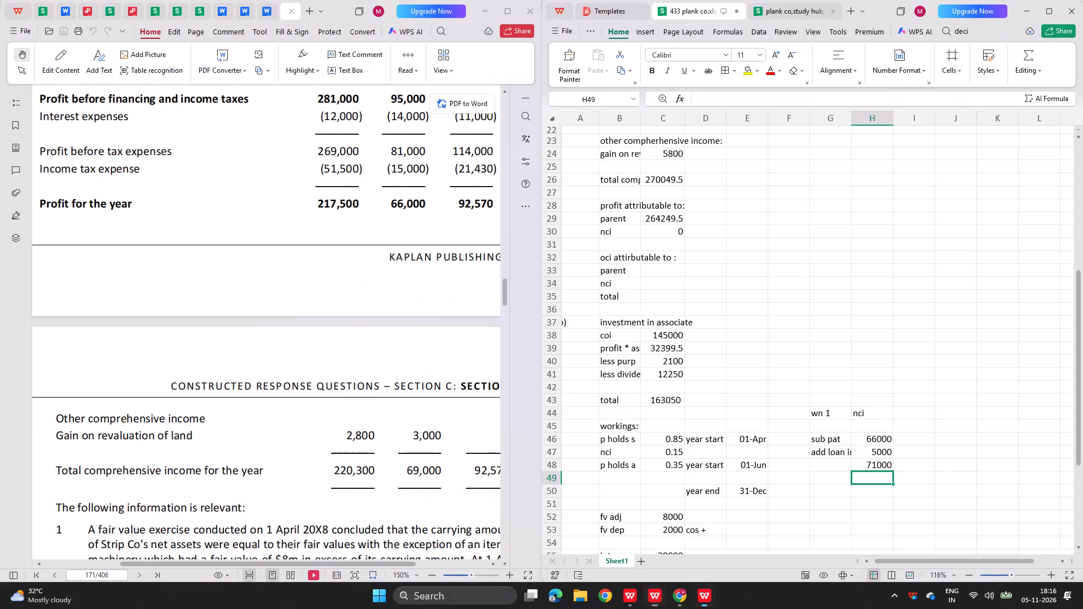
pyautogui.press('=')
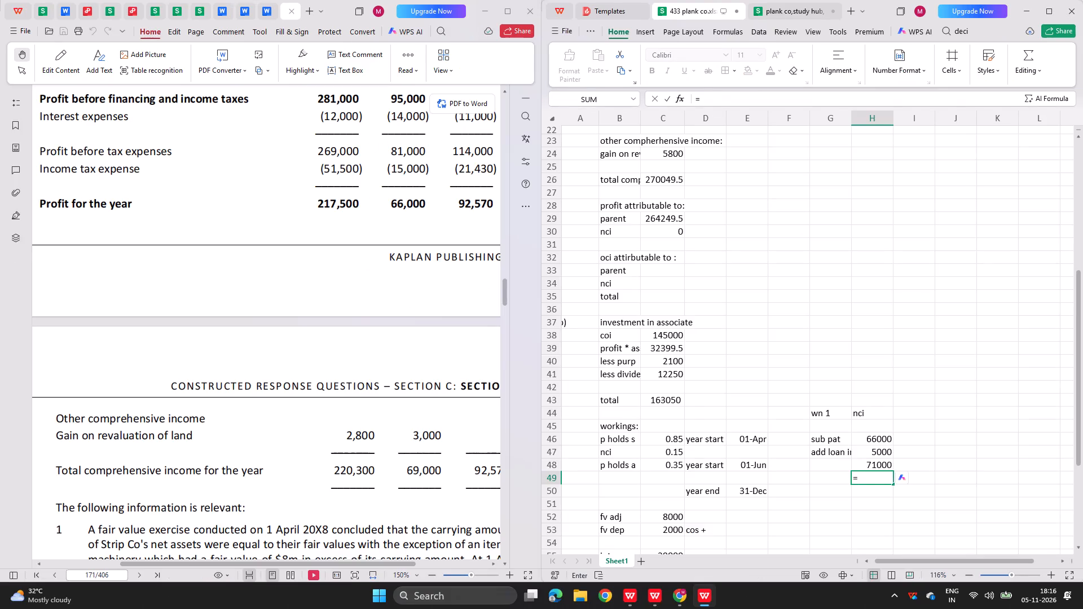
pyautogui.press('Up')
pyautogui.write('*9/12')
pyautogui.press('Return')
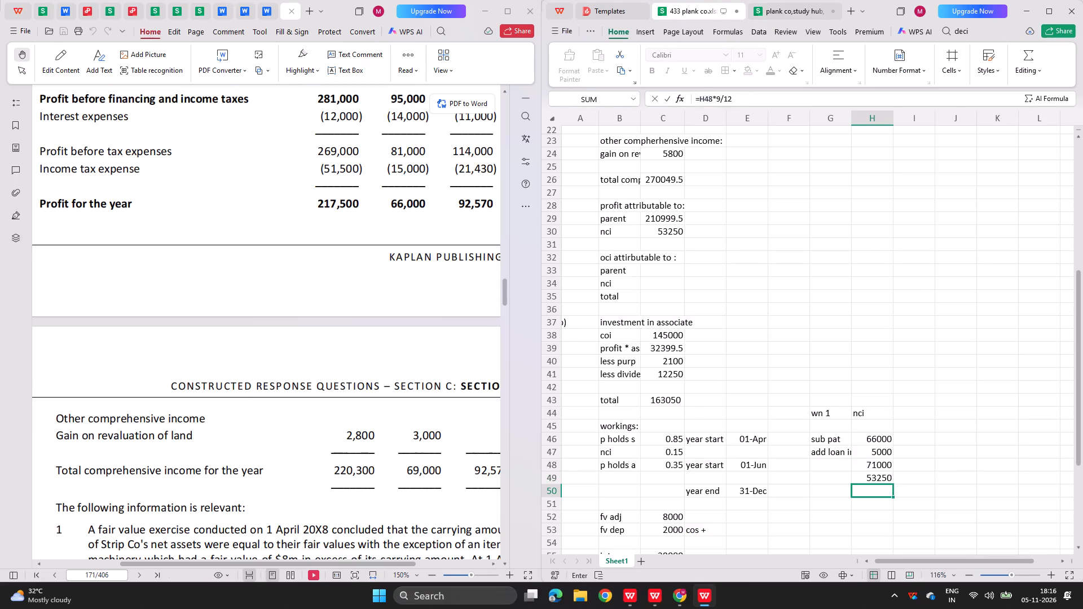
# Check the model's W3 working and add a "less interest" line of 5000 in row 50 of the NCI working.
pyautogui.hotkey('alt', 'Tab')
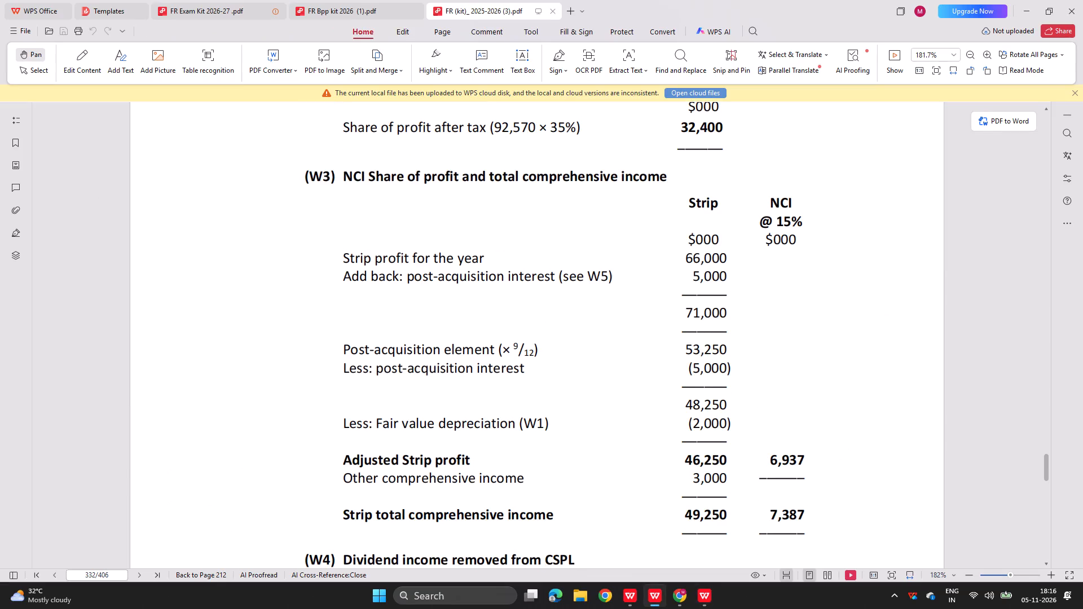
pyautogui.scroll(-1, 741, 421)
pyautogui.scroll(1, 741, 421)
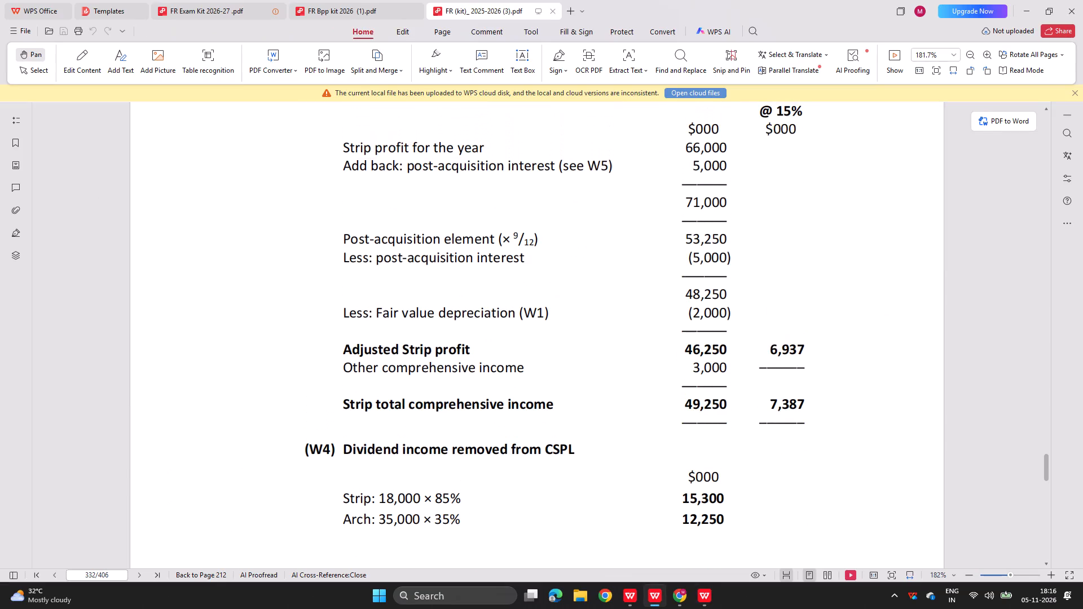
pyautogui.hotkey('alt', 'Tab')
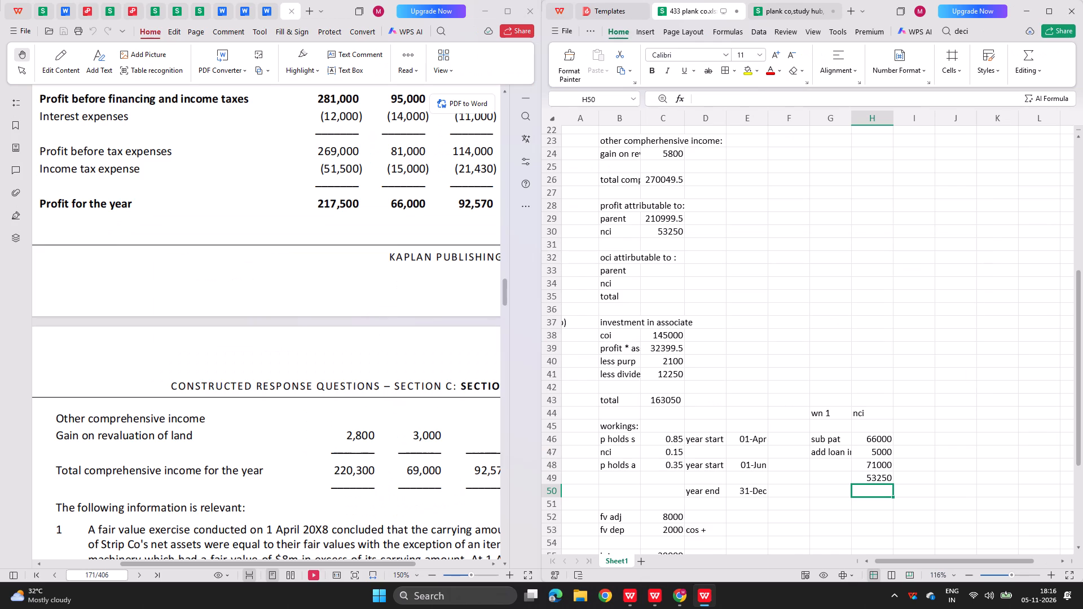
pyautogui.press('Left')
pyautogui.write('less inte')
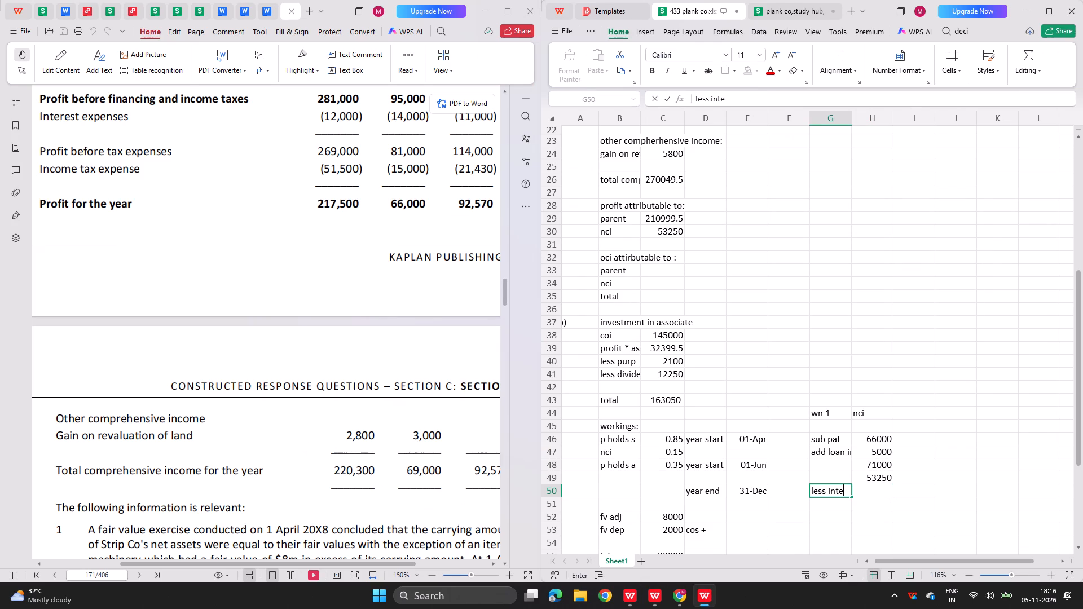
pyautogui.write('rest')
pyautogui.press('Right')
pyautogui.press('=')
pyautogui.press('-')
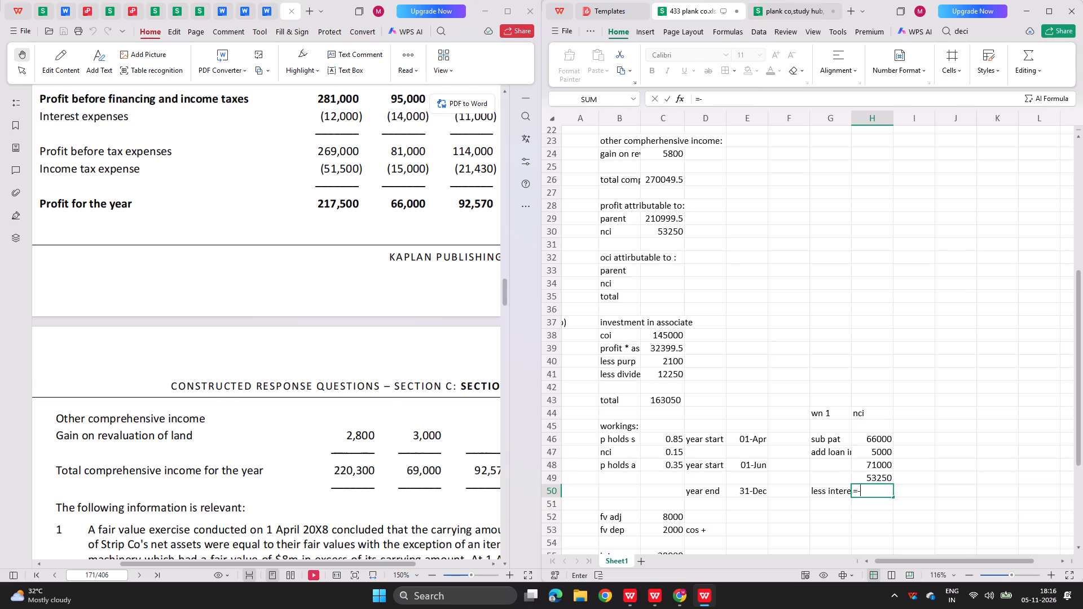
pyautogui.press('BackSpace')
pyautogui.press('BackSpace')
pyautogui.write('5000')
pyautogui.press('Return')
# Deduct the interest from the post-acquisition profit in H51 as =H49-H50.
pyautogui.press('=')
pyautogui.press('Up')
pyautogui.press('Up')
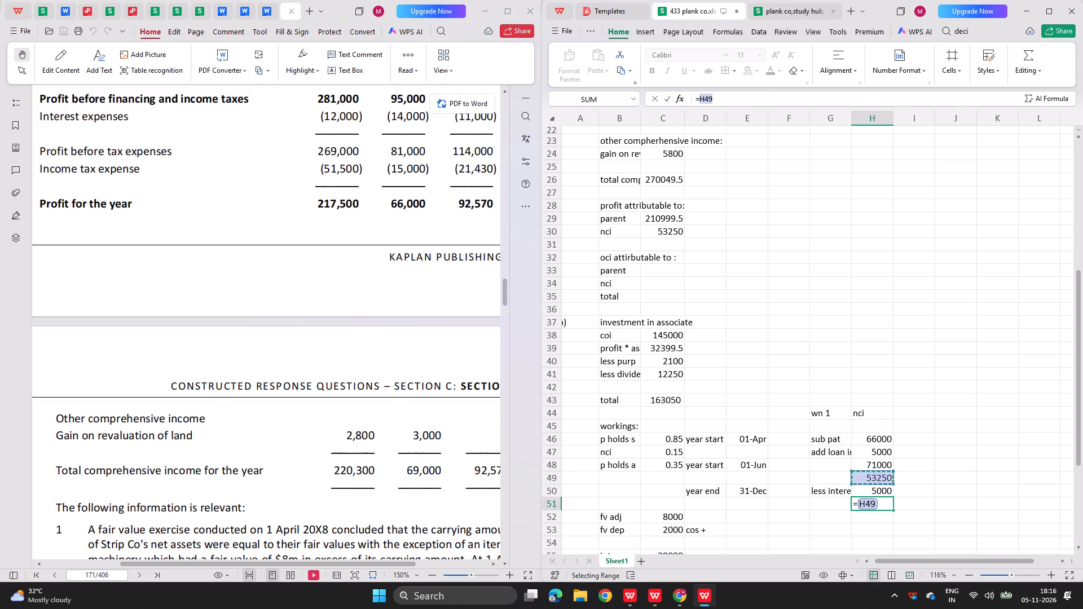
pyautogui.press('-')
pyautogui.press('Up')
pyautogui.press('Return')
# Add a "less fv dep" line in row 52, linking H52 to the fair value depreciation in C53.
pyautogui.hotkey('alt', 'Tab')
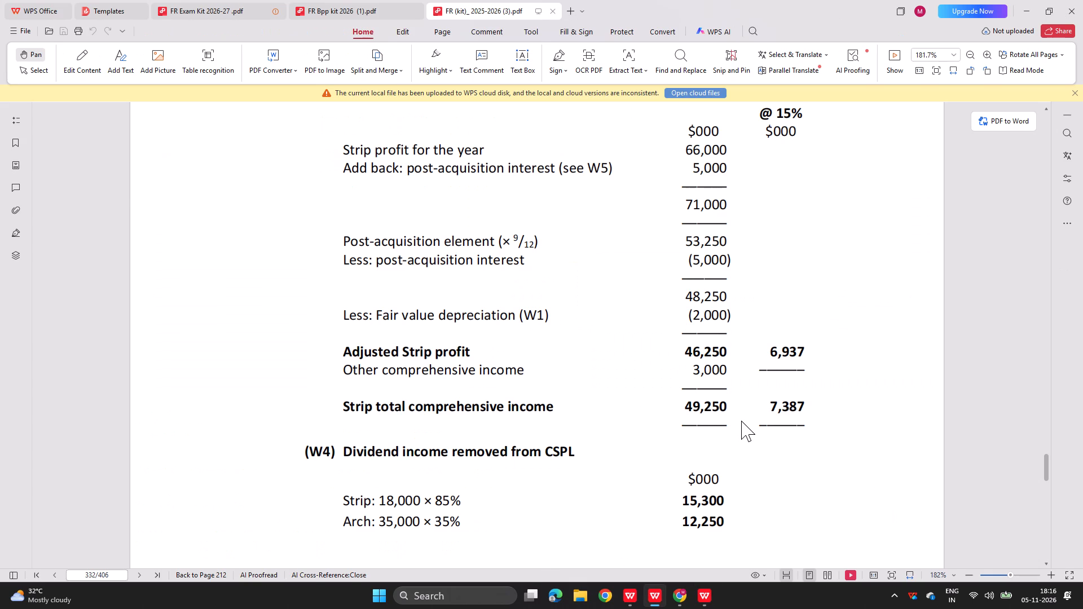
pyautogui.hotkey('alt', 'Tab')
pyautogui.press('Left')
pyautogui.write('less fv dep')
pyautogui.press('Right')
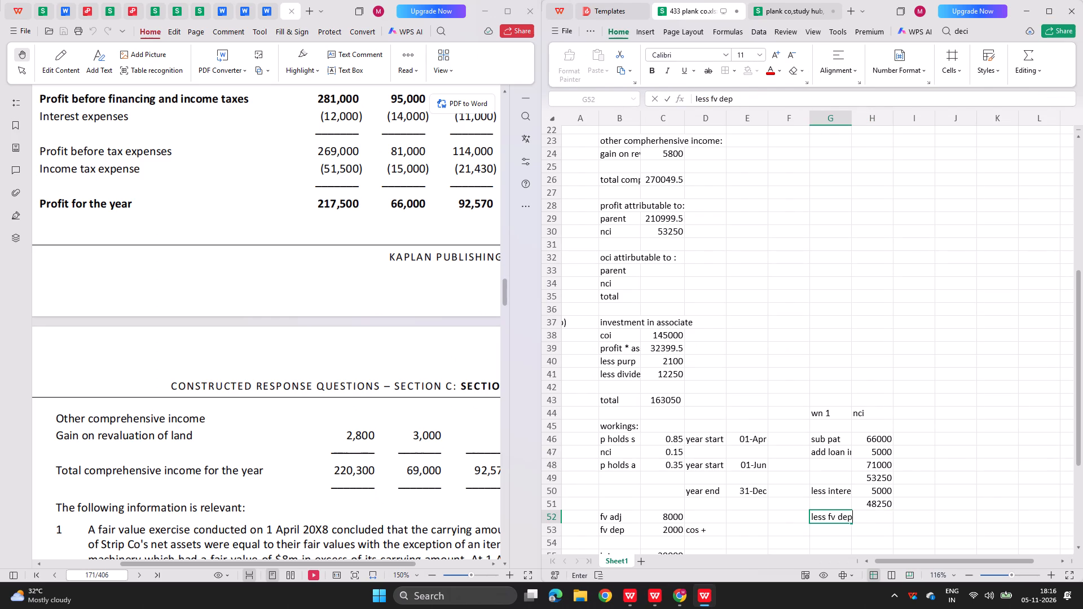
pyautogui.press('=')
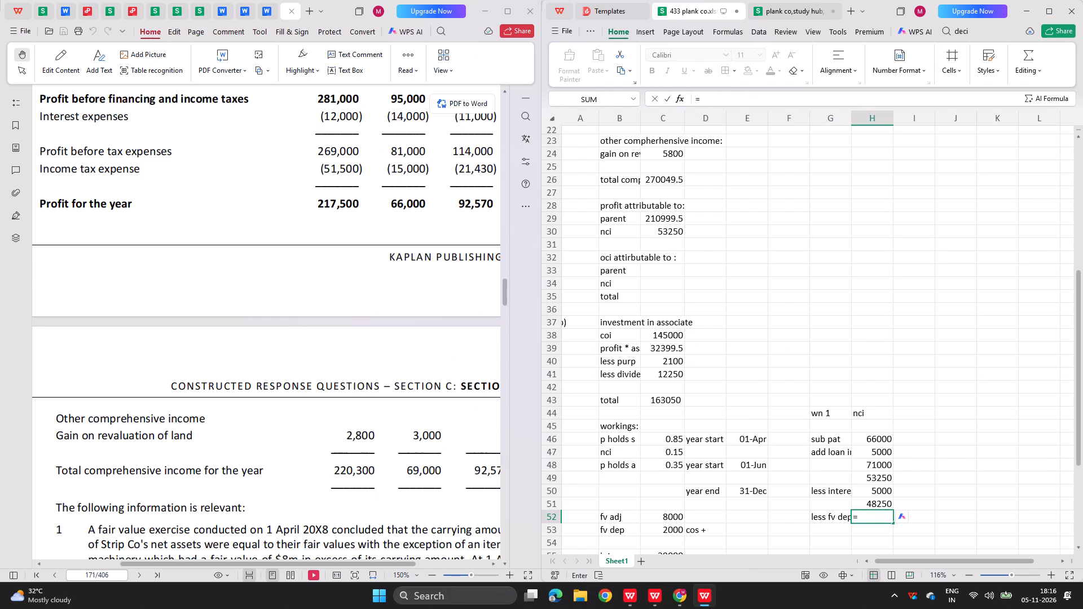
pyautogui.scroll(-2, 668, 404)
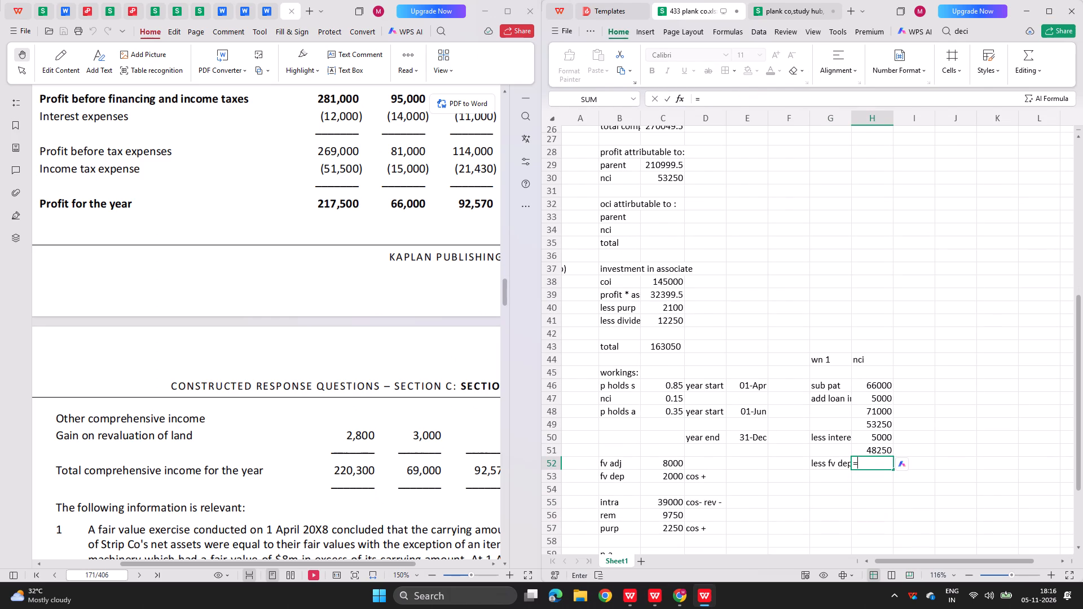
pyautogui.click(665, 472)
pyautogui.press('Return')
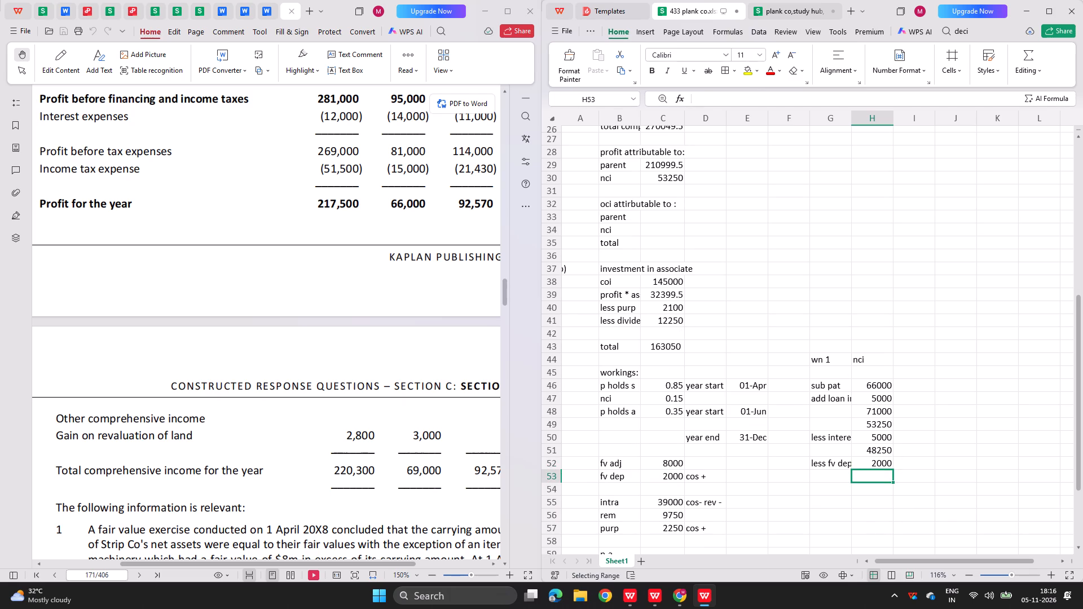
# Calculate the subsidiary's adjusted profit in H53 as =H51-H52.
pyautogui.press('=')
pyautogui.press('Up')
pyautogui.press('Up')
pyautogui.press('-')
pyautogui.press('Up')
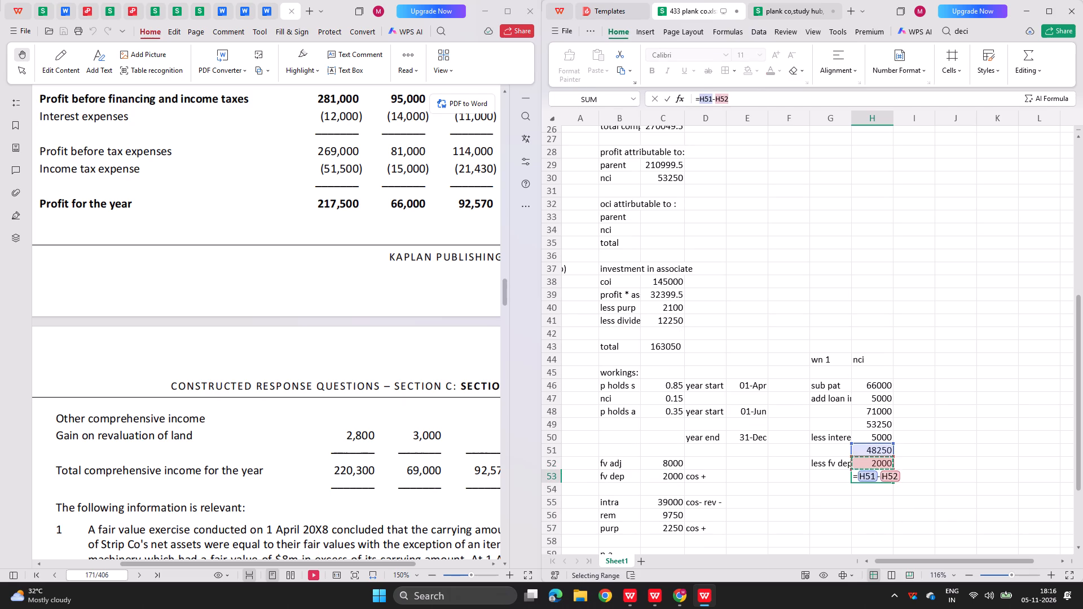
pyautogui.press('Return')
# Check the model's W3 working and add an "oci" line of 3000 in row 54.
pyautogui.hotkey('alt', 'Tab')
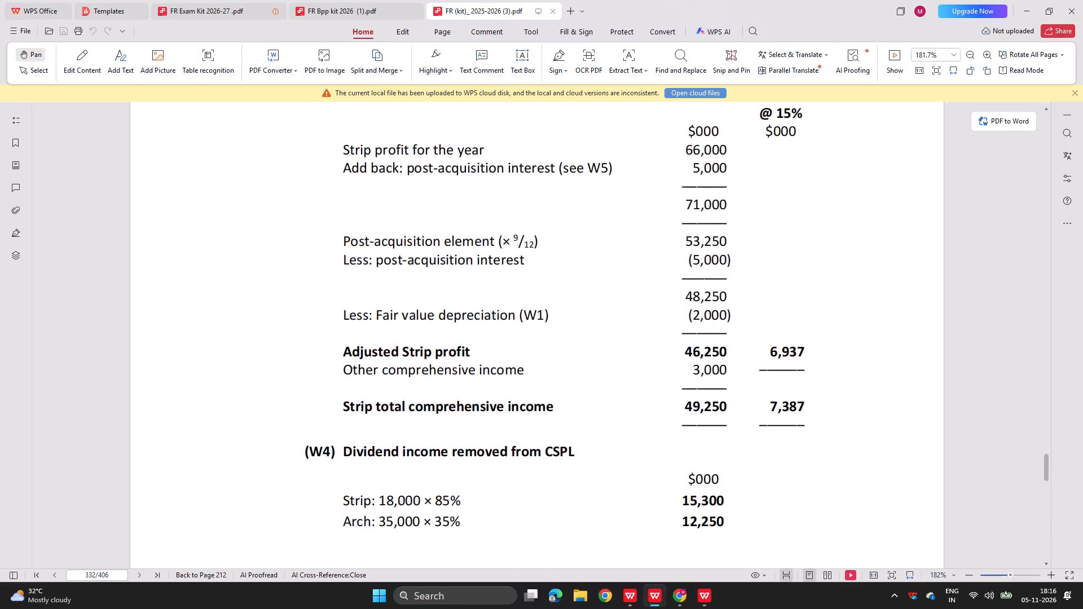
pyautogui.hotkey('alt', 'Tab')
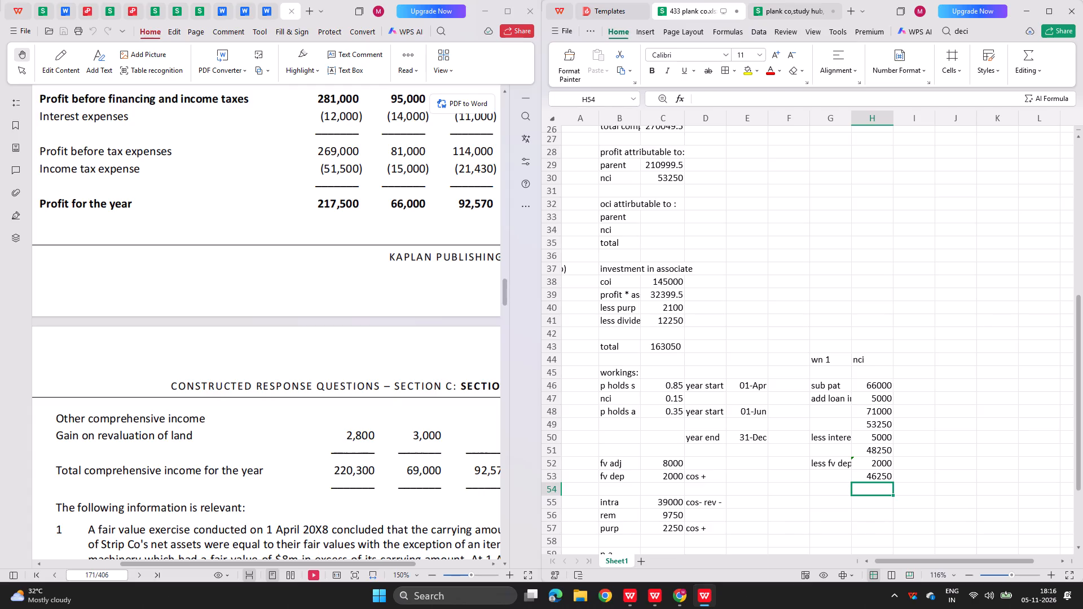
pyautogui.press('Left')
pyautogui.write('oci')
pyautogui.press('Right')
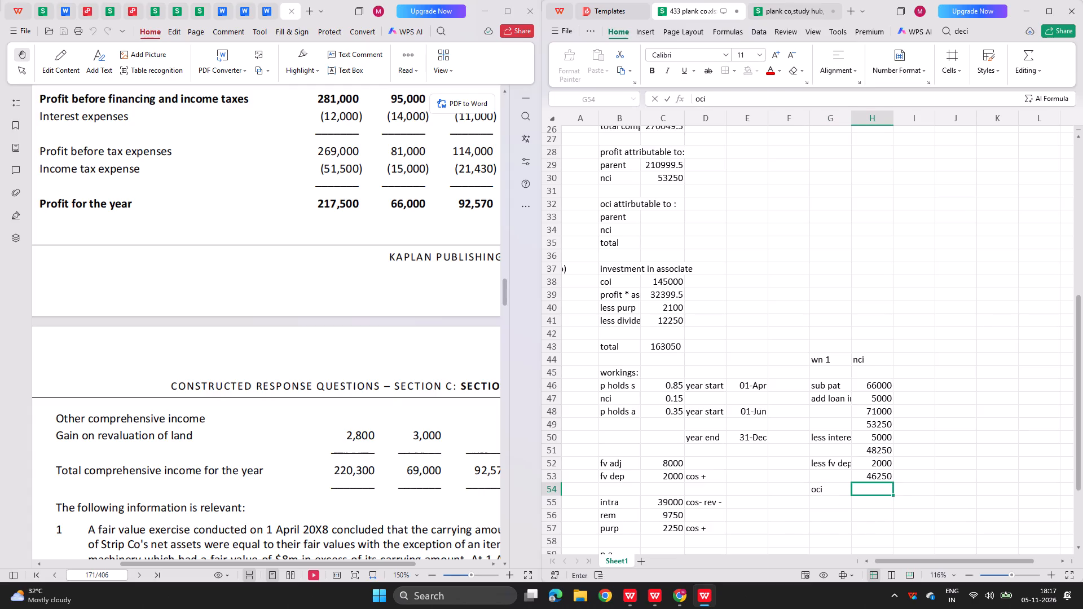
pyautogui.write('3000')
pyautogui.press('Return')
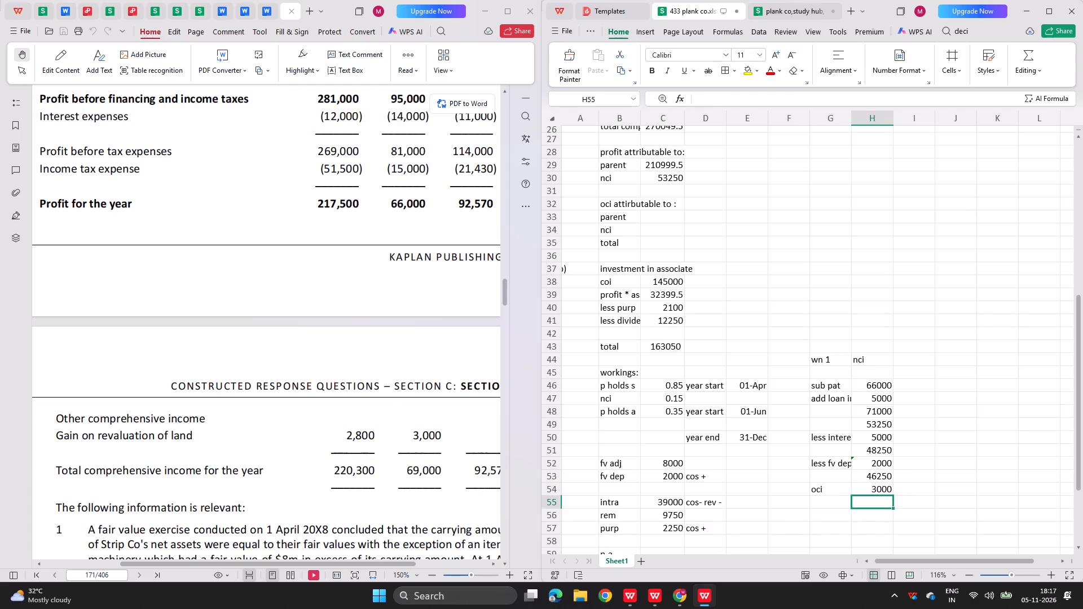
# Total the adjusted profit and OCI in H55 as =H53+H54 and label the row "total oci".
pyautogui.press('=')
pyautogui.press('Up')
pyautogui.press('Up')
pyautogui.press('+')
pyautogui.press('Up')
pyautogui.press('Return')
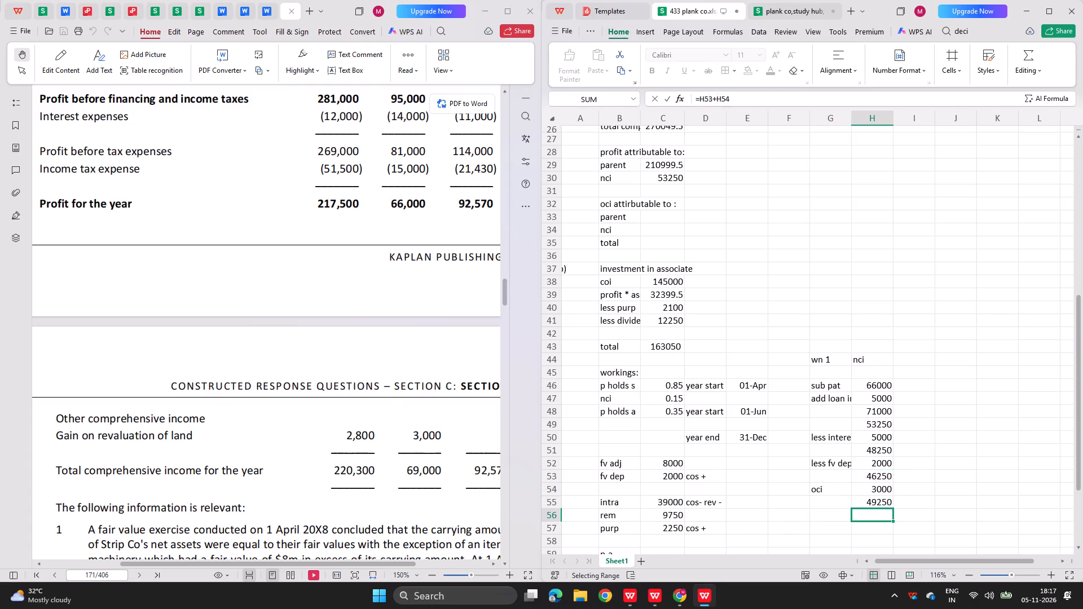
pyautogui.hotkey('alt', 'Tab')
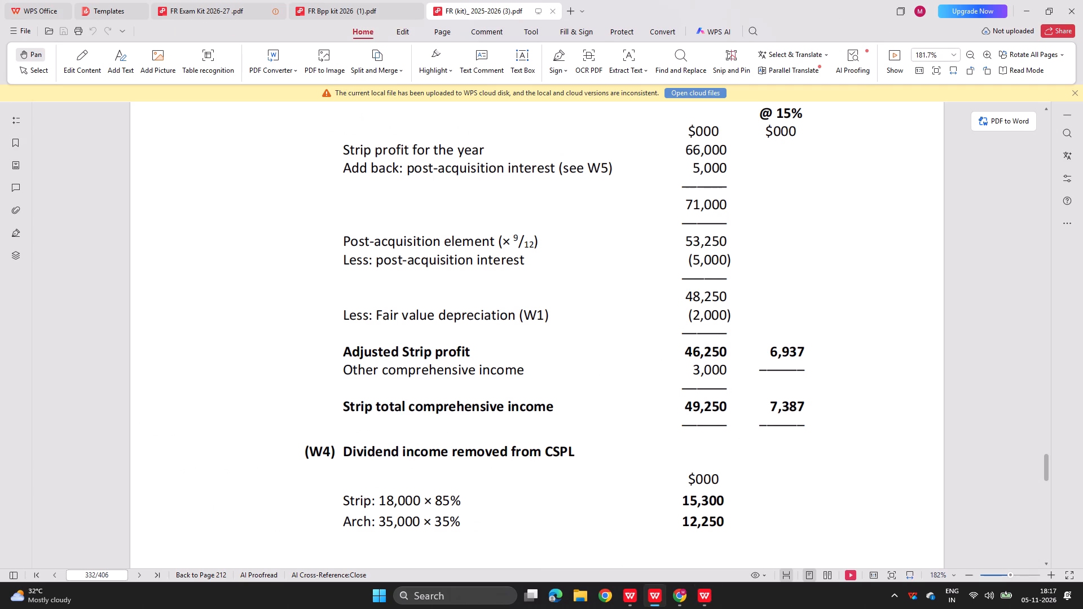
pyautogui.hotkey('alt', 'Tab')
pyautogui.press('Left')
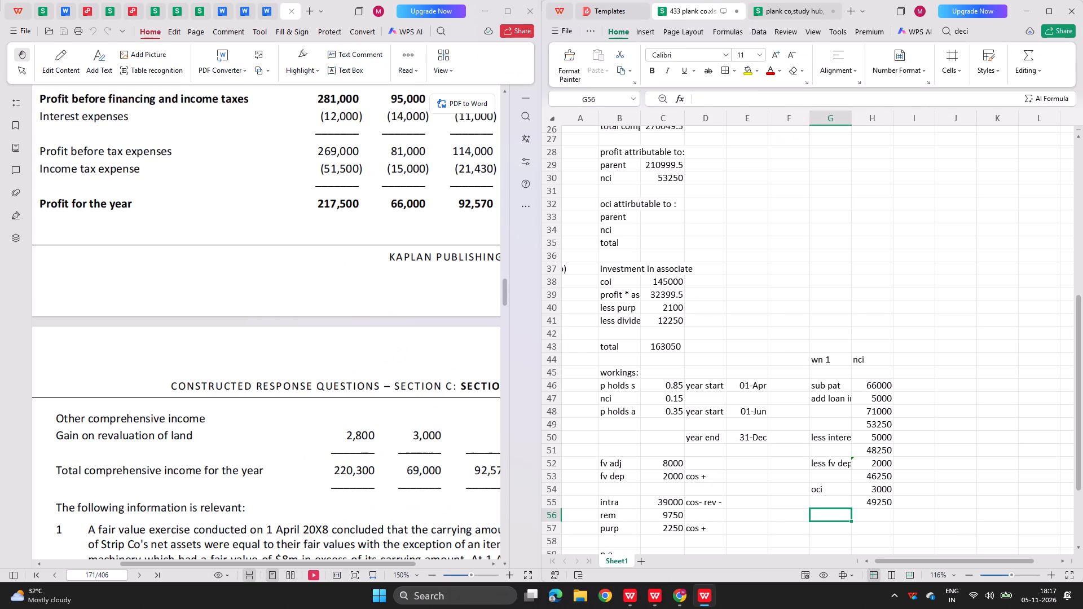
pyautogui.press('Up')
pyautogui.write('total oci')
pyautogui.press('Return')
# Add a "total pat to nci" line in row 56, calculated in H56 as =H53*0.15.
pyautogui.press('Right')
pyautogui.press('Left')
pyautogui.write('toal')
pyautogui.press('space')
pyautogui.press('BackSpace')
pyautogui.press('BackSpace')
pyautogui.press('BackSpace')
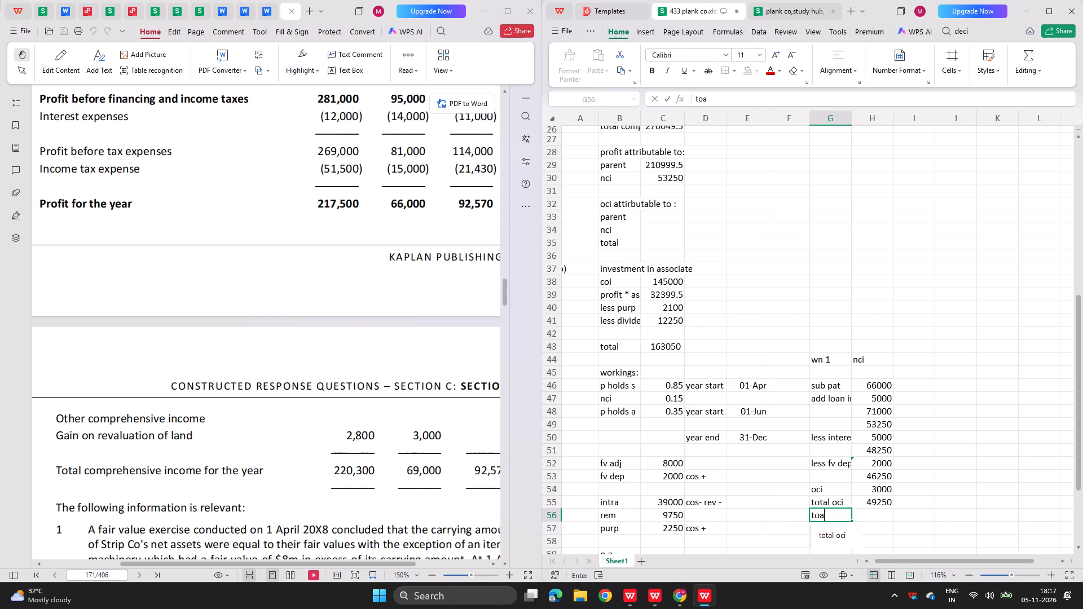
pyautogui.write('tal pat to nci')
pyautogui.press('Right')
pyautogui.press('=')
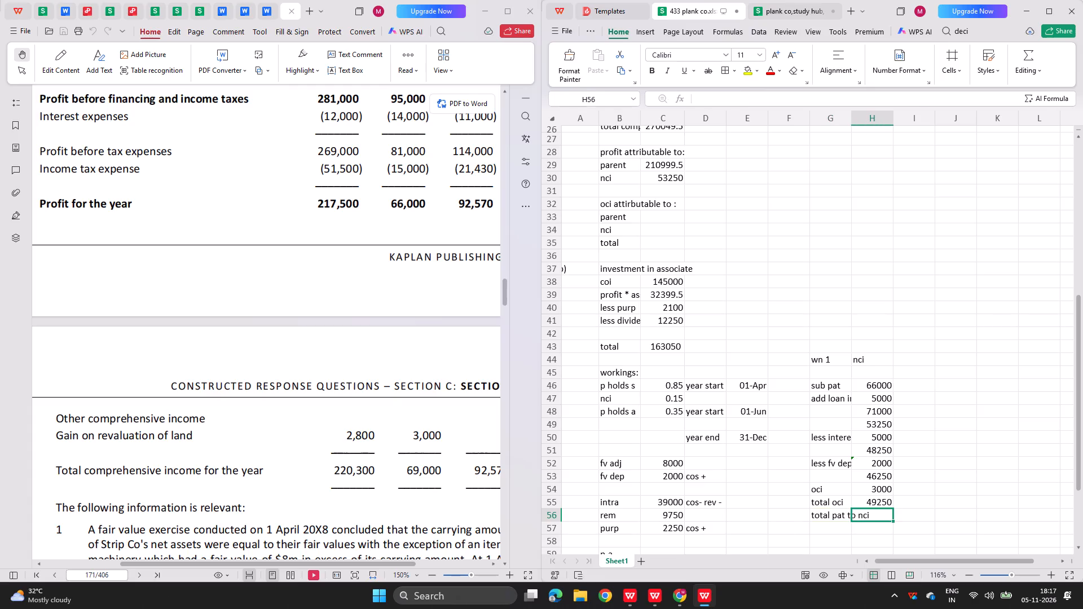
pyautogui.press('Up')
pyautogui.press('Up')
pyautogui.press('Up')
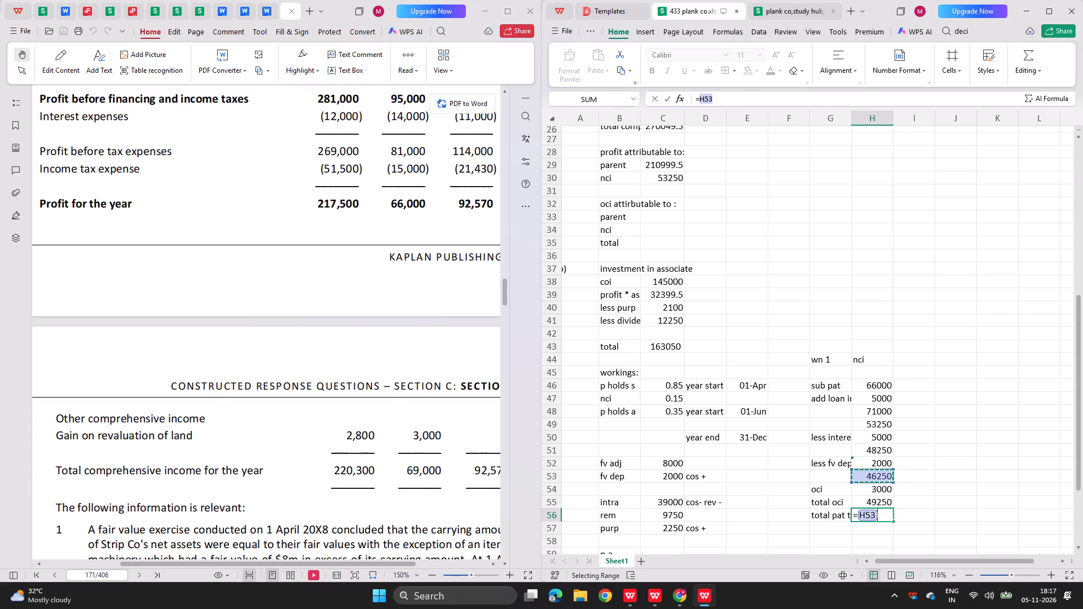
pyautogui.write('*0.15')
pyautogui.press('Return')
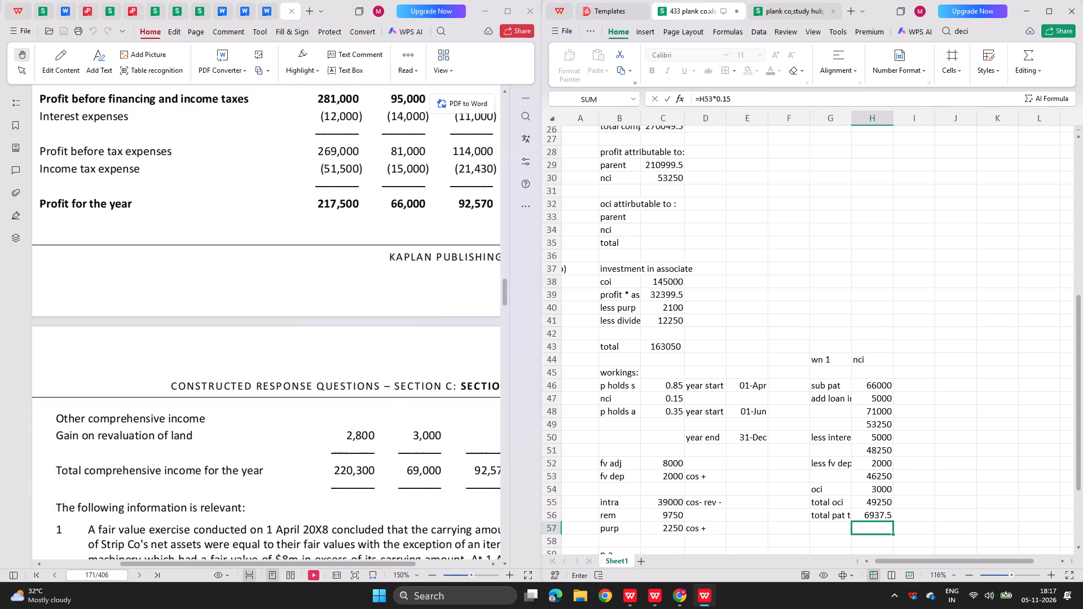
# Check the model's W3 working and label G57 "total parent oci".
pyautogui.hotkey('alt', 'Tab')
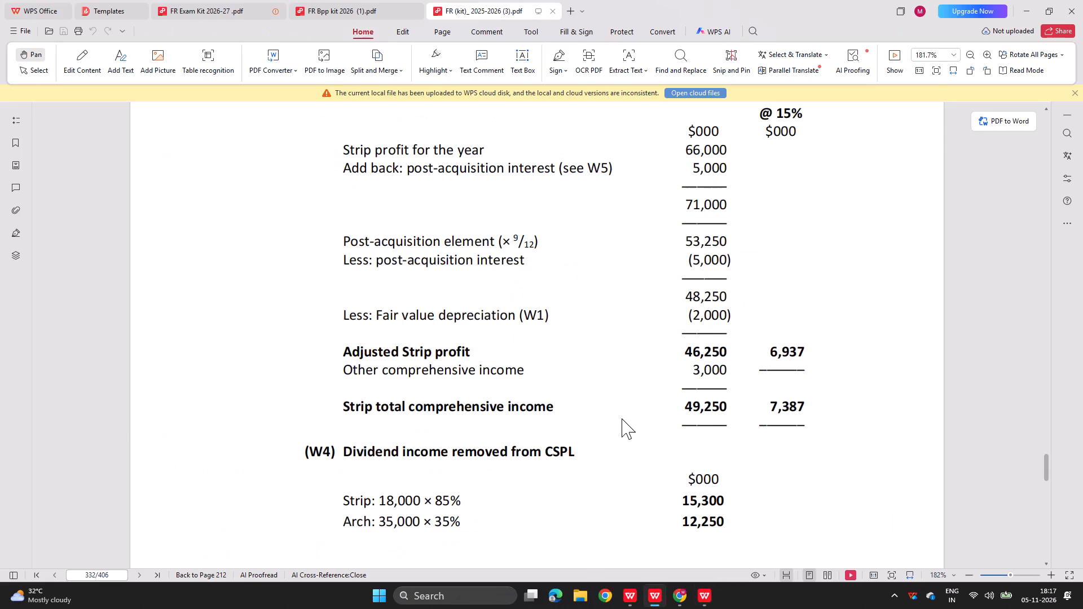
pyautogui.hotkey('alt', 'Tab')
pyautogui.press('Left')
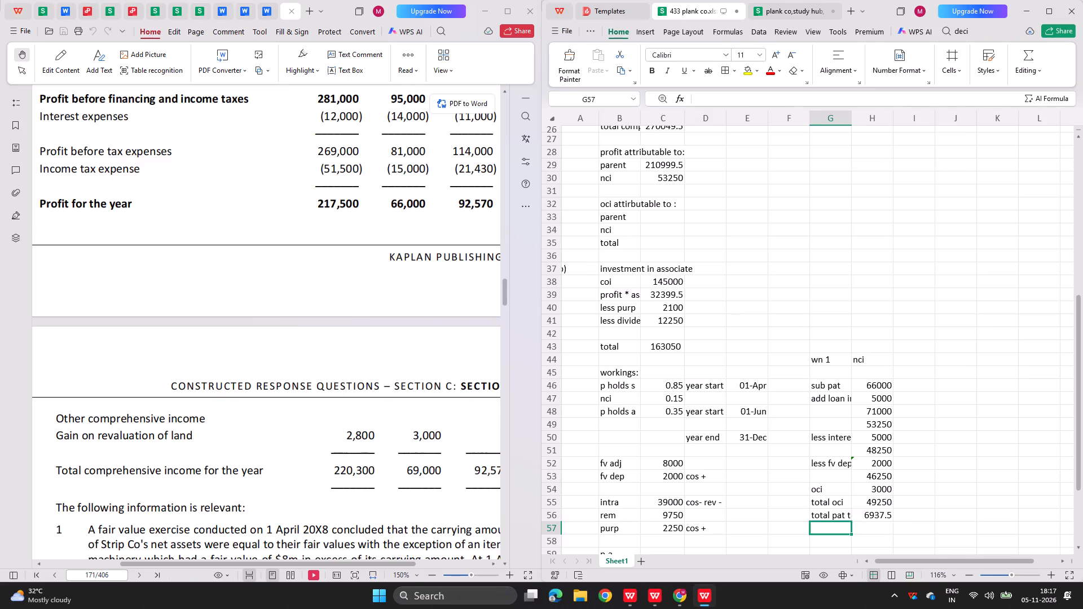
pyautogui.write('tt')
pyautogui.press('BackSpace')
pyautogui.write('otal')
pyautogui.press('space')
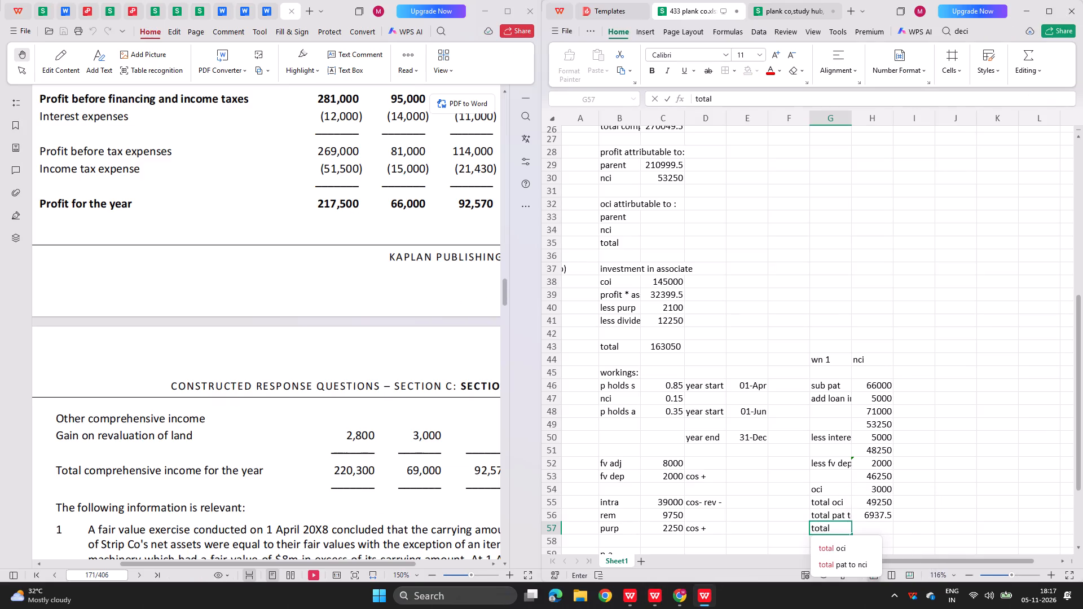
pyautogui.write('coi p')
pyautogui.press('BackSpace')
pyautogui.press('BackSpace')
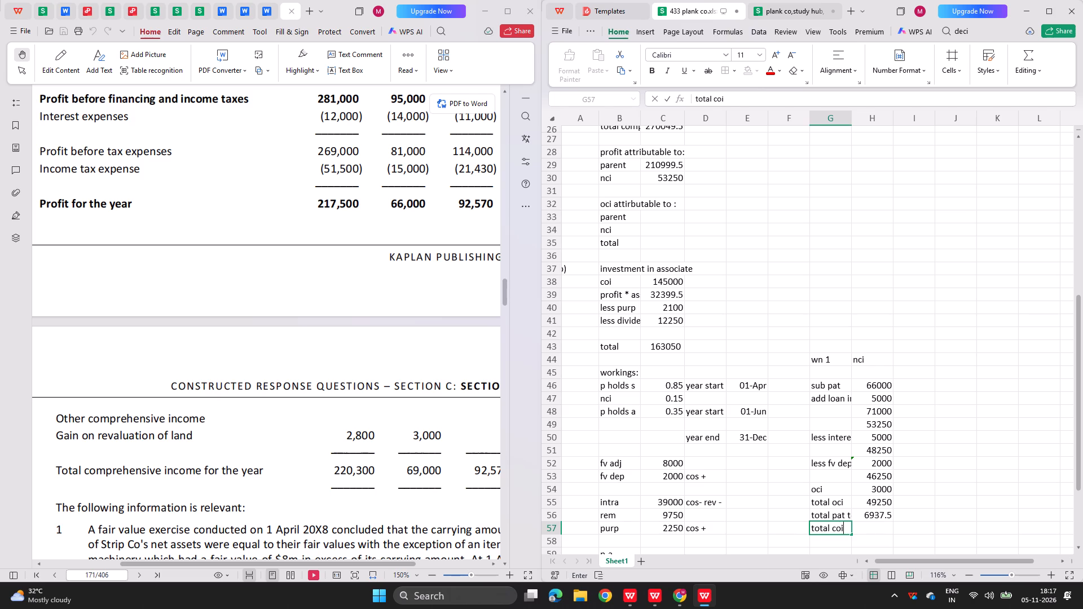
pyautogui.press('BackSpace')
pyautogui.press('BackSpace')
pyautogui.press('BackSpace')
pyautogui.write('par')
pyautogui.write("ent oci'")
pyautogui.press('BackSpace')
pyautogui.press('Right')
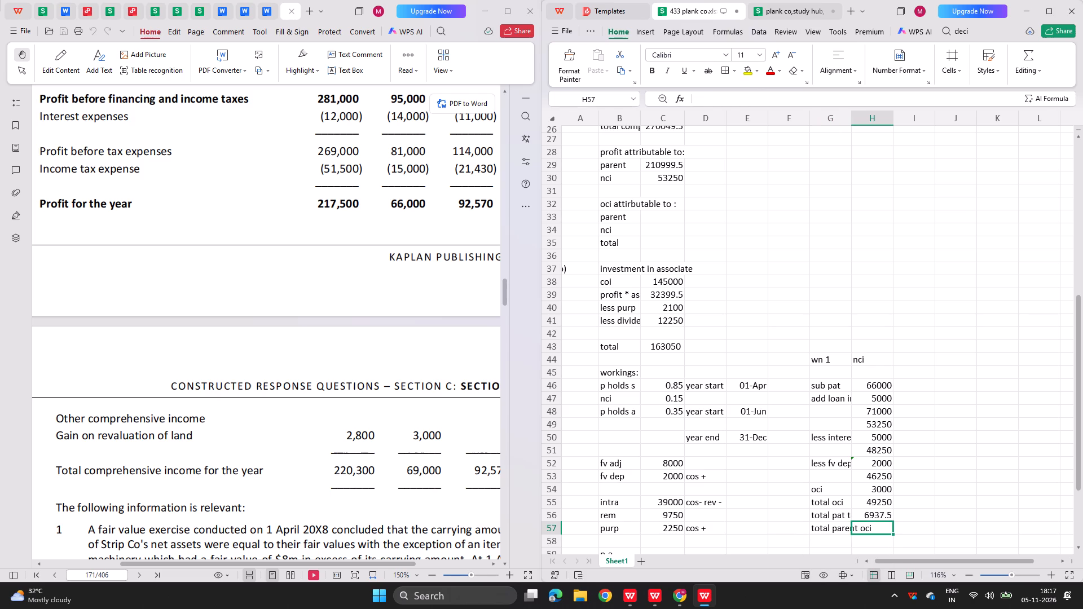
# Calculate the 15% share of total comprehensive income in H57 as =H55*0.15 and compare it with the model answer.
pyautogui.press('=')
pyautogui.press('Up')
pyautogui.press('Up')
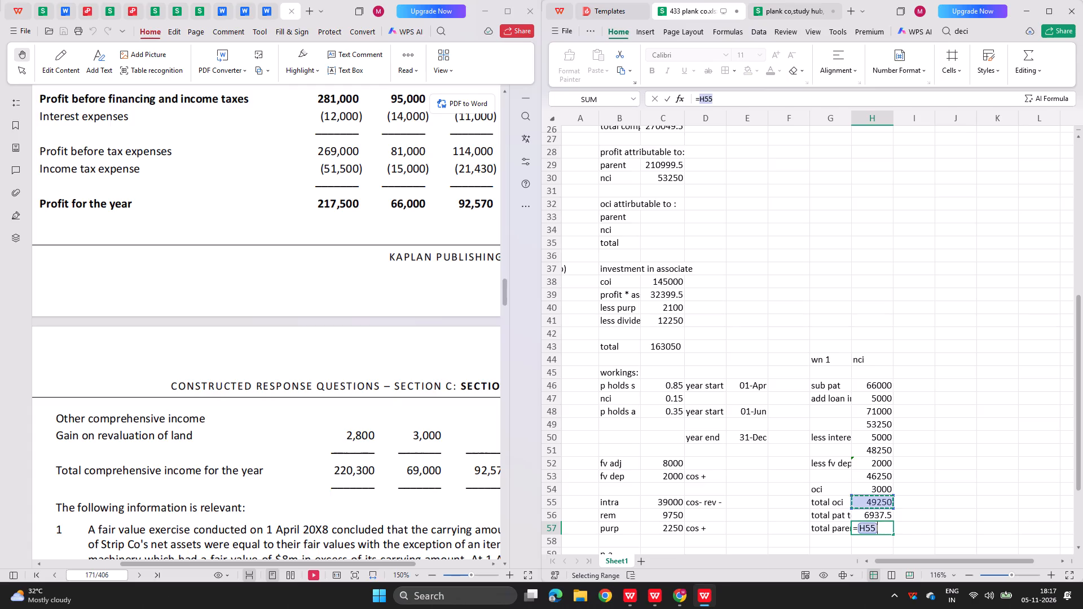
pyautogui.write('*0.15')
pyautogui.press('Return')
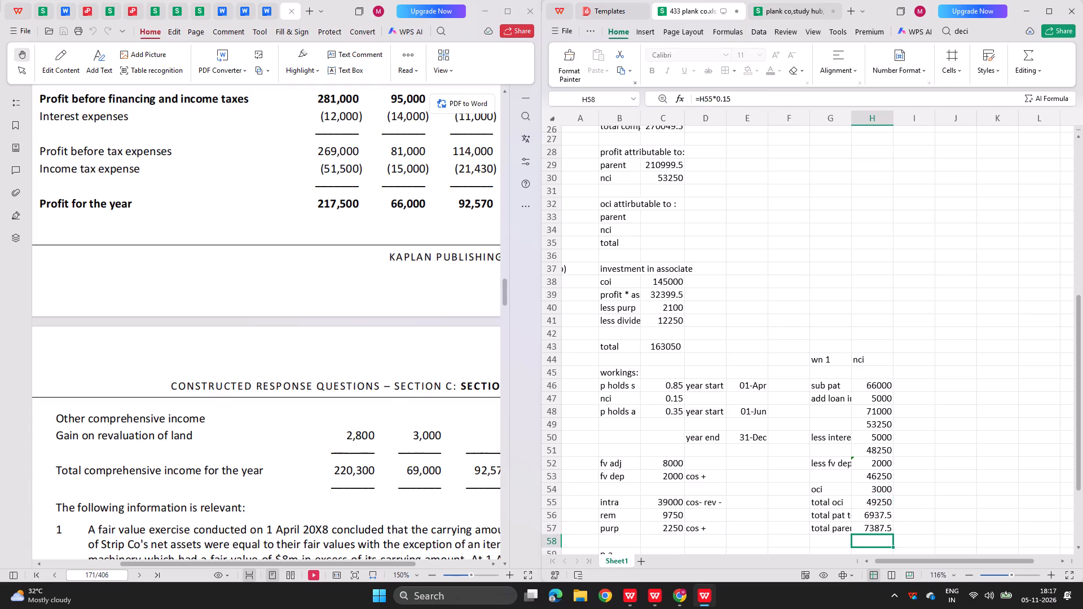
pyautogui.hotkey('alt', 'Tab')
pyautogui.hotkey('alt', 'Tab')
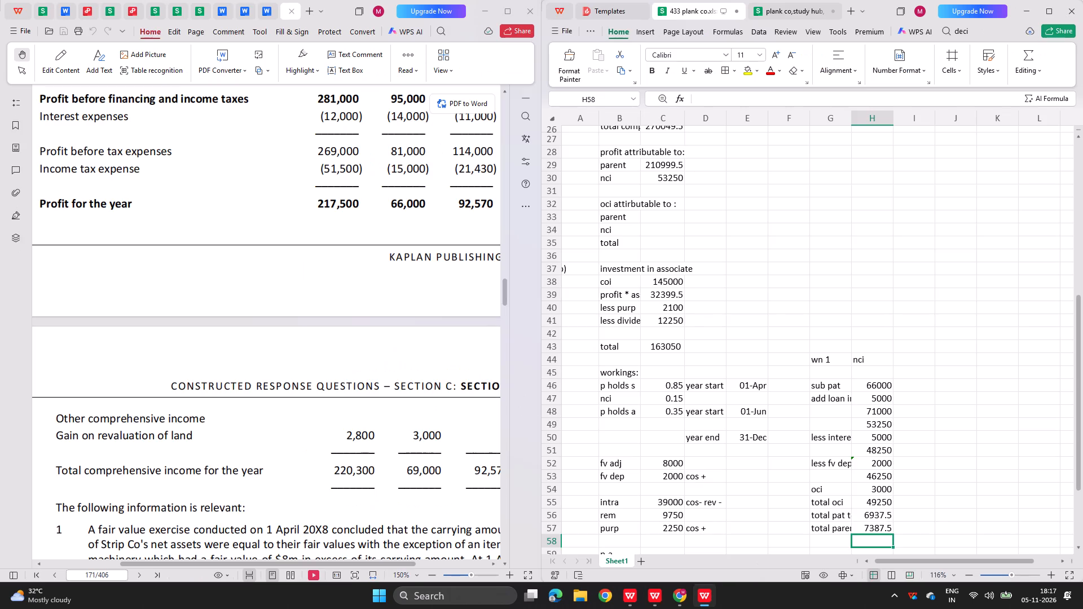
# Correct the label in G57 of the NCI working to "total nci oci".
pyautogui.click(654, 231)
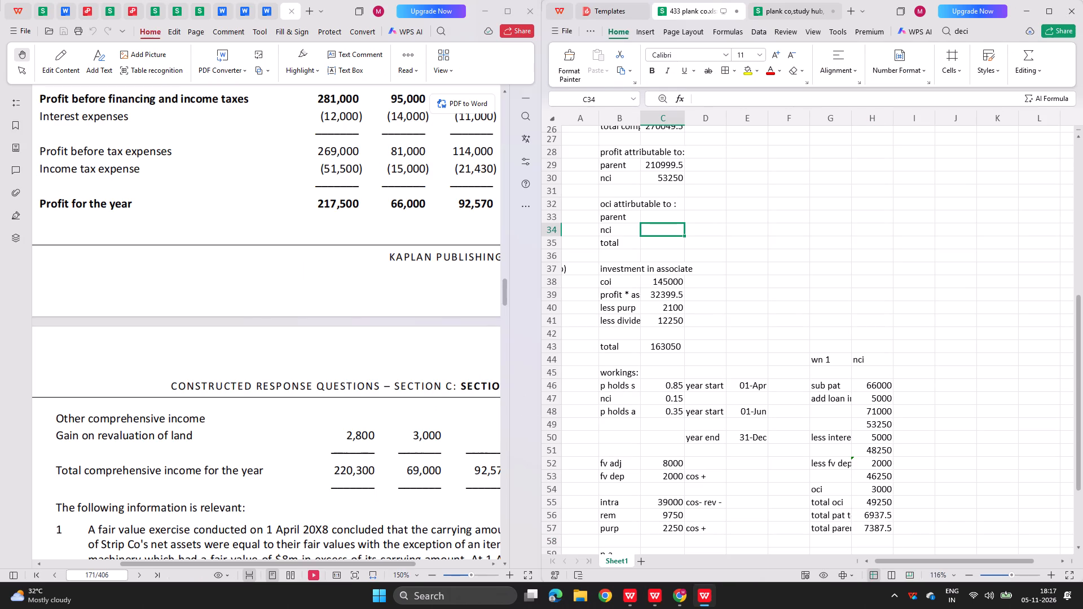
pyautogui.doubleClick(837, 536)
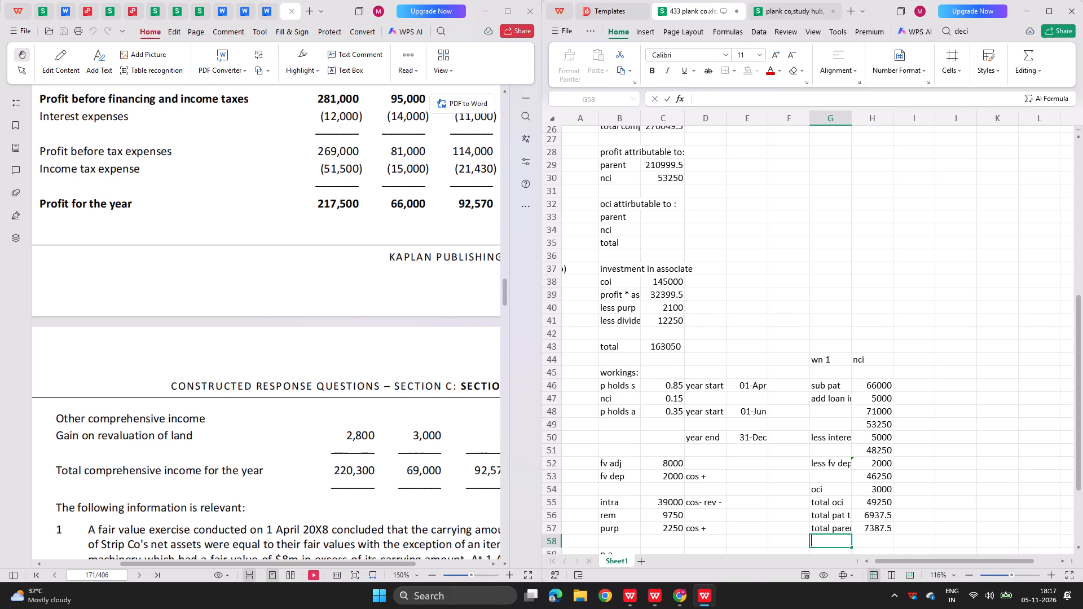
pyautogui.doubleClick(836, 533)
pyautogui.doubleClick(836, 533)
pyautogui.doubleClick(842, 531)
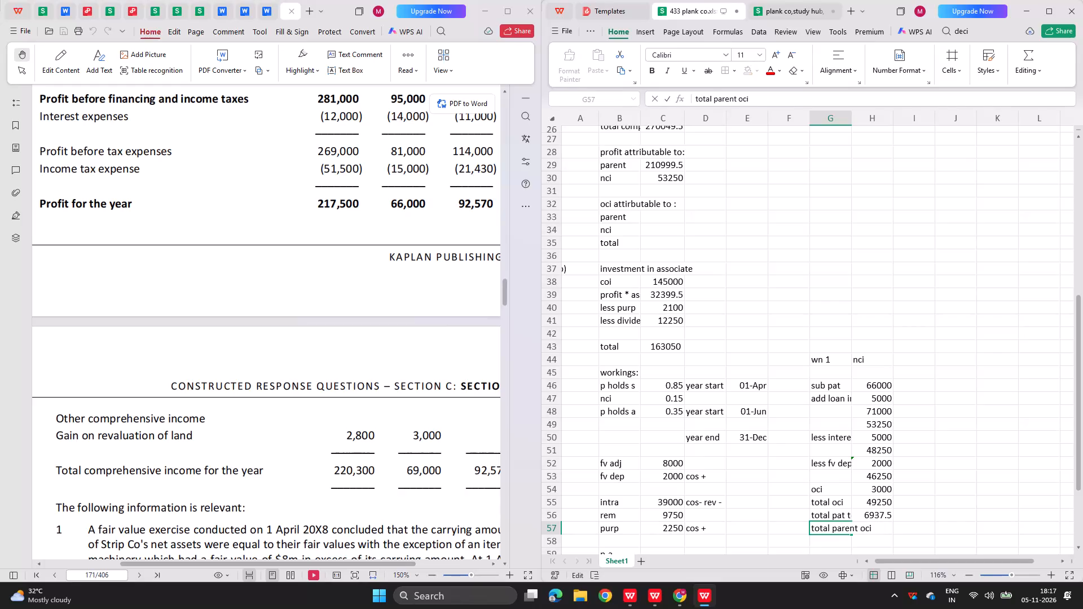
pyautogui.click(856, 531)
pyautogui.press('Right')
pyautogui.press('BackSpace')
pyautogui.press('BackSpace')
pyautogui.press('BackSpace')
pyautogui.press('BackSpace')
pyautogui.press('BackSpace')
pyautogui.press('BackSpace')
pyautogui.write('nci')
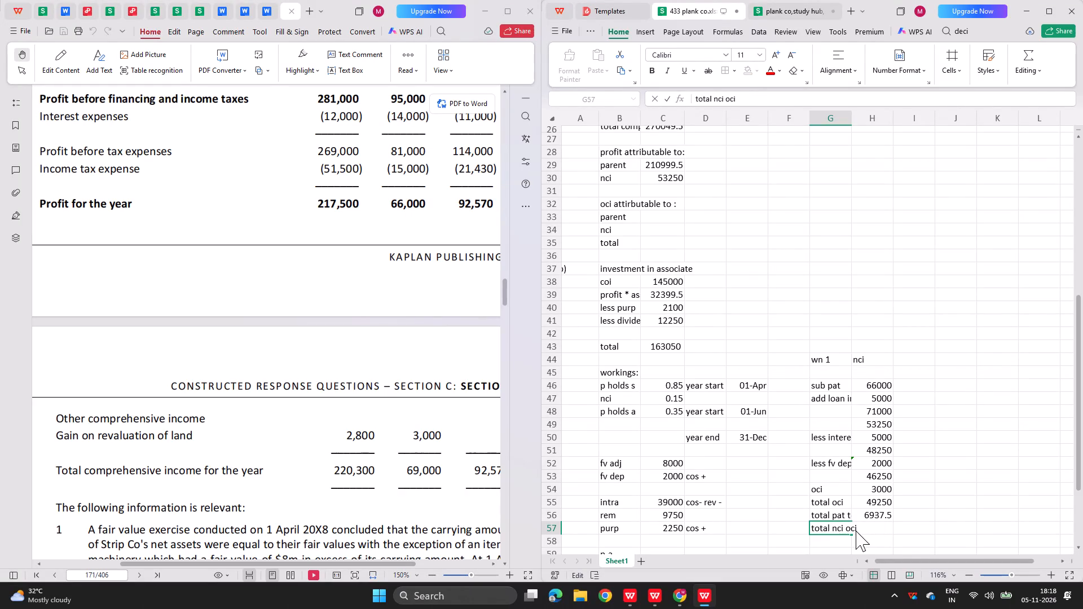
pyautogui.press('Return')
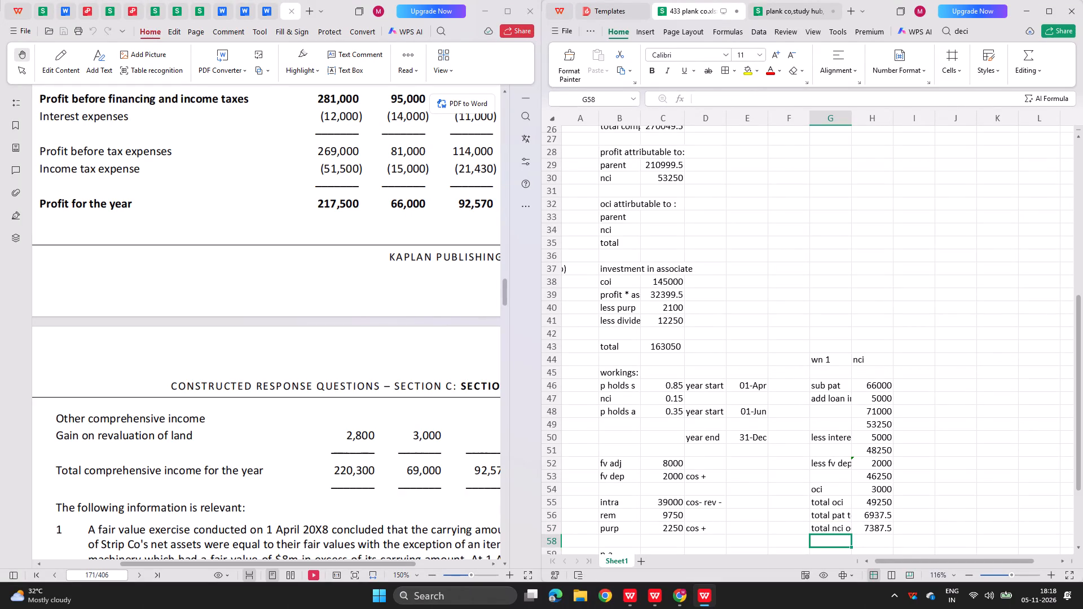
# Relink the NCI share of profit in C30 to the NCI working's PAT line as =H56.
pyautogui.click(671, 179)
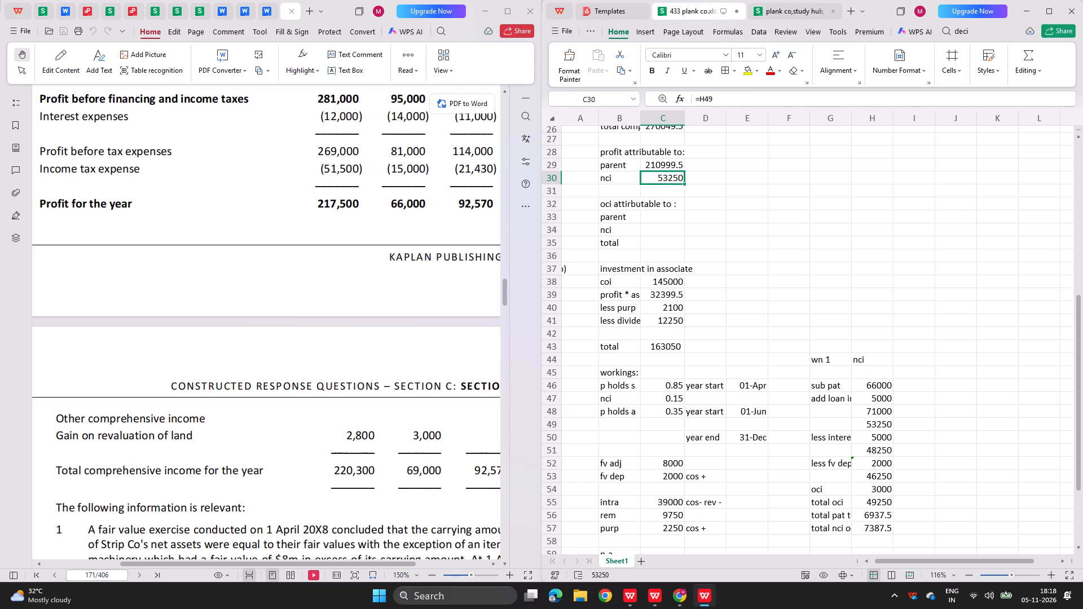
pyautogui.click(673, 182)
pyautogui.press('=')
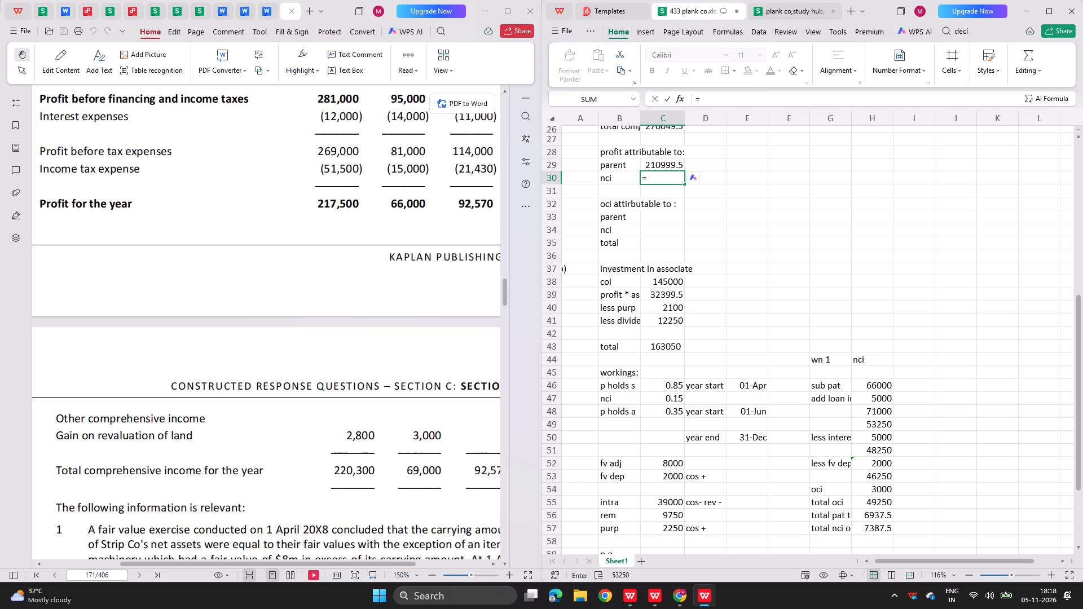
pyautogui.click(879, 517)
pyautogui.press('Return')
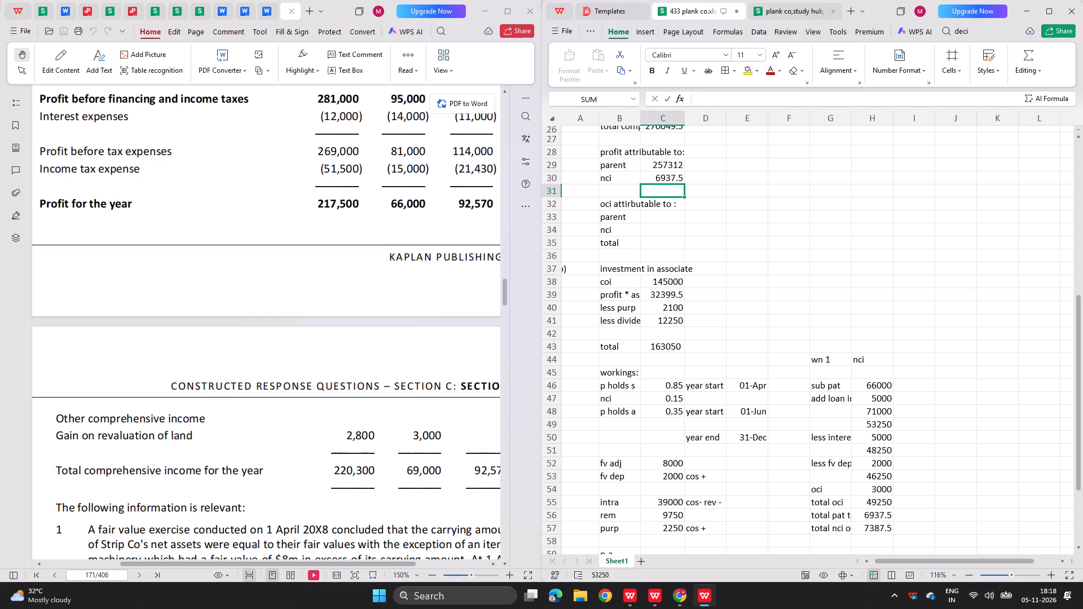
# Fill the NCI line under "oci attributable to" in C34 with a link to the NCI working, =H56.
pyautogui.press('Return')
pyautogui.press('Return')
pyautogui.press('=')
pyautogui.press('BackSpace')
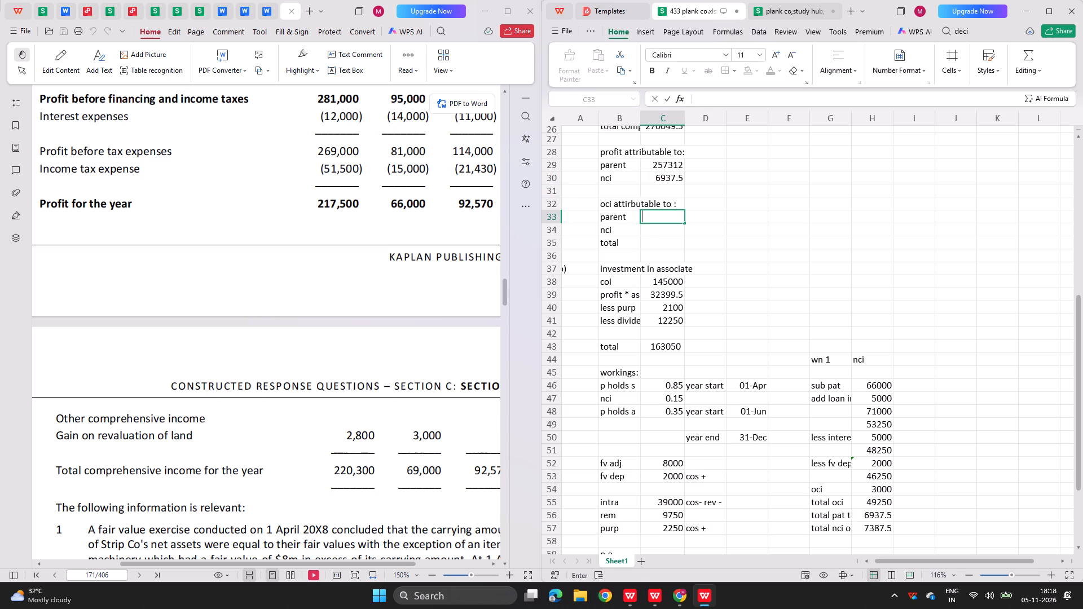
pyautogui.press('Down')
pyautogui.press('=')
pyautogui.press('Right')
pyautogui.press('Down')
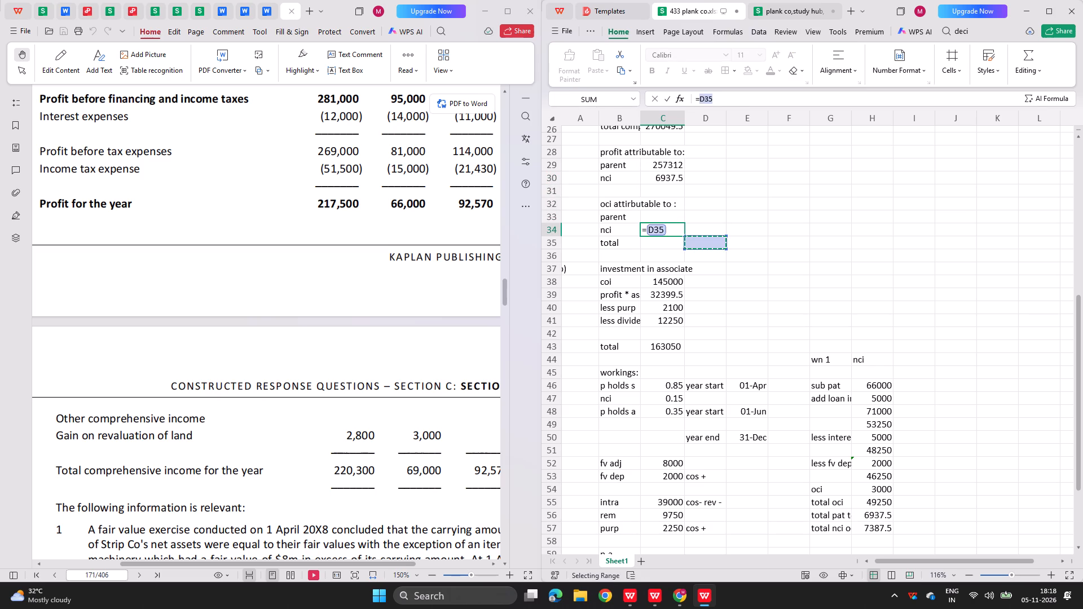
pyautogui.press('Right')
pyautogui.press('Down')
pyautogui.press('Down')
pyautogui.press('Down')
pyautogui.press('Down')
pyautogui.press('Down')
pyautogui.press('Down')
pyautogui.press('Down')
pyautogui.press('Down')
pyautogui.press('Down')
pyautogui.press('Down')
pyautogui.press('Down')
pyautogui.press('Down')
pyautogui.press('Down')
pyautogui.press('Down')
pyautogui.press('Down')
pyautogui.press('Down')
pyautogui.press('Right')
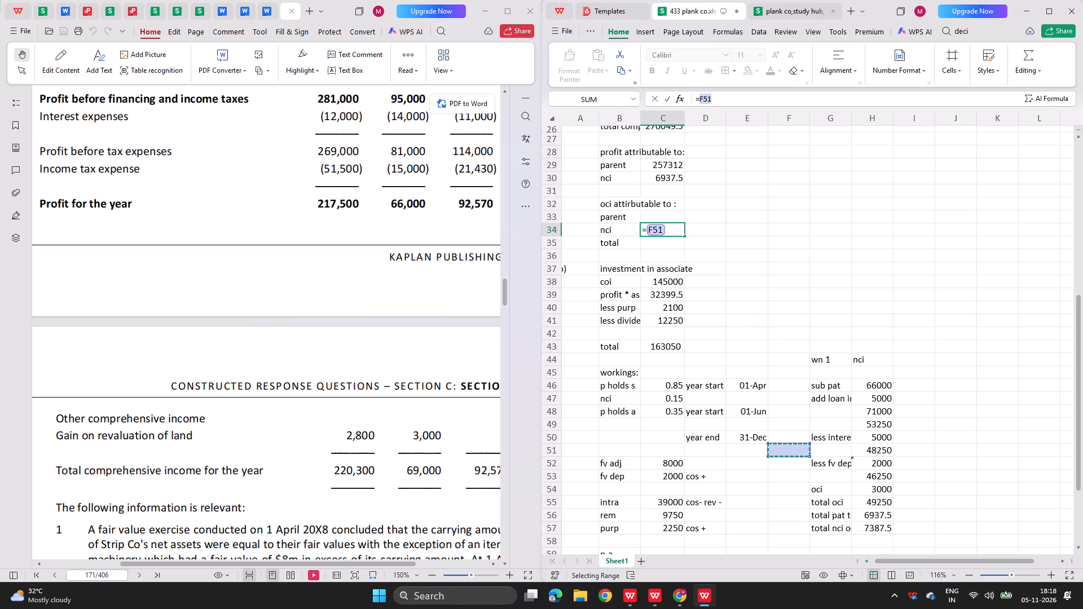
pyautogui.press('Right')
pyautogui.press('Down')
pyautogui.press('Down')
pyautogui.press('Down')
pyautogui.press('Down')
pyautogui.press('Right')
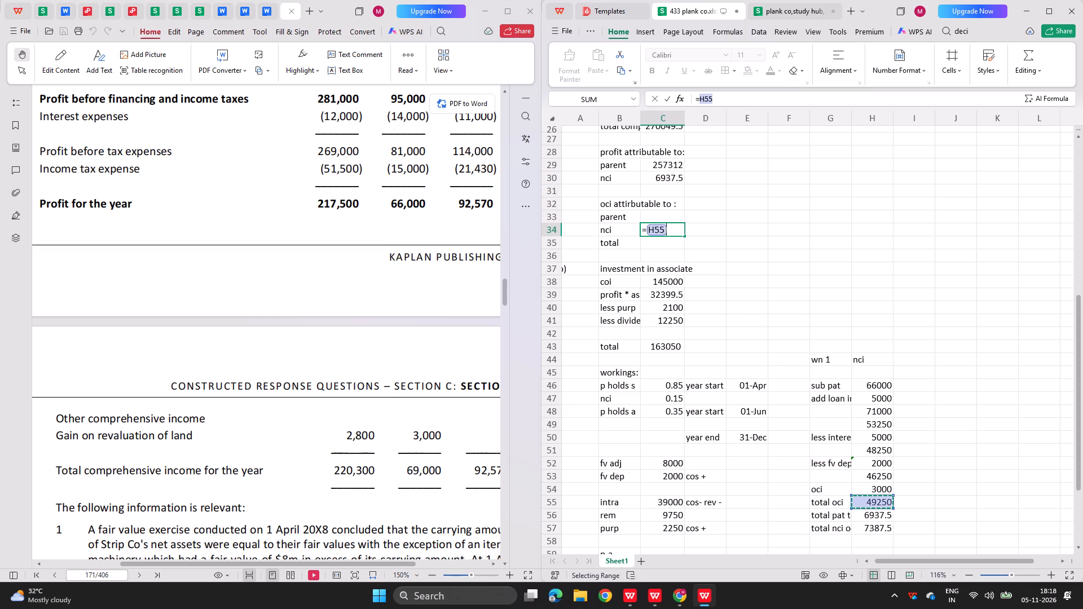
pyautogui.press('Down')
pyautogui.press('Return')
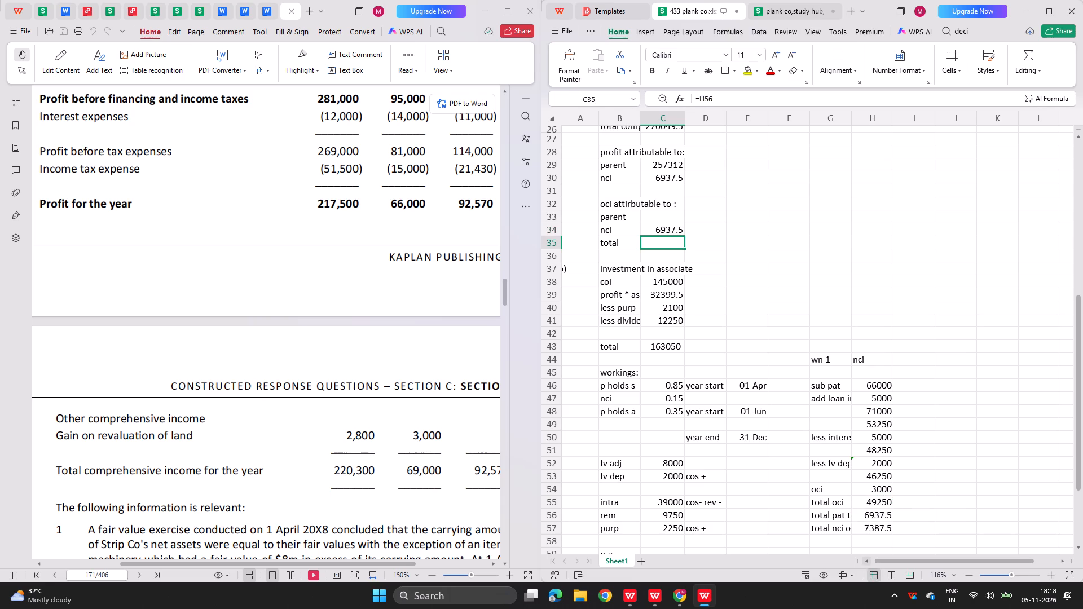
# Calculate the parent's share of total comprehensive income in C33 as the balance, =C26-C34.
pyautogui.press('Up')
pyautogui.press('Up')
pyautogui.press('=')
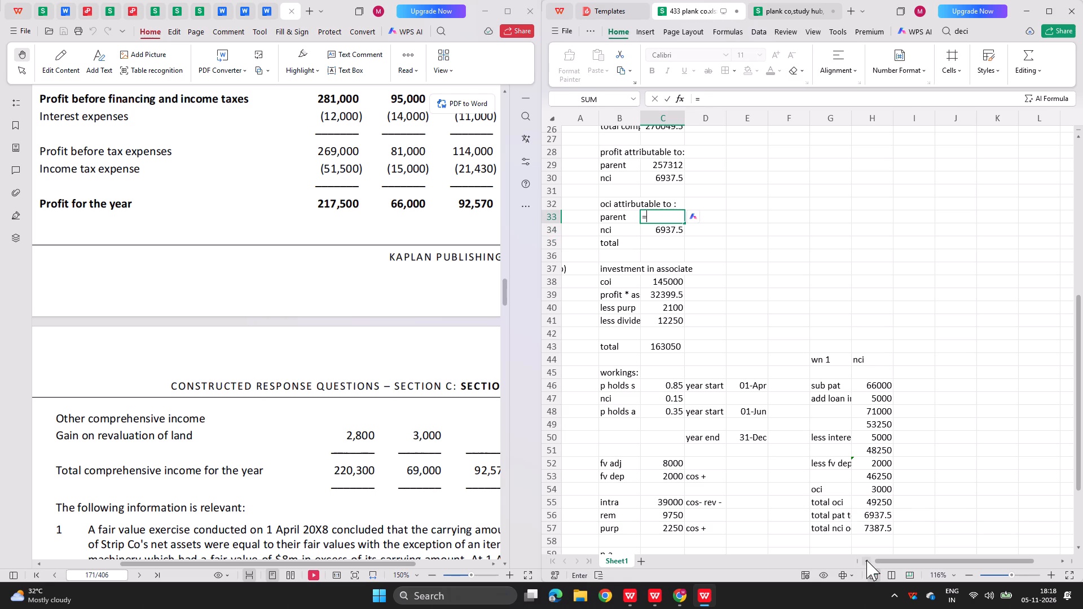
pyautogui.press('Up')
pyautogui.press('Up')
pyautogui.press('Up')
pyautogui.press('Up')
pyautogui.press('Up')
pyautogui.press('Up')
pyautogui.press('Up')
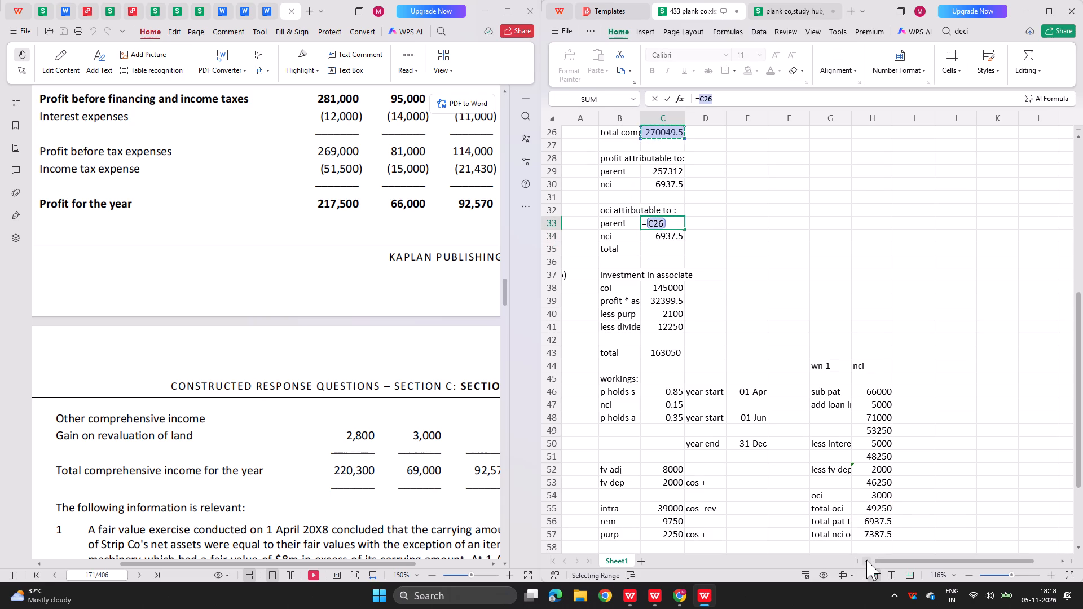
pyautogui.press('-')
pyautogui.press('Down')
pyautogui.press('Return')
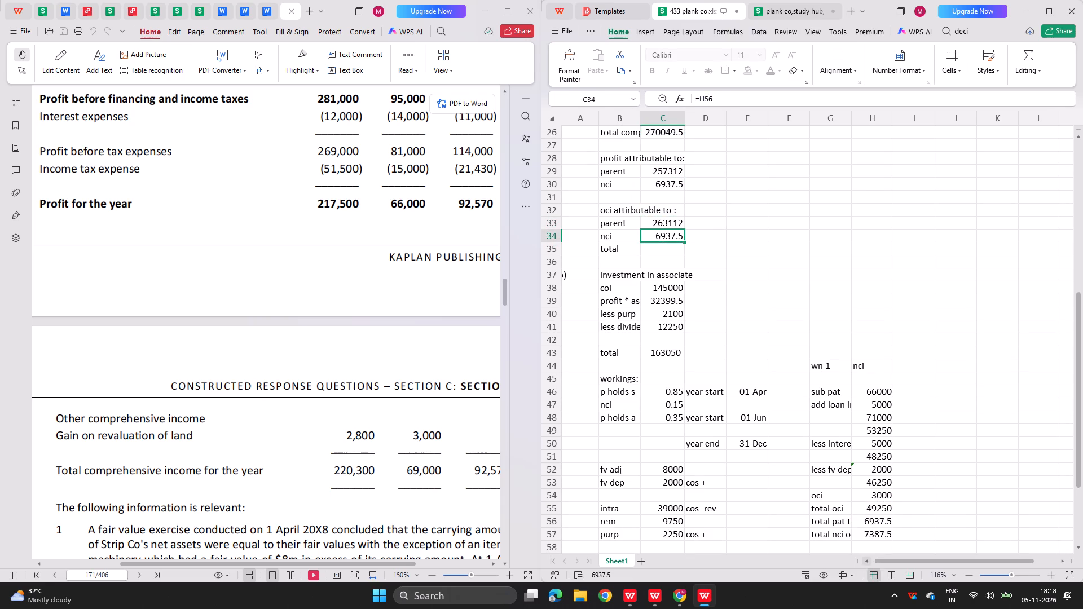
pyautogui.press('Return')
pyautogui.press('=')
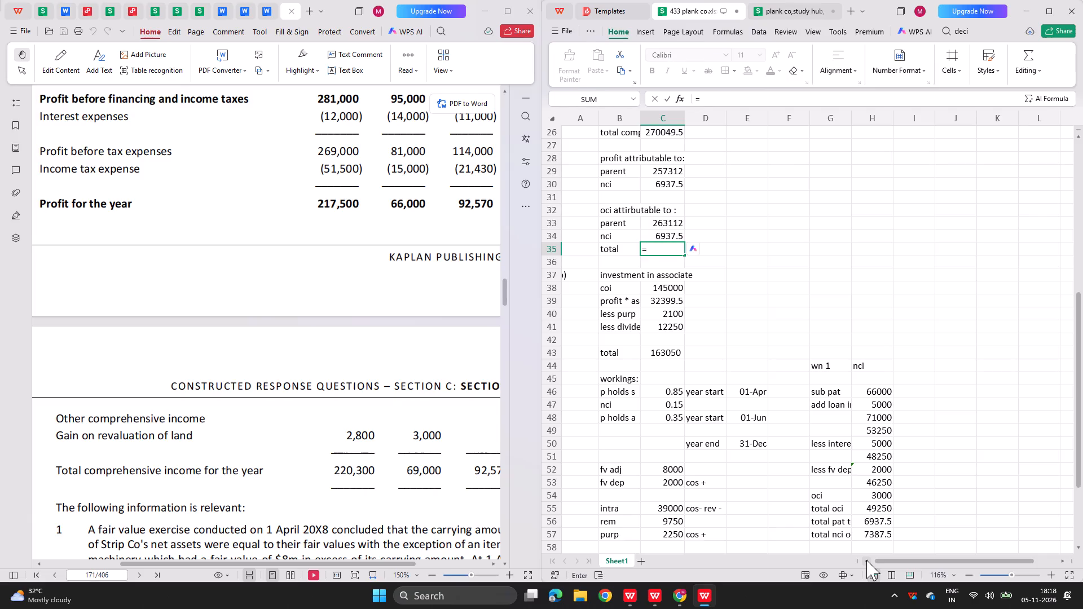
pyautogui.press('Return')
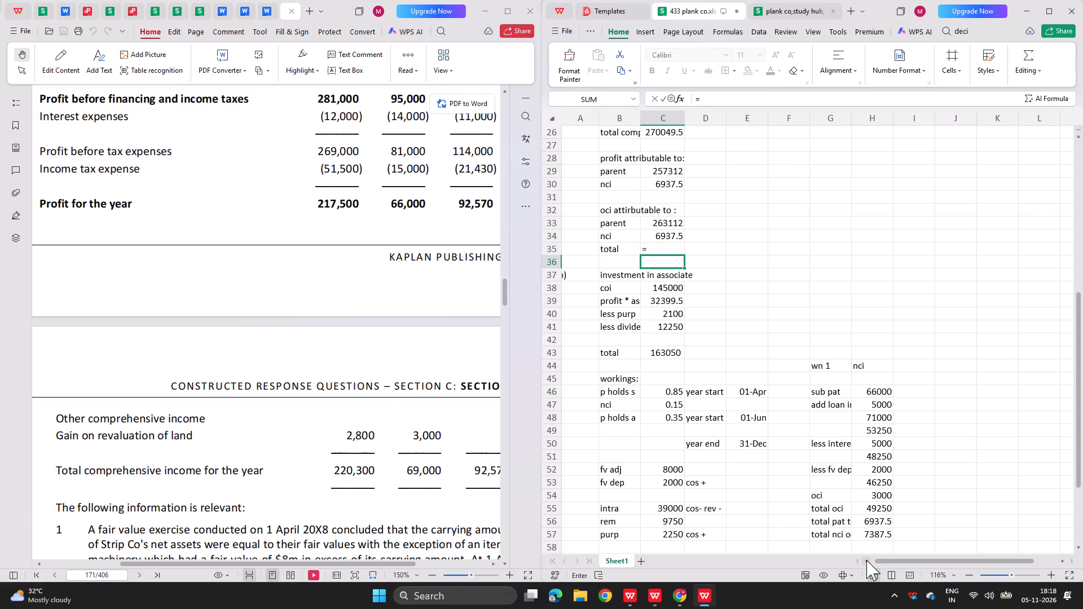
# Check the parent and NCI split in the model answer, and total both shares in C35 as =C33+C34.
pyautogui.hotkey('alt', 'Tab')
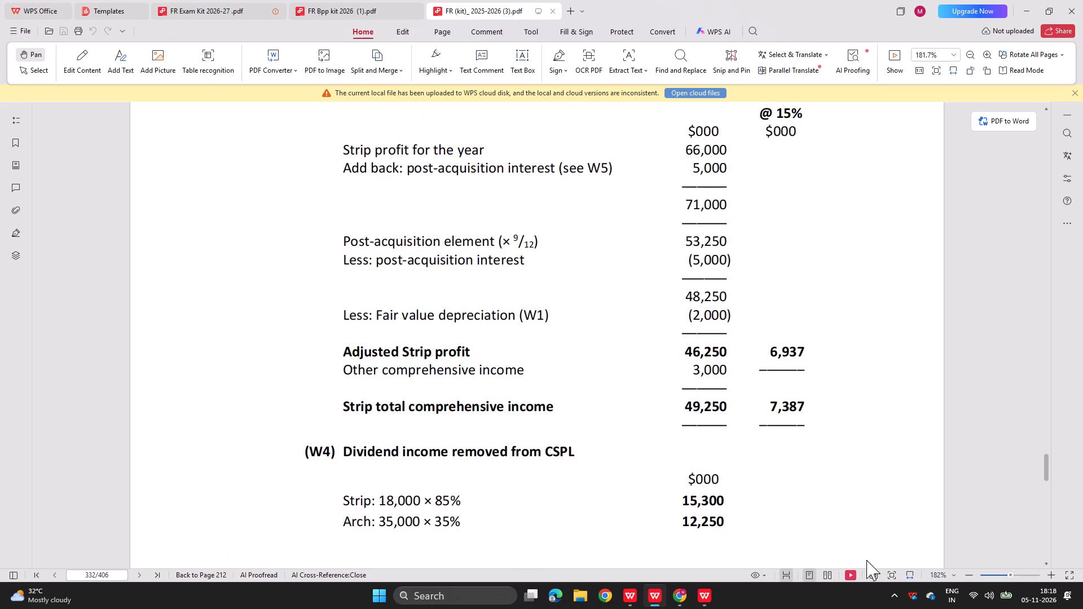
pyautogui.scroll(4, 886, 488)
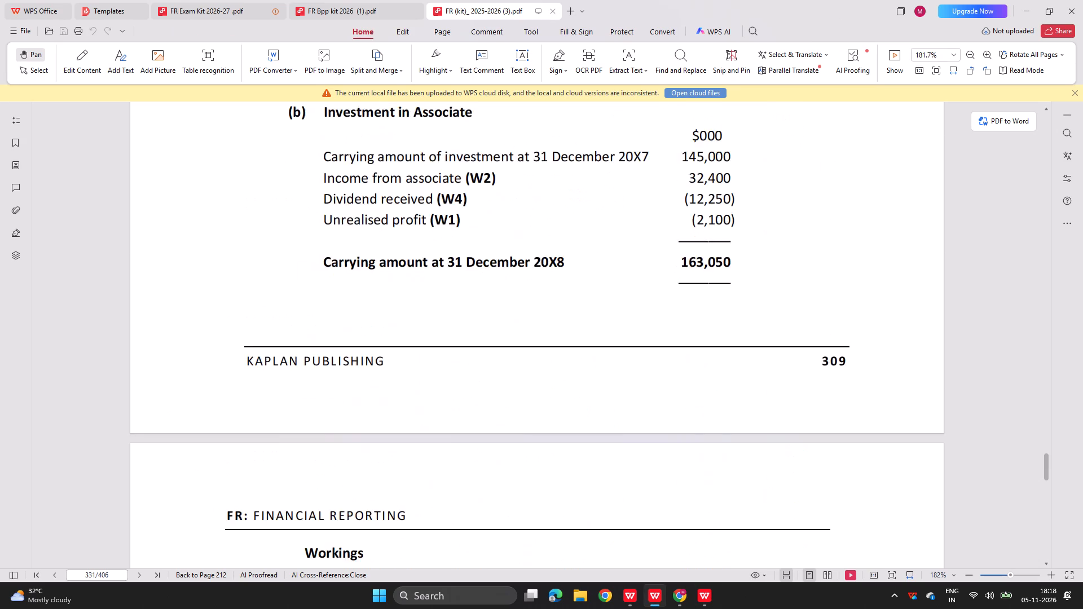
pyautogui.scroll(2, 886, 488)
pyautogui.scroll(-2, 886, 488)
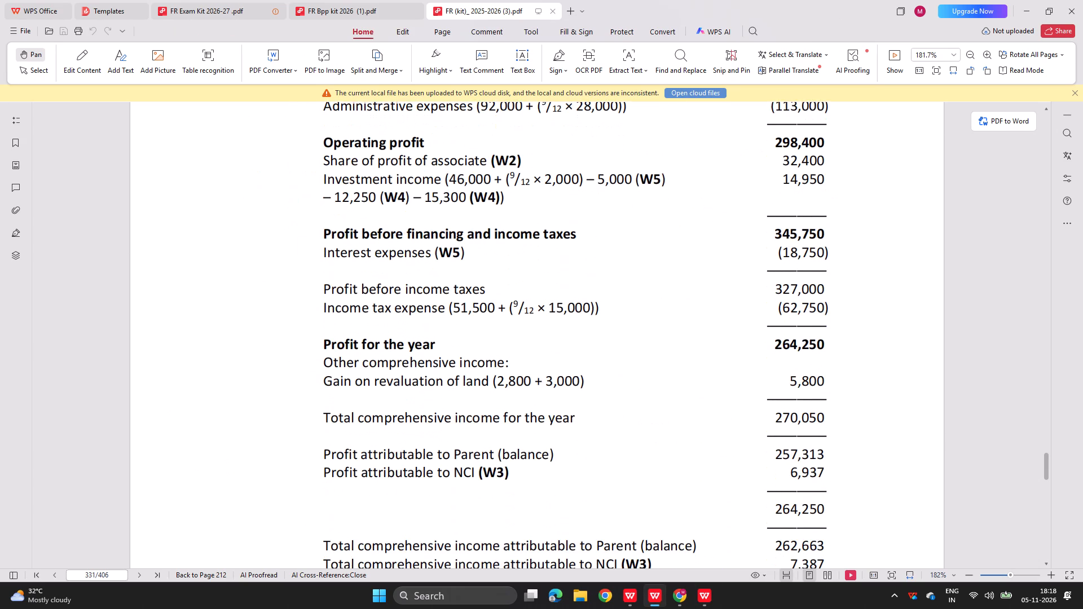
pyautogui.scroll(-1, 781, 509)
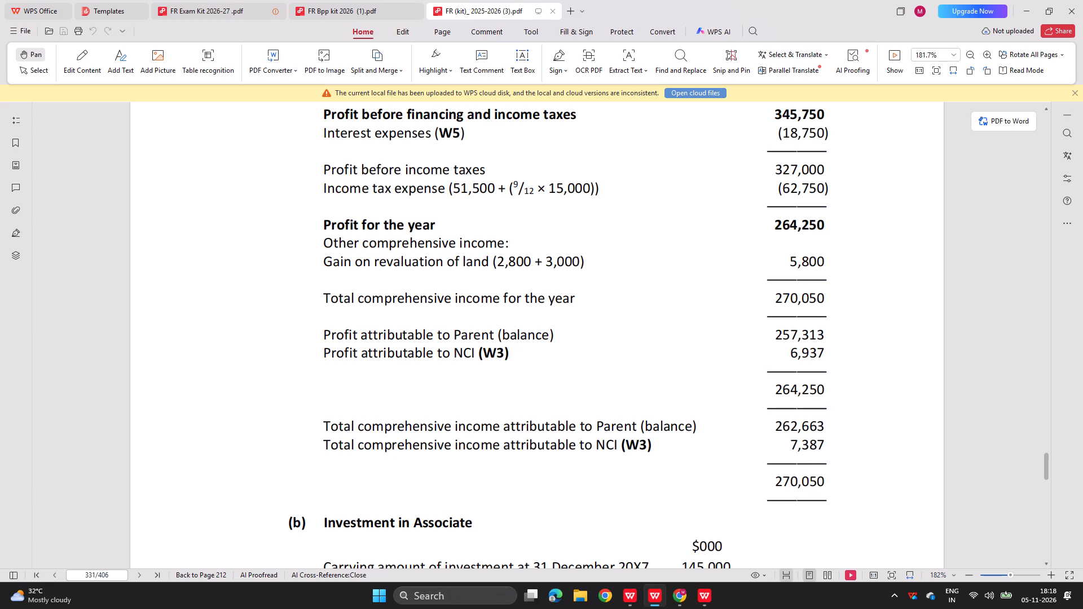
pyautogui.hotkey('alt', 'Tab')
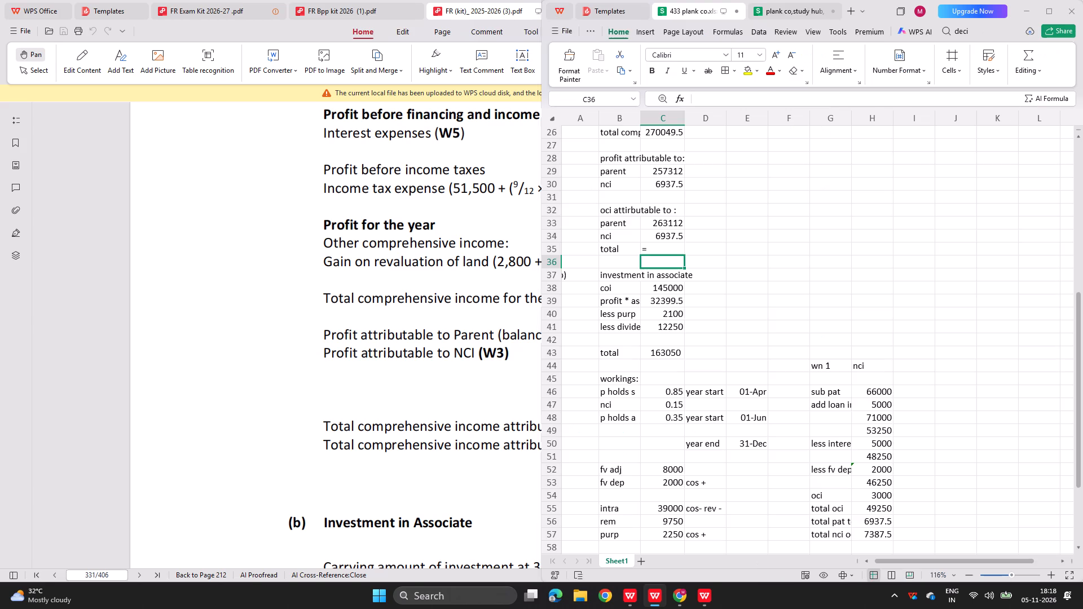
pyautogui.scroll(1, 692, 375)
pyautogui.scroll(1, 639, 293)
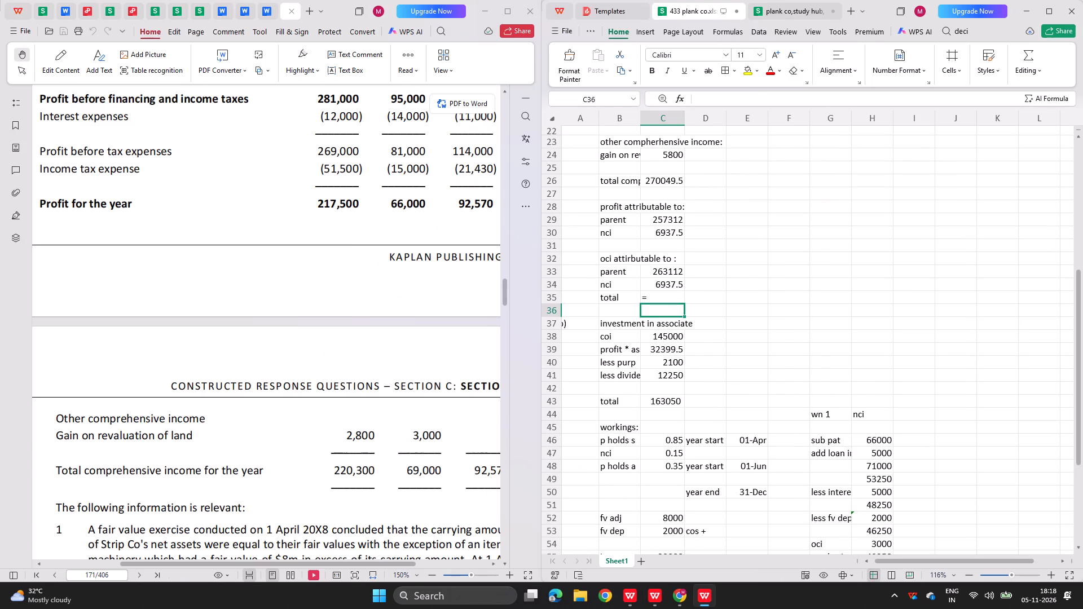
pyautogui.scroll(1, 639, 293)
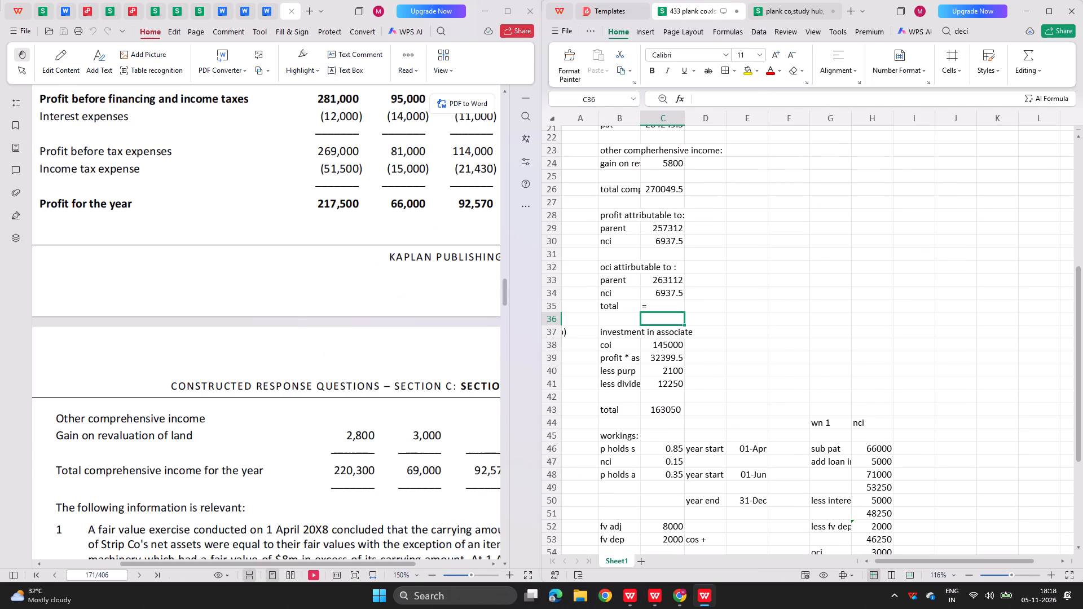
pyautogui.doubleClick(655, 311)
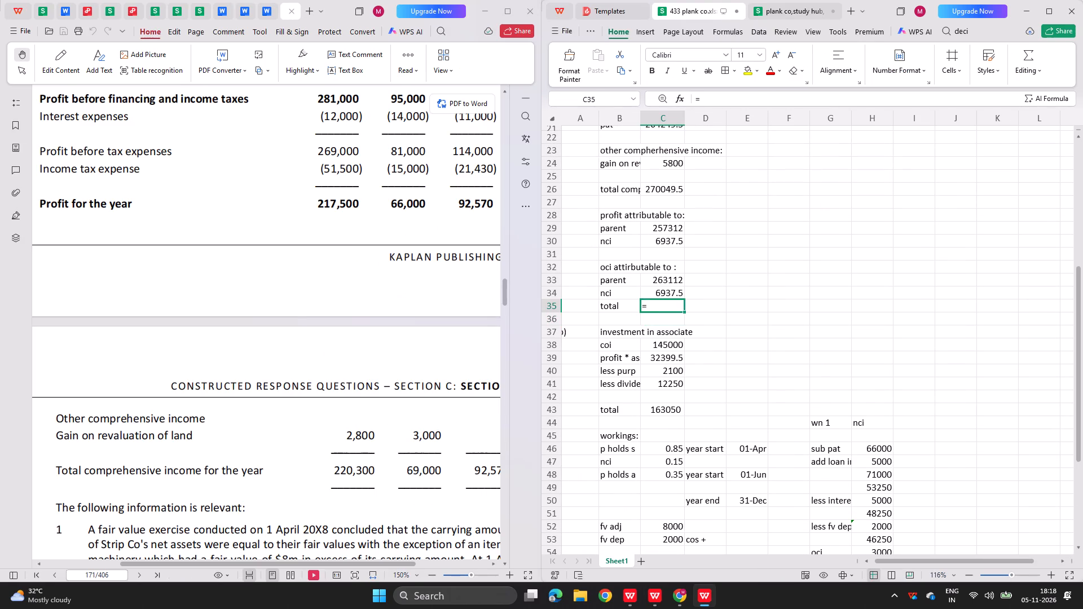
pyautogui.click(667, 277)
pyautogui.press('+')
pyautogui.press('Up')
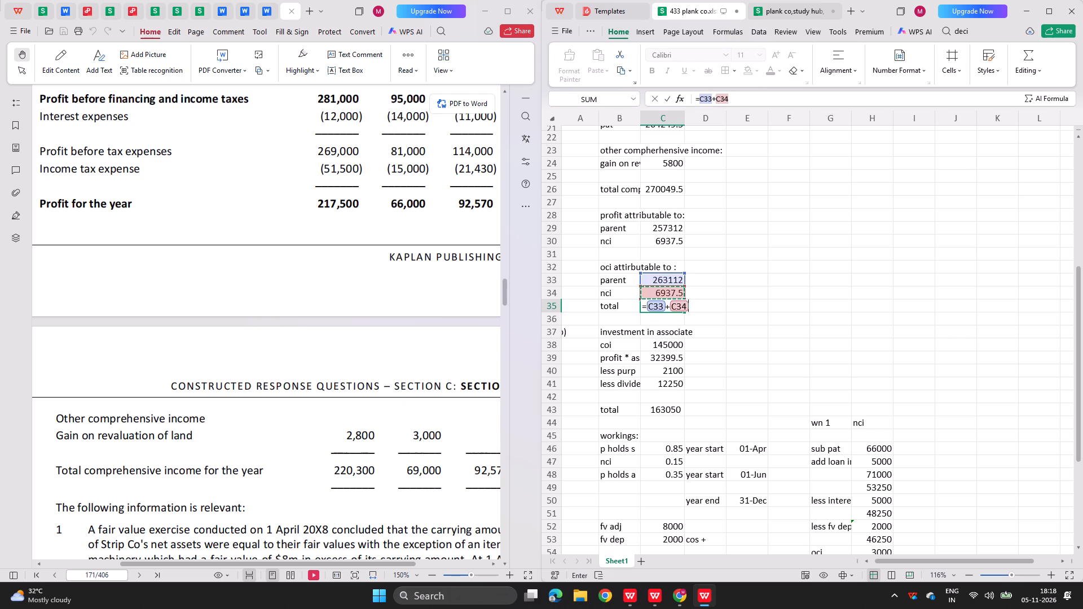
pyautogui.press('Return')
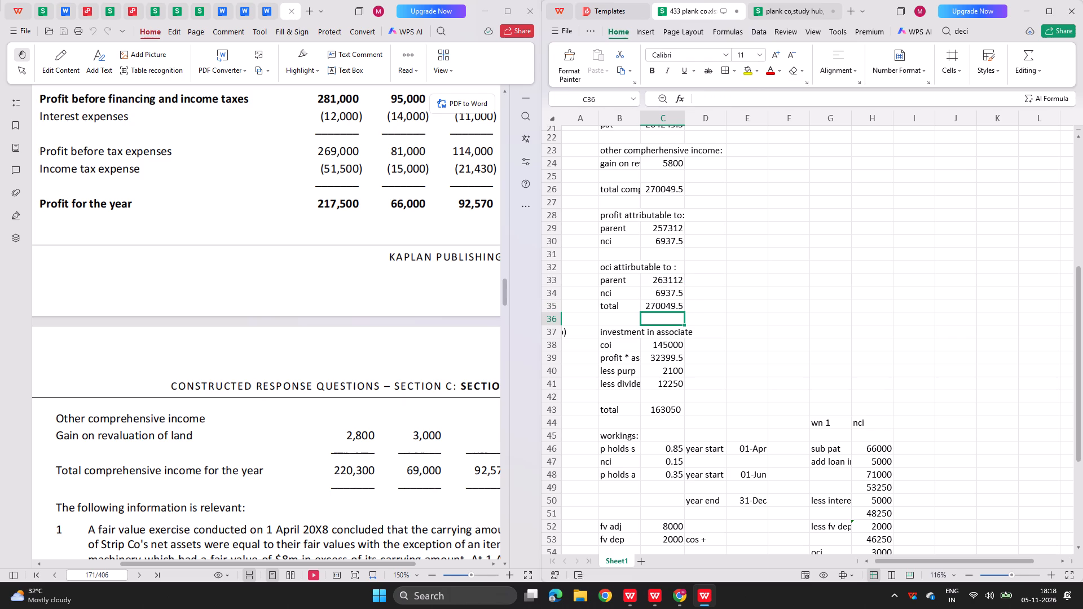
# Make the total comprehensive income row 26 and the attributable total row 35 bold.
pyautogui.moveTo(622, 190); pyautogui.dragTo(675, 187)
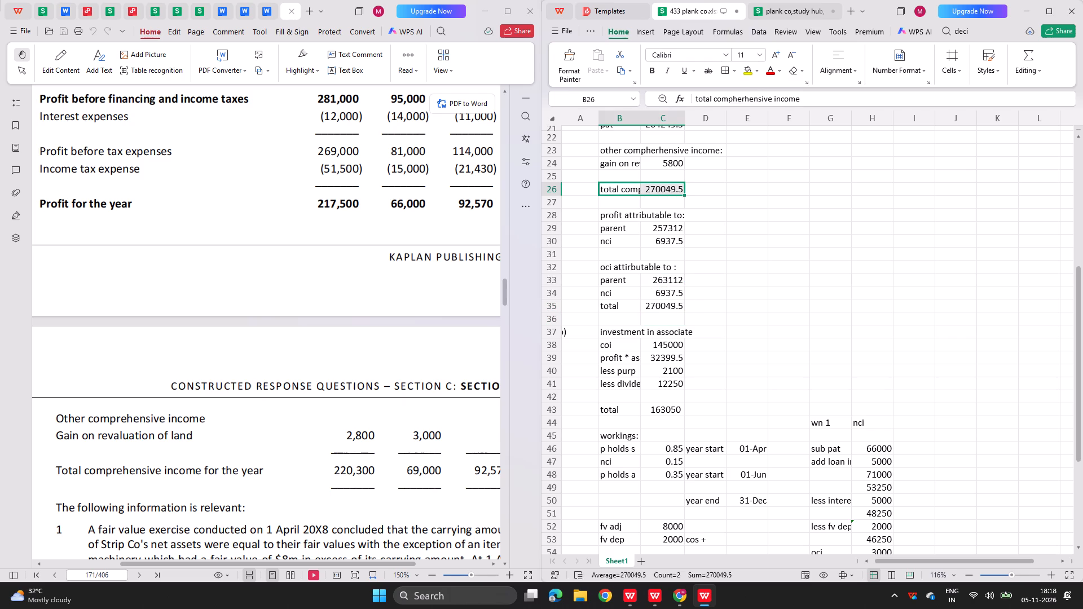
pyautogui.hotkey('ctrl', 'b')
pyautogui.moveTo(606, 303); pyautogui.dragTo(665, 303)
pyautogui.hotkey('ctrl', 'b')
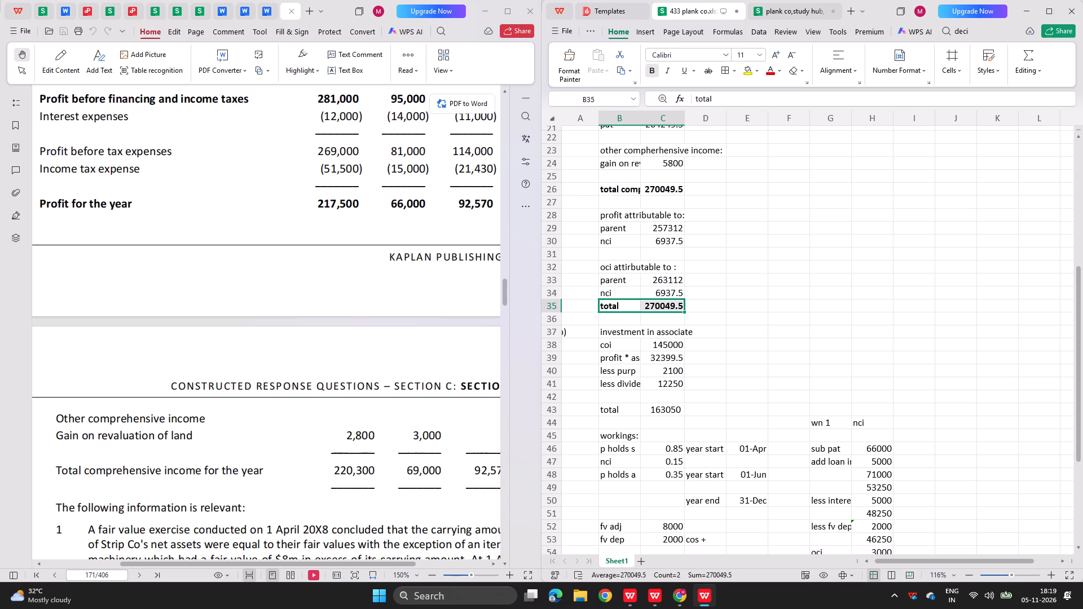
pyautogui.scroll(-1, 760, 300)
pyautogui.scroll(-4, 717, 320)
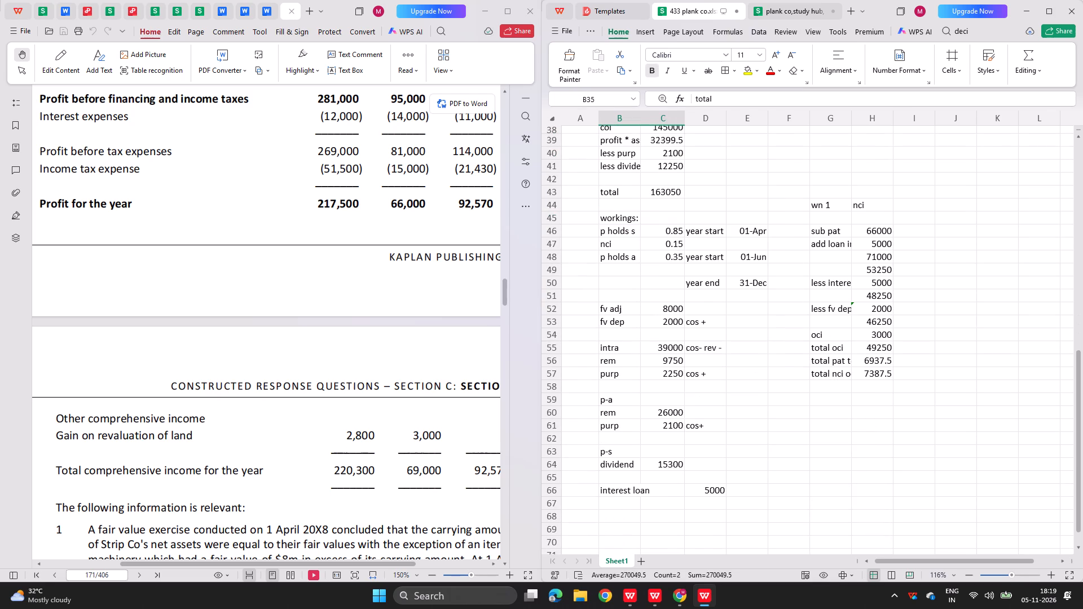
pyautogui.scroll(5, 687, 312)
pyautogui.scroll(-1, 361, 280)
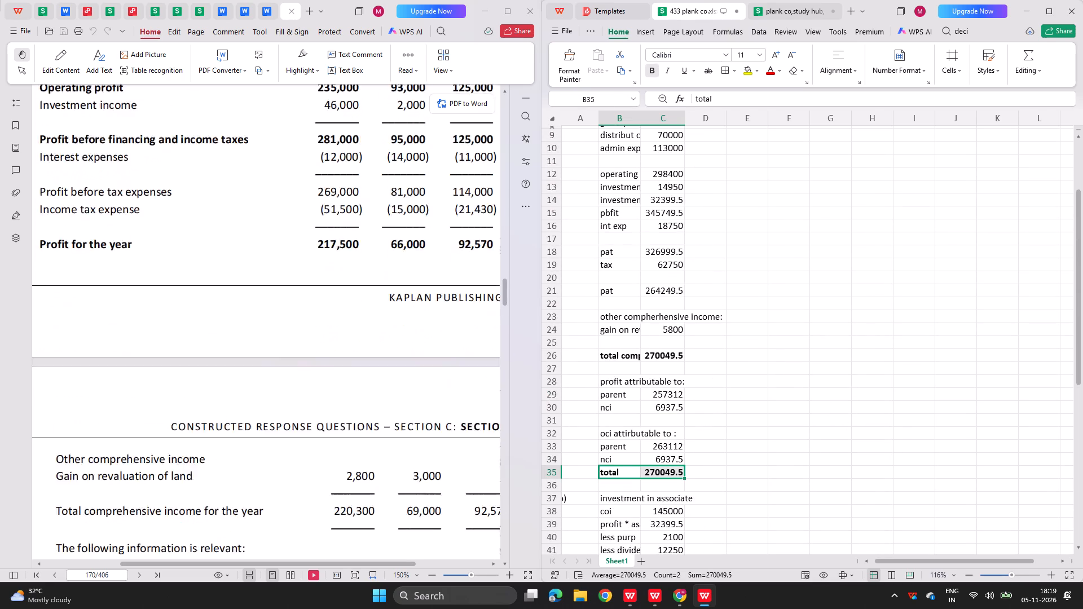
# Make the total in row 43 of the investment in associate working bold.
pyautogui.scroll(-1, 361, 280)
pyautogui.scroll(-1, 254, 263)
pyautogui.scroll(-5, 661, 351)
pyautogui.moveTo(611, 341); pyautogui.dragTo(668, 338)
pyautogui.hotkey('ctrl', 'b')
pyautogui.scroll(-3, 668, 338)
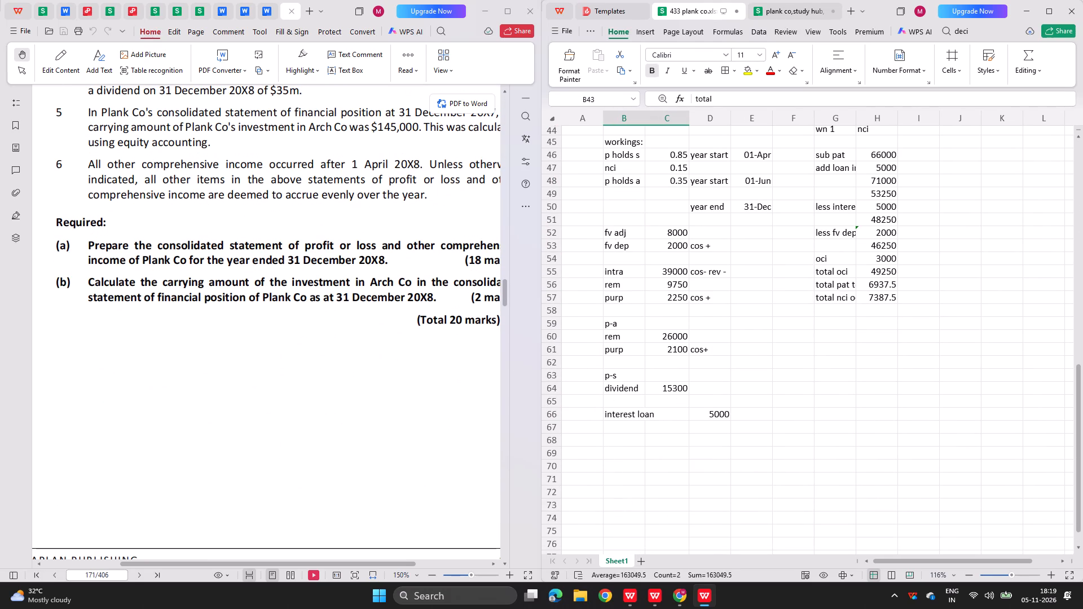
pyautogui.scroll(-1, 668, 338)
pyautogui.click(794, 311)
# Save the changes to 433 plank co.xlsx.
pyautogui.scroll(12, 794, 311)
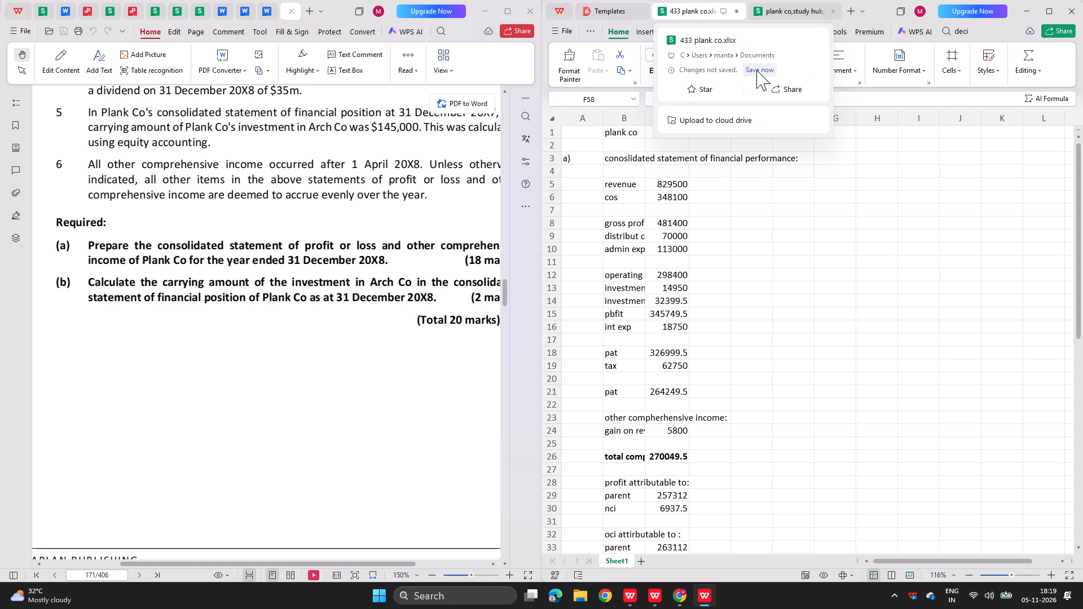
pyautogui.click(756, 71)
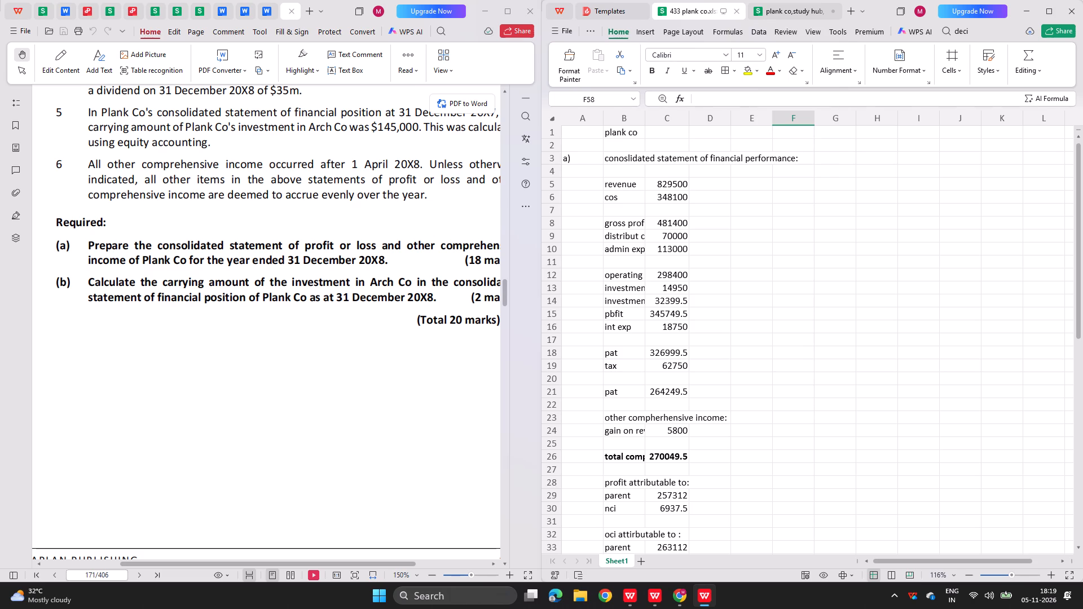
pyautogui.scroll(7, 748, 285)
pyautogui.scroll(-2, 748, 285)
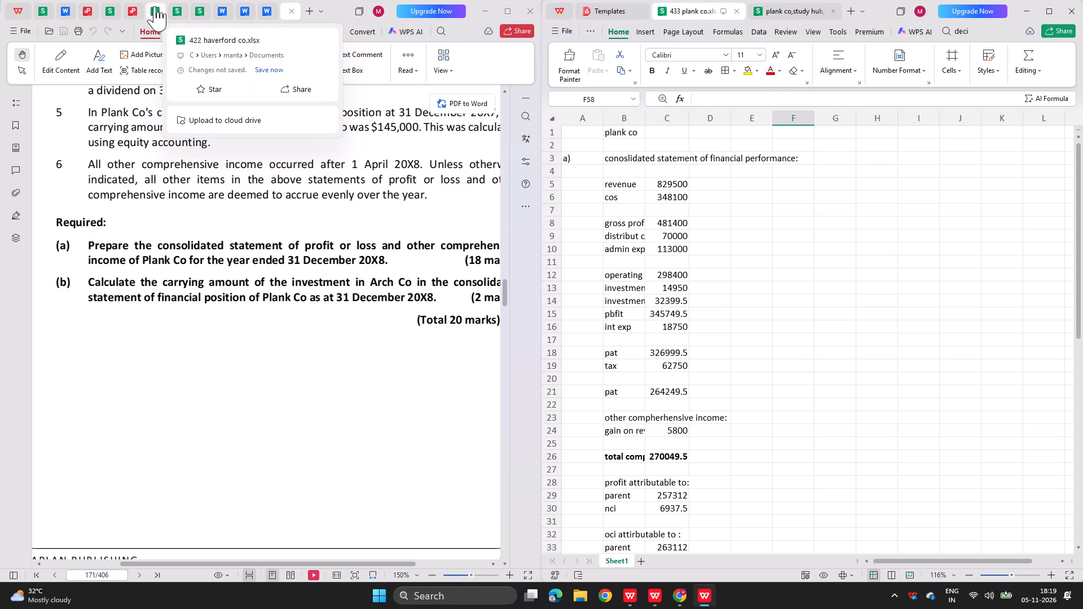
# Switch to FR_Study_Plan_16Nov.xlsx and tick question 433 Plank Co as done in the Section C tracker.
pyautogui.click(113, 3)
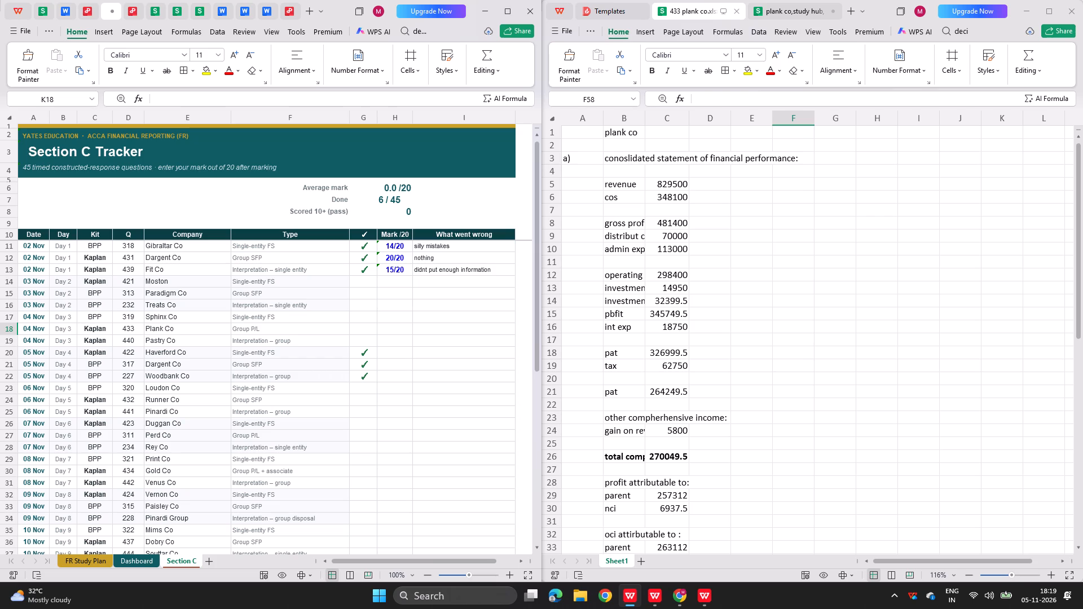
pyautogui.click(360, 343)
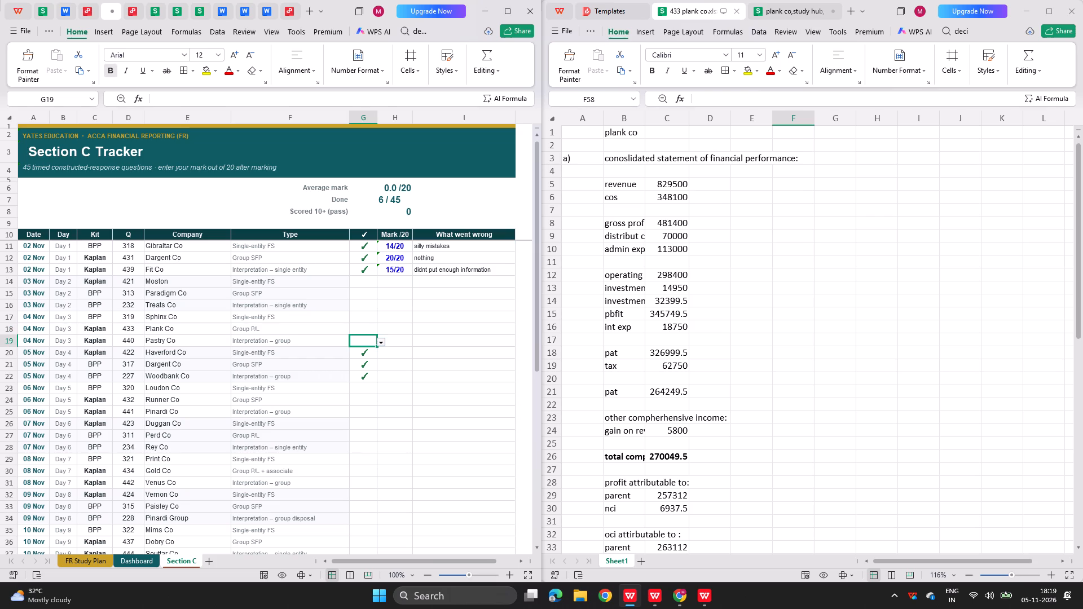
pyautogui.click(360, 329)
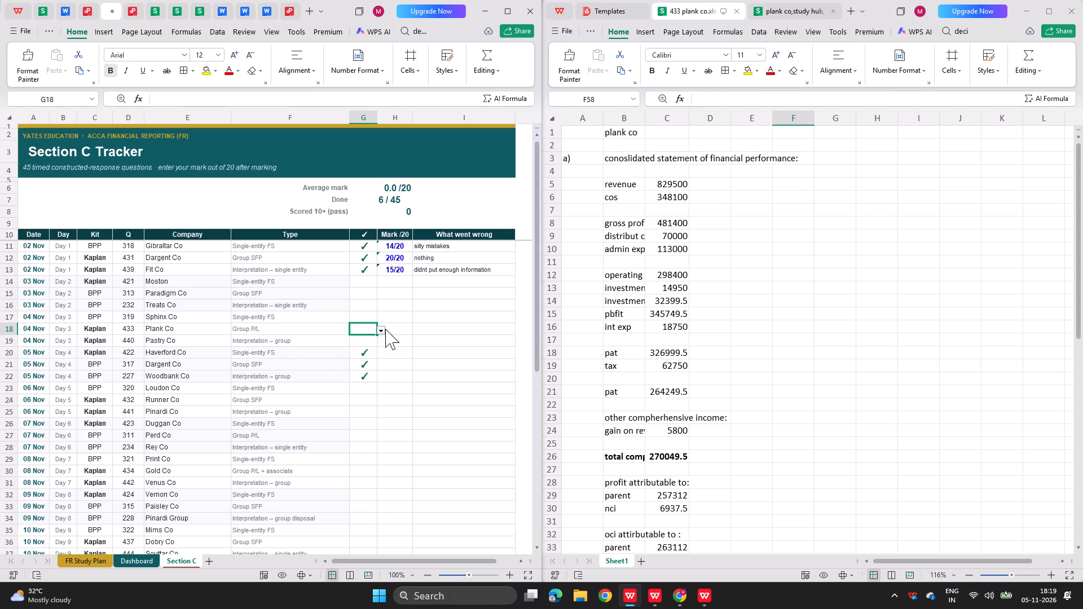
pyautogui.click(385, 331)
pyautogui.click(371, 340)
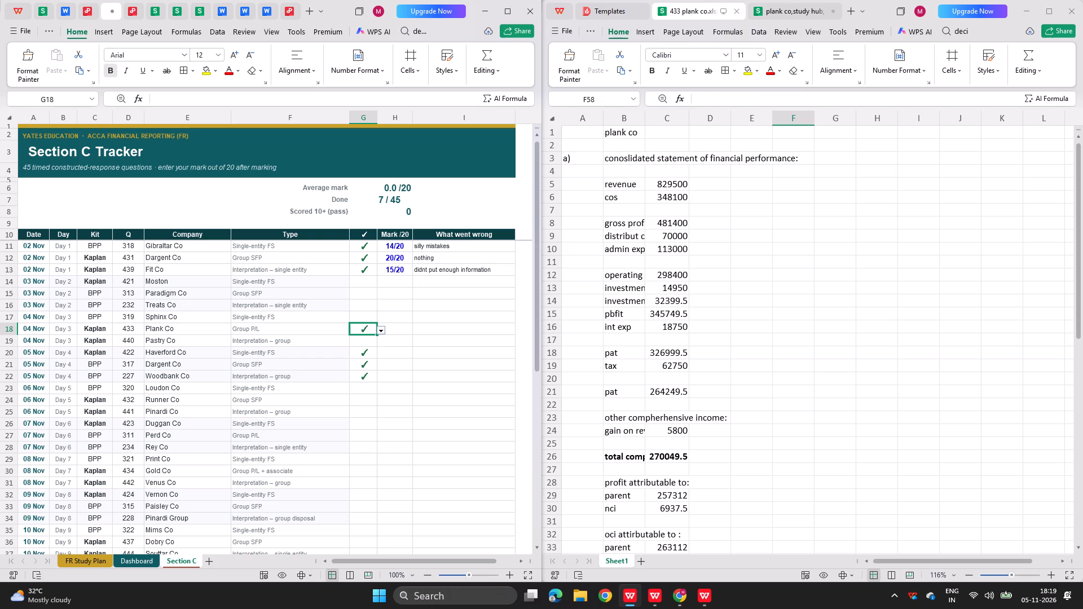
# Enter "omit" under What went wrong for question 313 Paradigm Co in I15.
pyautogui.click(366, 314)
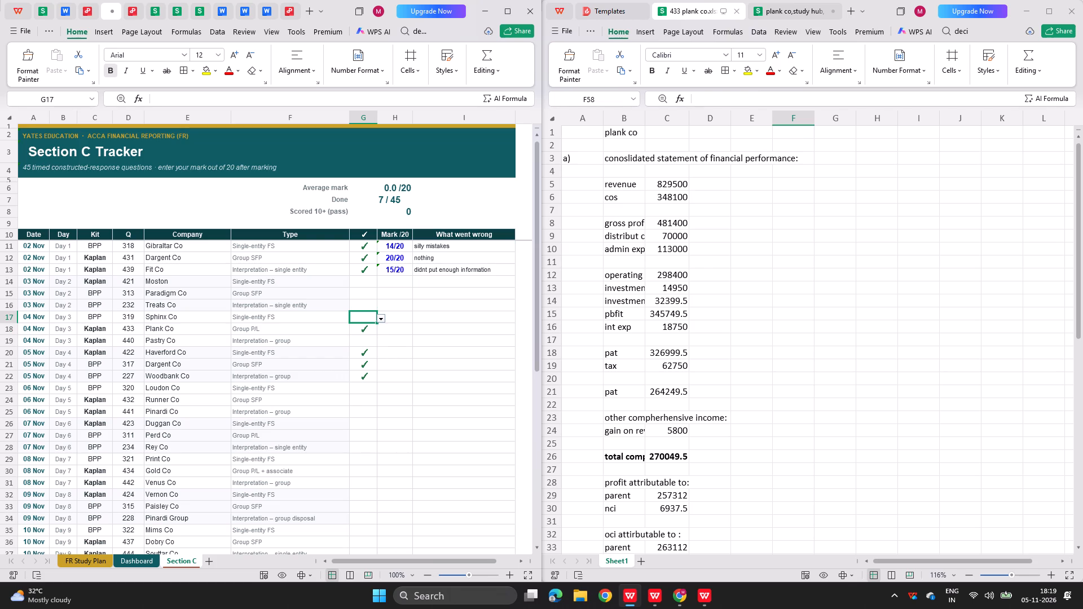
pyautogui.click(444, 302)
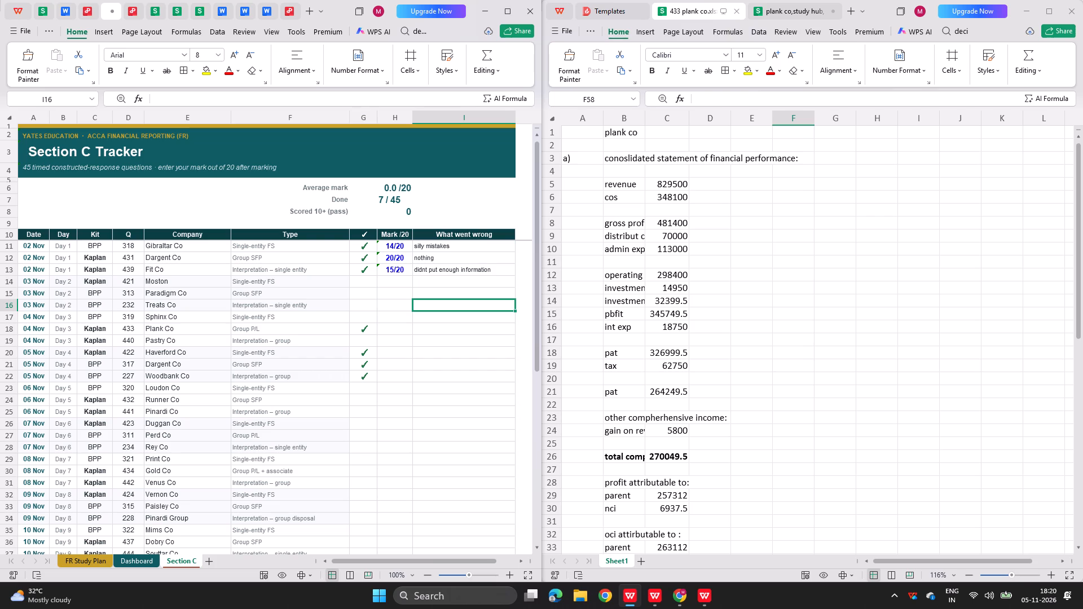
pyautogui.click(439, 294)
pyautogui.write('omit')
pyautogui.press('Return')
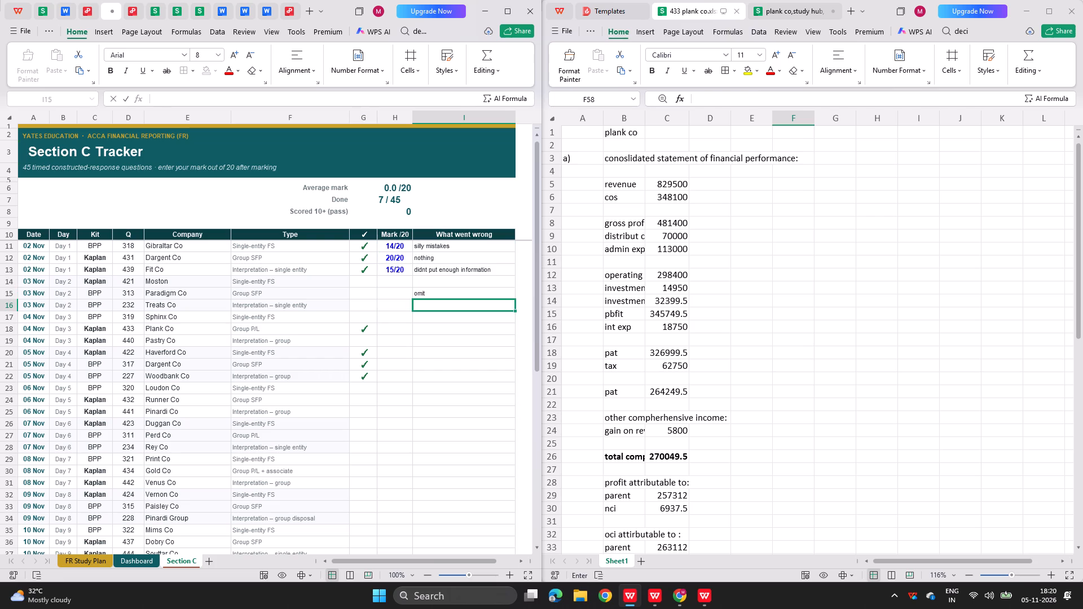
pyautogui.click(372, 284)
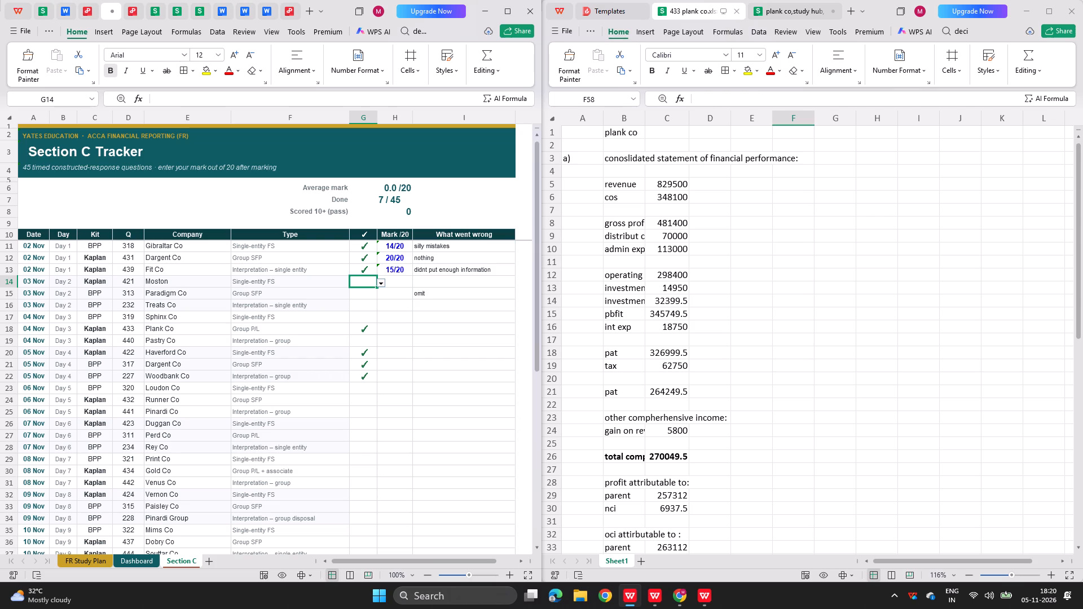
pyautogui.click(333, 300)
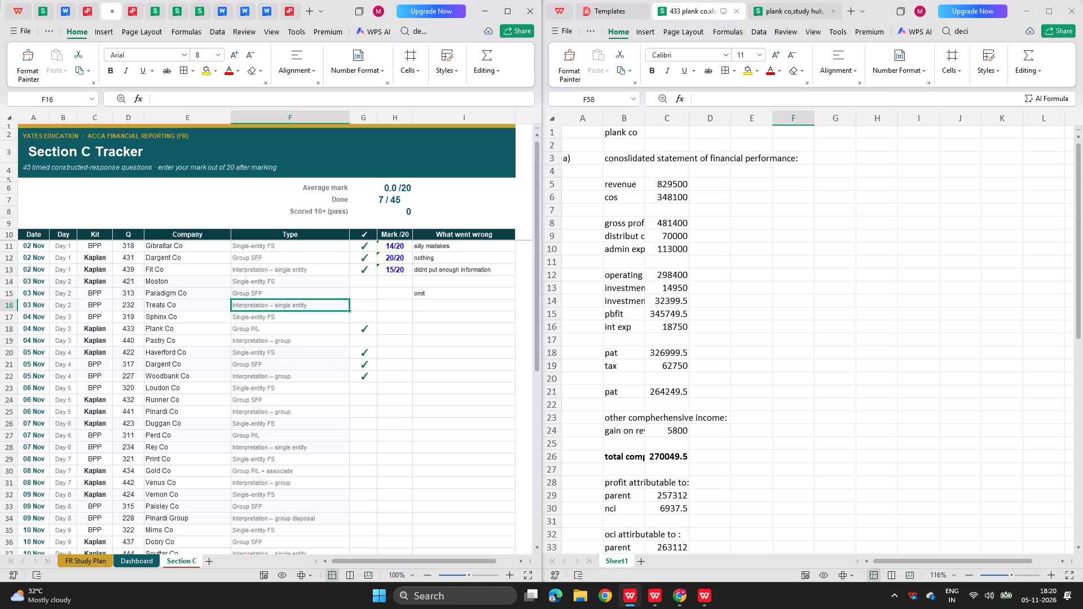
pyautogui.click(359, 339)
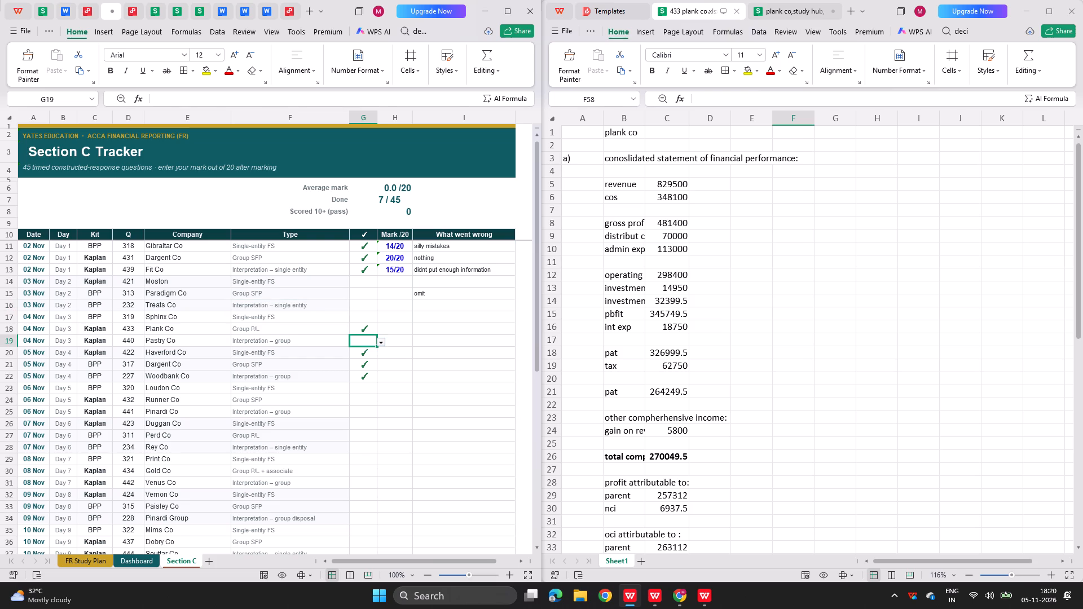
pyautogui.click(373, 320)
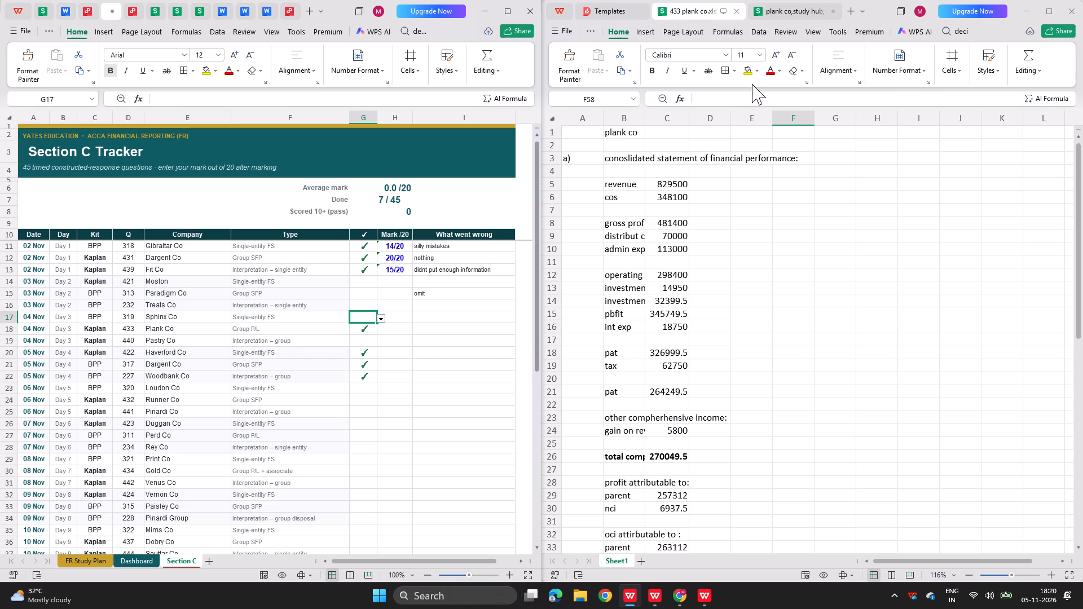
# Maximize the window with the Plank Co workbooks and close the plank co, study hub workbook without saving its changes.
pyautogui.click(1050, 7)
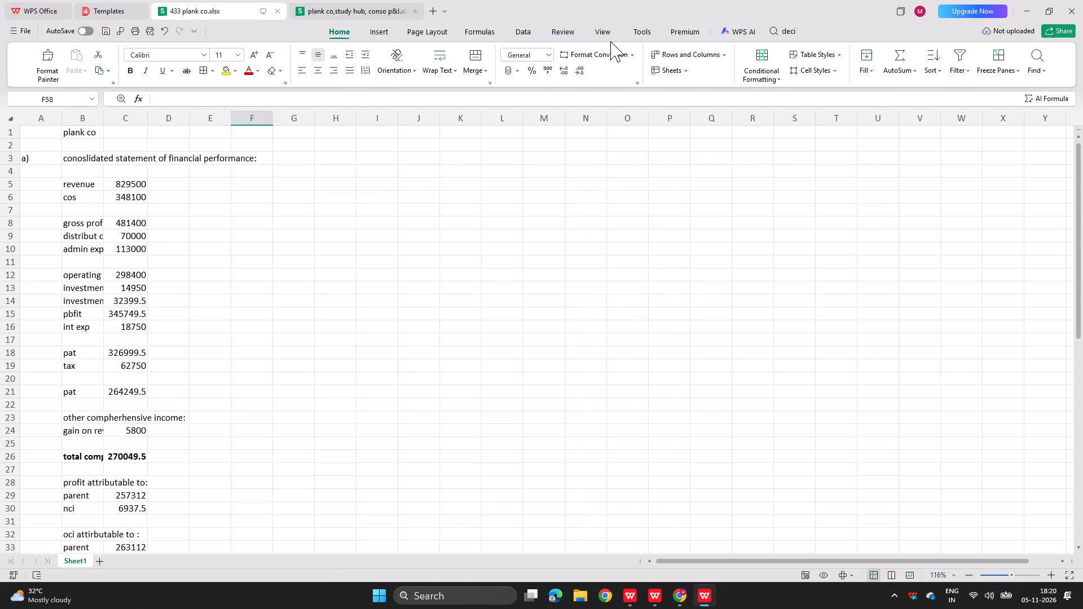
pyautogui.click(275, 5)
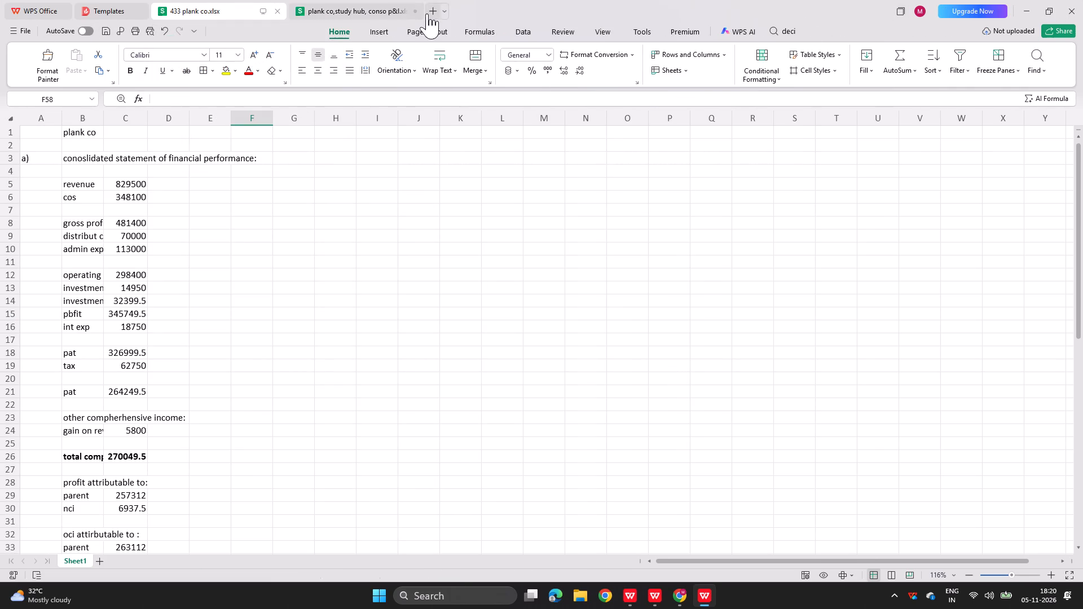
pyautogui.click(416, 13)
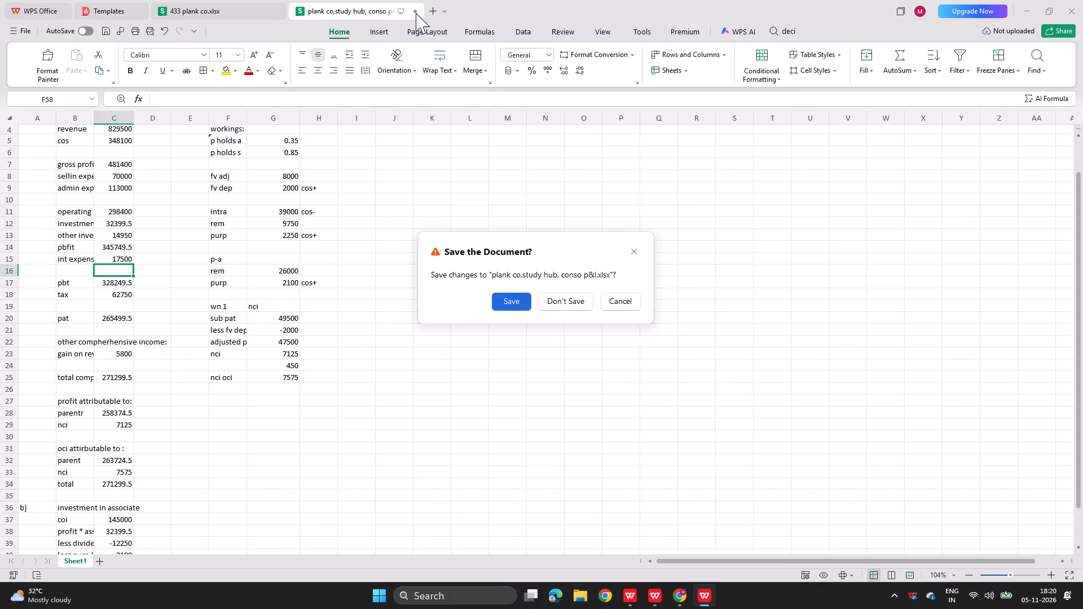
pyautogui.click(574, 296)
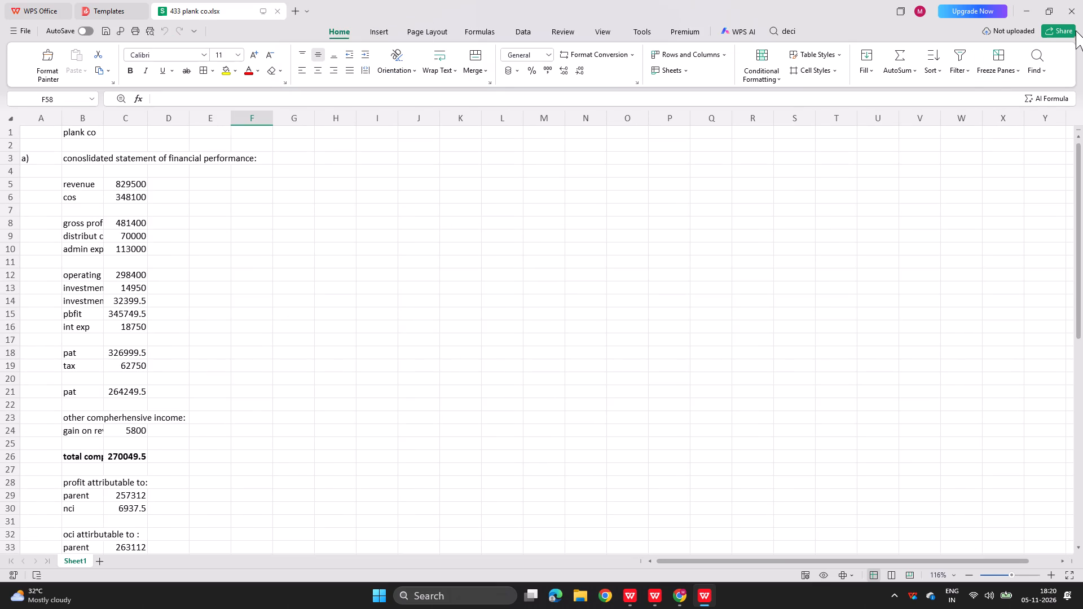
# Close the 433 plank co workbook window.
pyautogui.click(1066, 17)
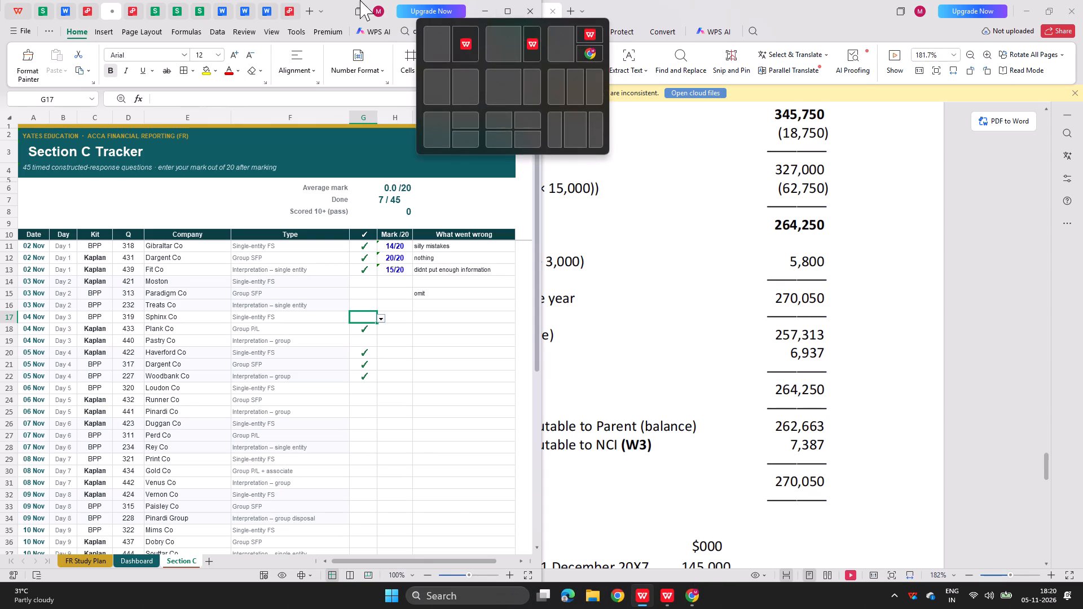
# Tile the Section C tracker and the PDF window side by side, with FR Bpp kit 2026 (1).pdf showing beside the tracker.
pyautogui.moveTo(332, 7); pyautogui.dragTo(333, 201)
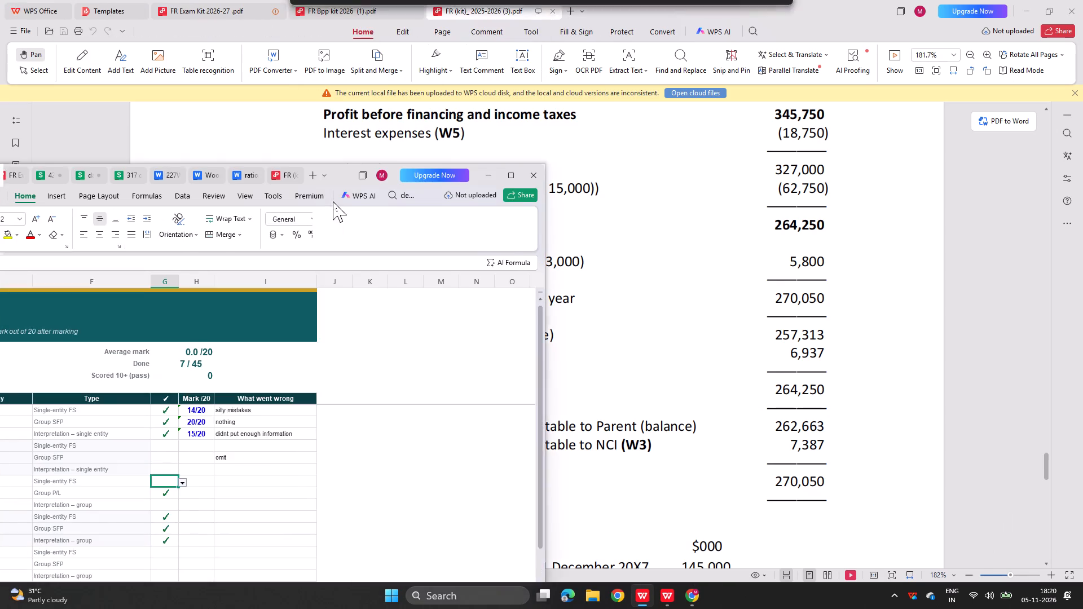
pyautogui.moveTo(333, 201); pyautogui.dragTo(347, 219)
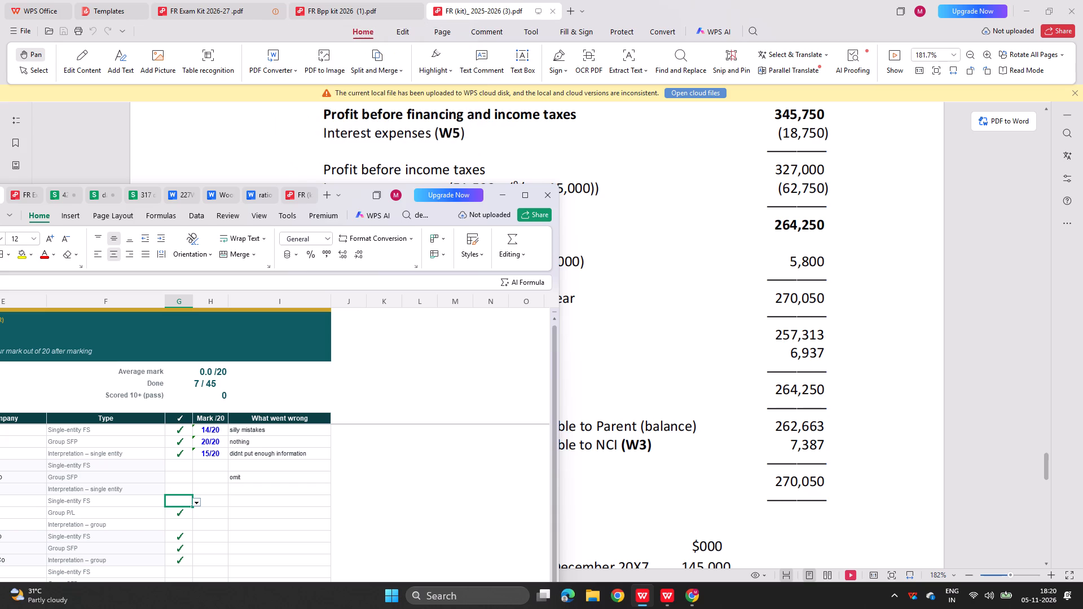
pyautogui.click(472, 218)
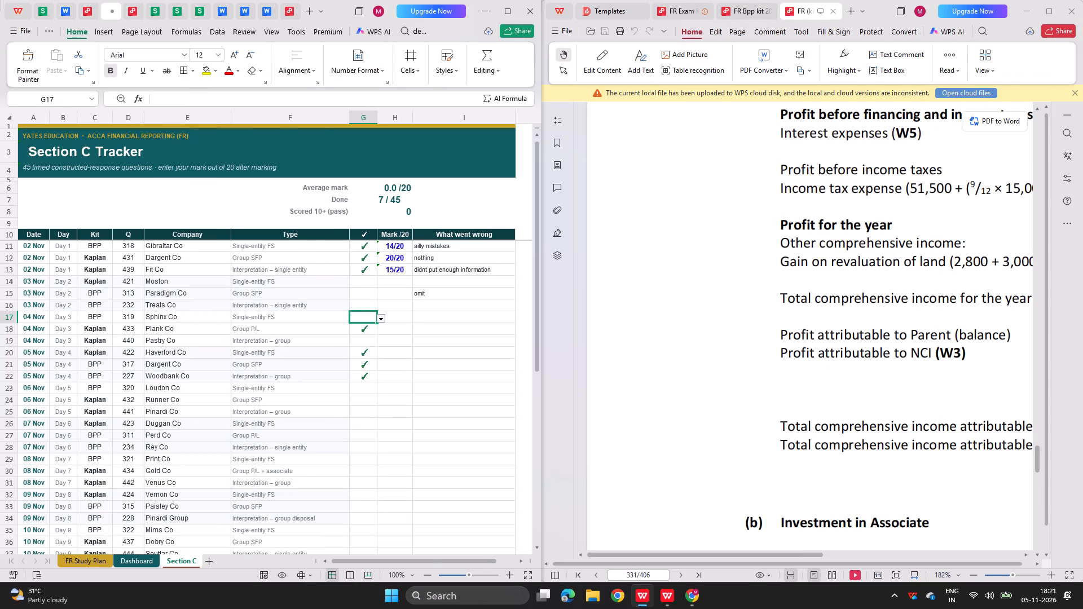
pyautogui.click(755, 0)
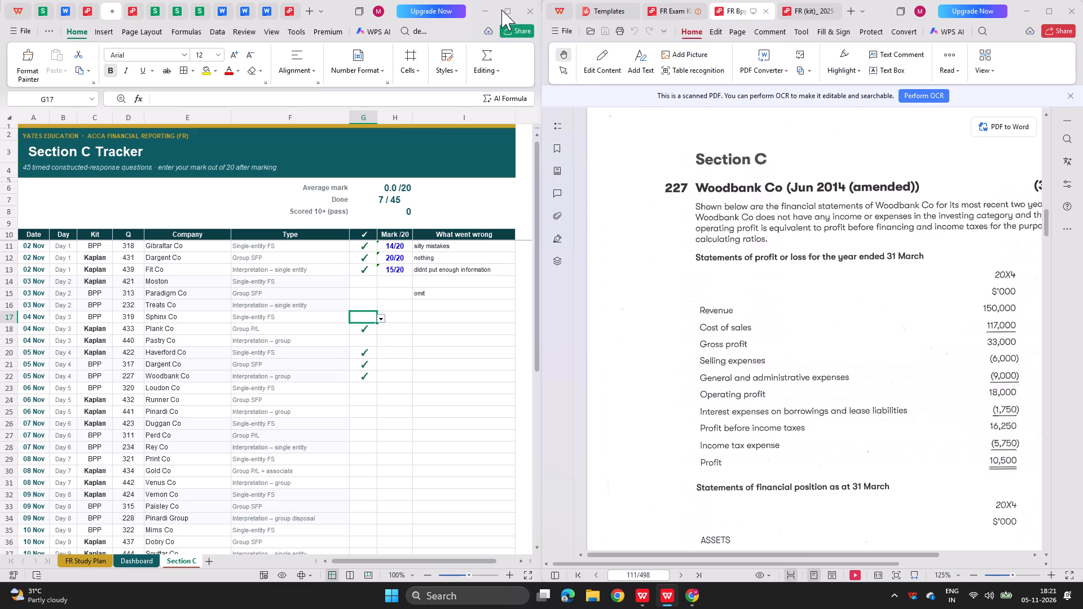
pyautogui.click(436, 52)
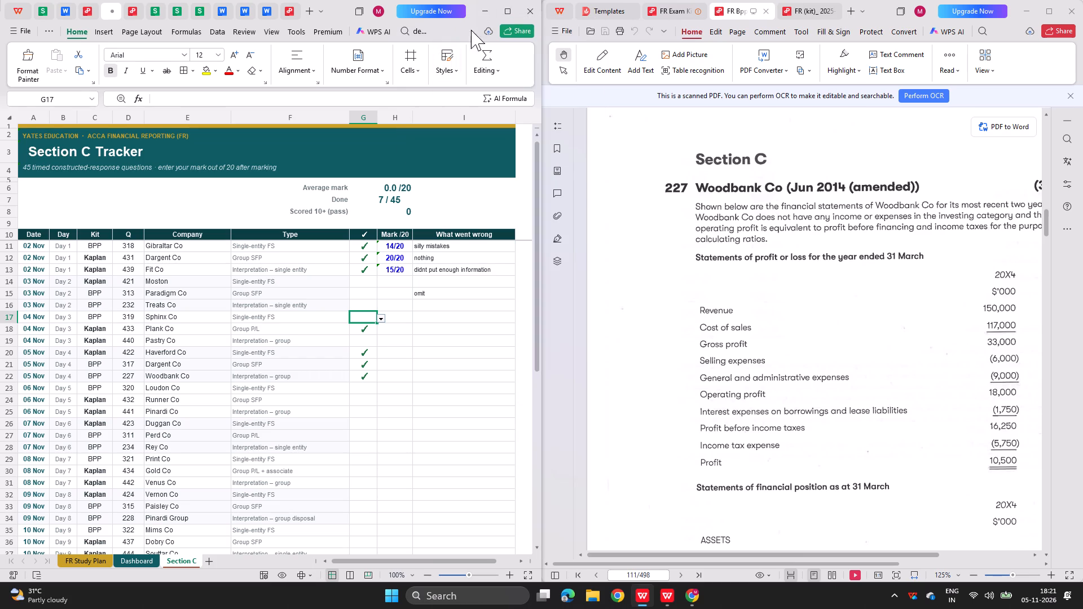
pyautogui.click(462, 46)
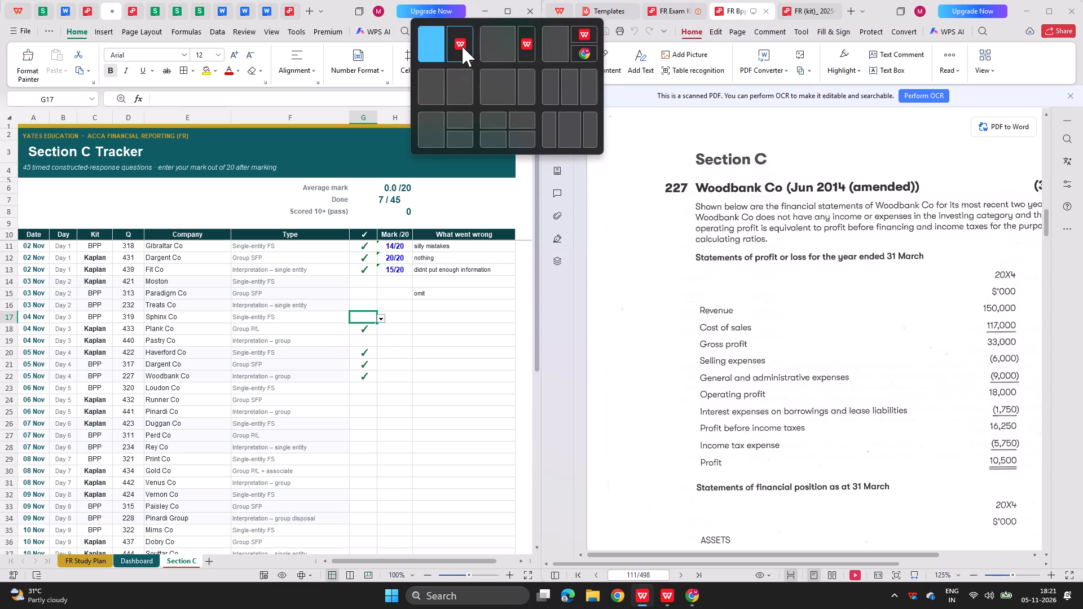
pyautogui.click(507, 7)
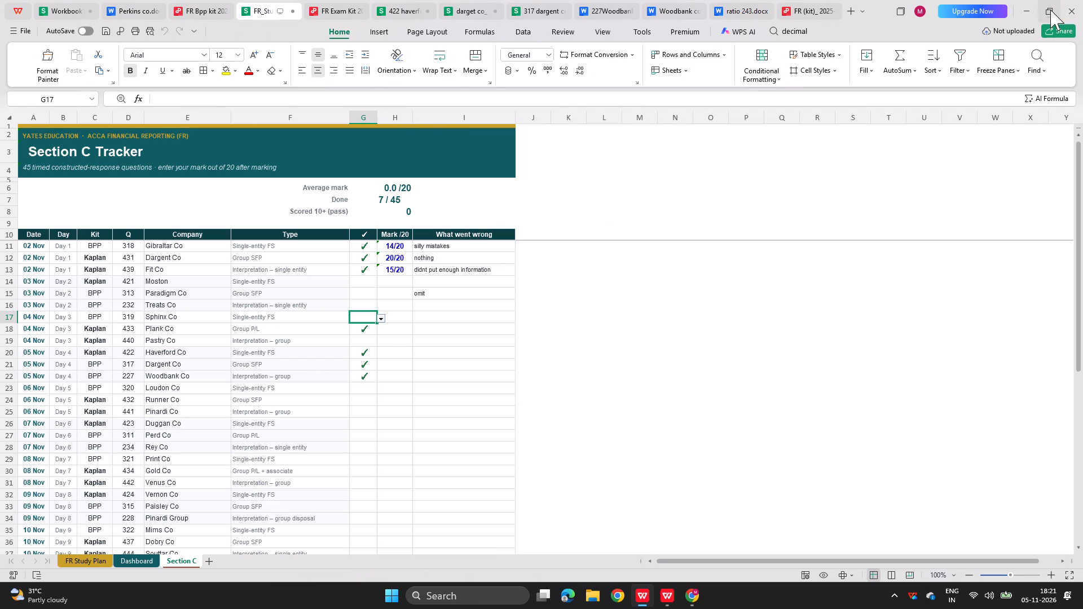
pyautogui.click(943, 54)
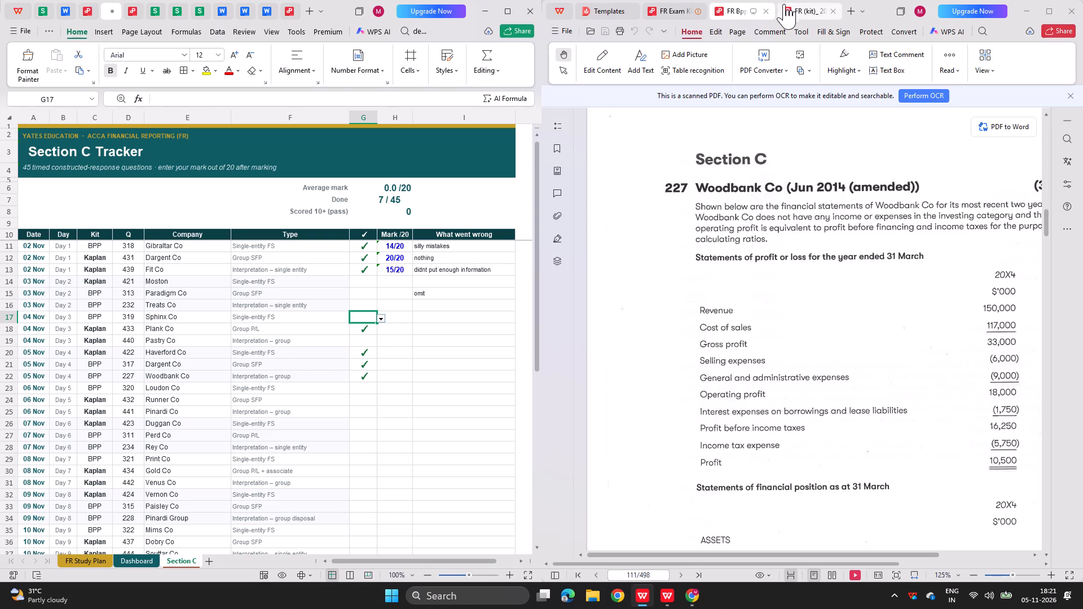
# Find question 319 Sphinx Co in the BPP kit PDF.
pyautogui.press('Tab')
pyautogui.scroll(-1, 733, 267)
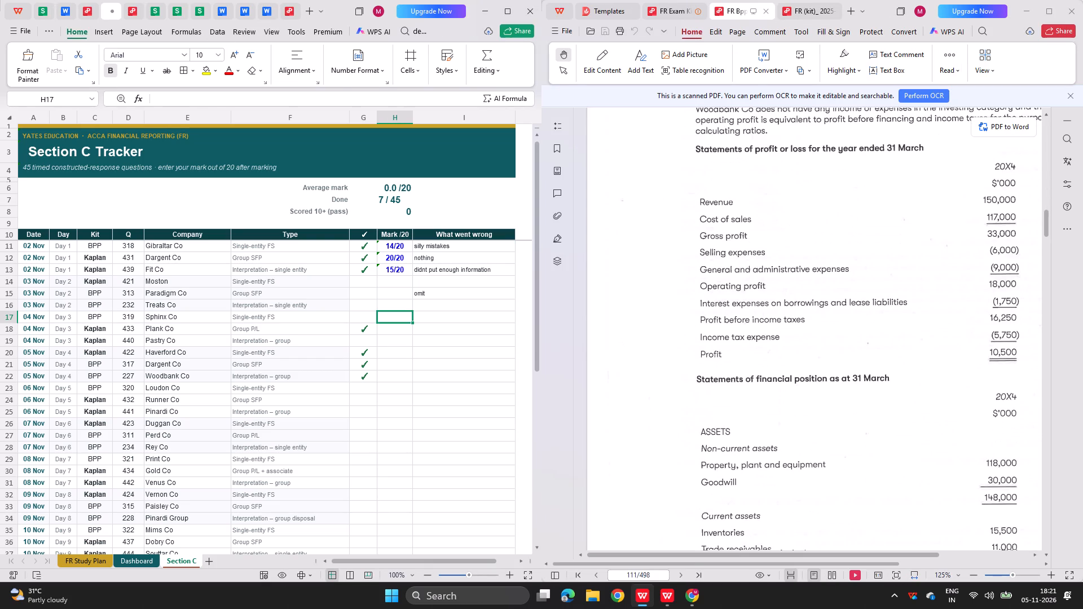
pyautogui.scroll(-2, 754, 354)
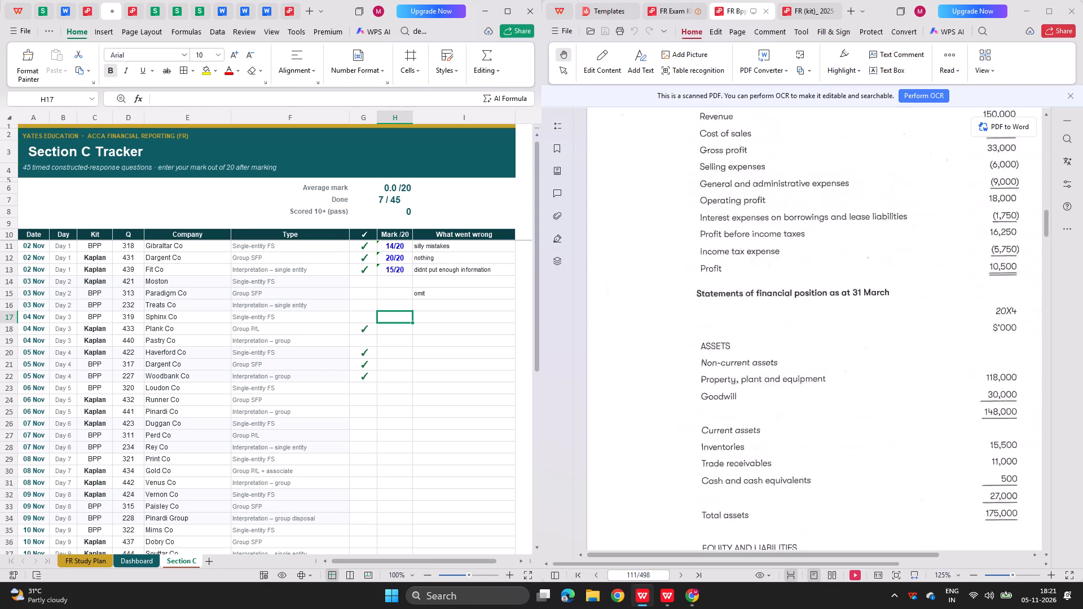
pyautogui.scroll(-20, 754, 354)
pyautogui.scroll(-13, 754, 354)
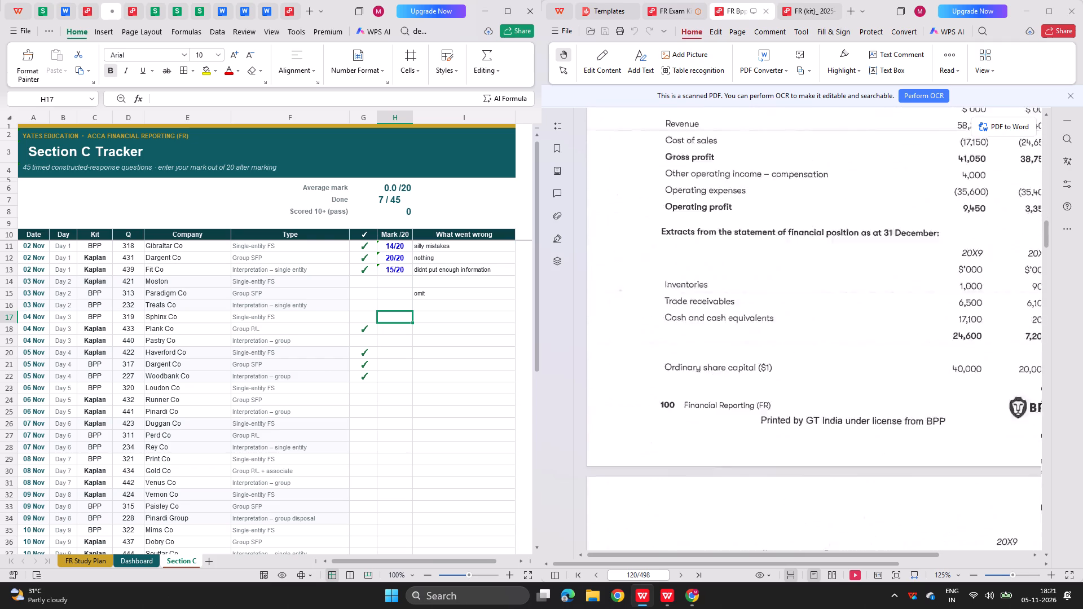
pyautogui.scroll(-20, 754, 354)
pyautogui.scroll(-12, 754, 354)
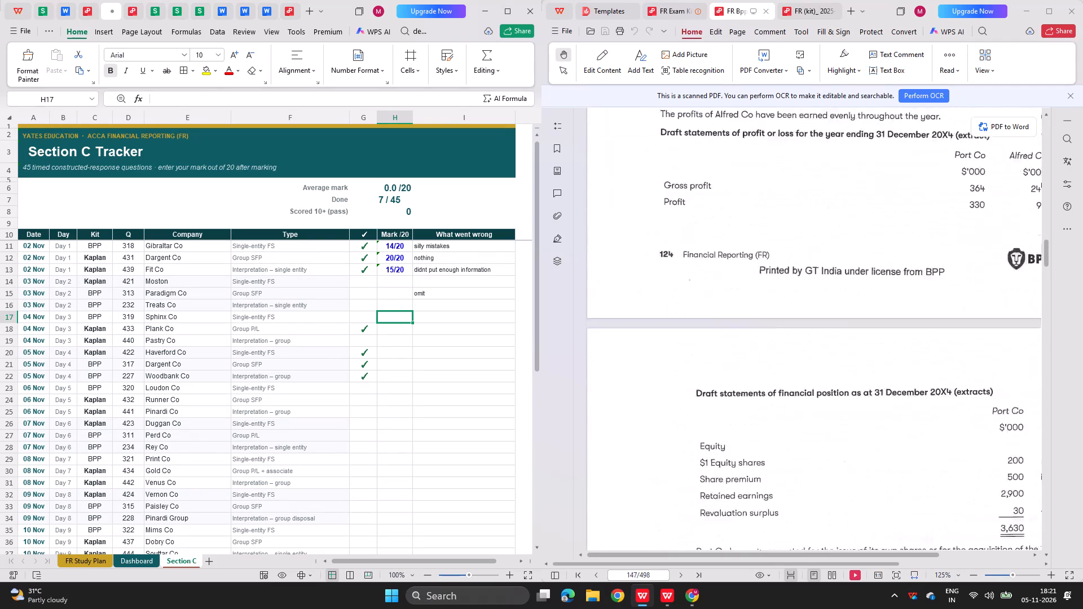
pyautogui.scroll(-20, 754, 354)
pyautogui.scroll(-12, 754, 354)
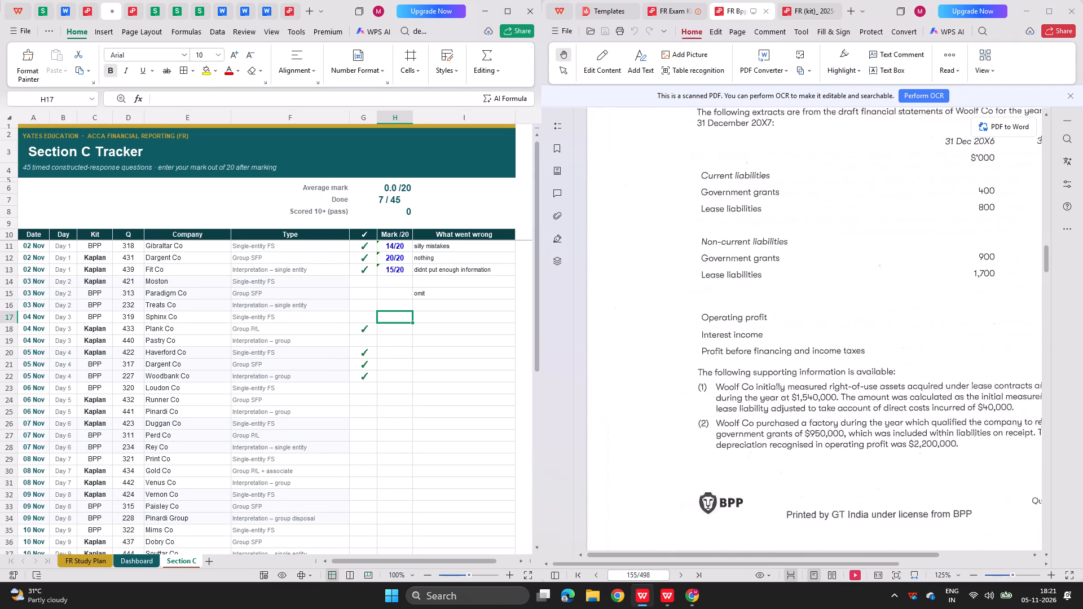
pyautogui.scroll(-20, 754, 354)
pyautogui.scroll(-12, 754, 354)
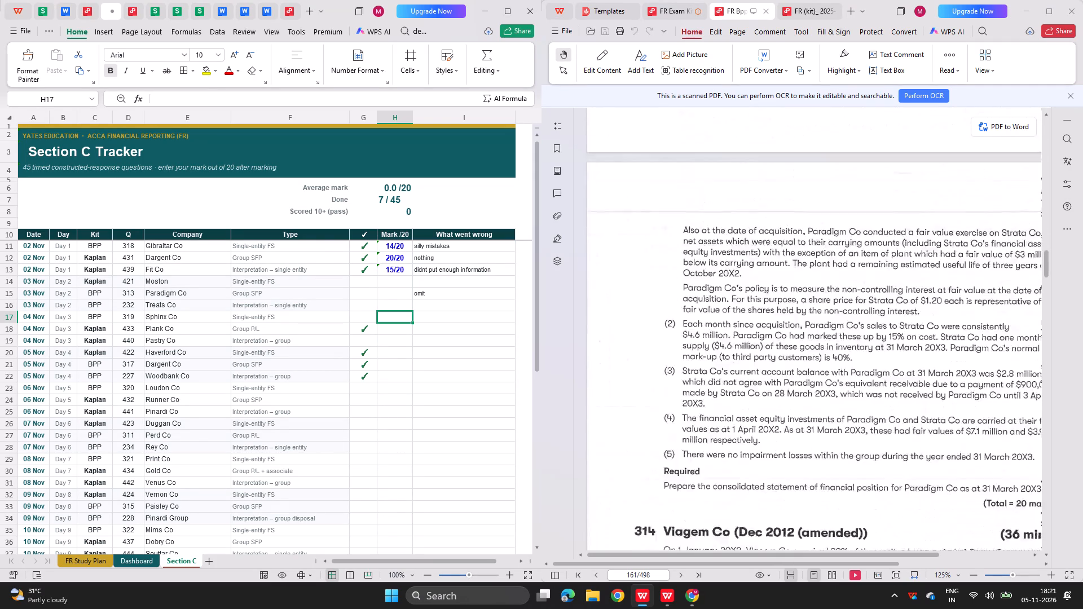
pyautogui.scroll(-5, 754, 354)
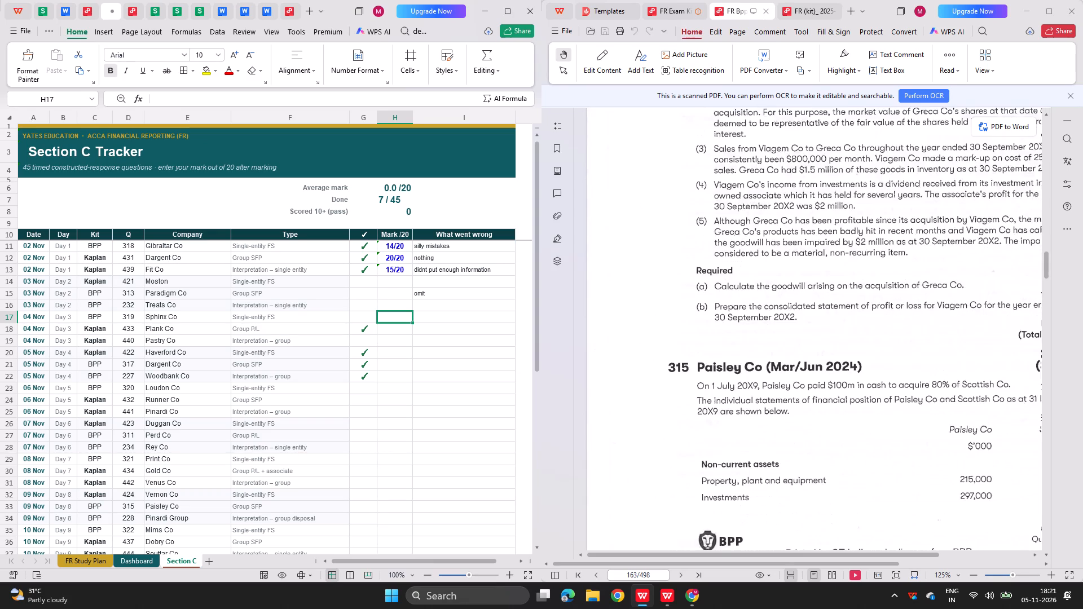
pyautogui.scroll(-4, 754, 354)
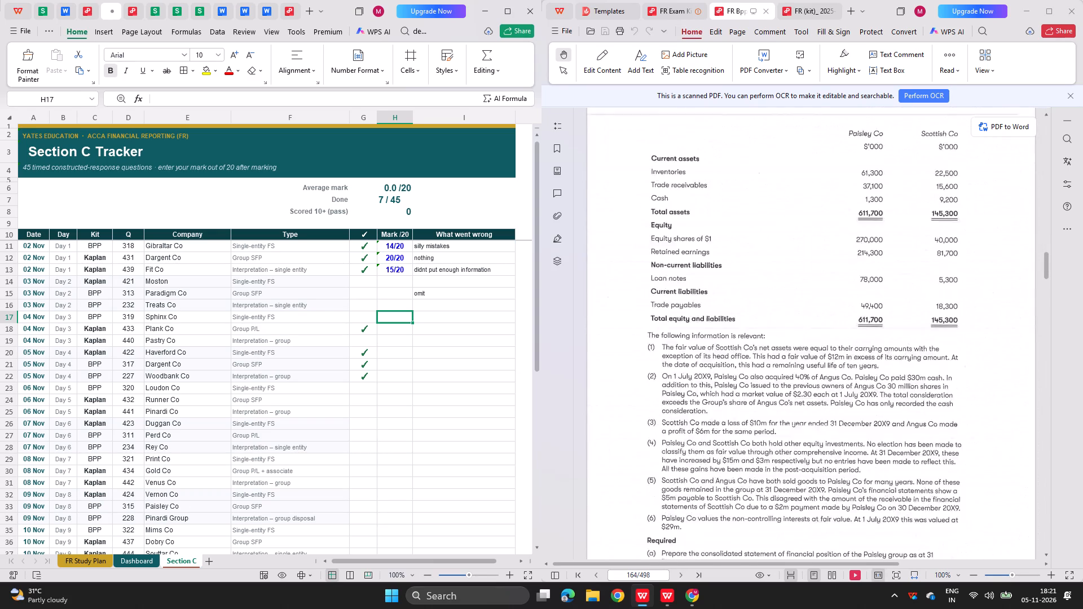
pyautogui.scroll(-3, 754, 354)
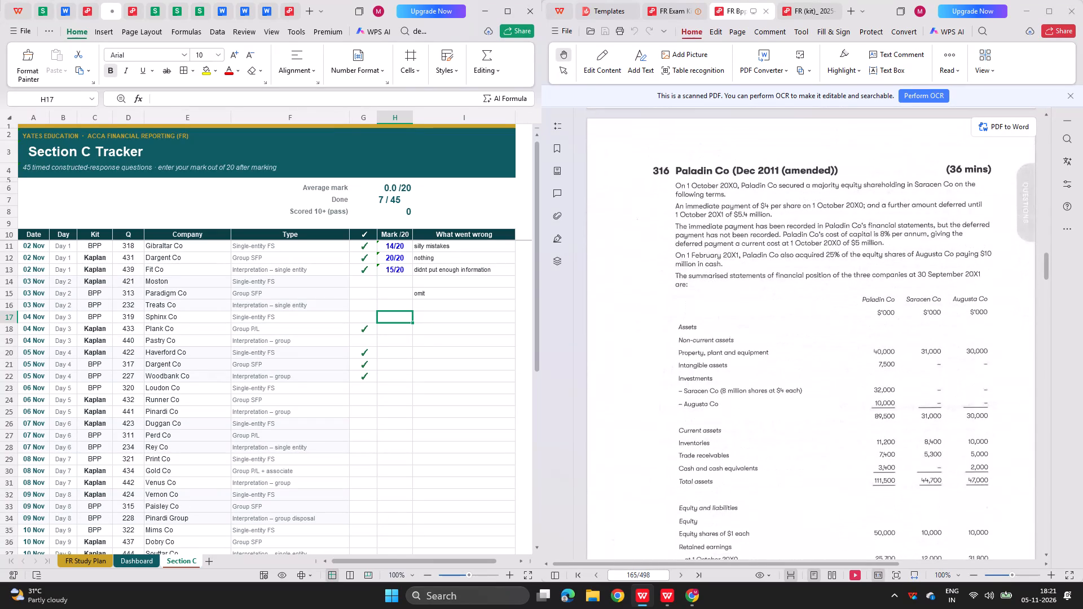
pyautogui.scroll(-1, 754, 354)
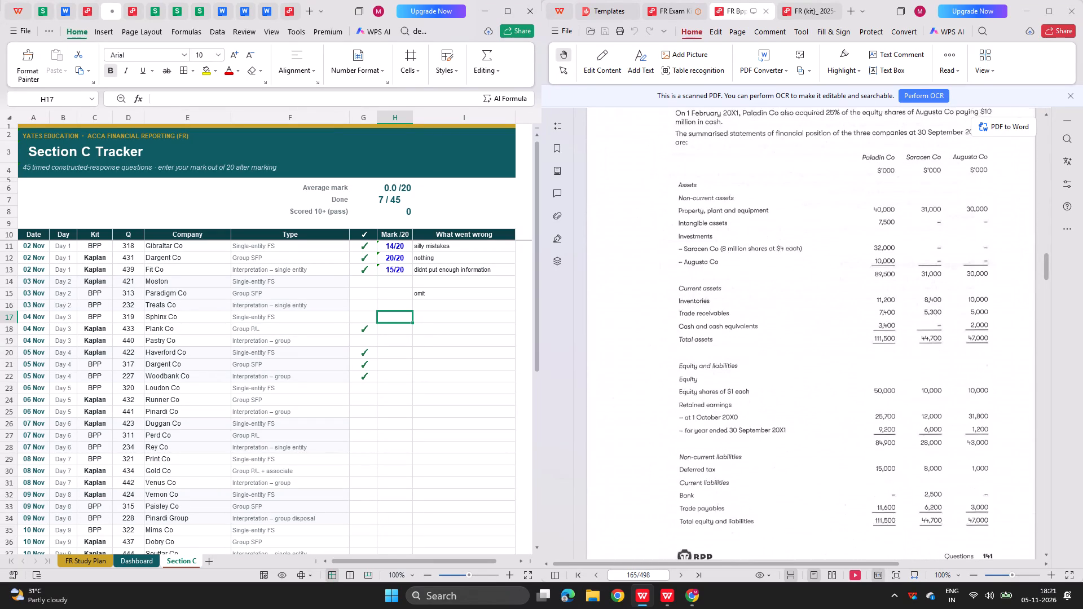
pyautogui.scroll(-3, 754, 354)
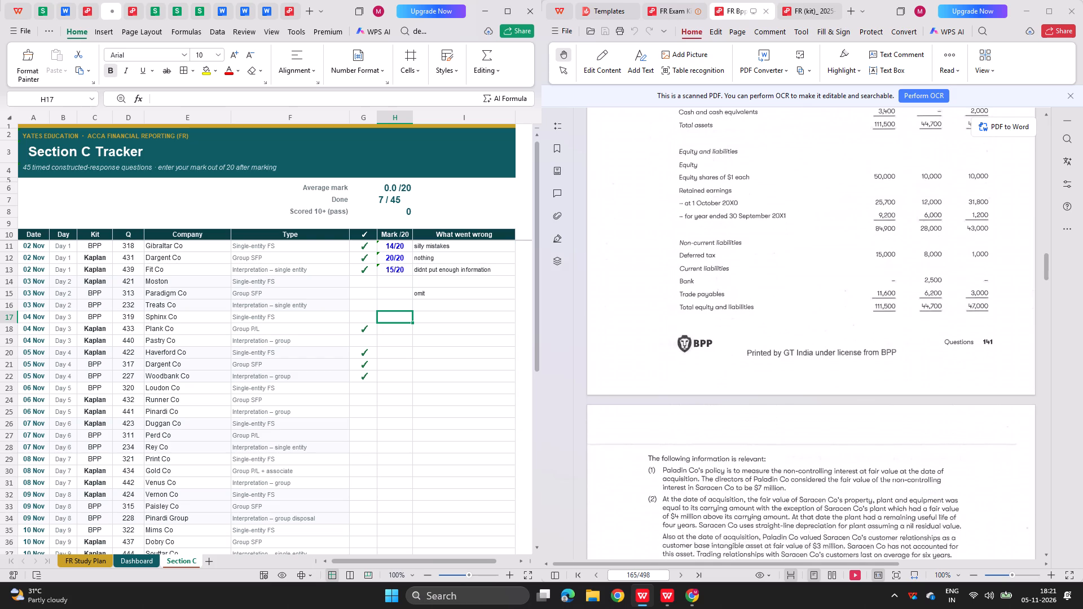
pyautogui.scroll(-3, 754, 354)
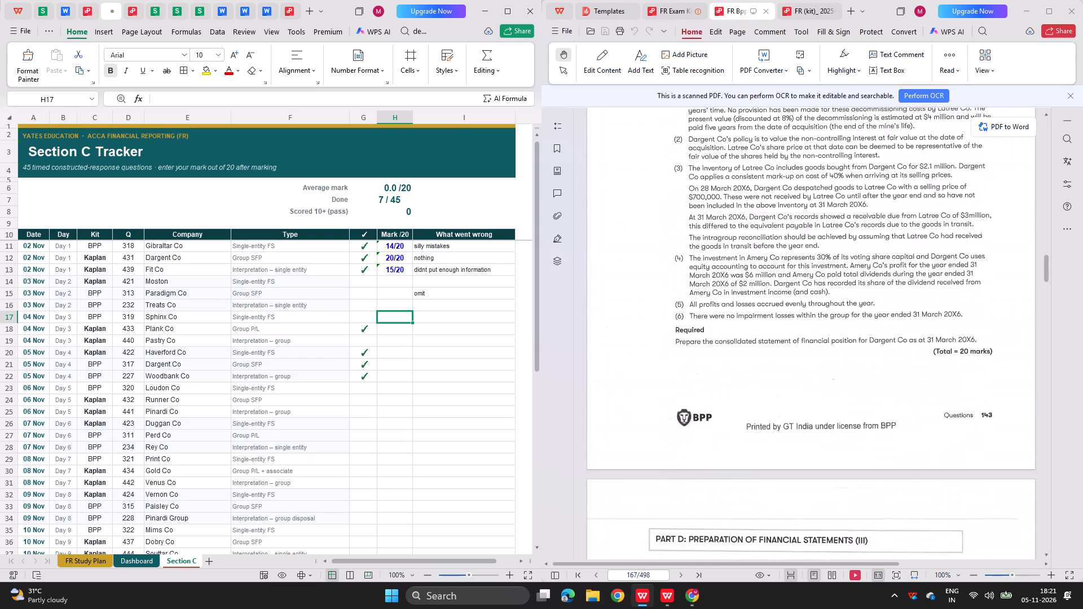
pyautogui.scroll(-4, 754, 354)
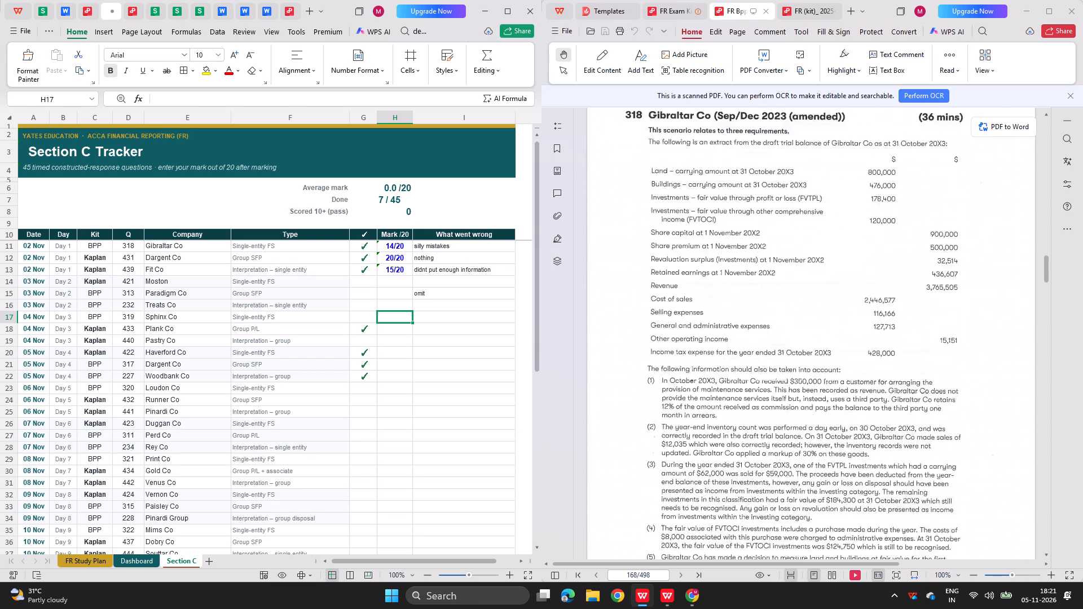
pyautogui.scroll(-3, 754, 354)
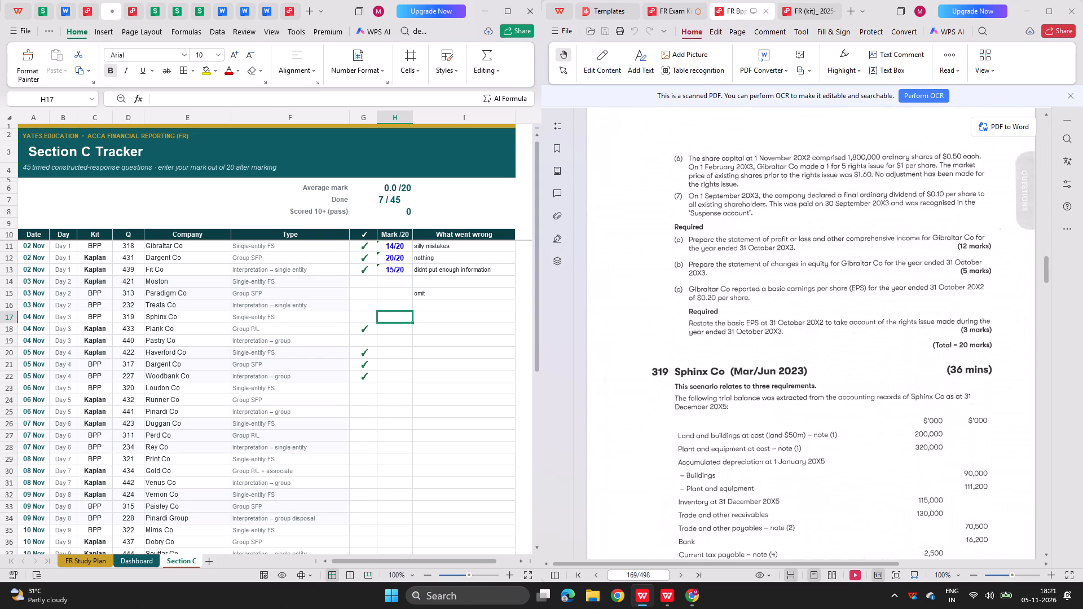
# Read the Sphinx Co trial balance, the notes (1) to (5) and requirements (a) to (c).
pyautogui.scroll(-1, 754, 354)
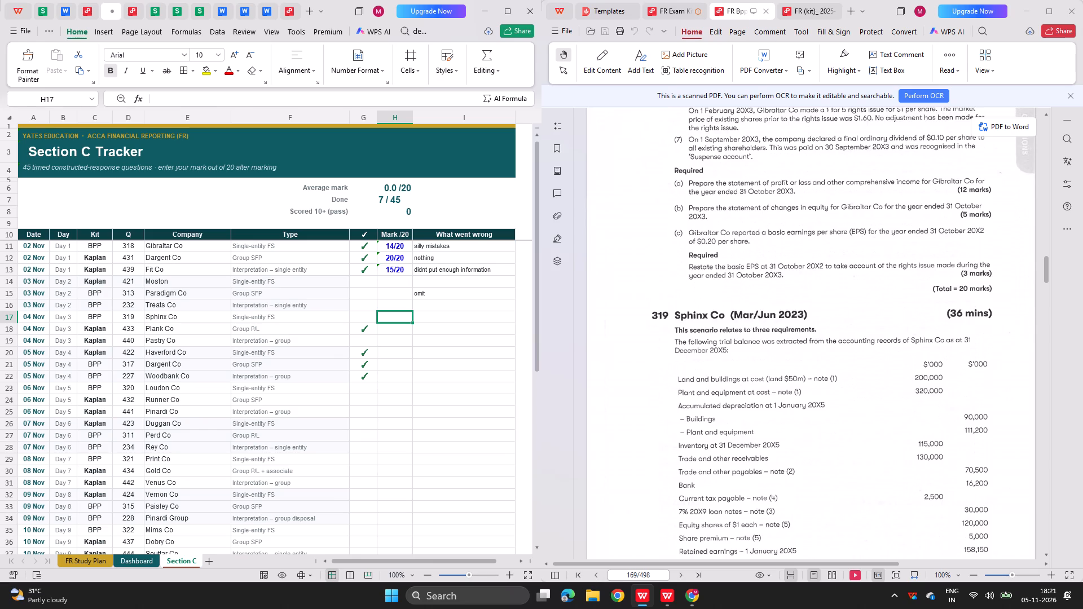
pyautogui.scroll(-2, 754, 354)
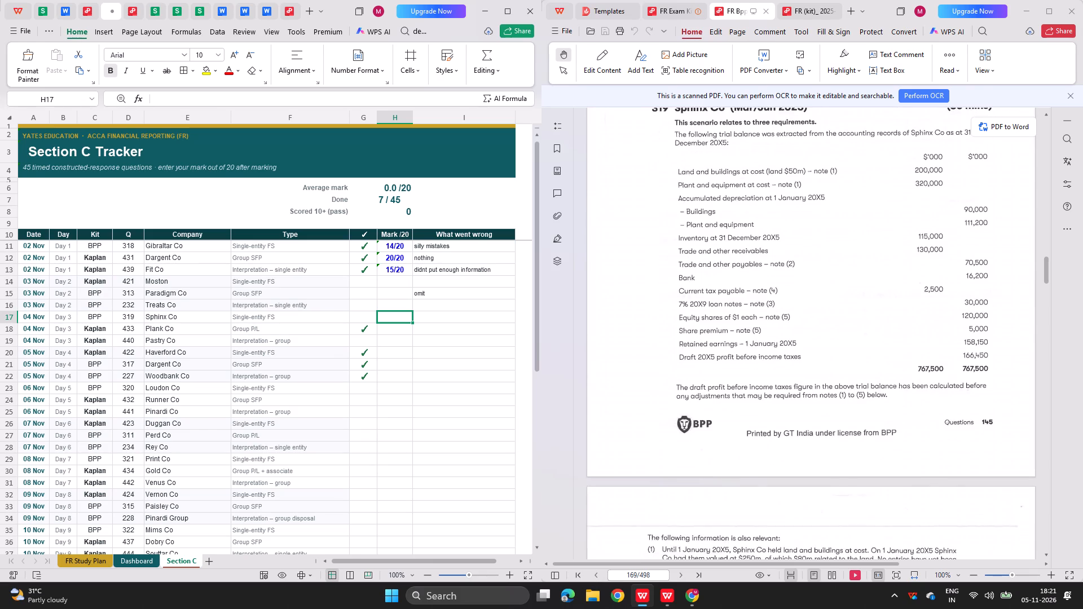
pyautogui.scroll(-1, 754, 354)
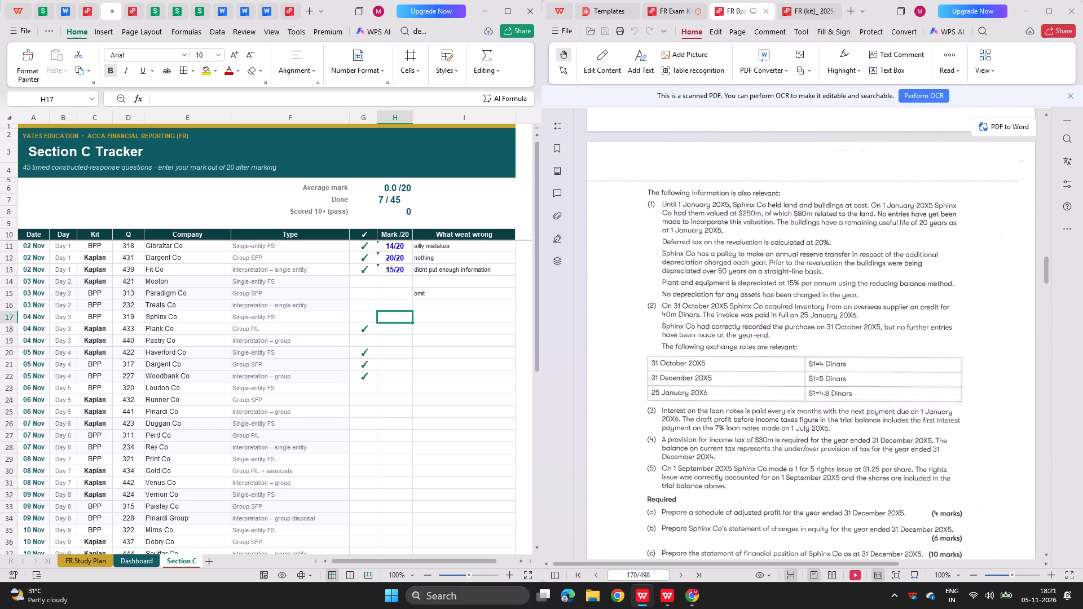
pyautogui.scroll(-2, 754, 354)
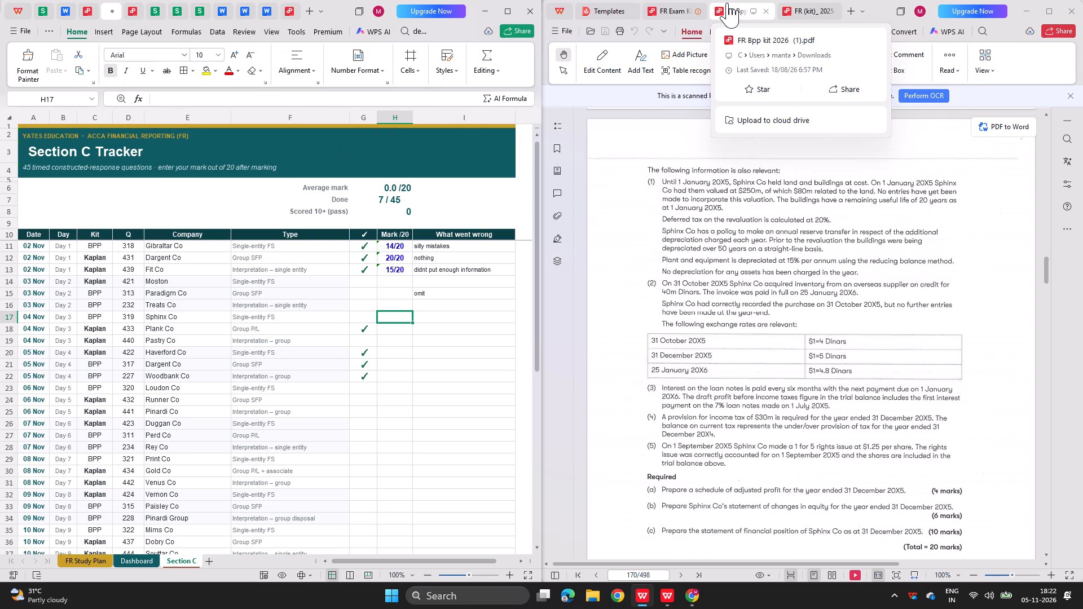
pyautogui.scroll(-1, 690, 295)
pyautogui.scroll(1, 690, 295)
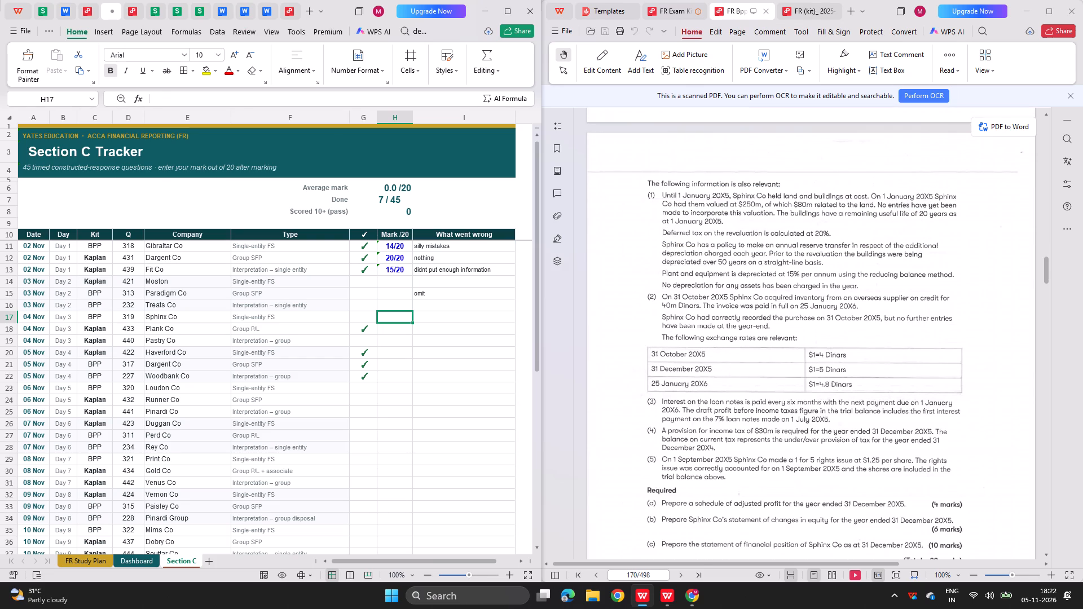
pyautogui.scroll(1, 690, 295)
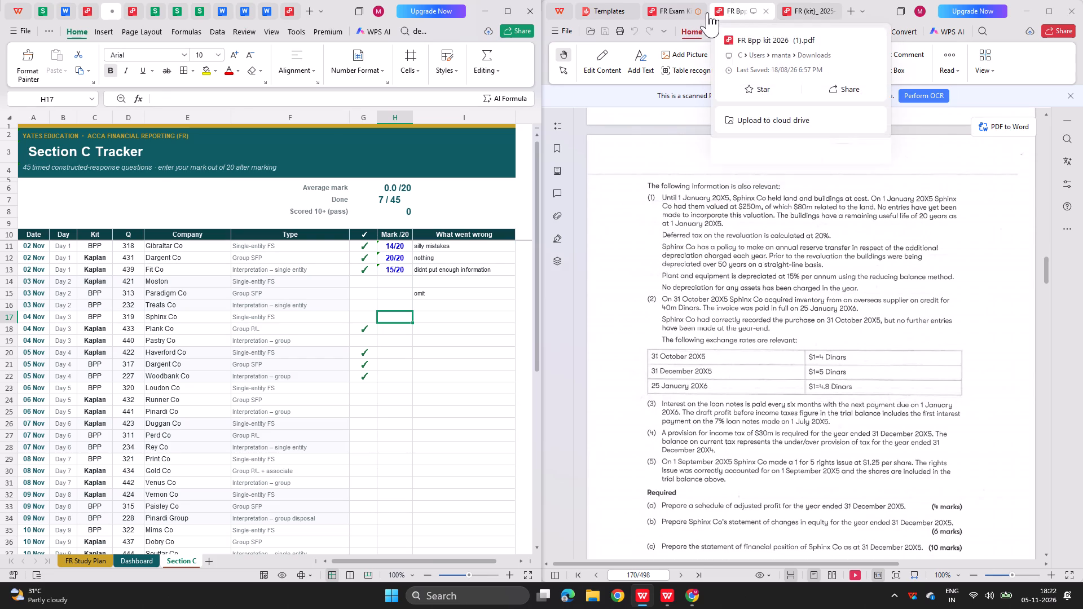
# Open the cloud copy FR Bpp kit 2026 (1) (1).pdf from WPS Drive.
pyautogui.click(561, 11)
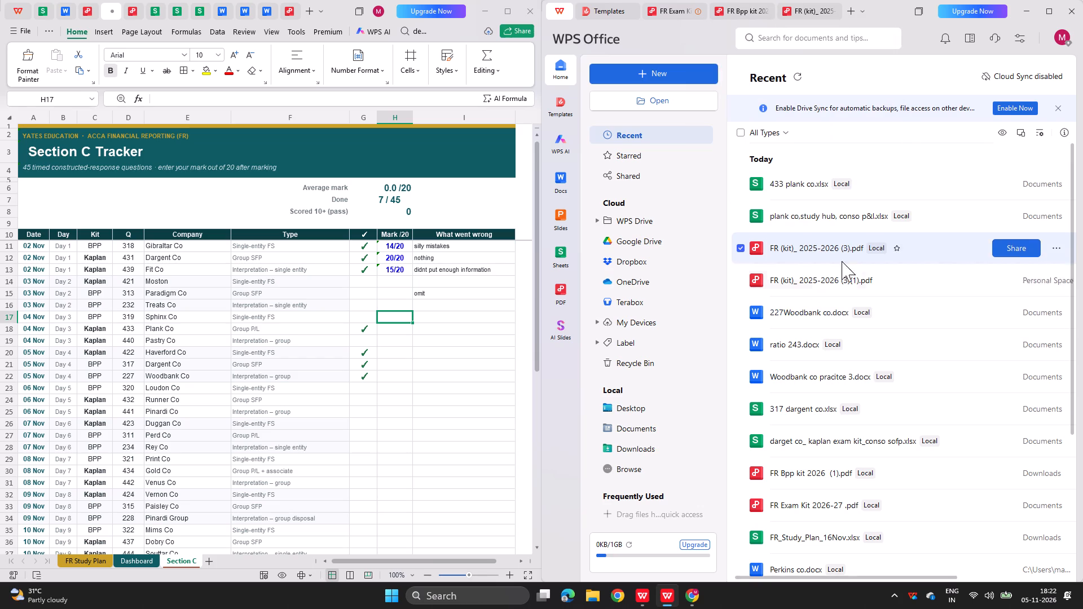
pyautogui.scroll(-1, 813, 427)
pyautogui.doubleClick(783, 419)
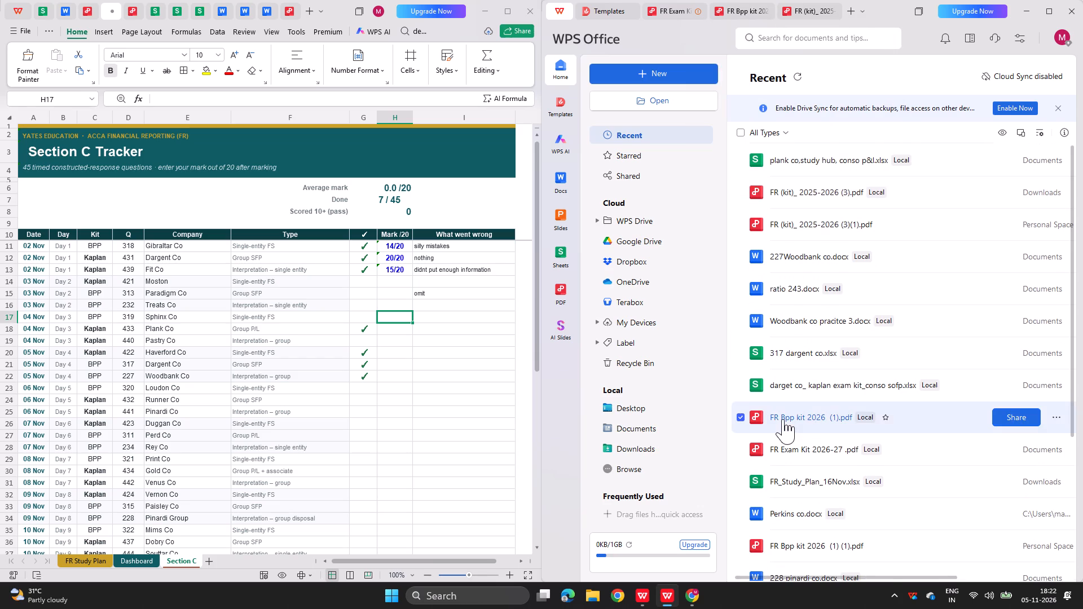
pyautogui.click(553, 2)
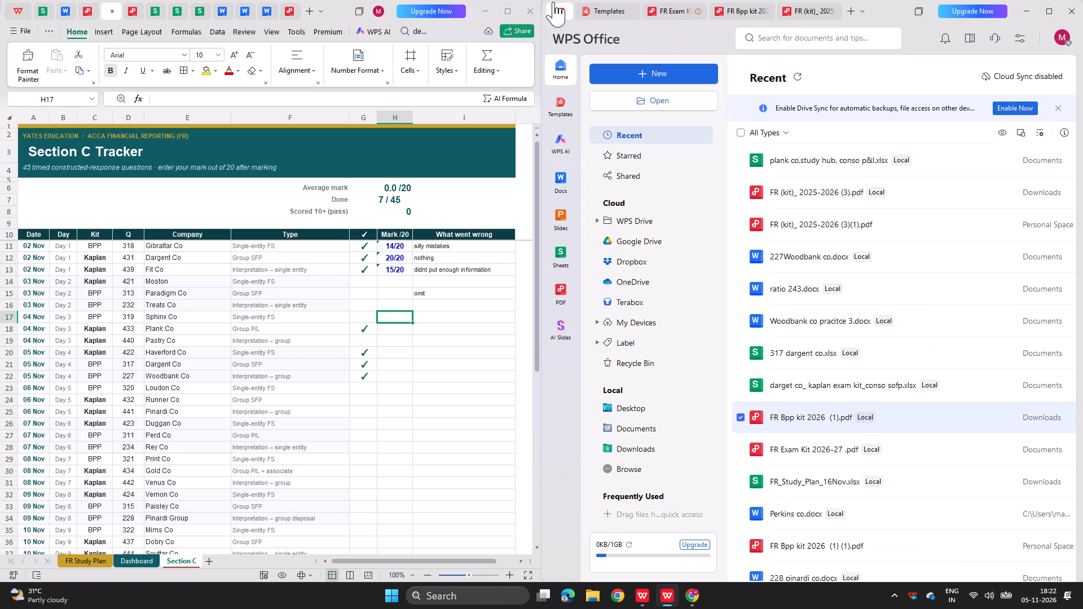
pyautogui.click(655, 221)
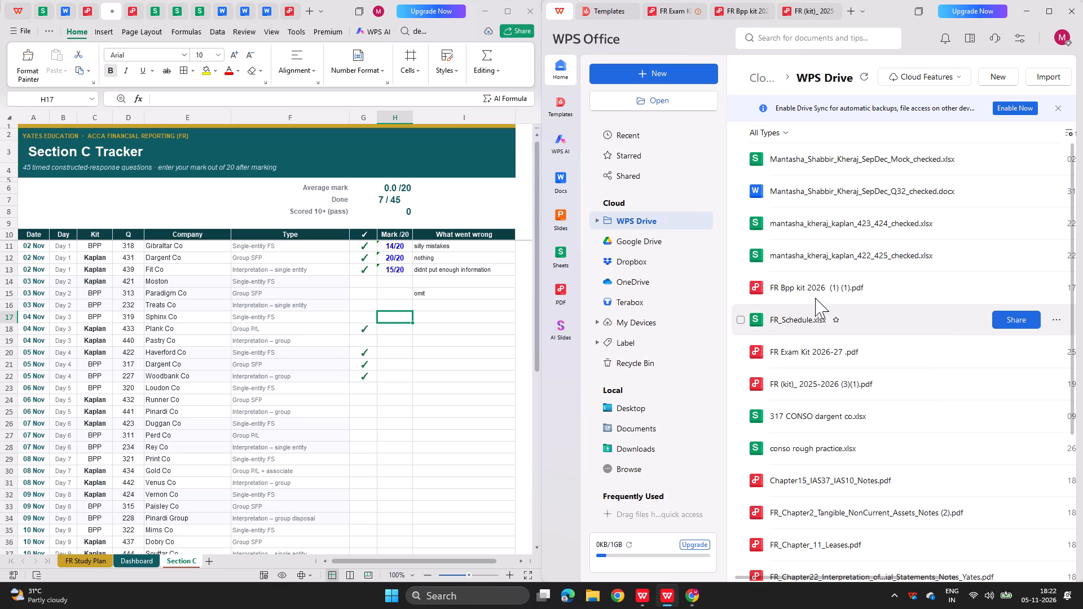
pyautogui.doubleClick(815, 291)
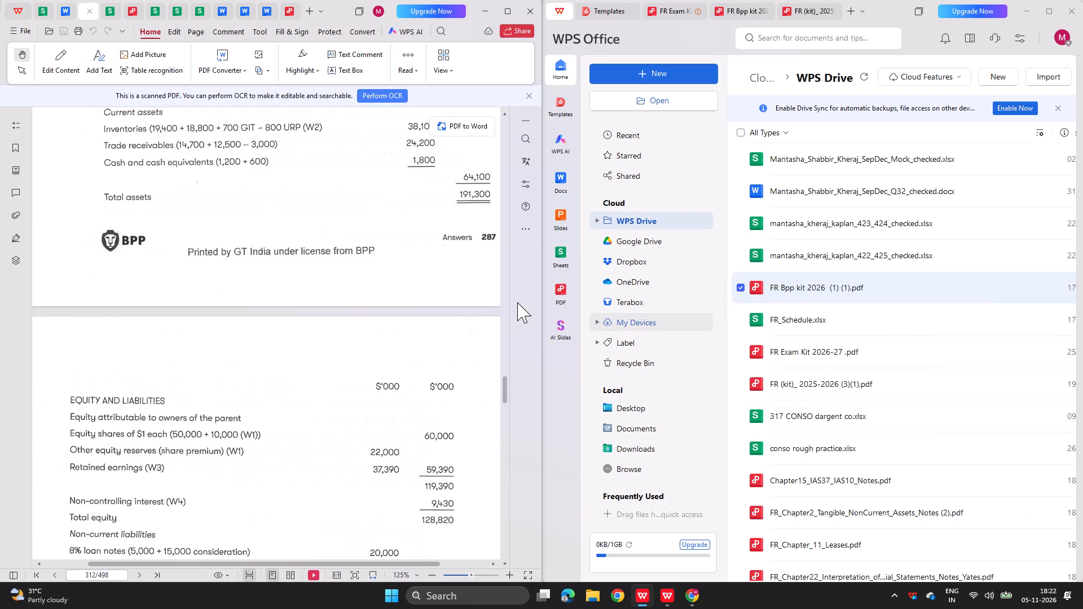
# Move FR Bpp kit 2026 (1) (1).pdf out of the tracker's window and into the window holding the other exam kit PDFs.
pyautogui.scroll(-4, 428, 362)
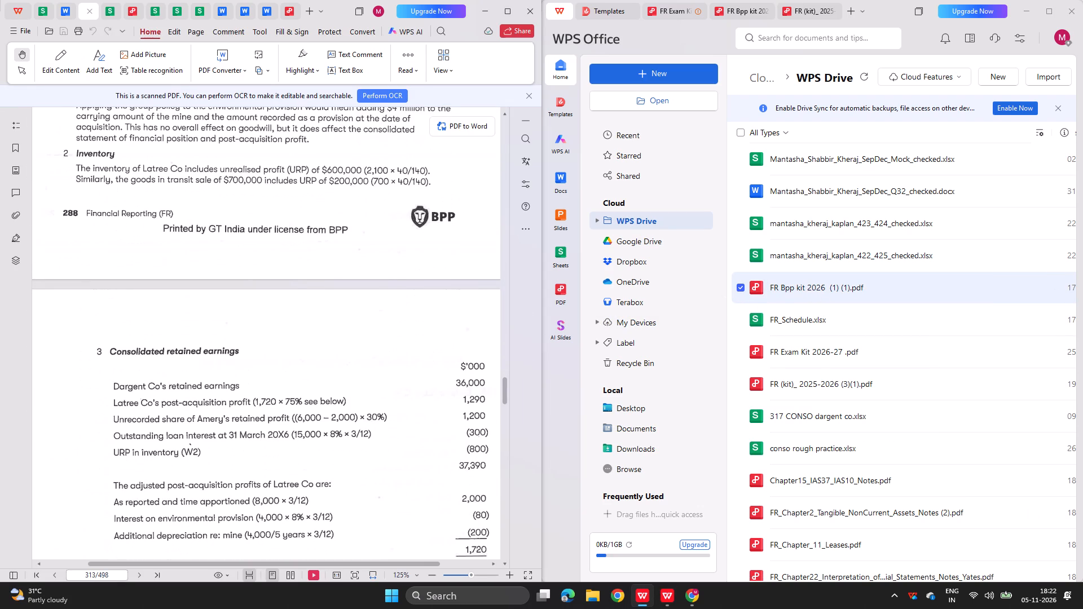
pyautogui.moveTo(82, 9); pyautogui.dragTo(543, 0)
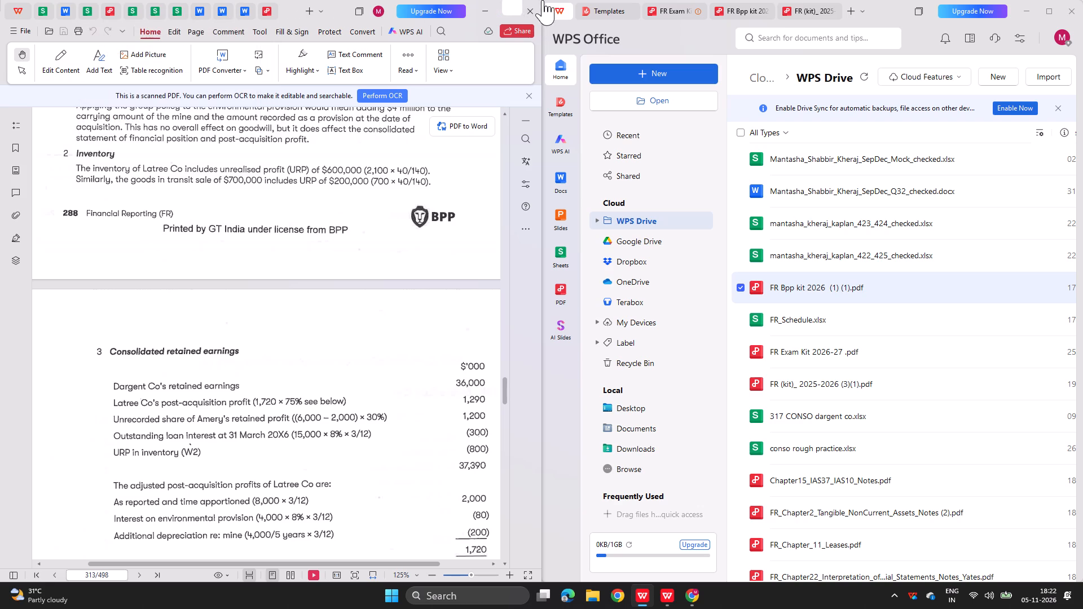
pyautogui.moveTo(543, 0); pyautogui.dragTo(783, 31)
pyautogui.hscroll(2, 562, 4)
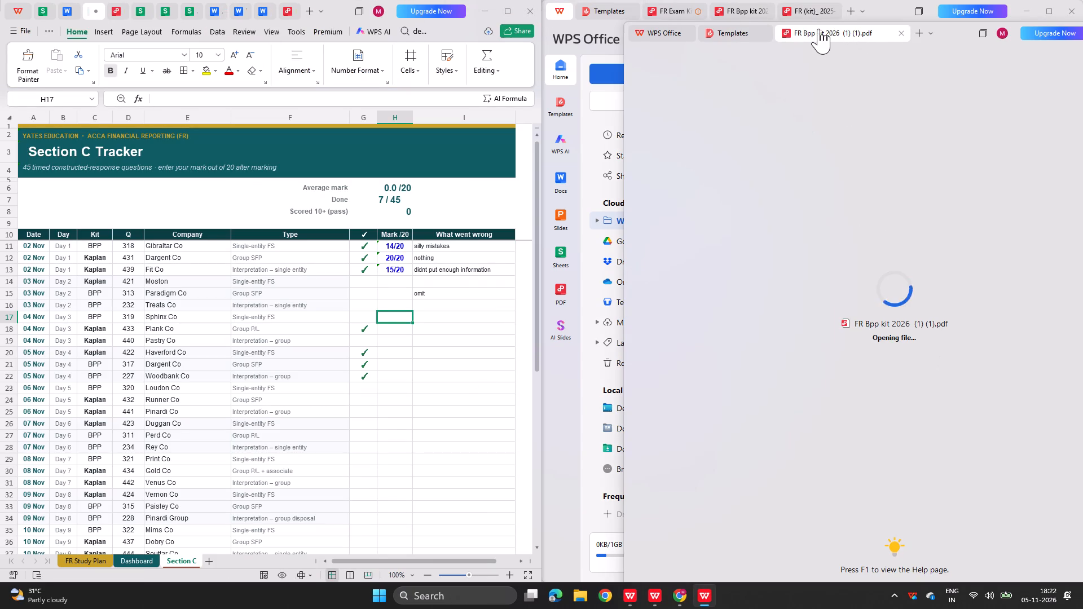
pyautogui.moveTo(822, 32); pyautogui.dragTo(847, 0)
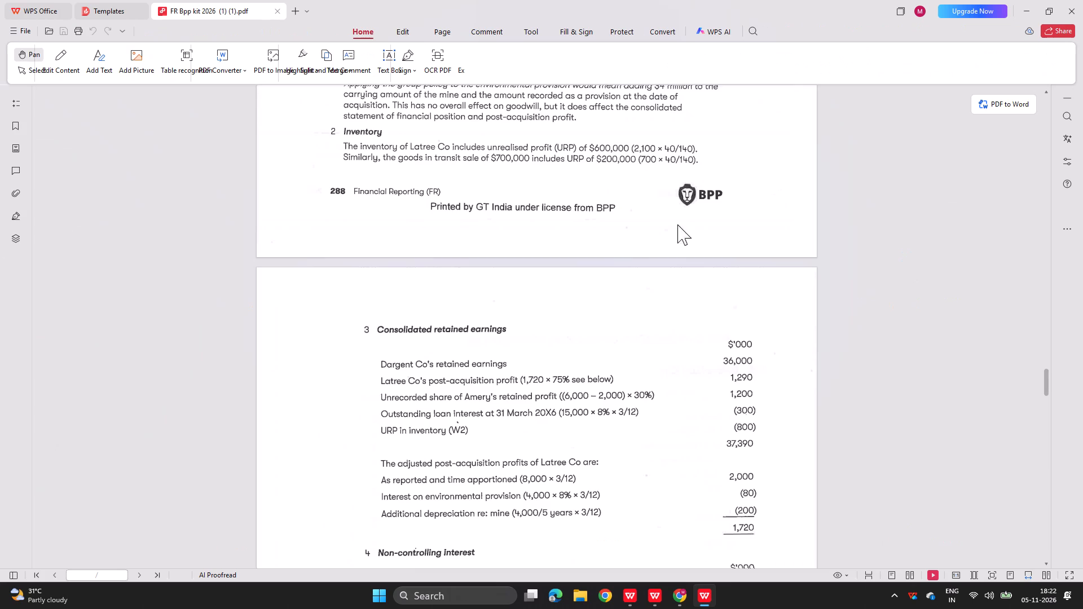
pyautogui.moveTo(173, 6); pyautogui.dragTo(246, 224)
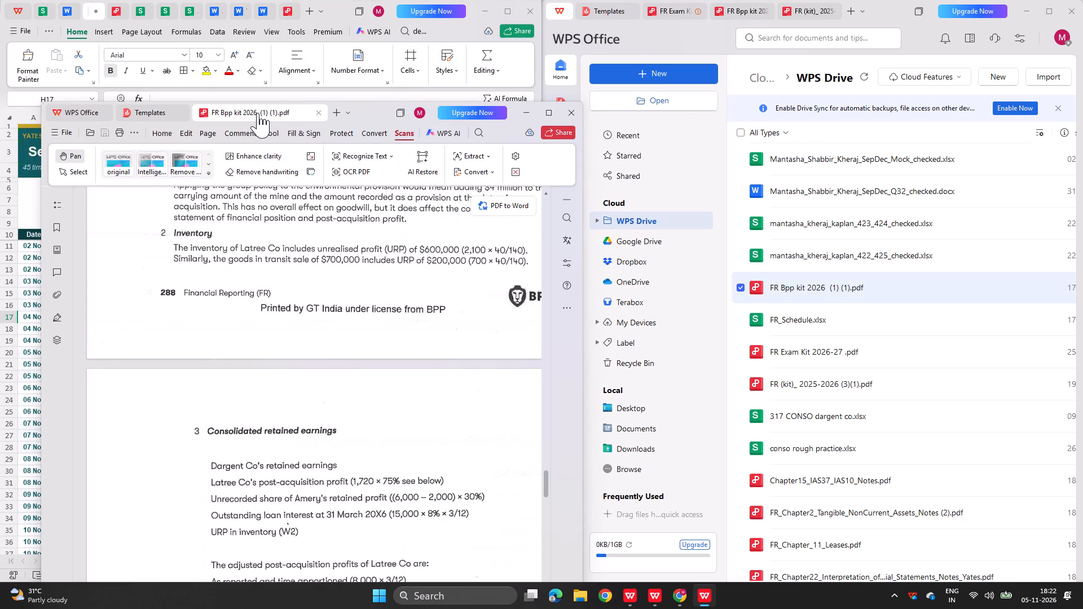
pyautogui.moveTo(258, 113); pyautogui.dragTo(777, 0)
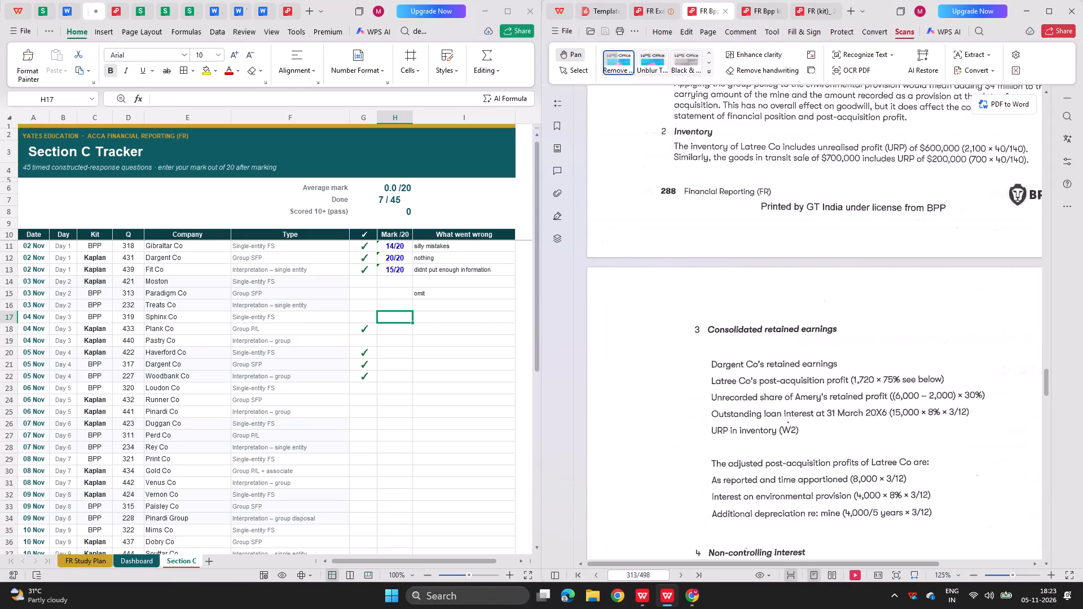
# Look over the Dargent Co answer workings for consolidated retained earnings and non-controlling interest in FR Bpp kit 2026 (1) (1).pdf.
pyautogui.scroll(-4, 723, 174)
pyautogui.scroll(1, 723, 174)
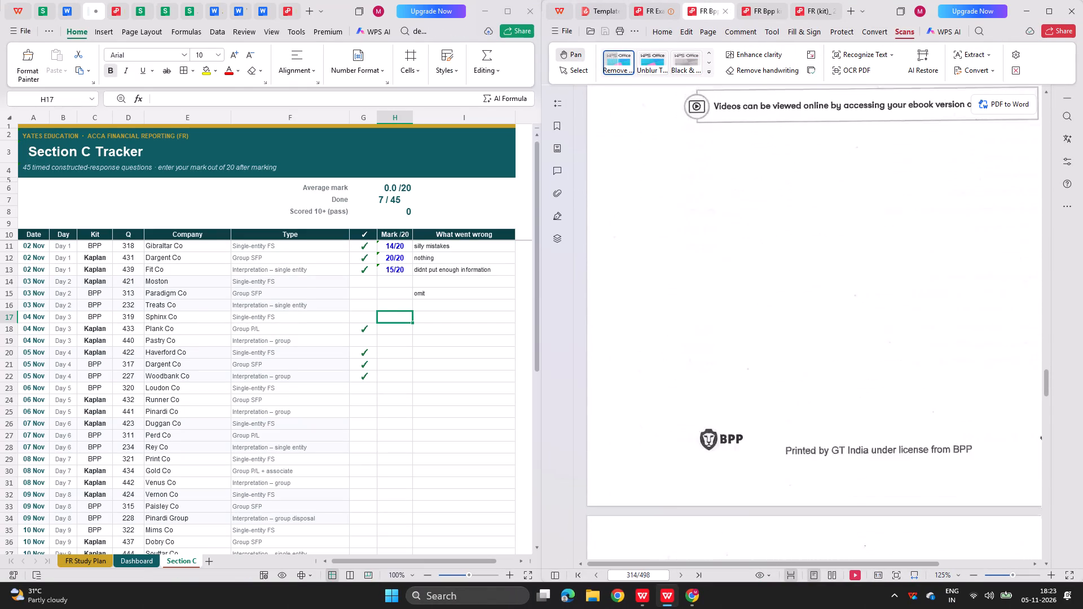
pyautogui.scroll(1, 723, 174)
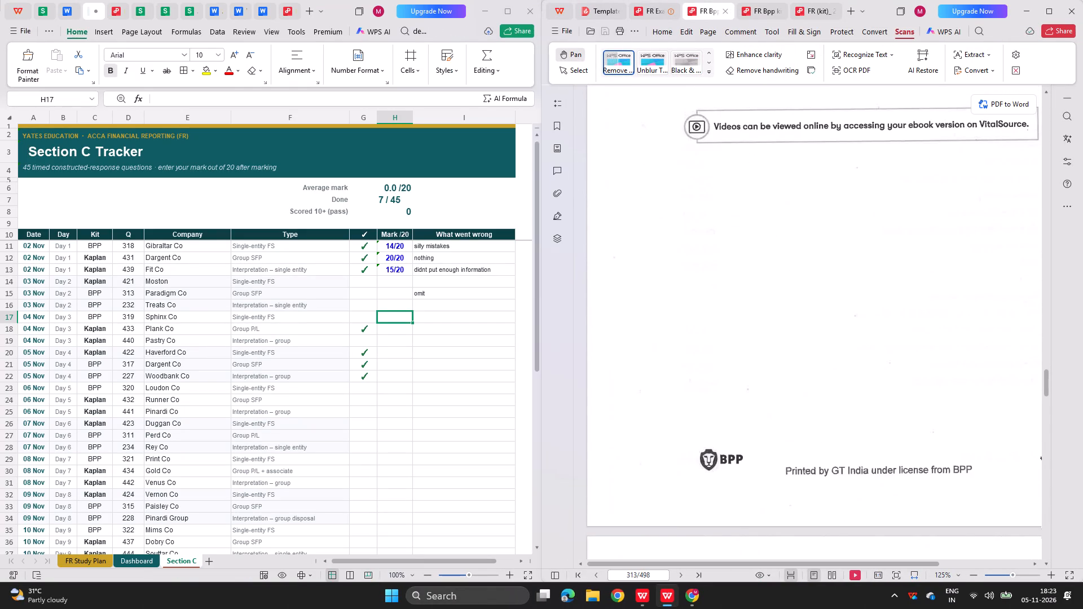
pyautogui.scroll(-1, 746, 124)
pyautogui.scroll(2, 746, 124)
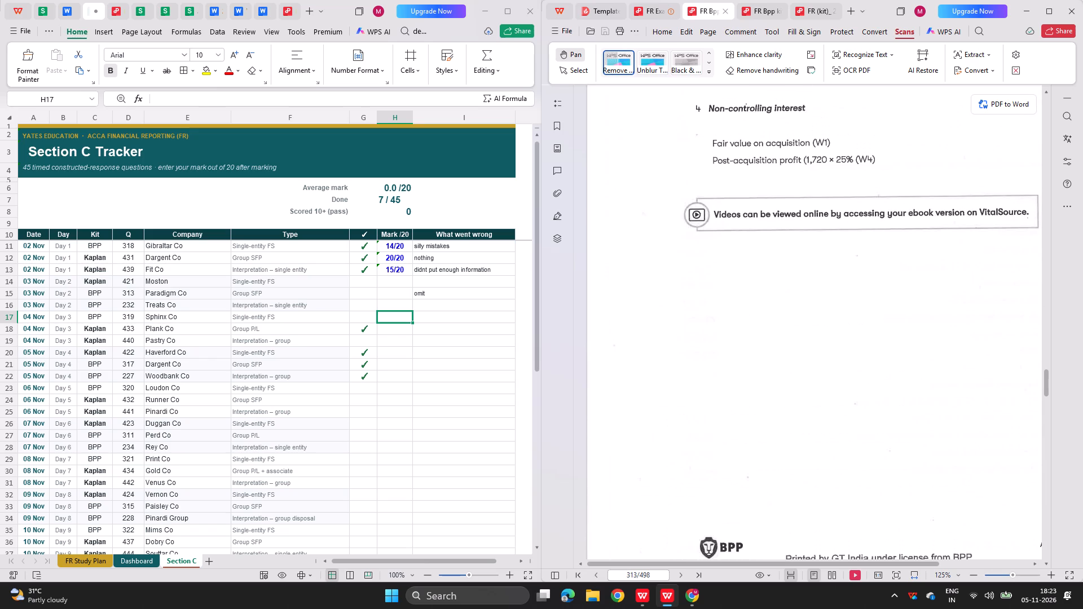
pyautogui.scroll(1, 746, 124)
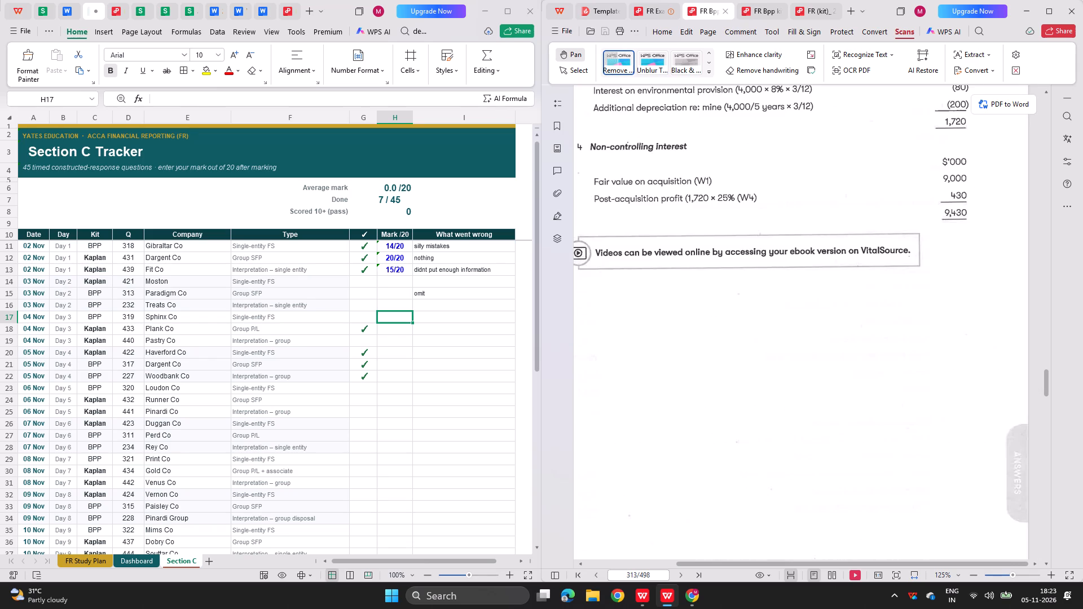
pyautogui.hscroll(1, 748, 131)
pyautogui.scroll(2, 749, 127)
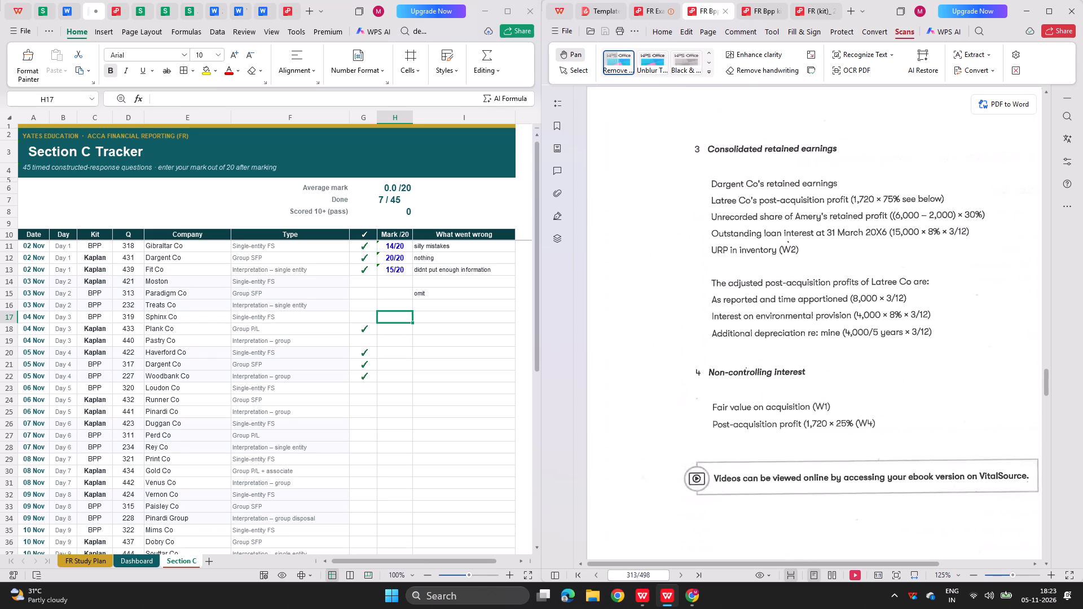
pyautogui.scroll(1, 749, 127)
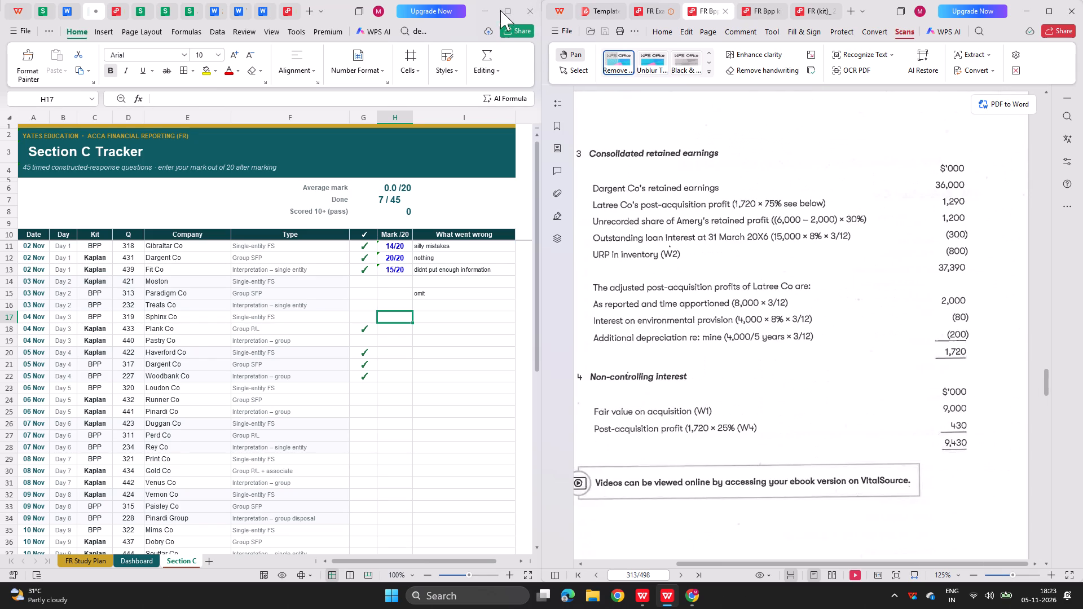
# Swap the tiled windows so the PDF window fills the left half of the screen and the tracker window the right half.
pyautogui.moveTo(343, 4); pyautogui.dragTo(792, 0)
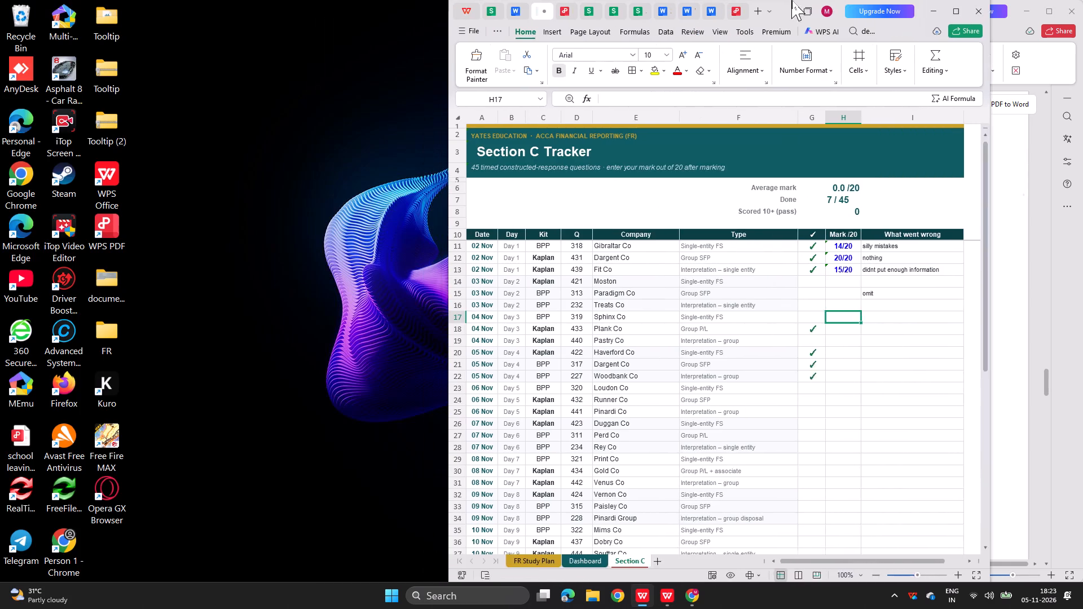
pyautogui.moveTo(792, 0); pyautogui.dragTo(933, 0)
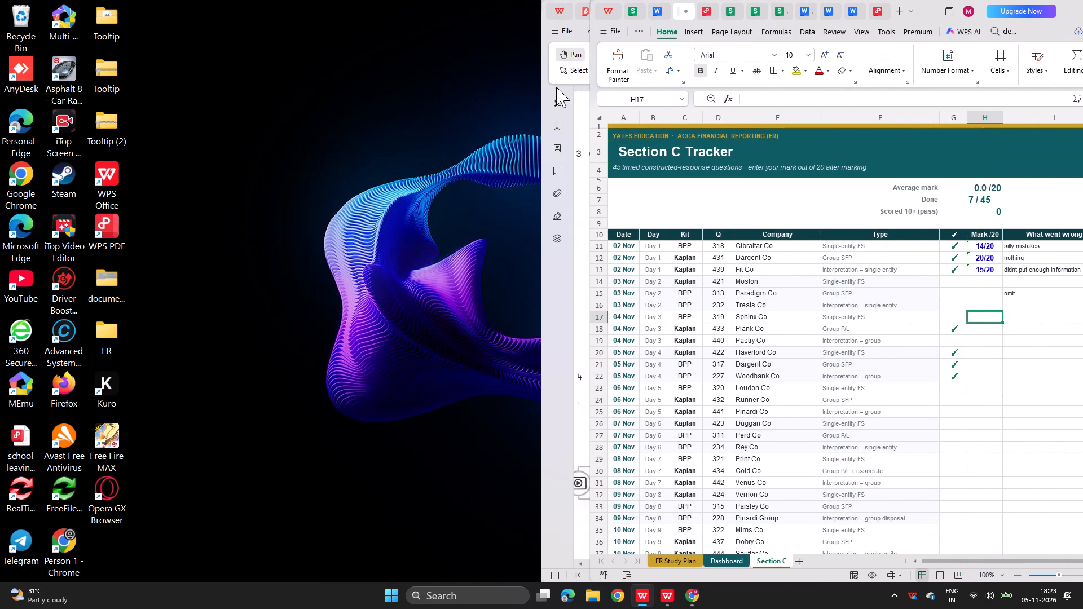
pyautogui.moveTo(550, 86); pyautogui.dragTo(923, 0)
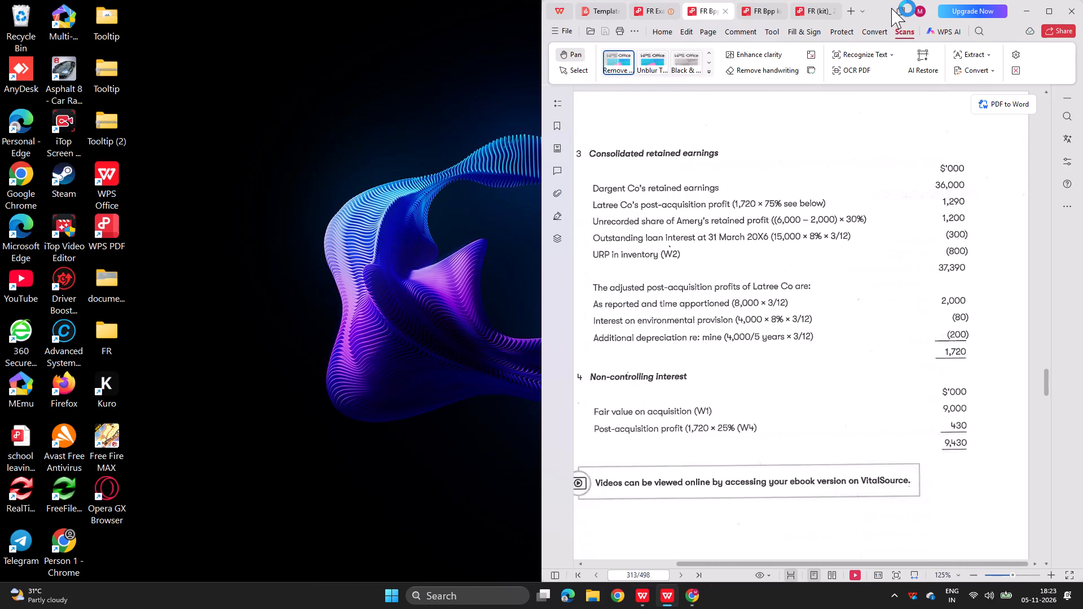
pyautogui.moveTo(879, 5); pyautogui.dragTo(442, 20)
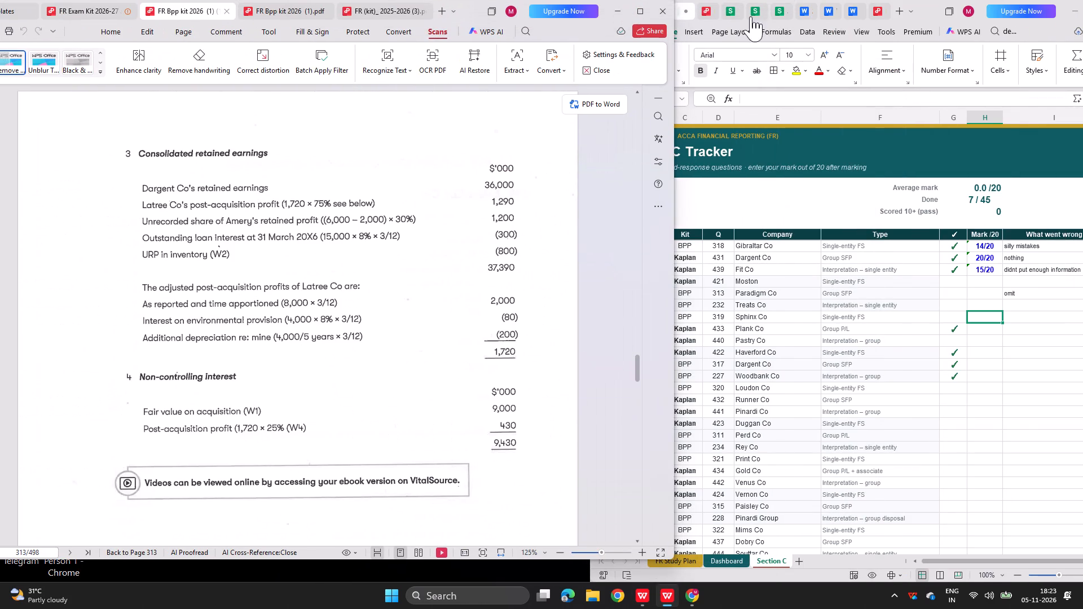
pyautogui.click(598, 42)
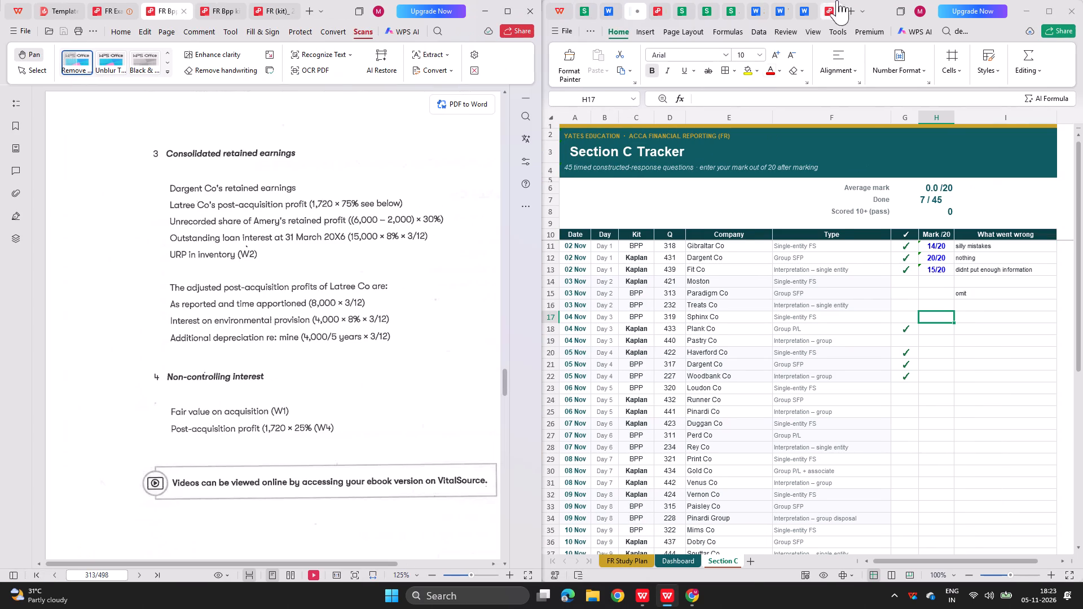
# Create a new blank spreadsheet in the tracker's window.
pyautogui.click(850, 11)
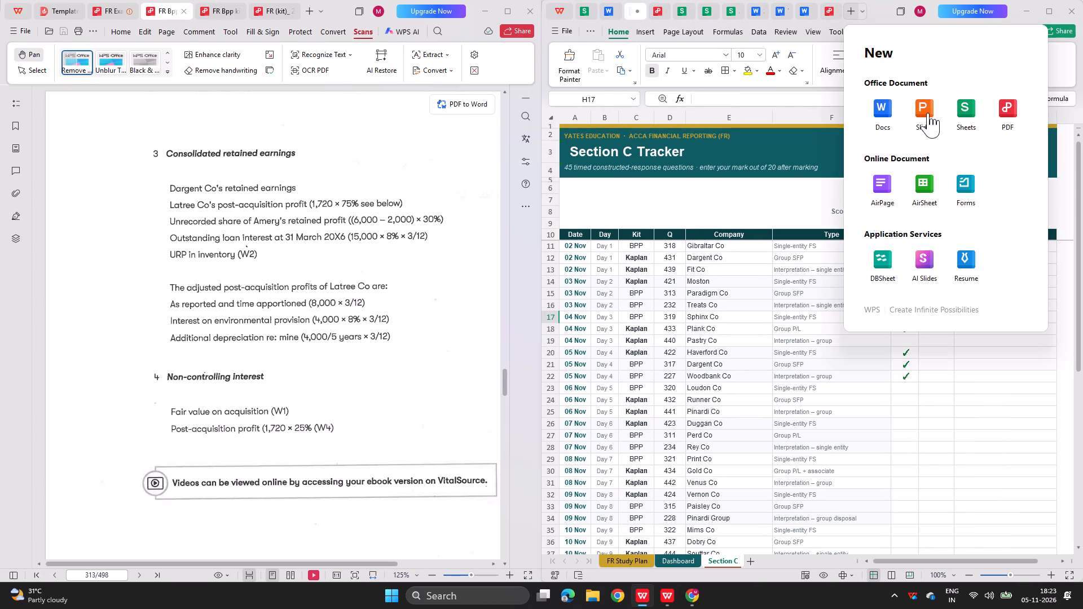
pyautogui.doubleClick(969, 120)
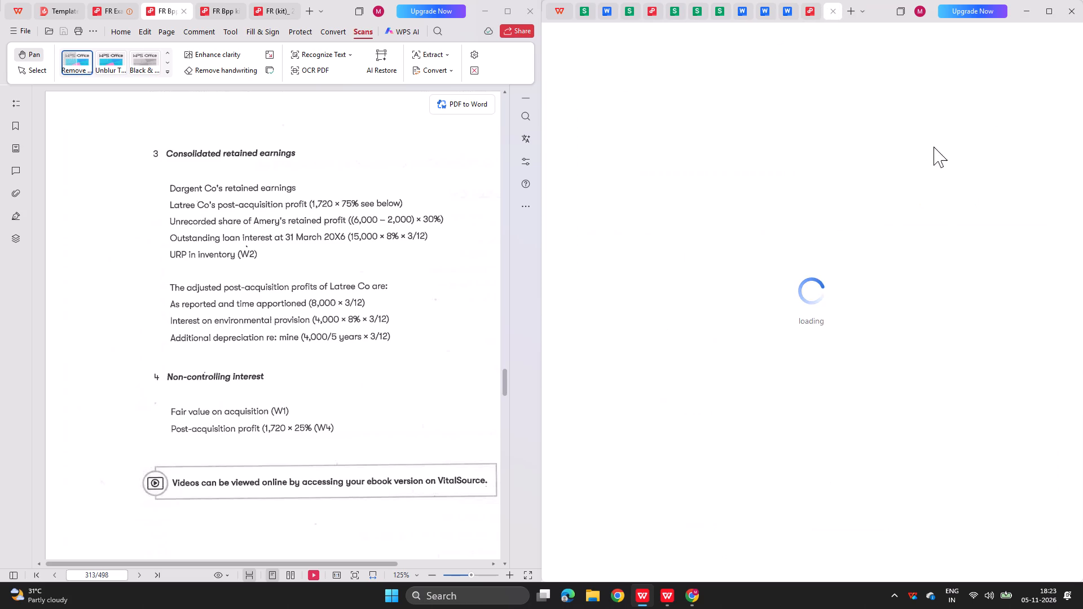
pyautogui.click(803, 222)
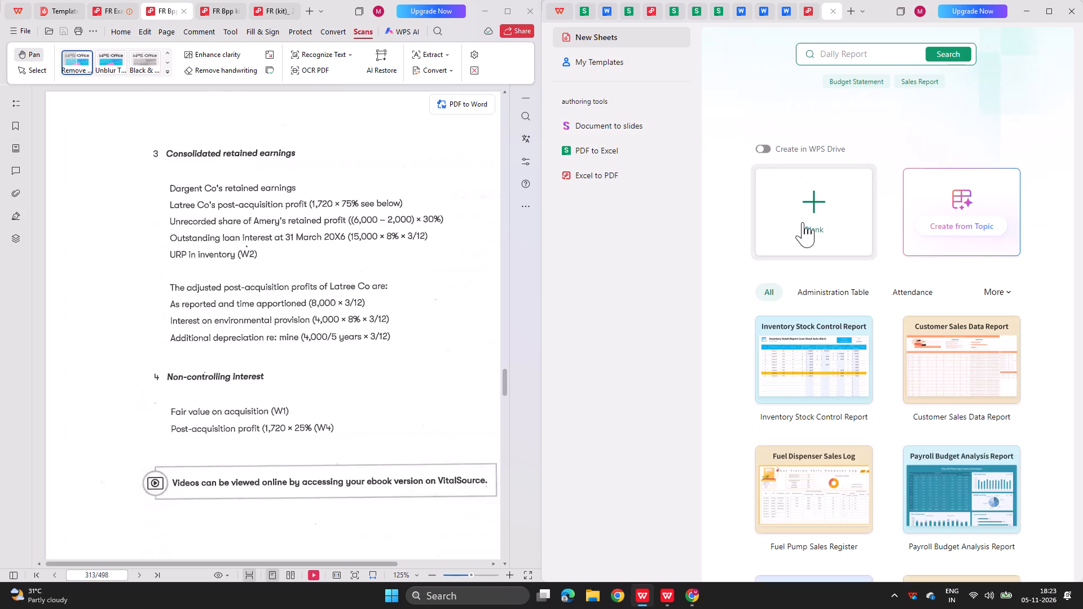
# Enter the title "sphinx co" in cell B1 of the new spreadsheet.
pyautogui.scroll(7, 680, 195)
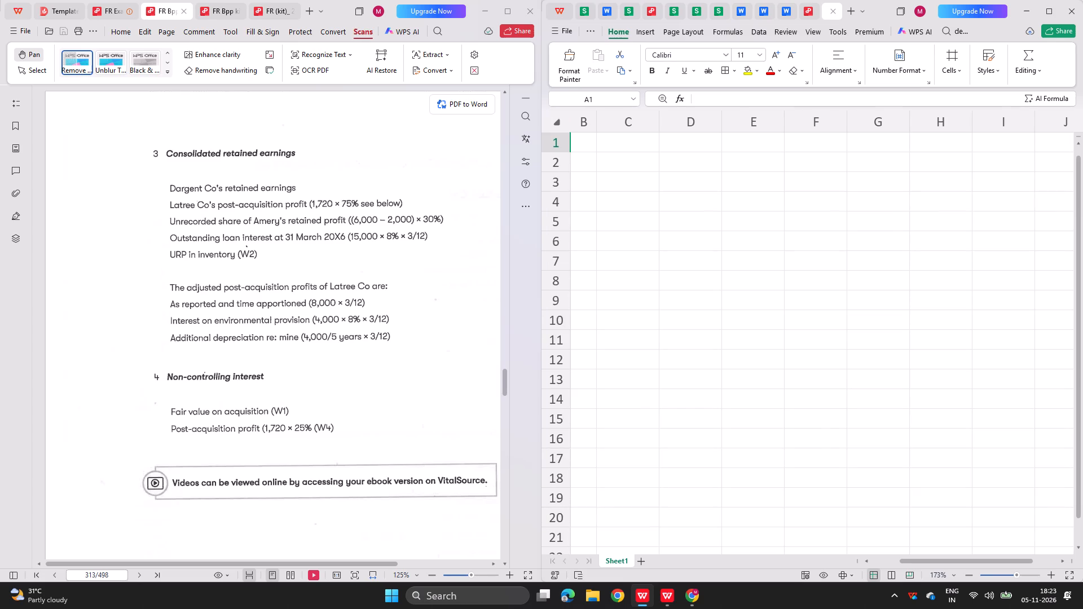
pyautogui.hscroll(5, 616, 158)
pyautogui.click(665, 147)
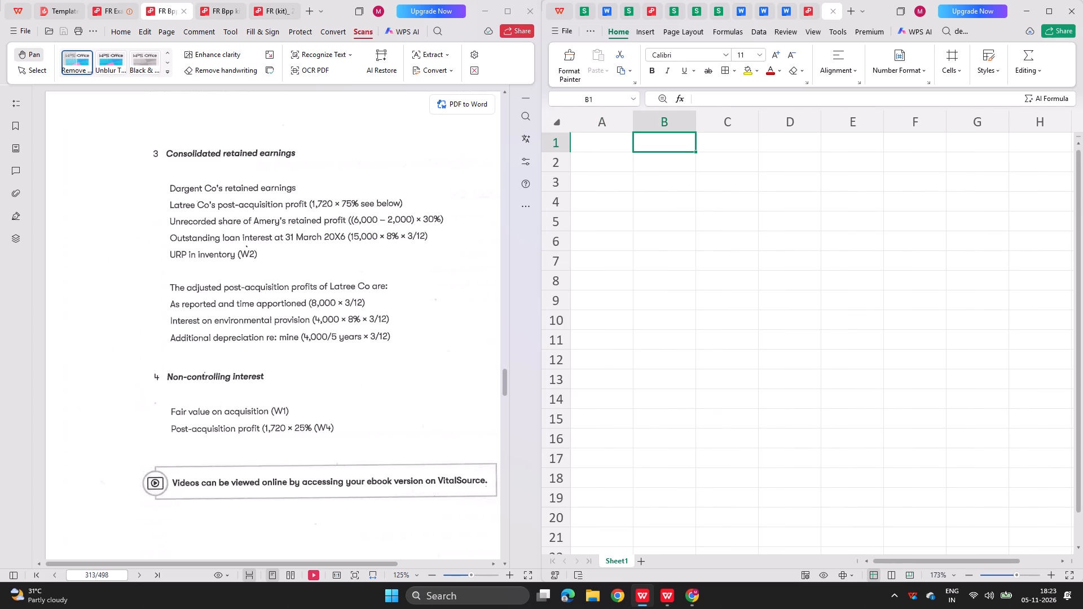
pyautogui.write('sphinx co')
pyautogui.press('Return')
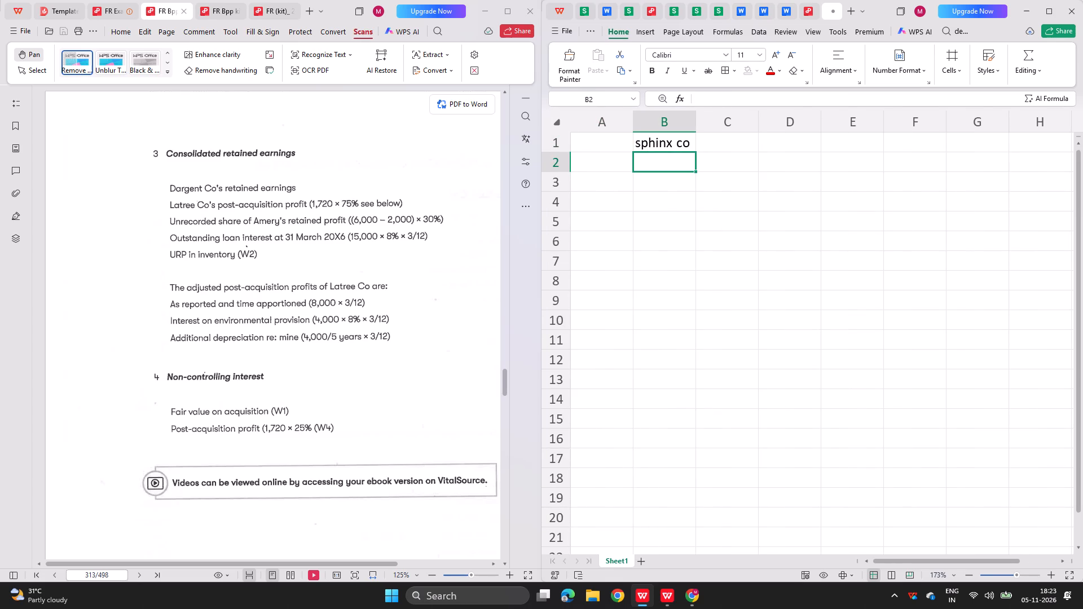
# Find the Sphinx Co answer in FR Bpp kit 2026 (1) (1).pdf, with its profit adjustments schedule and statement of changes in equity.
pyautogui.scroll(2, 367, 184)
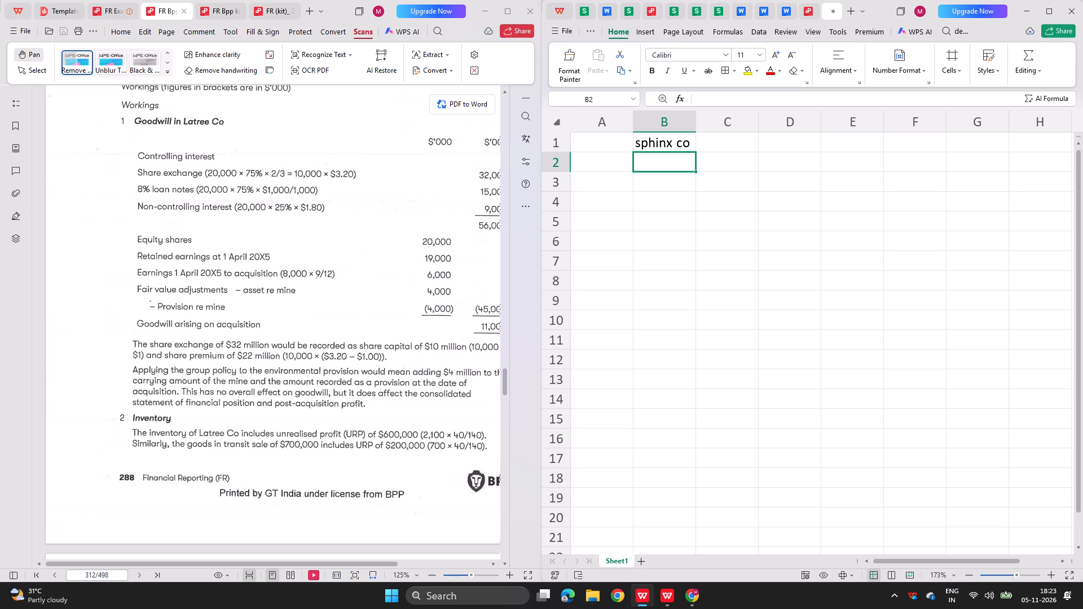
pyautogui.scroll(-1, 179, 155)
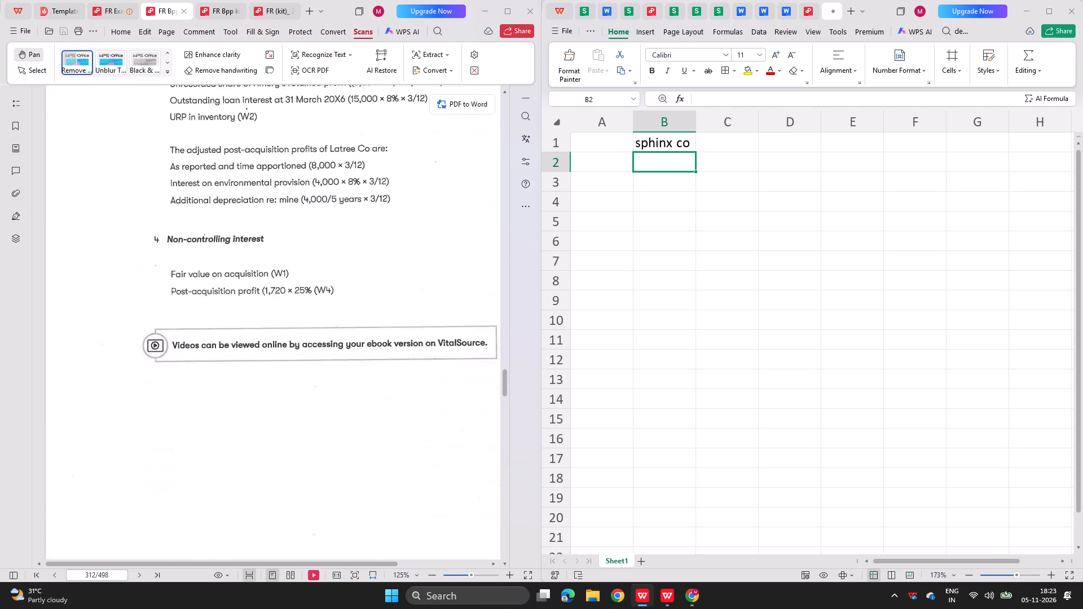
pyautogui.scroll(-1, 179, 155)
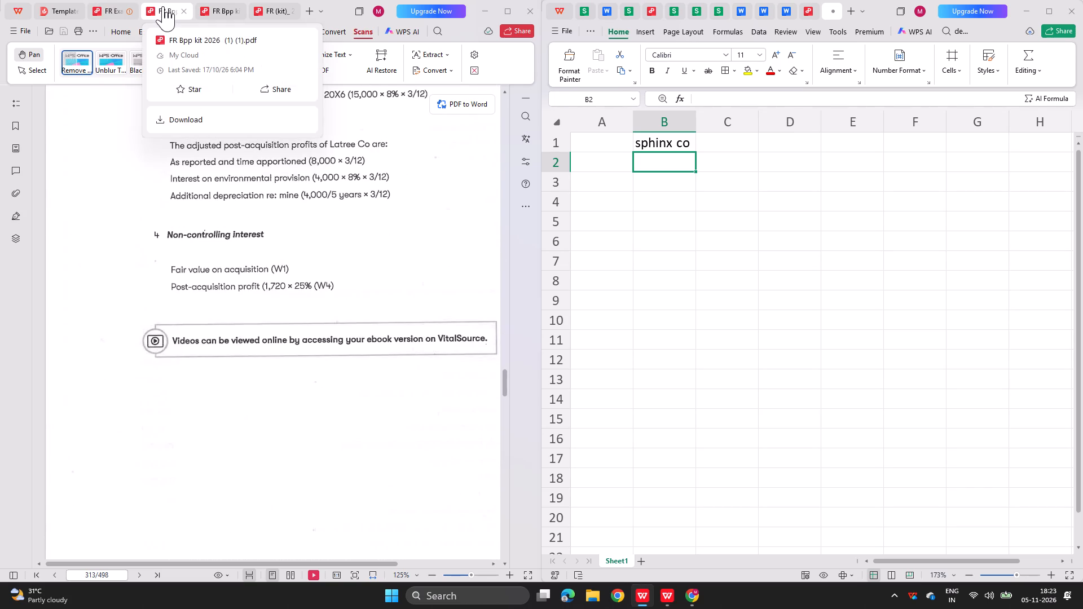
pyautogui.scroll(-3, 132, 329)
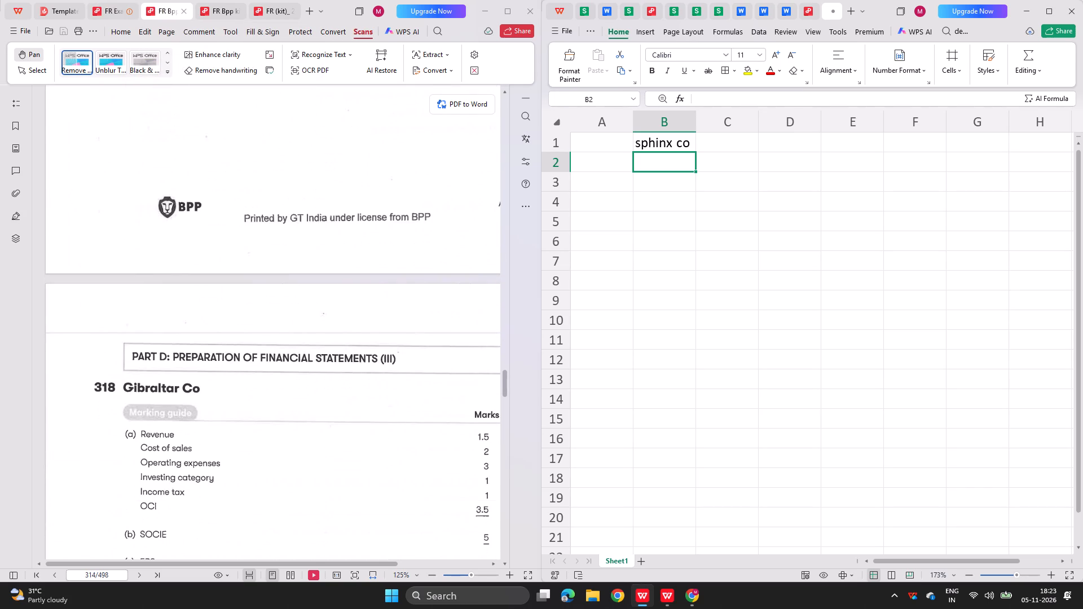
pyautogui.scroll(-6, 132, 329)
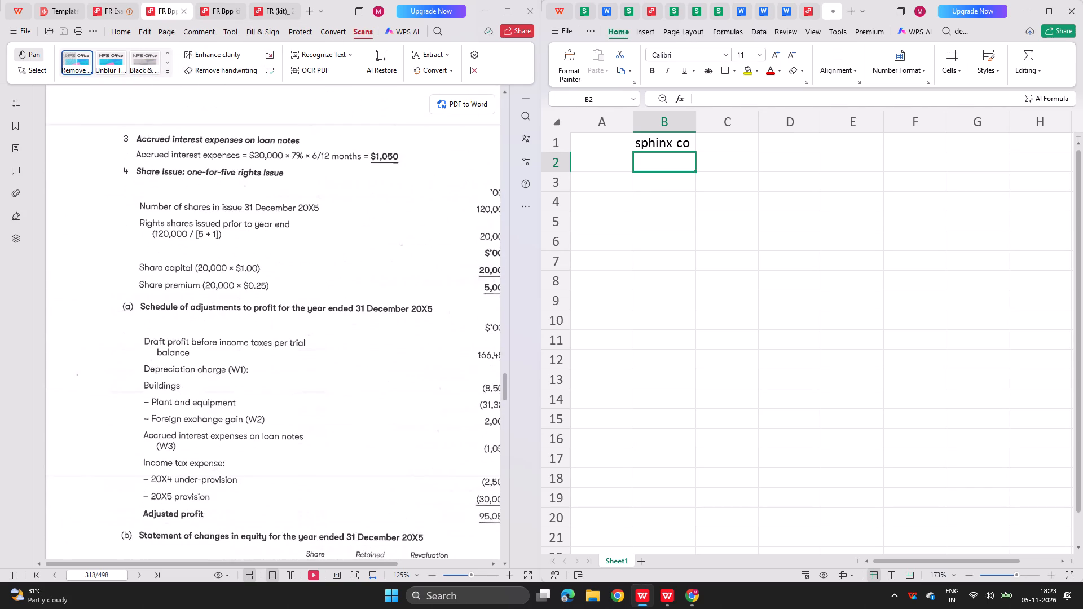
pyautogui.scroll(-6, 132, 329)
pyautogui.scroll(1, 132, 329)
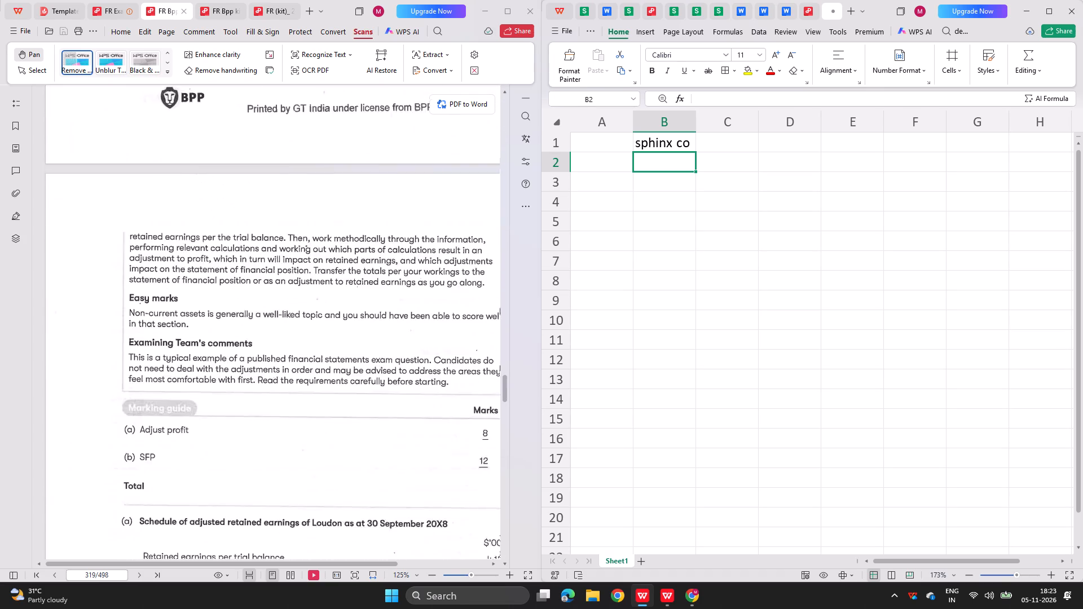
pyautogui.scroll(2, 132, 329)
pyautogui.hscroll(1, 132, 329)
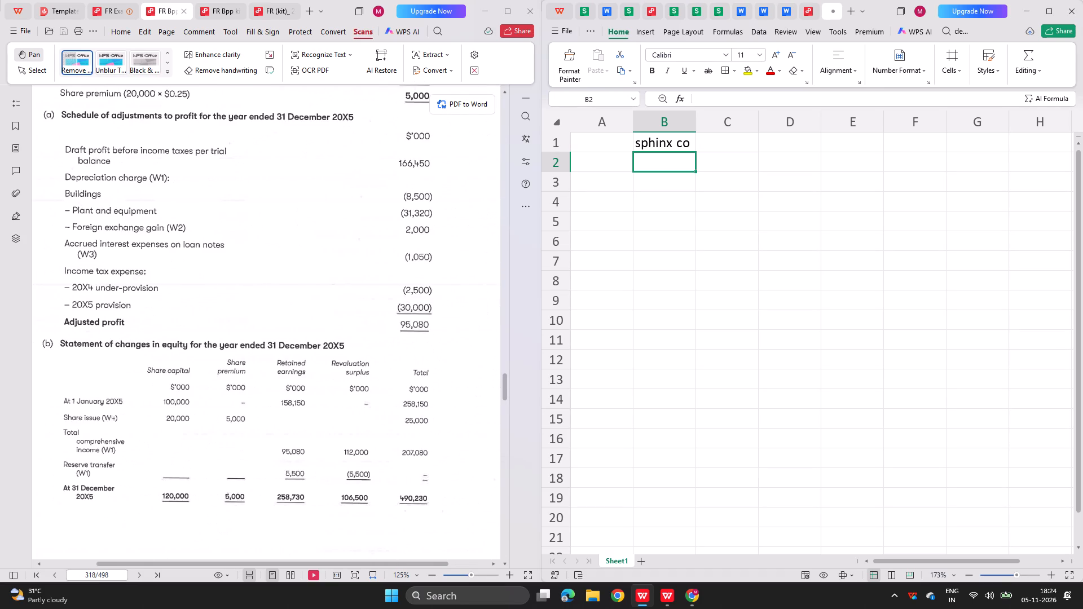
pyautogui.hscroll(1, 132, 329)
pyautogui.scroll(2, 132, 329)
pyautogui.scroll(-1, 132, 329)
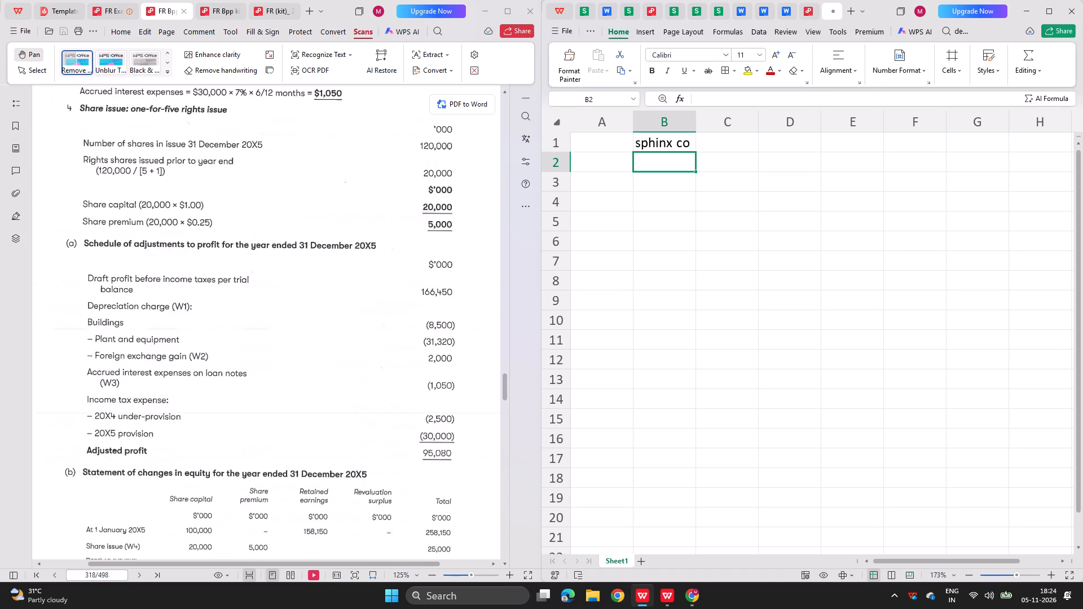
# Switch to the other BPP kit copy and show the question 319 Sphinx Co trial balance beside the spreadsheet.
pyautogui.click(212, 5)
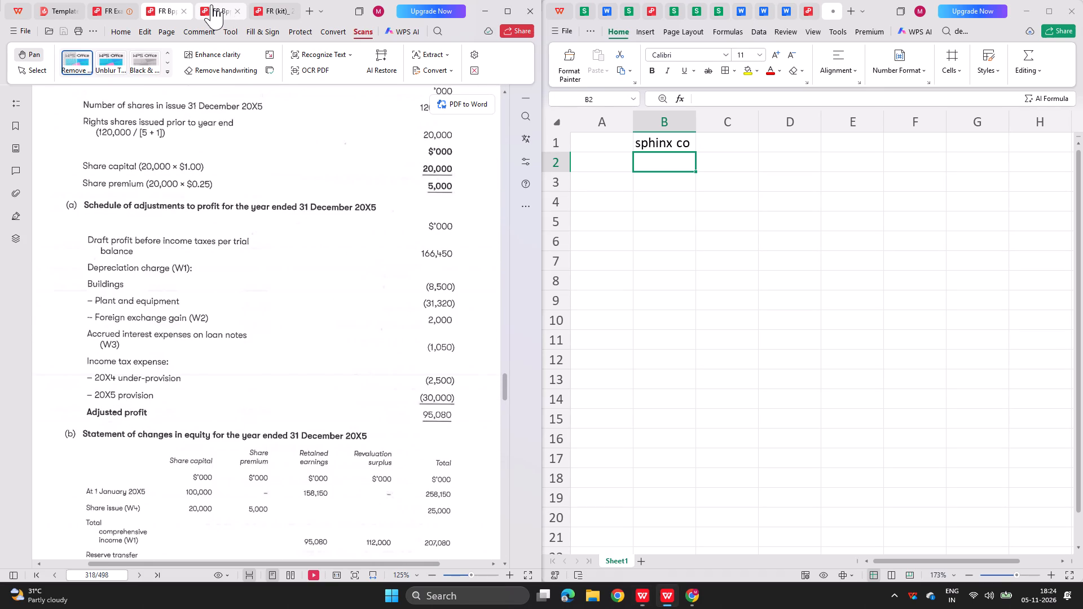
pyautogui.scroll(-1, 195, 217)
pyautogui.scroll(2, 195, 217)
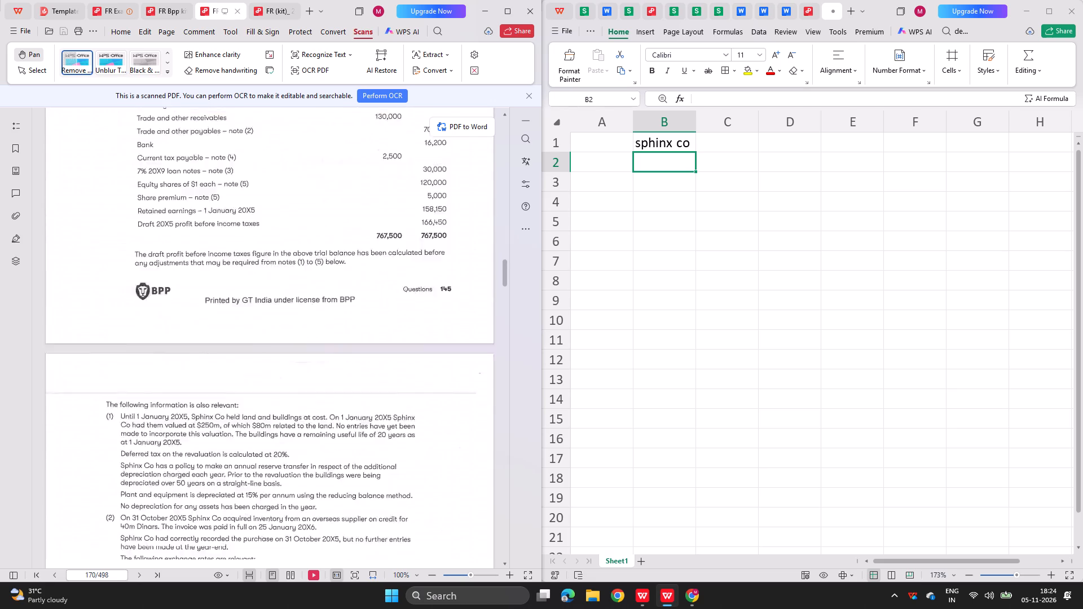
pyautogui.scroll(1, 195, 217)
pyautogui.keyDown('ctrl'); pyautogui.scroll(1, 195, 217); pyautogui.keyUp('ctrl')
pyautogui.scroll(1, 195, 217)
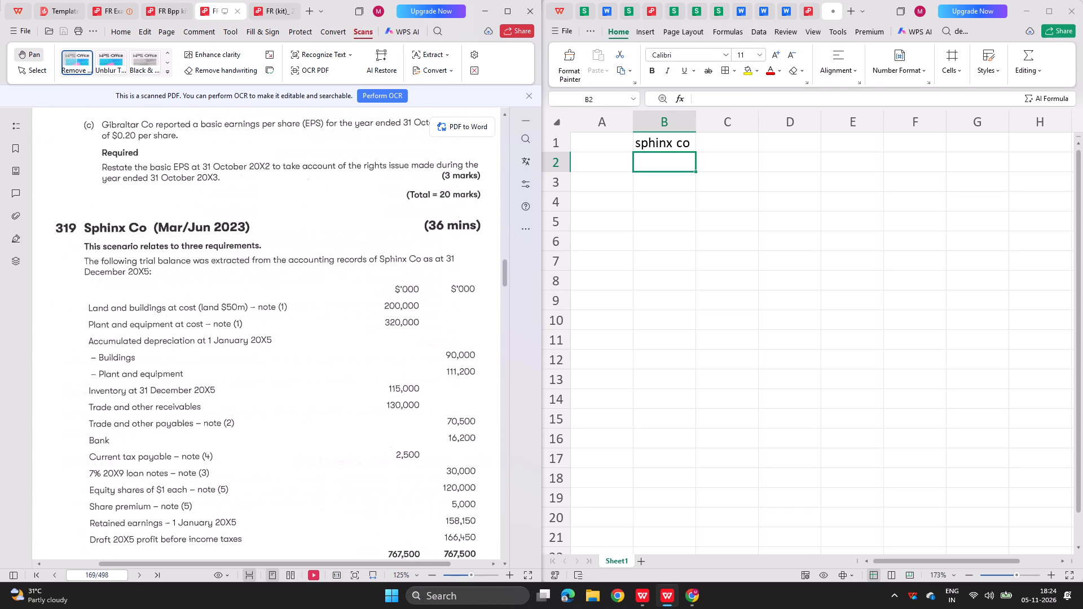
# Enter the question number 319 in cell A1, beside the "sphinx co" title.
pyautogui.click(600, 143)
pyautogui.click(600, 143)
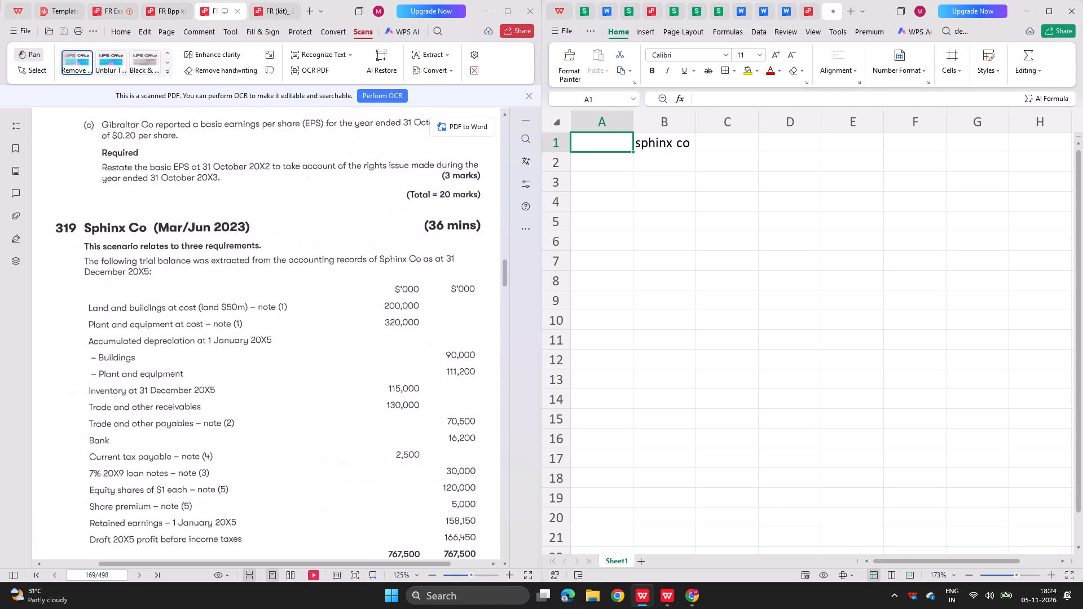
pyautogui.write('319')
pyautogui.press('Return')
pyautogui.press('Return')
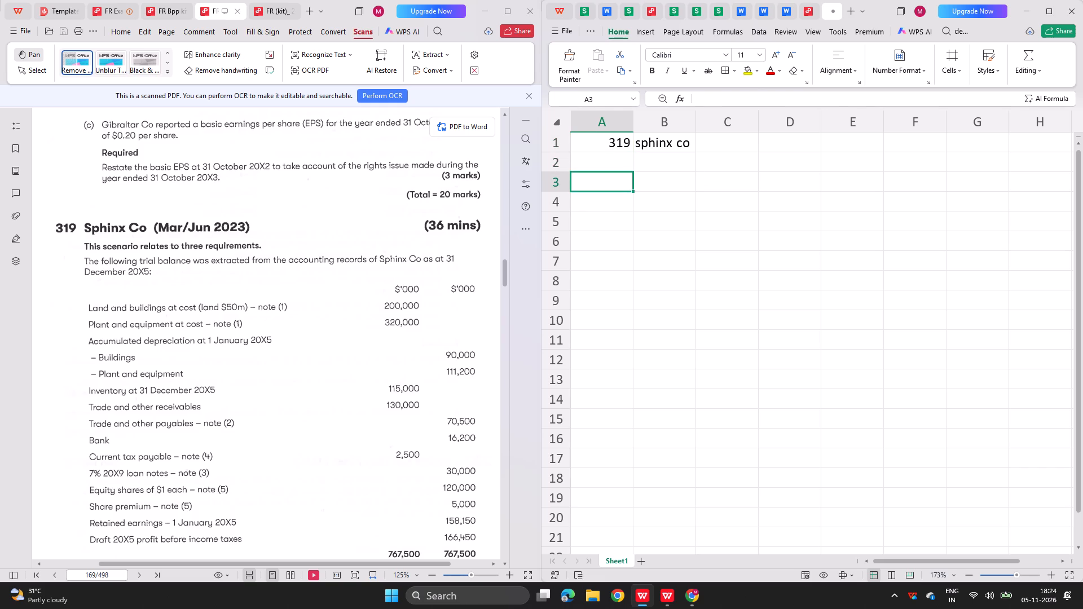
# Check the question's requirements and label the first one "a)" in cell A3.
pyautogui.press('Right')
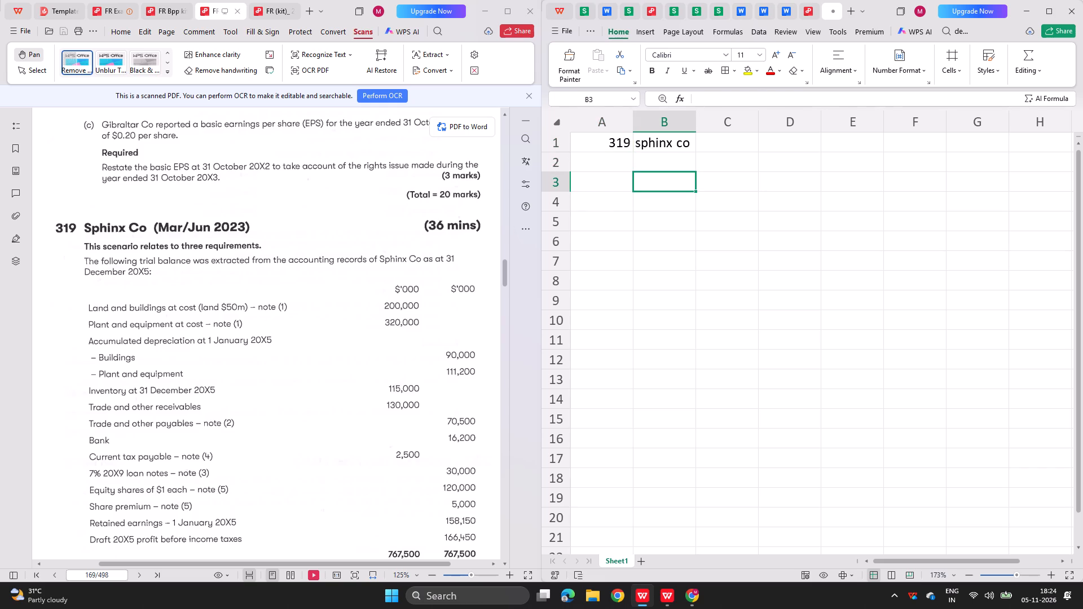
pyautogui.scroll(-3, 319, 404)
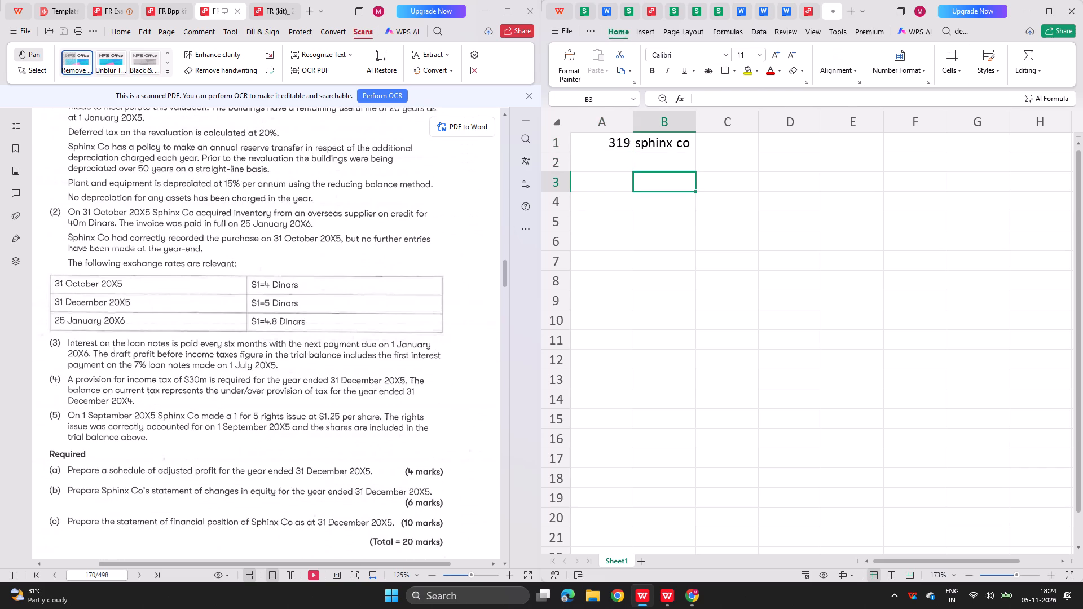
pyautogui.press('Left')
pyautogui.press('a')
pyautogui.hotkey('shift', ')')
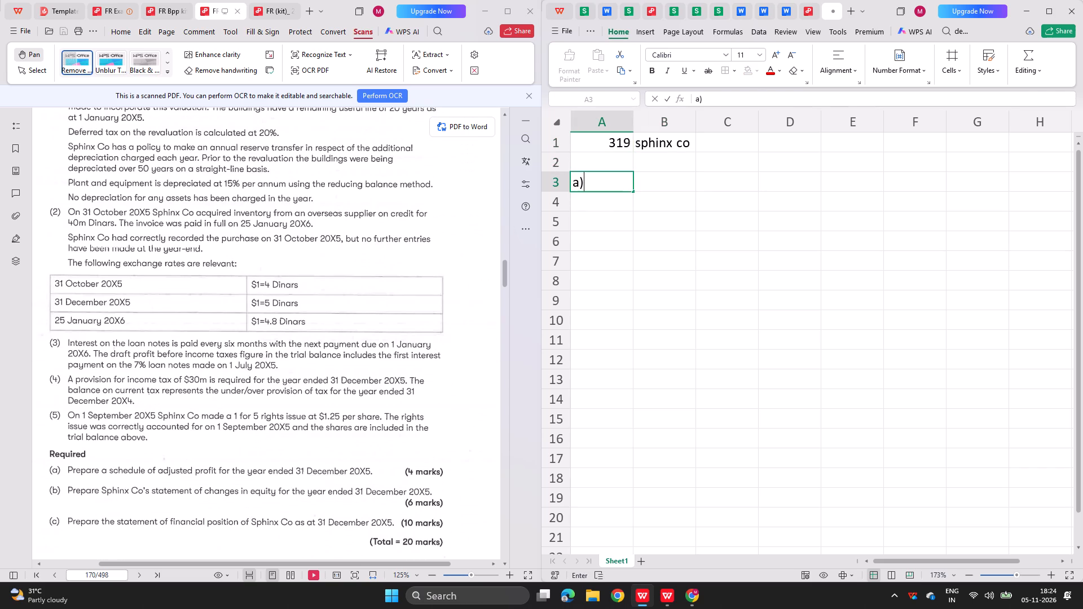
pyautogui.press('Right')
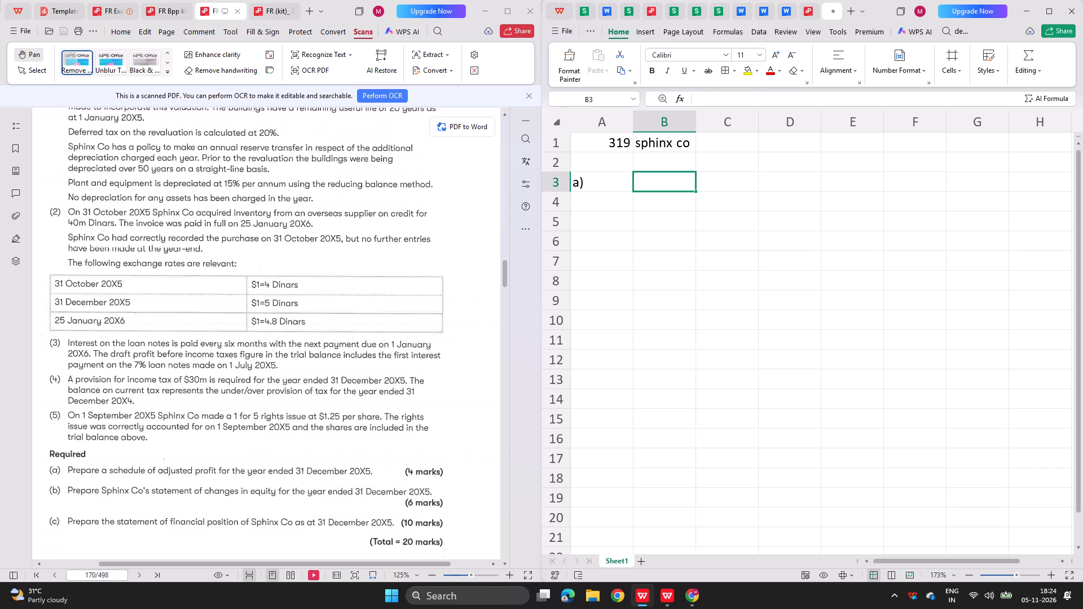
# Enter the heading "adjusted profit fpr the year ended 31 december 2005:" in cell B3 beside the a) label.
pyautogui.write('af')
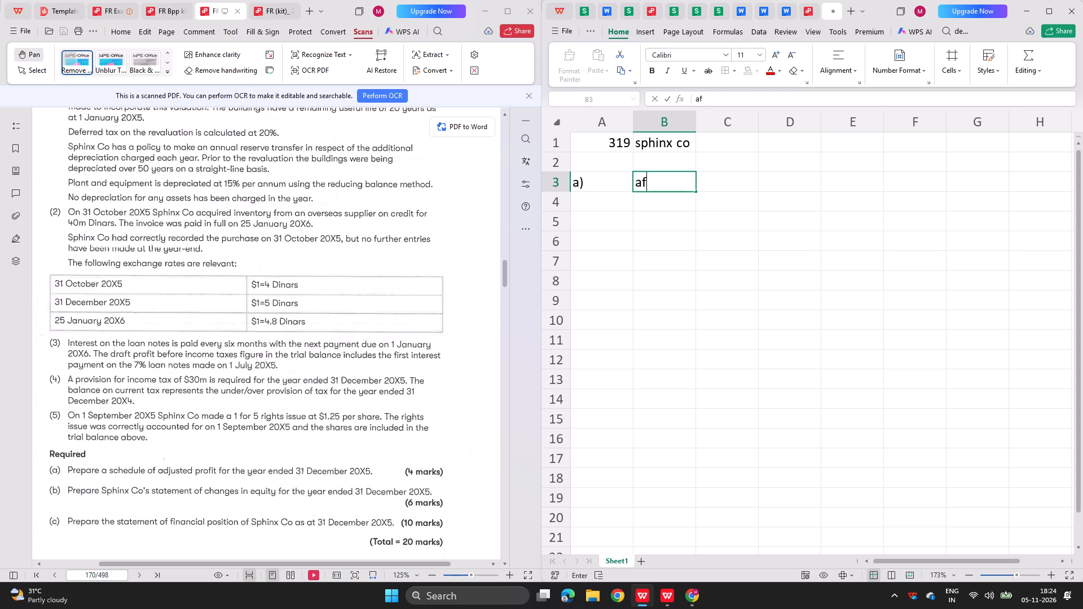
pyautogui.press('BackSpace')
pyautogui.write('djusted priofit')
pyautogui.press('space')
pyautogui.press('BackSpace')
pyautogui.press('BackSpace')
pyautogui.press('BackSpace')
pyautogui.press('BackSpace')
pyautogui.press('BackSpace')
pyautogui.press('BackSpace')
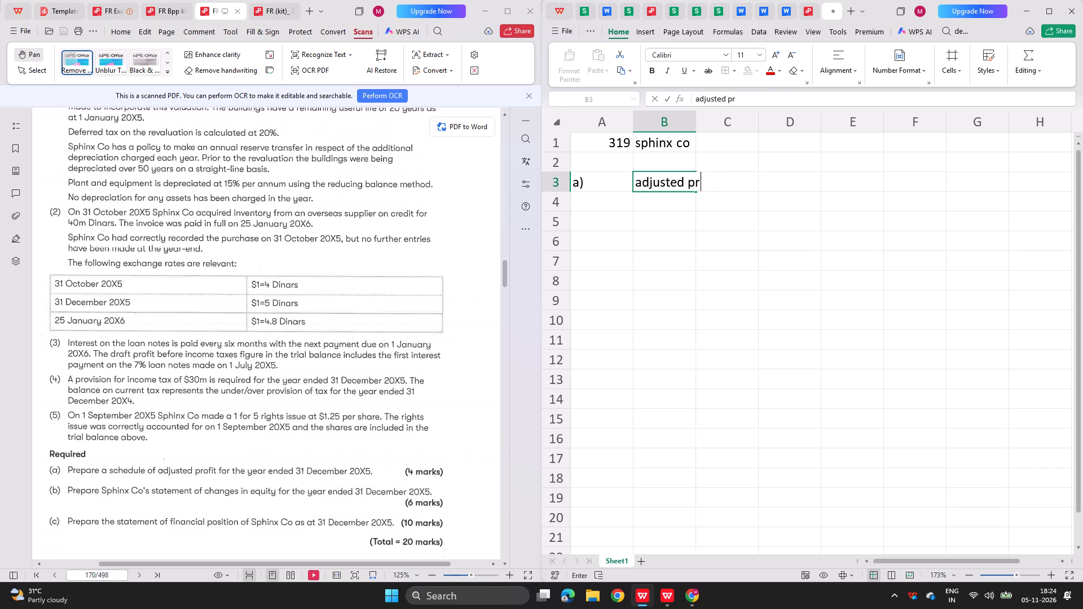
pyautogui.write('ofit fpr the year ended')
pyautogui.press('space')
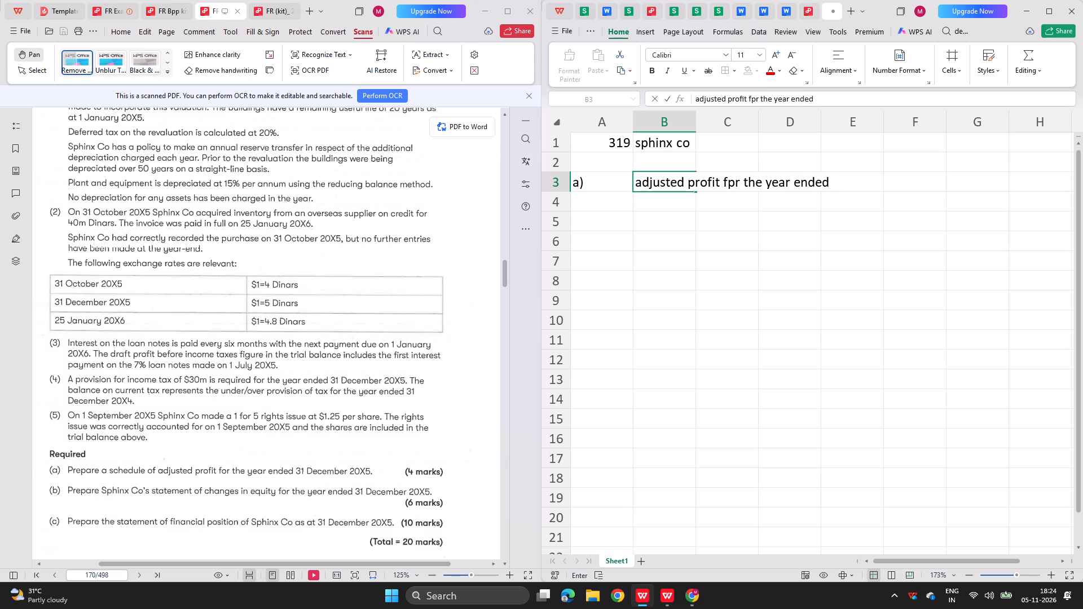
pyautogui.write('31 december 200')
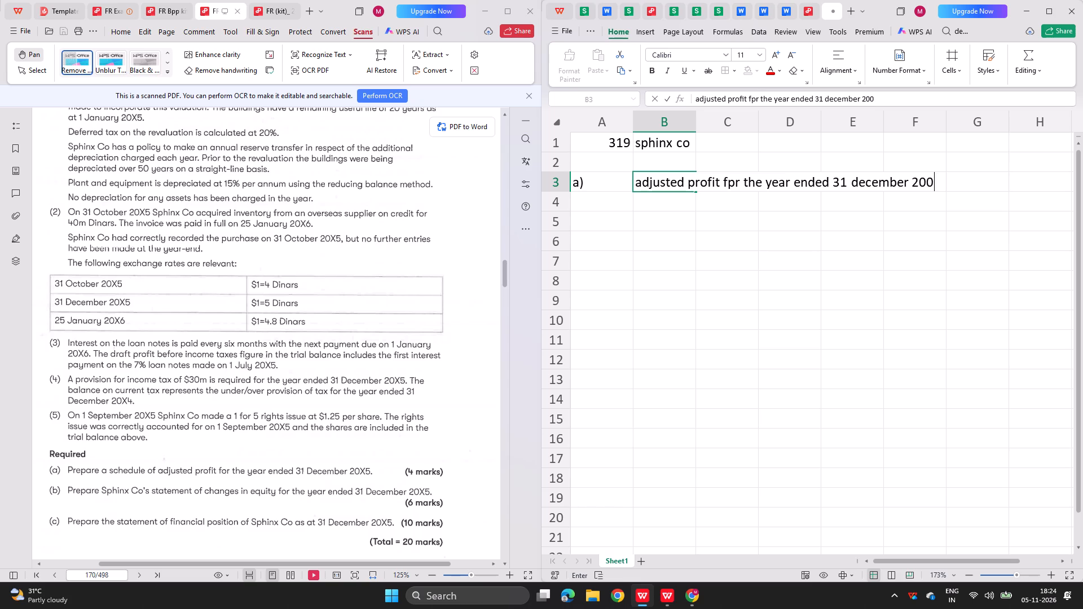
pyautogui.press('5')
pyautogui.click(319, 404)
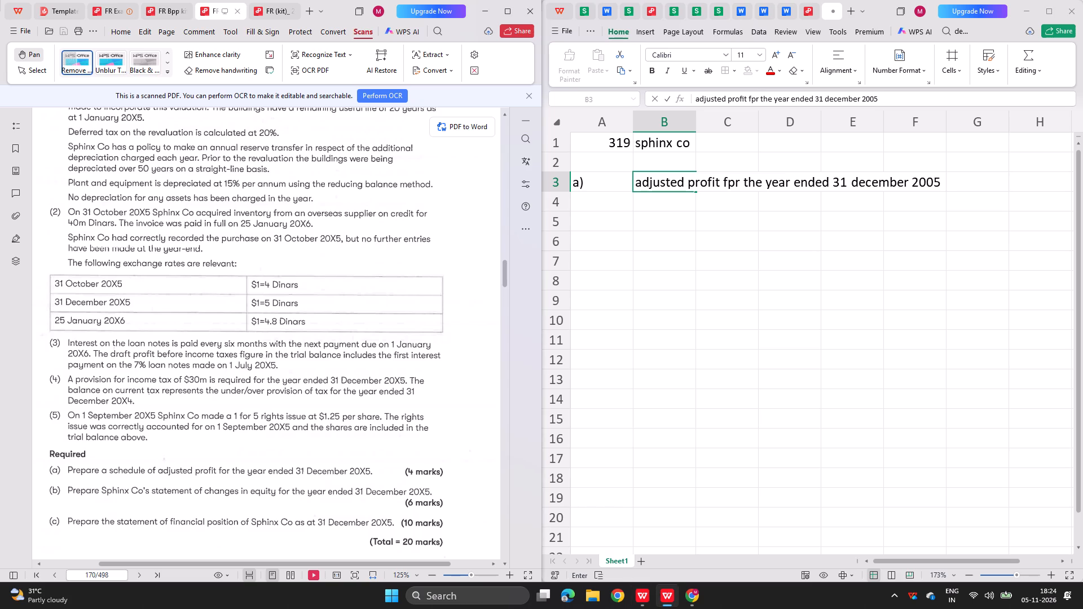
pyautogui.hotkey('shift', ':')
pyautogui.press('Return')
pyautogui.click(944, 183)
pyautogui.hotkey('shift', ':')
pyautogui.press('Return')
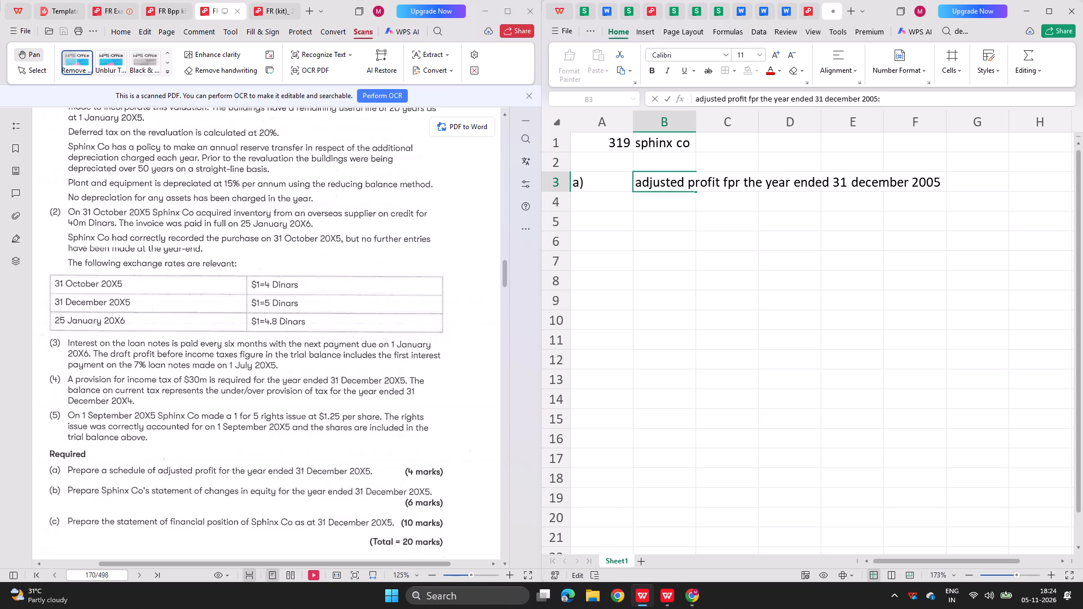
pyautogui.press('Return')
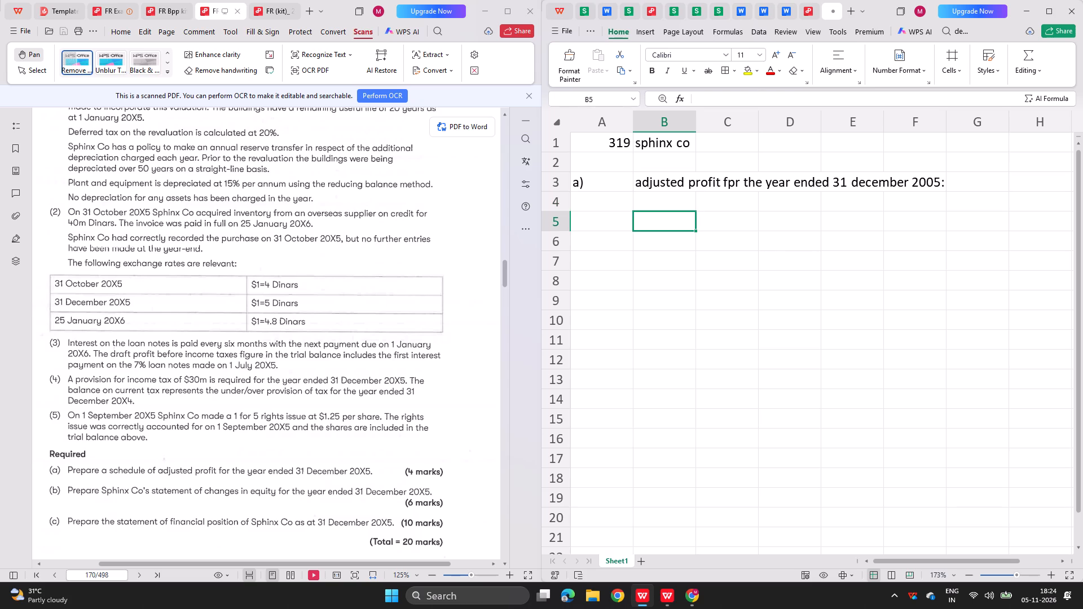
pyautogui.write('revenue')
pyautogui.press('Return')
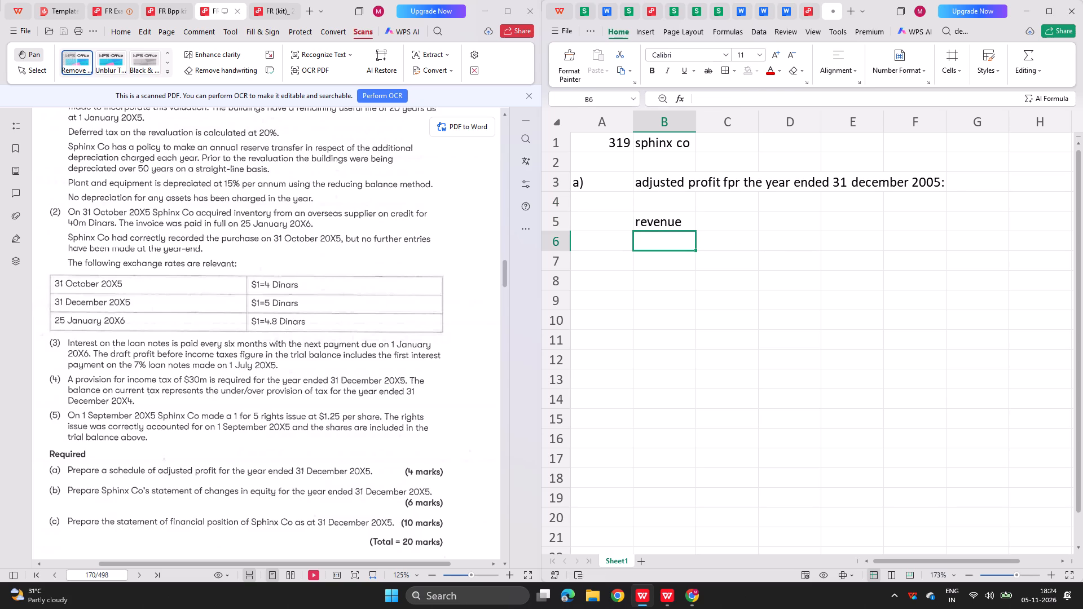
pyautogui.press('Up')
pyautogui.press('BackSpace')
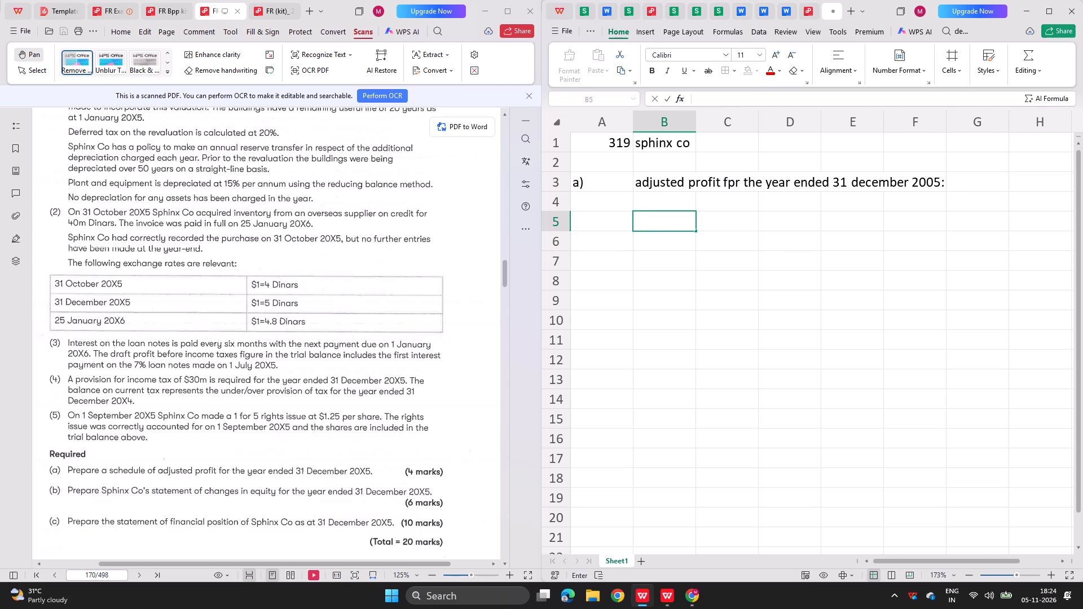
# Enter the line label "draft profit" in cell B5 below the adjusted profit heading.
pyautogui.press('f')
pyautogui.press('BackSpace')
pyautogui.write('draft')
pyautogui.press('space')
pyautogui.write('proifit')
pyautogui.press('BackSpace')
pyautogui.press('BackSpace')
pyautogui.press('BackSpace')
pyautogui.press('BackSpace')
pyautogui.write('fit')
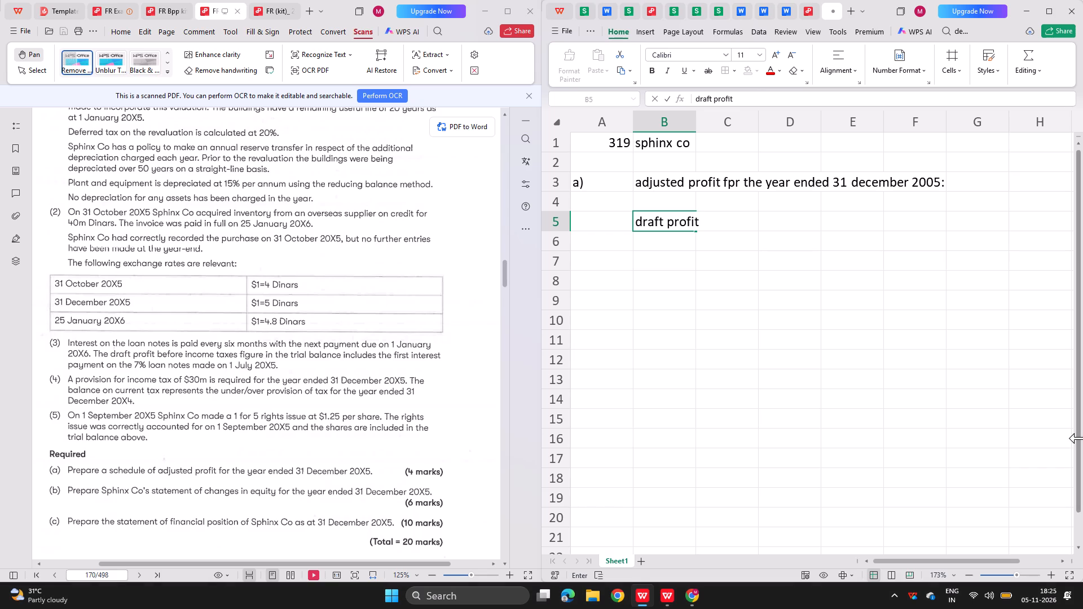
# Turn off the laptop's energy saver, raise the screen brightness to near maximum, and return to the spreadsheet.
pyautogui.click(994, 597)
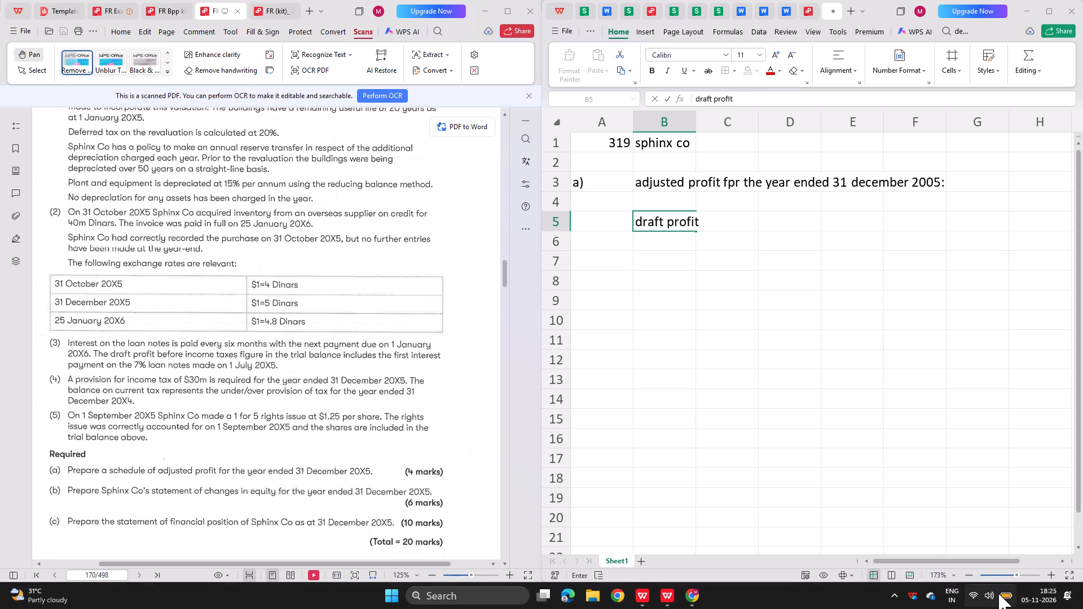
pyautogui.click(1006, 593)
pyautogui.click(1004, 604)
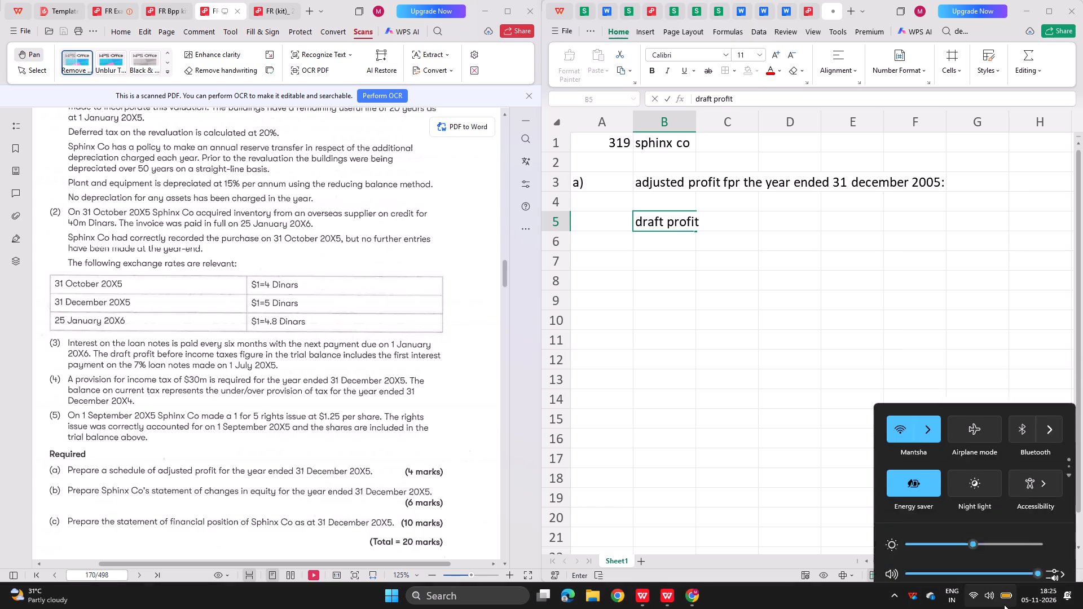
pyautogui.click(921, 439)
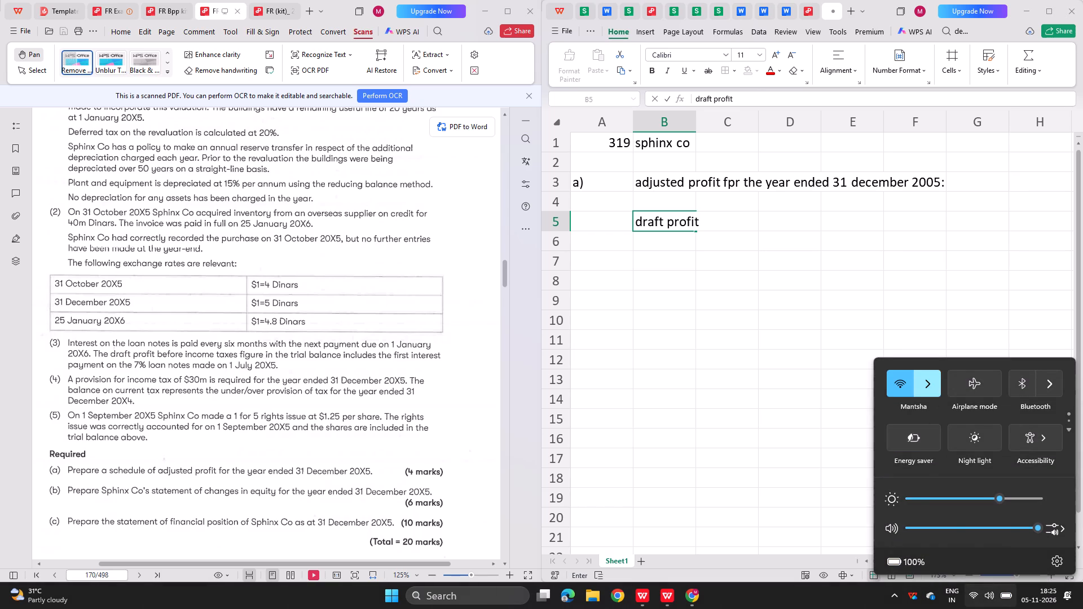
pyautogui.click(1034, 498)
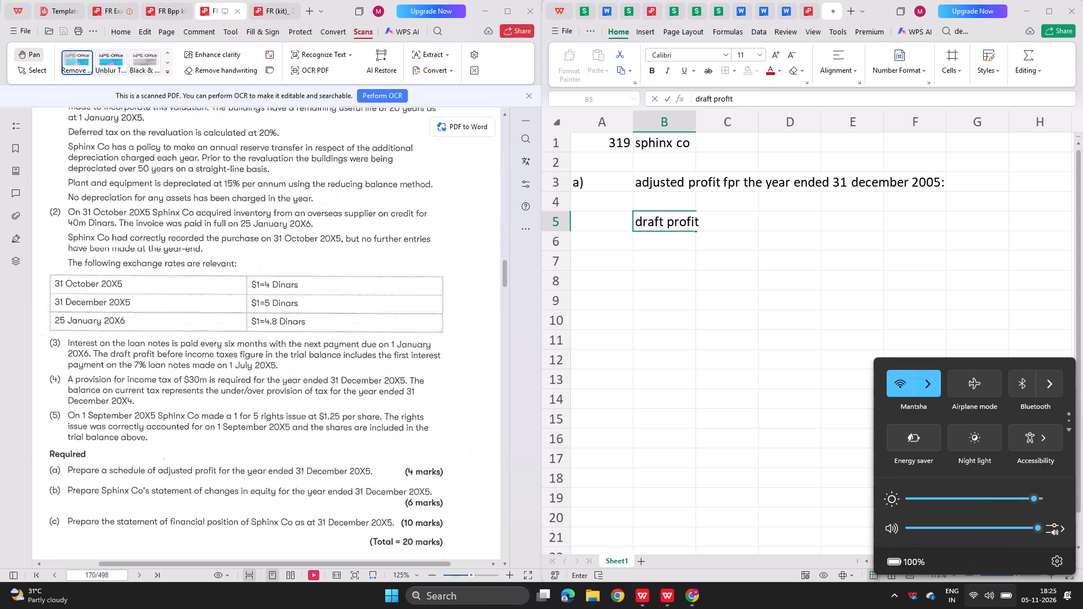
pyautogui.click(667, 245)
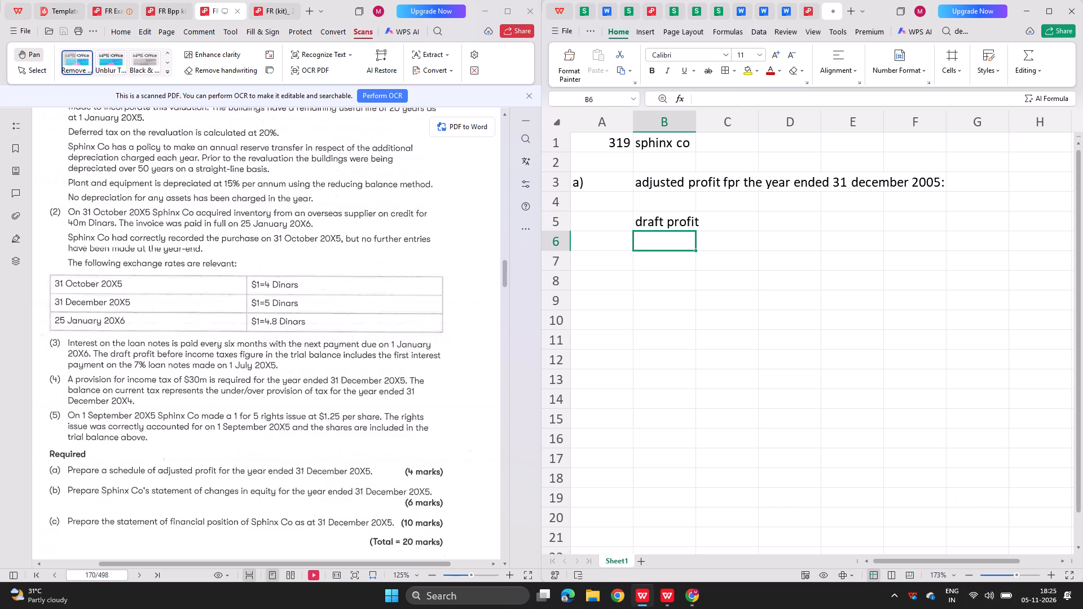
# Enter the heading "workings:" in cell B20, leaving blank rows for the adjusted profit schedule above it.
pyautogui.press('Return')
pyautogui.press('Return')
pyautogui.press('Return')
pyautogui.press('Return')
pyautogui.press('Return')
pyautogui.press('Return')
pyautogui.press('Return')
pyautogui.press('Return')
pyautogui.press('Return')
pyautogui.press('Return')
pyautogui.press('Return')
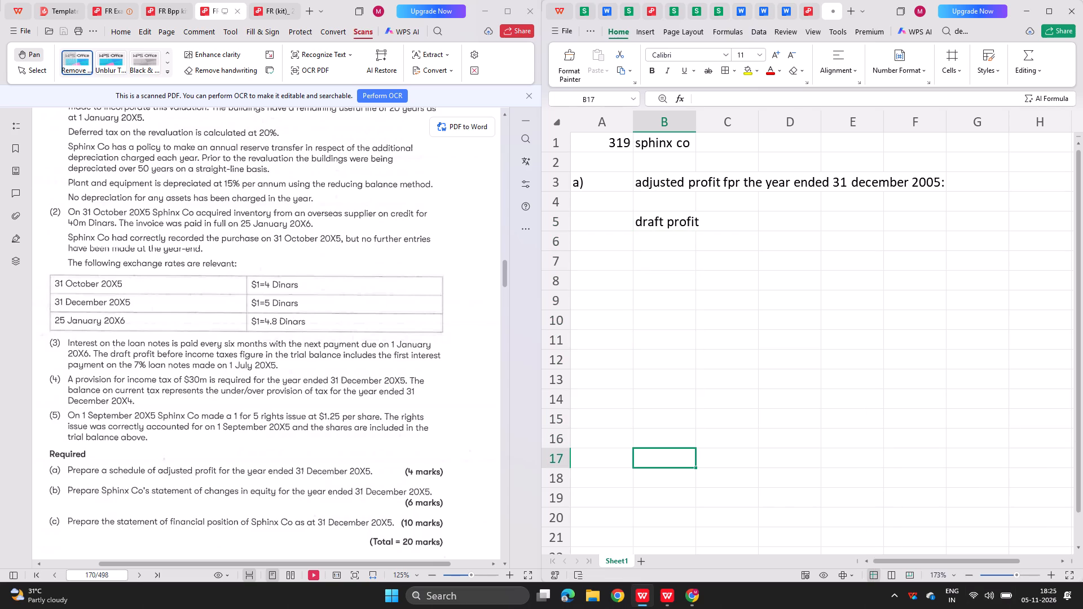
pyautogui.scroll(-1, 636, 407)
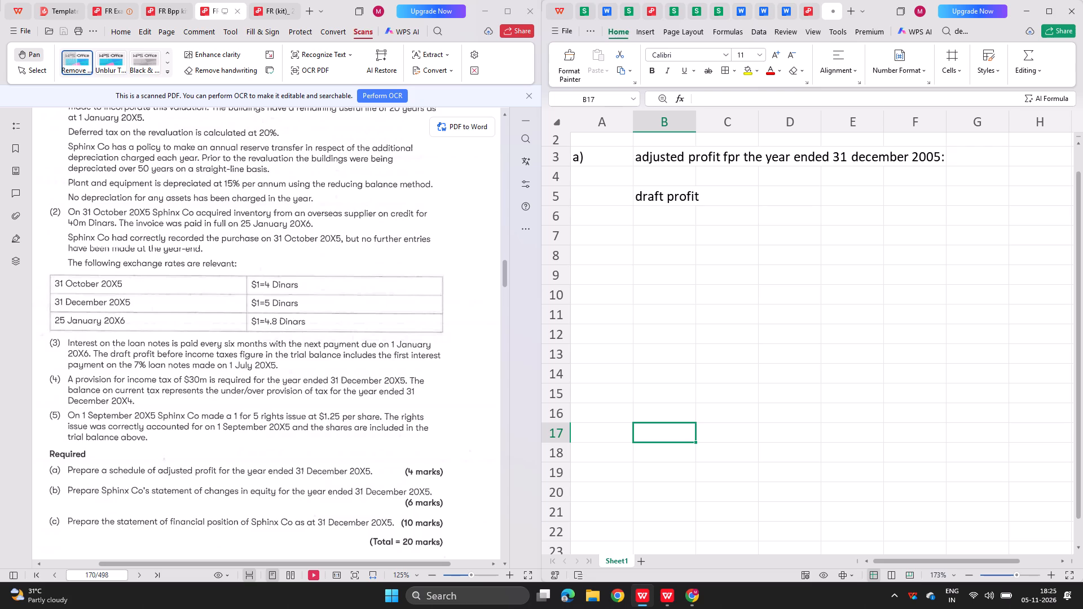
pyautogui.click(649, 482)
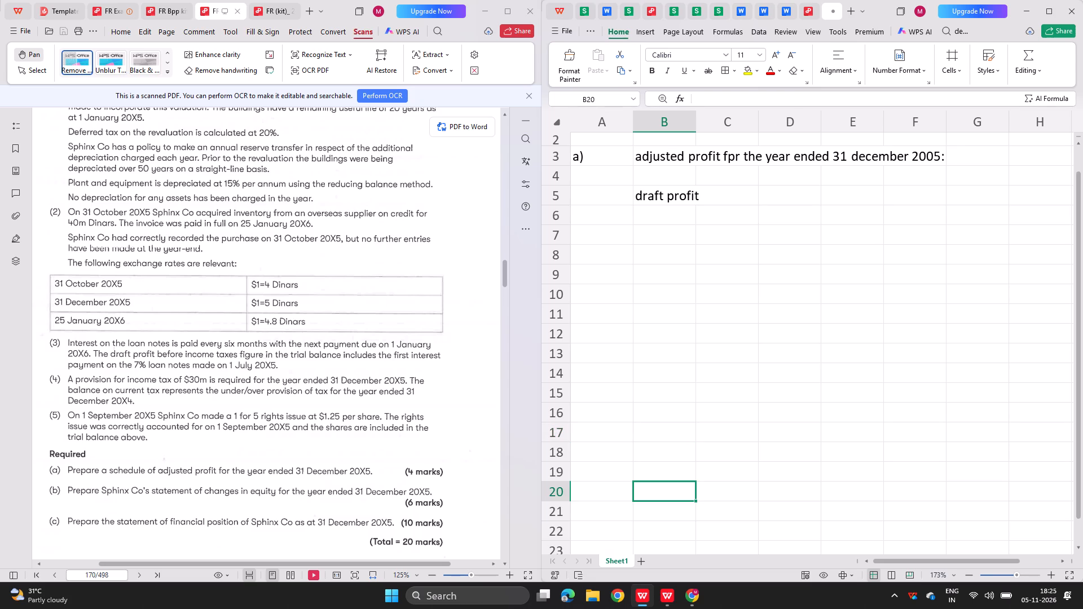
pyautogui.write('workings')
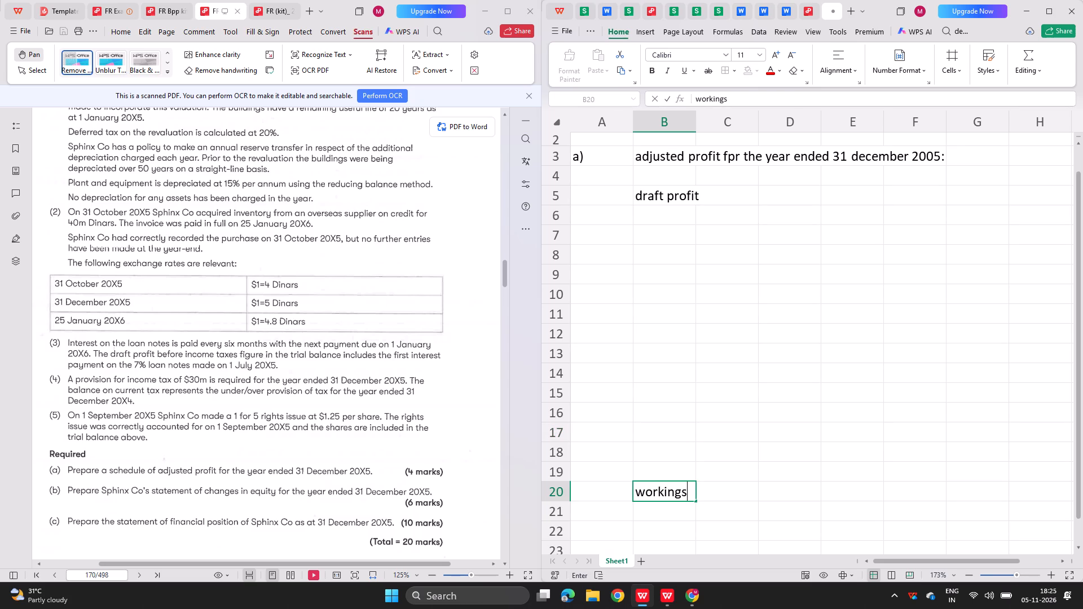
pyautogui.hotkey('shift', ':')
pyautogui.press('Return')
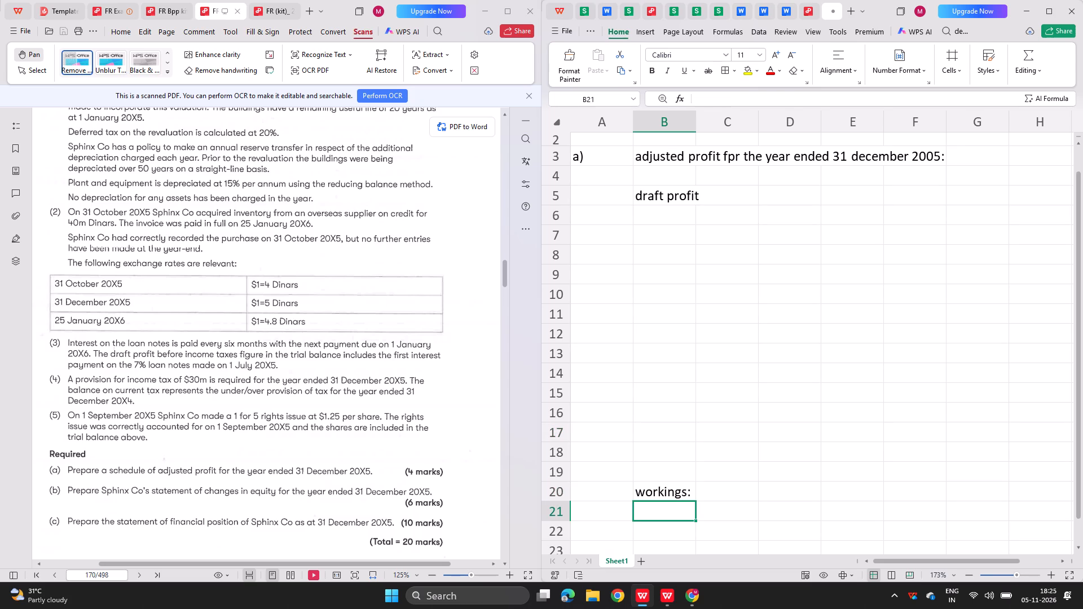
# Review the Sphinx Co trial balance and note (1), and label working 1 as "nca" in row 21 under the workings heading.
pyautogui.scroll(1, 426, 420)
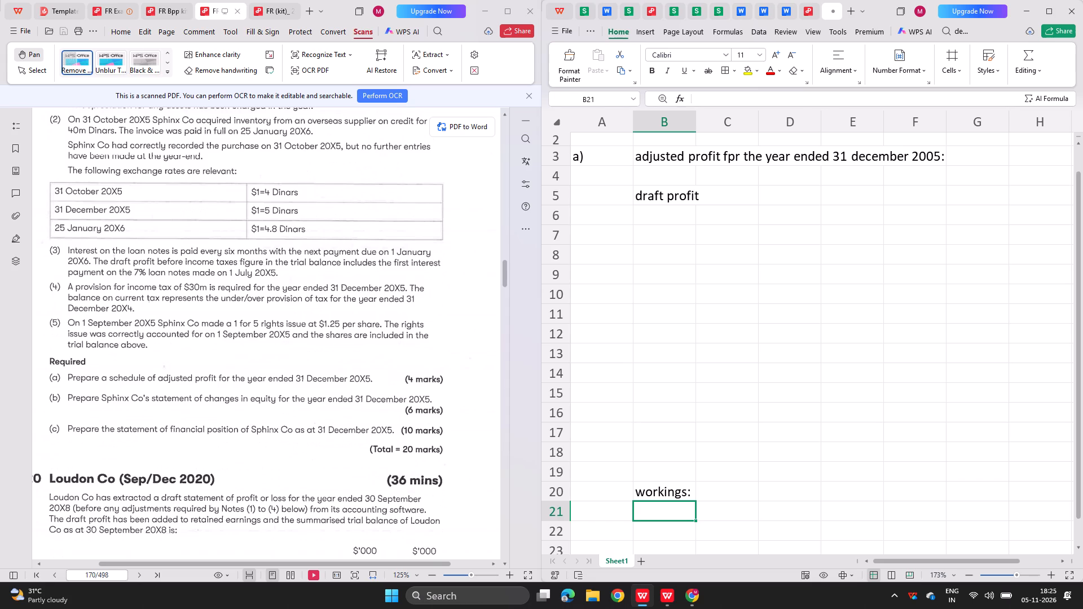
pyautogui.scroll(3, 426, 420)
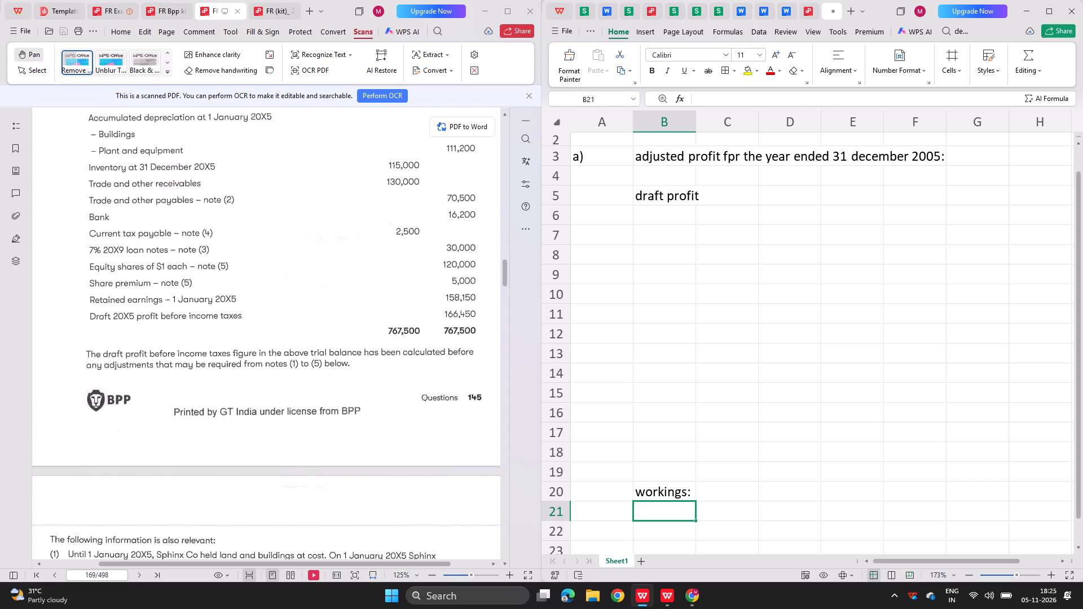
pyautogui.scroll(1, 426, 420)
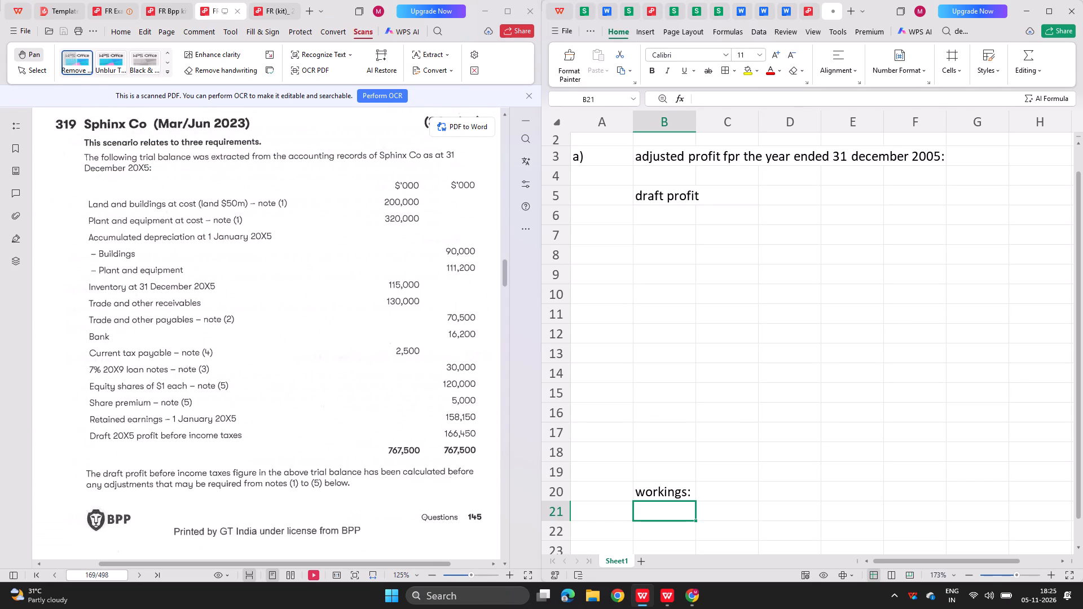
pyautogui.scroll(-1, 426, 420)
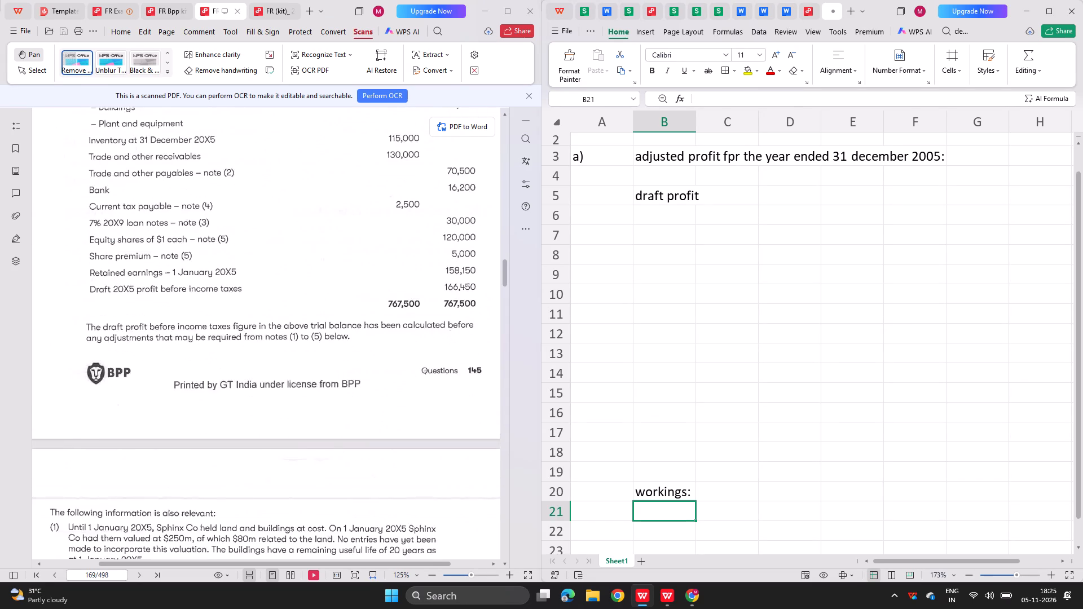
pyautogui.scroll(-2, 426, 420)
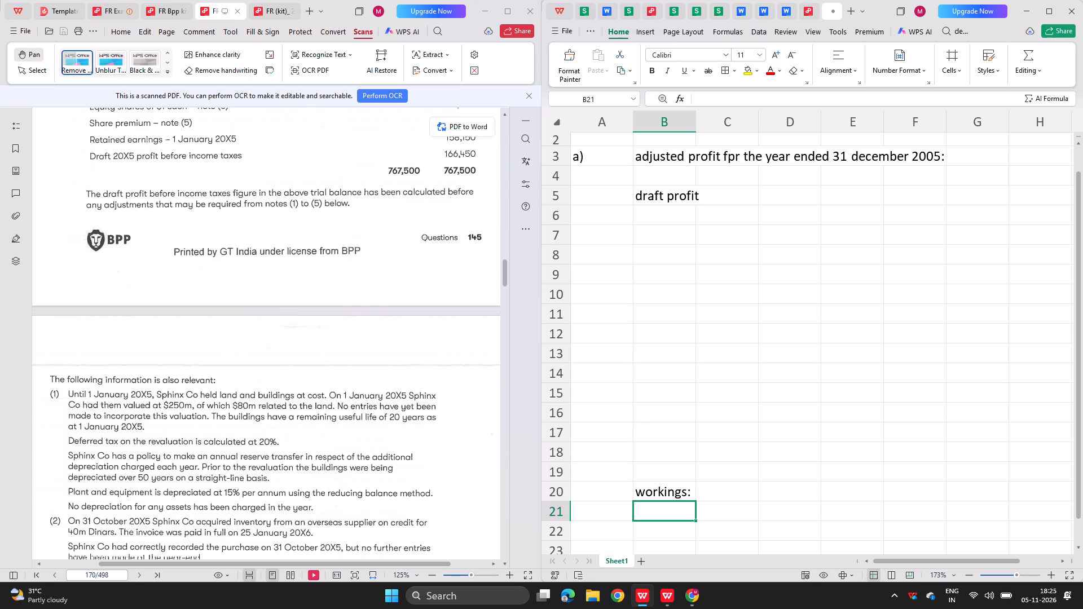
pyautogui.scroll(-1, 556, 411)
pyautogui.scroll(-1, 727, 529)
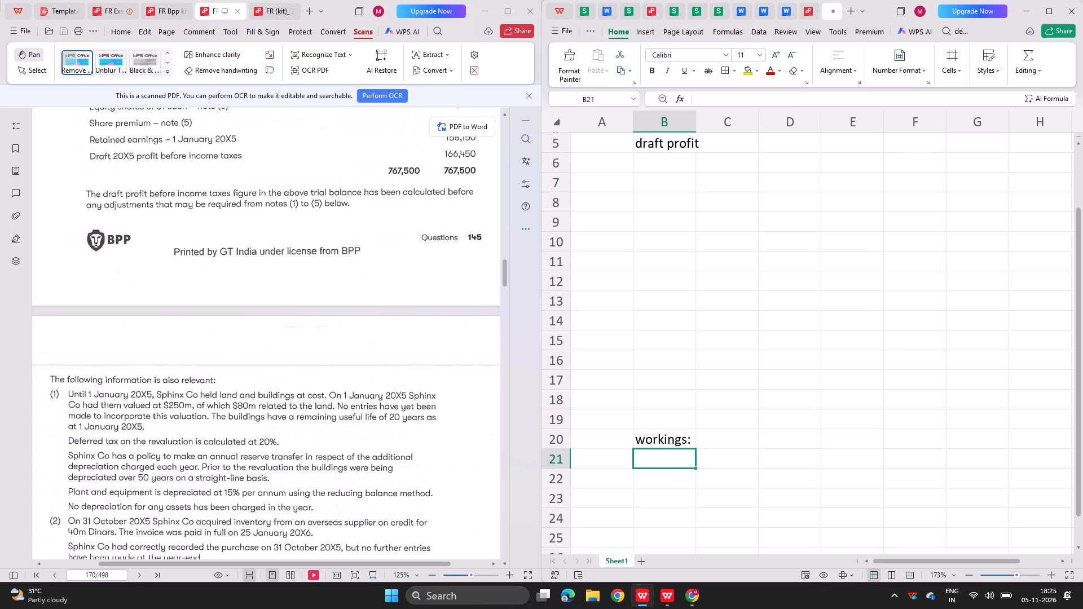
pyautogui.press('1')
pyautogui.press('Right')
pyautogui.write('nca')
pyautogui.press('Return')
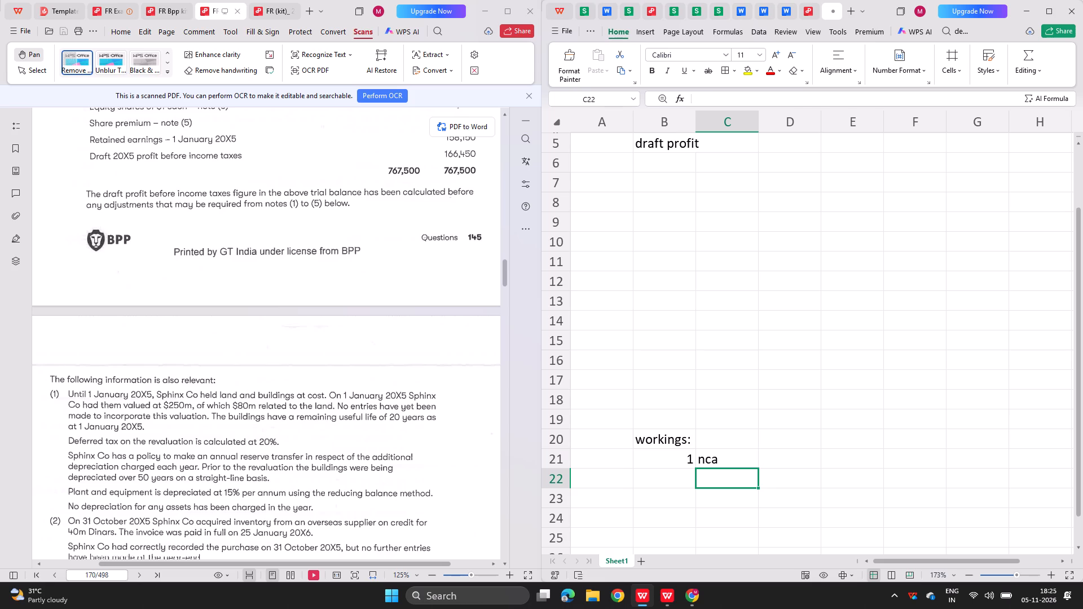
# Enter the column headings "land" in C22 and "building" in D22 under the nca working.
pyautogui.write('land bu')
pyautogui.press('BackSpace')
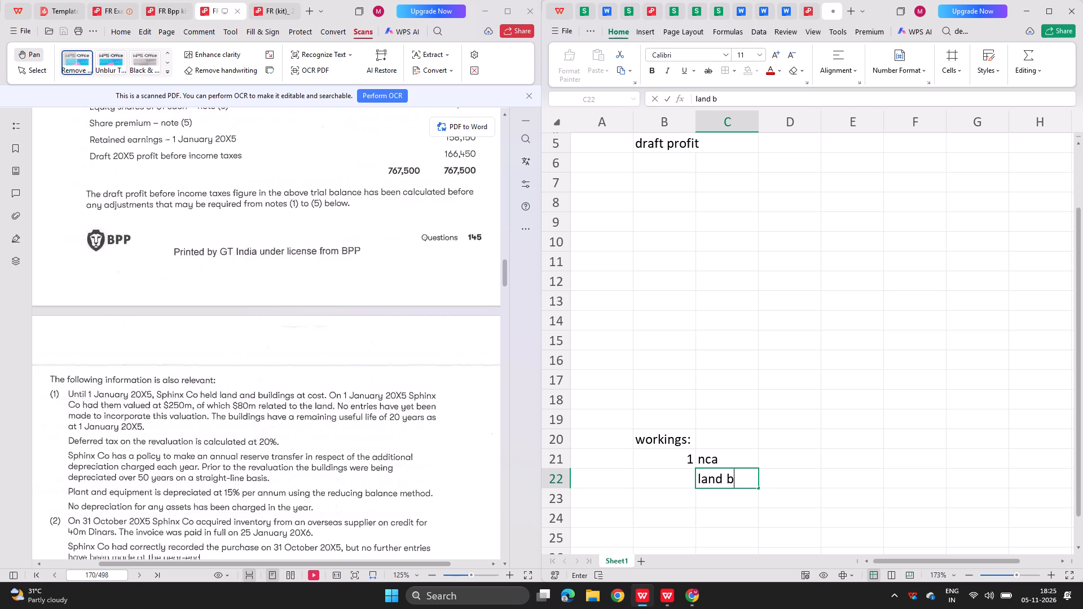
pyautogui.press('BackSpace')
pyautogui.press('Right')
pyautogui.write('buis')
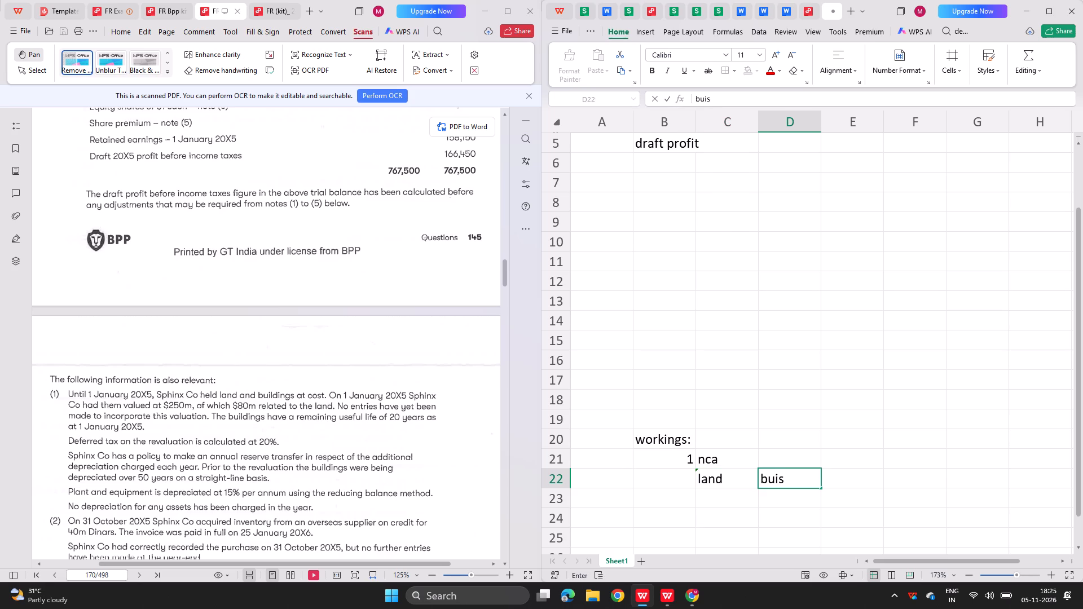
pyautogui.press('BackSpace')
pyautogui.write('lding')
pyautogui.press('Return')
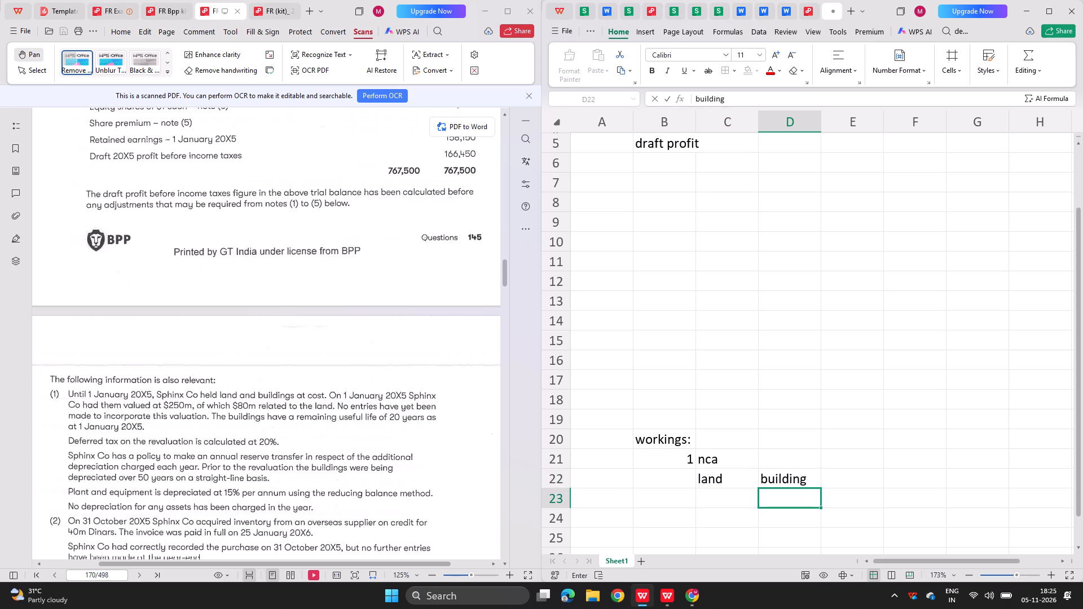
# Open the earlier workbook "319 sphinx co practice.xlsx", examine its nca working layout on sheet 319, and return to the new spreadsheet.
pyautogui.click(556, 8)
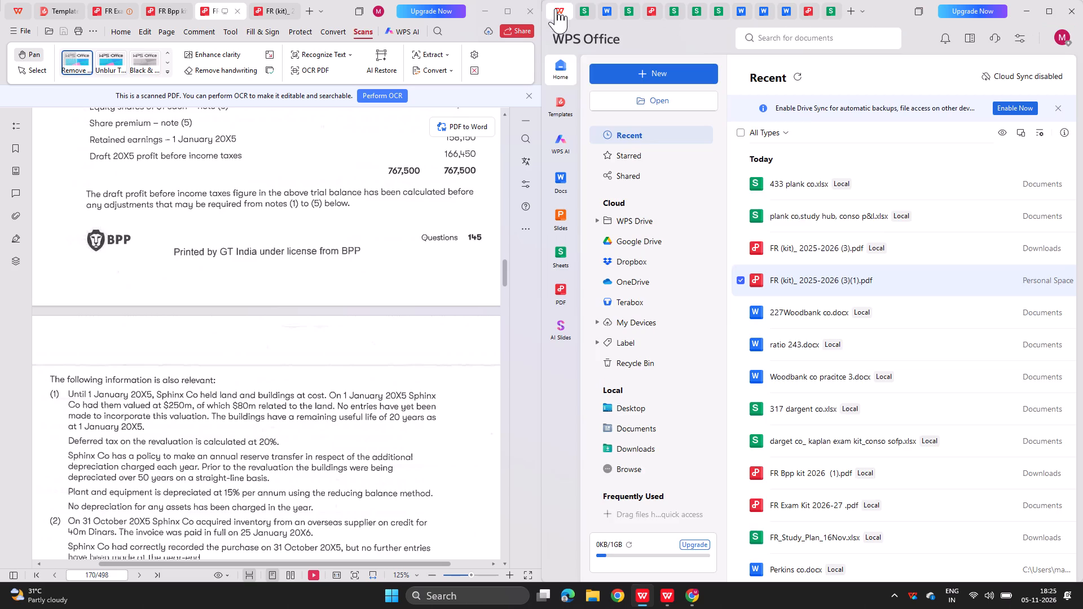
pyautogui.scroll(-2, 841, 401)
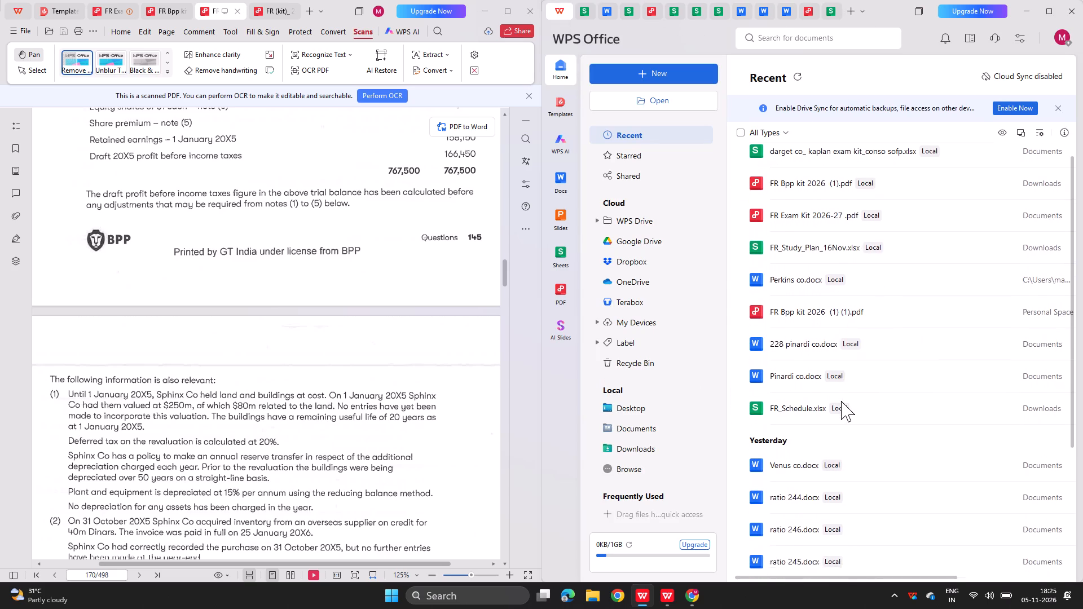
pyautogui.scroll(-2, 841, 401)
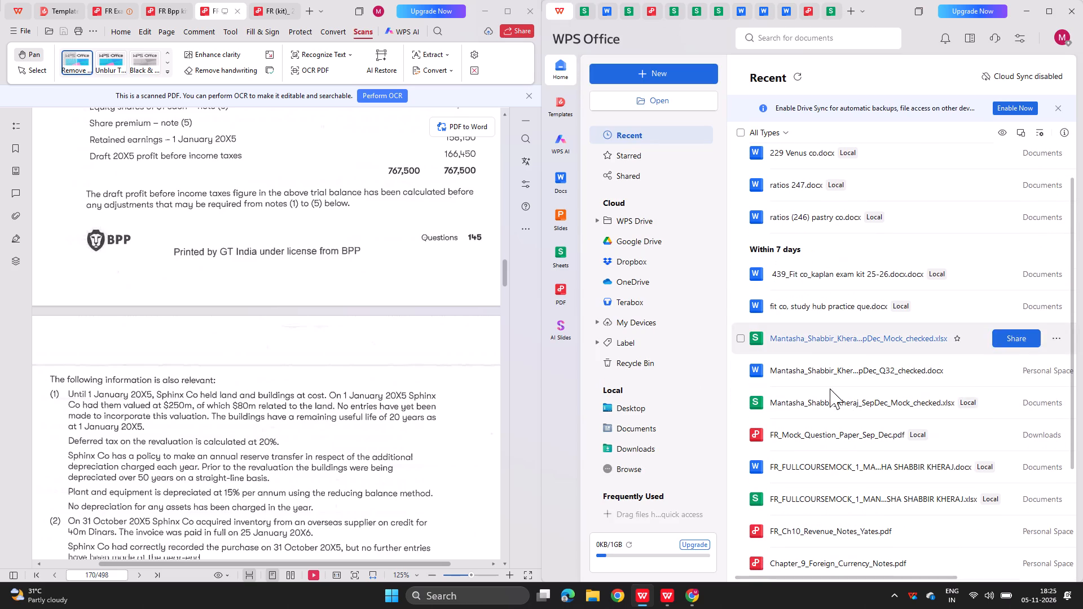
pyautogui.scroll(-3, 817, 488)
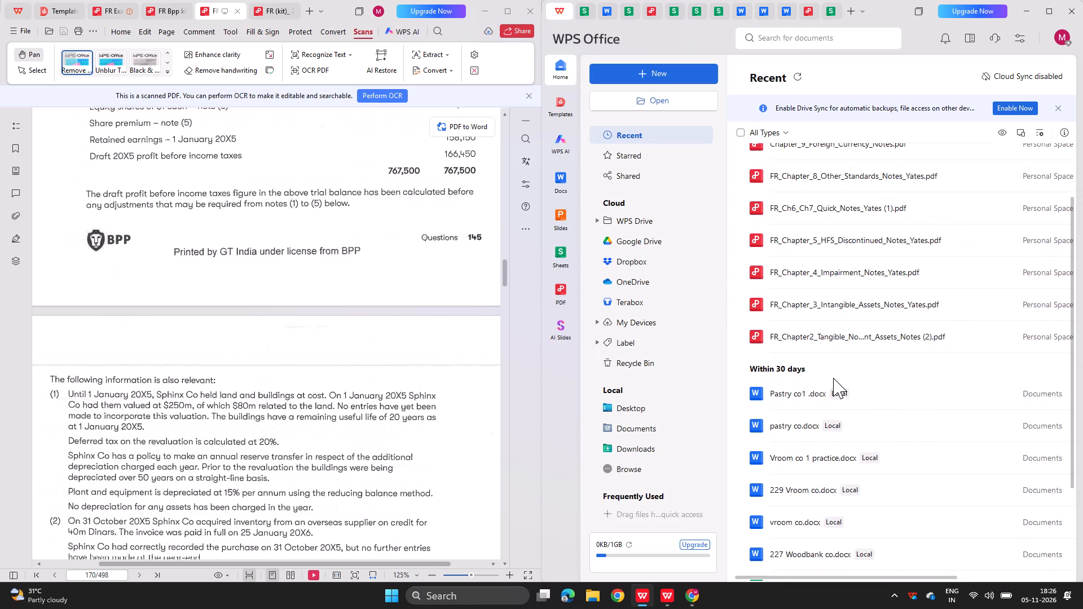
pyautogui.scroll(-2, 833, 378)
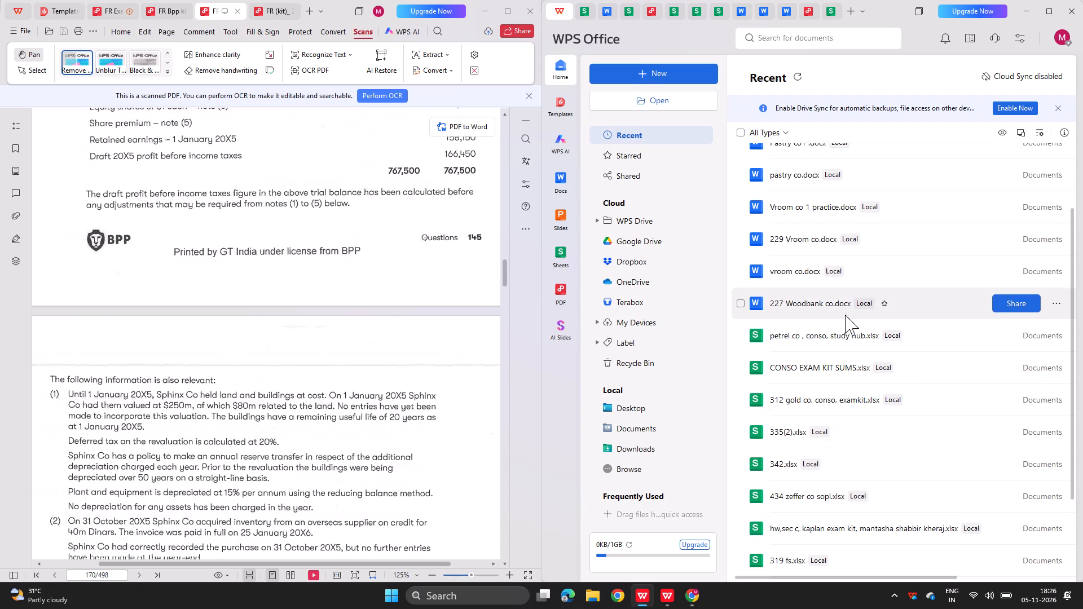
pyautogui.scroll(-1, 804, 540)
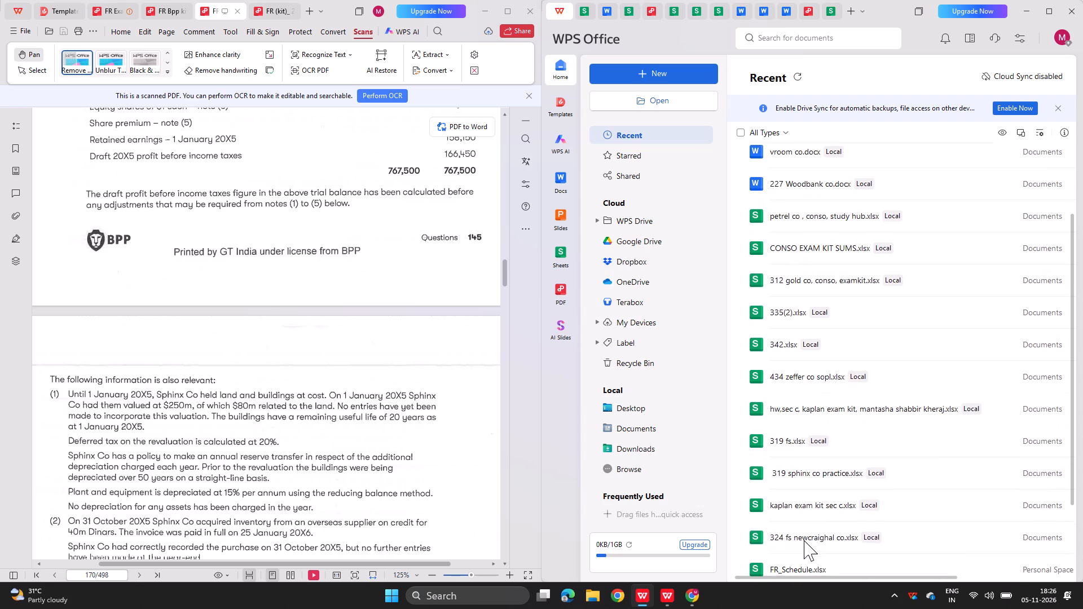
pyautogui.doubleClick(807, 473)
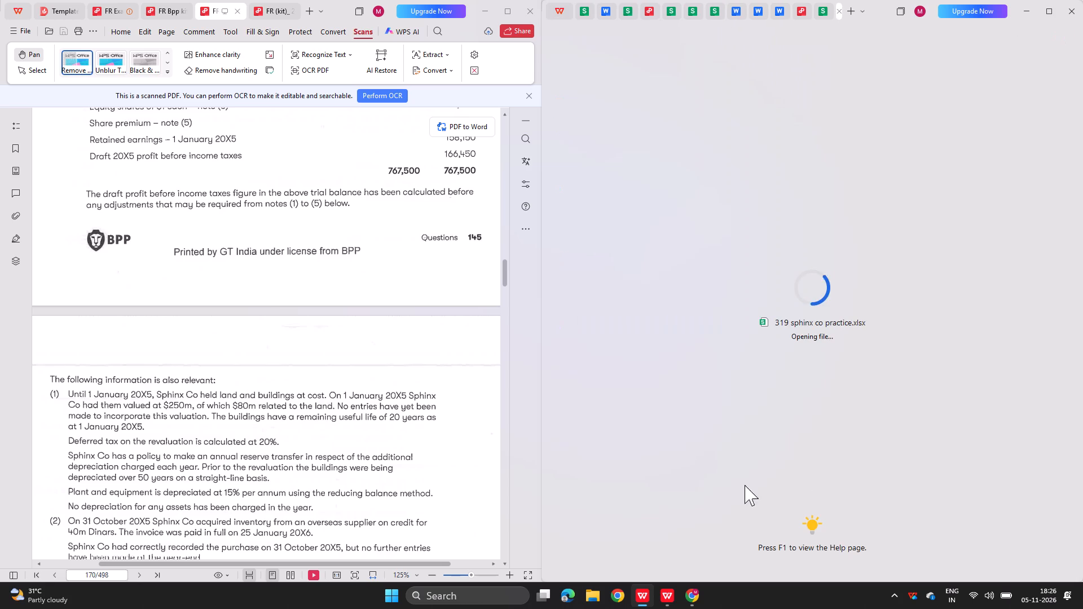
pyautogui.scroll(1, 682, 374)
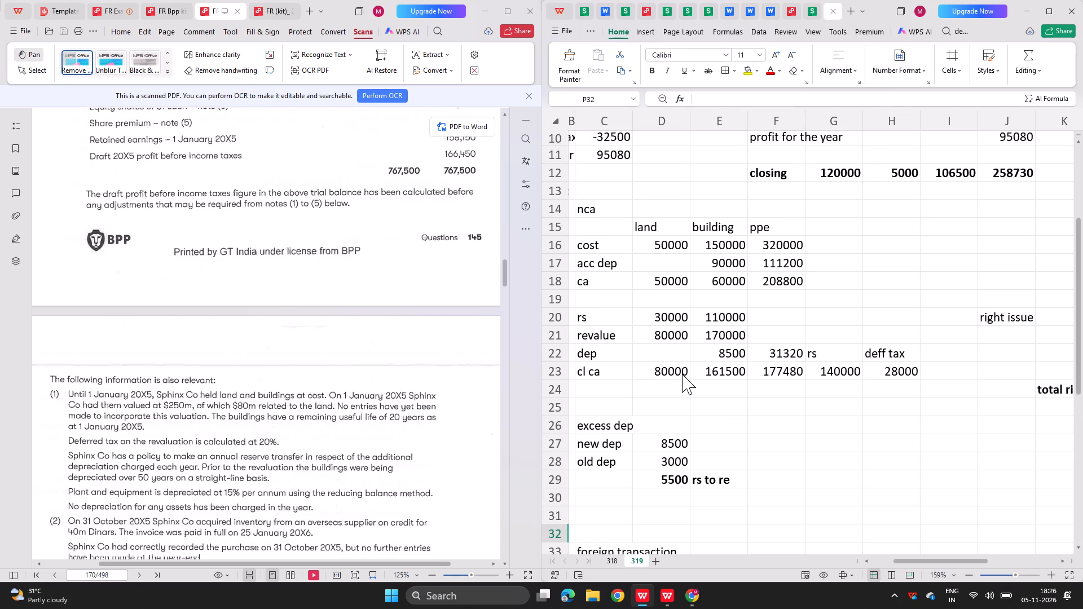
pyautogui.hscroll(-1, 682, 374)
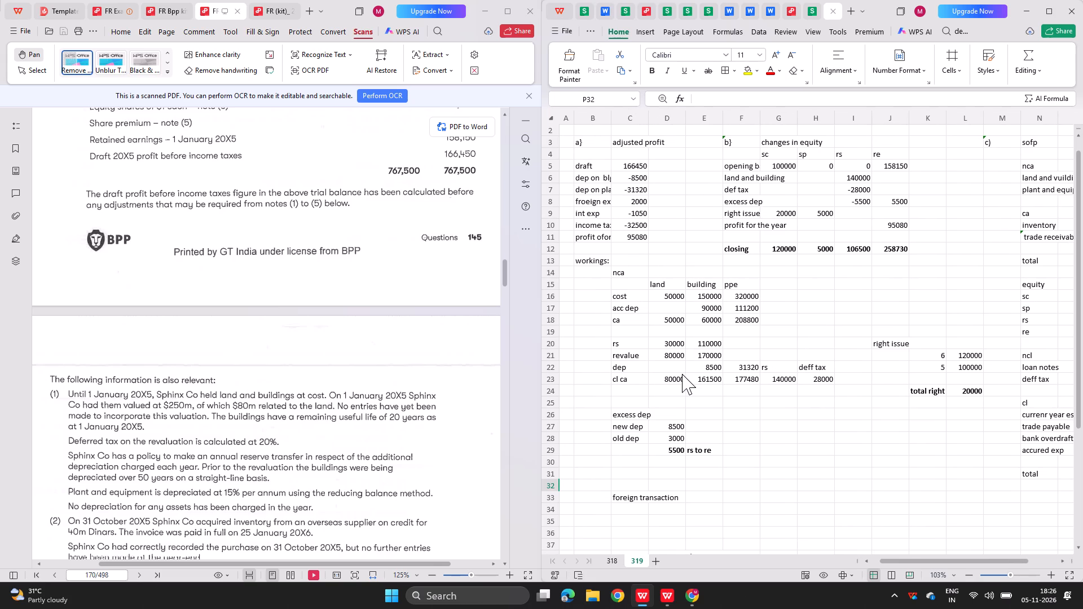
pyautogui.hscroll(-1, 682, 374)
pyautogui.scroll(-1, 682, 374)
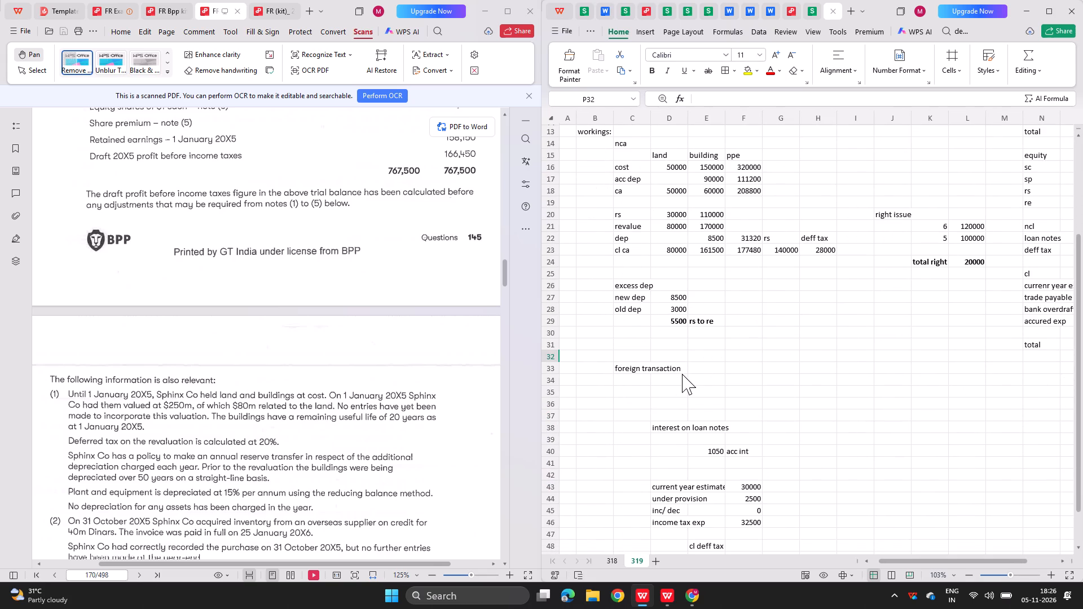
pyautogui.scroll(-1, 682, 374)
pyautogui.scroll(2, 682, 374)
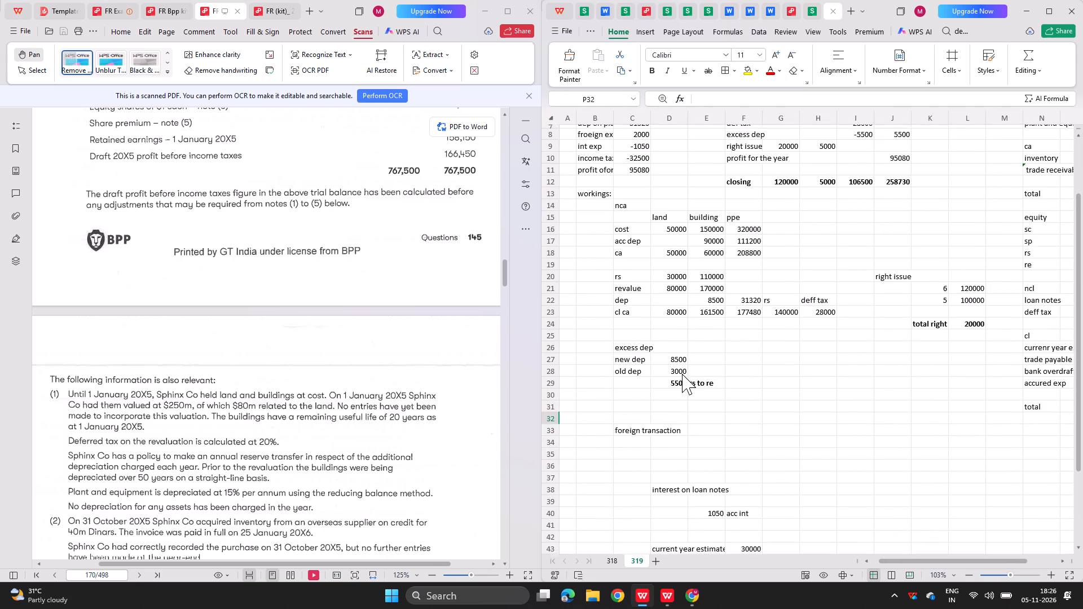
pyautogui.scroll(1, 682, 374)
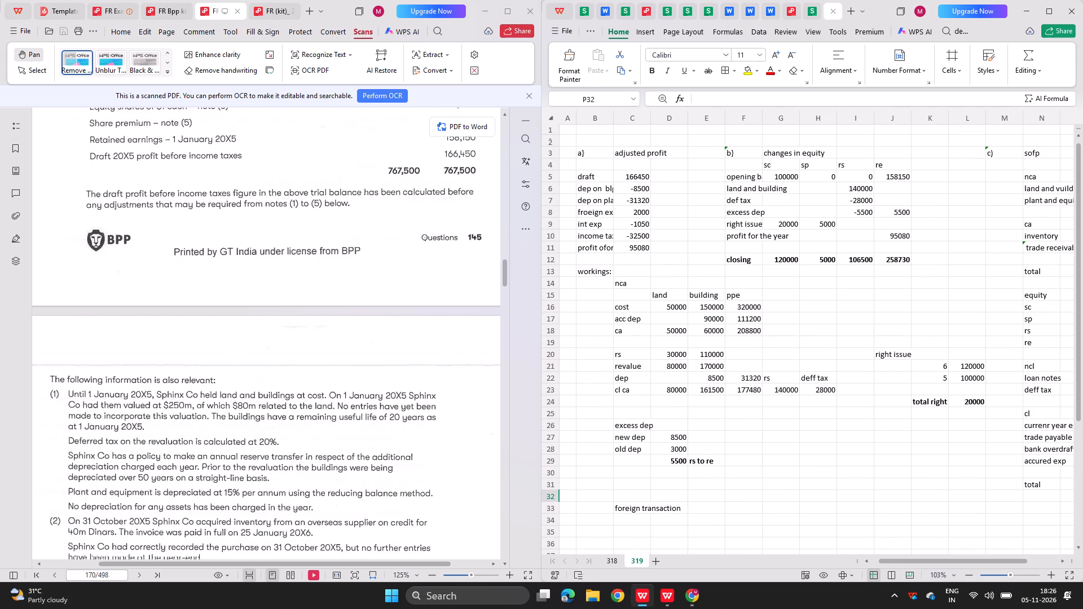
pyautogui.click(807, 12)
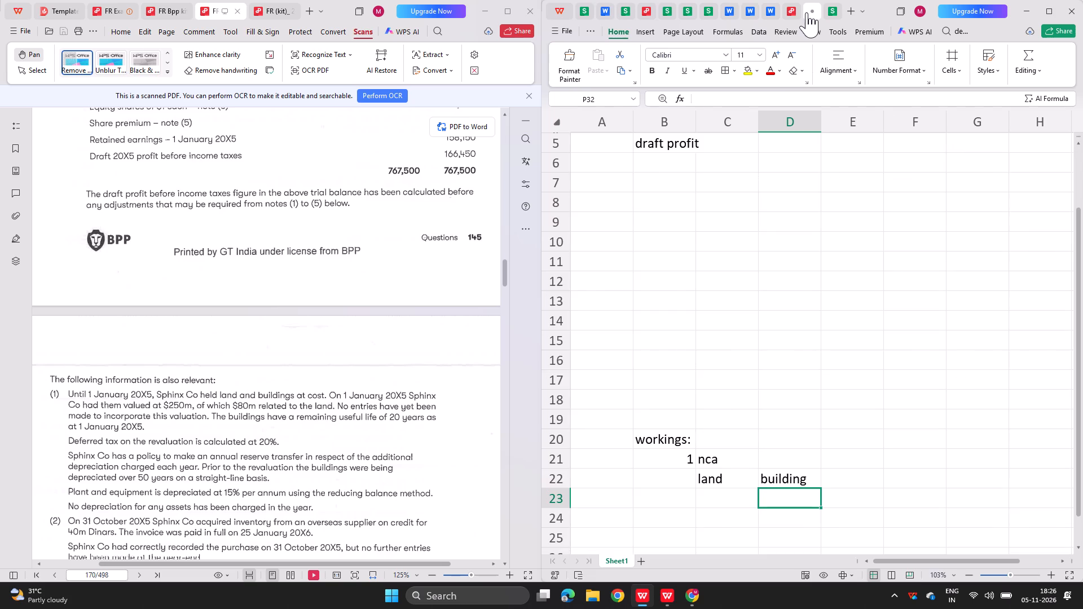
# Add the column heading "ppe" in E22 beside the building heading.
pyautogui.press('Right')
pyautogui.press('Up')
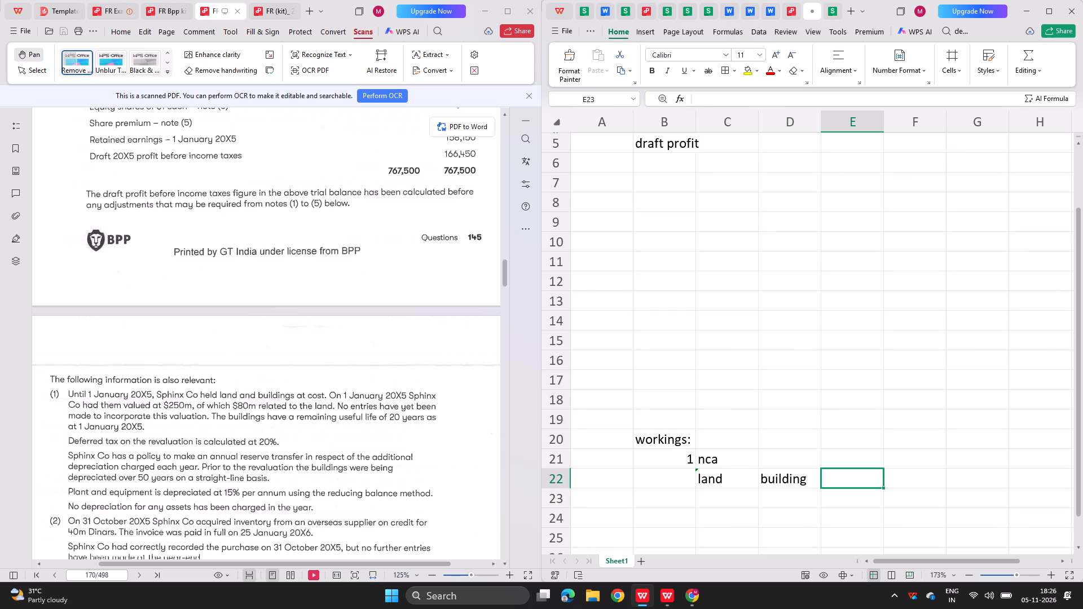
pyautogui.write('ppe')
pyautogui.press('Return')
# Enter the row labels "cost" in B23 and "dep" in B24 of the nca working.
pyautogui.press('Left')
pyautogui.press('Left')
pyautogui.press('Left')
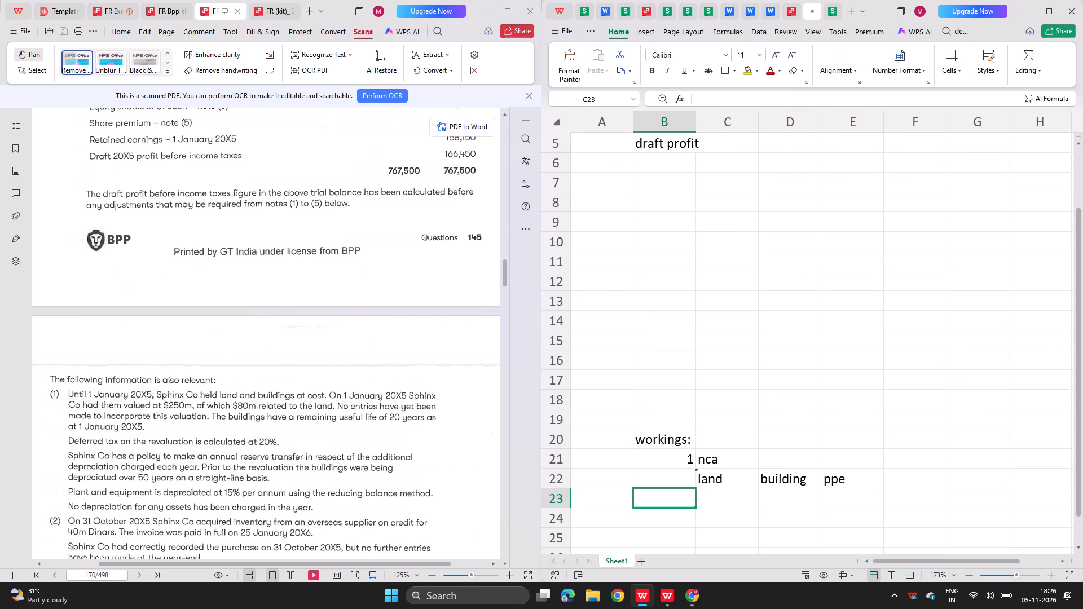
pyautogui.press('s')
pyautogui.press('BackSpace')
pyautogui.write('cost')
pyautogui.press('Return')
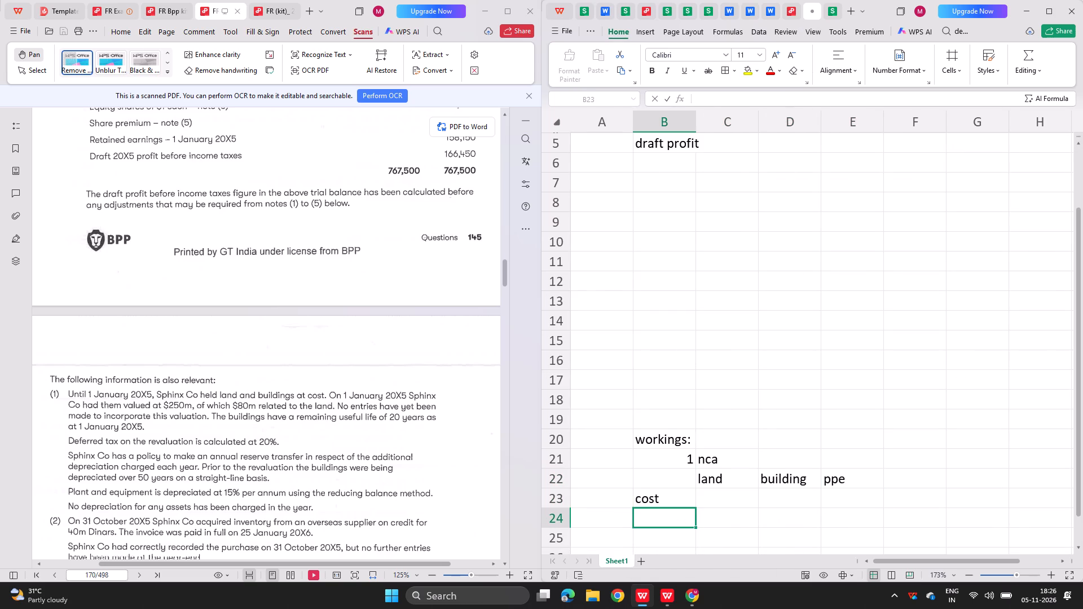
pyautogui.write('dep')
pyautogui.press('Return')
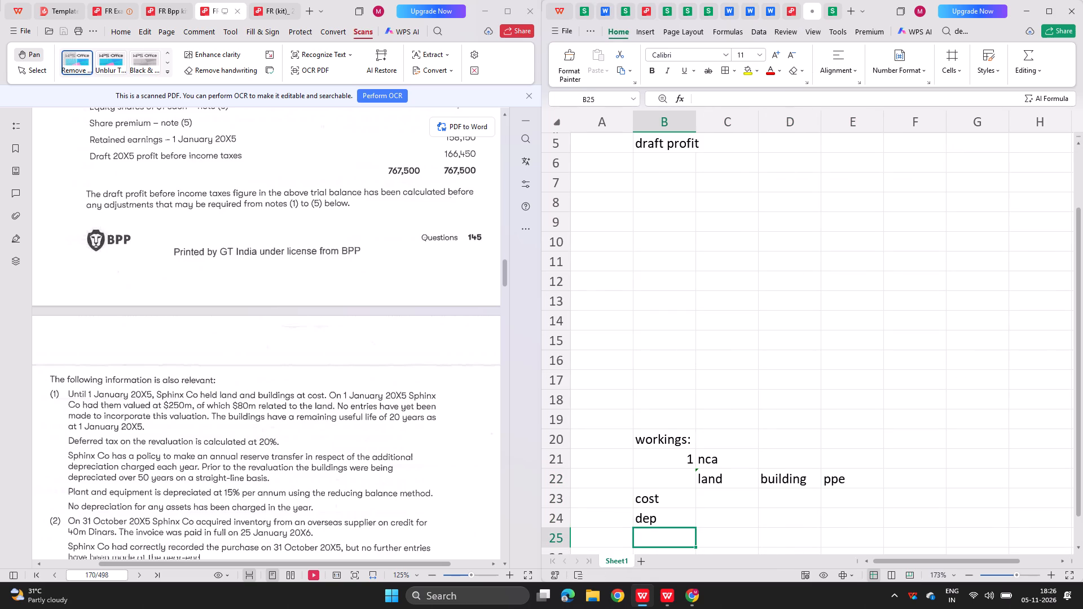
# Recheck the earlier practice layout, then enter the land cost of 50000 in C23 and the building cost as 200000 minus C23 in D23.
pyautogui.click(837, 8)
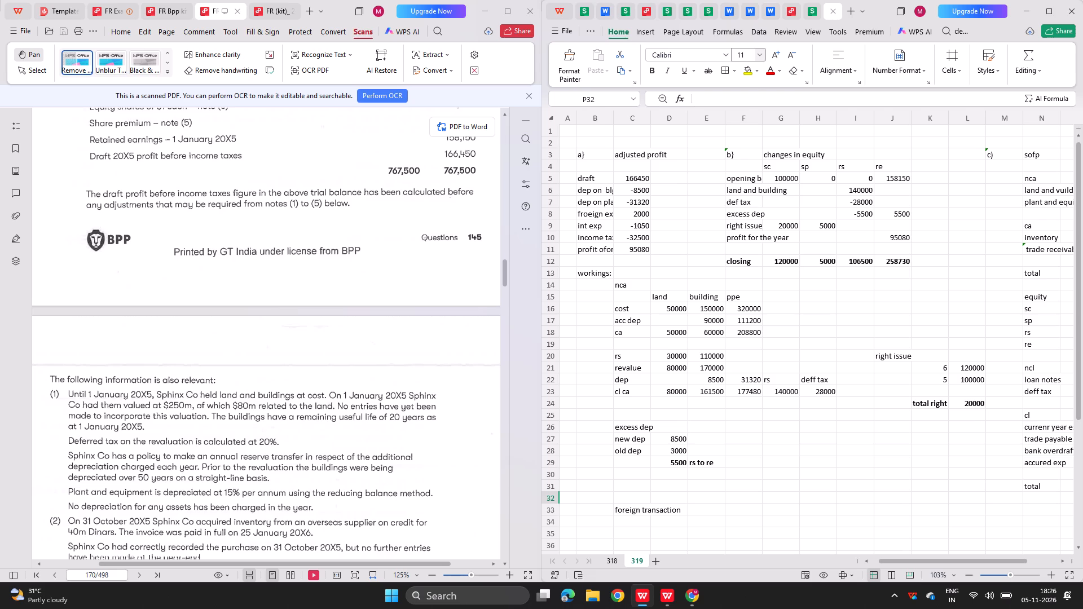
pyautogui.click(811, 12)
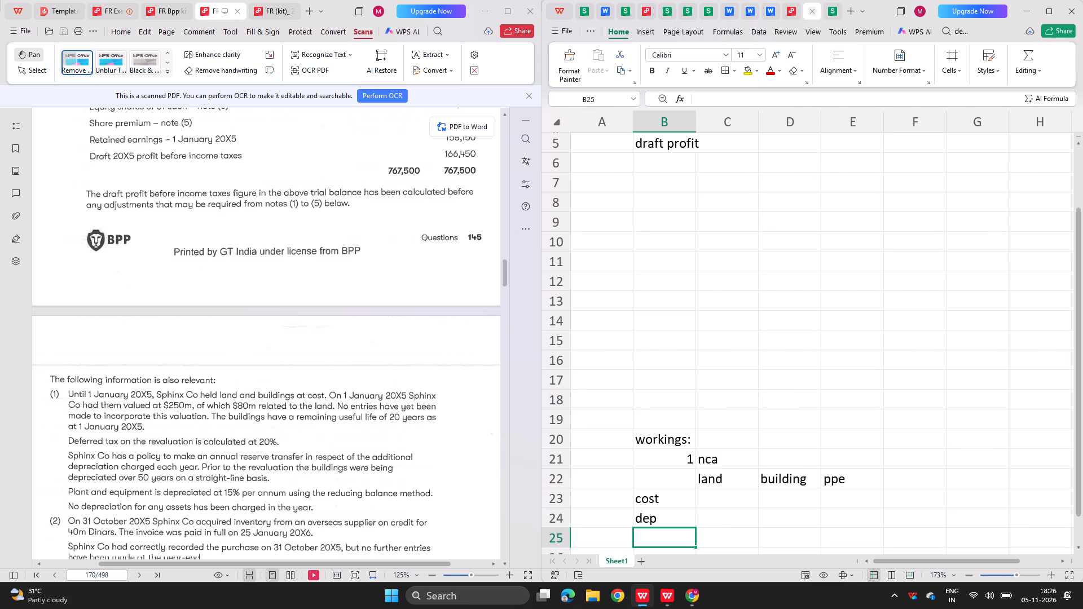
pyautogui.scroll(2, 456, 348)
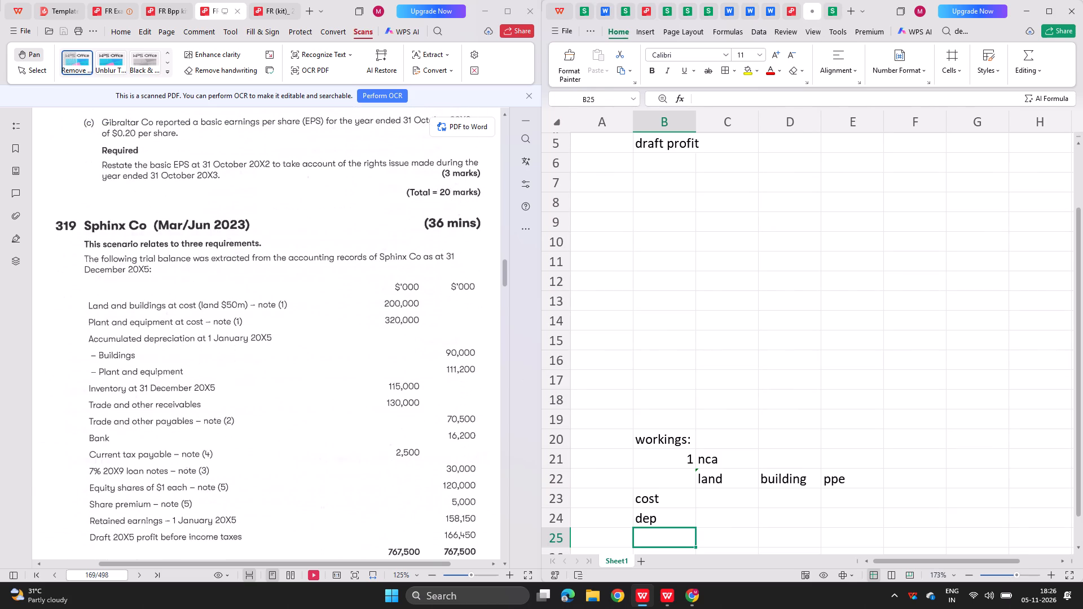
pyautogui.scroll(-1, 619, 472)
pyautogui.click(725, 494)
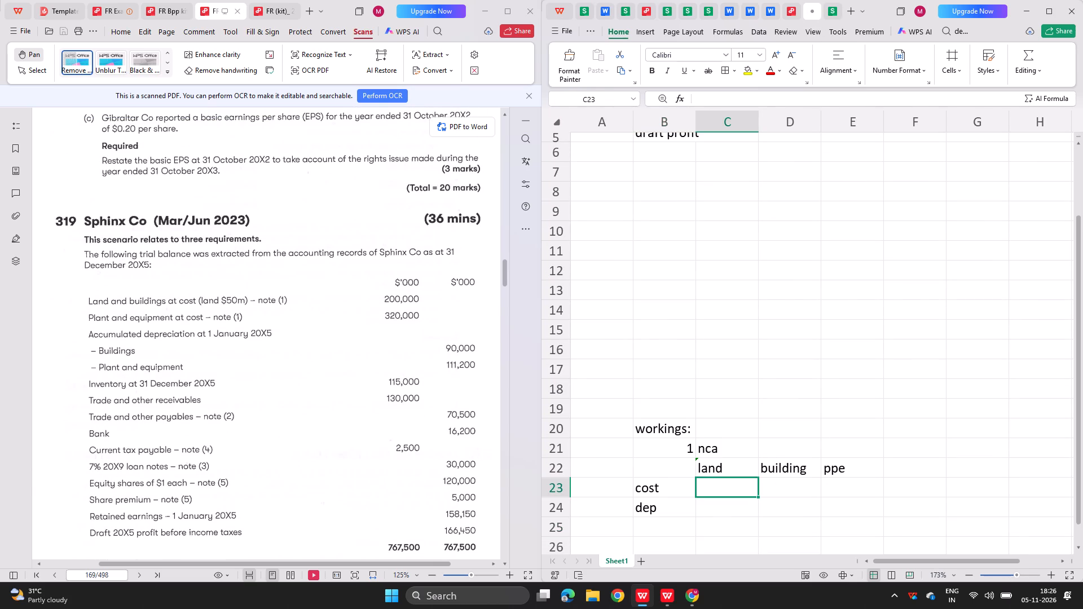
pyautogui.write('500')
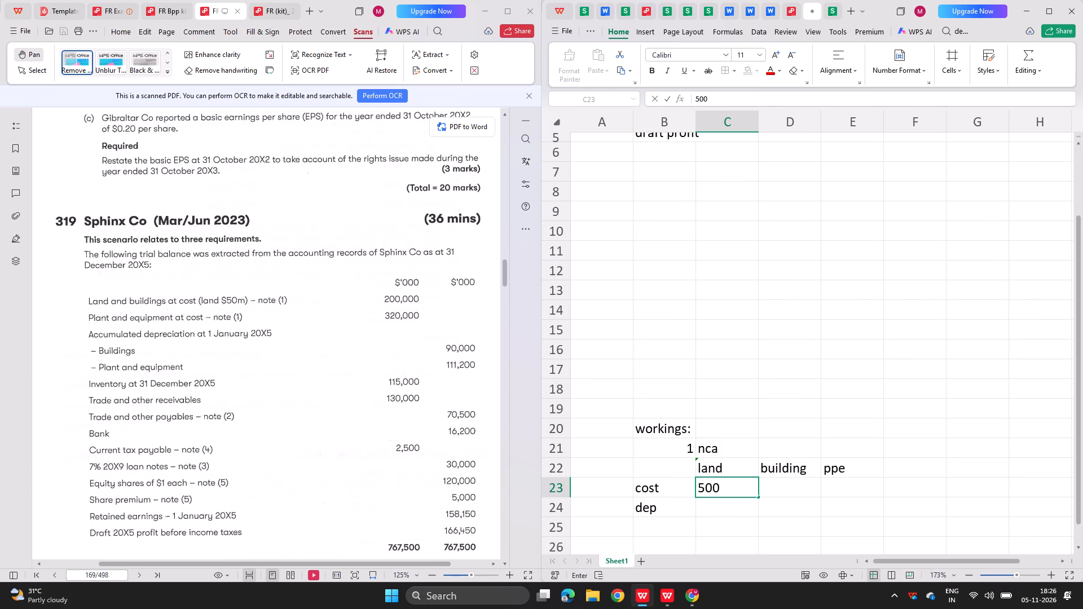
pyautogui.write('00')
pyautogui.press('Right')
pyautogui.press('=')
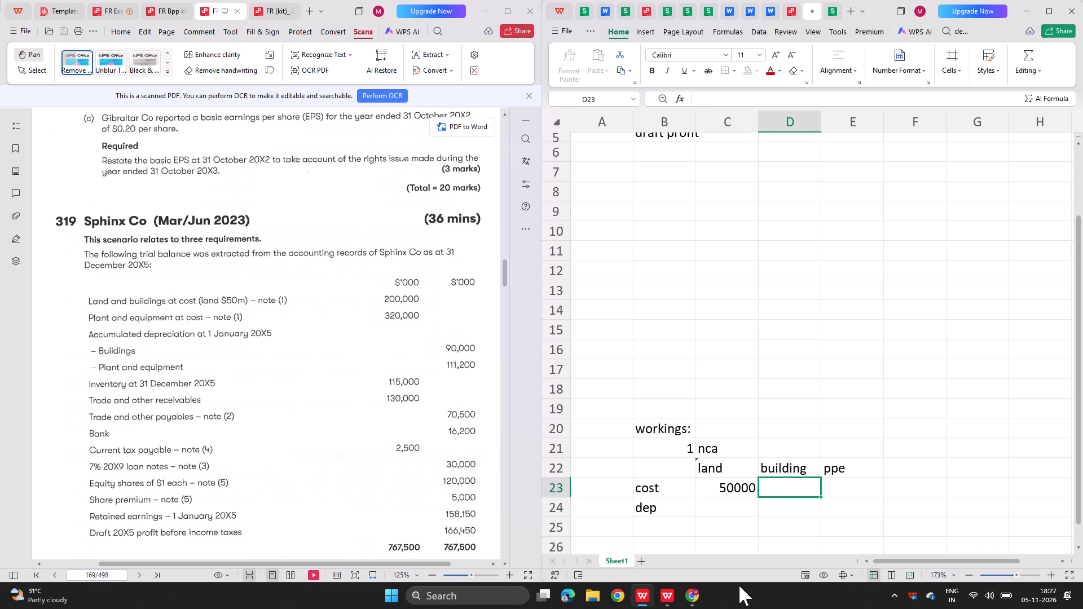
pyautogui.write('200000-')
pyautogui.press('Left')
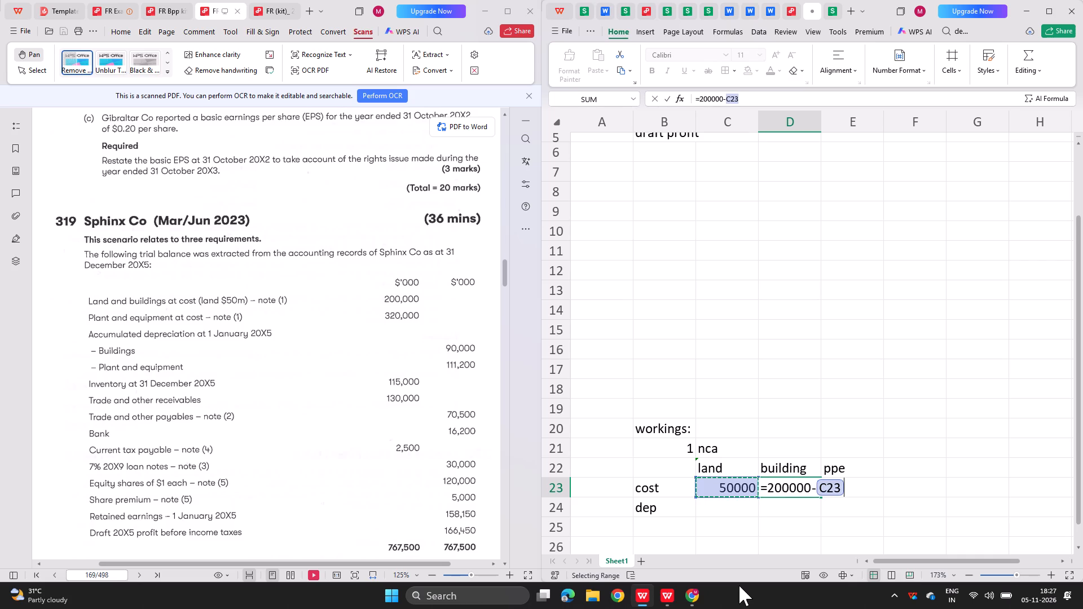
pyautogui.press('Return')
# Enter the buildings' accumulated depreciation of 90000 in D24 of the dep row.
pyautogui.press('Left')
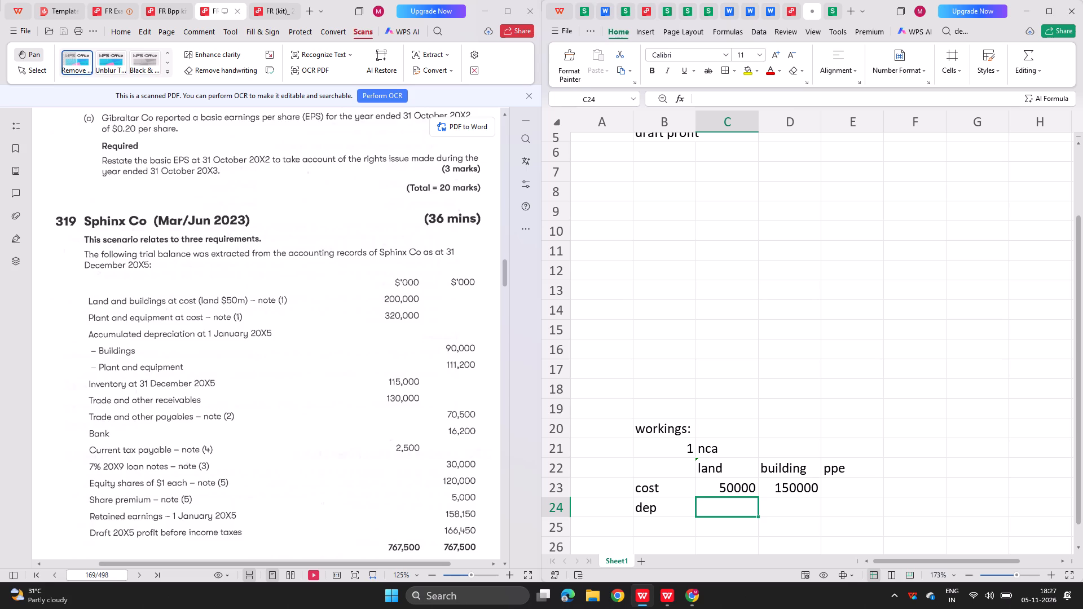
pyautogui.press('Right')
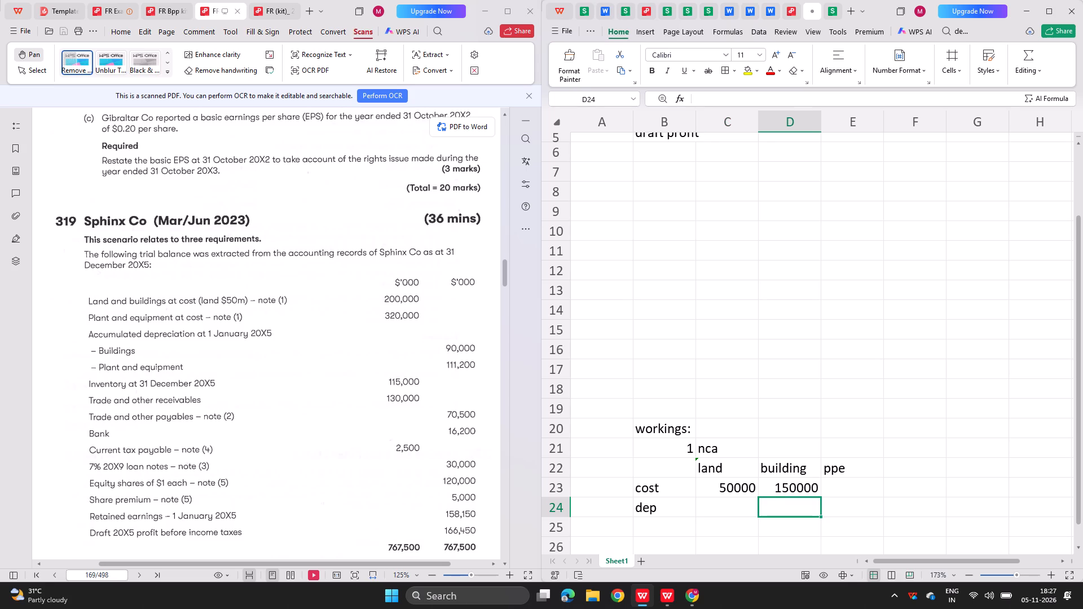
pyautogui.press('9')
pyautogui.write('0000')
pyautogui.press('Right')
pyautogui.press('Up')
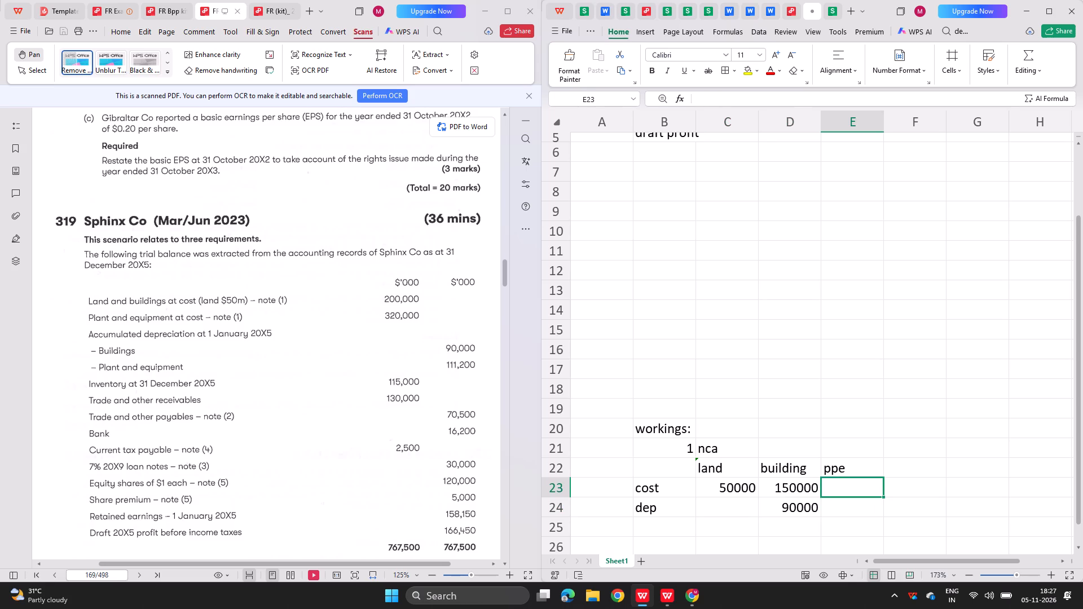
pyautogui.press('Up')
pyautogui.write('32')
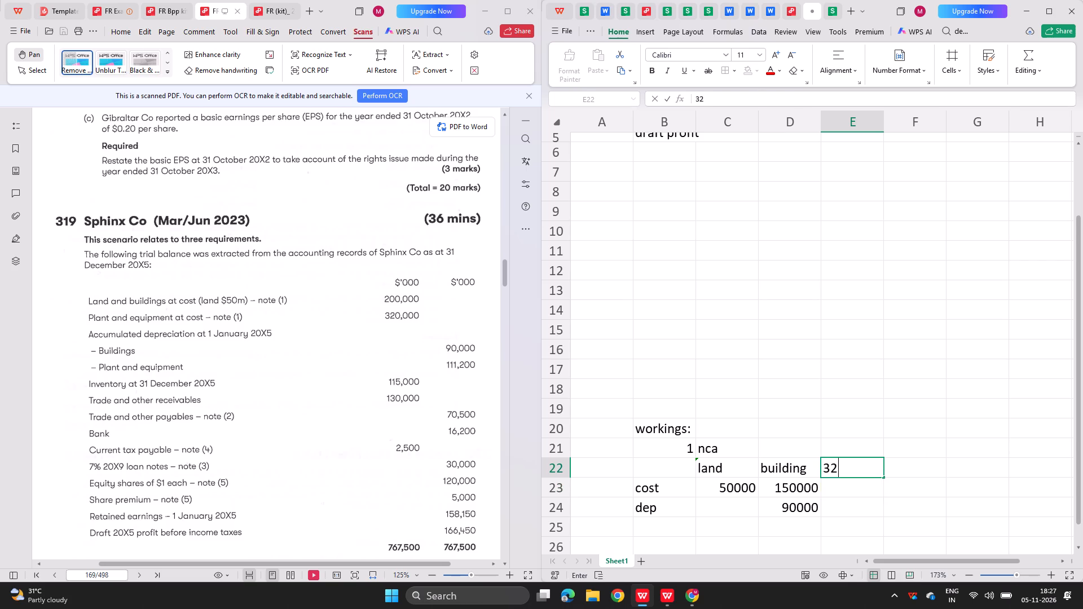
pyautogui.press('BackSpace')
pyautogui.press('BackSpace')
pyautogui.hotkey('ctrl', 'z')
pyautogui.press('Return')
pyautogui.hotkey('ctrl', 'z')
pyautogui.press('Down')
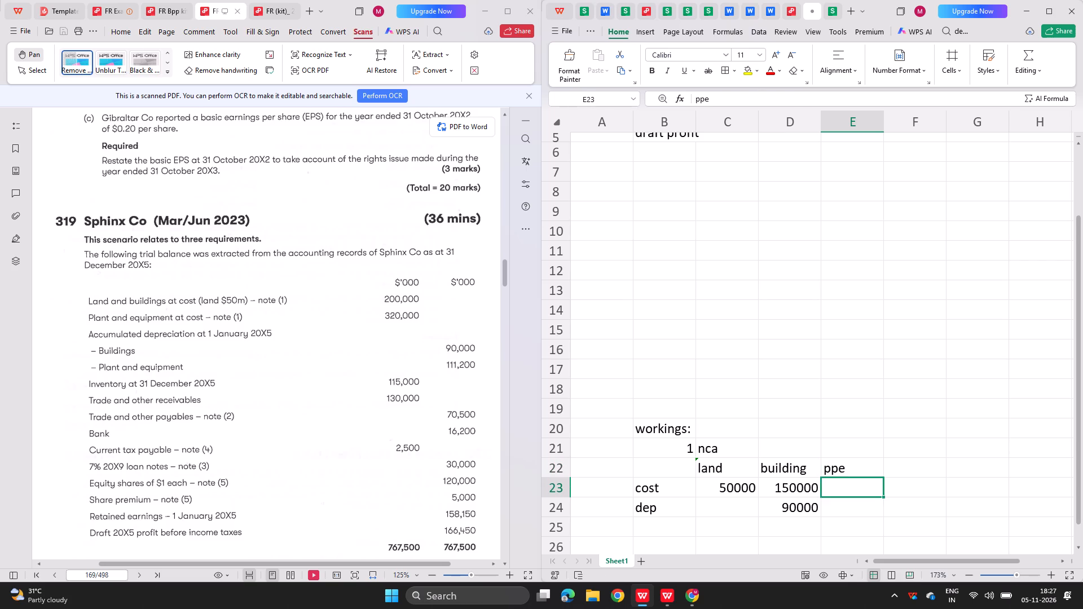
# Fill the ppe column with the plant and equipment cost of 320000 in E23 and accumulated depreciation of 111200 in E24.
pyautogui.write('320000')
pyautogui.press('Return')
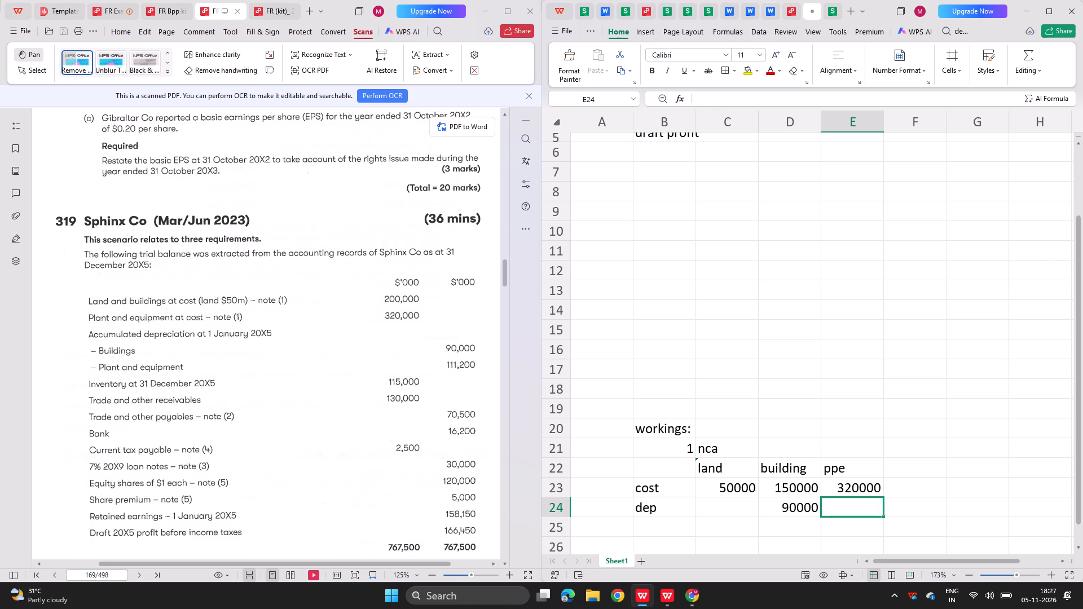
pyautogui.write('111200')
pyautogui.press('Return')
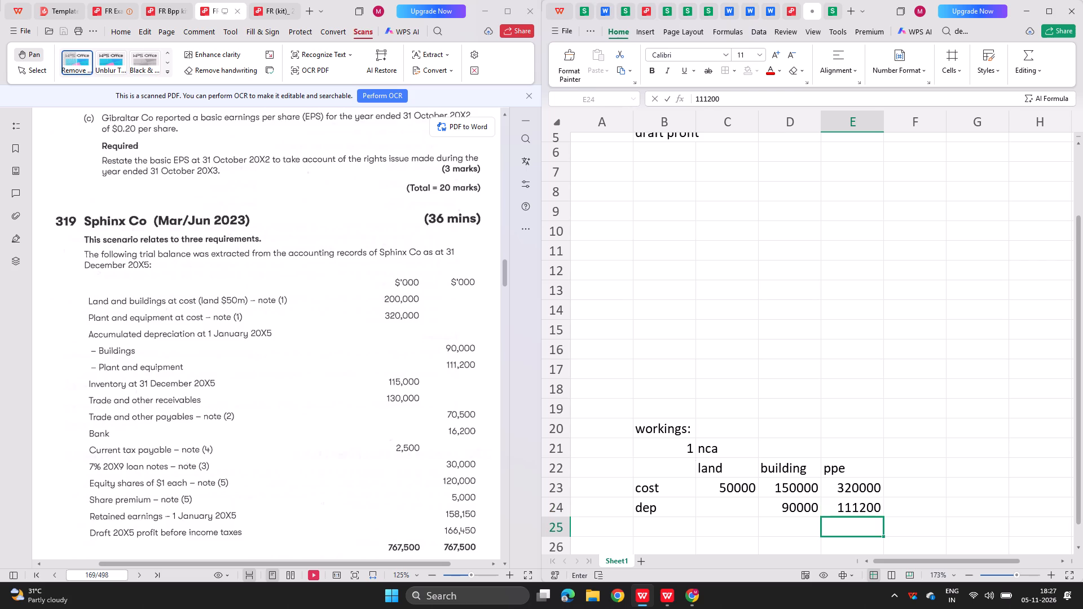
# Label B25 "ca" in the nca working and calculate the land's carrying amount in C25 as C23 minus C24.
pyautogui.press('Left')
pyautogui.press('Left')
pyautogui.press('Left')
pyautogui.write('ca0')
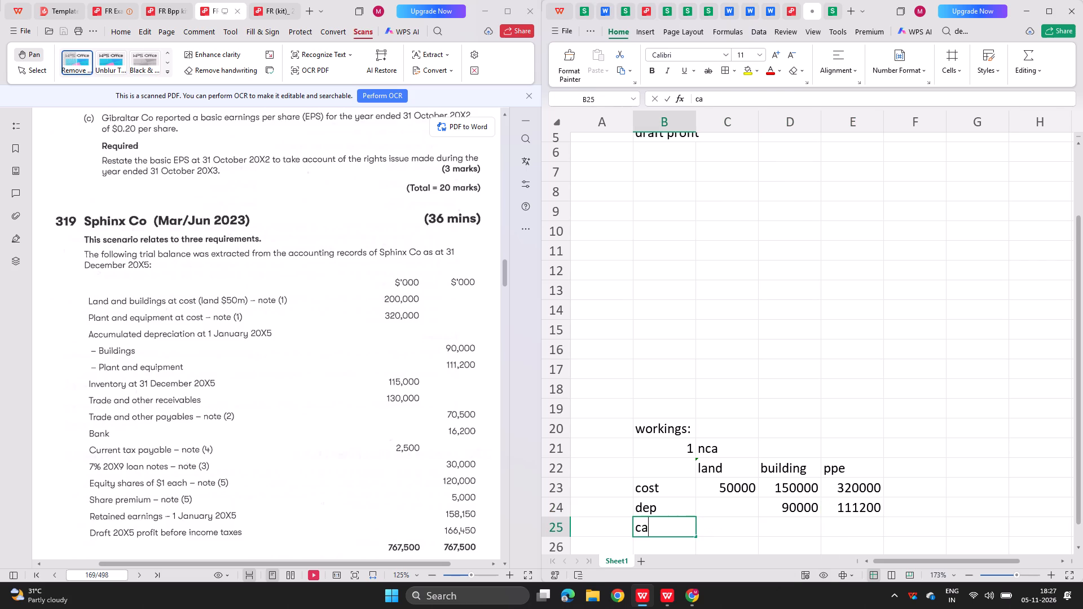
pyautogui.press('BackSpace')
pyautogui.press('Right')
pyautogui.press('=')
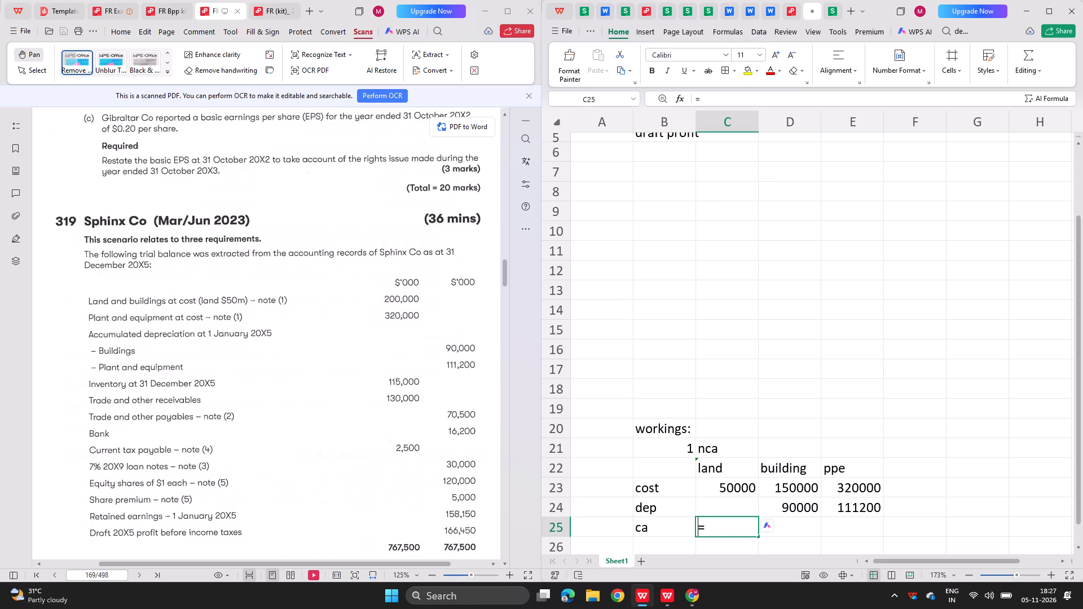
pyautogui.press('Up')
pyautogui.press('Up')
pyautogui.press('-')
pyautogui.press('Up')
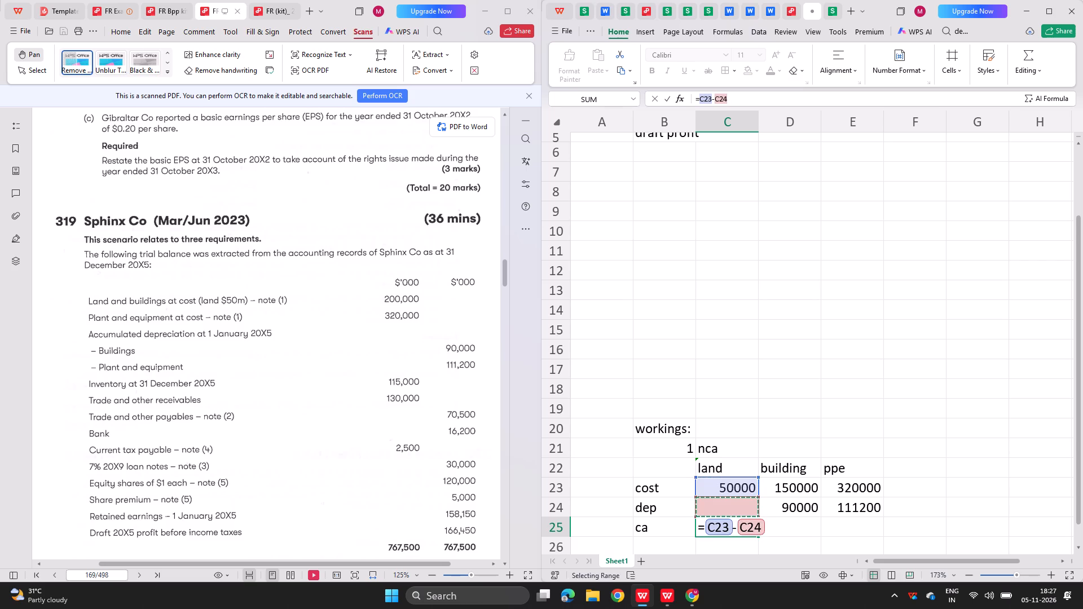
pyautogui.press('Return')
# Copy the carrying amount formula from C25 across to the building and ppe columns, D25:E25.
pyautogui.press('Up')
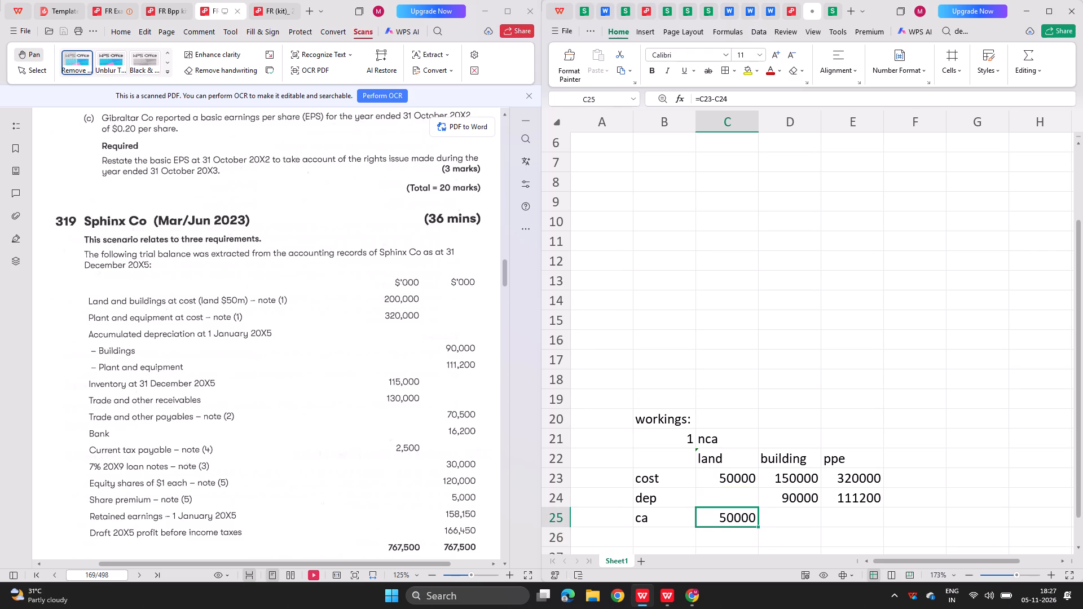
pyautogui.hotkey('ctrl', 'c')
pyautogui.moveTo(781, 523); pyautogui.dragTo(882, 519)
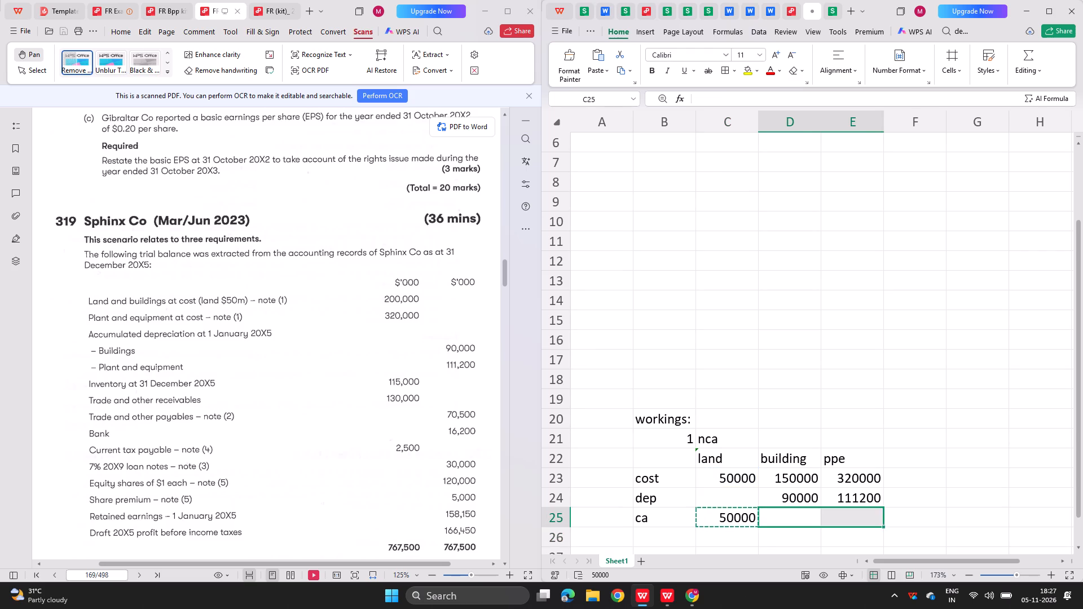
pyautogui.moveTo(882, 519); pyautogui.dragTo(881, 521)
pyautogui.hotkey('ctrl', 'v')
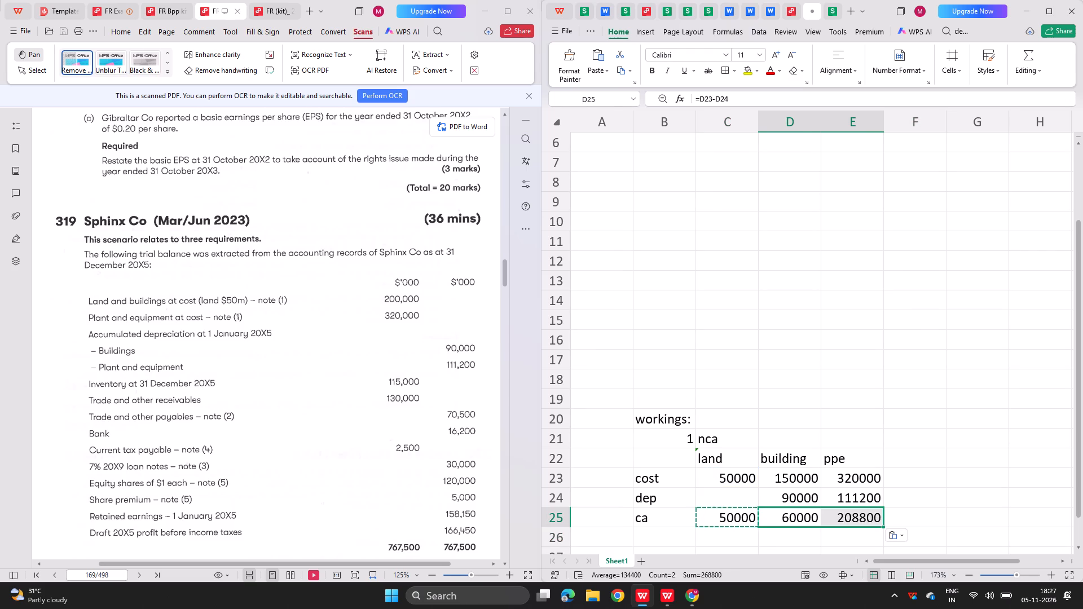
pyautogui.press('Escape')
# Examine note (1) of question 319 on the revaluation and compare the working with the earlier practice layout.
pyautogui.scroll(-1, 702, 559)
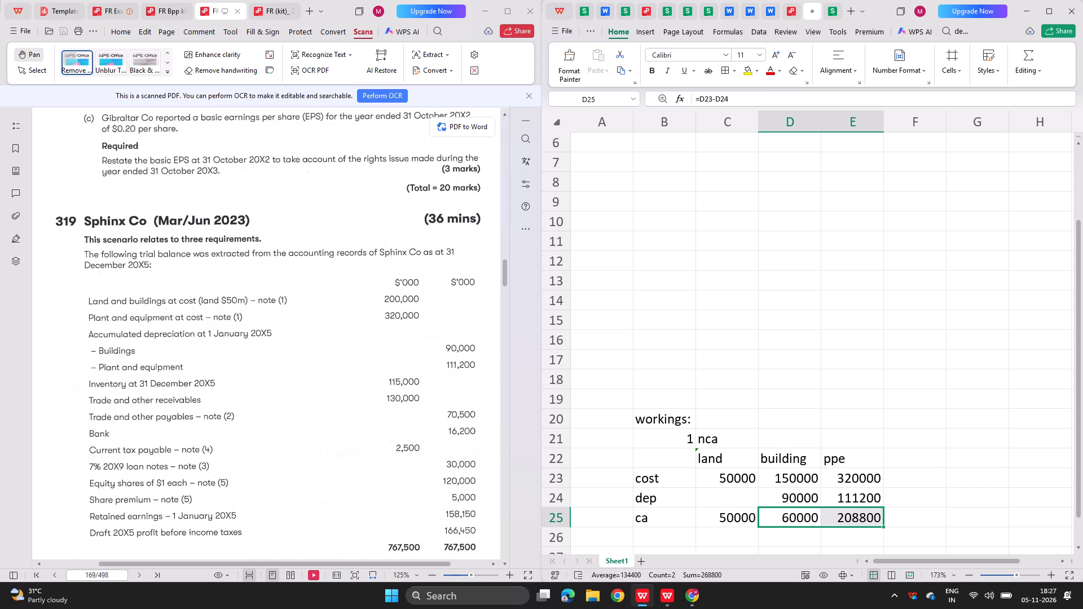
pyautogui.scroll(-1, 666, 497)
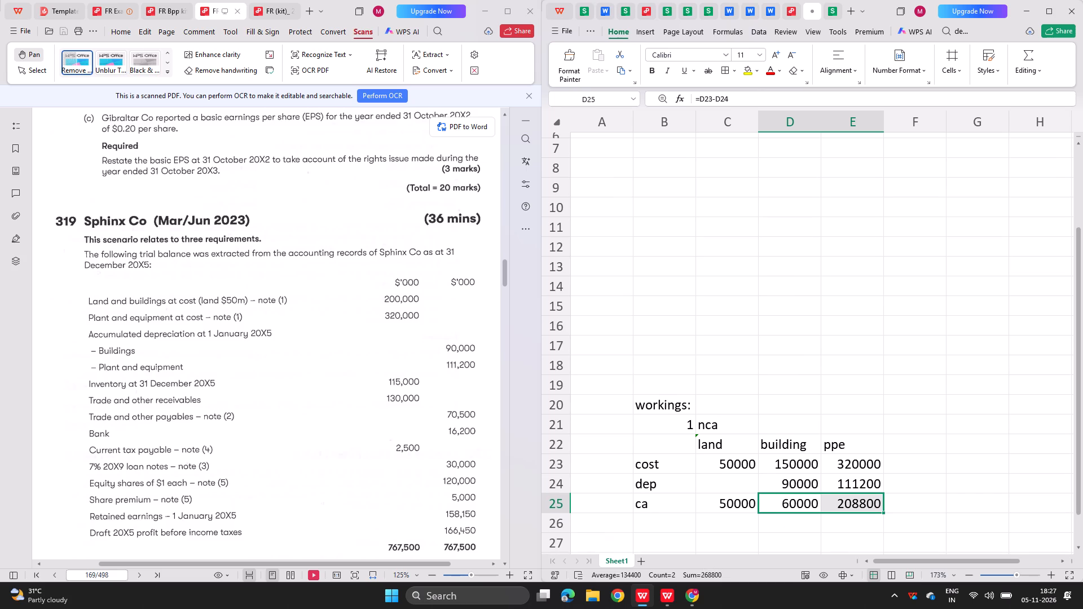
pyautogui.scroll(-1, 719, 468)
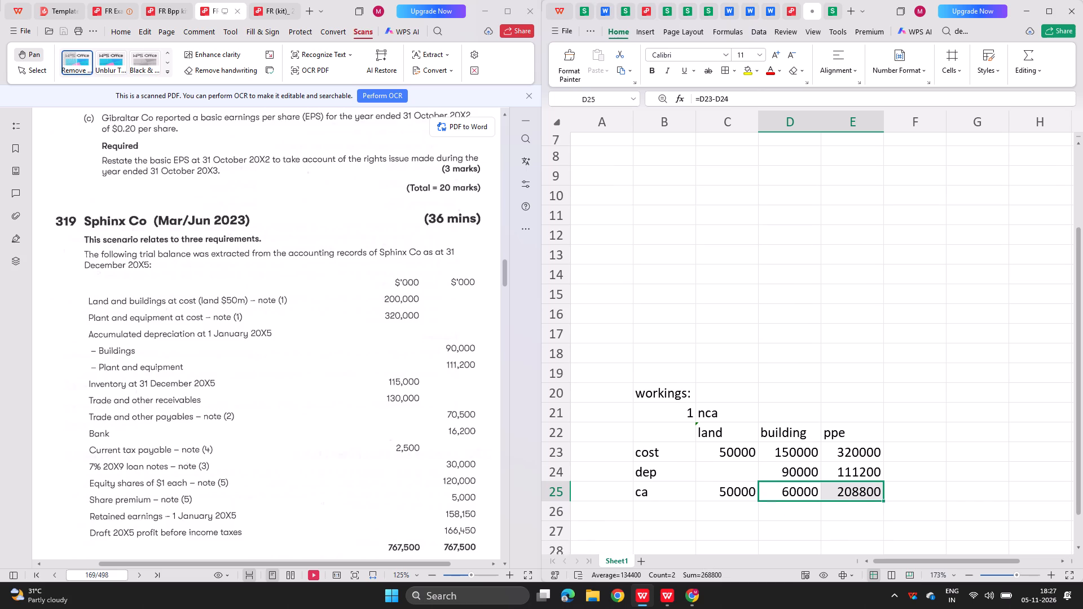
pyautogui.scroll(-1, 719, 468)
pyautogui.scroll(-1, 674, 457)
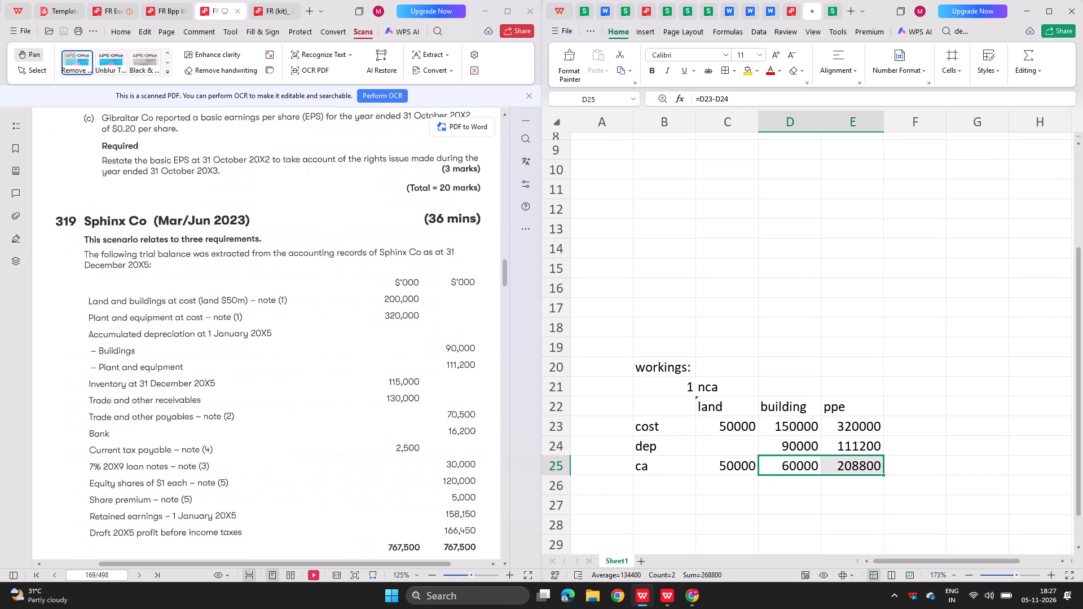
pyautogui.scroll(-1, 674, 457)
pyautogui.click(655, 479)
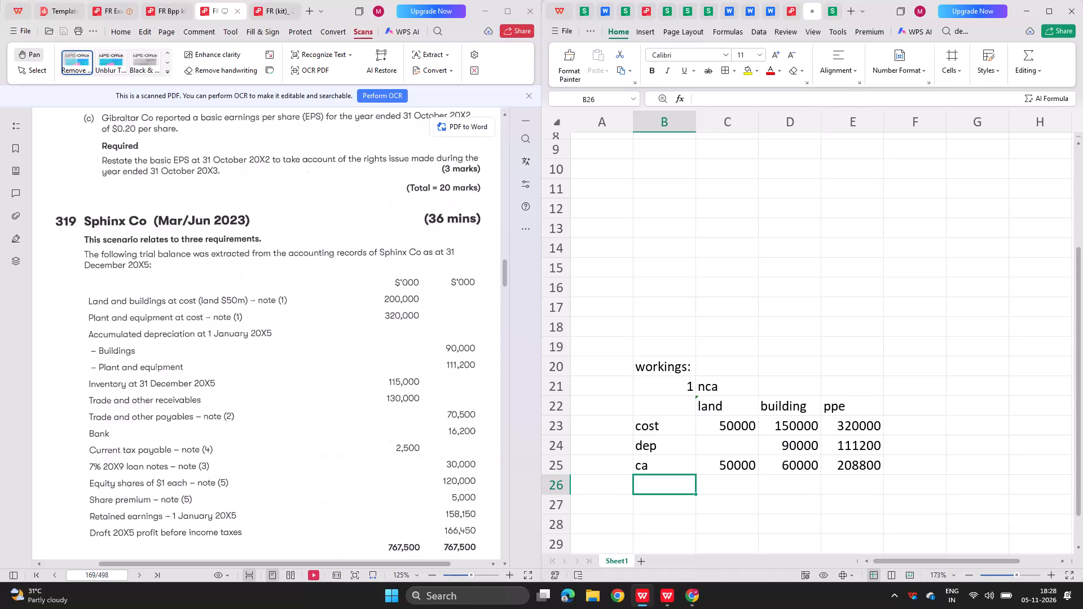
pyautogui.click(831, 14)
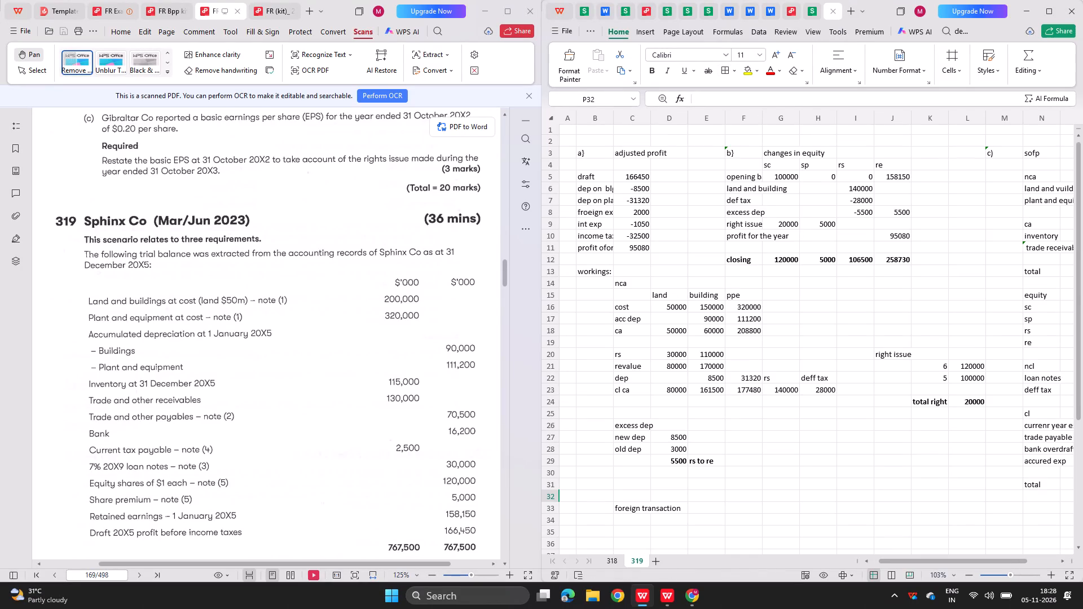
pyautogui.click(808, 8)
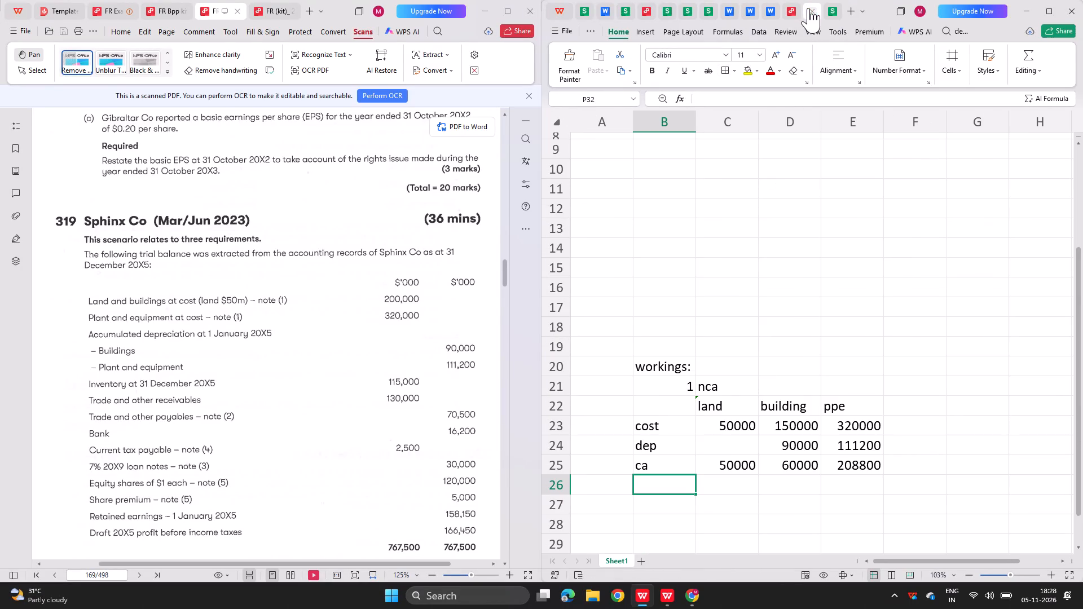
pyautogui.scroll(-1, 686, 267)
pyautogui.scroll(-1, 446, 348)
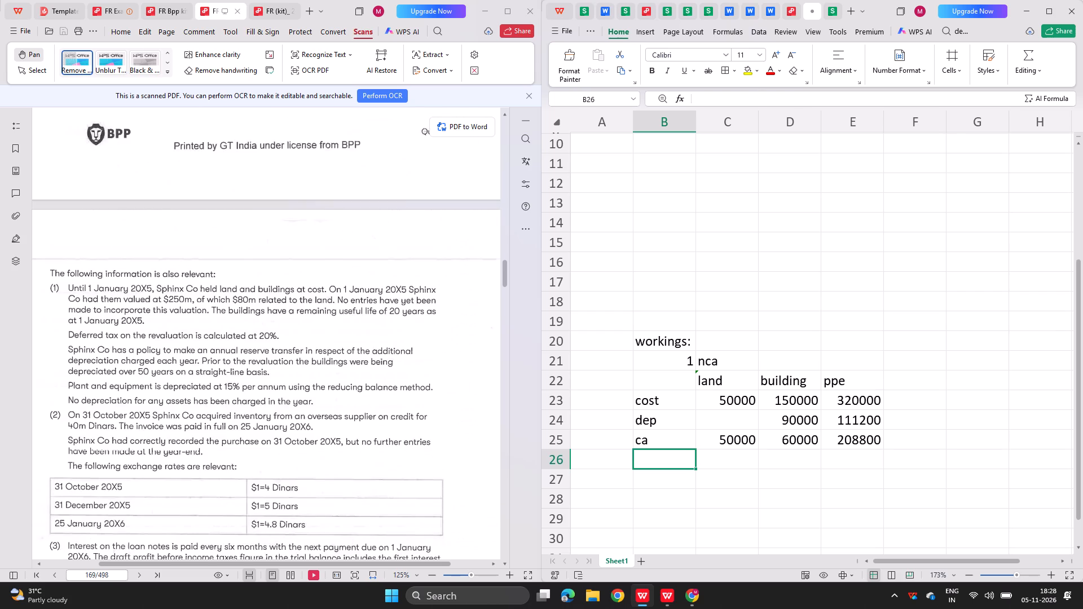
pyautogui.scroll(-1, 446, 348)
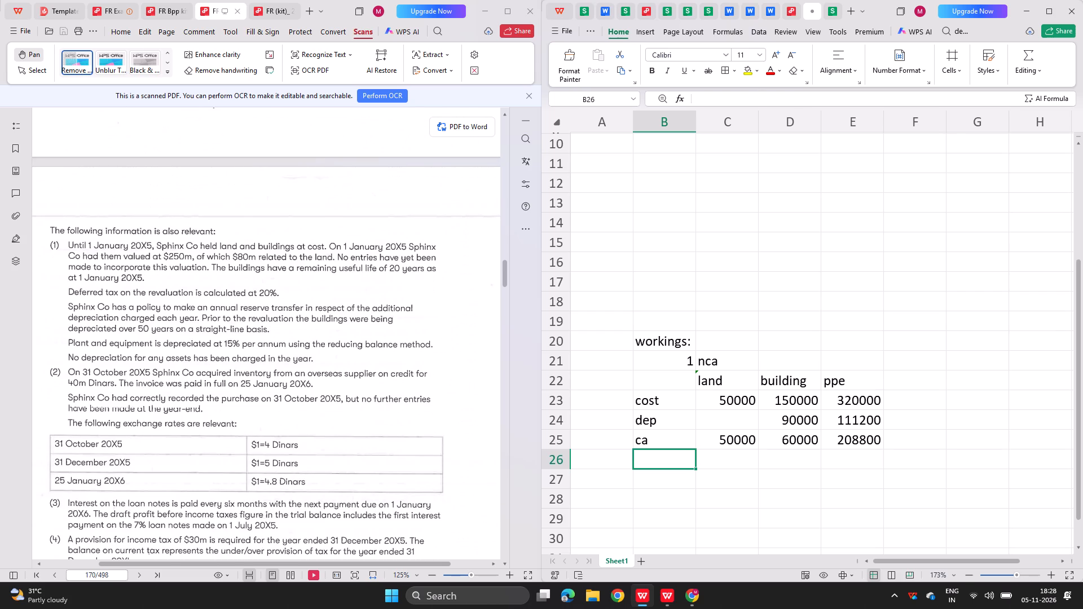
pyautogui.click(788, 9)
pyautogui.click(835, 12)
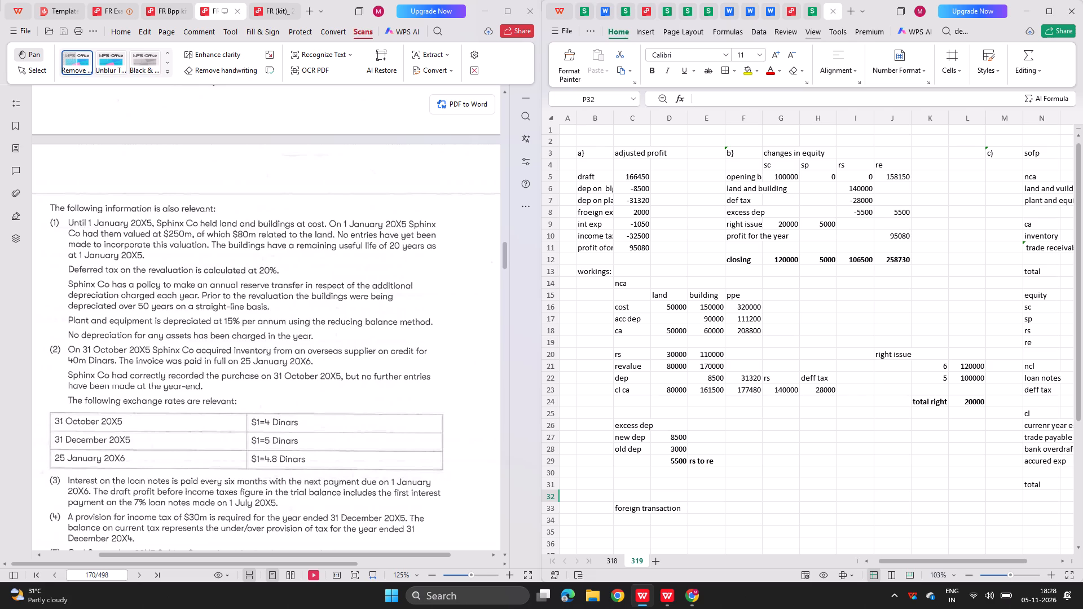
pyautogui.click(812, 7)
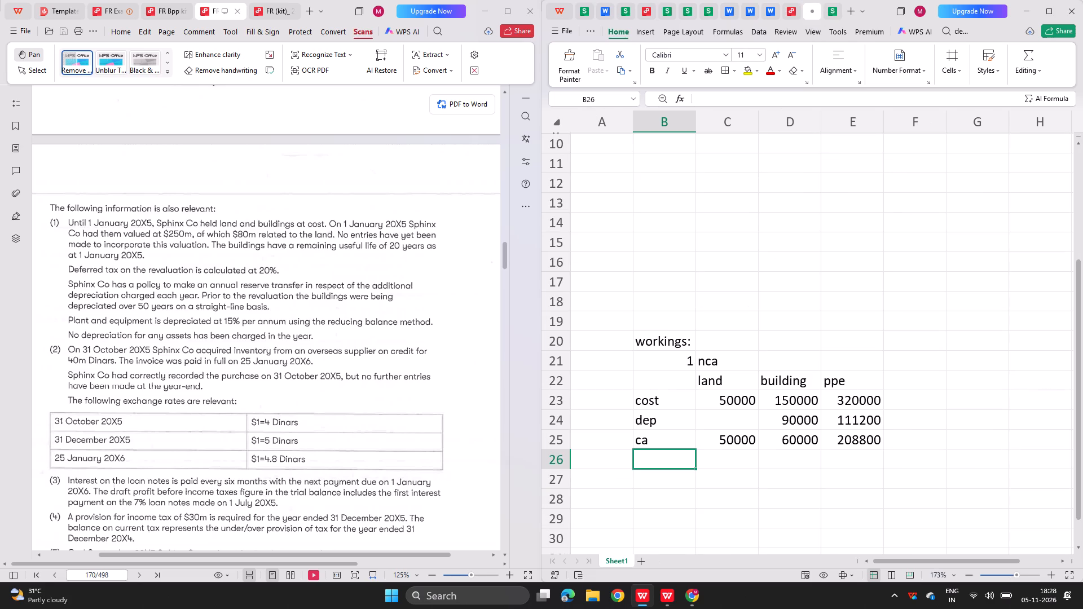
# Add a "revalue" row in row 28 with land at 80000 in C28 and building as 250000 minus C28 in D28.
pyautogui.press('Return')
pyautogui.press('Return')
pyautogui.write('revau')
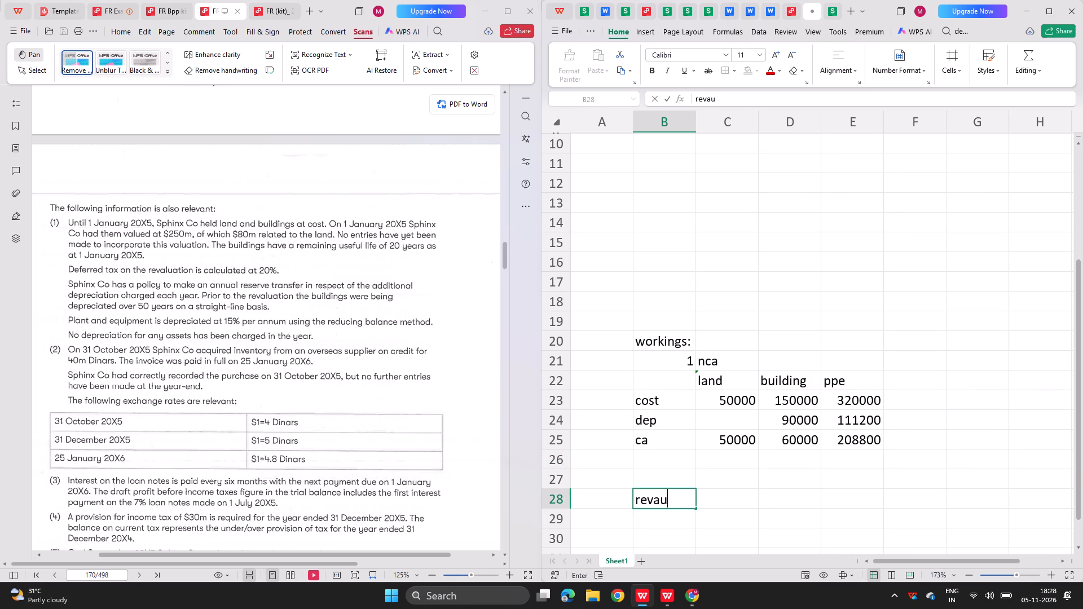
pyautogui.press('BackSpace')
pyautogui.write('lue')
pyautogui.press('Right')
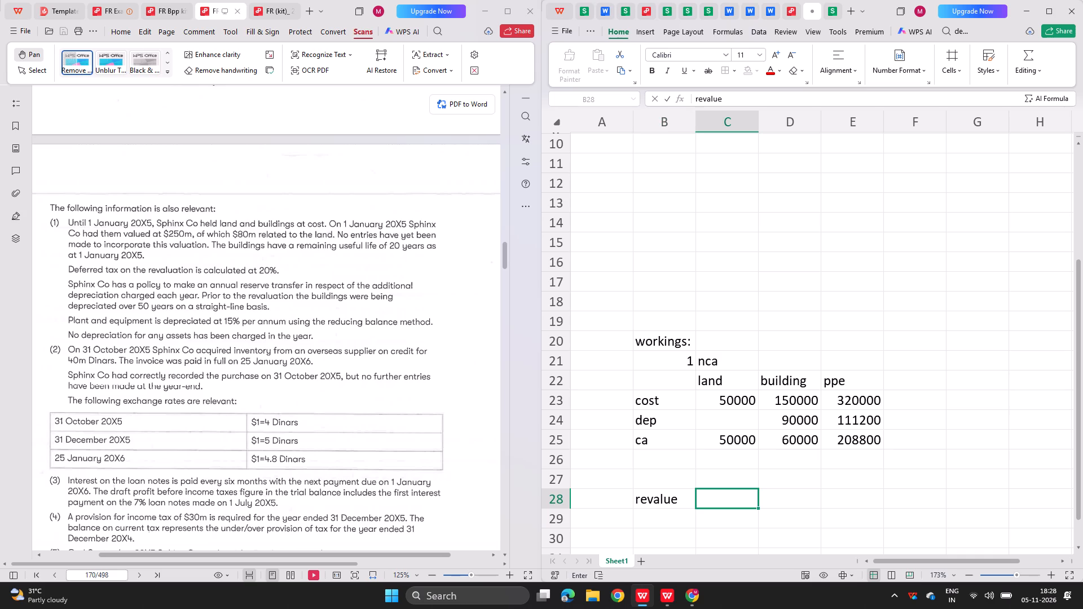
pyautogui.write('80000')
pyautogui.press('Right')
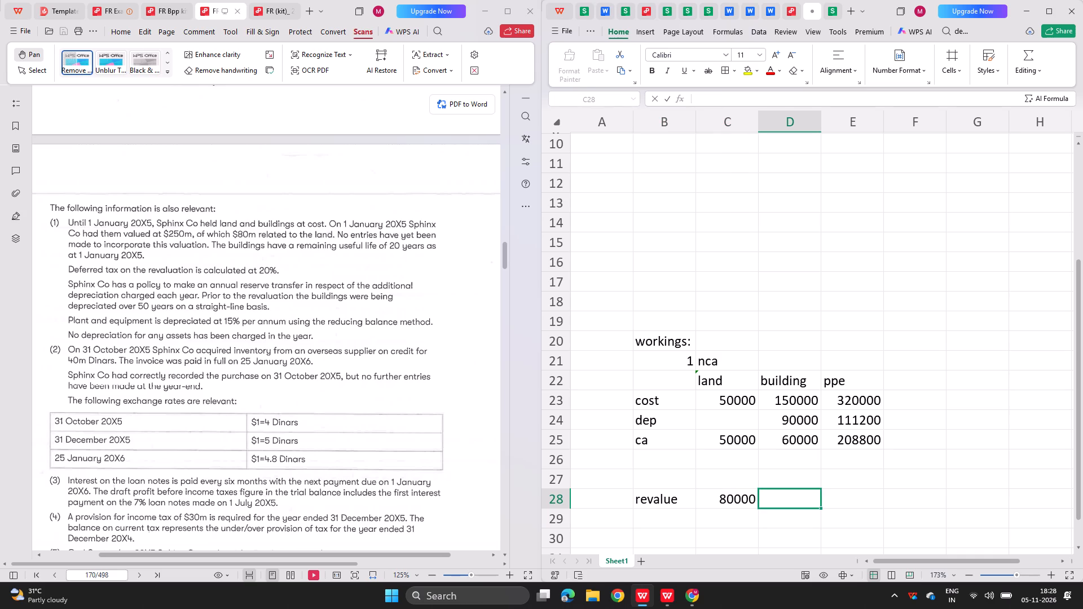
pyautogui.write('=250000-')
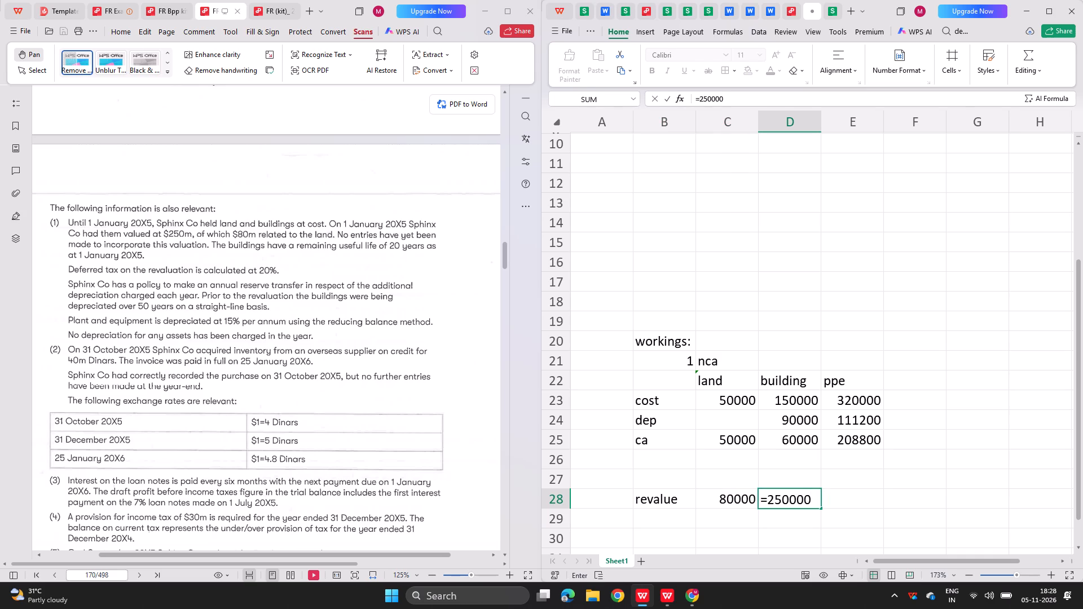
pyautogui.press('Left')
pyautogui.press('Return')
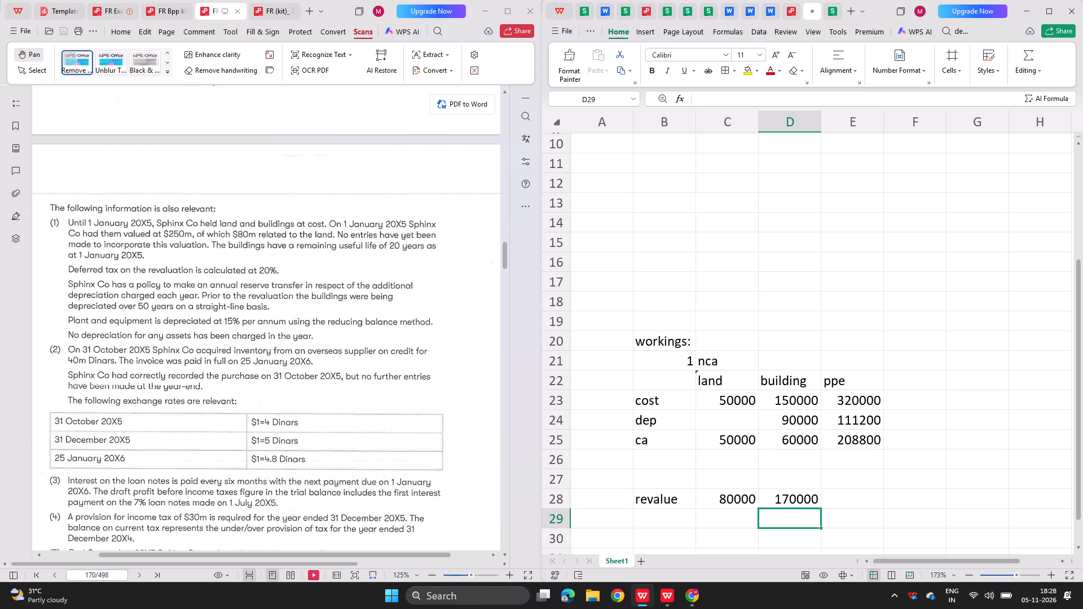
# Calculate the building's depreciation for the year in D29 as the revalued amount D28 divided by 20.
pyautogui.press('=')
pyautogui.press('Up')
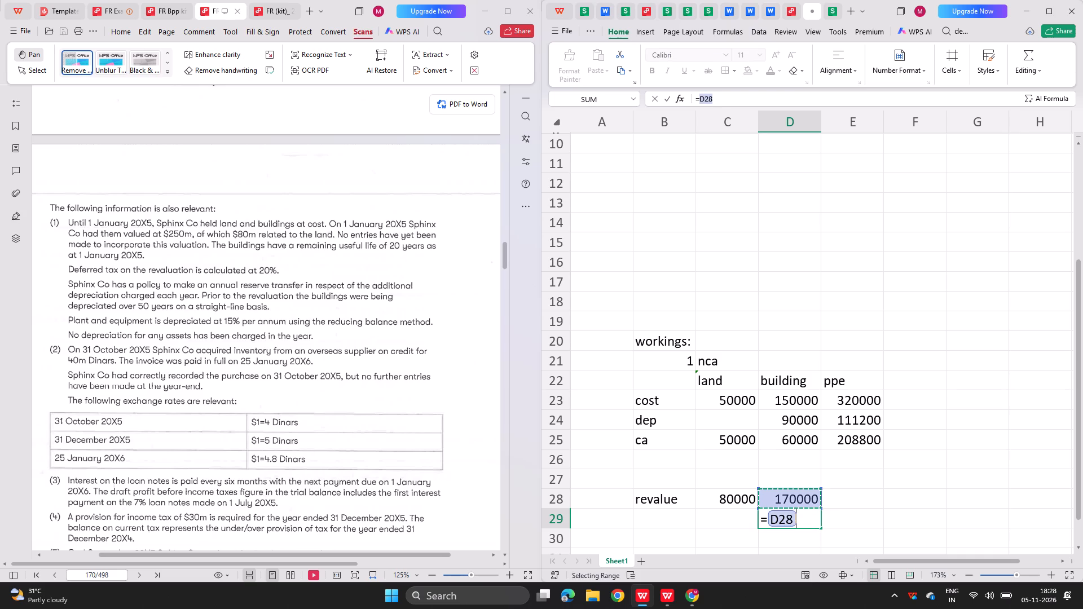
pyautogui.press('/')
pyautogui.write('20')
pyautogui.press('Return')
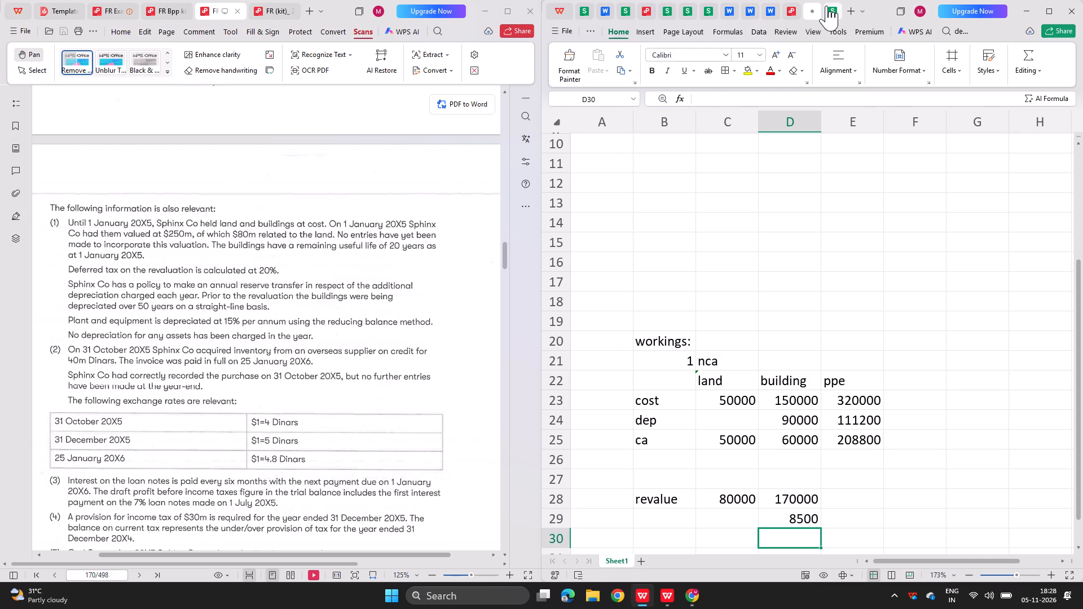
# Check the plant depreciation formula in the earlier practice sheet, then label B29 "dep" in the new working.
pyautogui.click(828, 6)
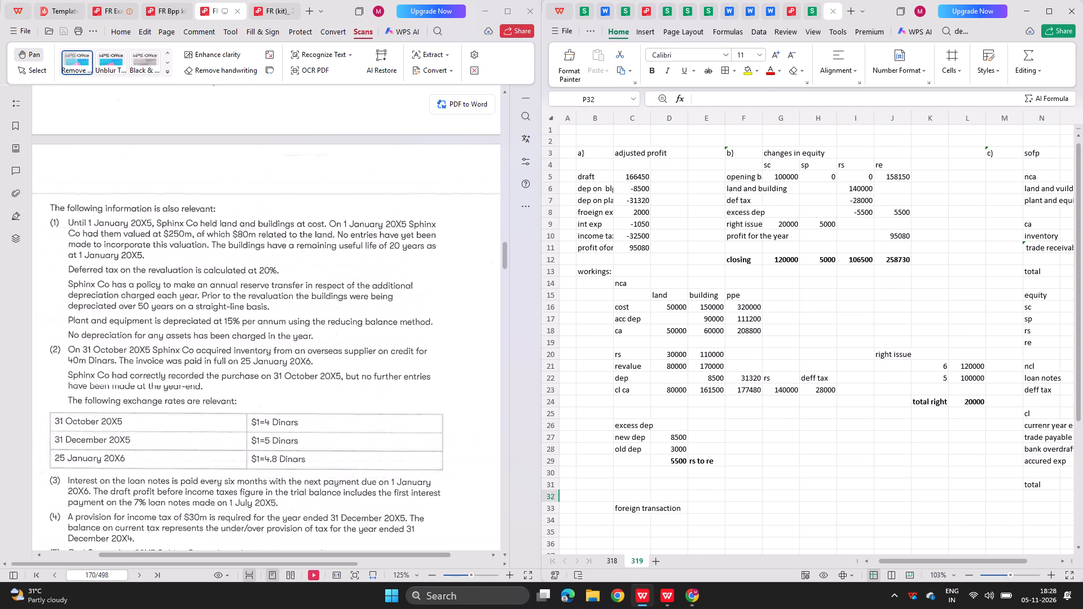
pyautogui.click(745, 375)
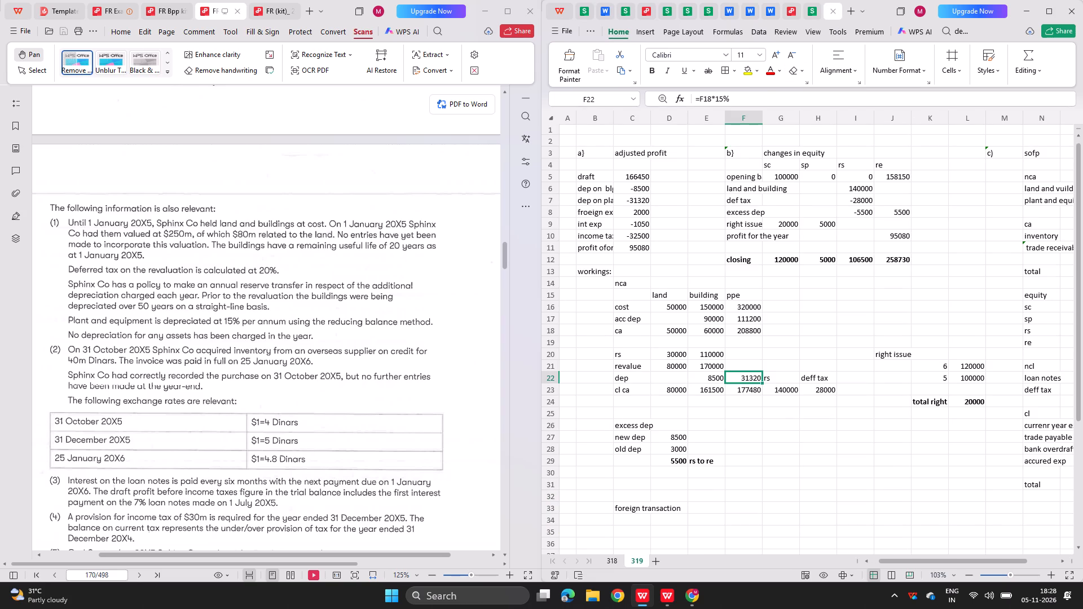
pyautogui.doubleClick(745, 375)
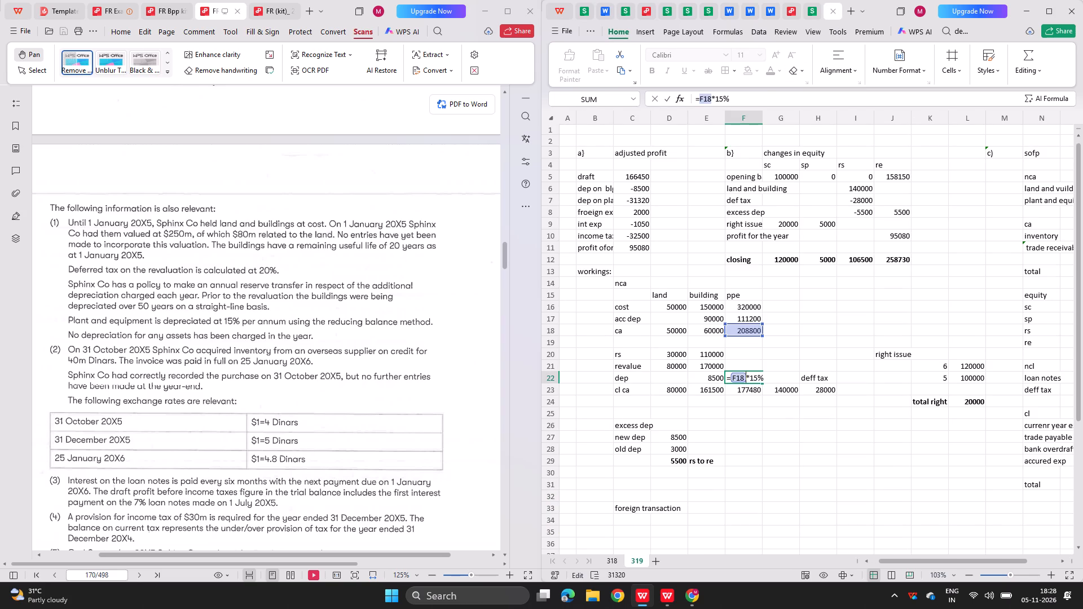
pyautogui.press('Return')
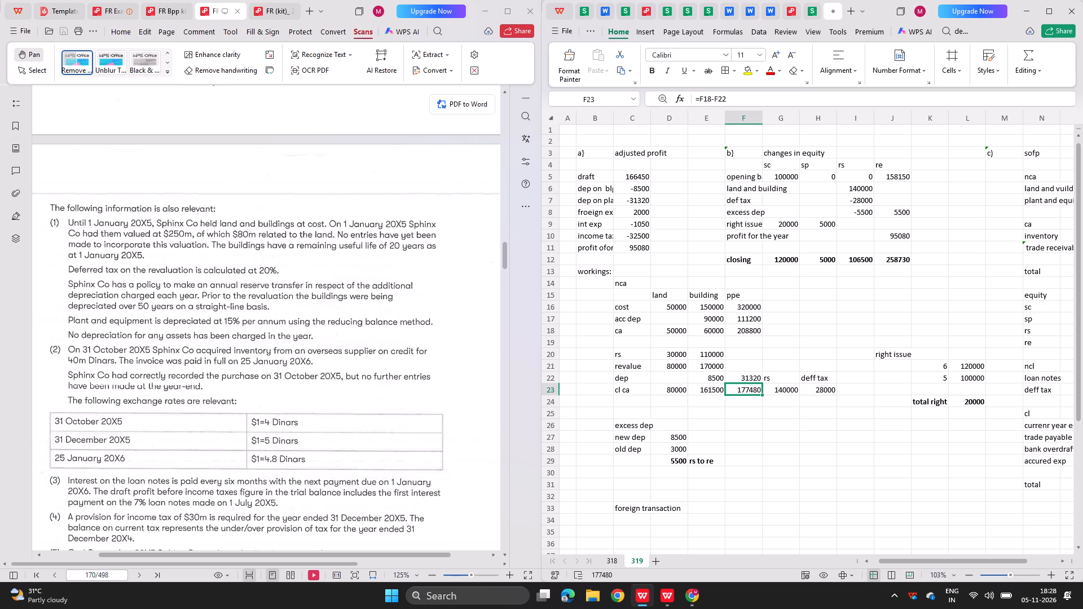
pyautogui.click(813, 13)
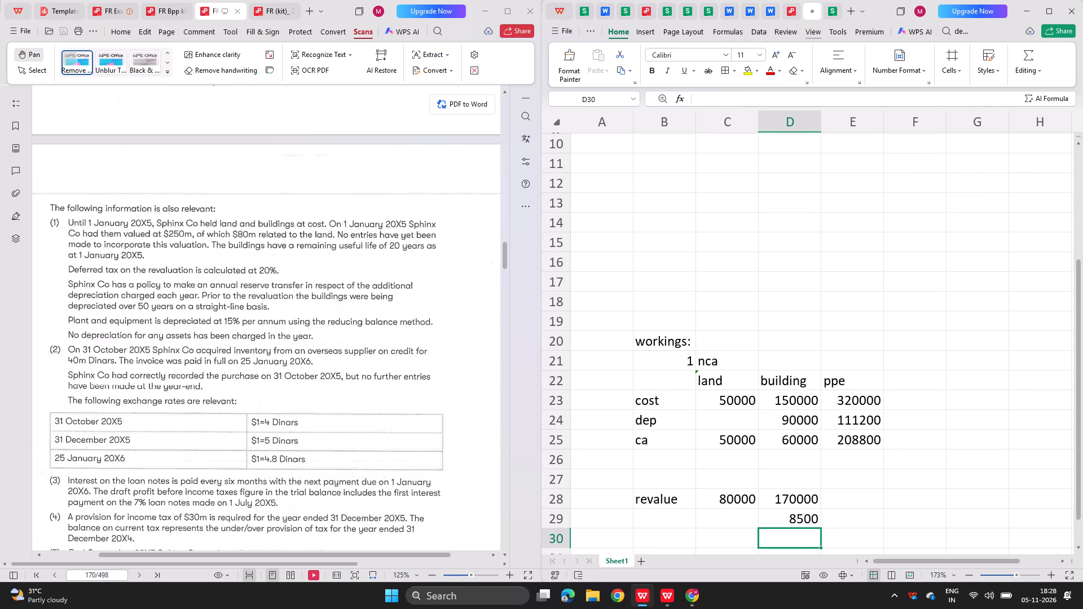
pyautogui.press('Left')
pyautogui.press('Up')
pyautogui.press('Left')
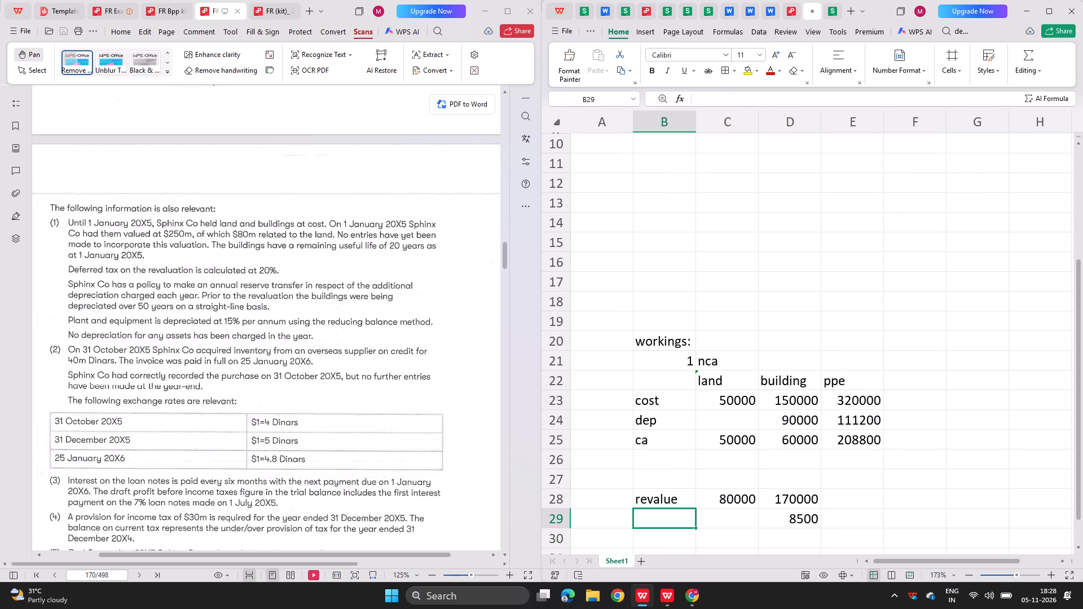
pyautogui.write('dep')
# Label B27 "rs" and calculate the land's revaluation surplus in C27 as C28 minus C25.
pyautogui.press('Up')
pyautogui.press('Up')
pyautogui.press('Up')
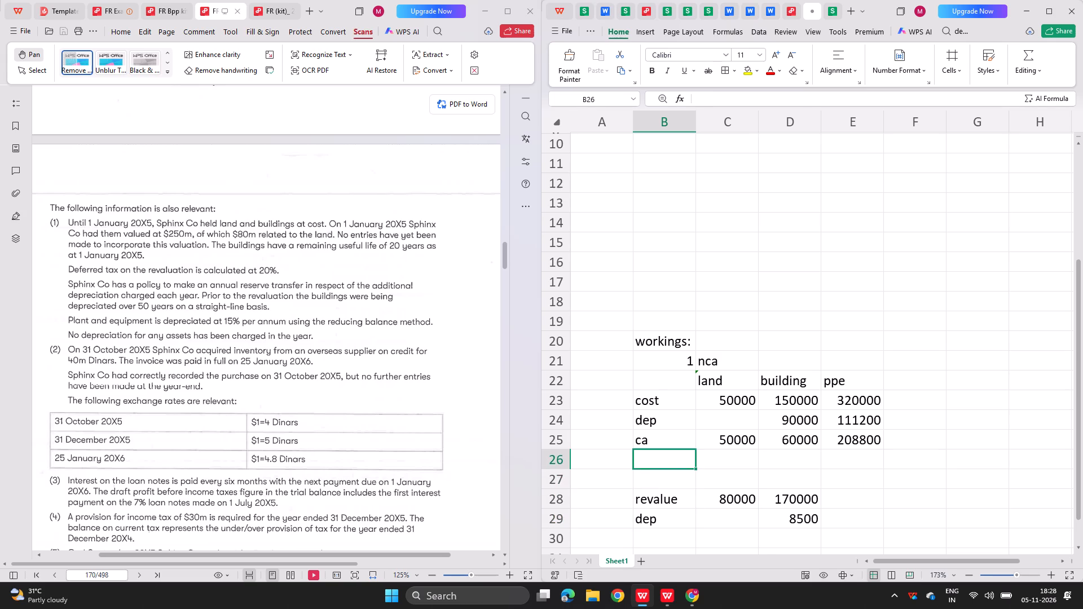
pyautogui.press('Down')
pyautogui.write('rs')
pyautogui.press('Right')
pyautogui.press('=')
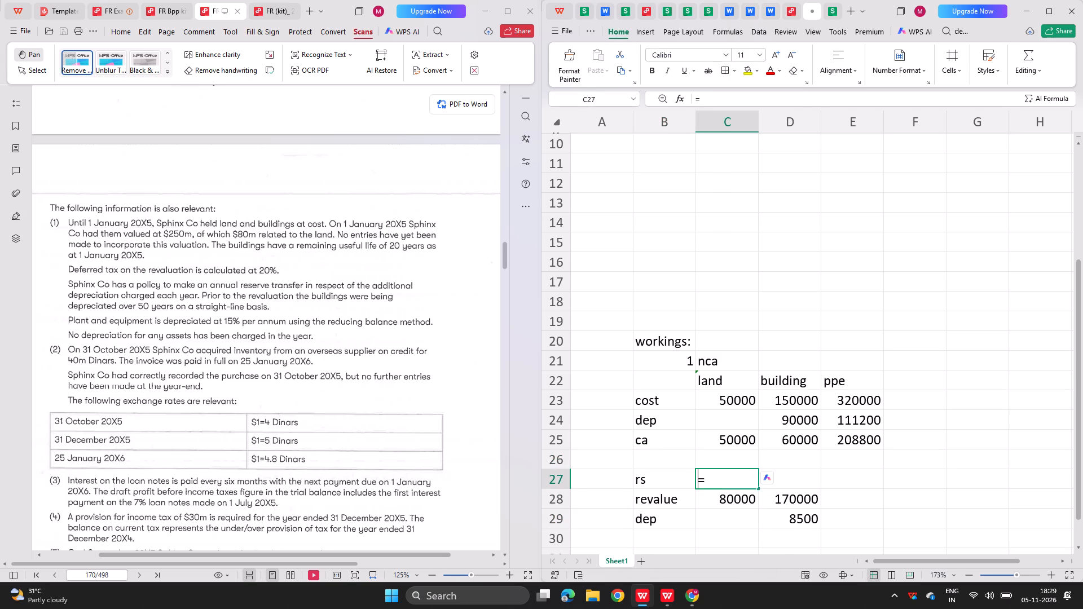
pyautogui.press('Down')
pyautogui.press('-')
pyautogui.press('Up')
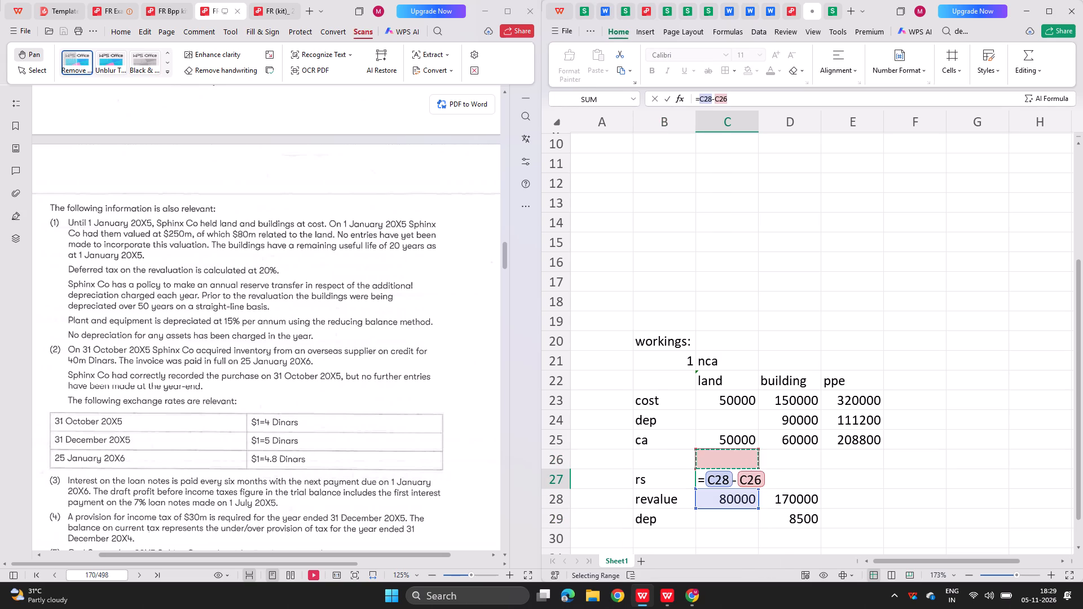
pyautogui.press('Up')
pyautogui.press('Return')
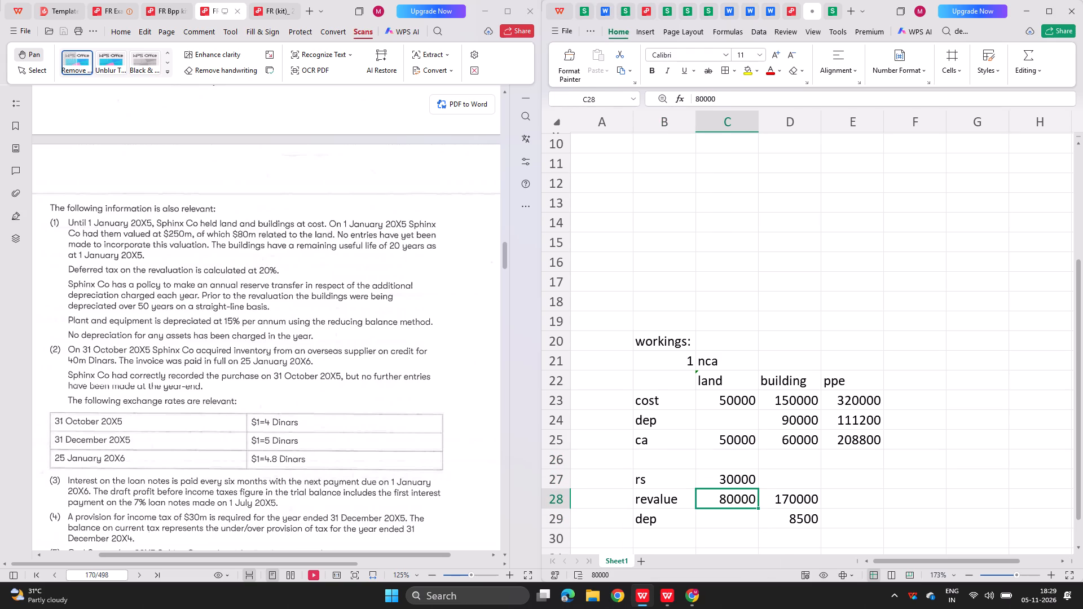
# Calculate the building's revaluation surplus in D27 as the revalued amount D28 minus the carrying amount D25.
pyautogui.press('Right')
pyautogui.press('Up')
pyautogui.press('=')
pyautogui.press('Down')
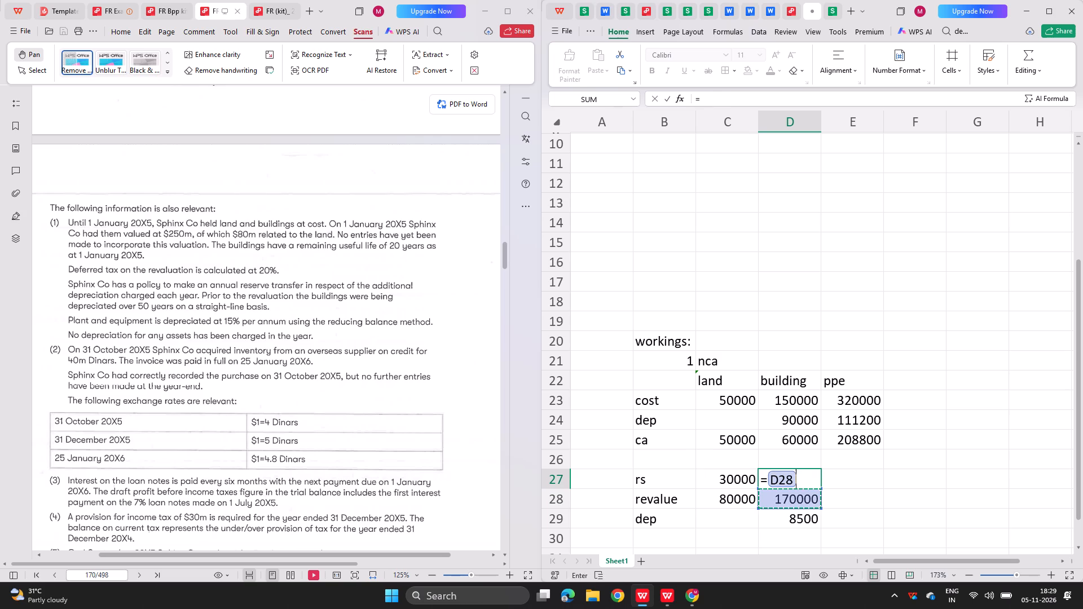
pyautogui.press('-')
pyautogui.press('Up')
pyautogui.press('Up')
pyautogui.press('Return')
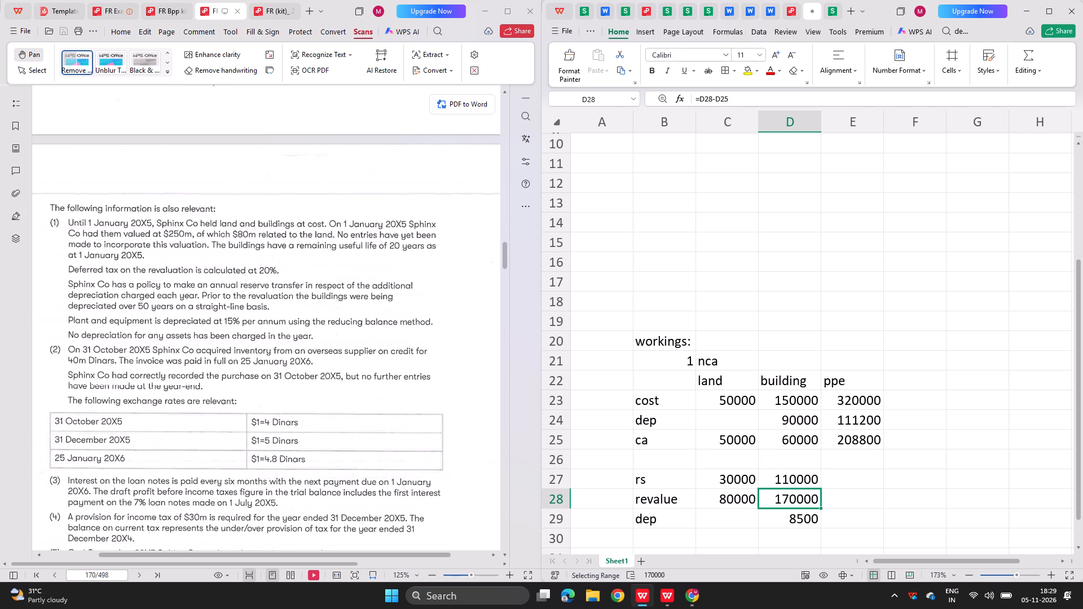
# Consult the earlier practice sheet, label B30 "cl ca" and calculate the land's closing carrying amount in C30 as C28 minus C29.
pyautogui.click(794, 12)
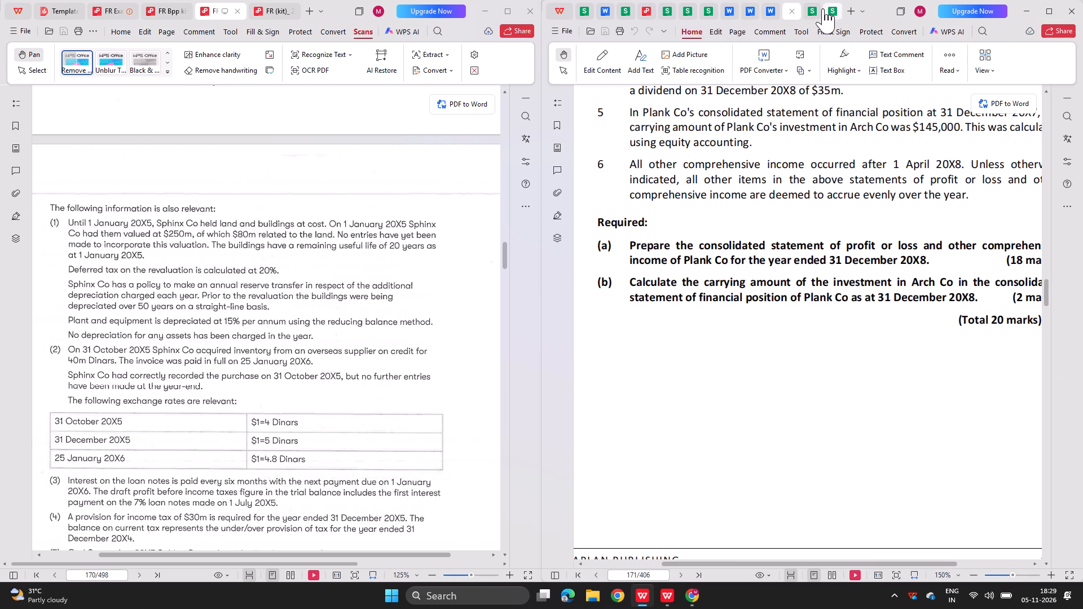
pyautogui.click(812, 6)
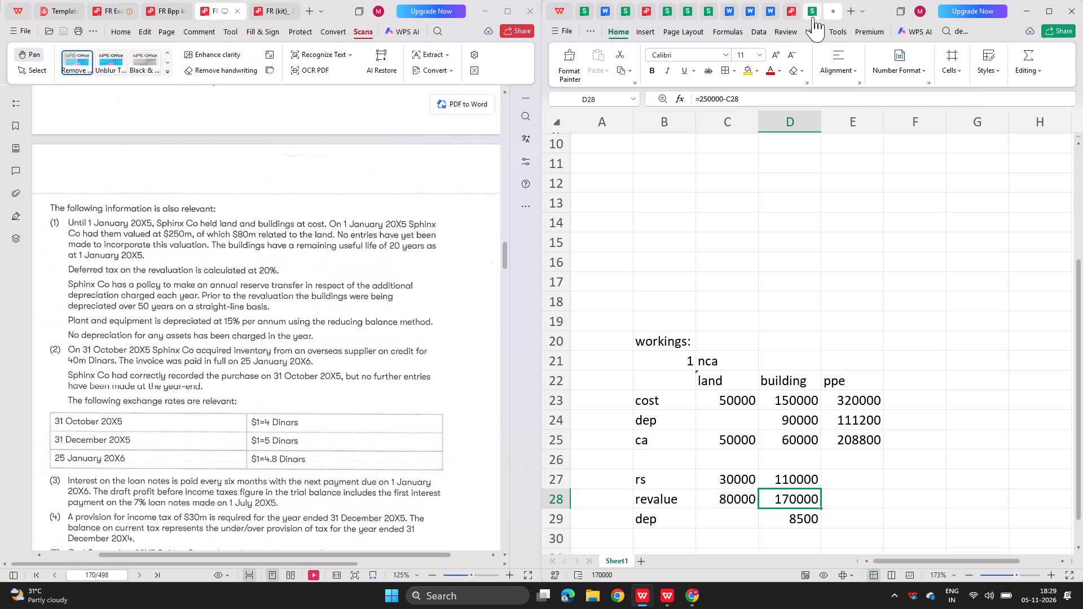
pyautogui.click(803, 16)
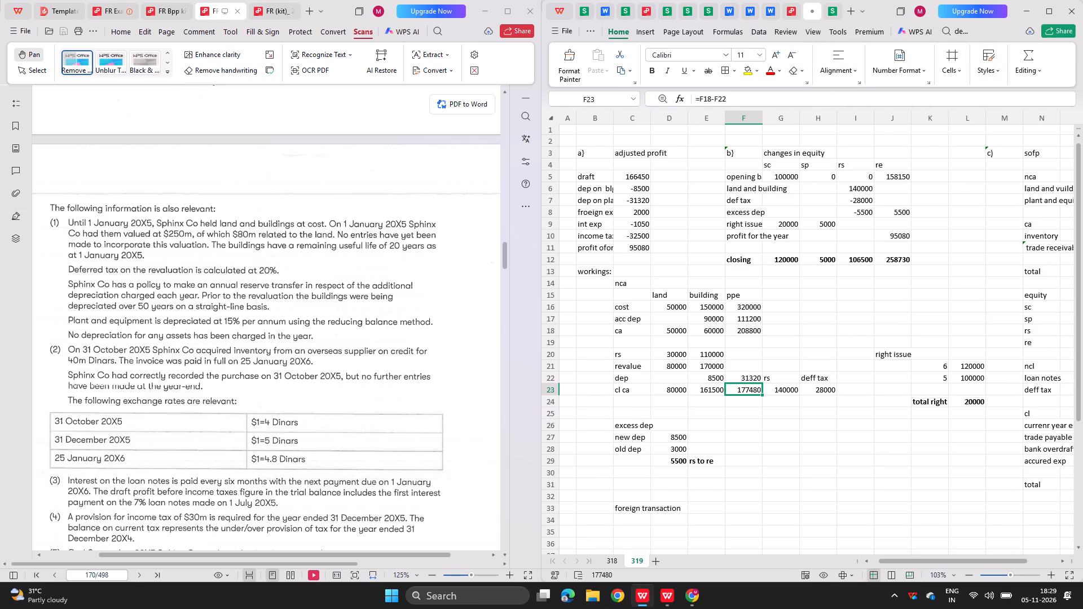
pyautogui.click(837, 3)
pyautogui.press('Down')
pyautogui.press('Down')
pyautogui.press('Left')
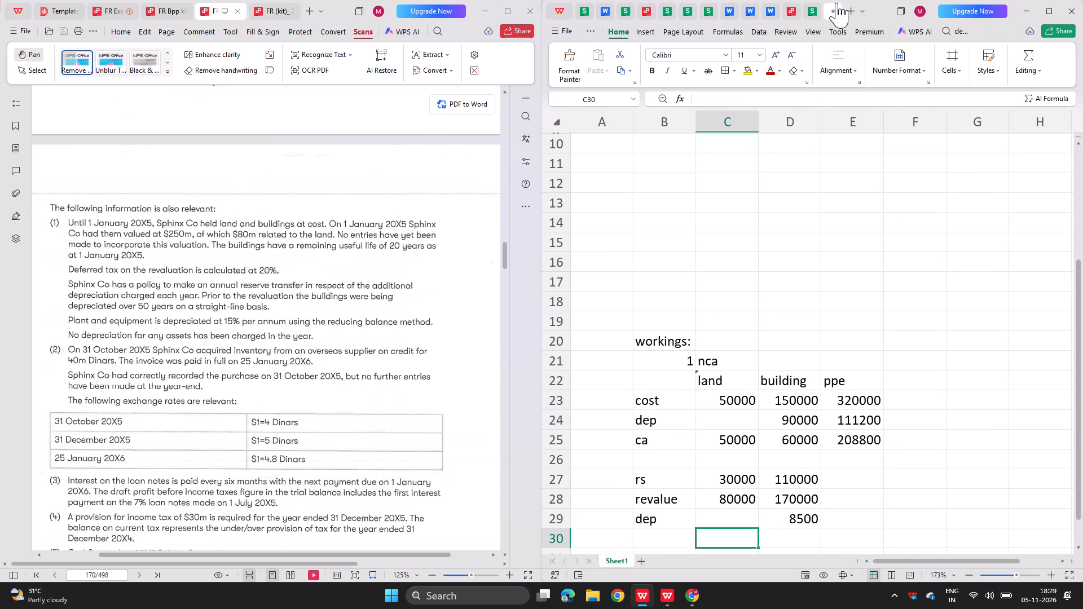
pyautogui.press('Left')
pyautogui.write('cl ca')
pyautogui.press('Right')
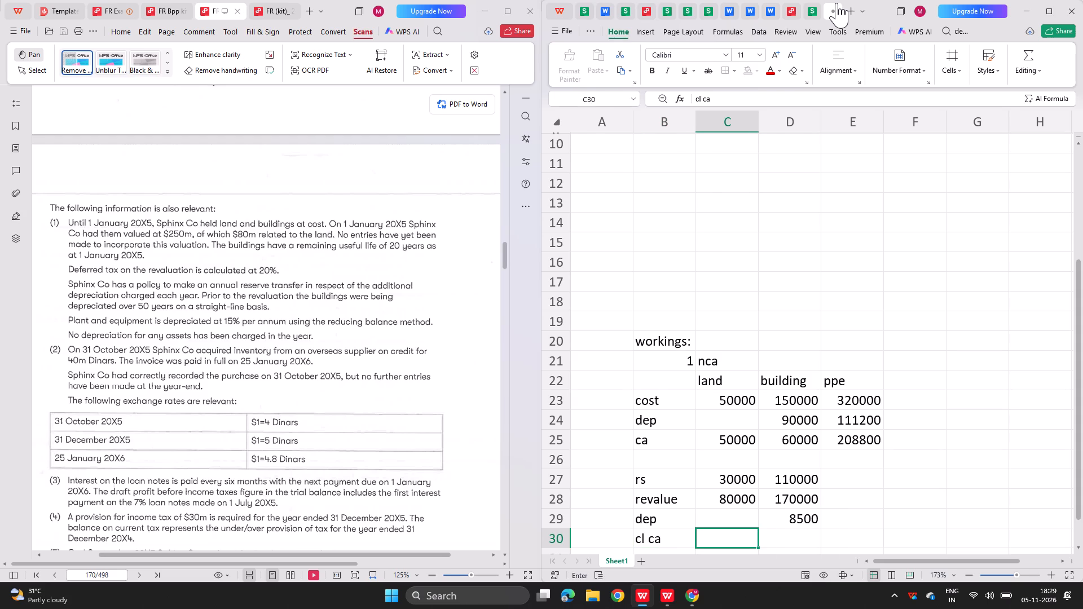
pyautogui.press('=')
pyautogui.press('Up')
pyautogui.press('Up')
pyautogui.press('-')
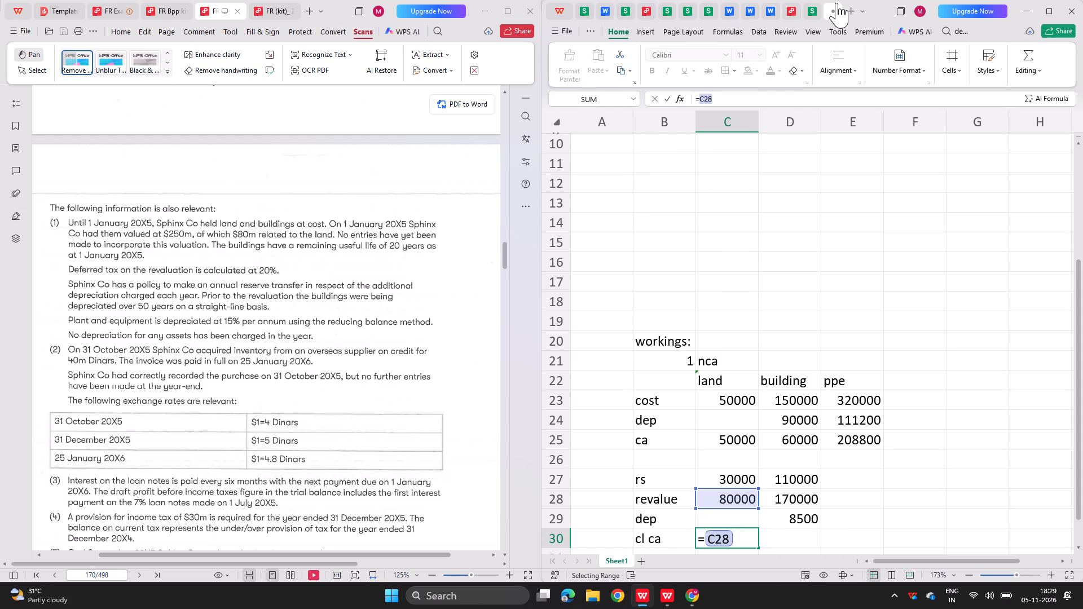
pyautogui.press('Up')
pyautogui.press('Return')
# Calculate the building's closing carrying amount in D30 as D28 minus D29.
pyautogui.press('Right')
pyautogui.press('Up')
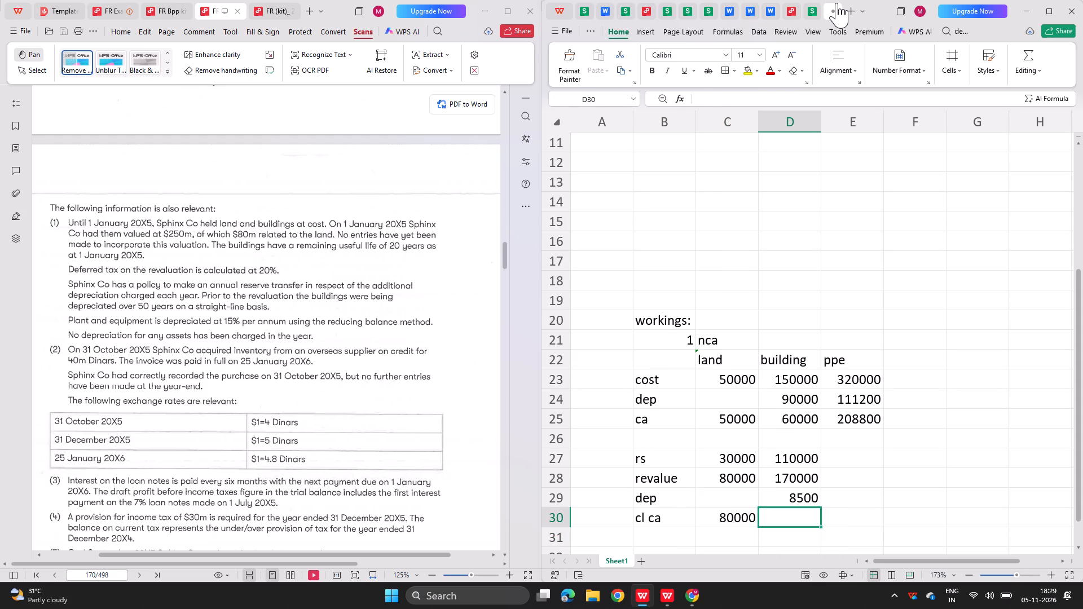
pyautogui.press('=')
pyautogui.press('Up')
pyautogui.press('Up')
pyautogui.press('-')
pyautogui.press('Up')
pyautogui.press('Return')
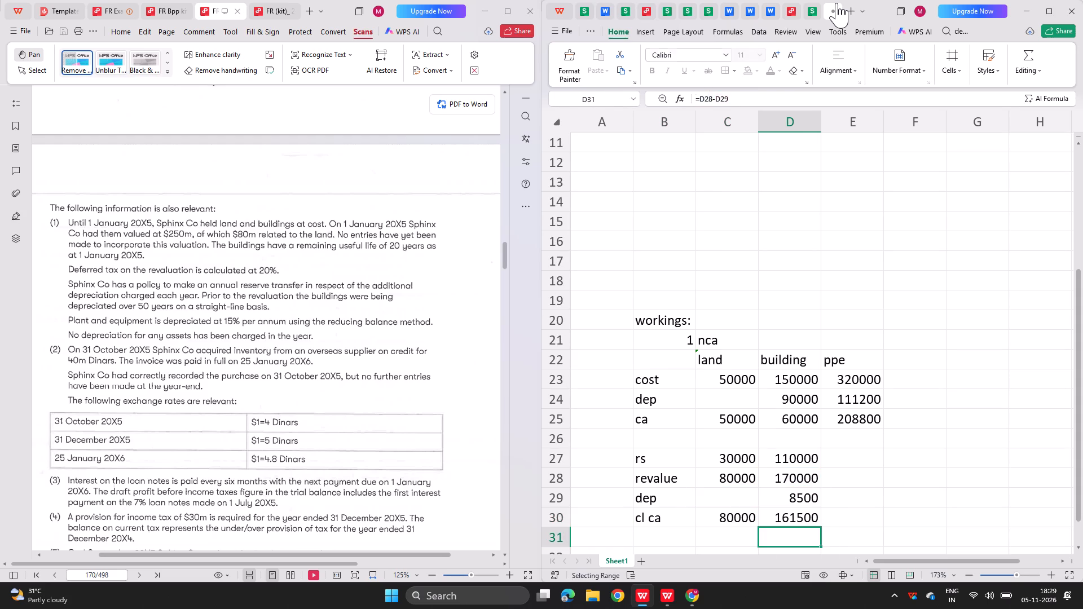
# Check the earlier practice sheet and calculate the ppe depreciation for the year in E29 as E25 times 0.15.
pyautogui.press('Right')
pyautogui.press('Up')
pyautogui.press('Up')
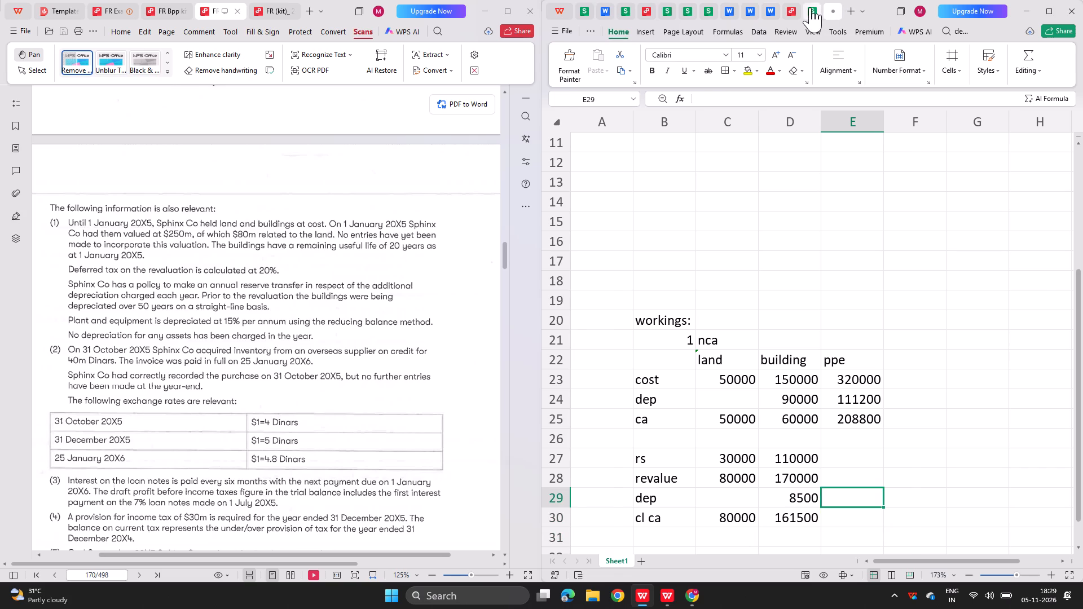
pyautogui.click(810, 7)
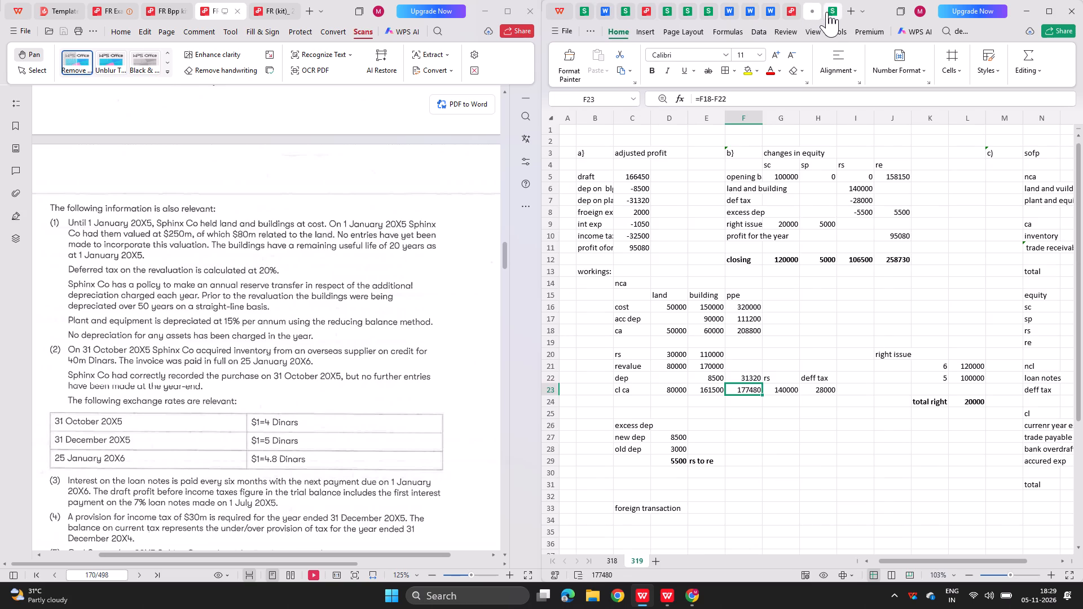
pyautogui.click(827, 12)
pyautogui.press('=')
pyautogui.press('Up')
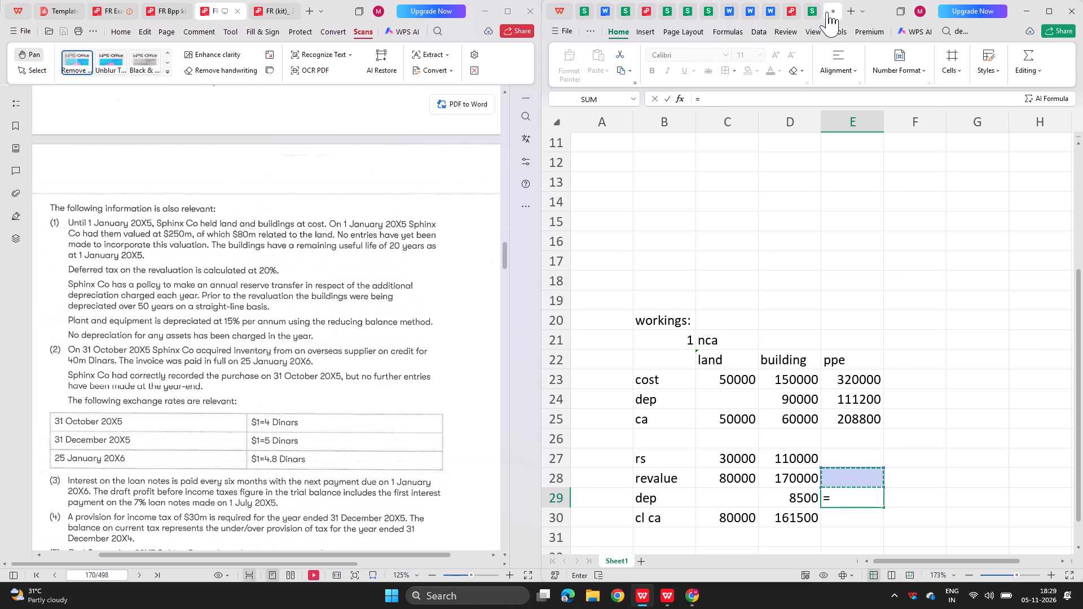
pyautogui.press('Up')
pyautogui.press('Up')
pyautogui.press('Up')
pyautogui.press('*')
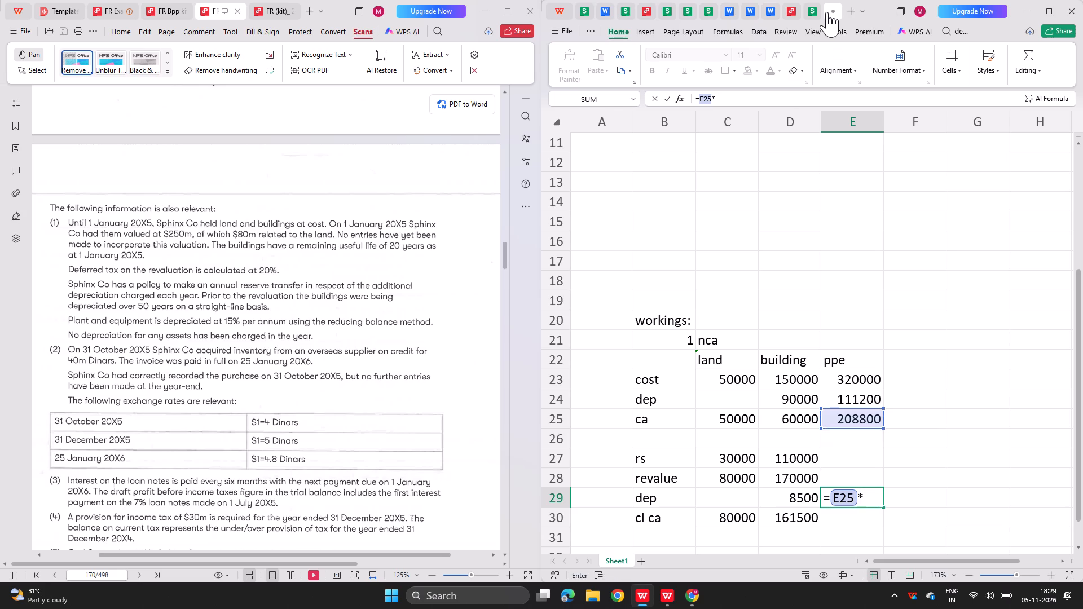
pyautogui.write('0.15')
pyautogui.press('Return')
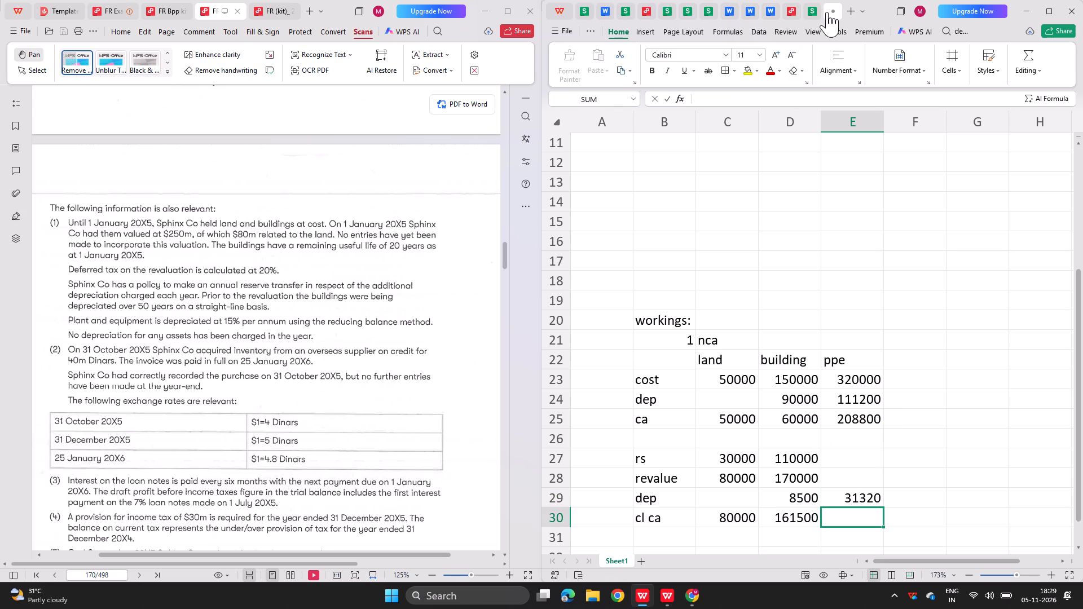
# Calculate the ppe closing carrying amount in E30 as E25 minus E29.
pyautogui.press('=')
pyautogui.press('Up')
pyautogui.press('Up')
pyautogui.press('Up')
pyautogui.press('Up')
pyautogui.press('Up')
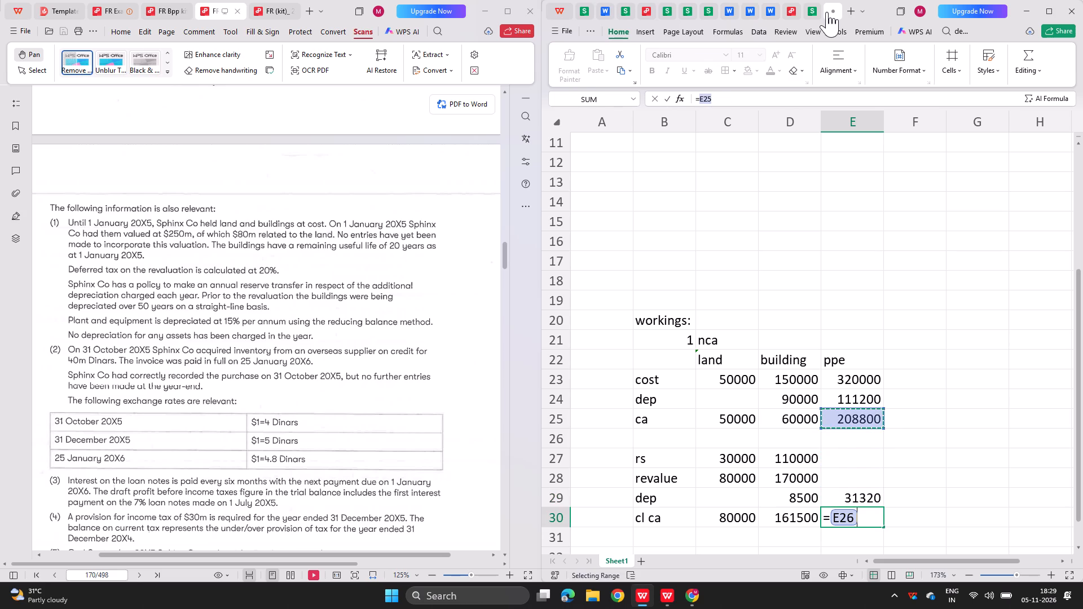
pyautogui.press('-')
pyautogui.press('Up')
pyautogui.press('Return')
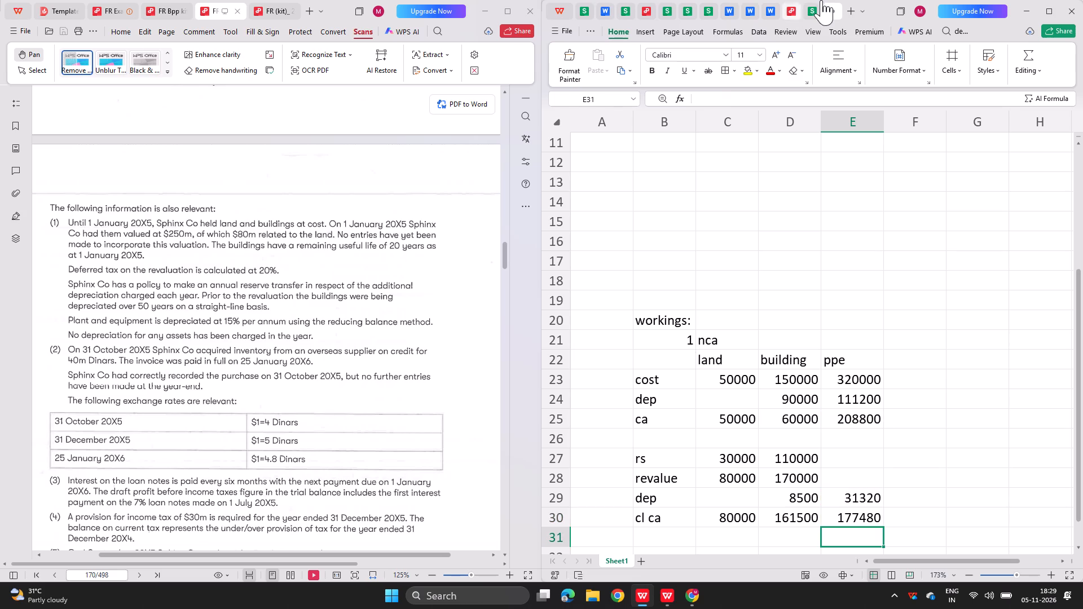
# Examine the formulas for the total revaluation surplus and the deferred tax in the earlier practice sheet.
pyautogui.click(815, 8)
pyautogui.scroll(-1, 734, 218)
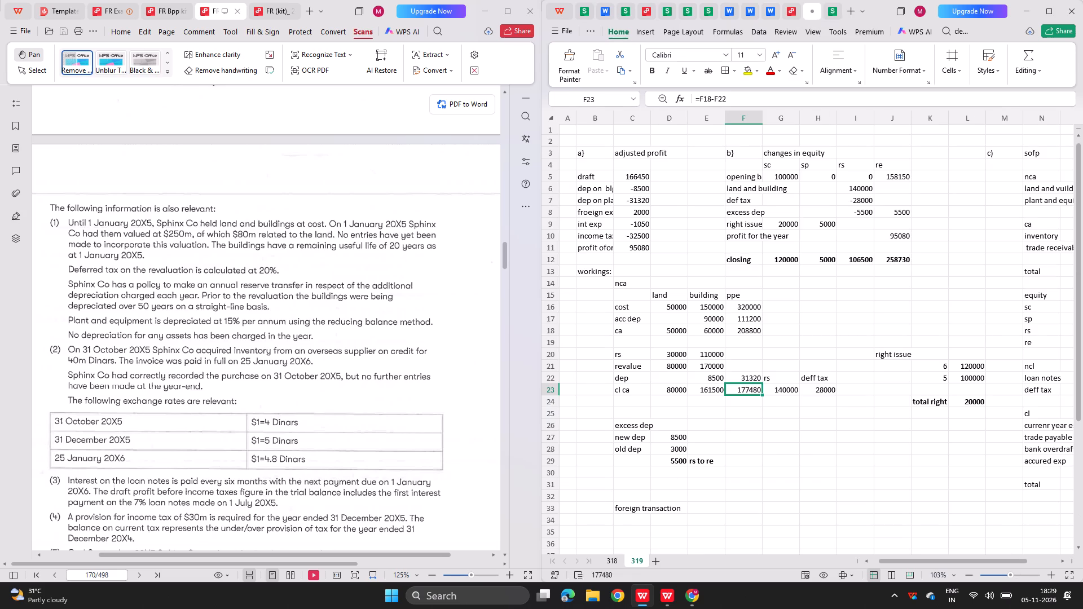
pyautogui.scroll(-1, 734, 218)
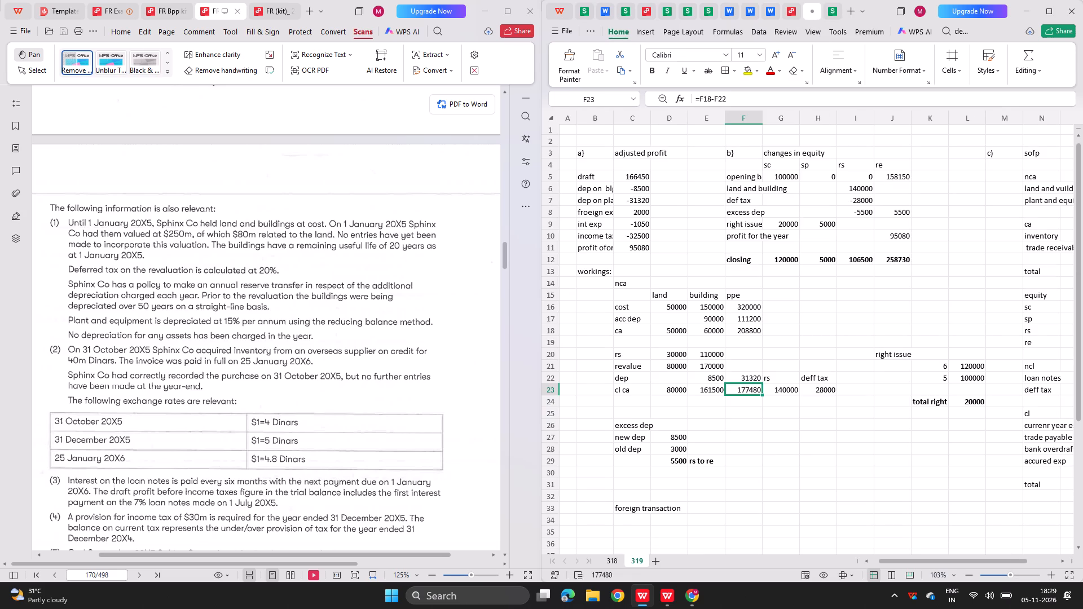
pyautogui.doubleClick(786, 389)
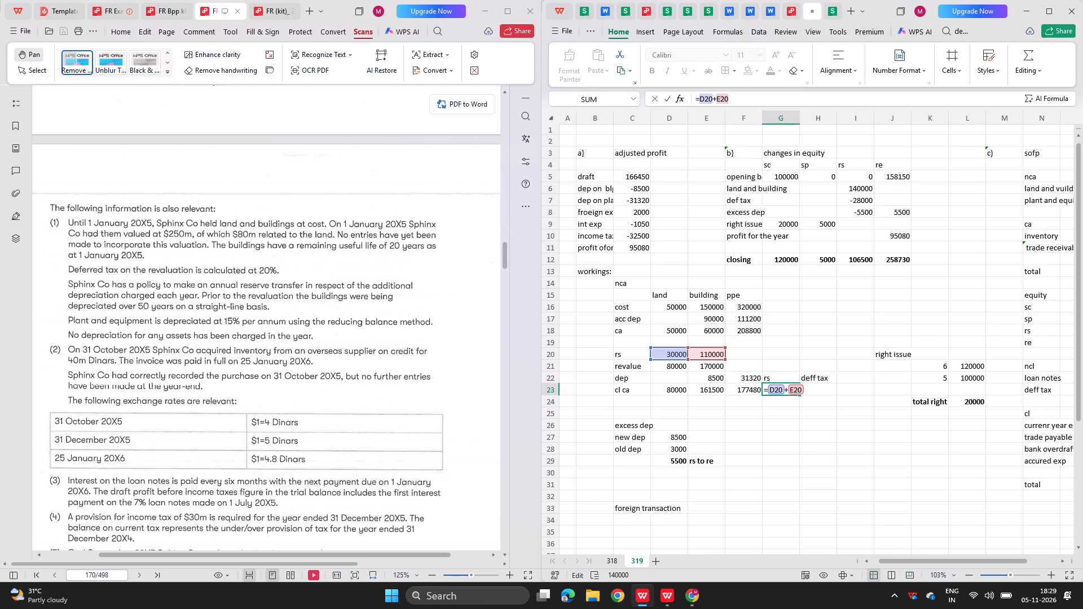
pyautogui.press('Return')
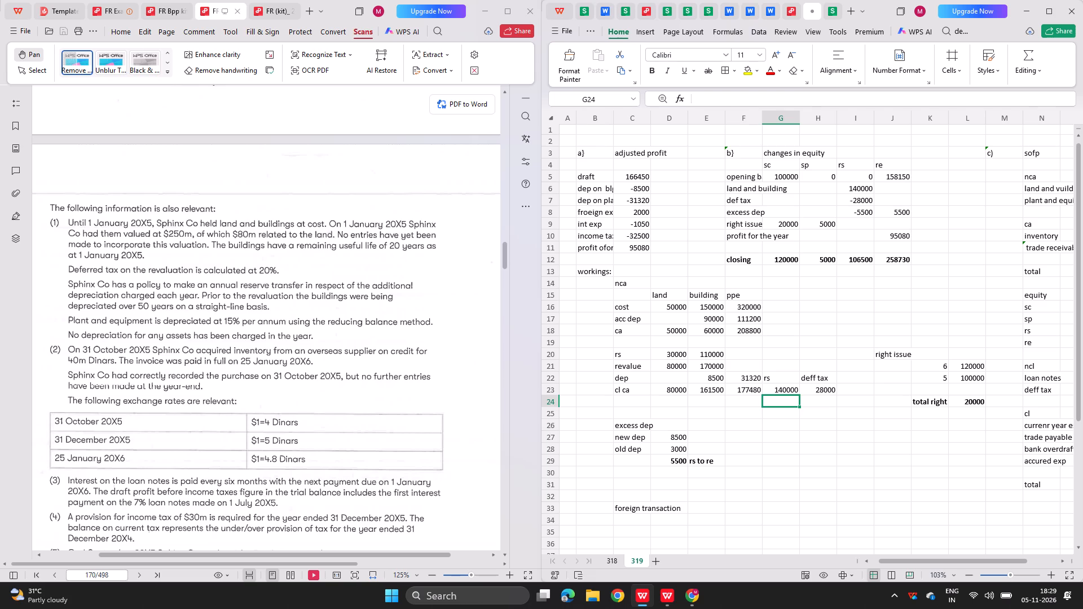
pyautogui.click(827, 394)
pyautogui.click(826, 394)
pyautogui.doubleClick(817, 391)
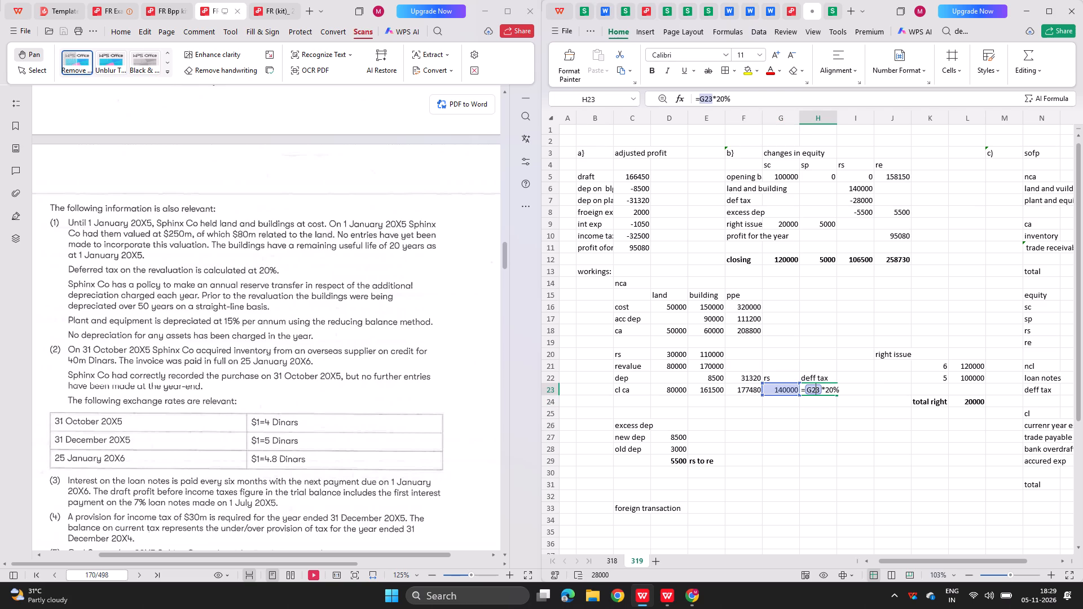
pyautogui.press('Return')
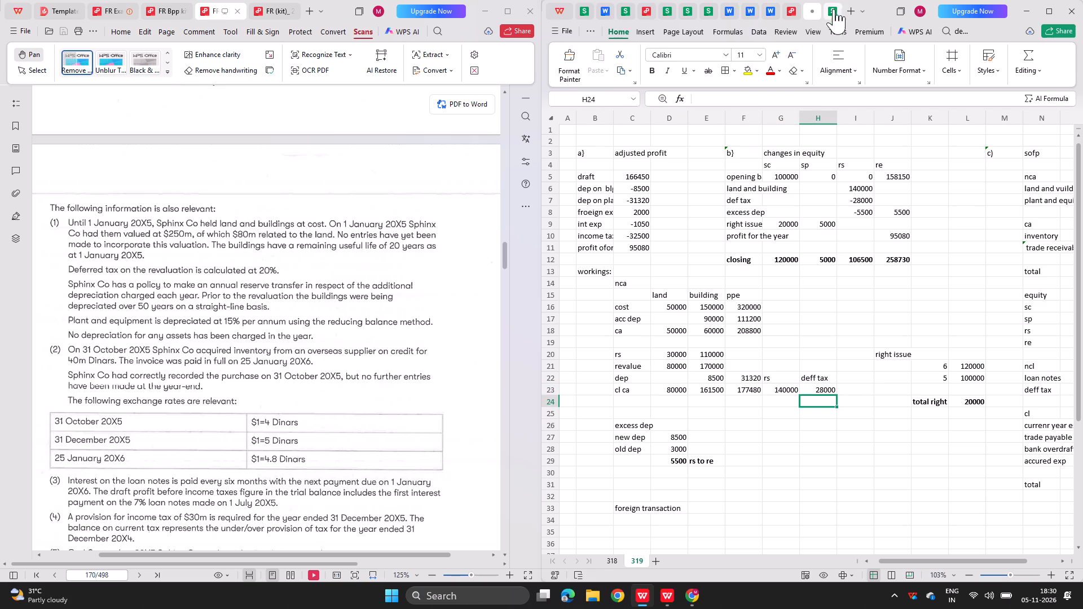
# In the new working, label F29 "rs" and total the land and building surpluses in F30 as C27 plus D27.
pyautogui.click(835, 6)
pyautogui.scroll(-1, 695, 389)
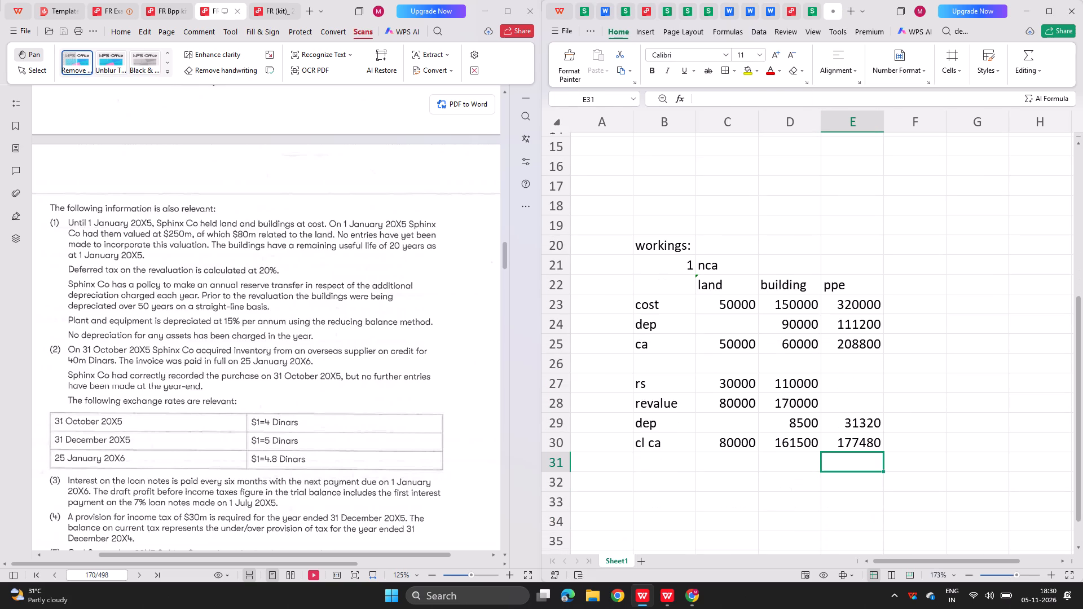
pyautogui.scroll(-1, 695, 389)
pyautogui.click(654, 484)
pyautogui.press('r')
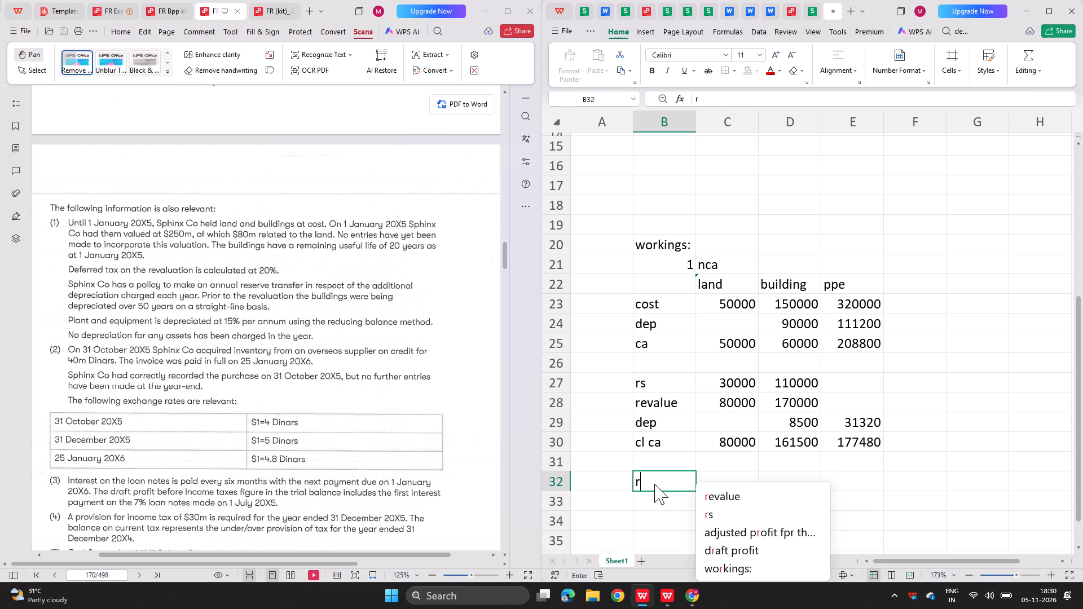
pyautogui.press('BackSpace')
pyautogui.click(908, 422)
pyautogui.write('rs')
pyautogui.press('Down')
pyautogui.press('=')
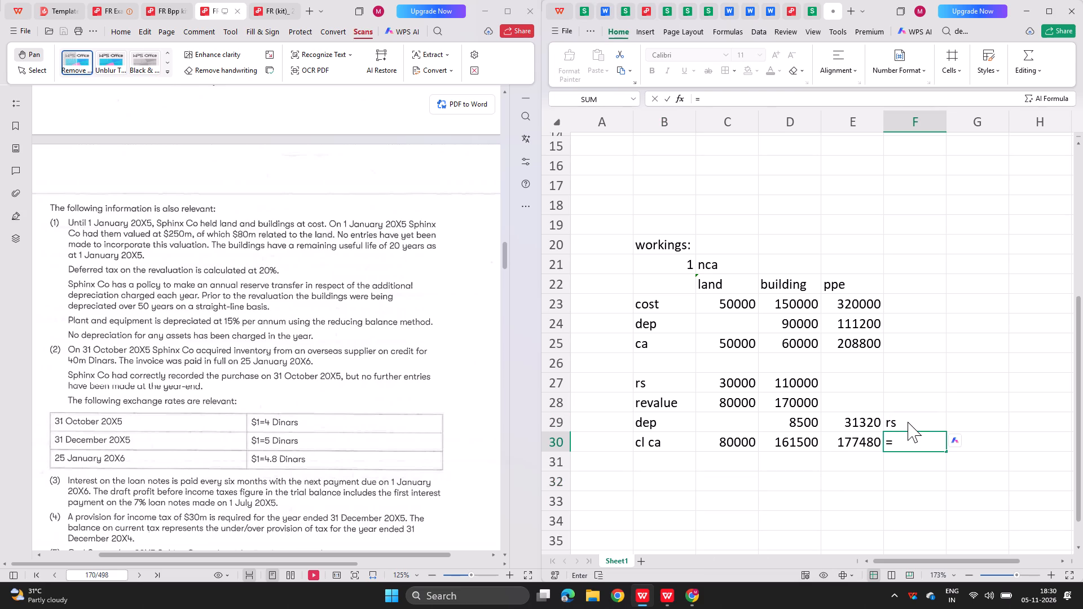
pyautogui.press('Left')
pyautogui.press('Up')
pyautogui.press('Up')
pyautogui.press('Left')
pyautogui.press('Left')
pyautogui.press('Up')
pyautogui.press('+')
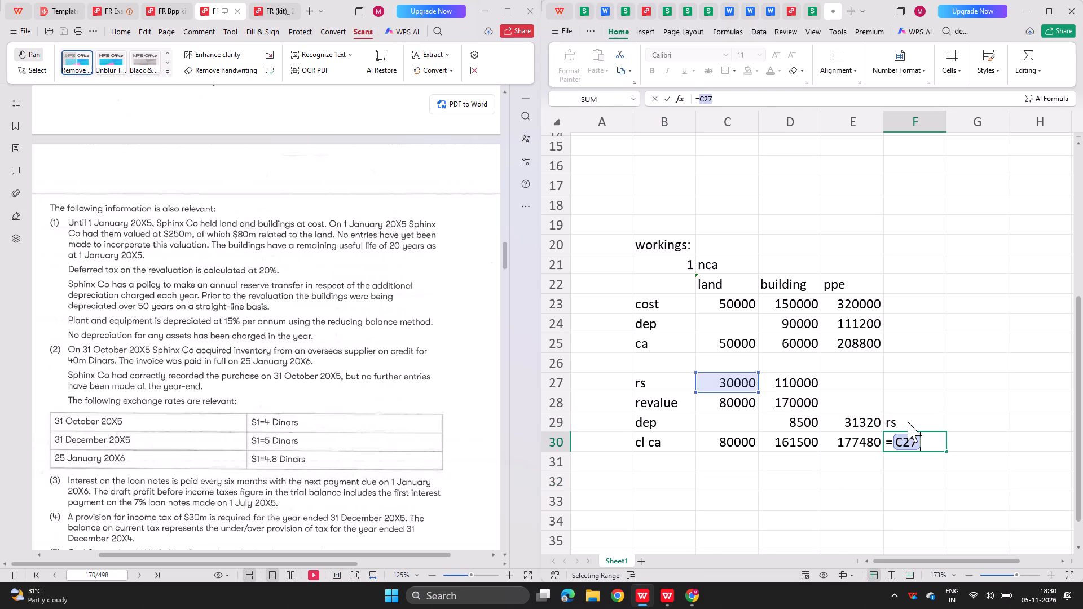
pyautogui.press('Up')
pyautogui.press('Up')
pyautogui.press('Left')
pyautogui.press('Up')
pyautogui.press('Left')
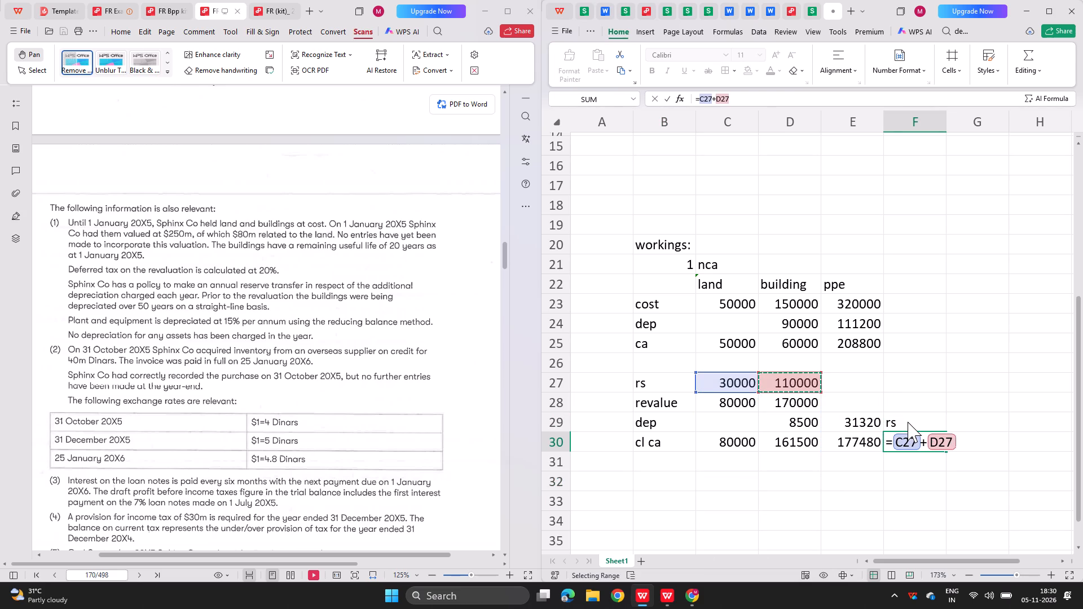
pyautogui.press('Return')
# Label G29 "deff tax" and calculate the deferred tax in G30 as F30 times 0.20.
pyautogui.press('Right')
pyautogui.press('Up')
pyautogui.press('Up')
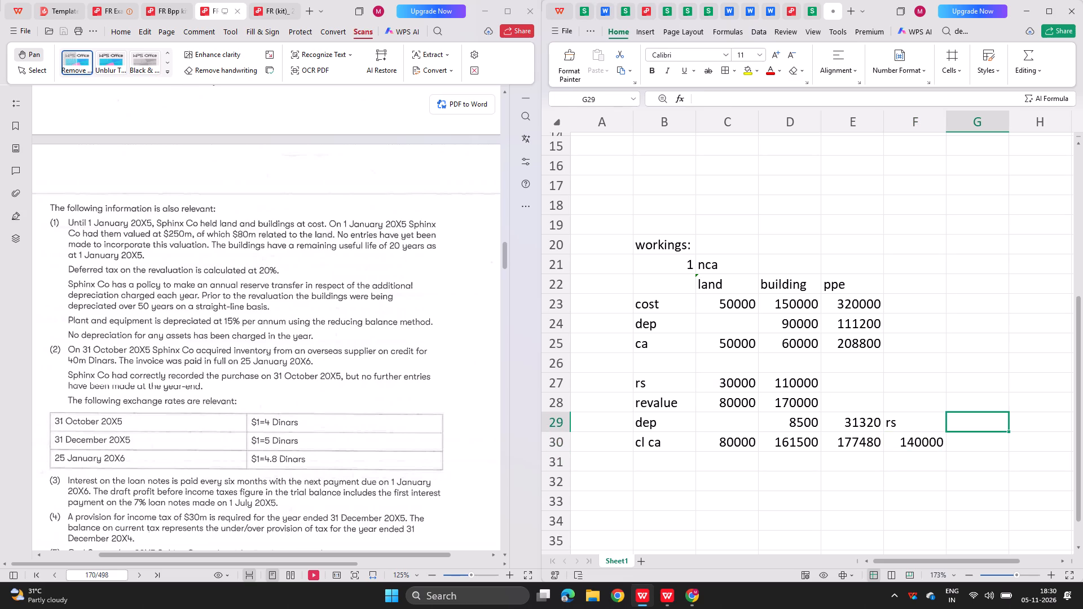
pyautogui.write('deff r')
pyautogui.press('BackSpace')
pyautogui.write('tax')
pyautogui.press('Down')
pyautogui.press('=')
pyautogui.press('Left')
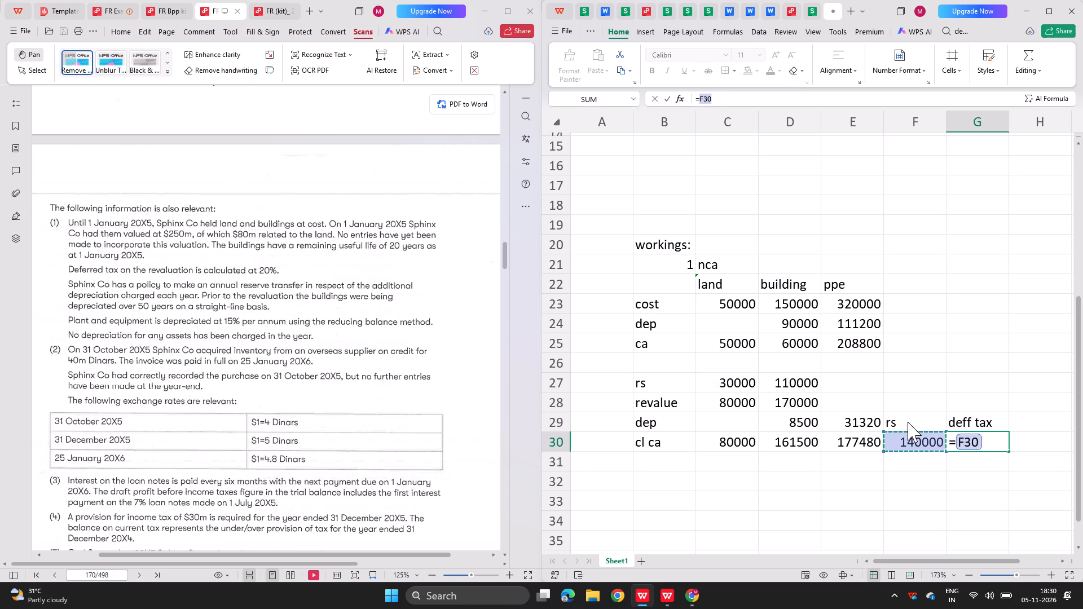
pyautogui.write('*0.20')
pyautogui.press('Return')
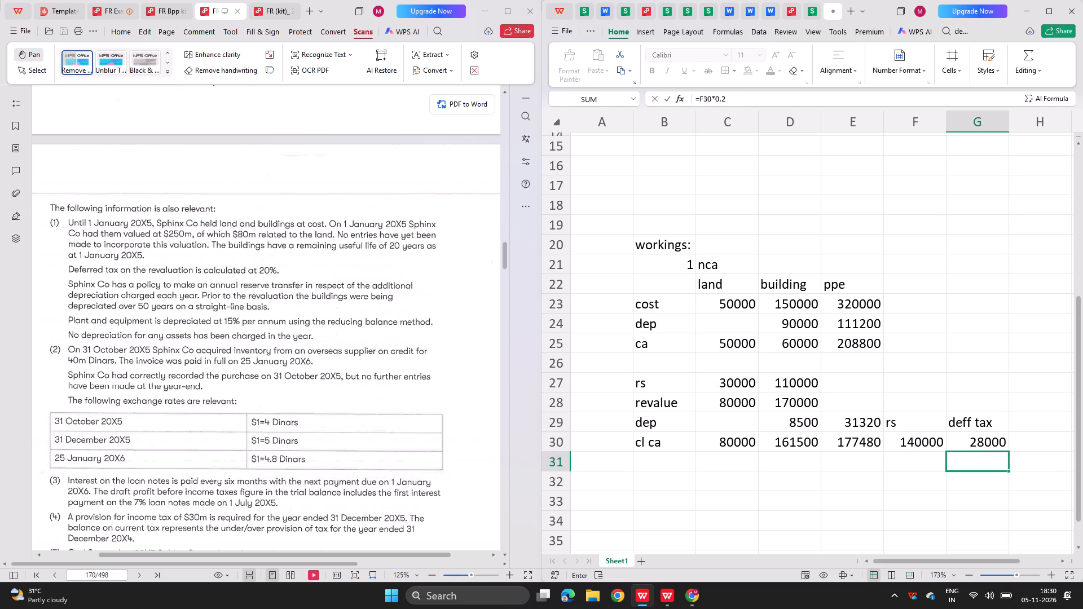
# Review the requirements and trial balance, and enter the draft profit of 166450 in D5 of the new sheet.
pyautogui.scroll(-1, 762, 447)
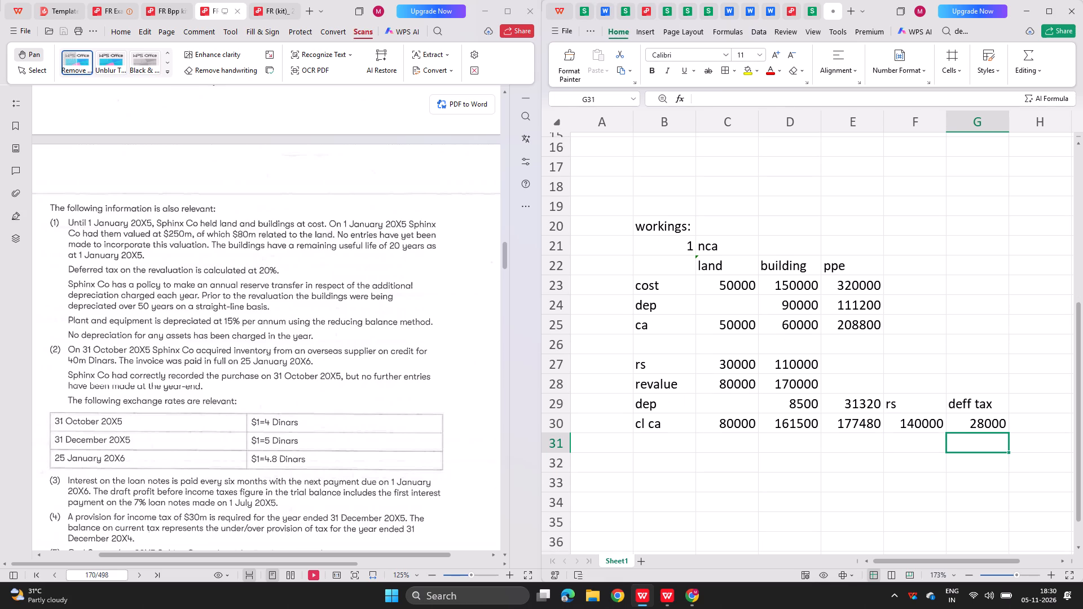
pyautogui.scroll(-1, 436, 452)
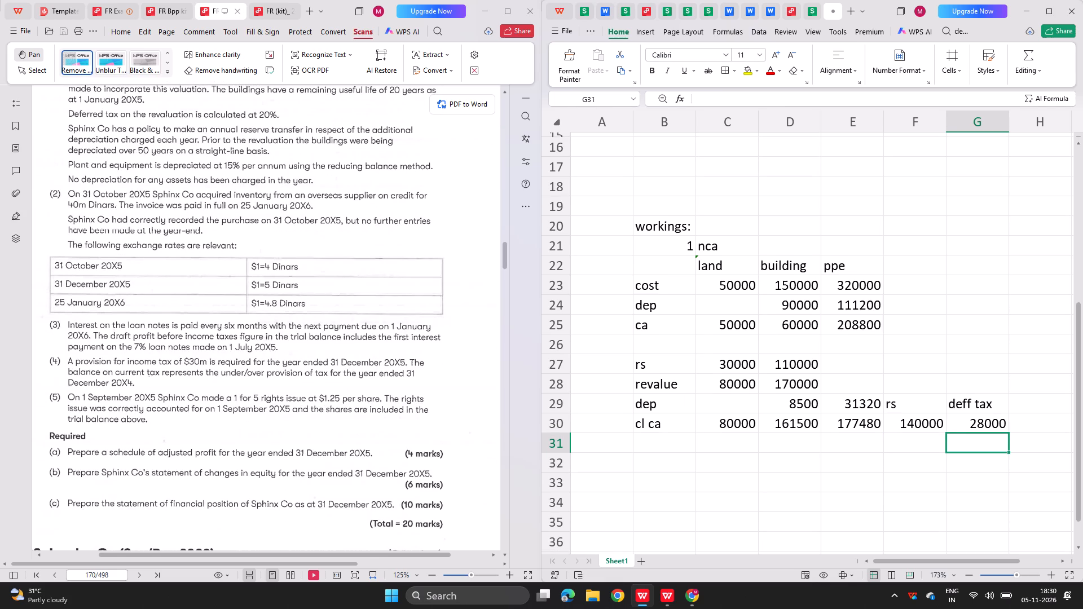
pyautogui.scroll(-1, 756, 387)
pyautogui.click(812, 18)
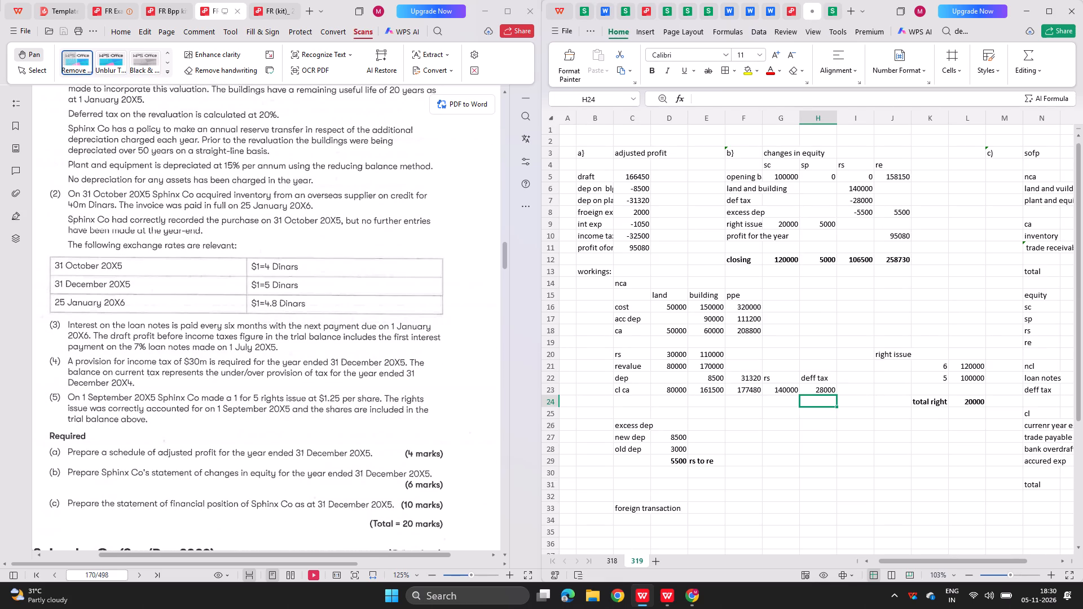
pyautogui.click(829, 8)
pyautogui.scroll(6, 703, 248)
pyautogui.click(673, 248)
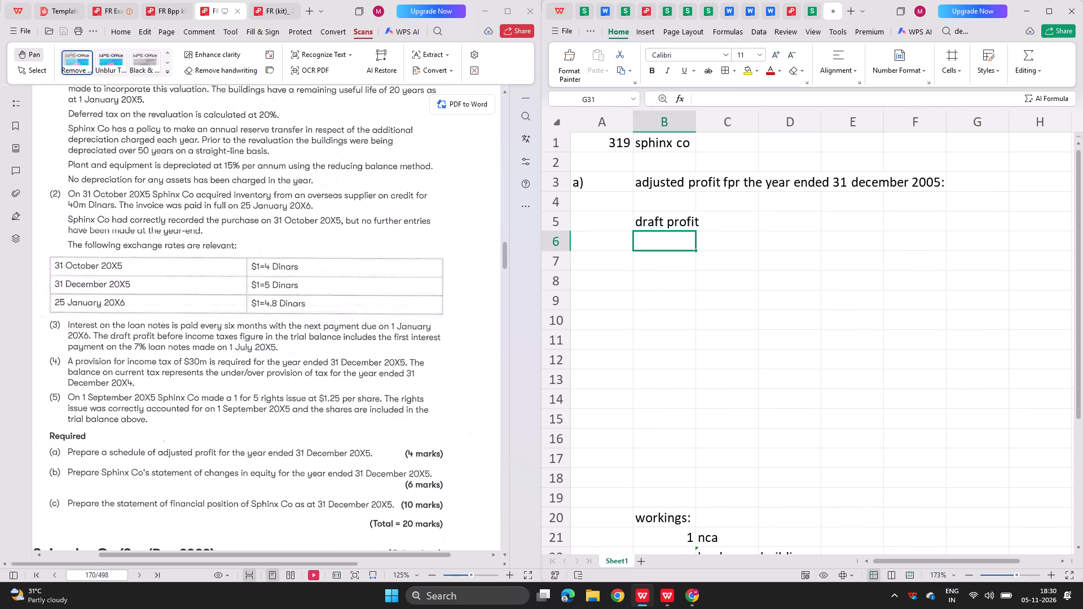
pyautogui.click(740, 220)
pyautogui.scroll(2, 303, 198)
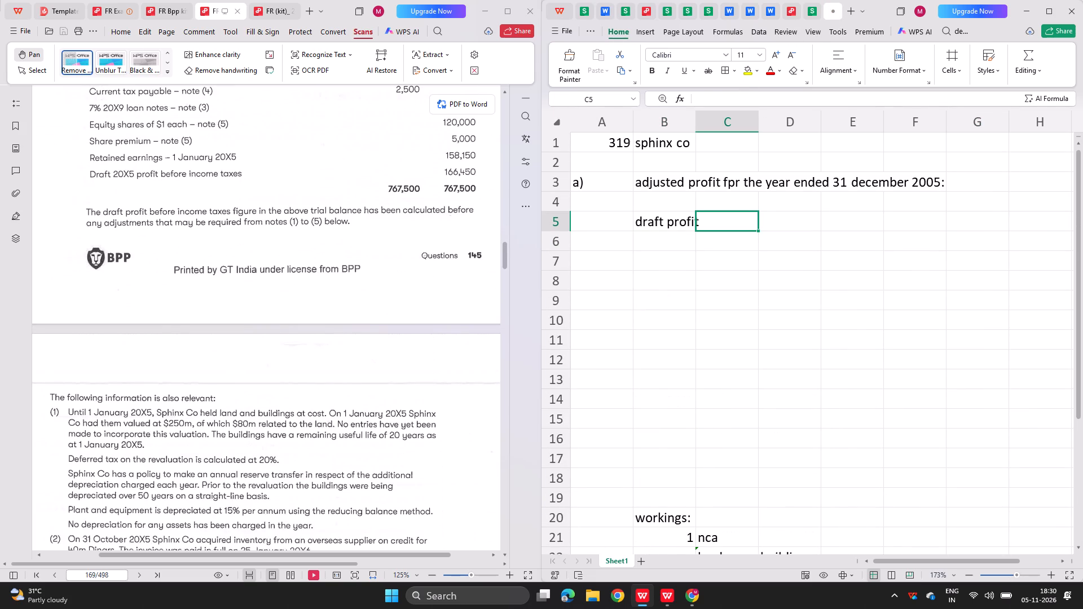
pyautogui.scroll(1, 303, 198)
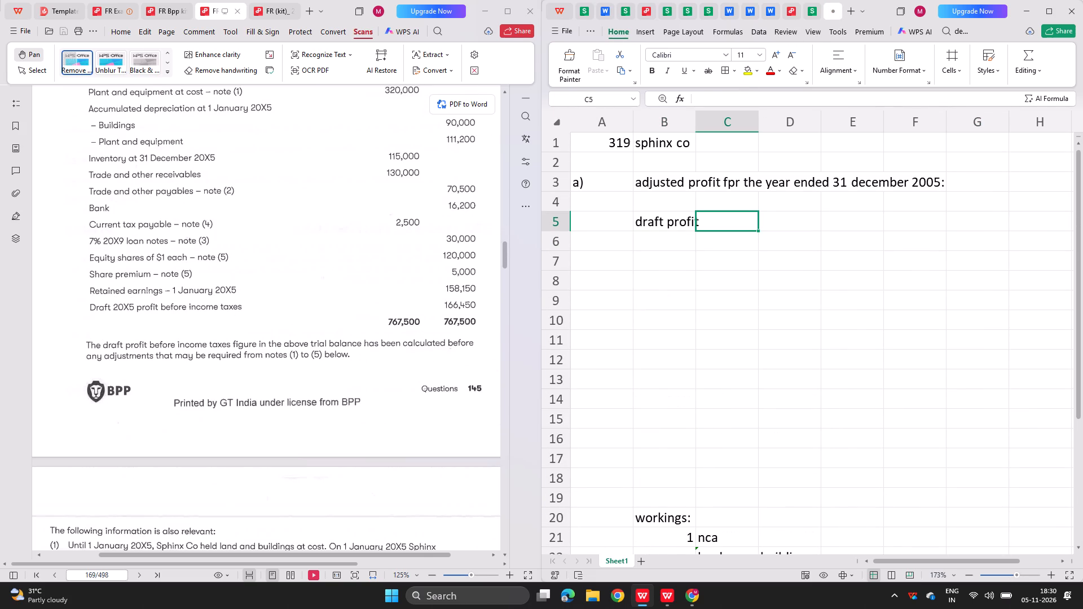
pyautogui.click(810, 5)
pyautogui.click(833, 8)
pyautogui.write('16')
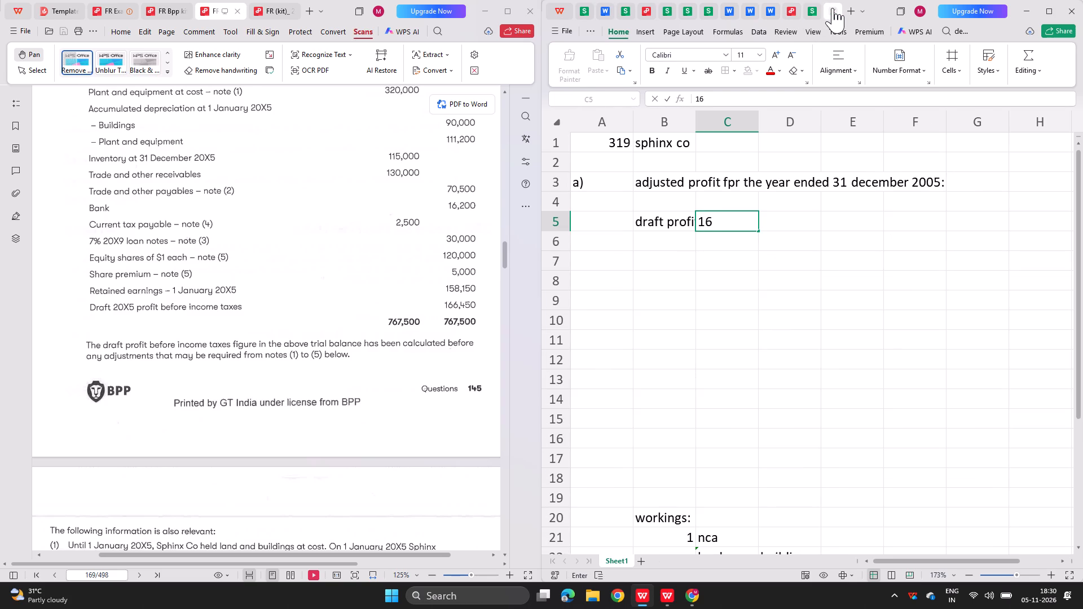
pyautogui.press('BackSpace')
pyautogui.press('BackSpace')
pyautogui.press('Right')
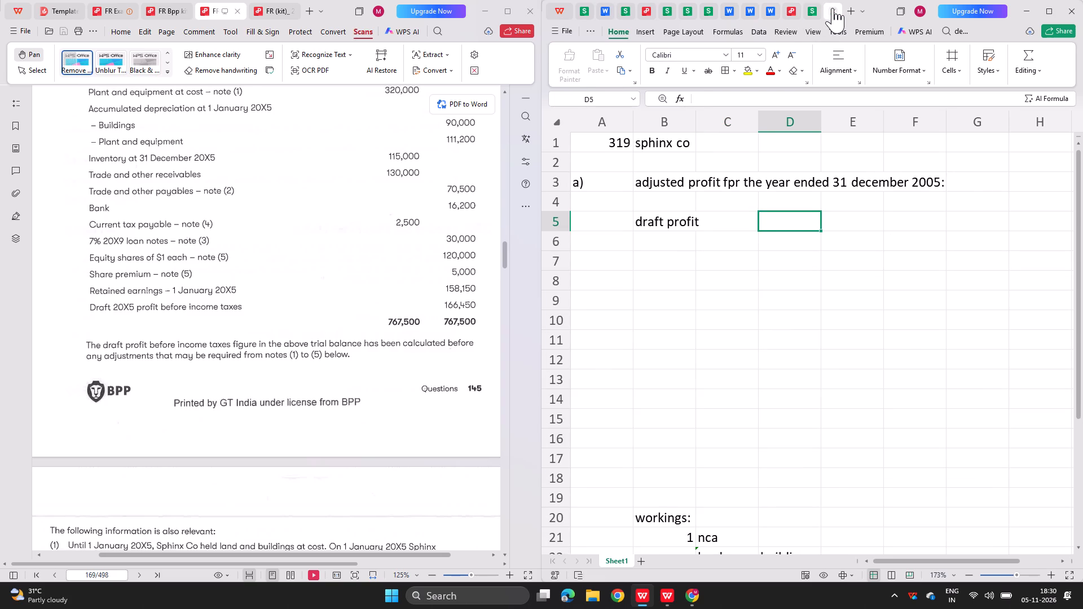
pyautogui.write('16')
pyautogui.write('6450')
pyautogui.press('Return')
# Label B6 "dep on bldg'" and B7 "dep on plant" in the adjusted profit schedule.
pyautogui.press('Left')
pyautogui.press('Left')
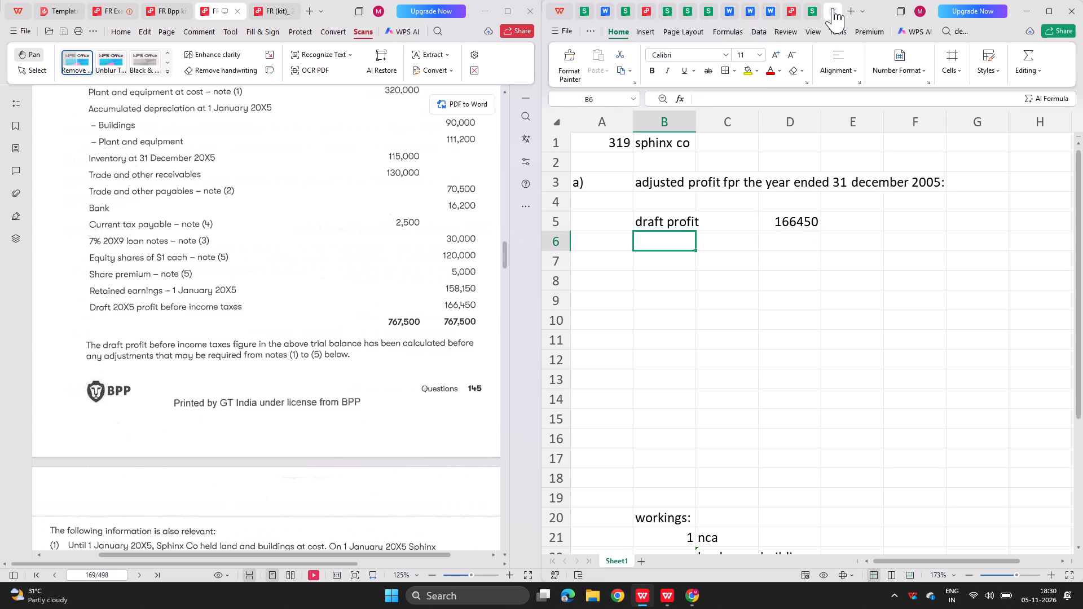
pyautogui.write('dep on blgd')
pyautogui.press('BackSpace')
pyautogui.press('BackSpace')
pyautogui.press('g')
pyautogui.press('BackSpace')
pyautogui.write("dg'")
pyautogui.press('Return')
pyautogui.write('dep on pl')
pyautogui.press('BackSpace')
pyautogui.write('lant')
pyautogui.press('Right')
# In D6, deduct the building depreciation by linking to the negative of D29 in the nca working.
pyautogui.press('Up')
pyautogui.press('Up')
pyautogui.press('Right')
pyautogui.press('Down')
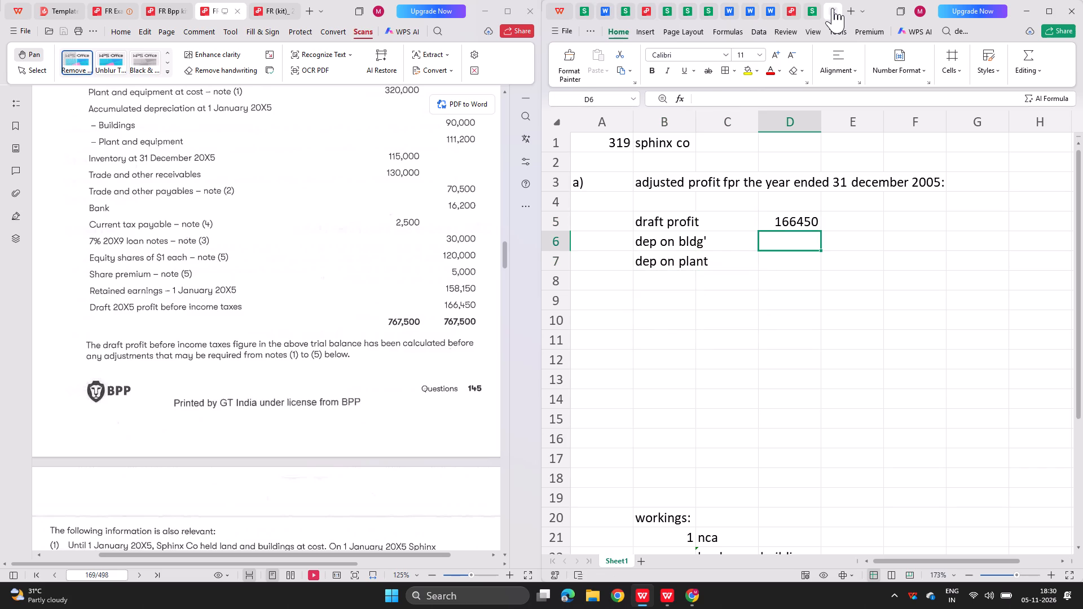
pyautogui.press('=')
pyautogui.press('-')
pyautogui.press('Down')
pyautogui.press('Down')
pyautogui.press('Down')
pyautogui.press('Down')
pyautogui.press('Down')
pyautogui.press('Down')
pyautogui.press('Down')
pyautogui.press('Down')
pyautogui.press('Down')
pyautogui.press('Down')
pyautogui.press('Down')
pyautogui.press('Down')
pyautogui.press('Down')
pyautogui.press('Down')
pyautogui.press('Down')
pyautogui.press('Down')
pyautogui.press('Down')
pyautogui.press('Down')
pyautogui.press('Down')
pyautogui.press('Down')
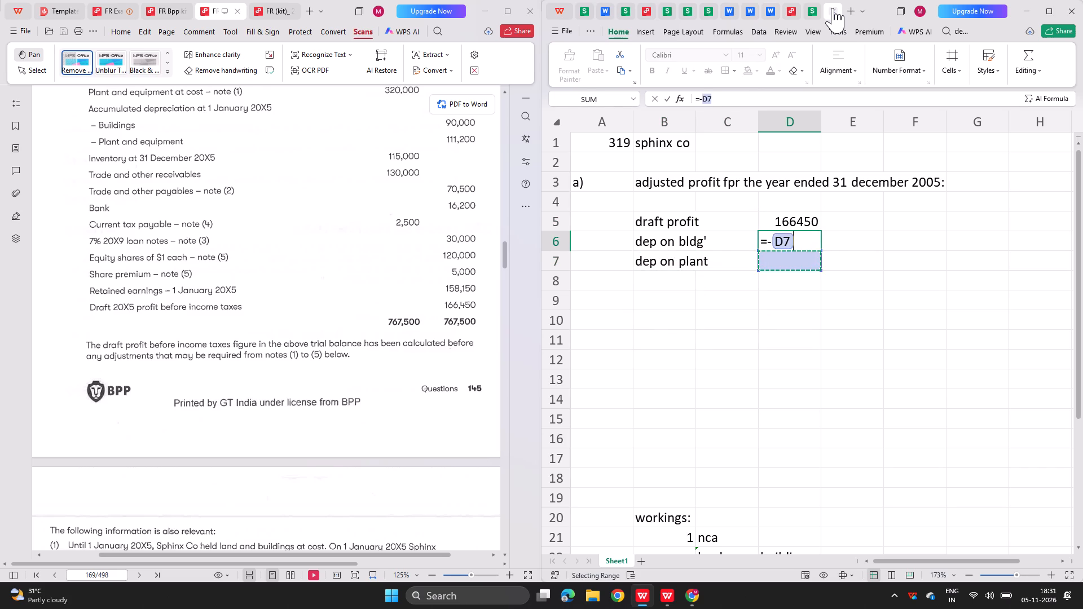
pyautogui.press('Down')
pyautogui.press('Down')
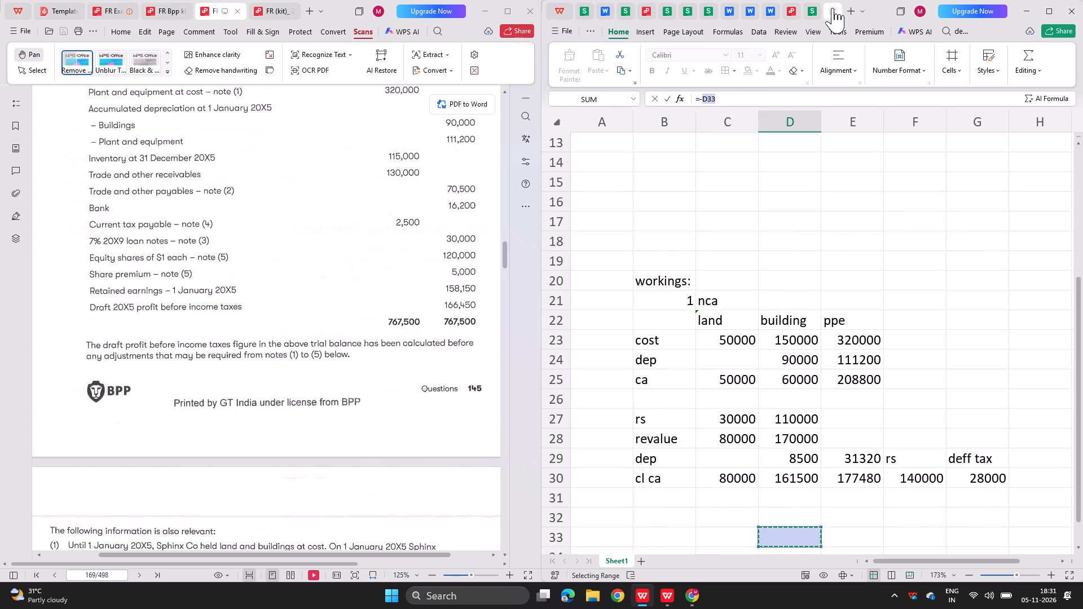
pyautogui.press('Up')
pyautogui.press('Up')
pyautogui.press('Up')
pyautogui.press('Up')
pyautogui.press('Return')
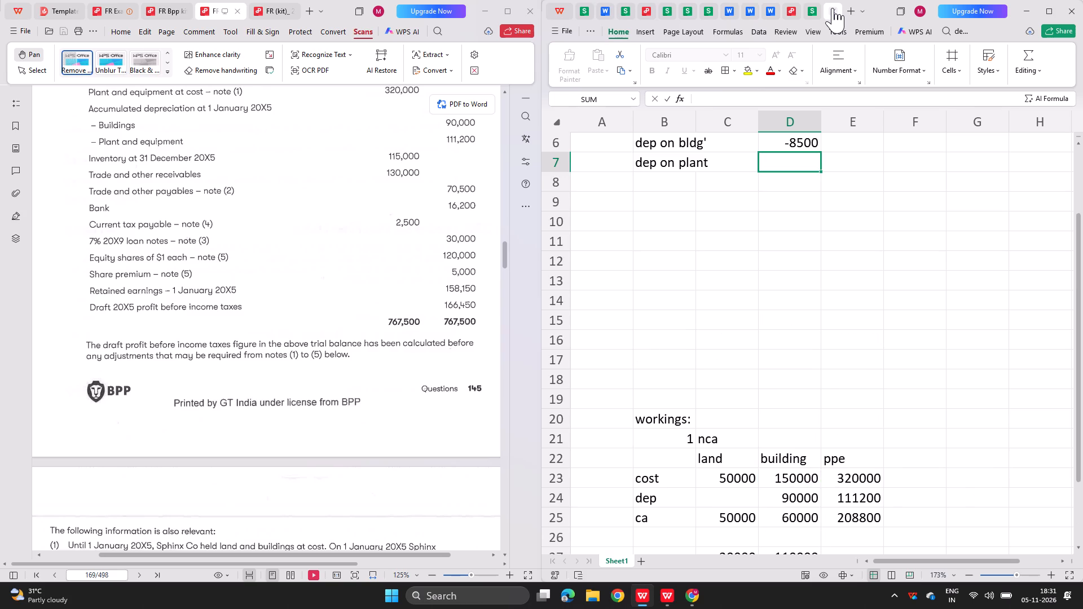
# In D7, deduct the plant depreciation by linking to the negative of E29 in the nca working.
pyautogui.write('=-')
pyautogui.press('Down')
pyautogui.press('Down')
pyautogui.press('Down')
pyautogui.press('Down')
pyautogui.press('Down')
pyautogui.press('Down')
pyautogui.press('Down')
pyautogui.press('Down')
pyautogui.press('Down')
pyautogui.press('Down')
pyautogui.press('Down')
pyautogui.press('Down')
pyautogui.press('Down')
pyautogui.press('Down')
pyautogui.press('Down')
pyautogui.press('Down')
pyautogui.press('Down')
pyautogui.press('Down')
pyautogui.press('Down')
pyautogui.press('Down')
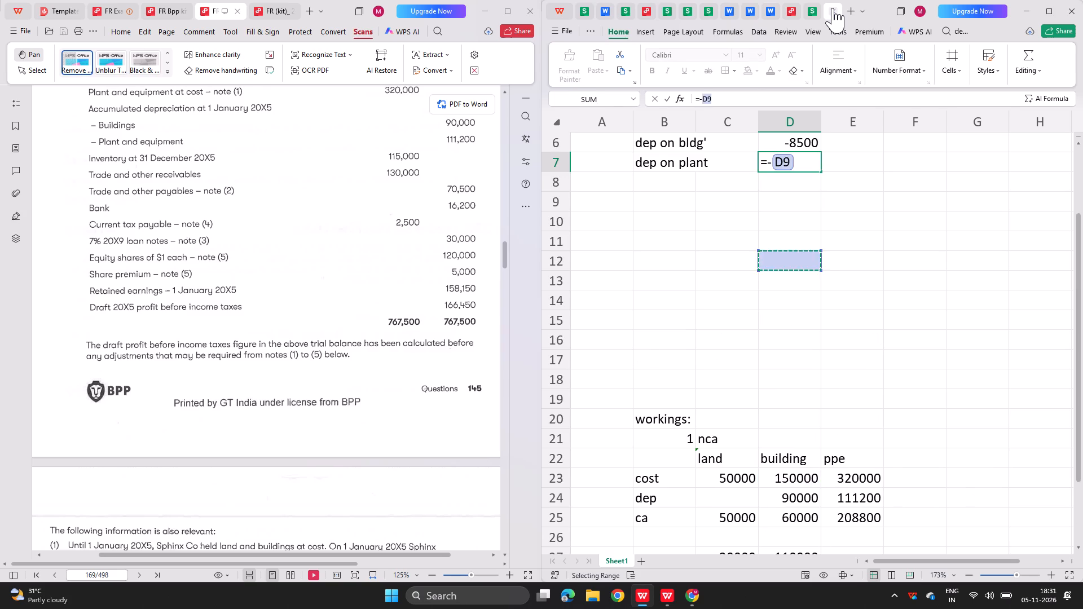
pyautogui.press('Right')
pyautogui.press('Down')
pyautogui.press('Down')
pyautogui.press('Down')
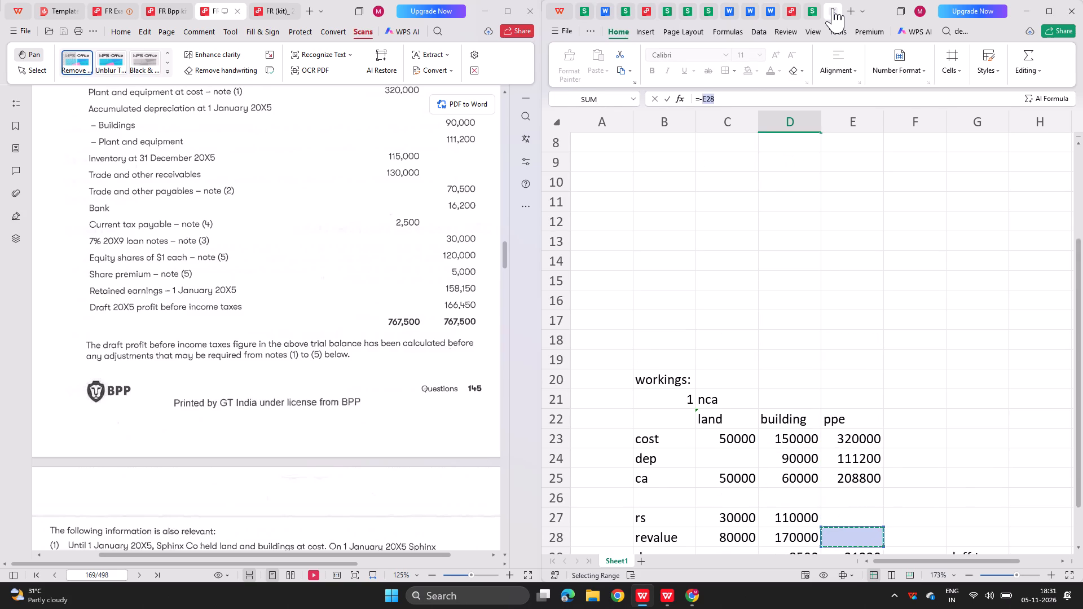
pyautogui.press('Return')
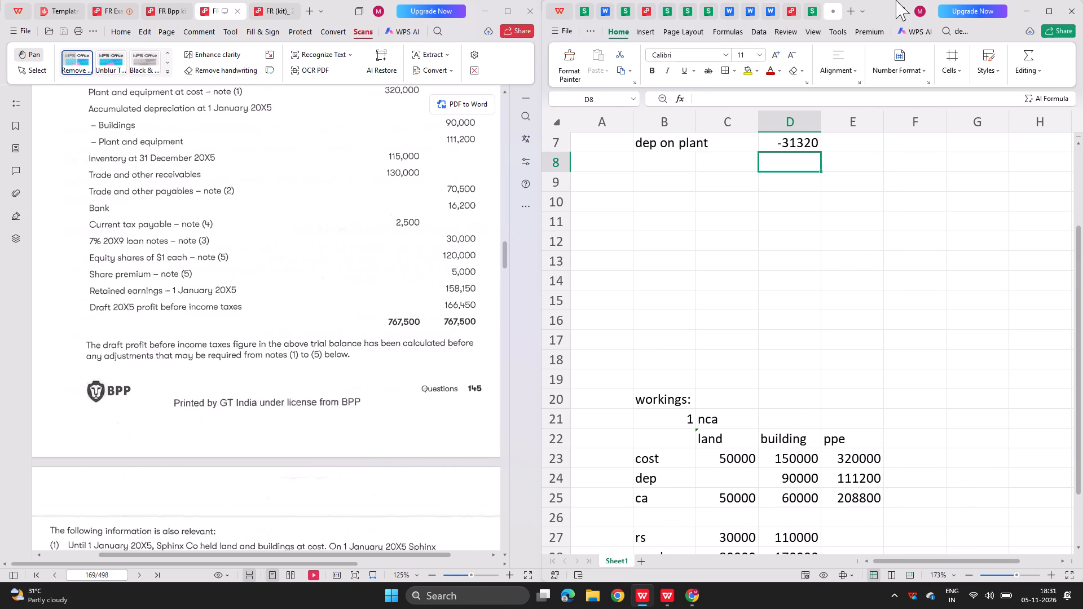
# Start working 2 below the nca working, entering 2 in B32 and the heading "foreign exchange" in C32.
pyautogui.scroll(-2, 464, 307)
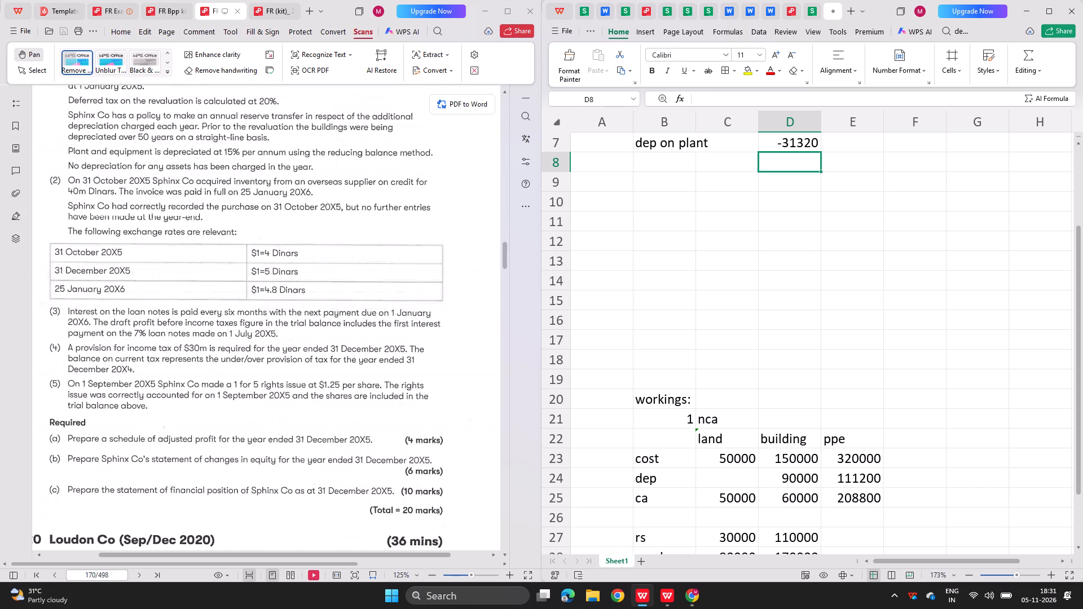
pyautogui.scroll(1, 365, 304)
pyautogui.scroll(-3, 701, 381)
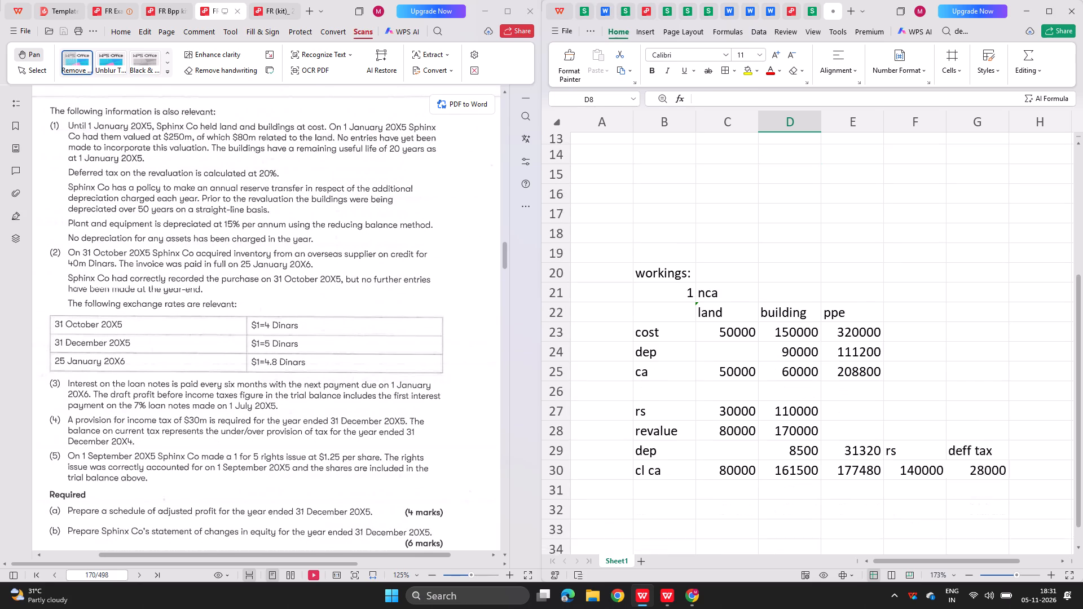
pyautogui.scroll(-1, 701, 381)
pyautogui.click(668, 502)
pyautogui.press('3')
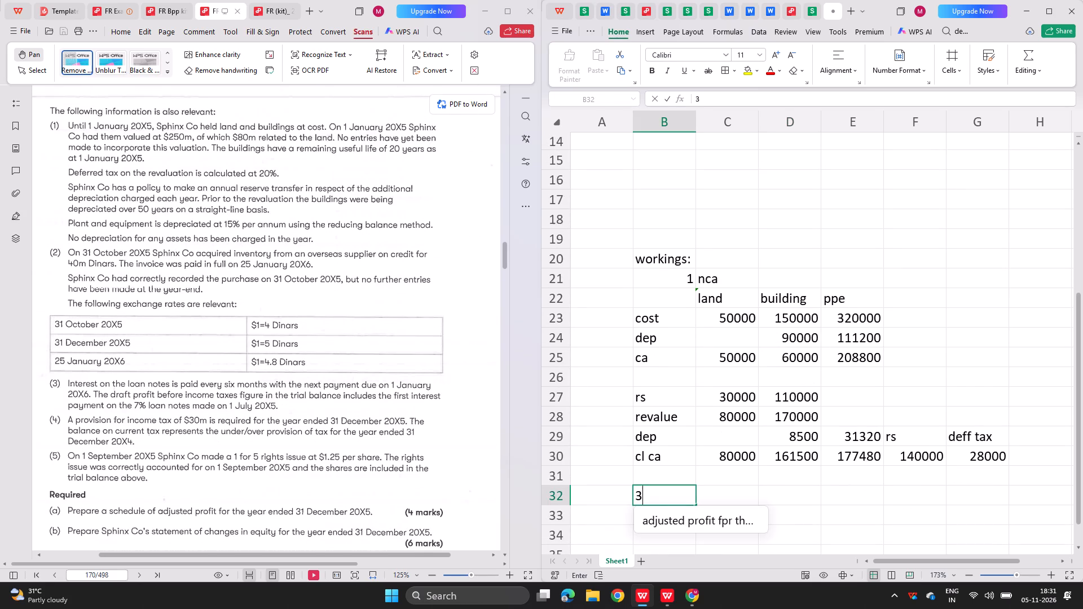
pyautogui.press('BackSpace')
pyautogui.press('2')
pyautogui.press('Right')
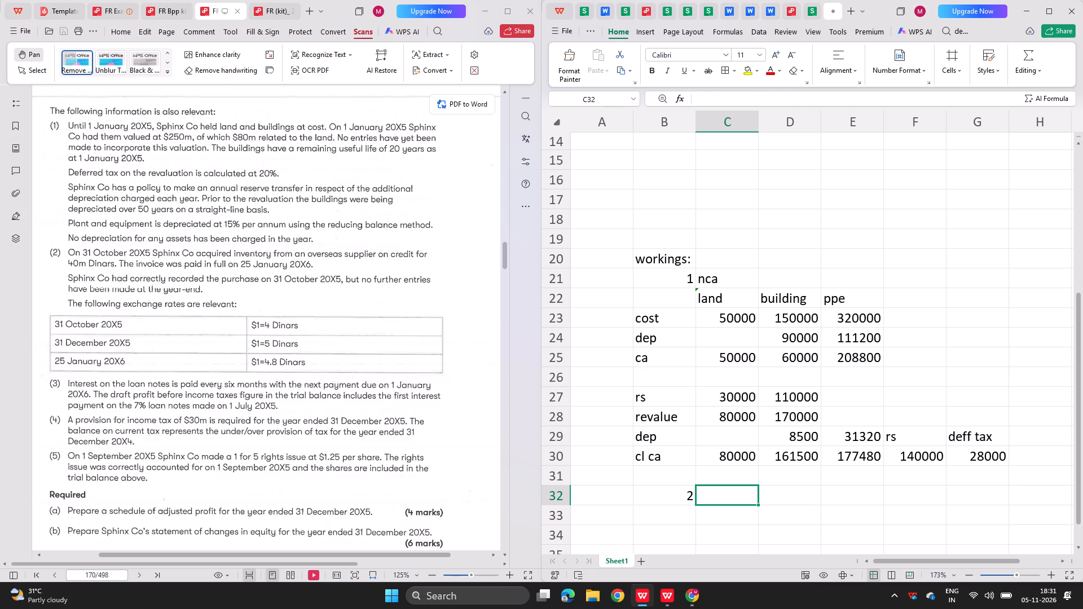
pyautogui.write('foreig')
pyautogui.press('BackSpace')
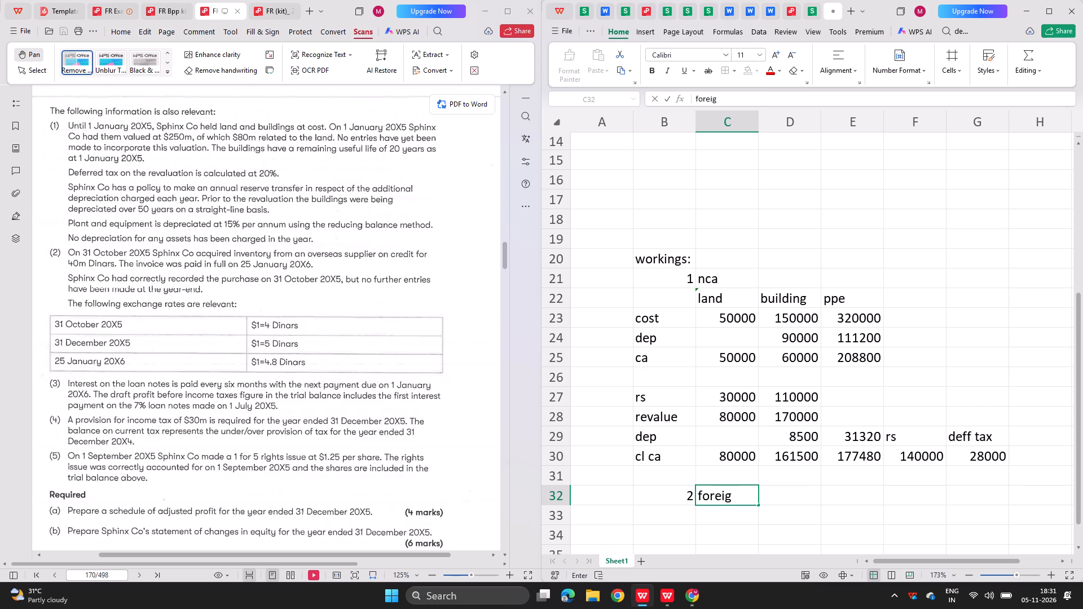
pyautogui.write('gn excahnge')
pyautogui.press('BackSpace')
pyautogui.press('BackSpace')
pyautogui.press('BackSpace')
pyautogui.press('BackSpace')
pyautogui.press('BackSpace')
pyautogui.write('hange')
pyautogui.press('Return')
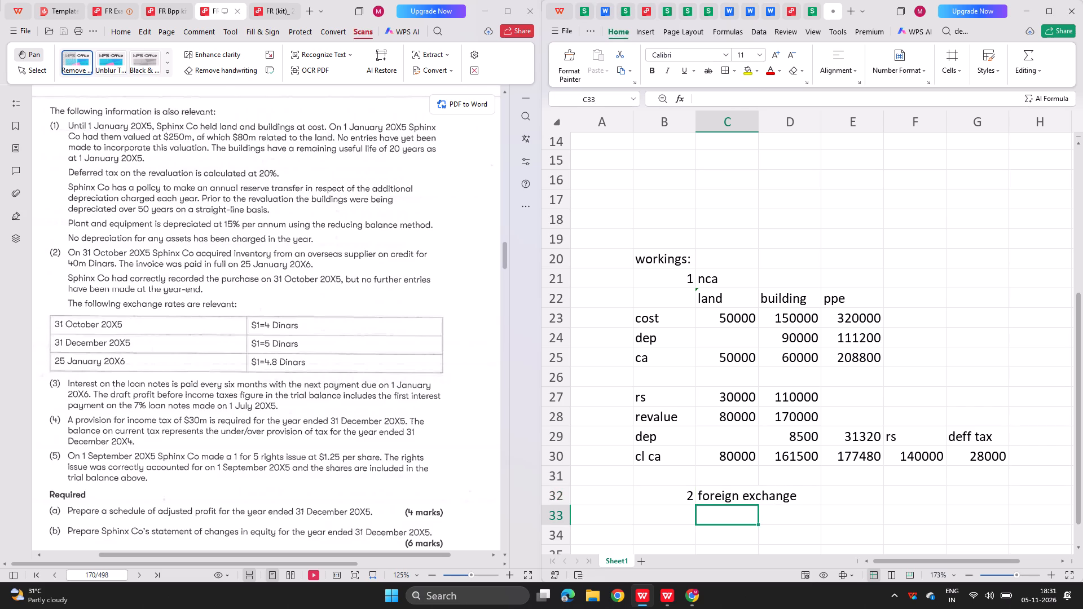
# Check the working order in the earlier practice sheet and move the foreign exchange heading from row 32 to row 37.
pyautogui.scroll(-1, 689, 337)
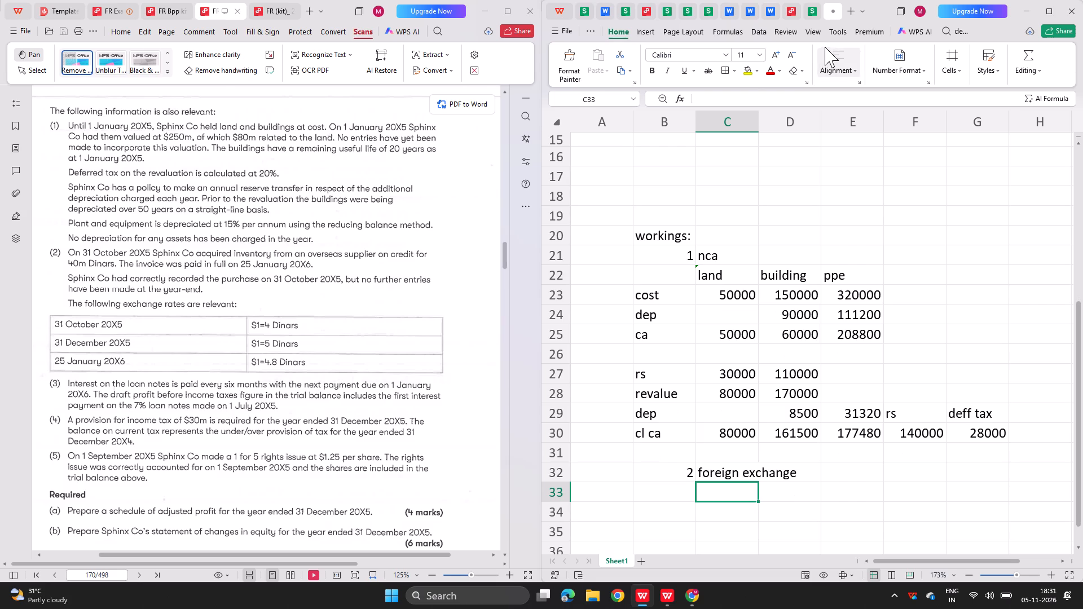
pyautogui.click(818, 6)
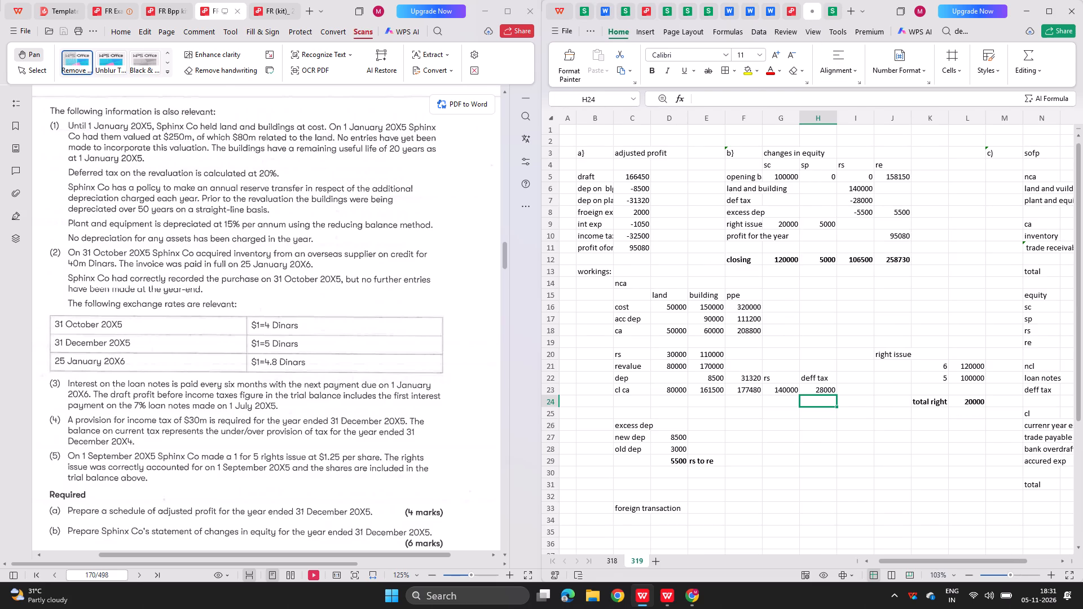
pyautogui.click(793, 13)
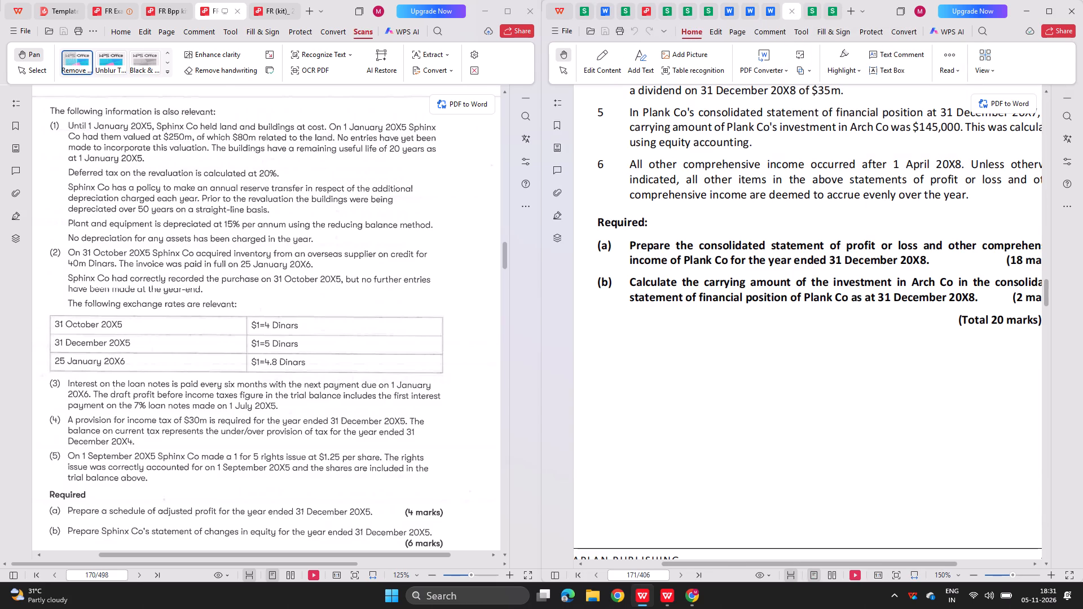
pyautogui.click(839, 7)
pyautogui.hscroll(-1, 738, 307)
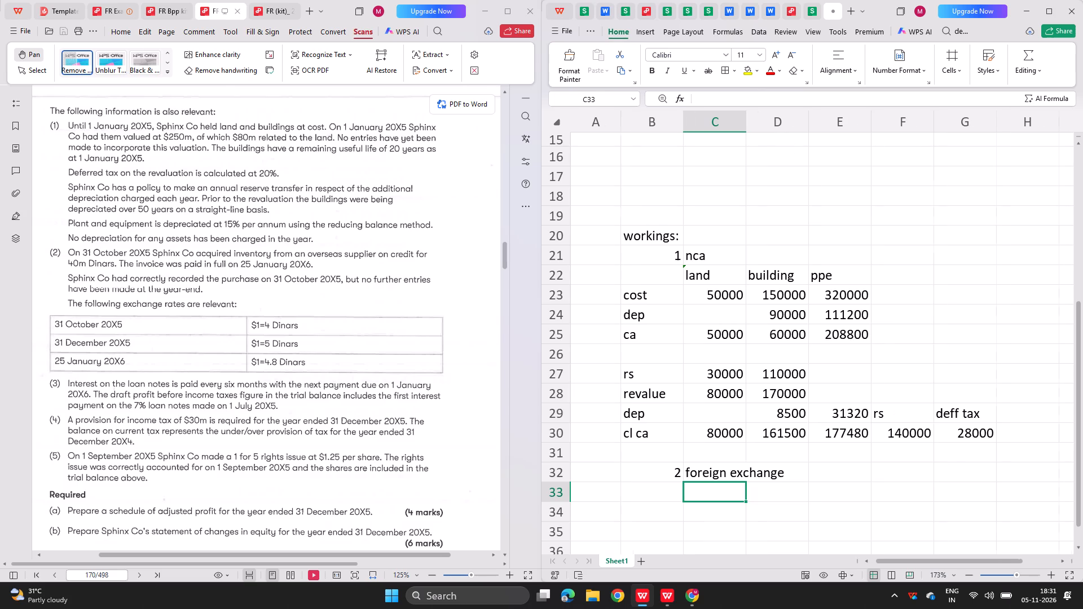
pyautogui.hscroll(-1, 738, 307)
pyautogui.moveTo(671, 479); pyautogui.dragTo(765, 470)
pyautogui.hotkey('ctrl', 'x')
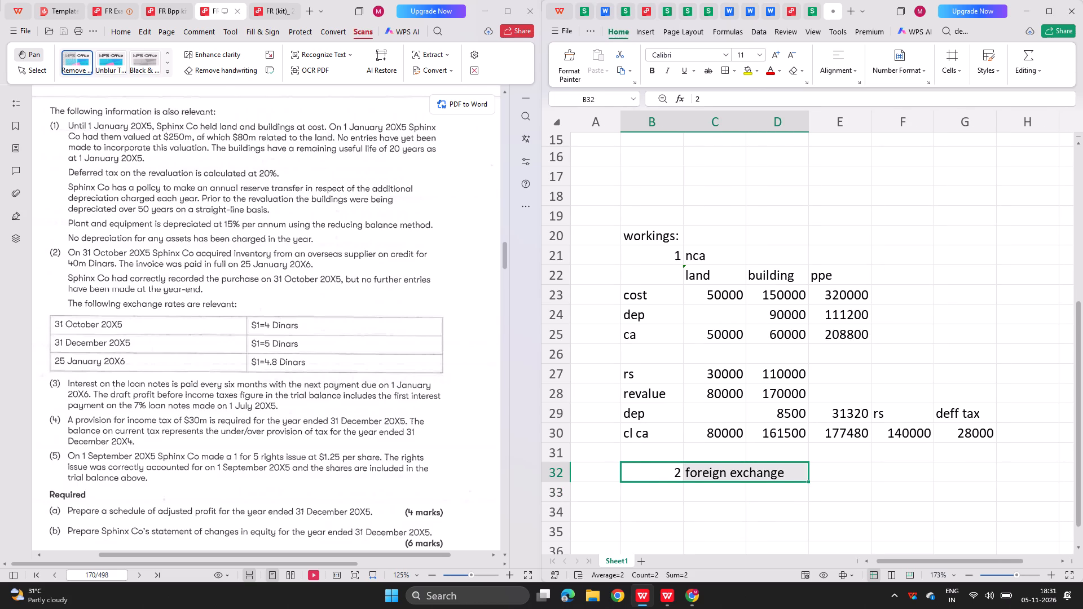
pyautogui.scroll(-2, 721, 512)
pyautogui.click(661, 497)
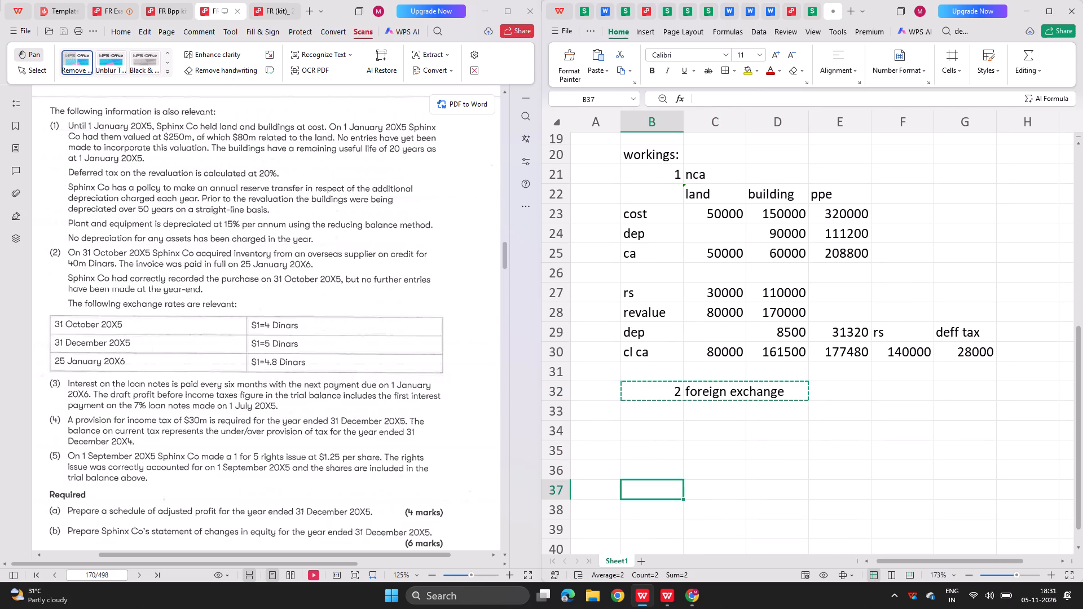
pyautogui.hotkey('ctrl', 'v')
# Label B32 "excess dep", B33 "old dep" and B34 "new dep" for the excess depreciation working.
pyautogui.click(663, 387)
pyautogui.write('excess depo')
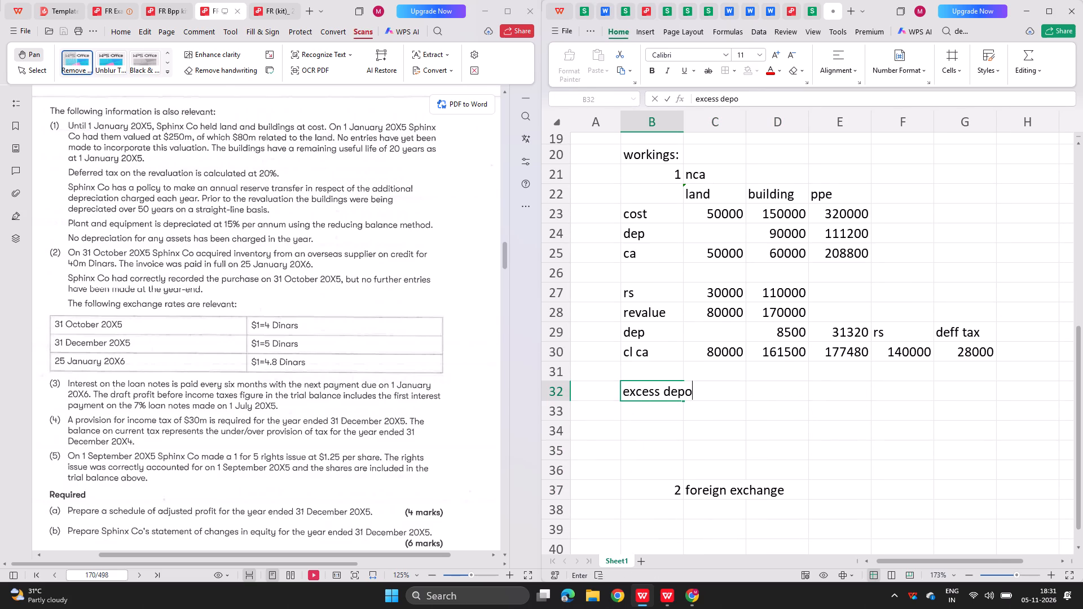
pyautogui.press('BackSpace')
pyautogui.press('4')
pyautogui.press('Return')
pyautogui.press('Up')
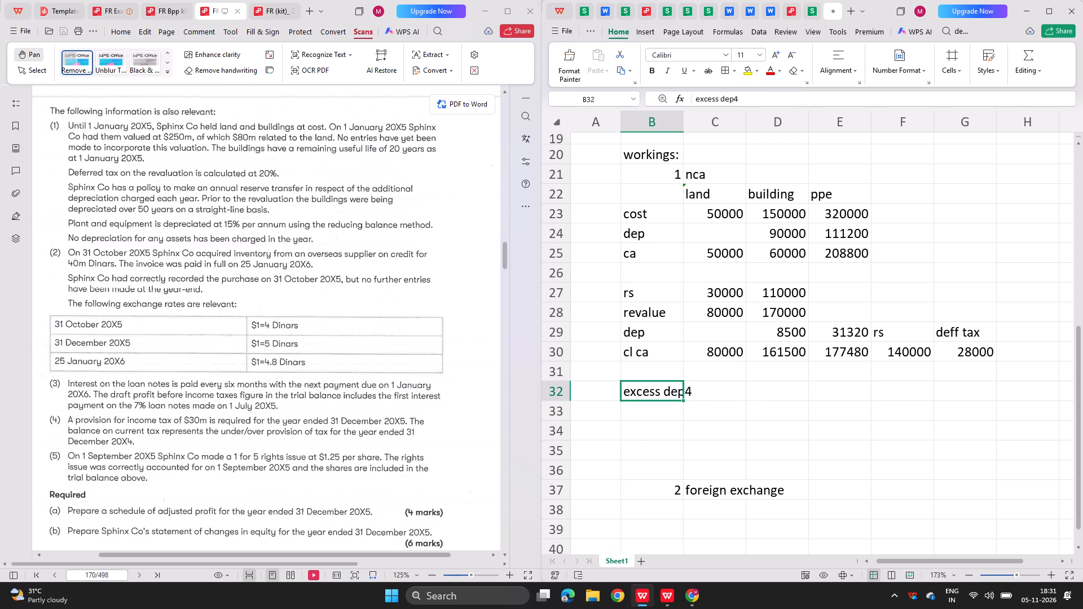
pyautogui.press('F2')
pyautogui.press('BackSpace')
pyautogui.press('Return')
pyautogui.write('old deo')
pyautogui.press('BackSpace')
pyautogui.press('p')
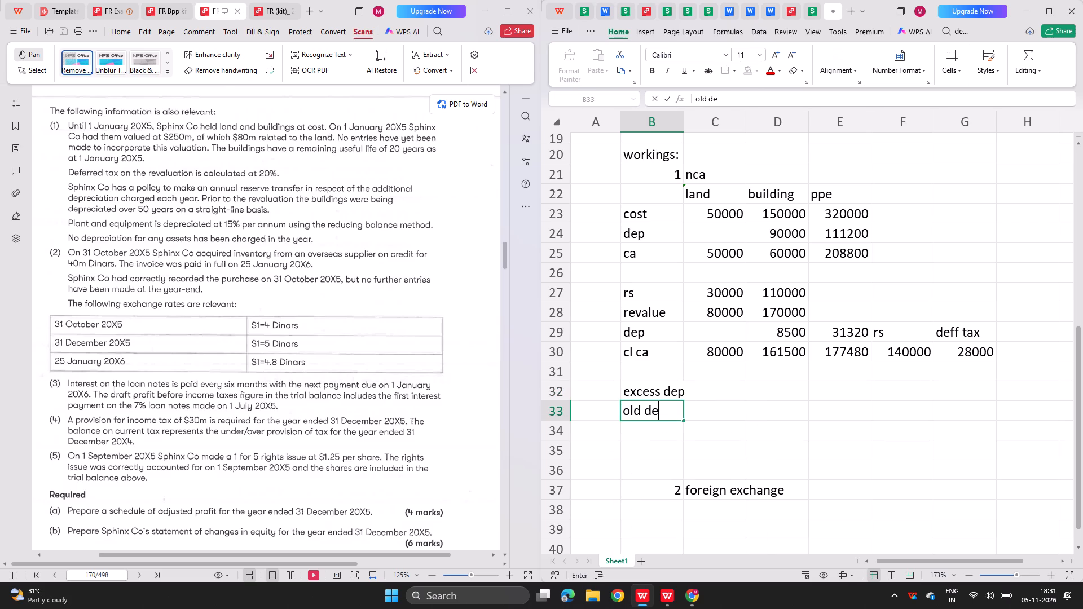
pyautogui.press('Return')
pyautogui.write('new dep')
pyautogui.press('Right')
# In C33 of the excess depreciation working, link to the building depreciation in D29.
pyautogui.press('Up')
pyautogui.press('=')
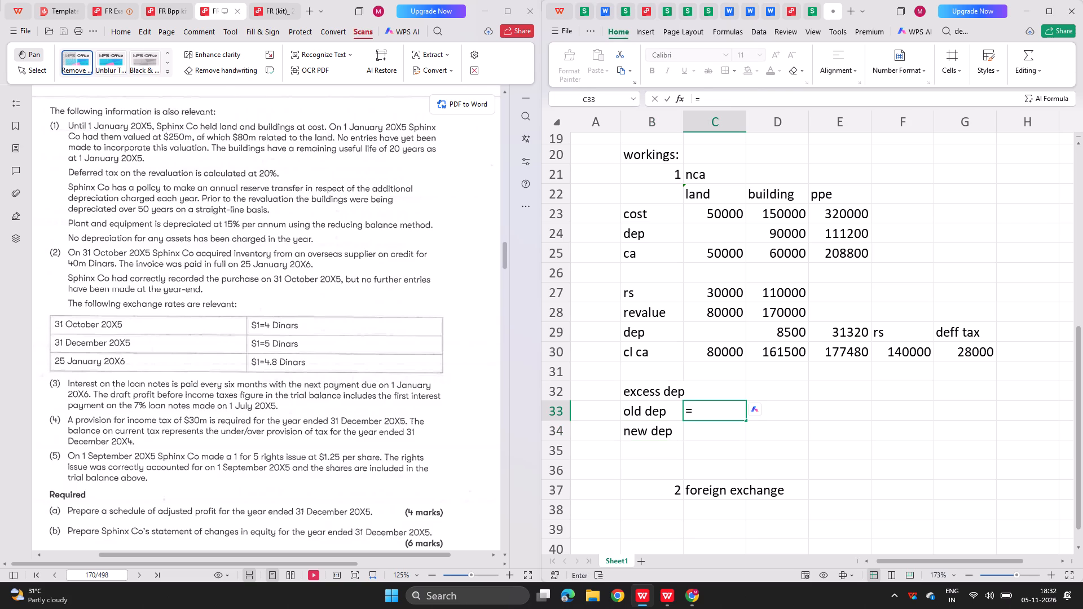
pyautogui.press('Up')
pyautogui.press('Up')
pyautogui.press('Up')
pyautogui.press('Up')
pyautogui.press('Up')
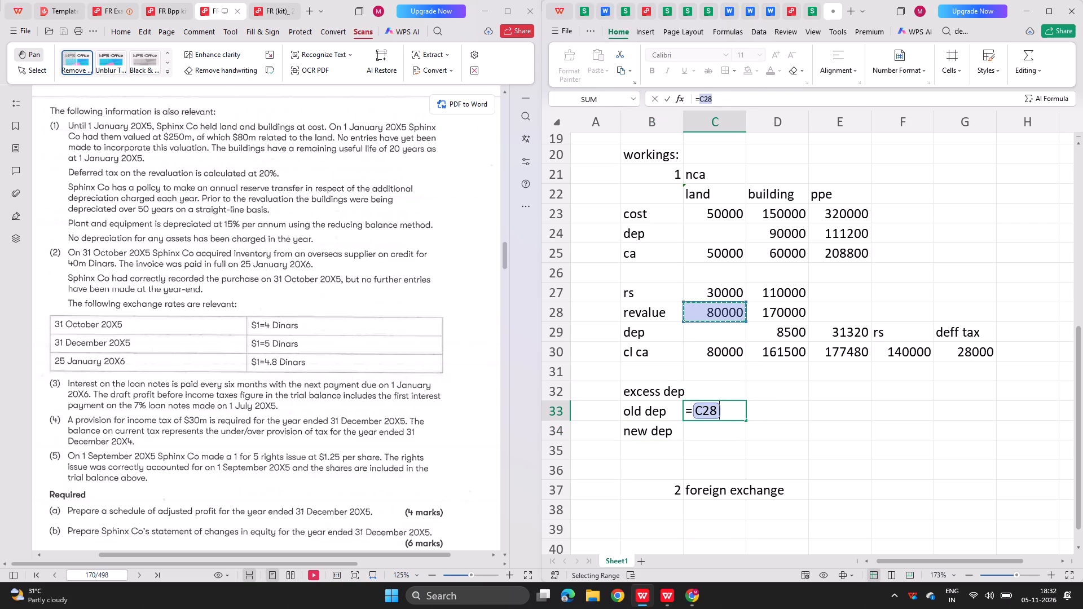
pyautogui.press('Right')
pyautogui.press('Down')
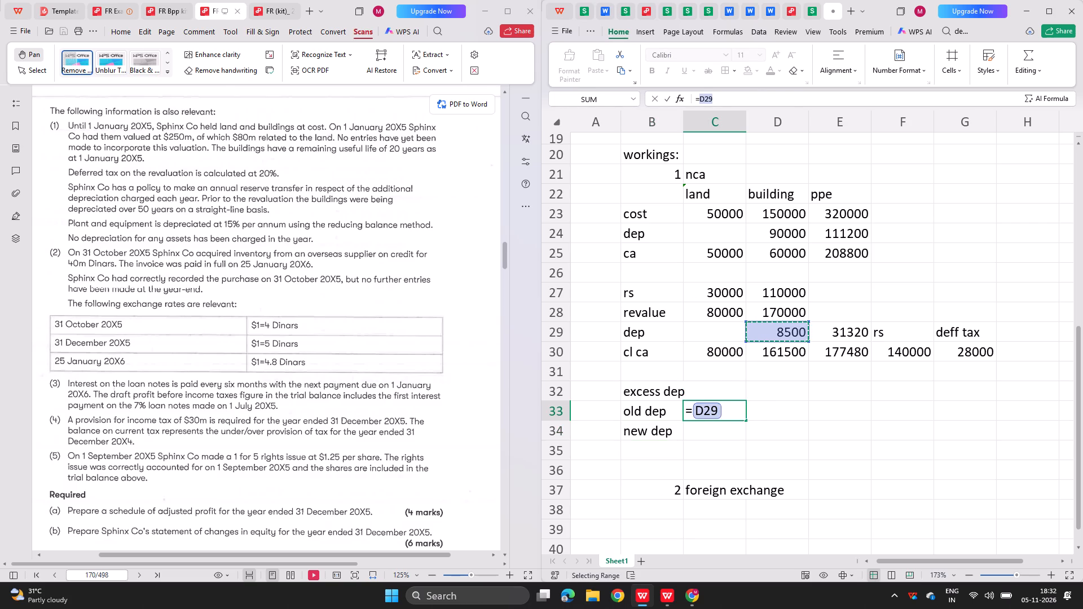
pyautogui.press('Return')
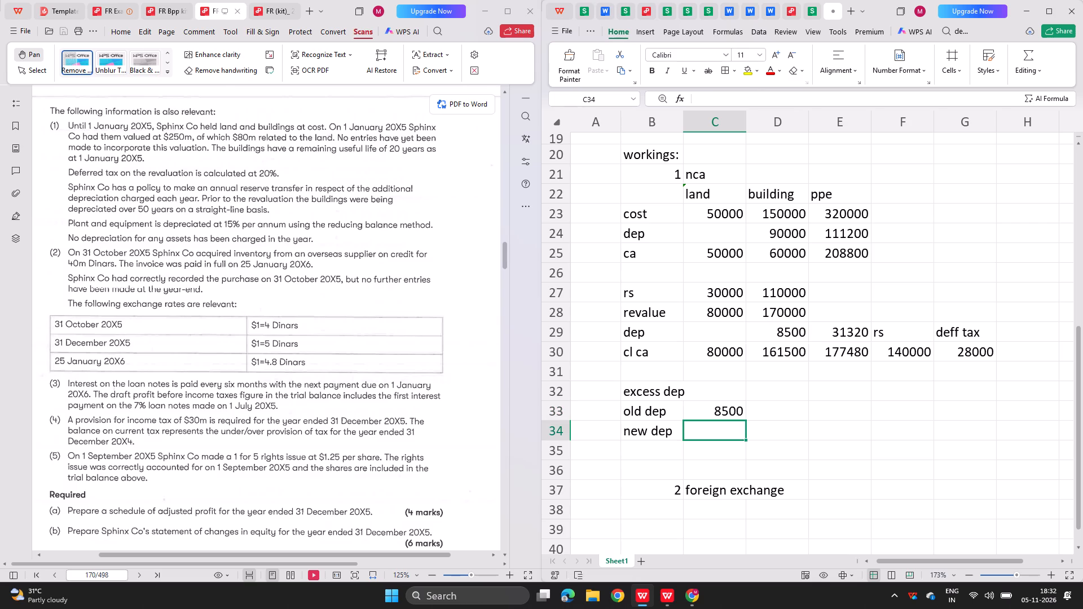
# Check the old dep formula in the earlier practice sheet and enter the building cost D23 divided by 50 in C34.
pyautogui.click(808, 8)
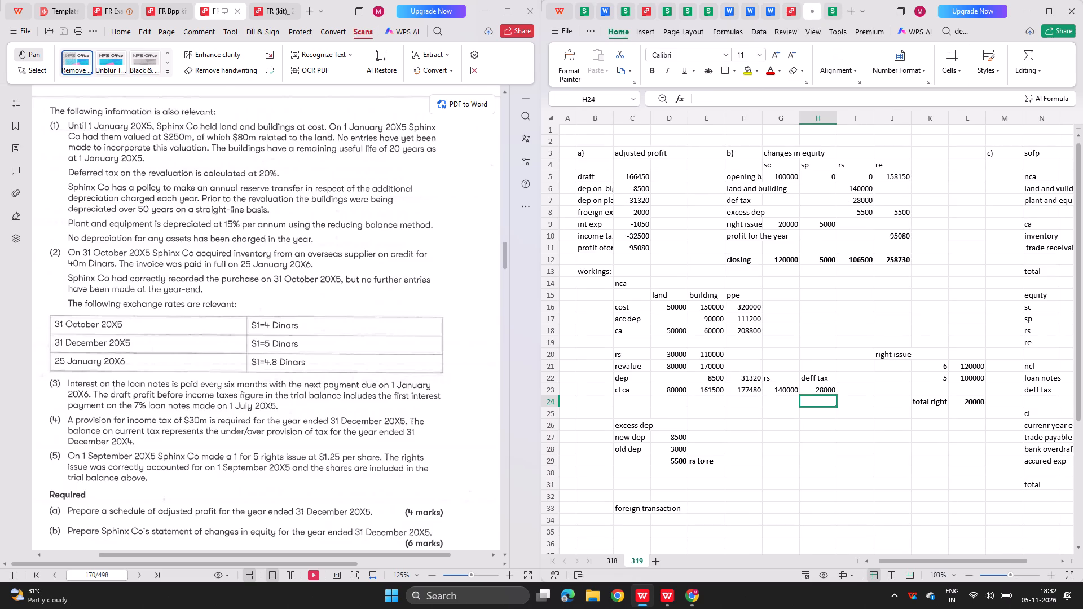
pyautogui.doubleClick(668, 452)
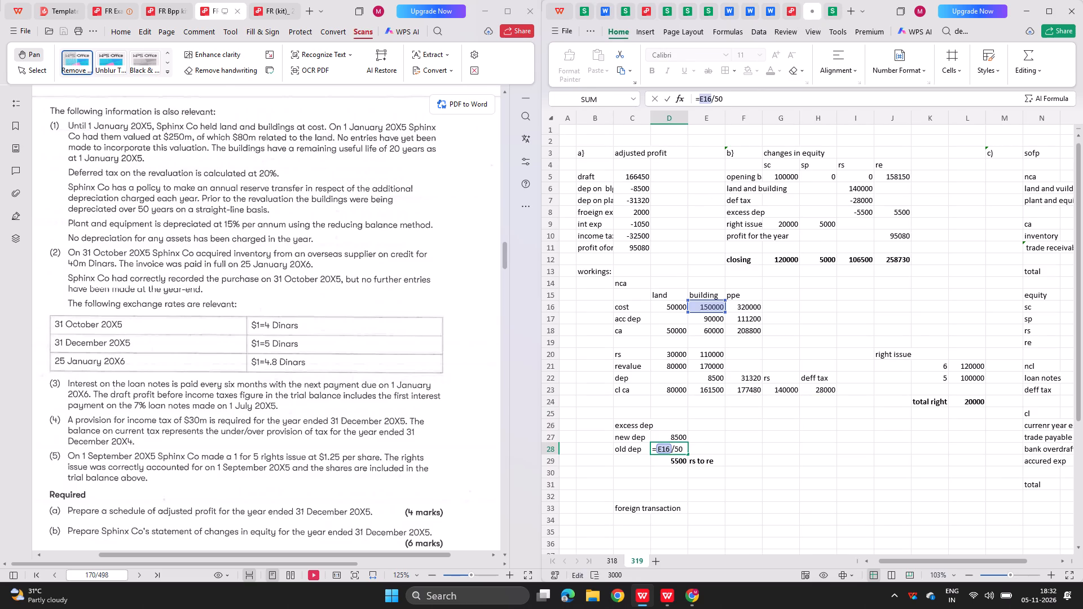
pyautogui.press('Return')
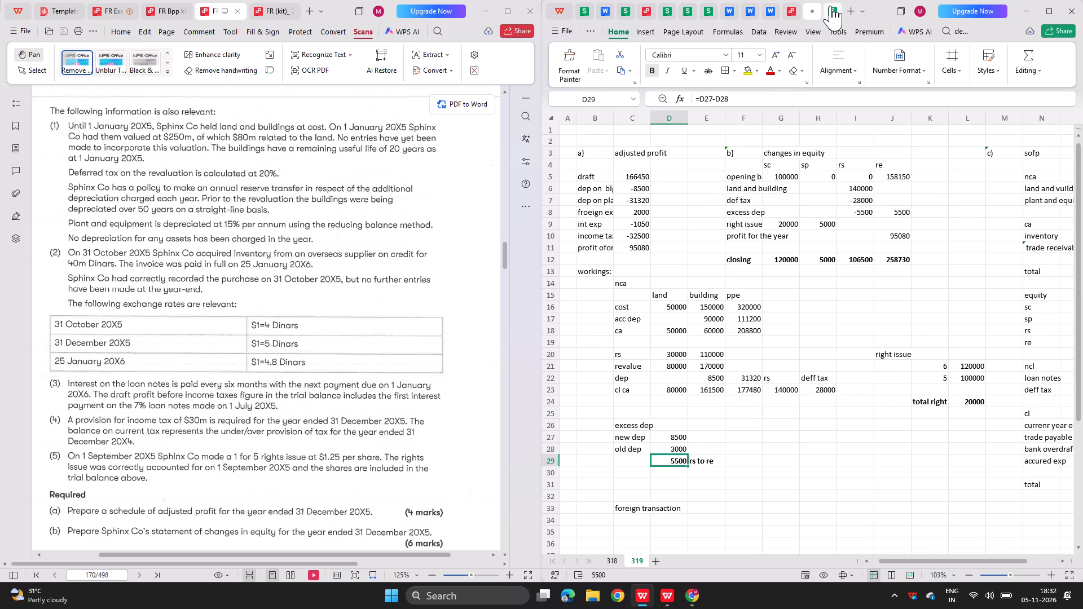
pyautogui.click(830, 6)
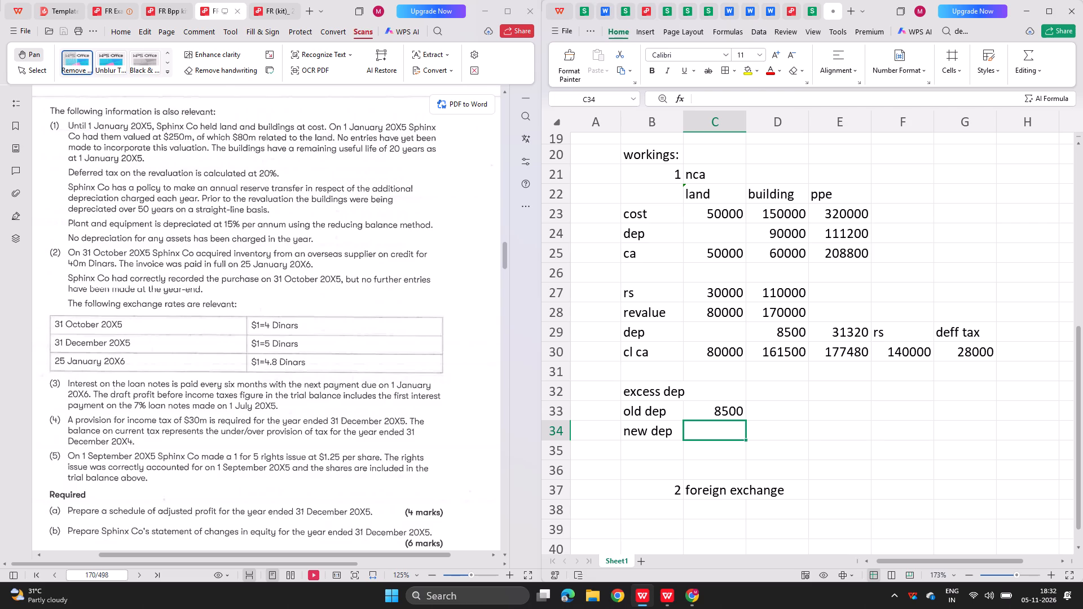
pyautogui.press('=')
pyautogui.press('Up')
pyautogui.press('Up')
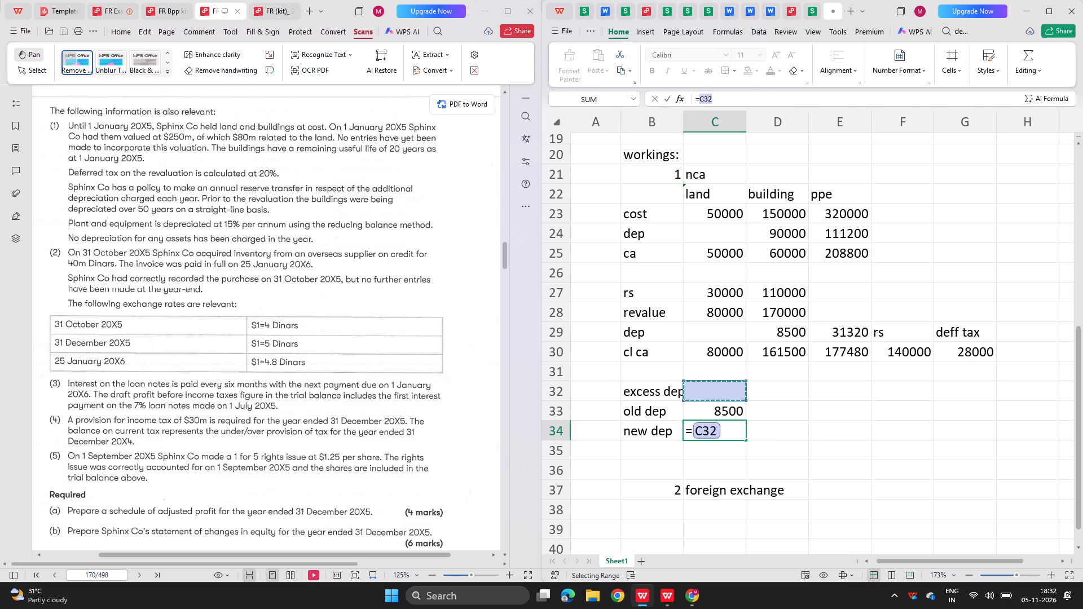
pyautogui.press('Up')
pyautogui.press('Up')
pyautogui.press('Up')
pyautogui.press('Up')
pyautogui.press('Up')
pyautogui.press('Up')
pyautogui.press('Right')
pyautogui.press('Up')
pyautogui.press('Up')
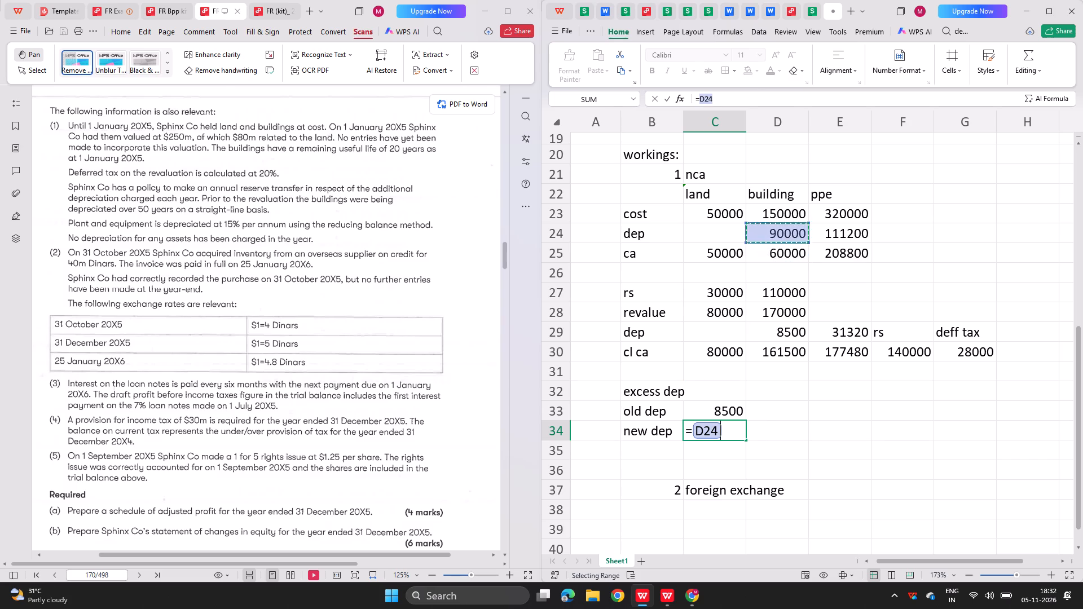
pyautogui.press('Up')
pyautogui.press('*')
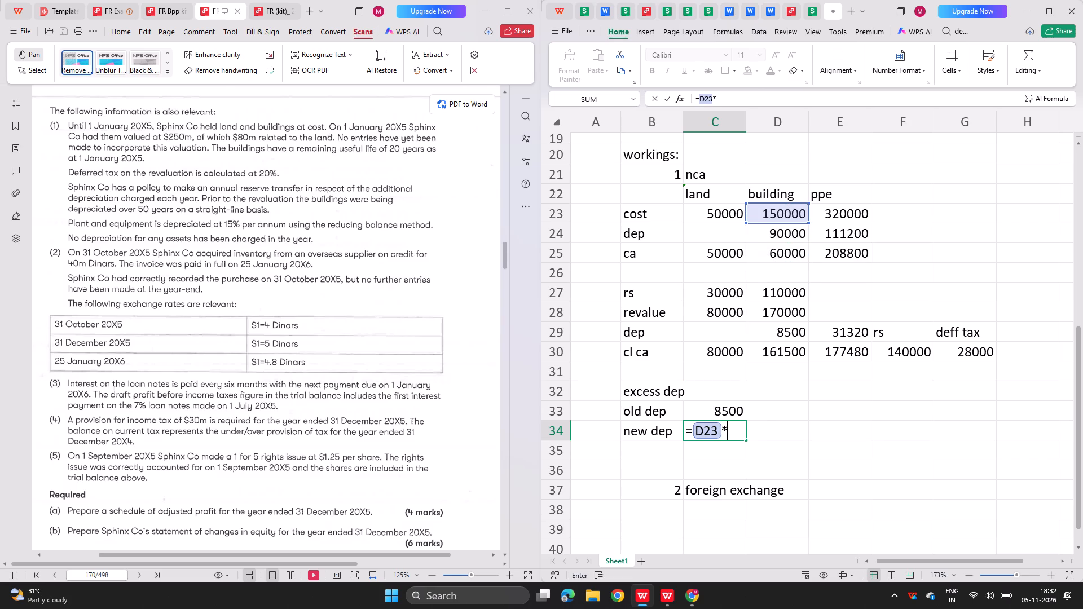
pyautogui.press('BackSpace')
pyautogui.write('/50')
pyautogui.press('Return')
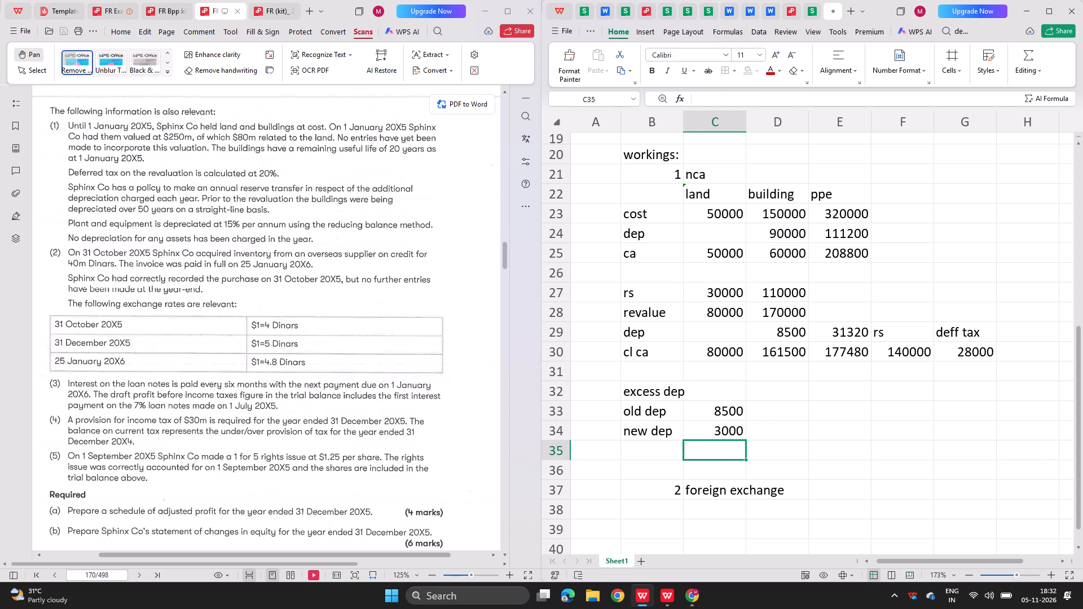
# Calculate the excess depreciation in C35 as C33 minus C34 and label it "rs to re" in D35.
pyautogui.click(815, 11)
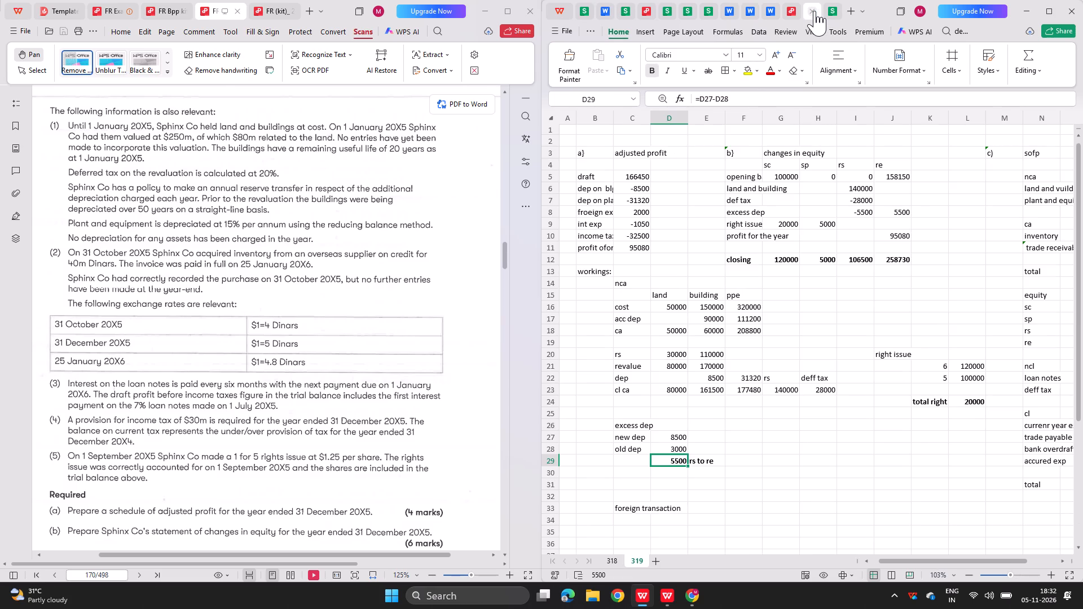
pyautogui.click(833, 5)
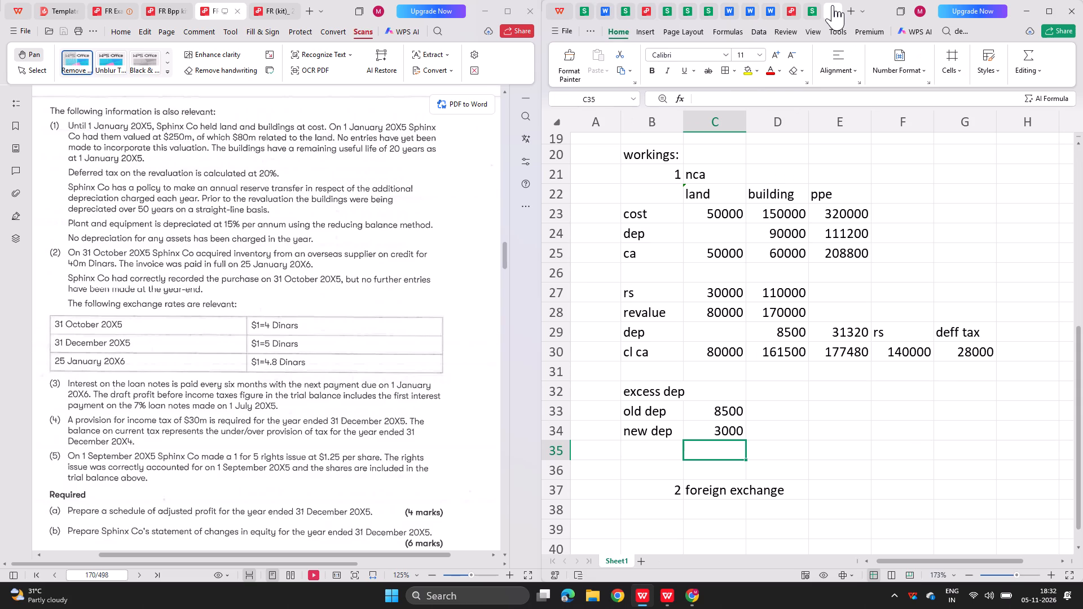
pyautogui.press('=')
pyautogui.press('Up')
pyautogui.press('Up')
pyautogui.press('-')
pyautogui.press('Up')
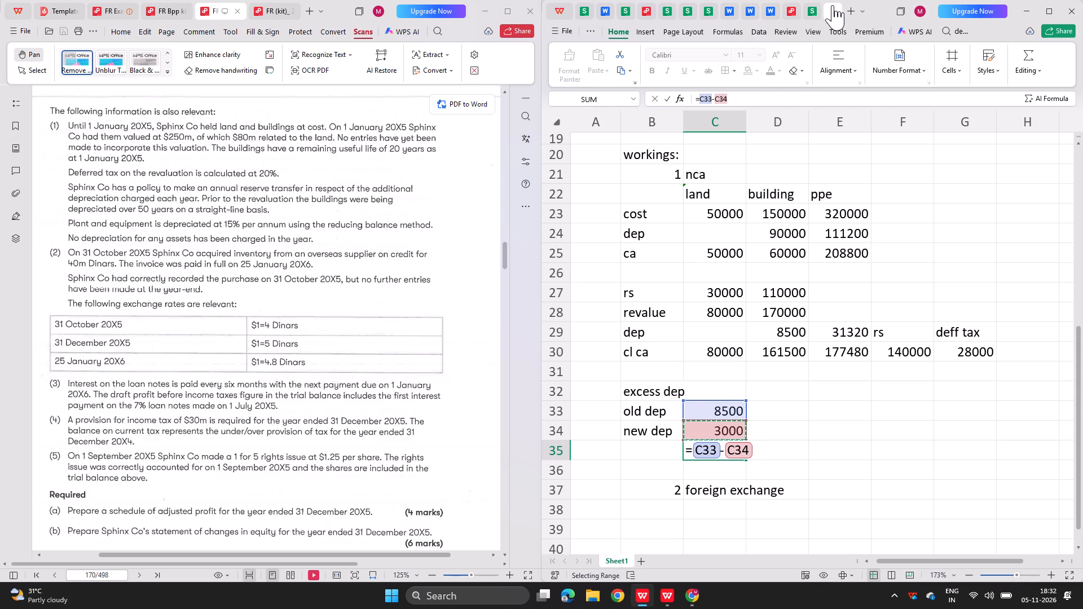
pyautogui.press('Return')
pyautogui.press('Right')
pyautogui.press('Up')
pyautogui.write('rs to re')
pyautogui.press('Return')
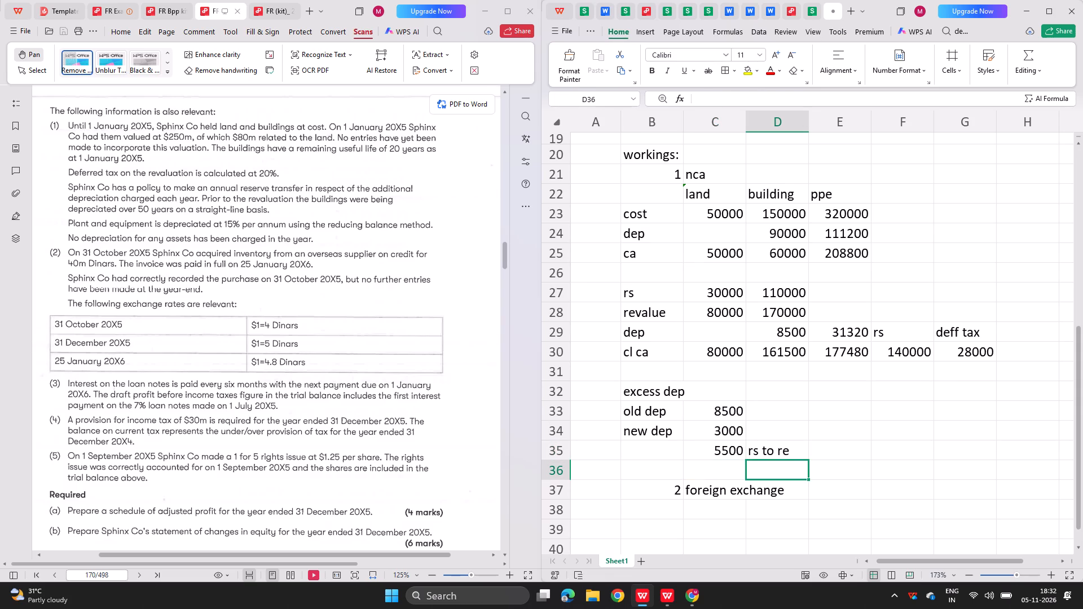
# Examine the kit's model answer for Sphinx Co, focusing on the annual reserve transfer and the foreign transaction working.
pyautogui.scroll(-2, 684, 418)
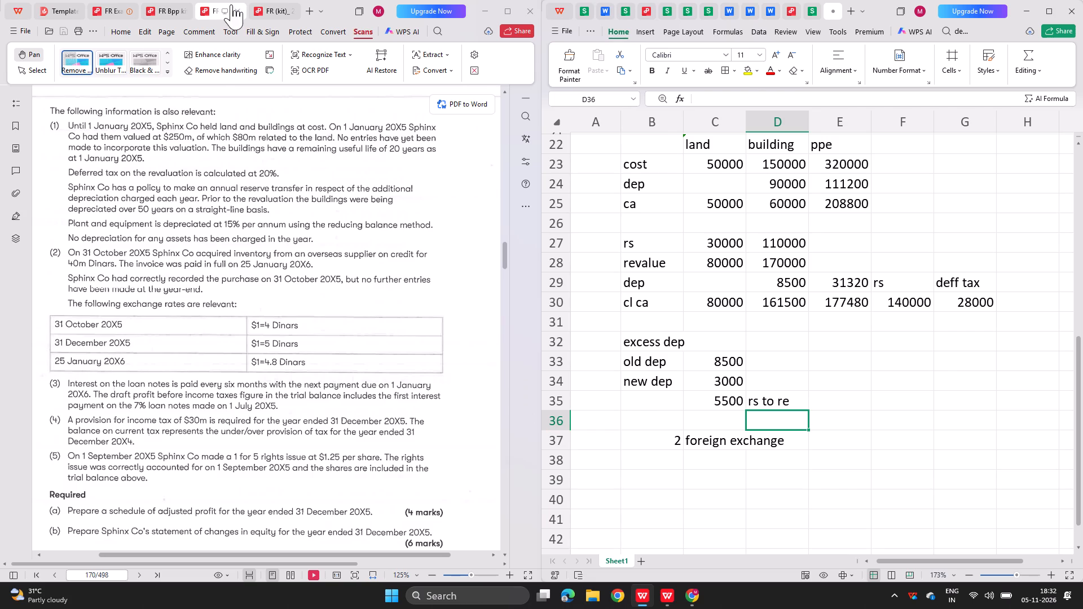
pyautogui.click(274, 6)
pyautogui.hscroll(-1, 159, 275)
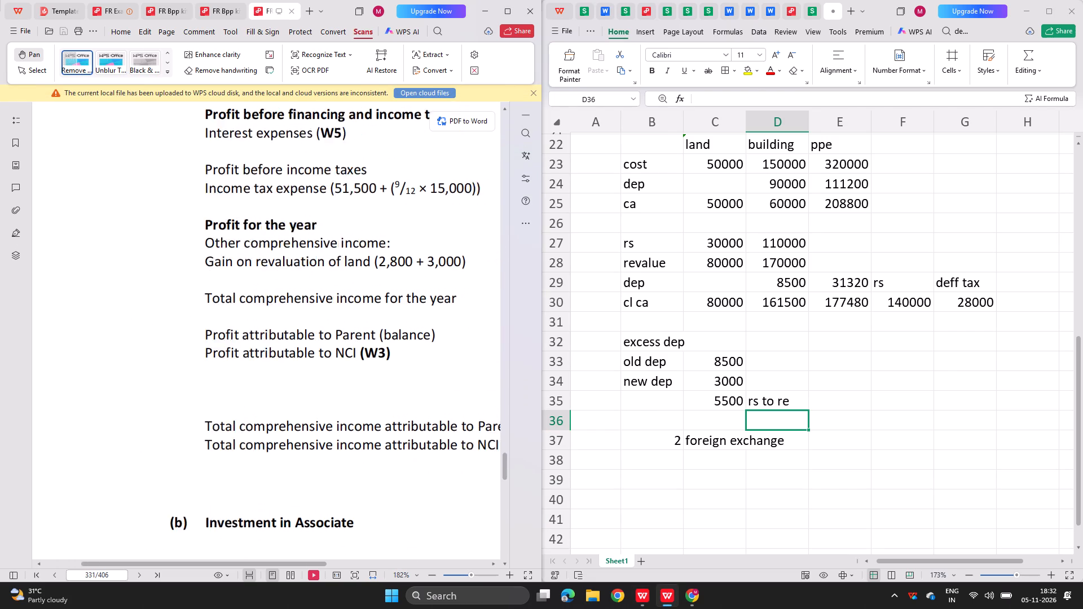
pyautogui.hscroll(-1, 159, 275)
pyautogui.keyDown('ctrl'); pyautogui.scroll(-2, 159, 275); pyautogui.keyUp('ctrl')
pyautogui.click(168, 6)
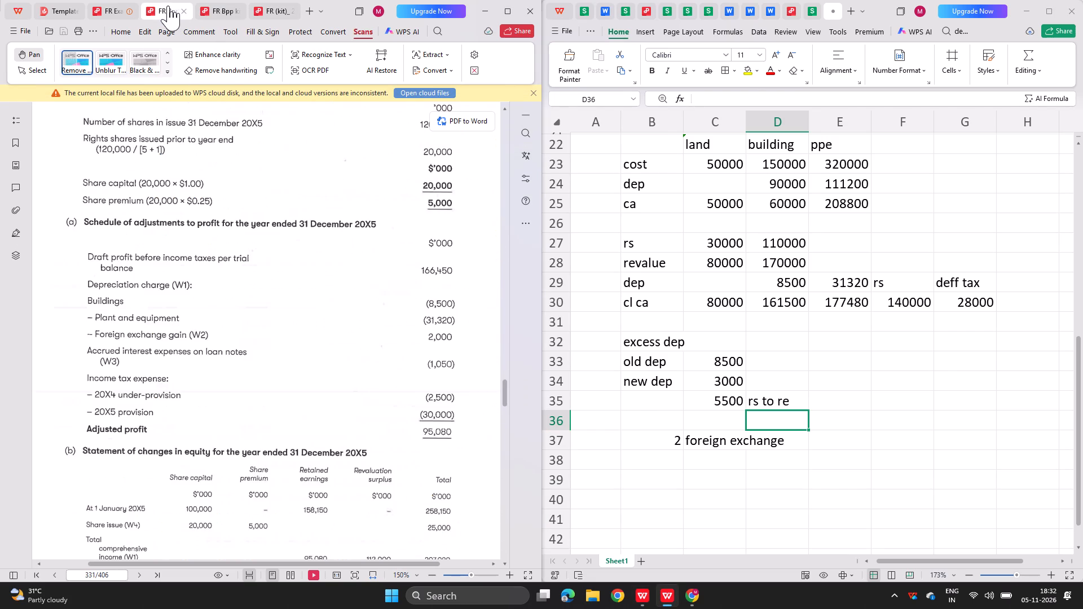
pyautogui.scroll(-1, 178, 190)
pyautogui.scroll(2, 178, 190)
pyautogui.scroll(-1, 178, 190)
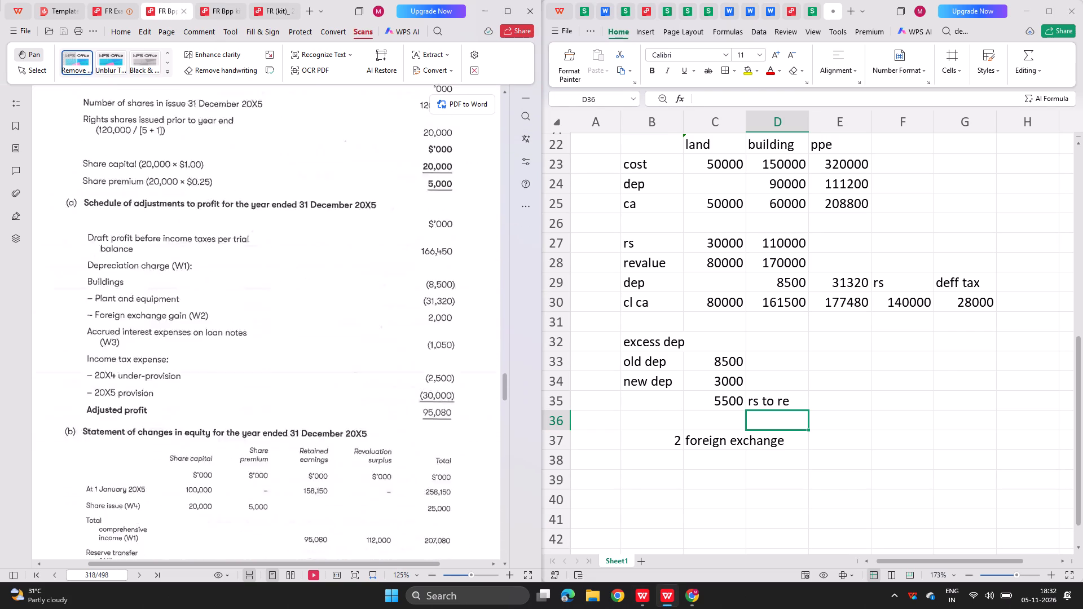
pyautogui.scroll(-3, 178, 190)
pyautogui.scroll(1, 178, 190)
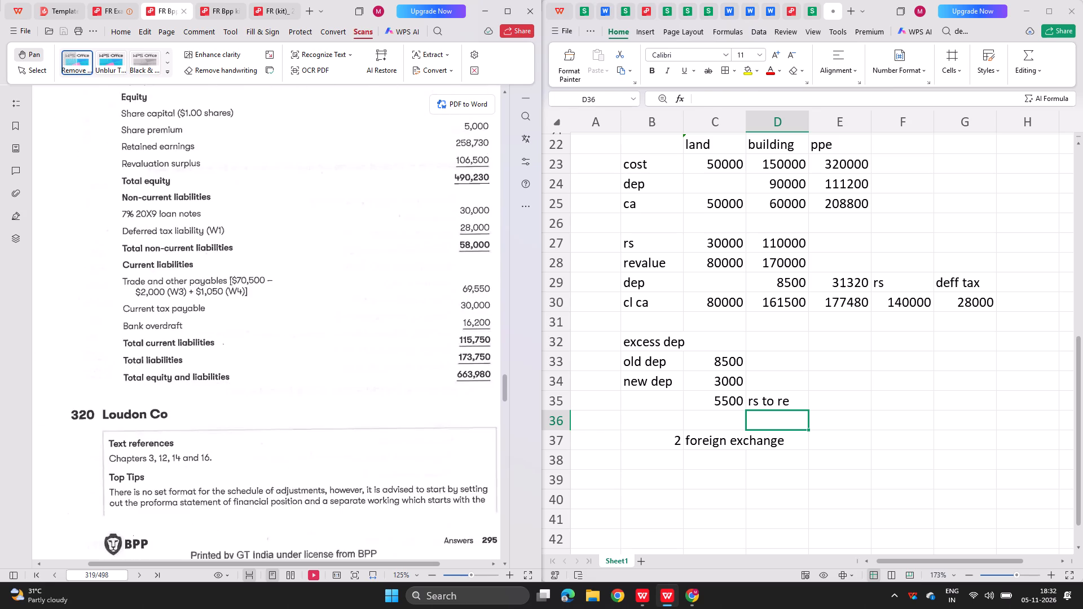
pyautogui.scroll(3, 178, 190)
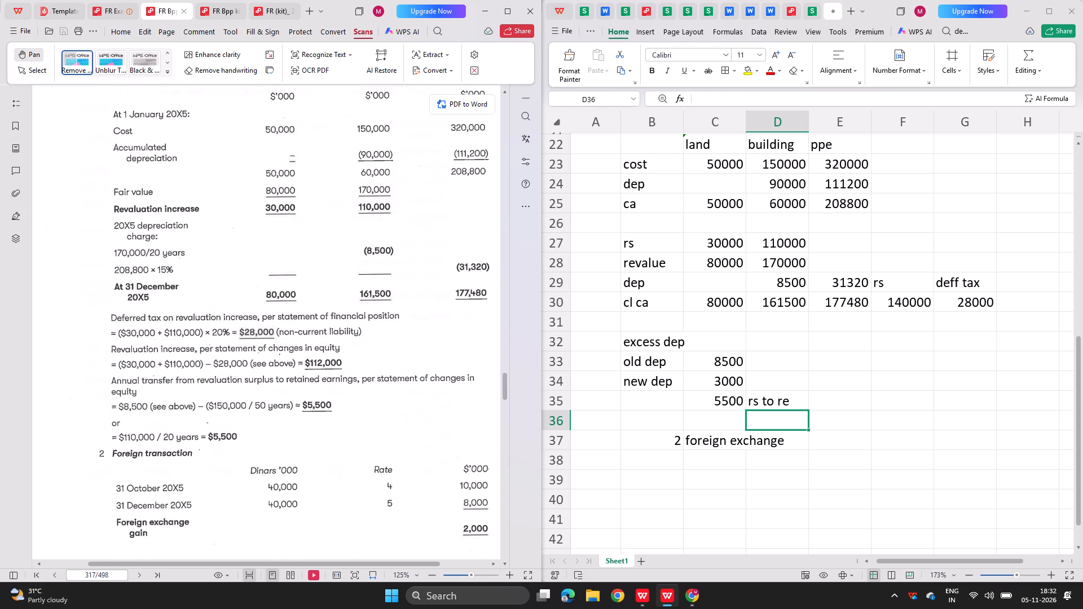
pyautogui.scroll(1, 178, 190)
pyautogui.scroll(-1, 178, 190)
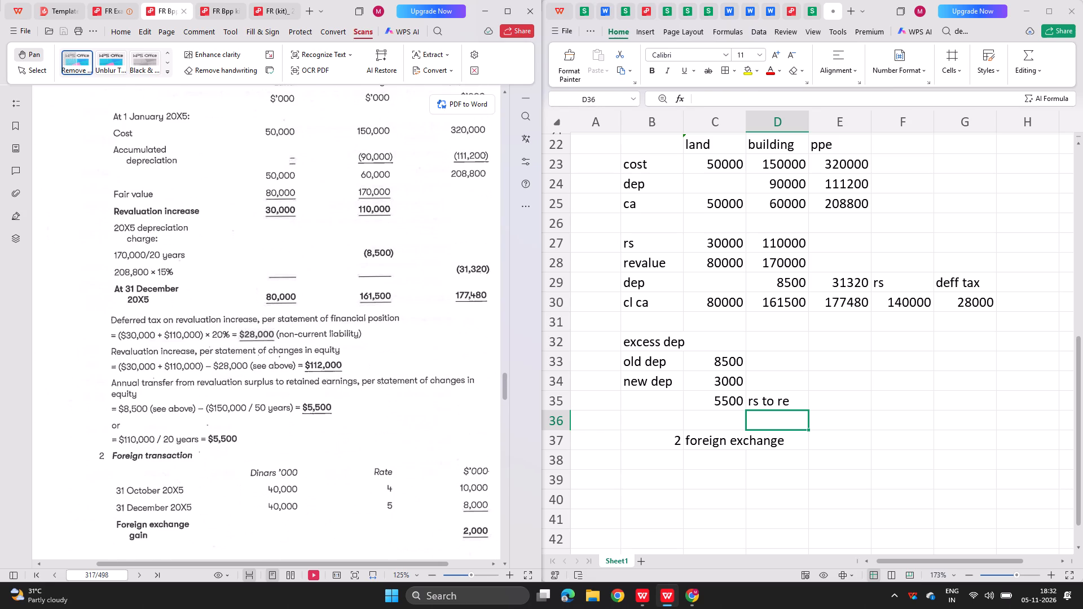
pyautogui.scroll(1, 171, 228)
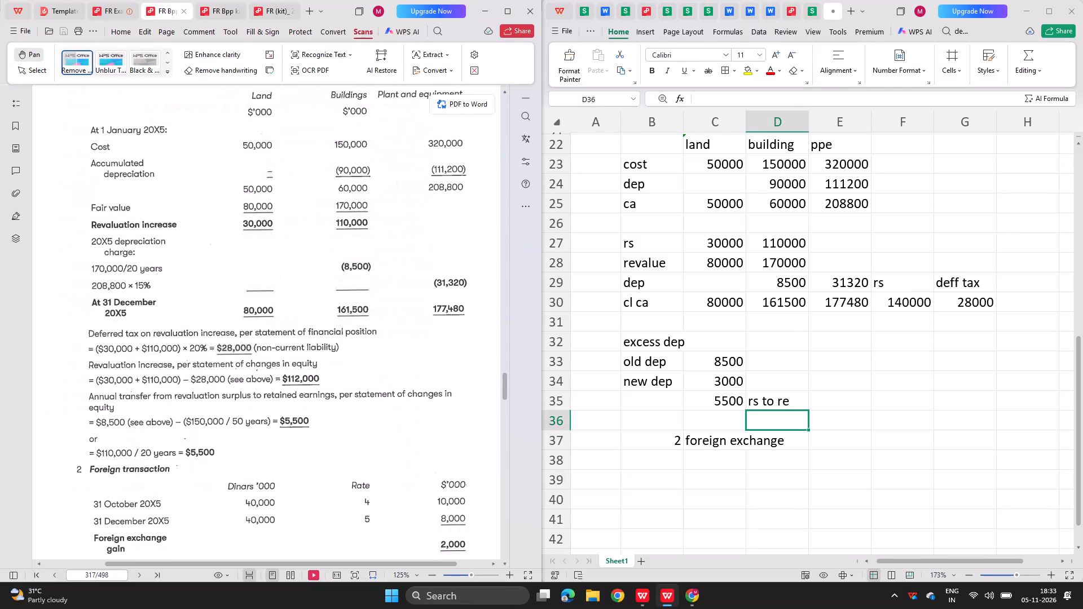
pyautogui.scroll(-1, 171, 228)
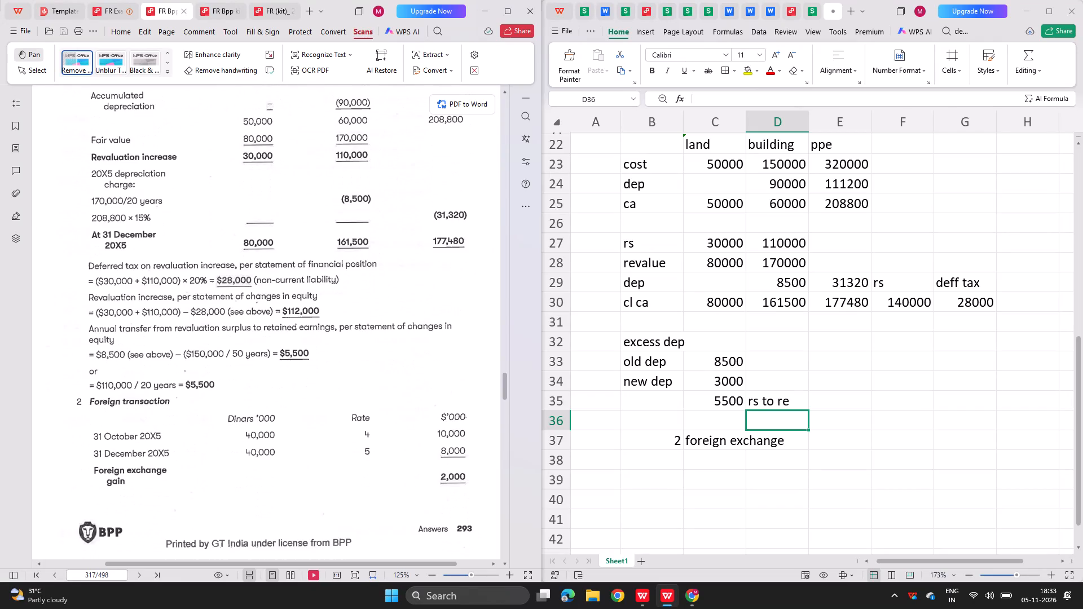
# Set up the foreign exchange working with headings "dinar" in C38 and "rate" in D38, and dates 31 oct and 31 dec in B39:B40.
pyautogui.click(759, 466)
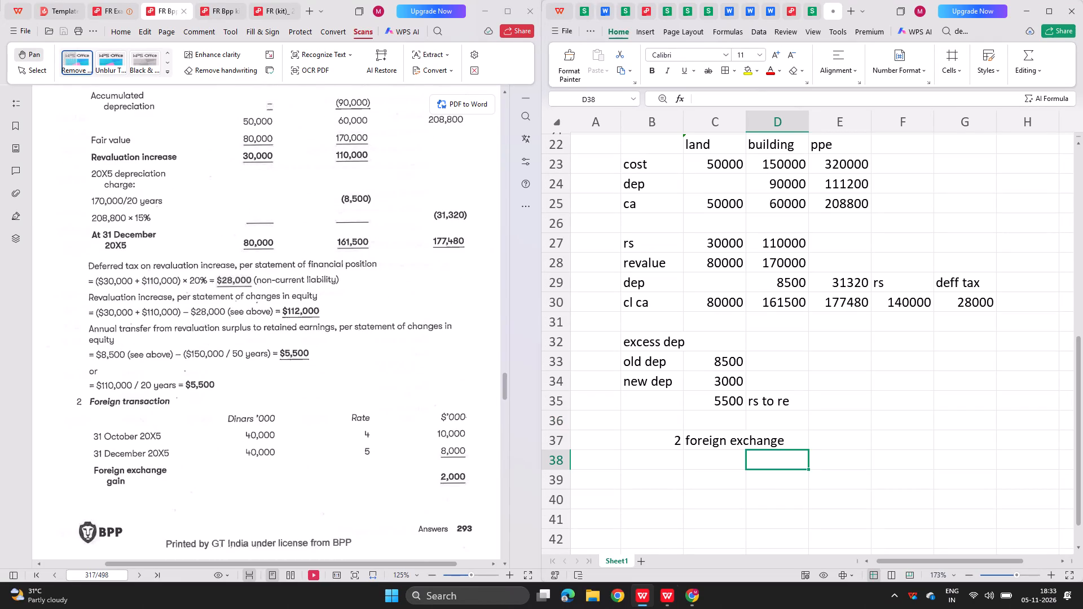
pyautogui.click(733, 471)
pyautogui.press('Up')
pyautogui.write('dinar')
pyautogui.press('Right')
pyautogui.write('rate')
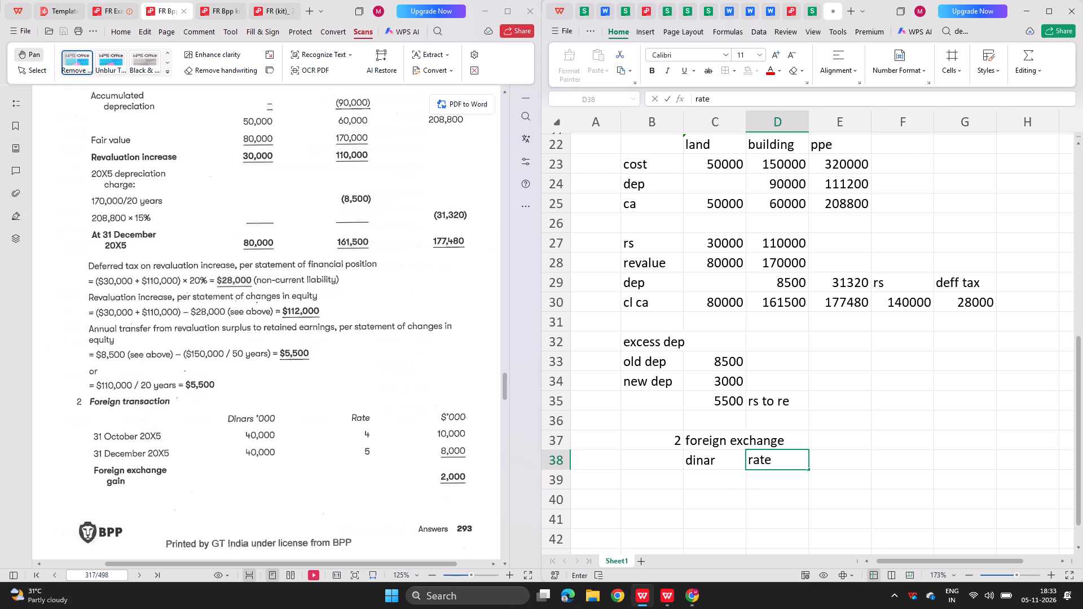
pyautogui.press('Left')
pyautogui.press('Down')
pyautogui.press('Left')
pyautogui.write('31 oct')
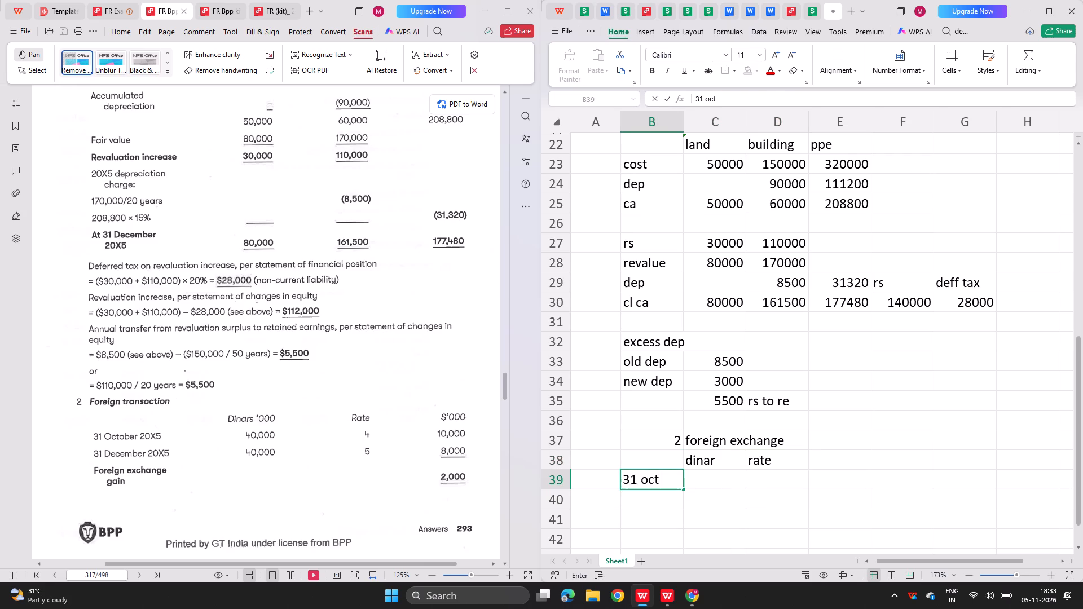
pyautogui.press('Down')
pyautogui.write('31 dec')
pyautogui.press('Return')
# Consult the question's foreign purchase note and enter 40000 dinars for 31 Oct in C39.
pyautogui.press('Right')
pyautogui.press('Up')
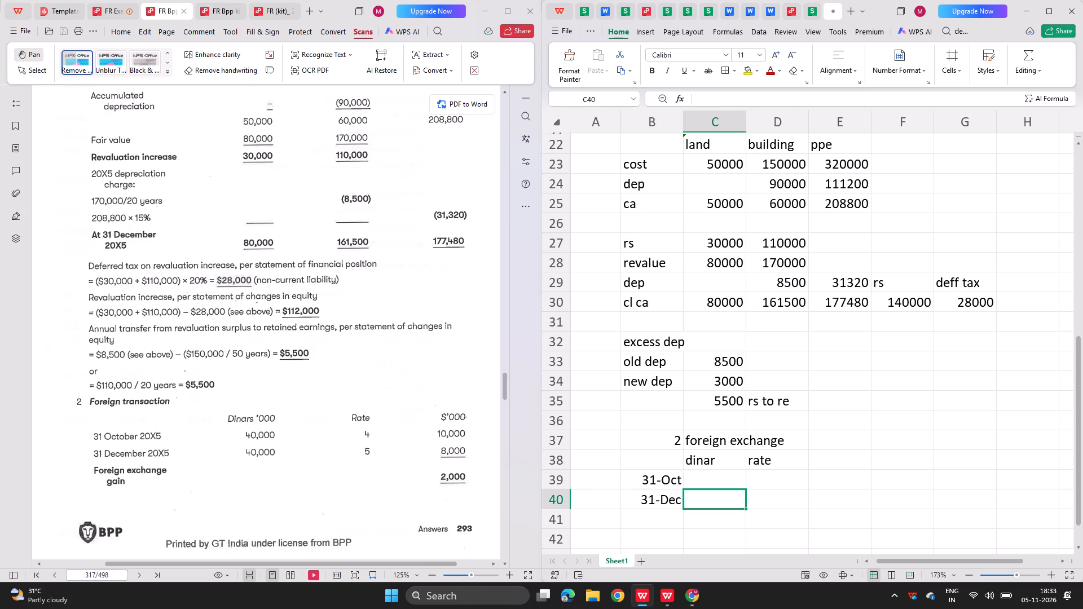
pyautogui.press('Up')
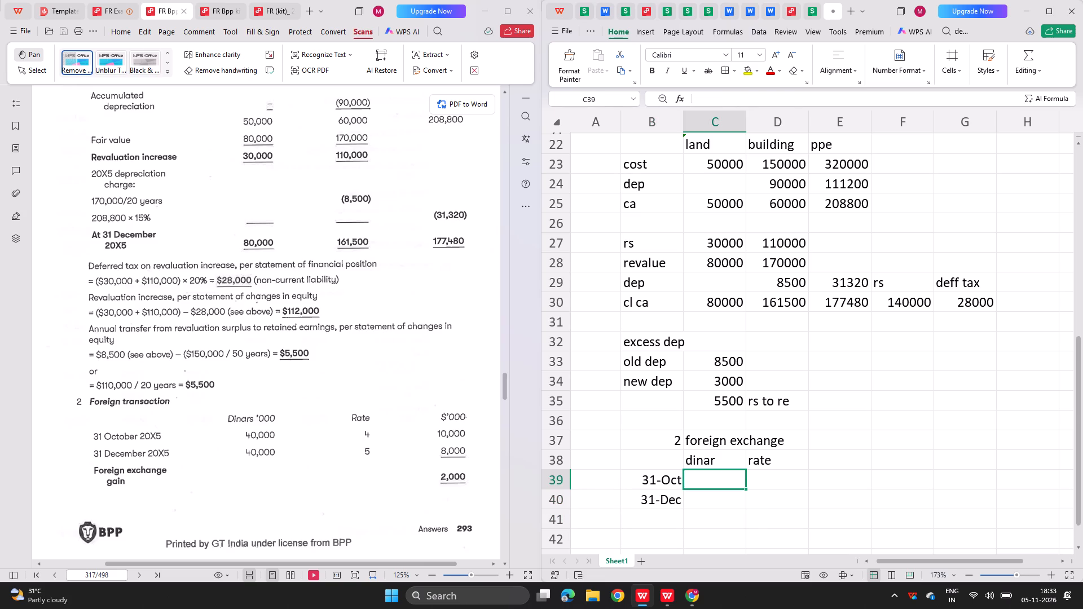
pyautogui.click(206, 6)
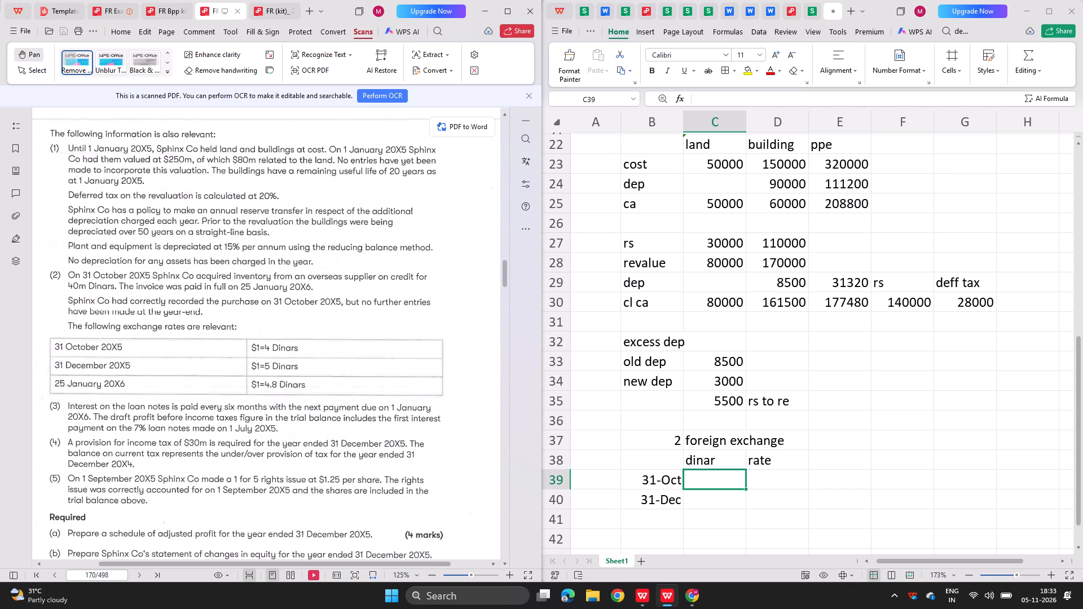
pyautogui.write('40000')
pyautogui.click(710, 488)
pyautogui.click(710, 475)
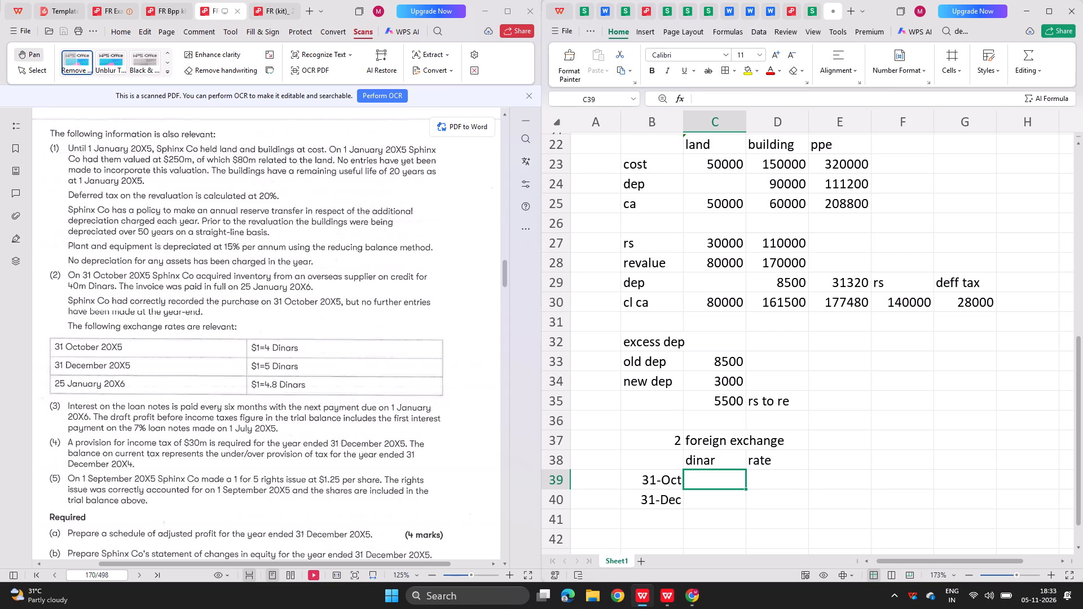
pyautogui.doubleClick(703, 482)
pyautogui.write('40000')
pyautogui.press('Right')
pyautogui.press('4')
pyautogui.press('Right')
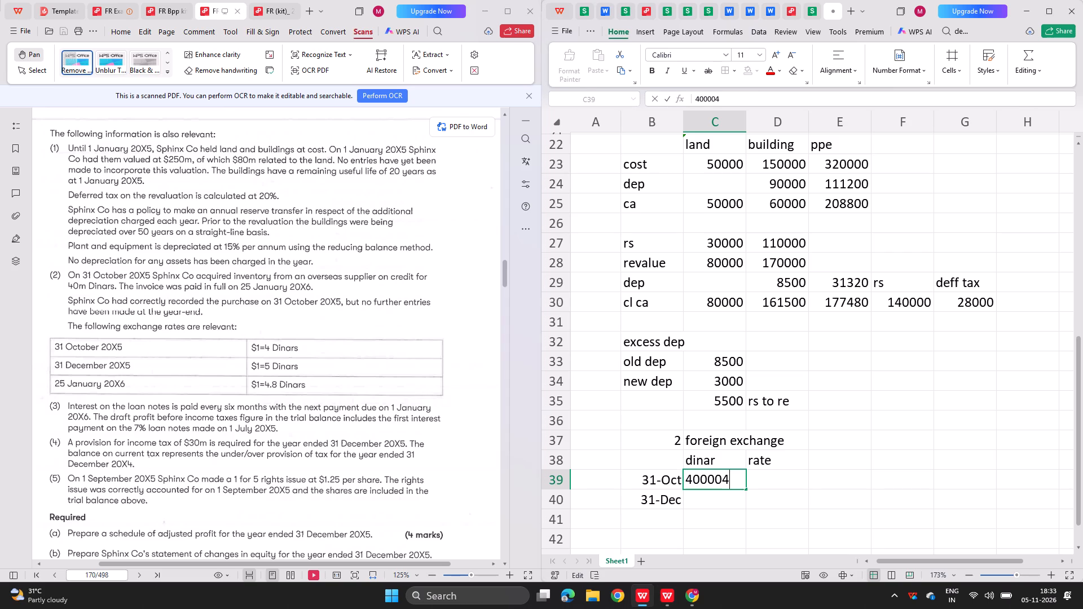
pyautogui.press('BackSpace')
pyautogui.press('Right')
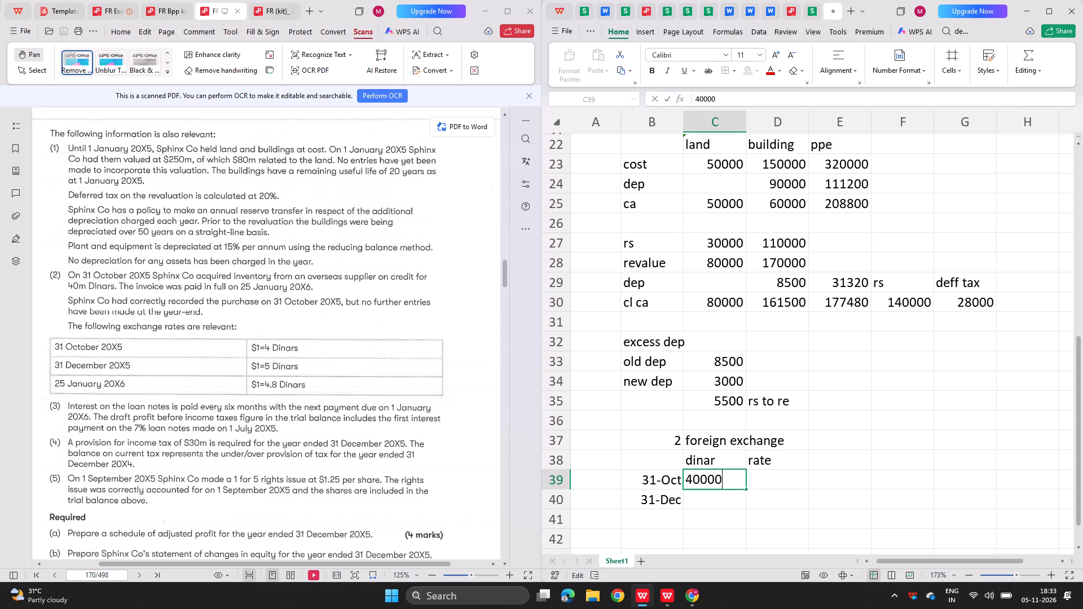
# Enter the 31 Oct rate of 4 in D39 and calculate the dollar amount in E39 as C39 divided by D39.
pyautogui.click(762, 486)
pyautogui.press('4')
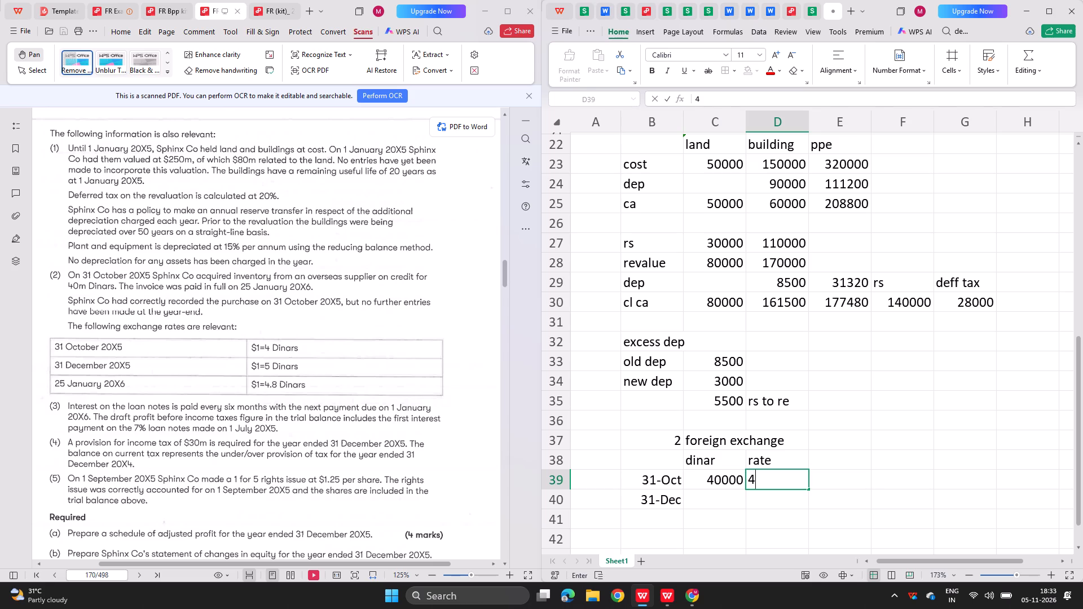
pyautogui.press('Right')
pyautogui.press('=')
pyautogui.press('Left')
pyautogui.press('Left')
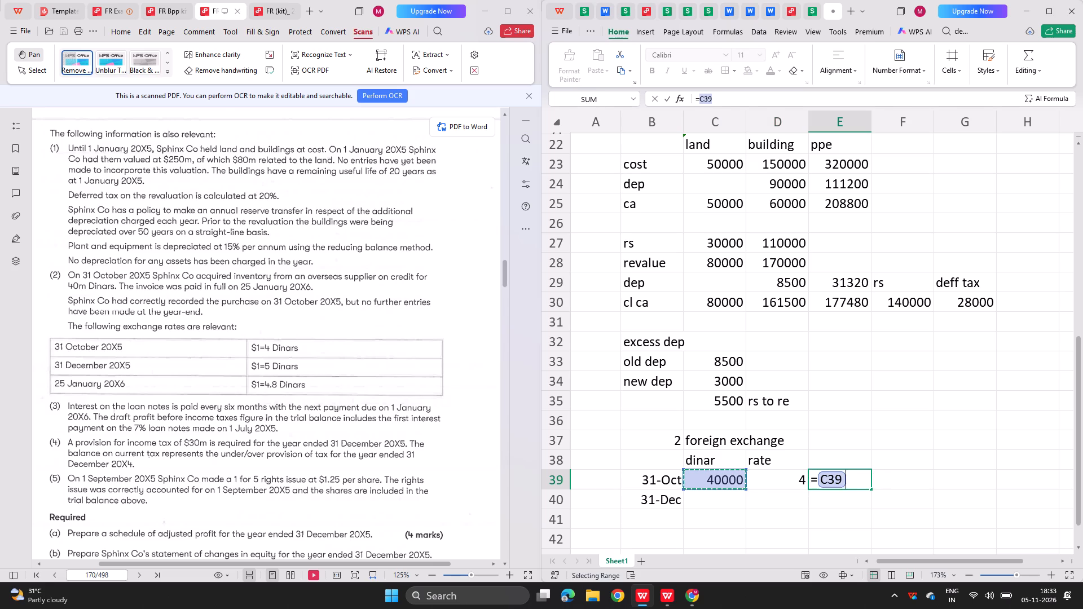
pyautogui.press('/')
pyautogui.press('Left')
pyautogui.press('Return')
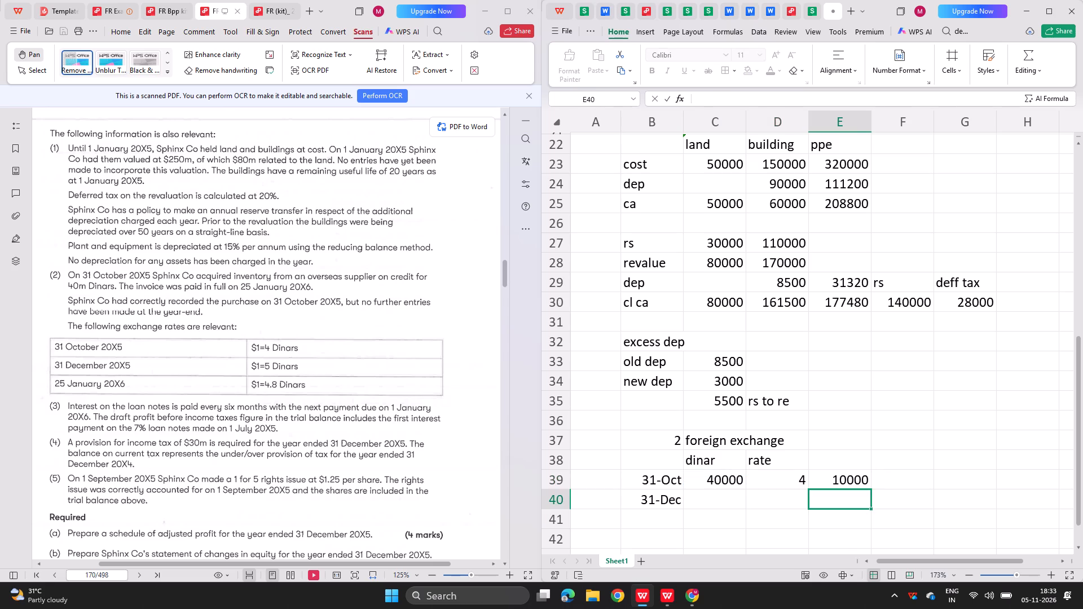
# Check the model answer's foreign transaction working and enter 40000 dinars for 31 Dec in C40.
pyautogui.press('Left')
pyautogui.press('Left')
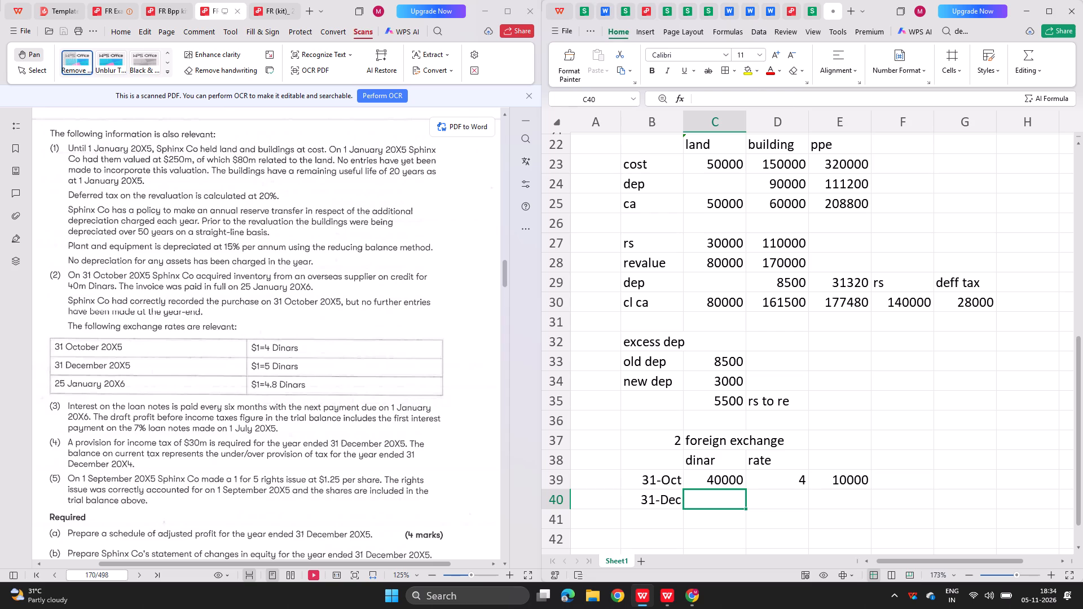
pyautogui.click(157, 0)
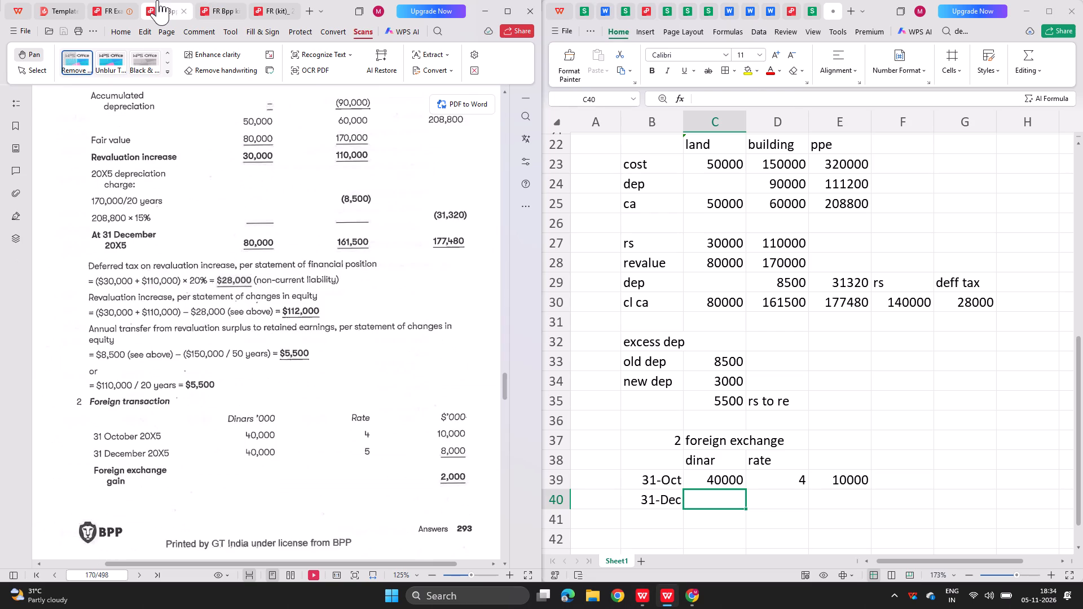
pyautogui.click(212, 10)
pyautogui.write('4000')
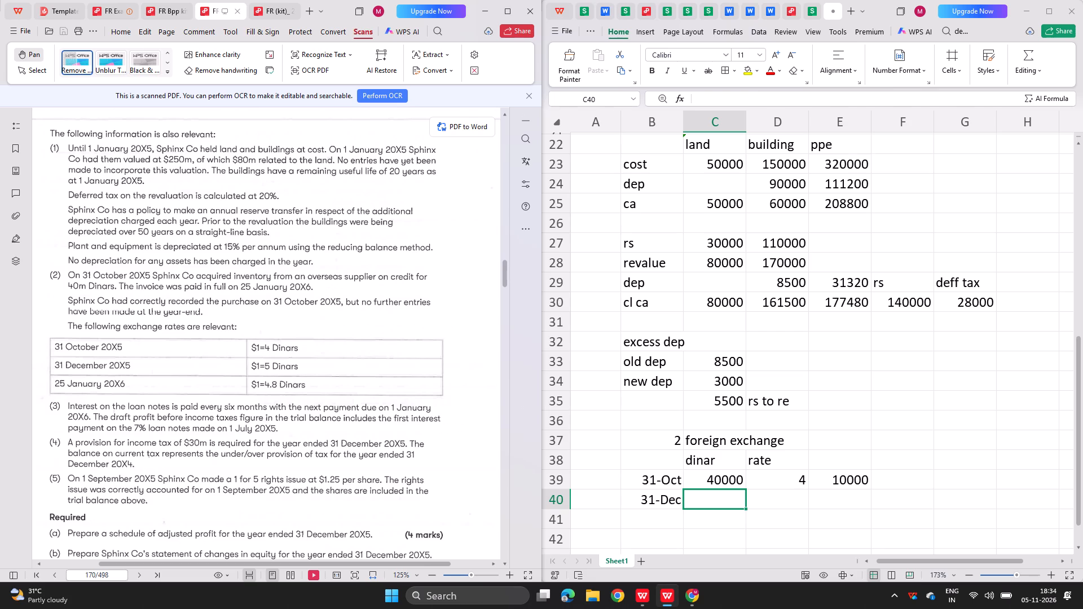
pyautogui.click(714, 499)
pyautogui.click(714, 499)
pyautogui.click(714, 499)
pyautogui.moveTo(714, 499); pyautogui.dragTo(711, 499)
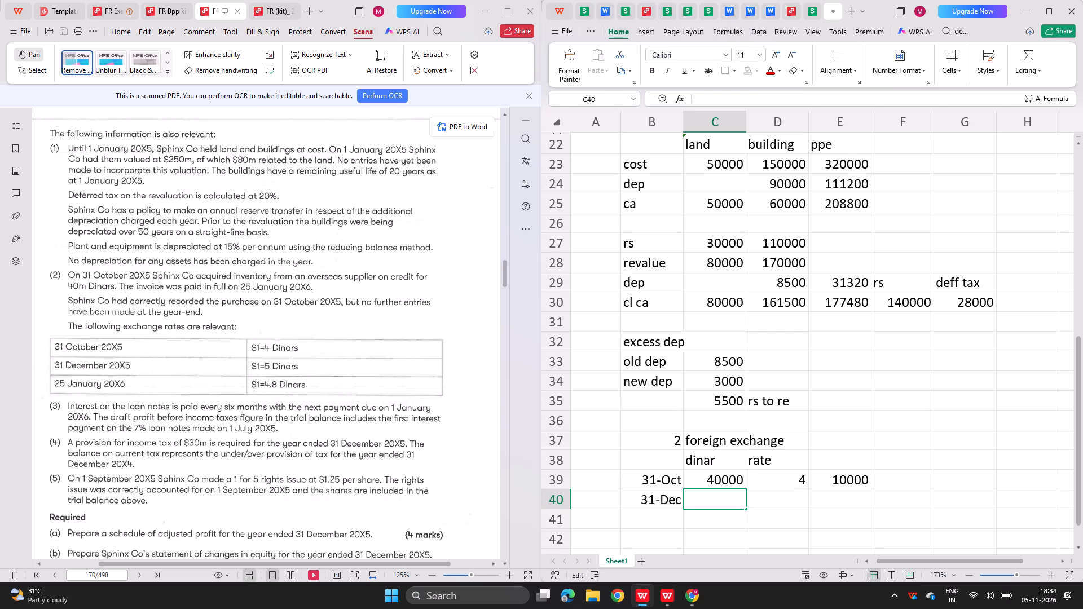
pyautogui.moveTo(711, 499); pyautogui.dragTo(701, 500)
pyautogui.write('40000')
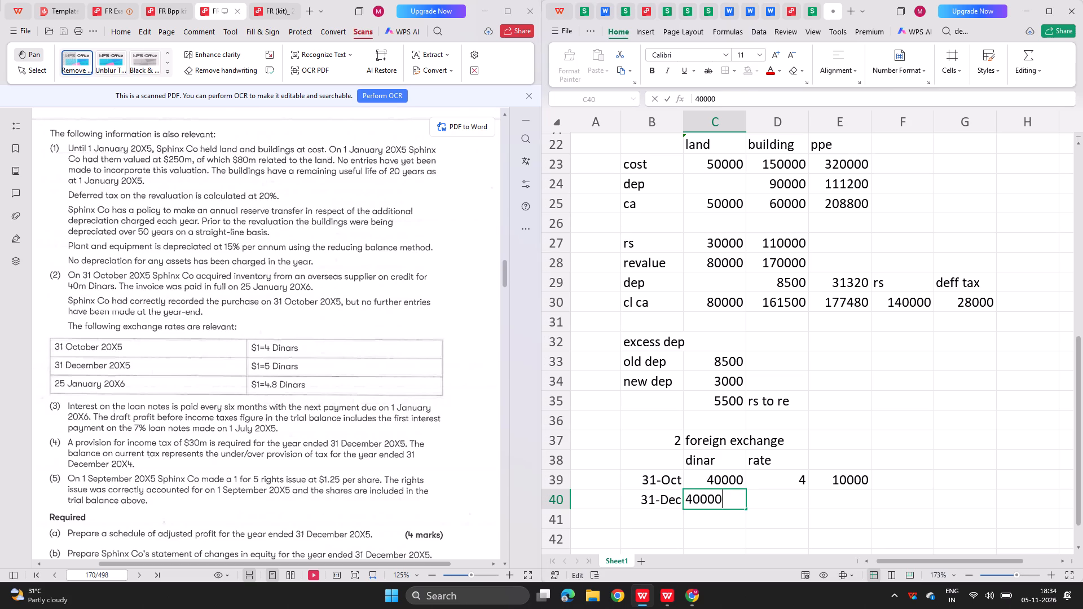
pyautogui.press('Right')
# Enter the 31 Dec rate of 5 in D40 and calculate the dollar amount in E40 as C40 divided by D40.
pyautogui.click(802, 500)
pyautogui.press('5')
pyautogui.press('Right')
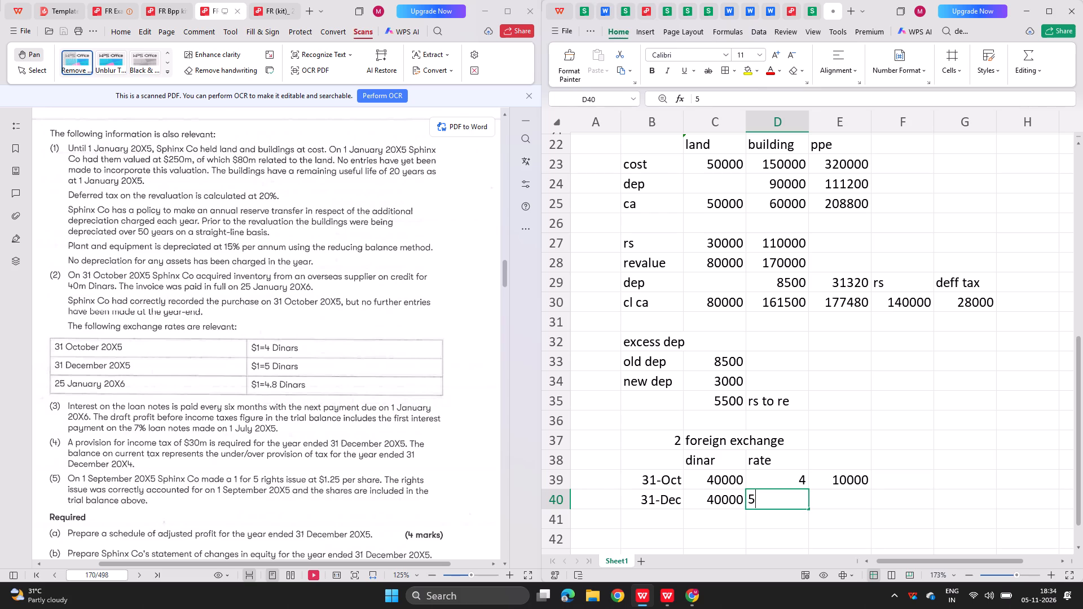
pyautogui.press('=')
pyautogui.press('Left')
pyautogui.press('Left')
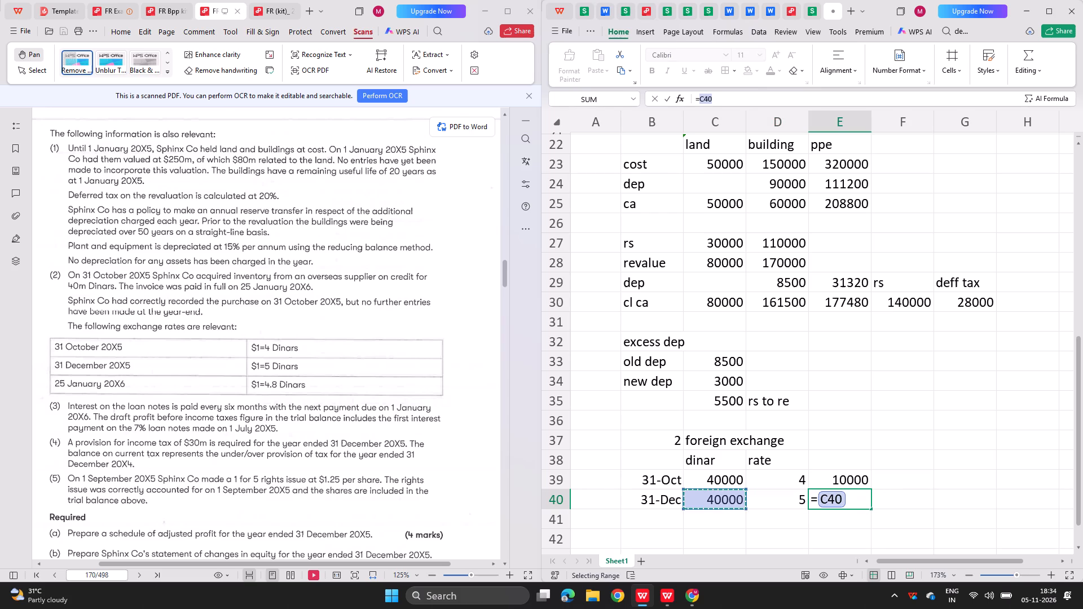
pyautogui.press('/')
pyautogui.press('Left')
pyautogui.press('Return')
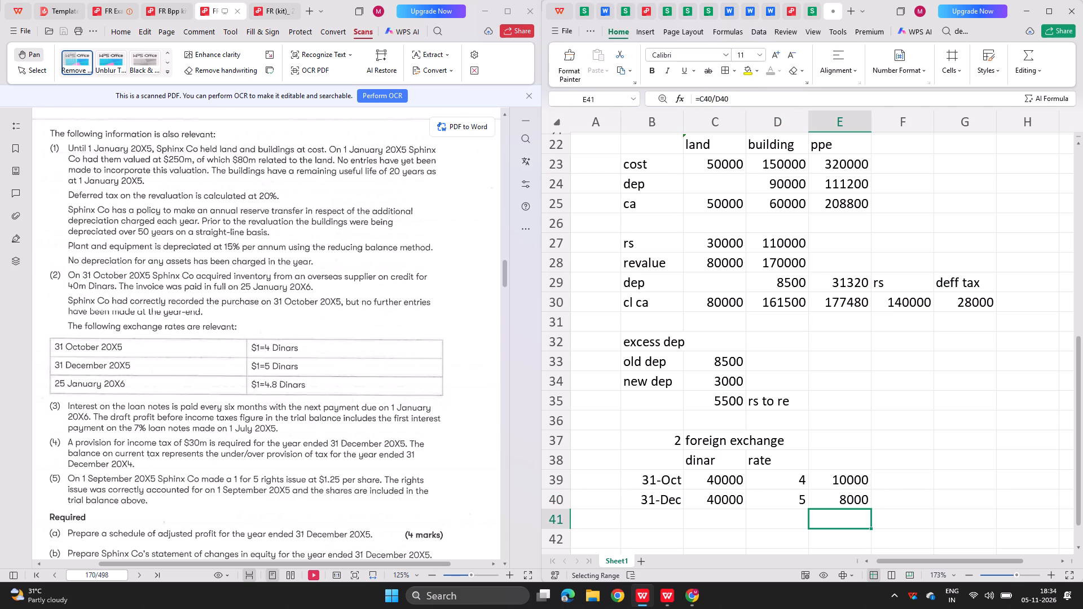
# Check the model answer's foreign transaction working and calculate the exchange difference in E41 as E39 minus E40.
pyautogui.click(160, 16)
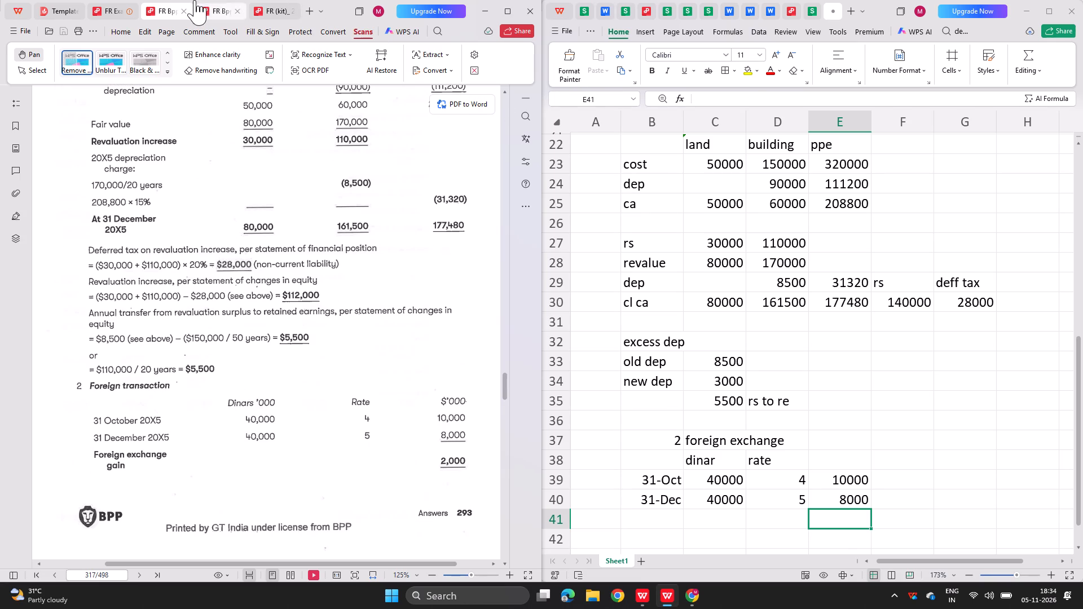
pyautogui.click(218, 4)
pyautogui.press('=')
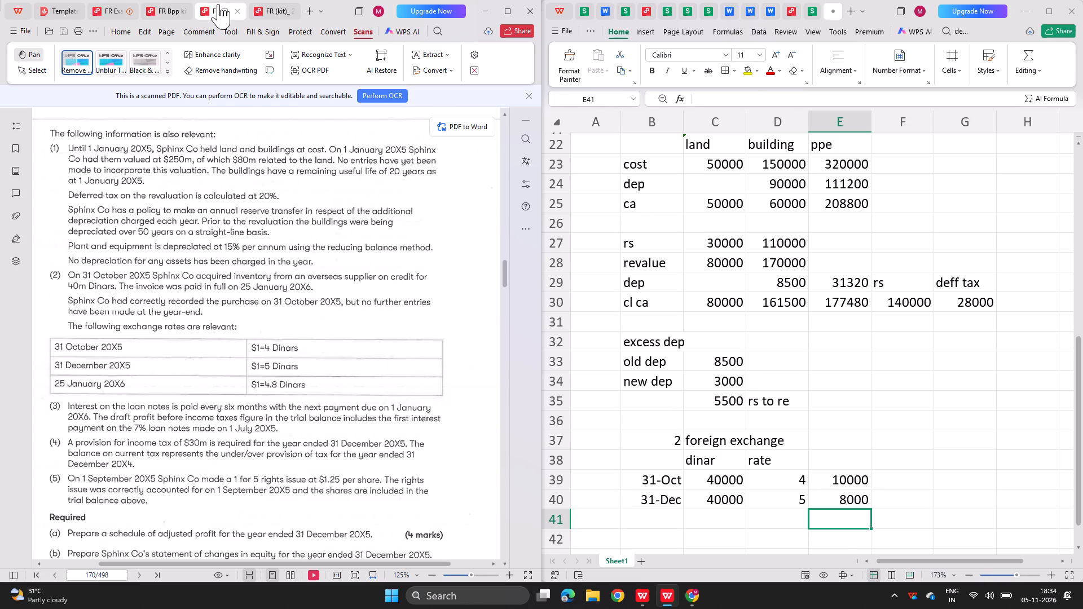
pyautogui.click(843, 522)
pyautogui.doubleClick(837, 520)
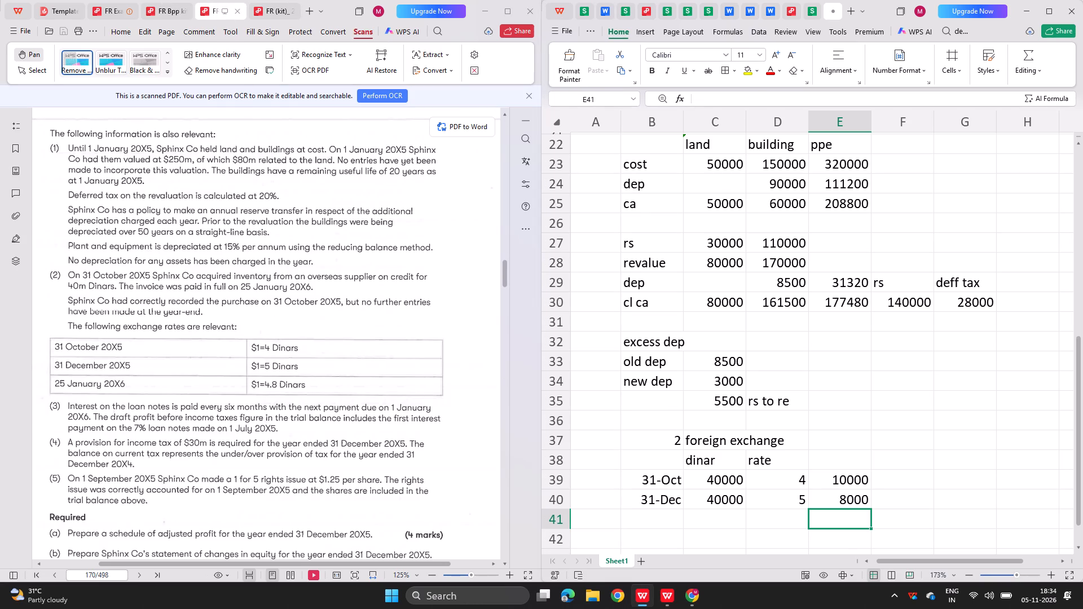
pyautogui.press('-')
pyautogui.press('BackSpace')
pyautogui.press('=')
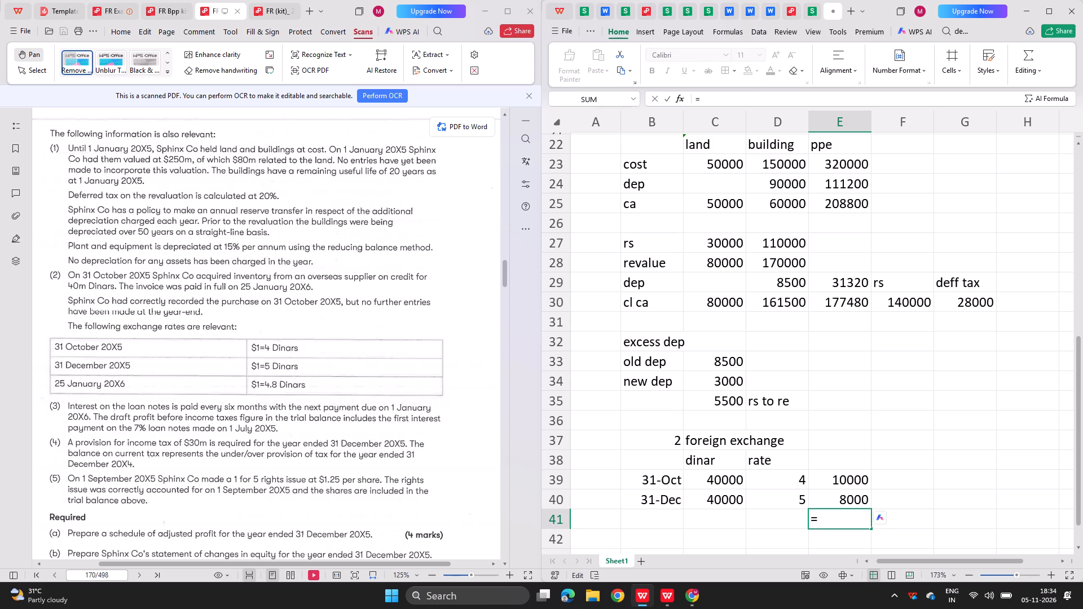
pyautogui.press('Up')
pyautogui.press('Up')
pyautogui.click(839, 520)
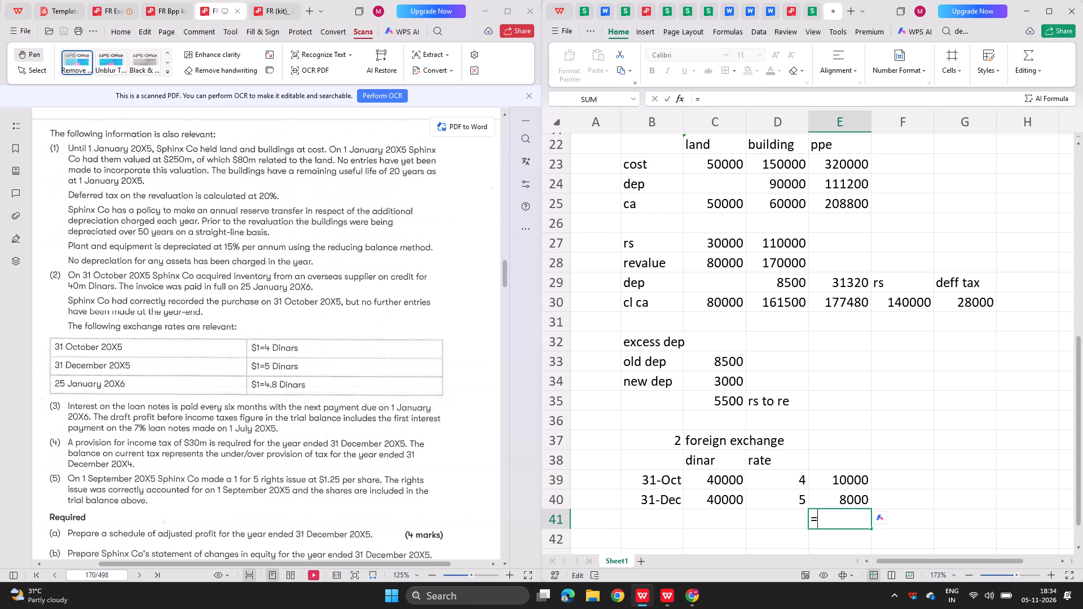
pyautogui.click(848, 478)
pyautogui.press('-')
pyautogui.press('Up')
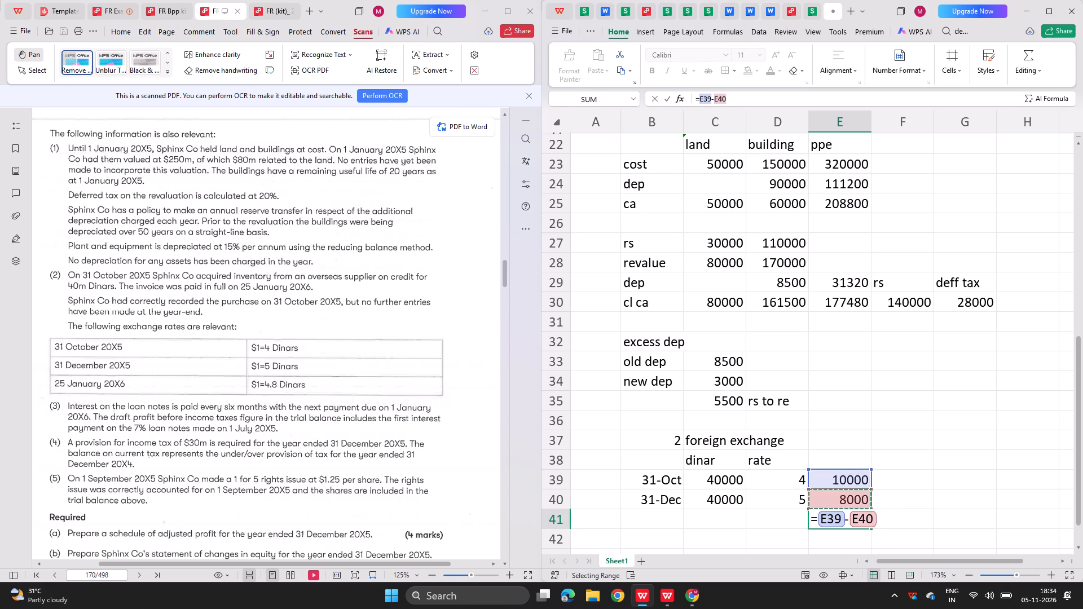
pyautogui.press('Return')
# Label the exchange difference with "foreign exchange" in D41.
pyautogui.press('Left')
pyautogui.press('Up')
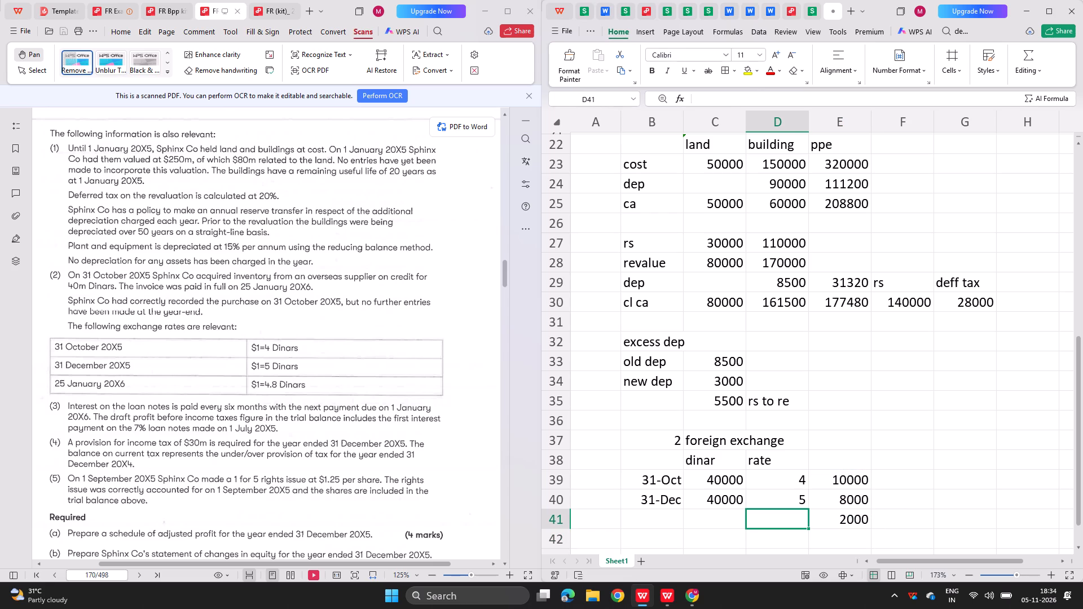
pyautogui.write('gai')
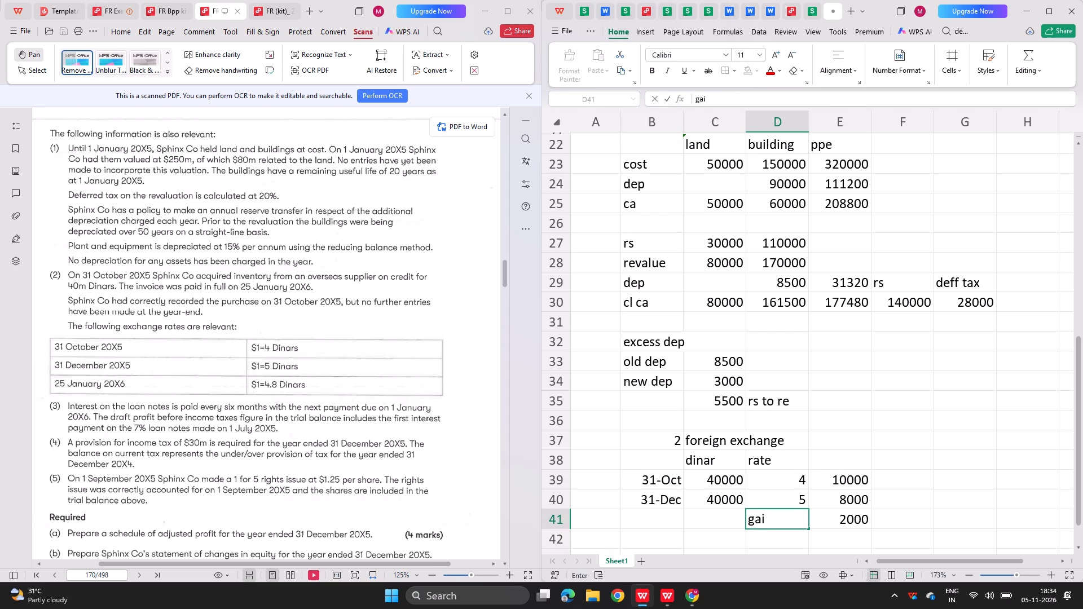
pyautogui.write('n of')
pyautogui.press('BackSpace')
pyautogui.press('BackSpace')
pyautogui.press('BackSpace')
pyautogui.press('BackSpace')
pyautogui.press('BackSpace')
pyautogui.press('BackSpace')
pyautogui.press('BackSpace')
pyautogui.press('BackSpace')
pyautogui.press('BackSpace')
pyautogui.press('BackSpace')
pyautogui.press('BackSpace')
pyautogui.press('BackSpace')
pyautogui.write('froegi')
pyautogui.press('BackSpace')
pyautogui.press('BackSpace')
pyautogui.press('BackSpace')
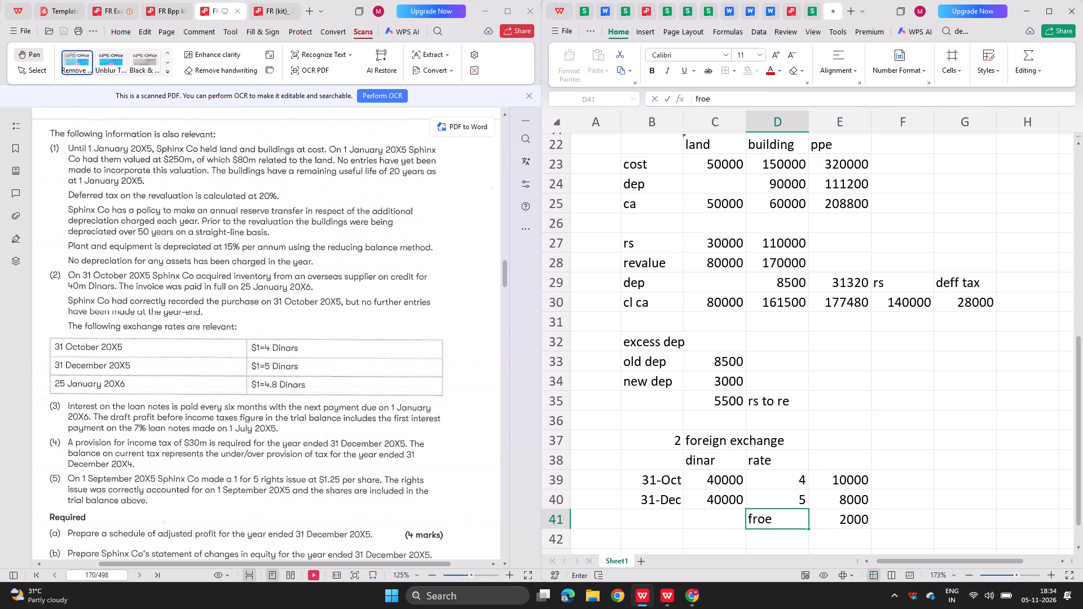
pyautogui.press('BackSpace')
pyautogui.press('BackSpace')
pyautogui.press('p')
pyautogui.press('BackSpace')
pyautogui.write('or')
pyautogui.write('eign exchange')
pyautogui.press('Return')
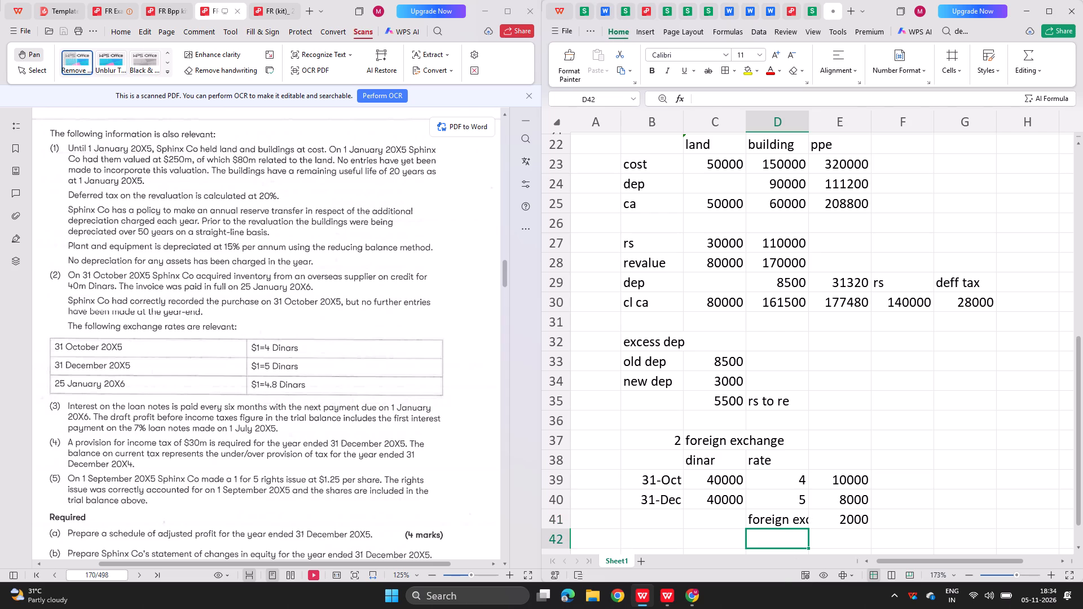
# Extend the label in D41 to read "foreign exchange gain".
pyautogui.click(787, 517)
pyautogui.moveTo(787, 517); pyautogui.dragTo(848, 517)
pyautogui.click(848, 517)
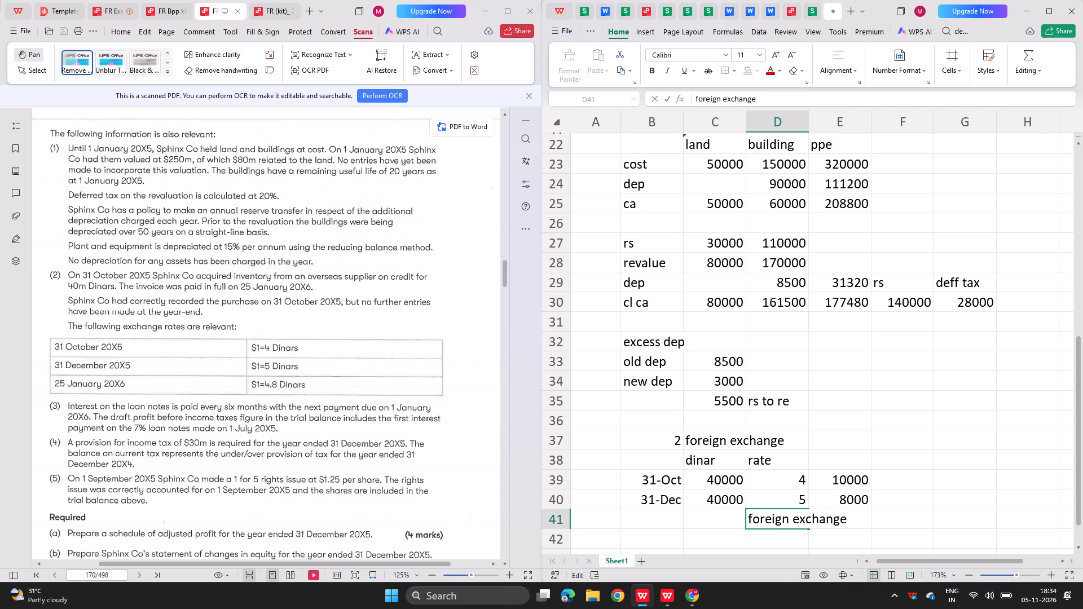
pyautogui.press('space')
pyautogui.write('gain')
pyautogui.press('Return')
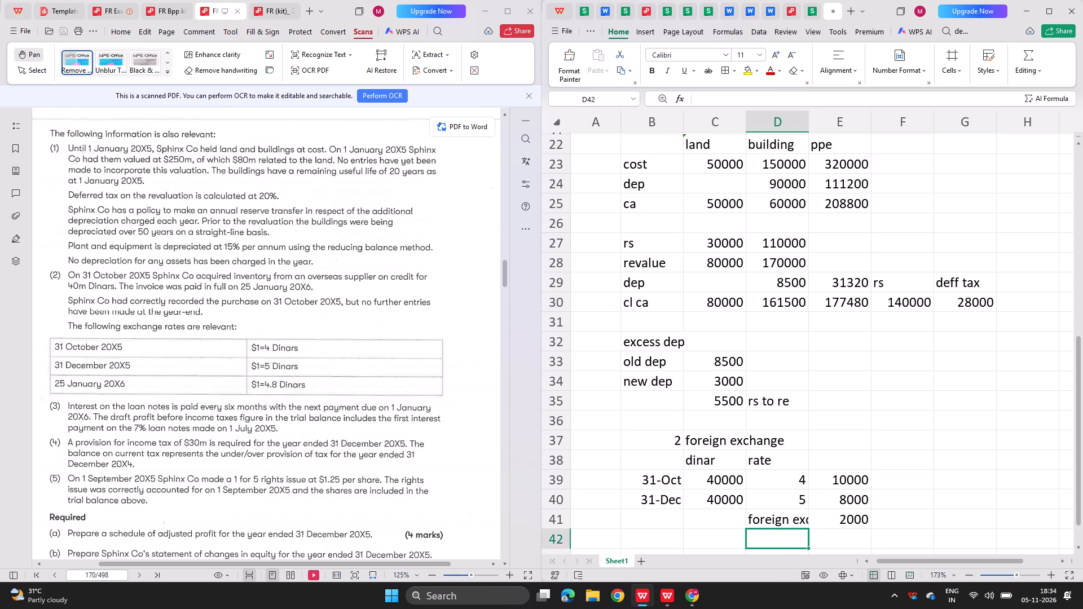
# Move the "foreign exchange gain" label from D41 to F41, beside the exchange difference.
pyautogui.click(795, 526)
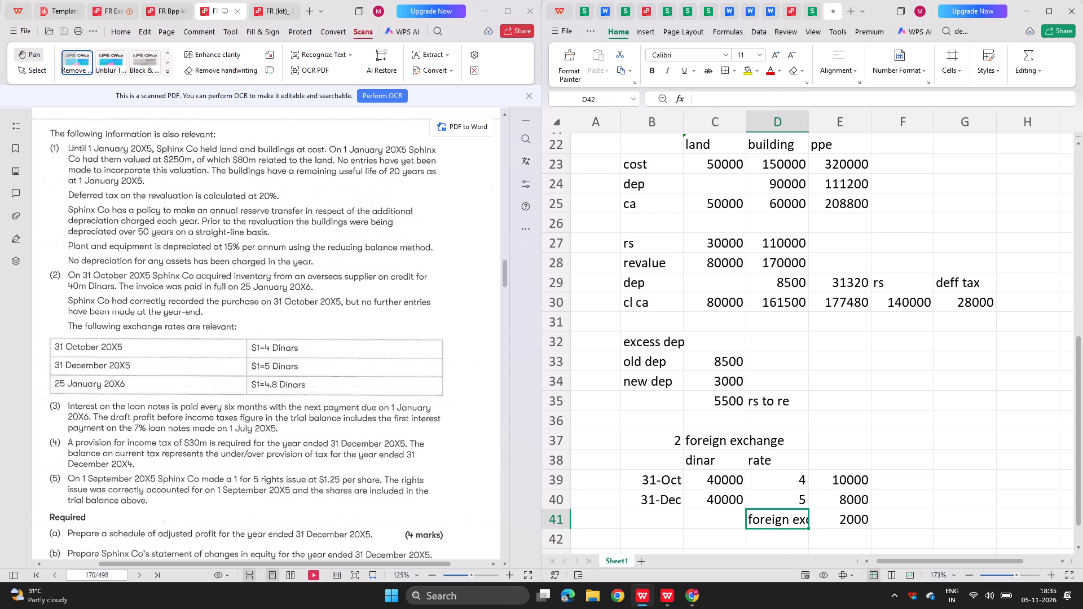
pyautogui.hotkey('ctrl', 'x')
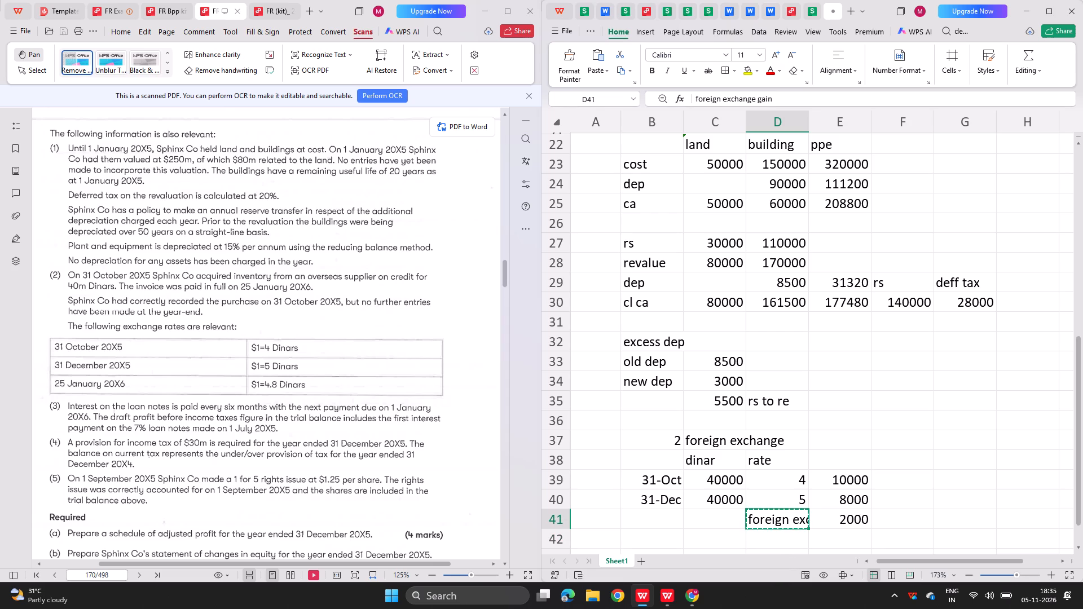
pyautogui.click(910, 517)
pyautogui.hotkey('ctrl', 'v')
# Check the adjusted profit schedule in the solved 319 sheet and label B8 of the new schedule "foreign exchange gain".
pyautogui.scroll(-1, 758, 500)
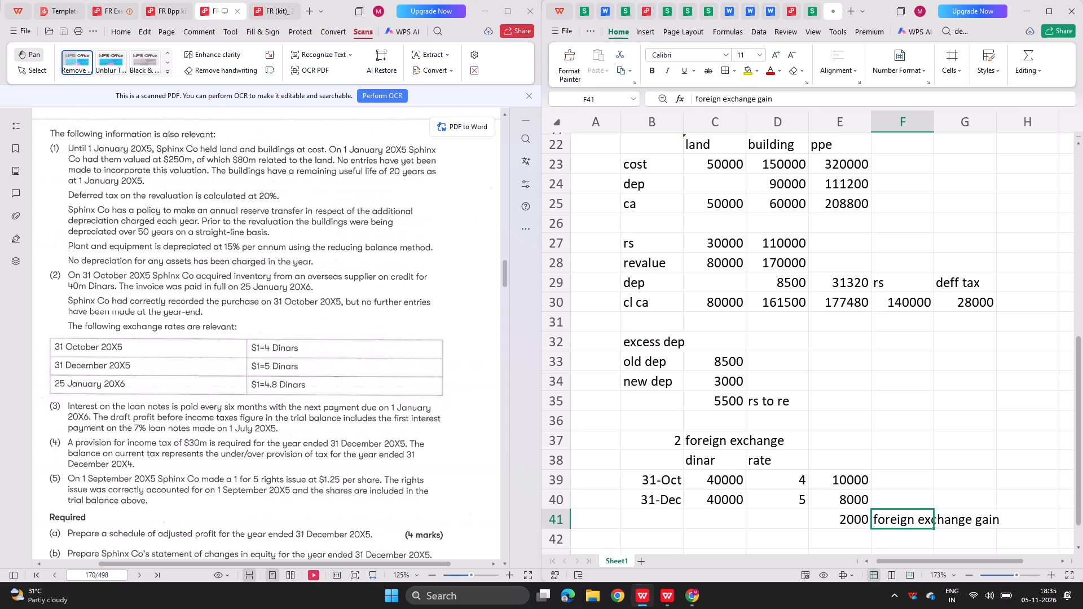
pyautogui.scroll(-1, 758, 500)
pyautogui.click(736, 529)
pyautogui.scroll(1, 736, 529)
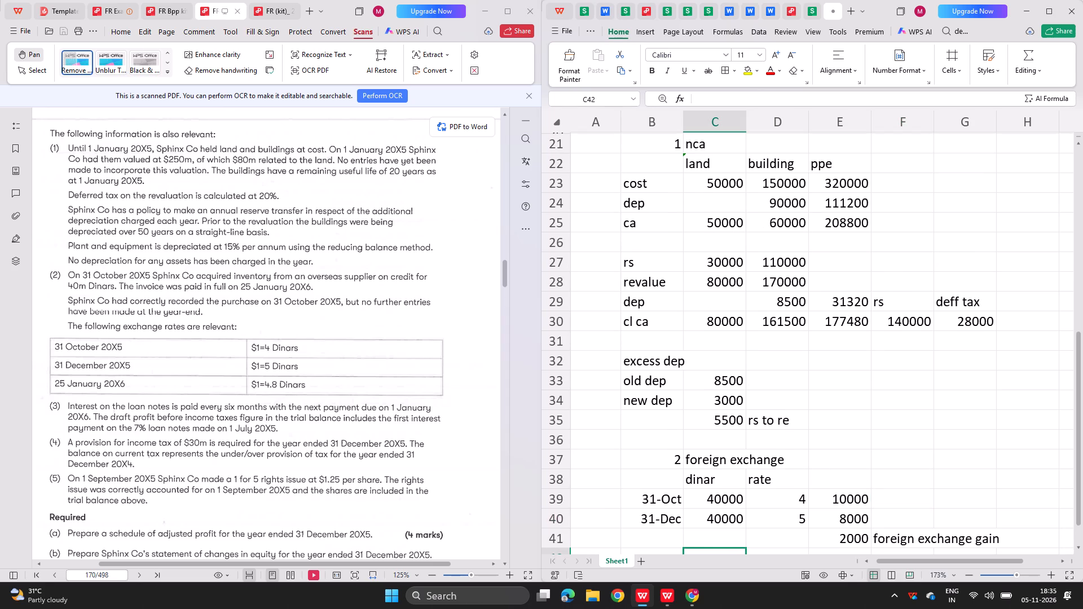
pyautogui.scroll(6, 666, 404)
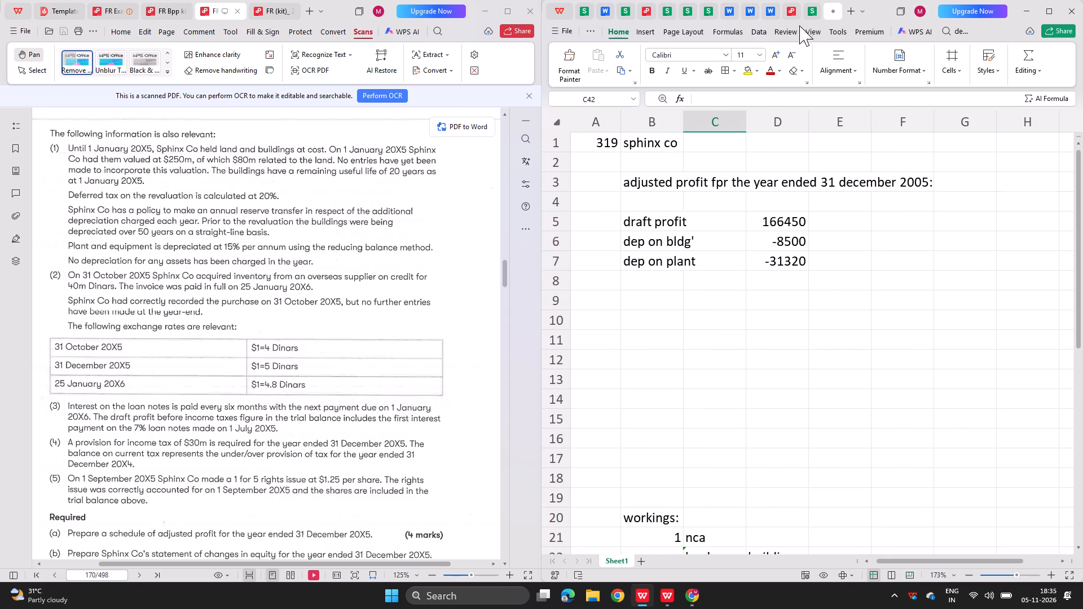
pyautogui.click(808, 13)
pyautogui.scroll(1, 721, 258)
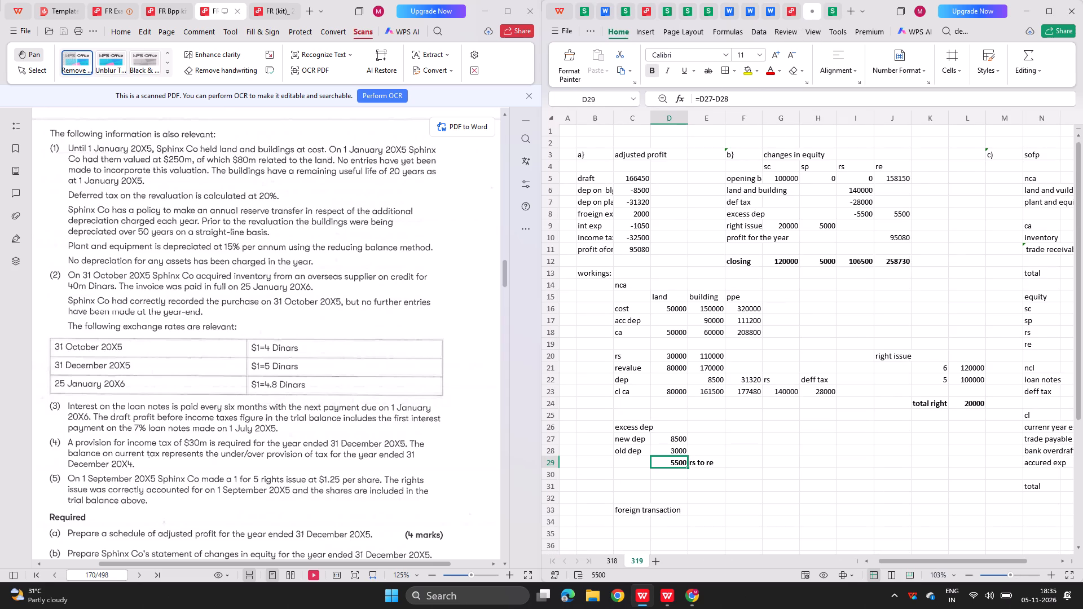
pyautogui.click(836, 14)
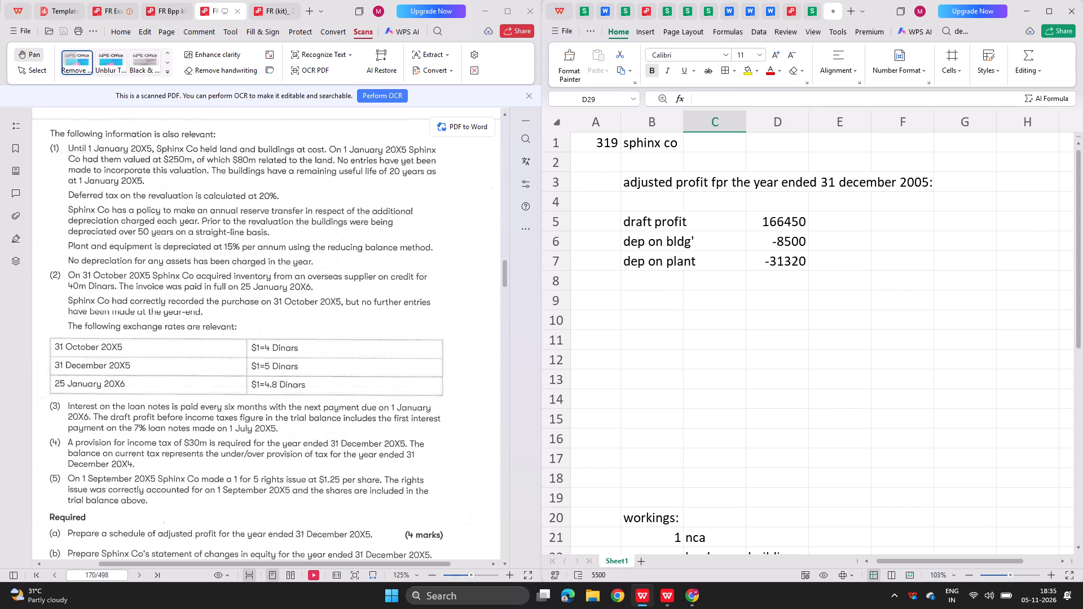
pyautogui.click(675, 270)
pyautogui.click(669, 276)
pyautogui.write('foreign exchange gain')
# Link the foreign exchange gain amount in D8 to the exchange difference in E41.
pyautogui.press('Right')
pyautogui.press('=')
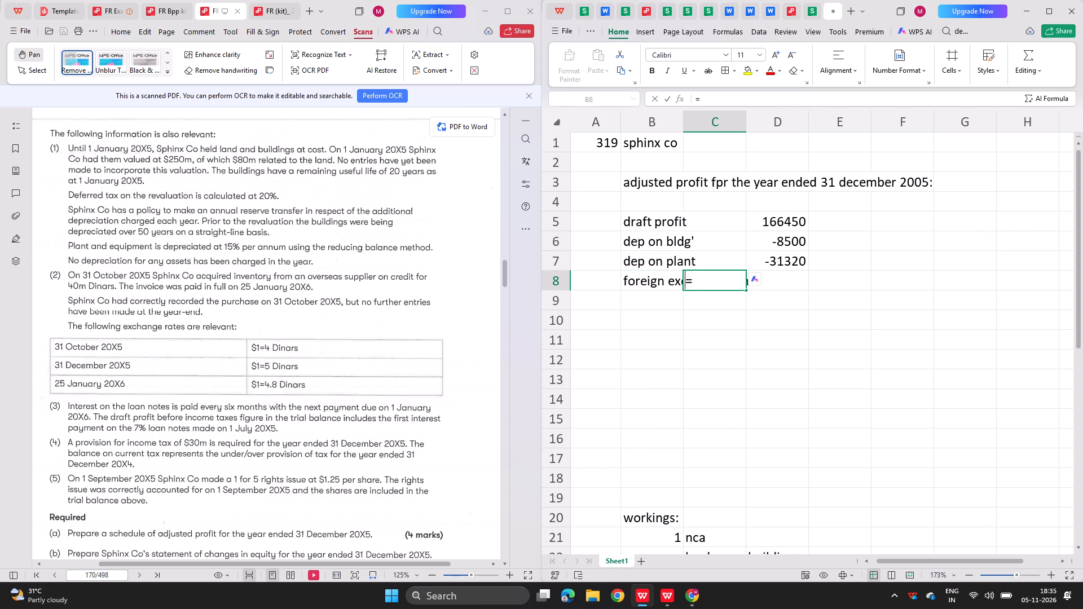
pyautogui.press('BackSpace')
pyautogui.press('Right')
pyautogui.press('=')
pyautogui.press('Up')
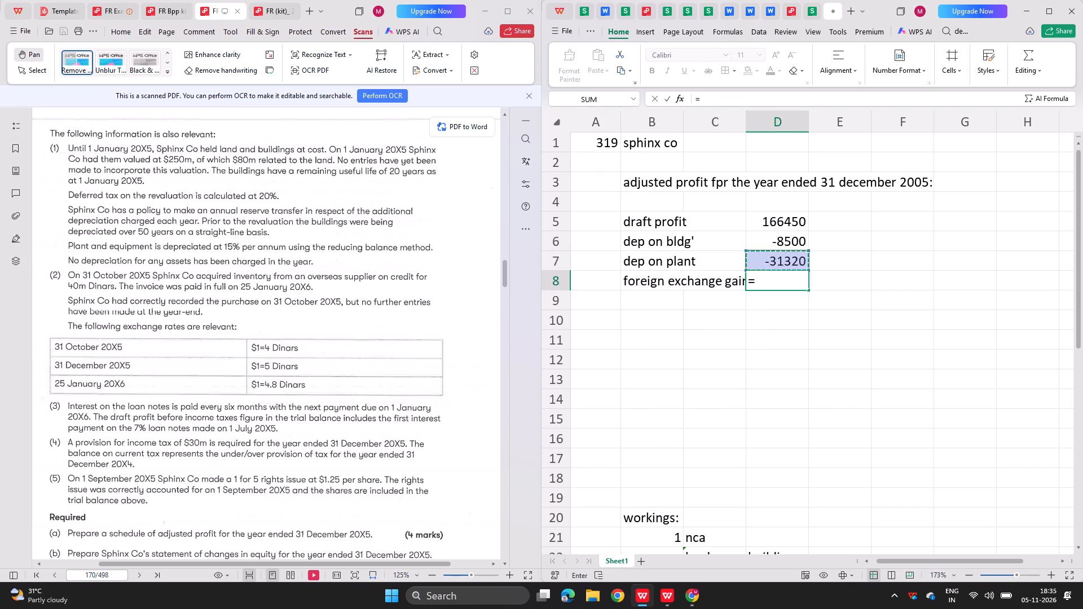
pyautogui.press('Down')
pyautogui.press('Down')
pyautogui.press('Down')
pyautogui.press('Down')
pyautogui.press('Down')
pyautogui.press('Down')
pyautogui.press('Down')
pyautogui.press('Down')
pyautogui.press('Down')
pyautogui.press('Down')
pyautogui.press('Down')
pyautogui.press('Down')
pyautogui.press('Down')
pyautogui.press('Down')
pyautogui.press('Down')
pyautogui.press('Down')
pyautogui.press('Down')
pyautogui.press('Down')
pyautogui.press('Down')
pyautogui.press('Down')
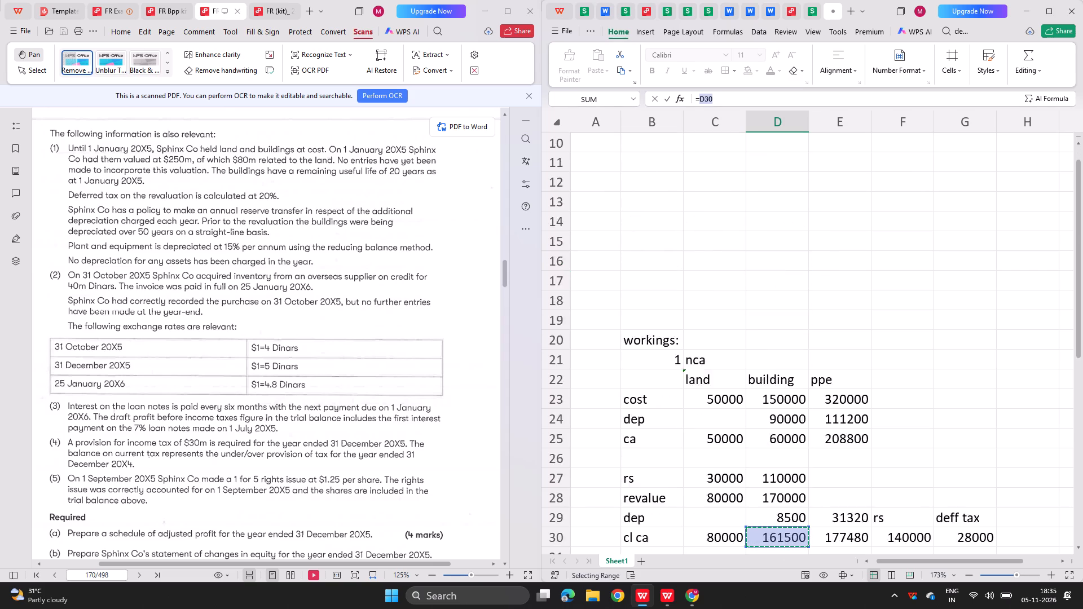
pyautogui.press('Down')
pyautogui.press('Right')
pyautogui.press('Up')
pyautogui.press('Up')
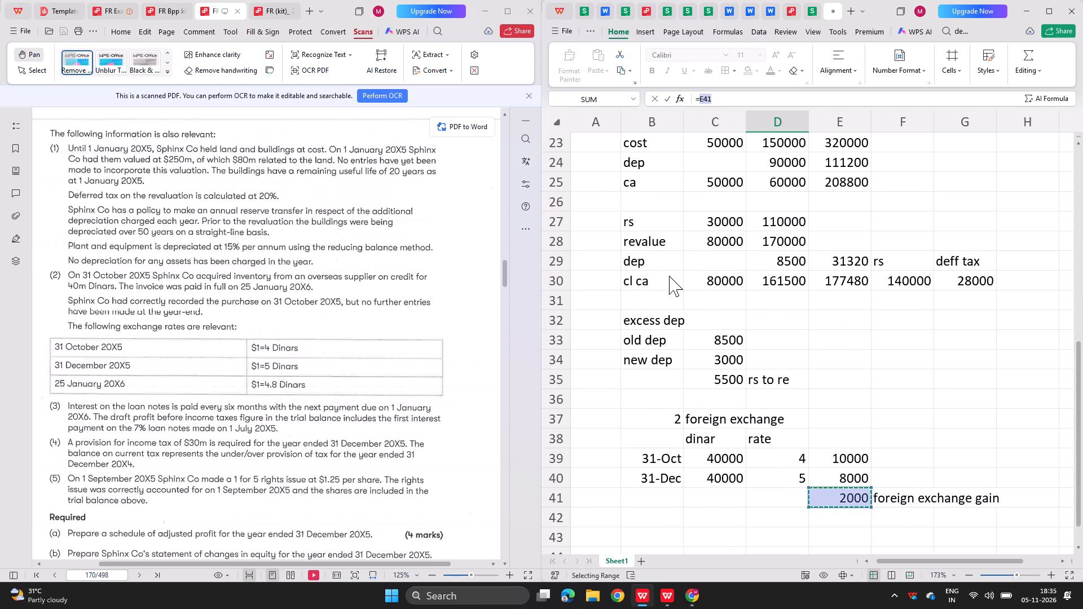
pyautogui.press('Return')
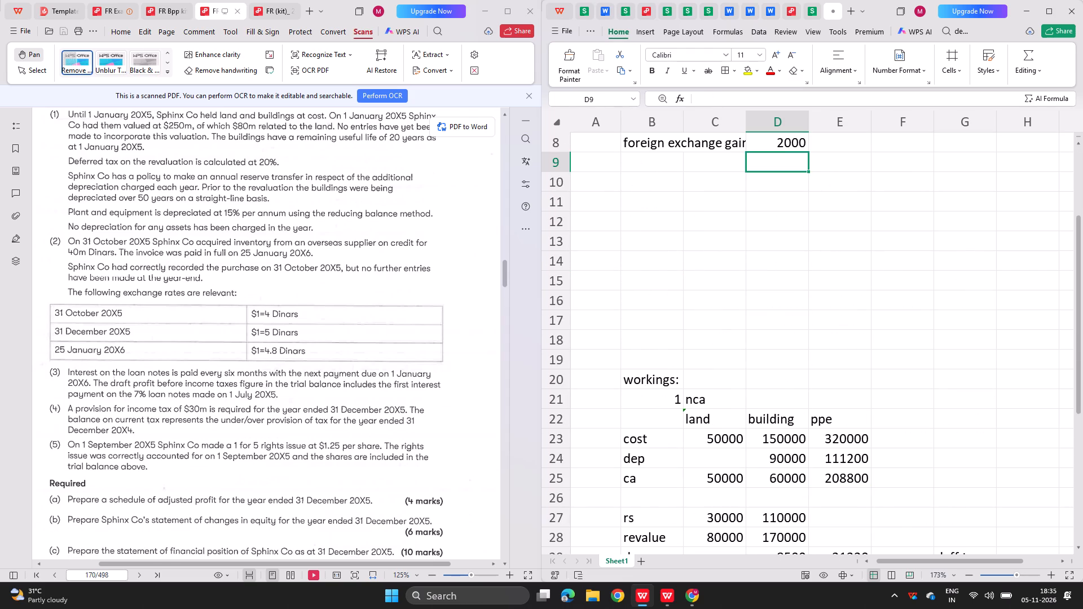
# Examine the solved 319 sheet for the workings that follow the foreign transaction.
pyautogui.scroll(-2, 643, 417)
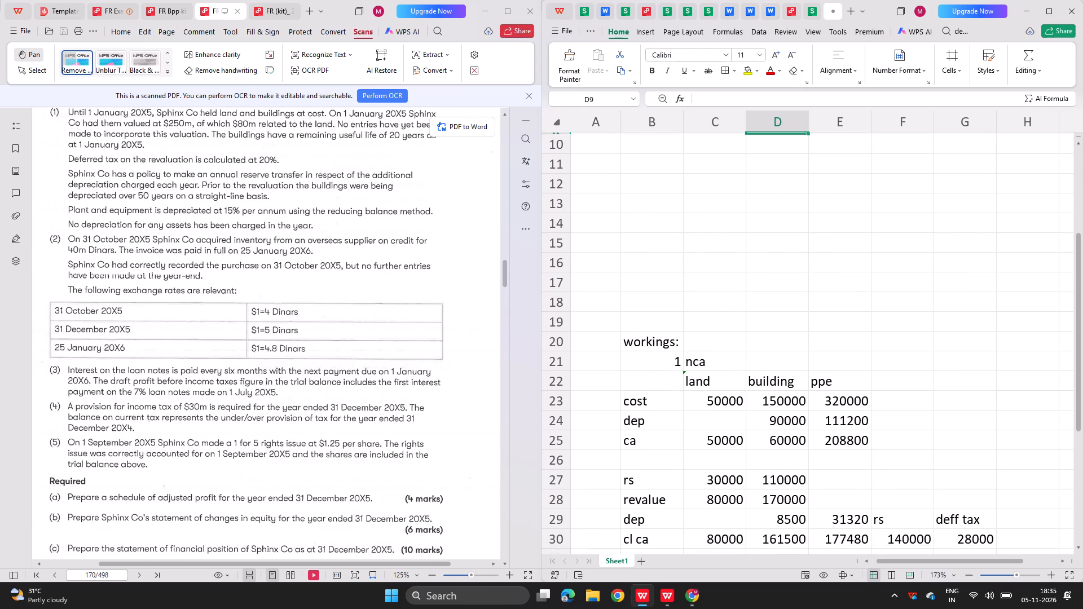
pyautogui.scroll(-3, 643, 417)
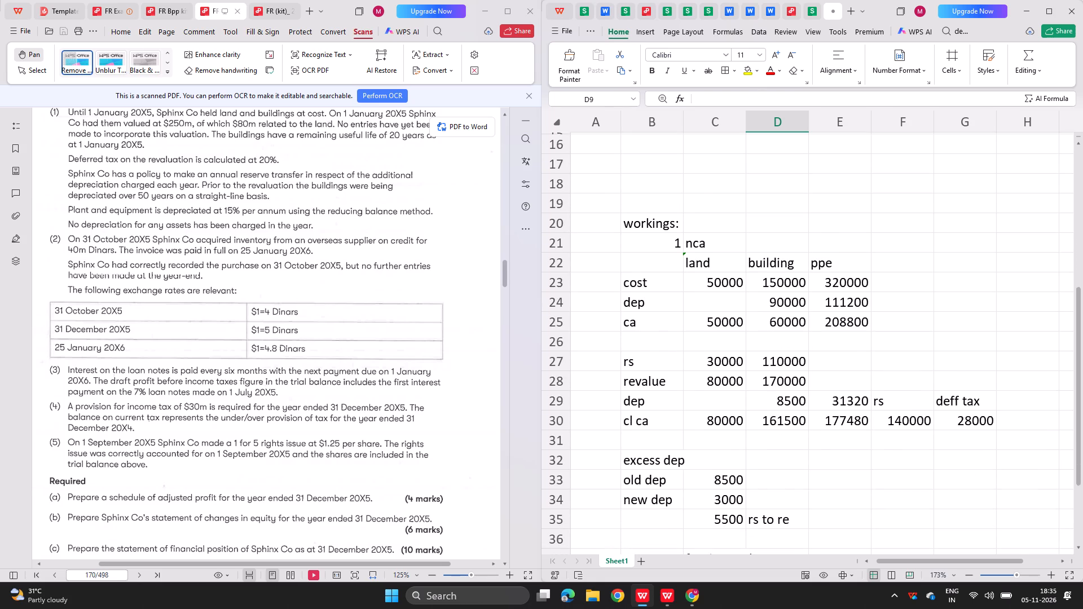
pyautogui.scroll(-1, 707, 308)
pyautogui.click(813, 10)
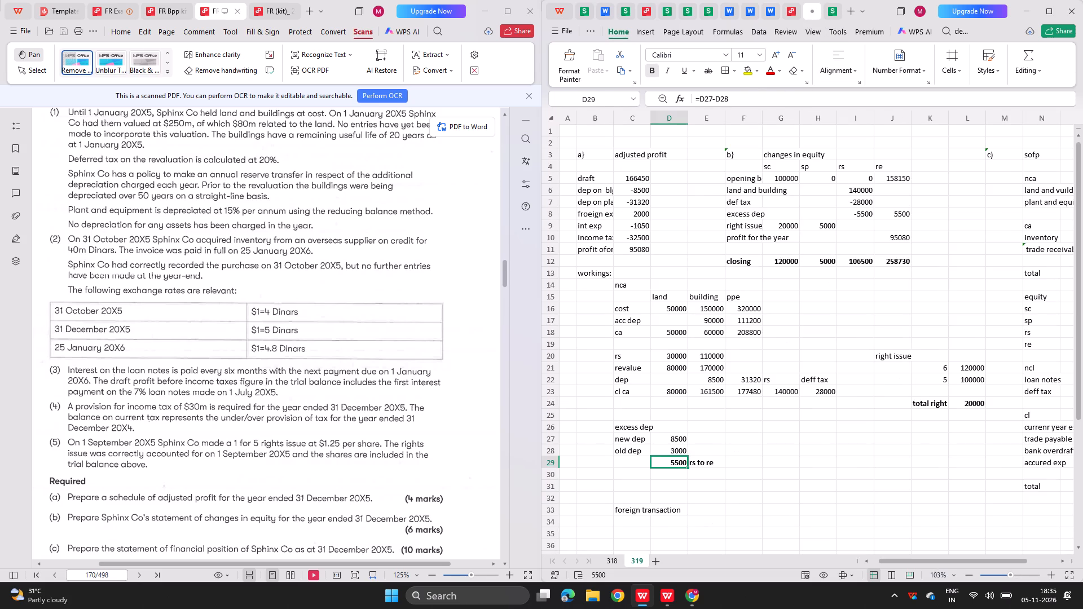
pyautogui.scroll(-1, 736, 264)
pyautogui.hscroll(-1, 736, 264)
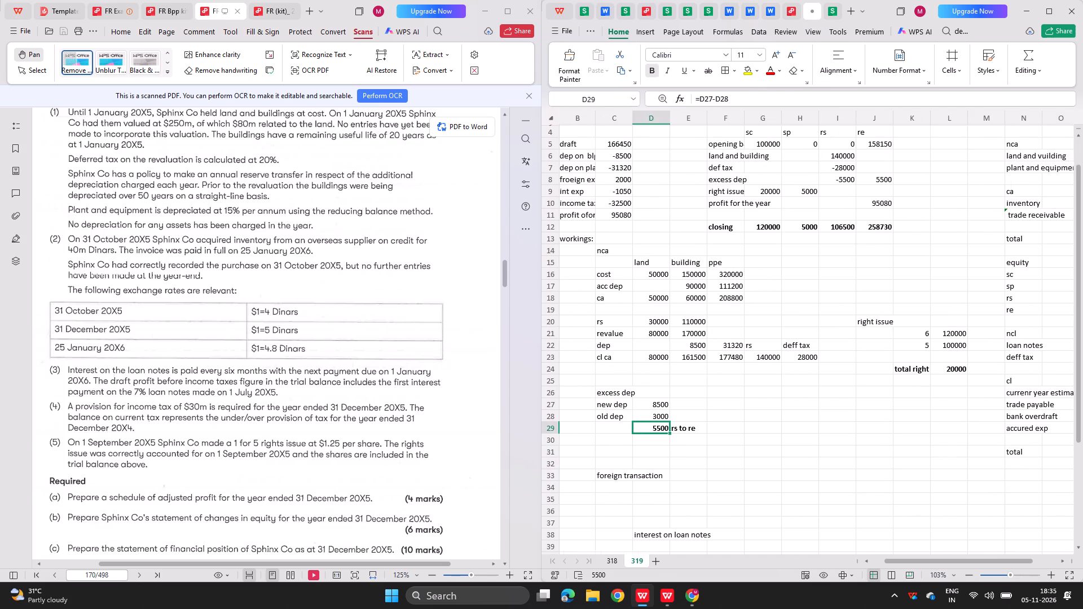
pyautogui.hscroll(-2, 736, 264)
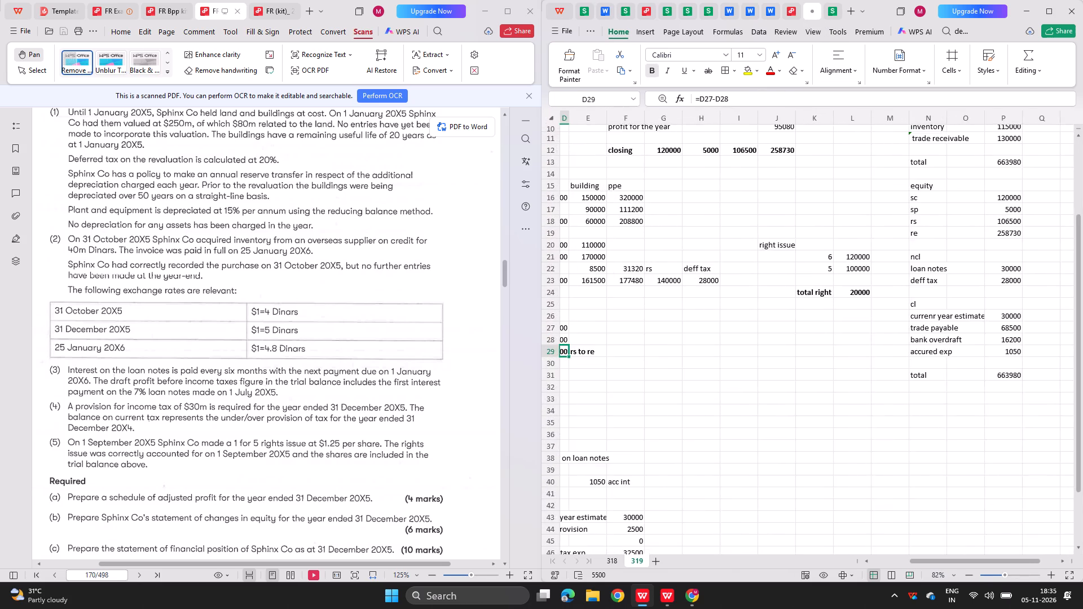
pyautogui.scroll(-1, 736, 264)
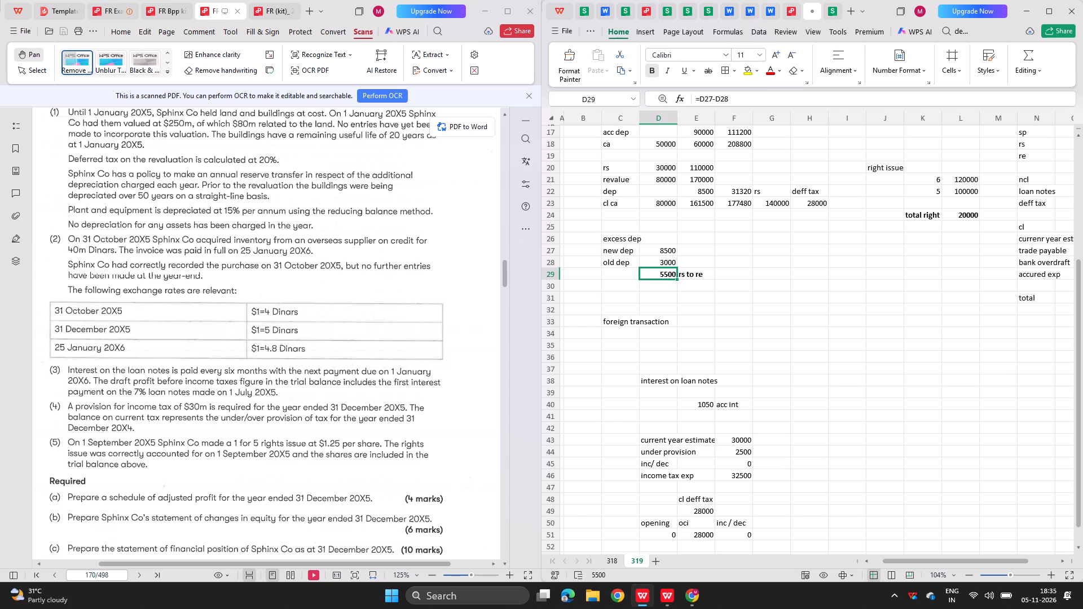
pyautogui.click(831, 5)
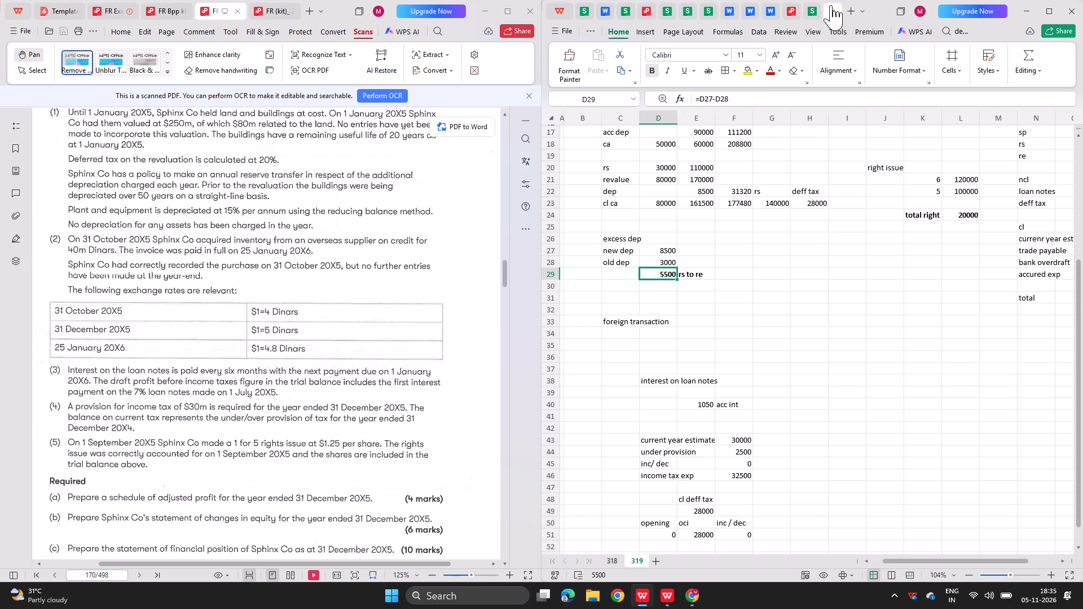
# Number the new working below the foreign exchange working as 3 in B43.
pyautogui.scroll(-7, 606, 505)
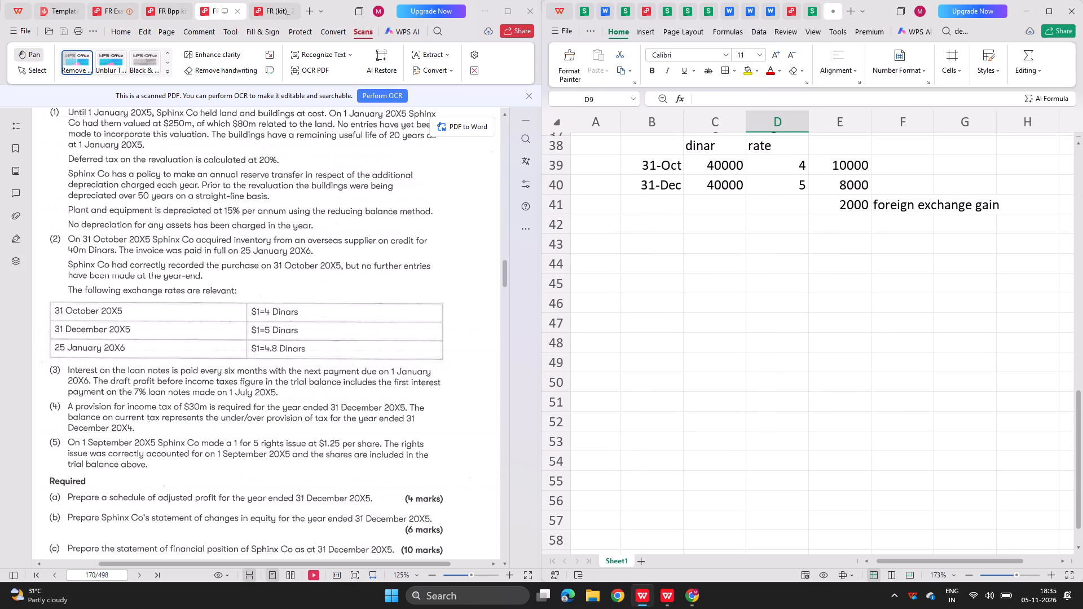
pyautogui.click(720, 255)
pyautogui.scroll(2, 657, 275)
pyautogui.click(661, 302)
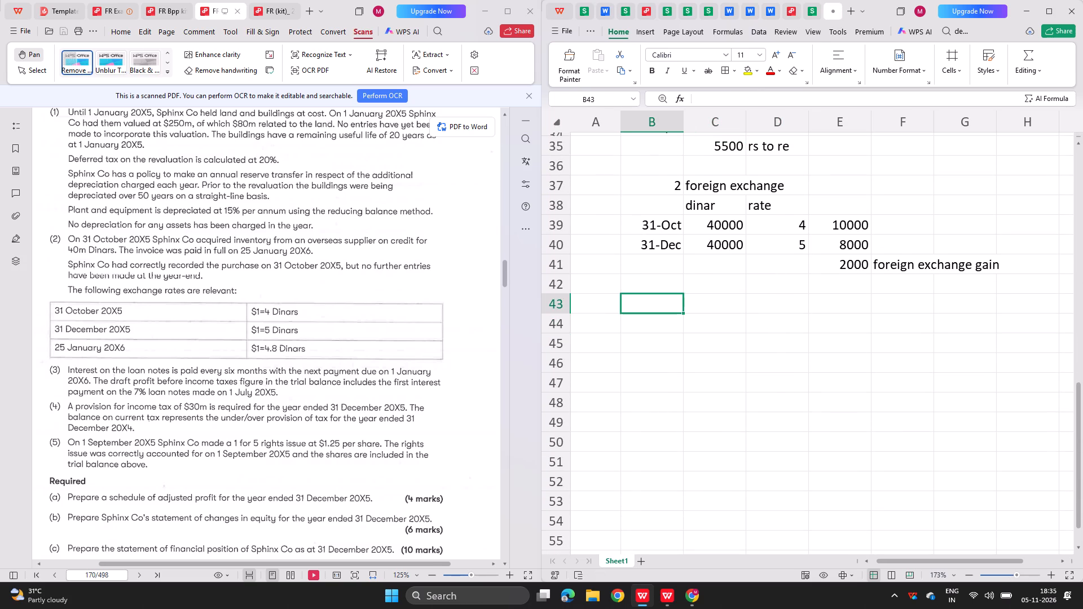
pyautogui.press('3')
pyautogui.press('Right')
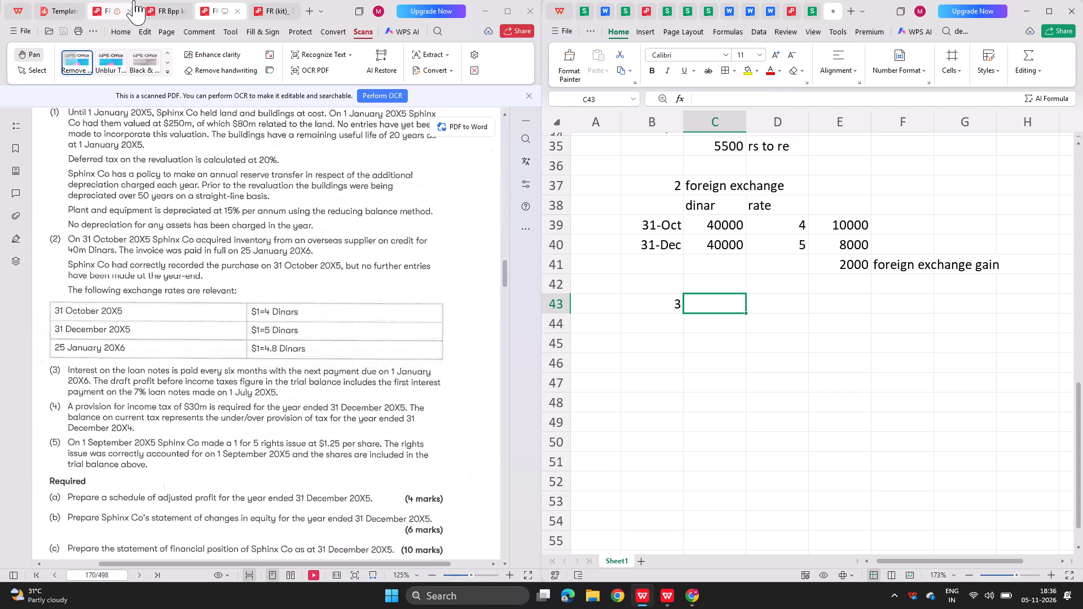
# Check working 3 in the BPP kit's model answer and enter the heading "loan notes" in C43.
pyautogui.click(164, 6)
pyautogui.scroll(-1, 167, 227)
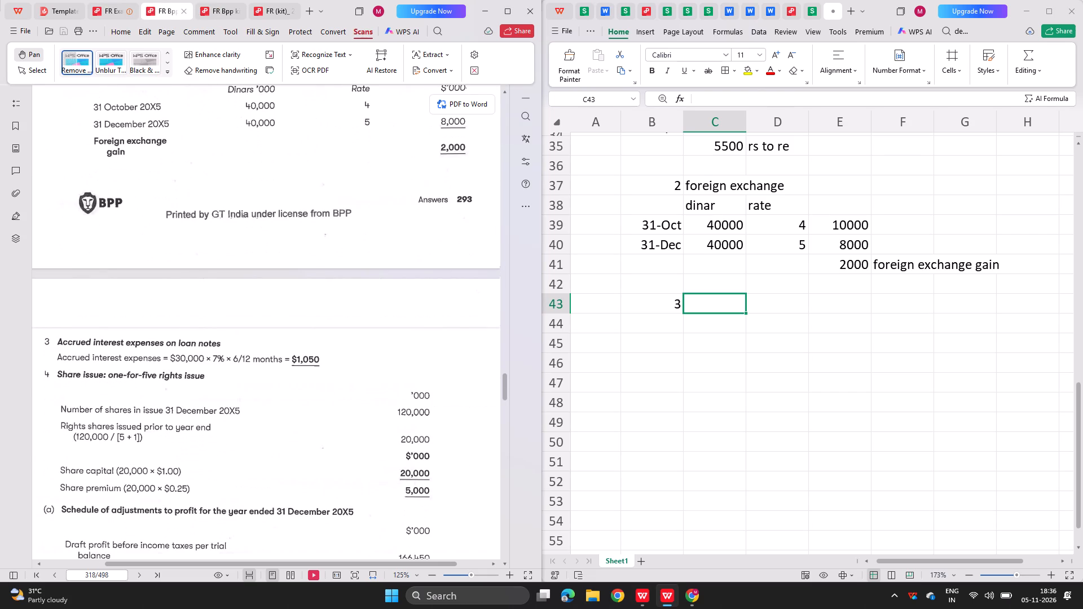
pyautogui.click(217, 6)
pyautogui.write('loa')
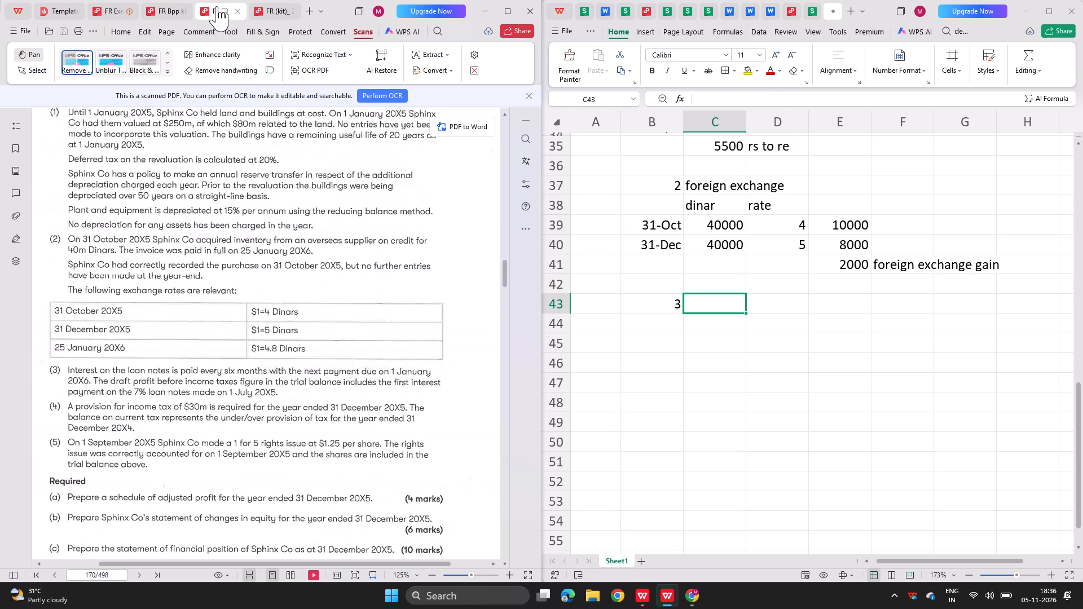
pyautogui.click(724, 303)
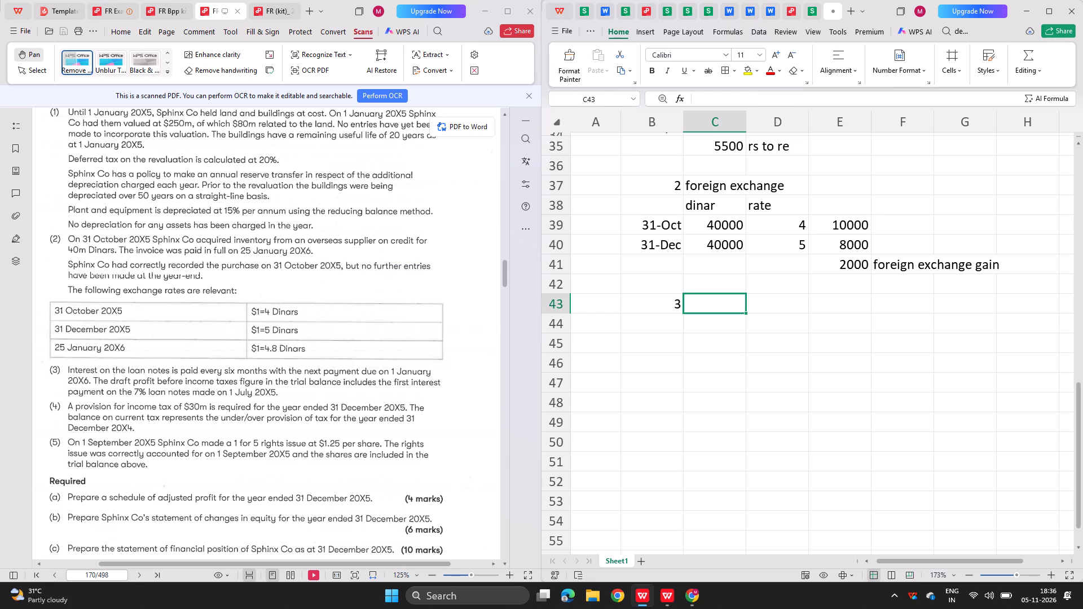
pyautogui.doubleClick(724, 303)
pyautogui.write('loan notee')
pyautogui.press('Return')
pyautogui.press('s')
pyautogui.press('Up')
pyautogui.press('BackSpace')
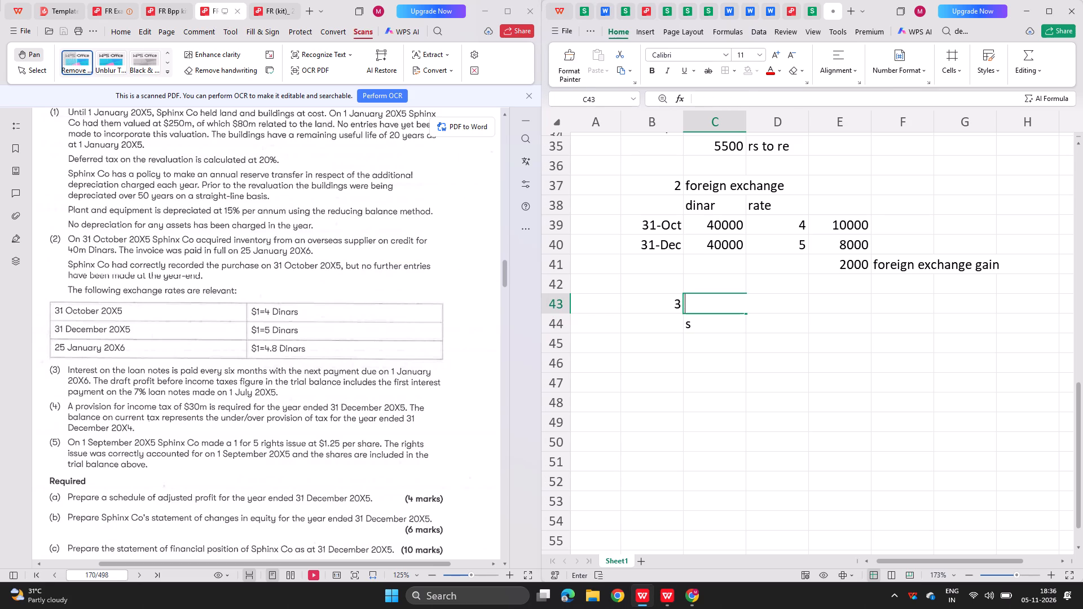
pyautogui.write('loan notes')
pyautogui.press('Return')
pyautogui.press('BackSpace')
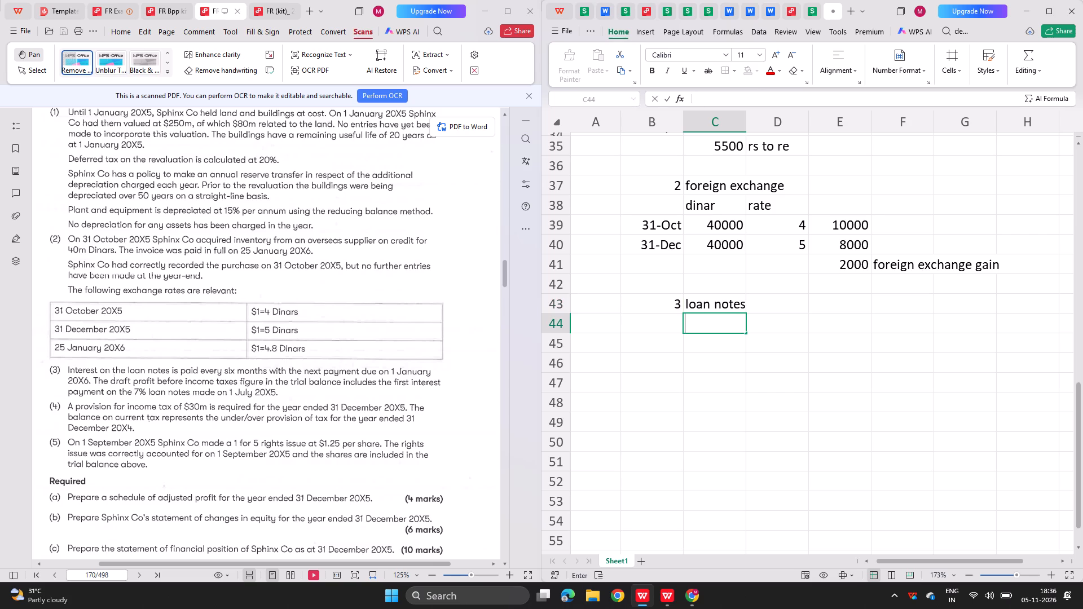
# Label C45 "acc int exp" and calculate six months' loan note interest in D45 as 30000*0.07*6/12.
pyautogui.press('Down')
pyautogui.write('acc int exp')
pyautogui.press('Right')
pyautogui.press('=')
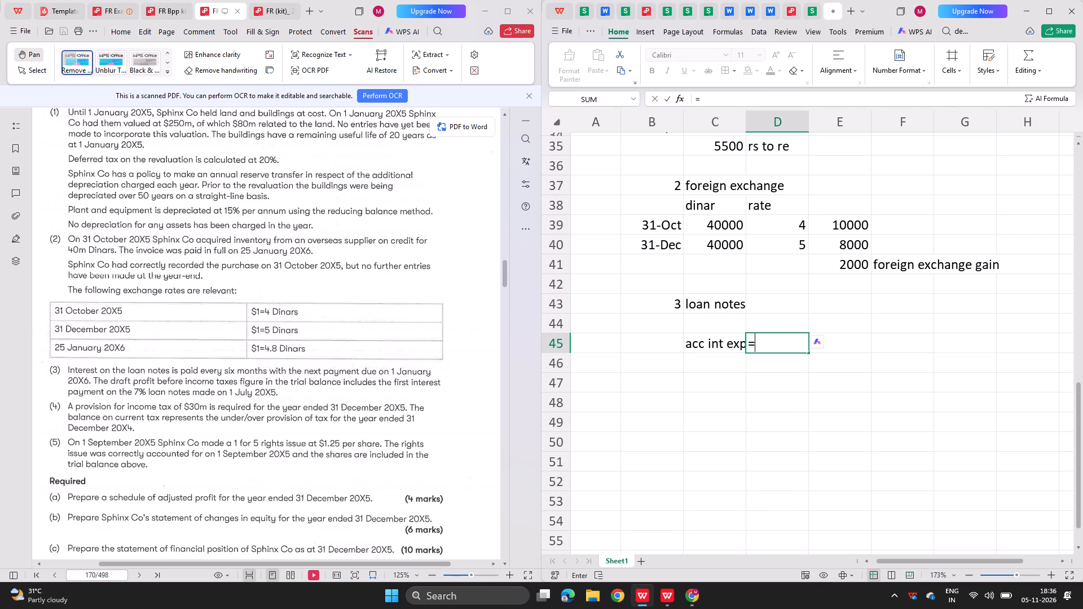
pyautogui.scroll(2, 366, 305)
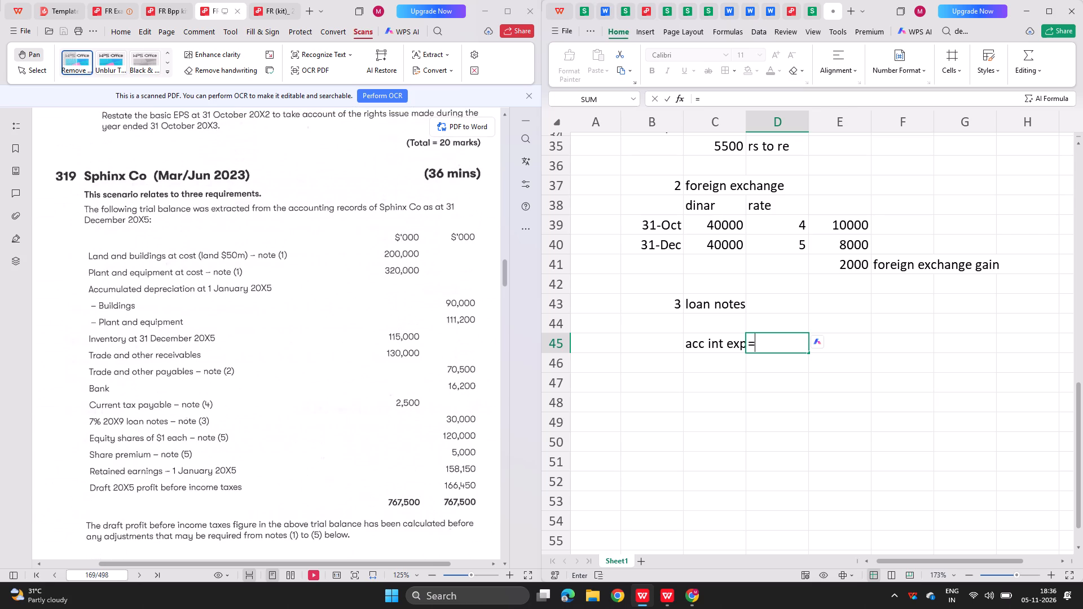
pyautogui.write('3000')
pyautogui.write('0*0.07*')
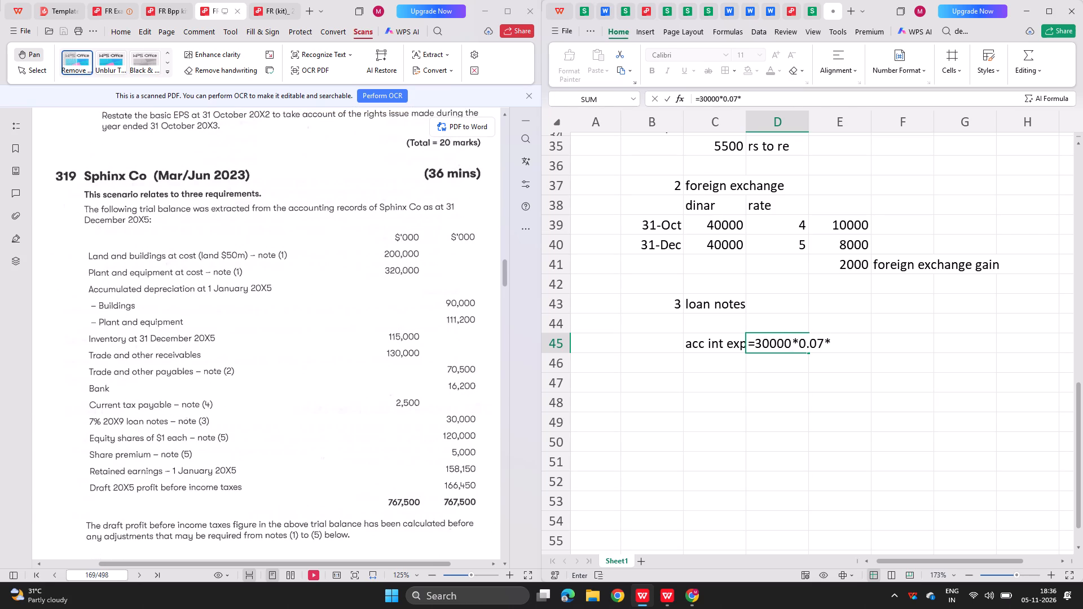
pyautogui.scroll(-2, 227, 328)
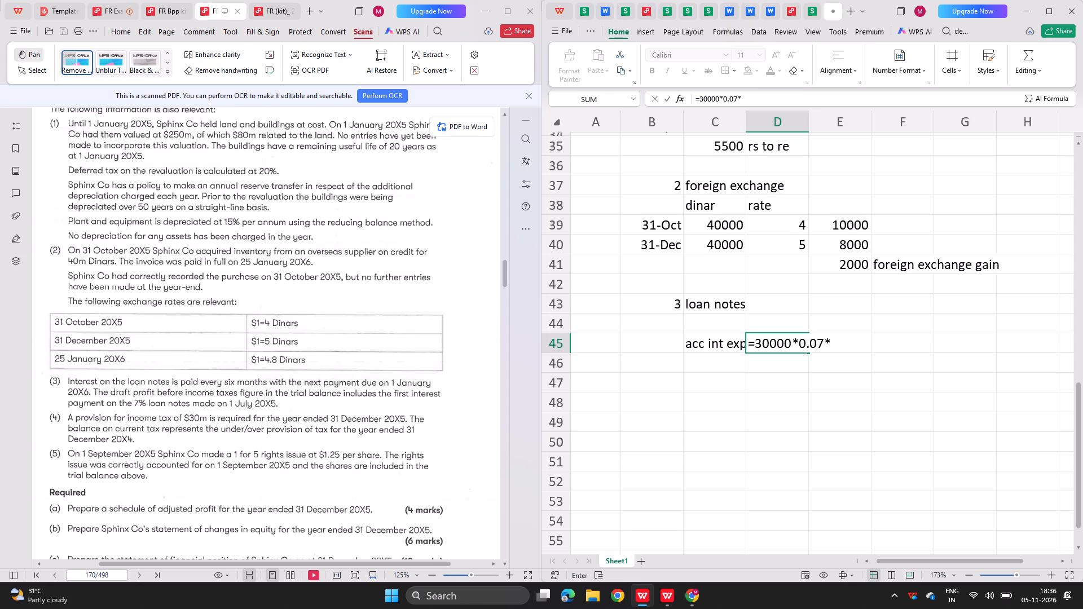
pyautogui.write('6/12')
pyautogui.press('Return')
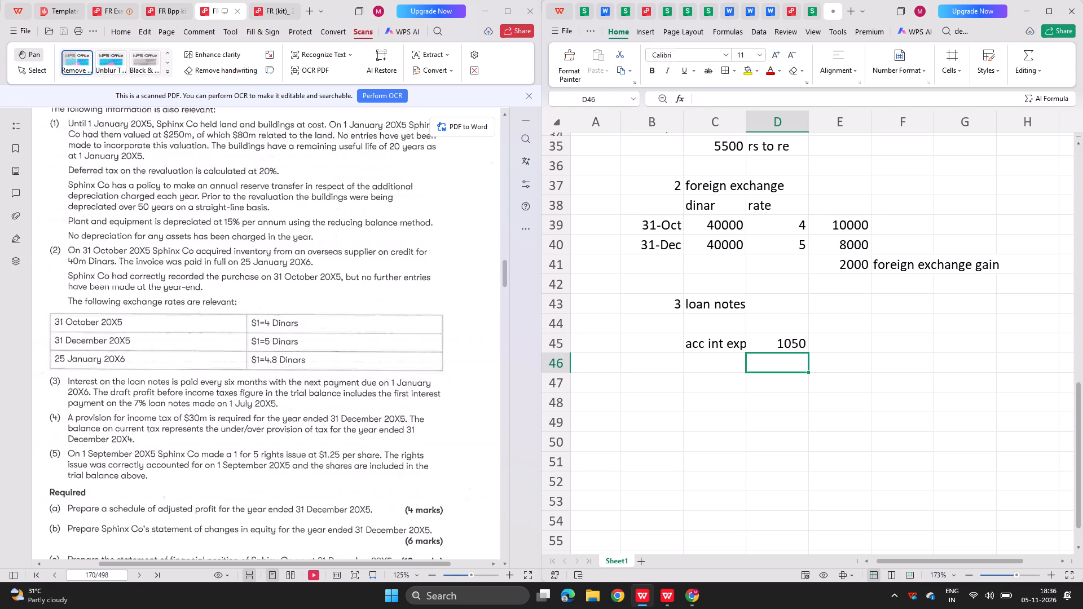
# Check the adjusted profit schedule in the solved 319 sheet and enter the label "int expense" in B9 of the new schedule.
pyautogui.scroll(3, 643, 266)
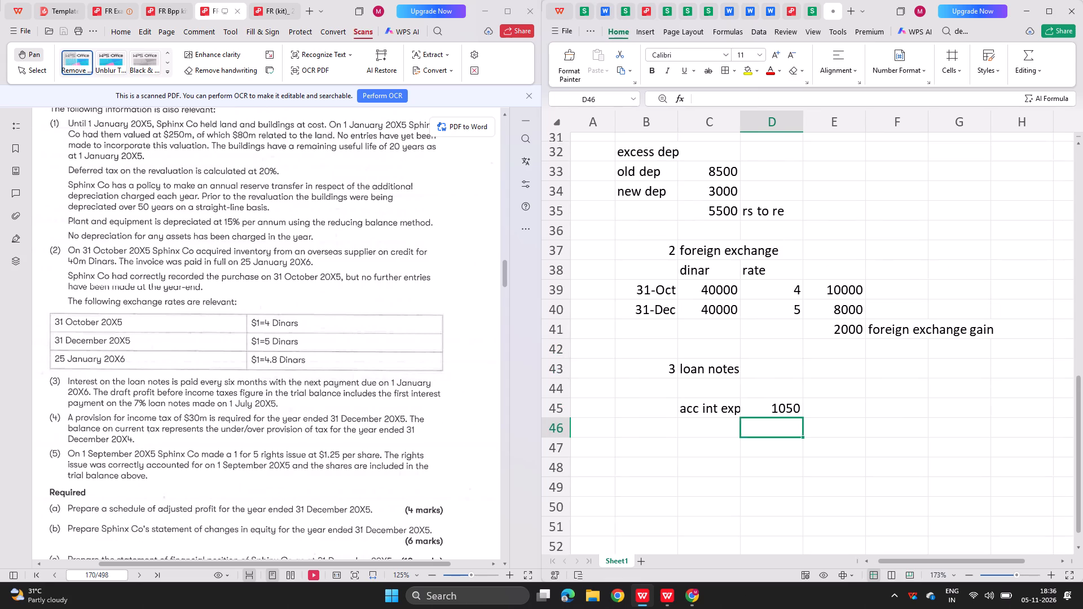
pyautogui.scroll(2, 643, 266)
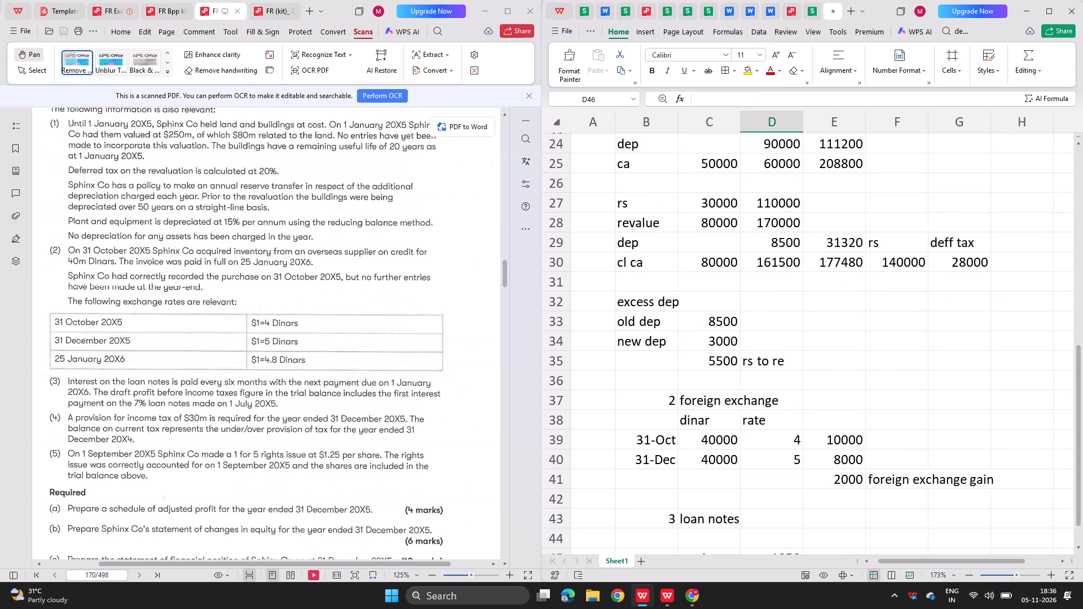
pyautogui.click(812, 7)
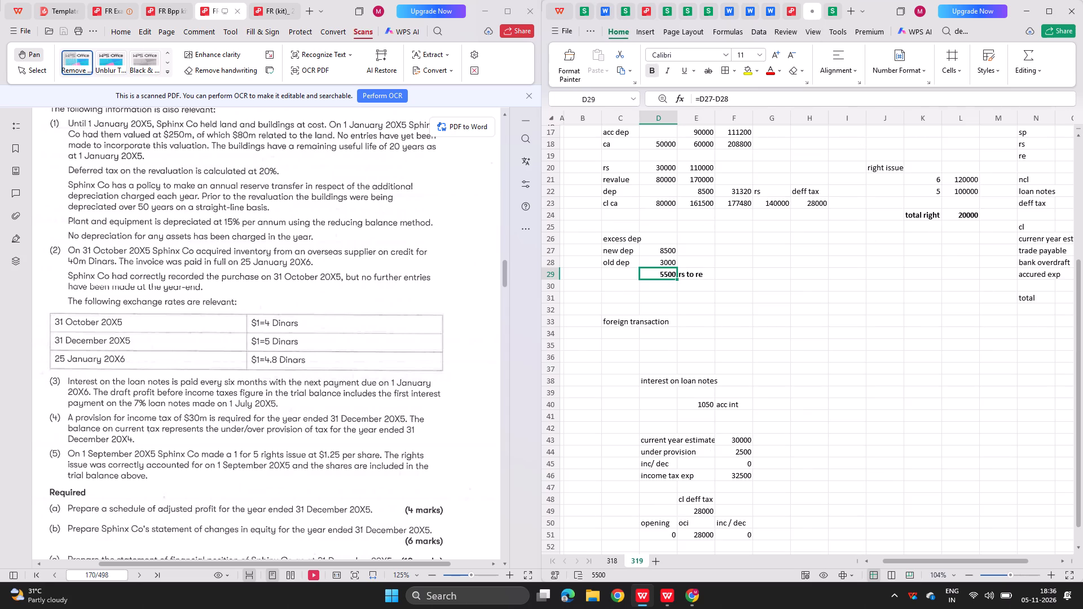
pyautogui.scroll(5, 727, 253)
pyautogui.hscroll(1, 727, 253)
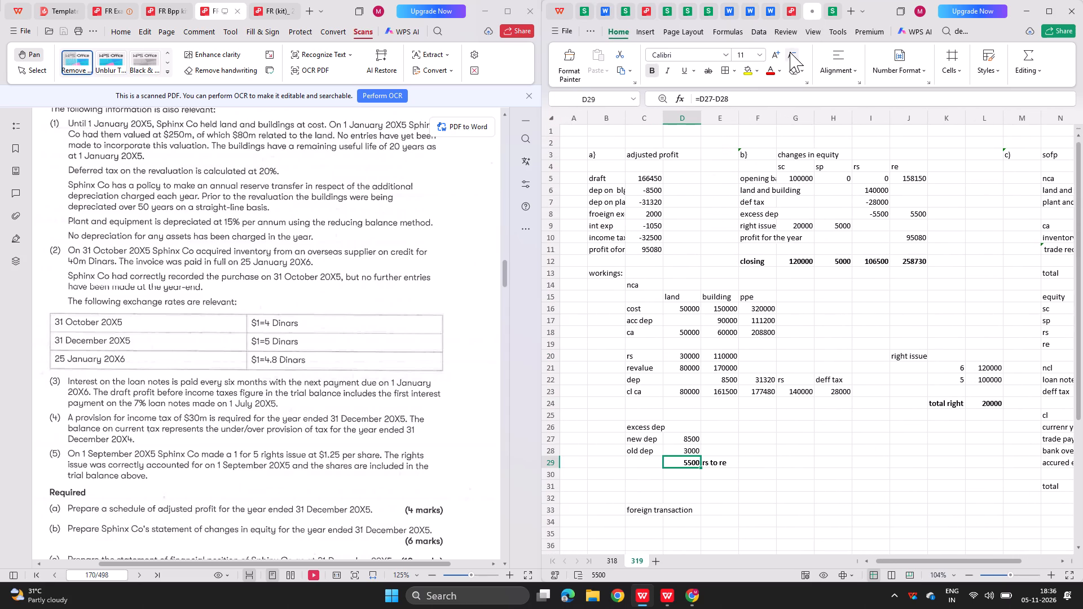
pyautogui.click(831, 3)
pyautogui.scroll(6, 729, 233)
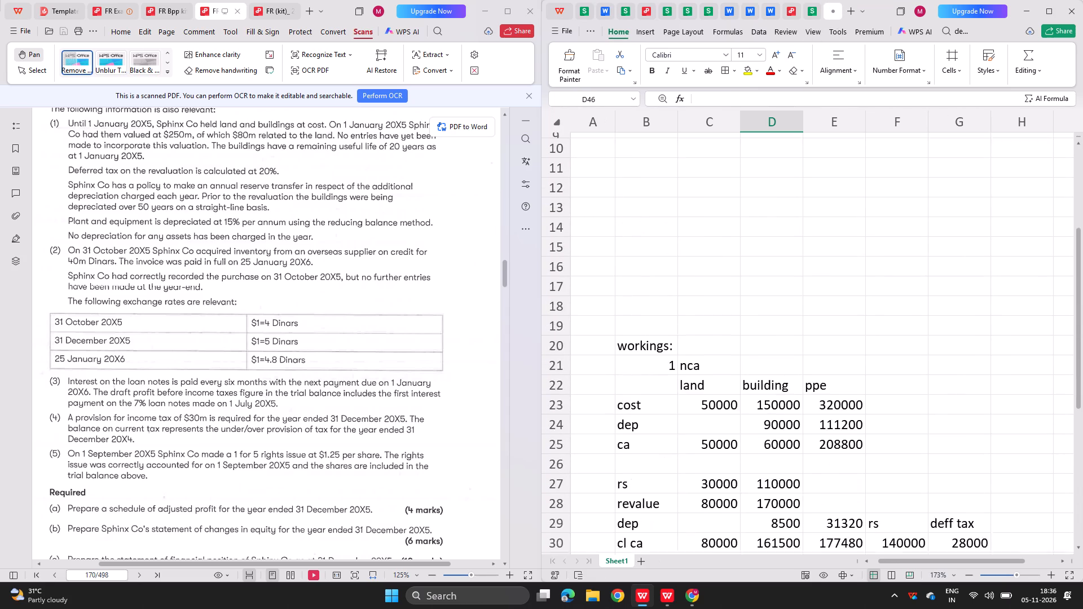
pyautogui.scroll(4, 639, 217)
pyautogui.click(635, 267)
pyautogui.write('int expense')
pyautogui.press('Right')
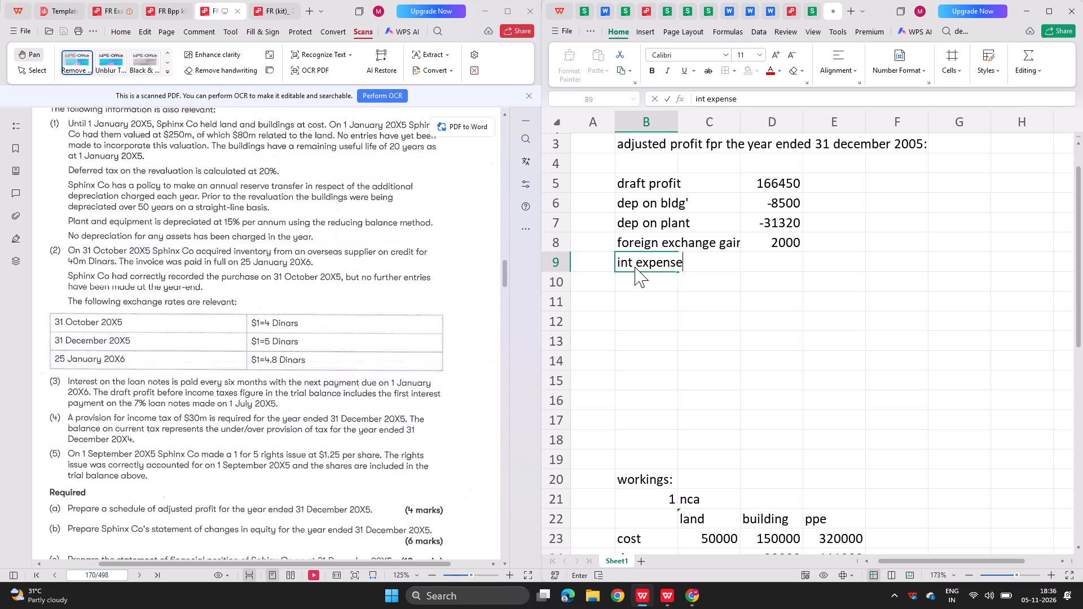
# Link D9 to the negative of the accrued loan note interest in D45.
pyautogui.press('Right')
pyautogui.write('=-')
pyautogui.press('Down')
pyautogui.press('Down')
pyautogui.press('Down')
pyautogui.press('Down')
pyautogui.press('Down')
pyautogui.press('Down')
pyautogui.press('Down')
pyautogui.press('Down')
pyautogui.press('Down')
pyautogui.press('Down')
pyautogui.press('Down')
pyautogui.press('Down')
pyautogui.press('Down')
pyautogui.press('Down')
pyautogui.press('Down')
pyautogui.press('Down')
pyautogui.press('Down')
pyautogui.press('Down')
pyautogui.press('Down')
pyautogui.press('Down')
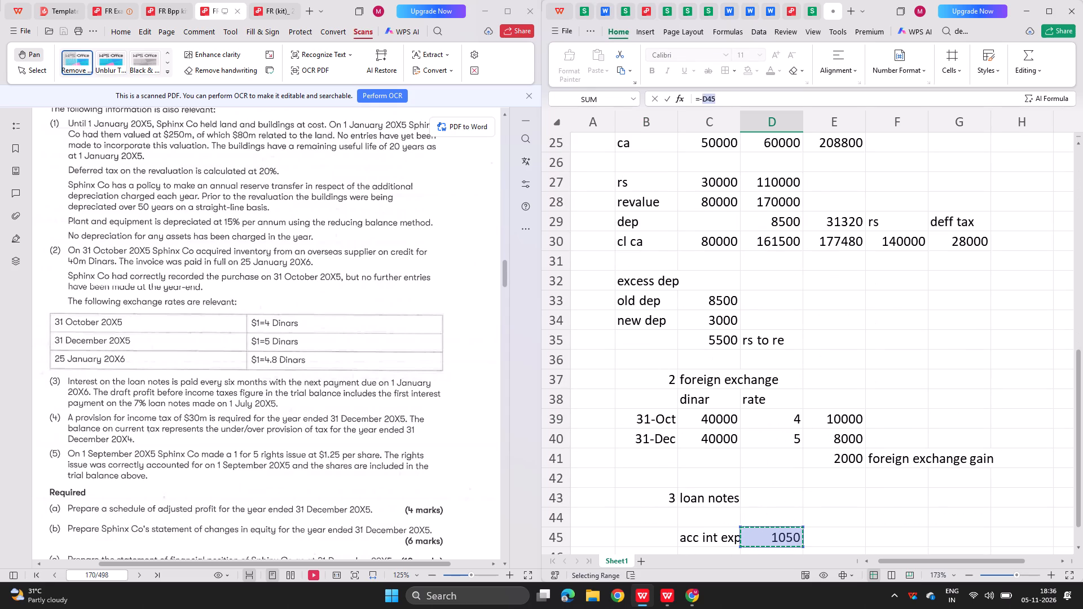
pyautogui.press('Return')
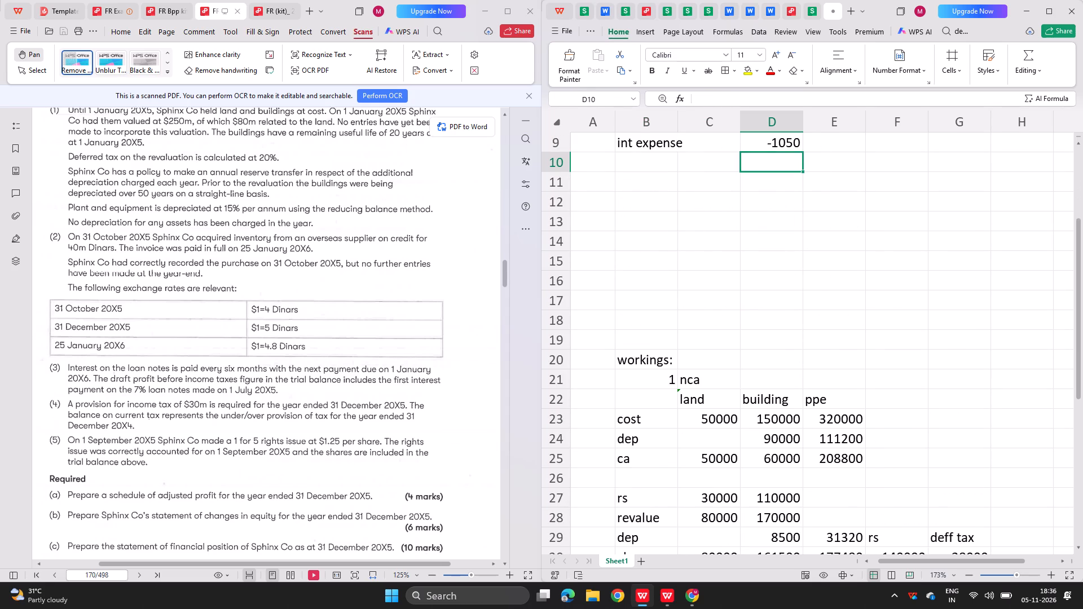
# Examine the solved 319 sheet for the working that follows interest on loan notes.
pyautogui.scroll(-2, 759, 440)
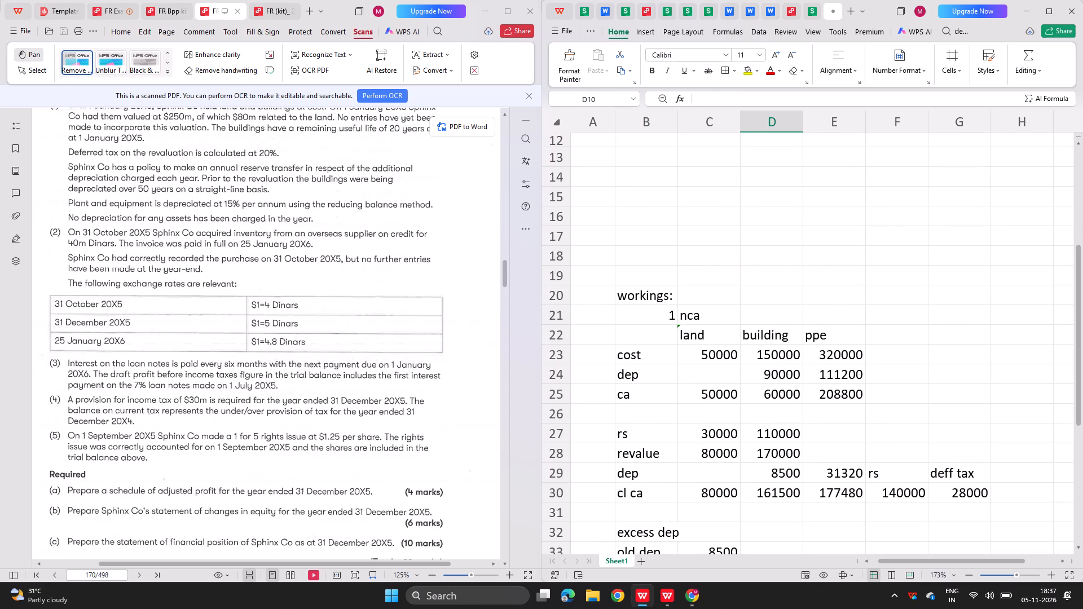
pyautogui.scroll(-1, 735, 370)
pyautogui.scroll(-2, 680, 441)
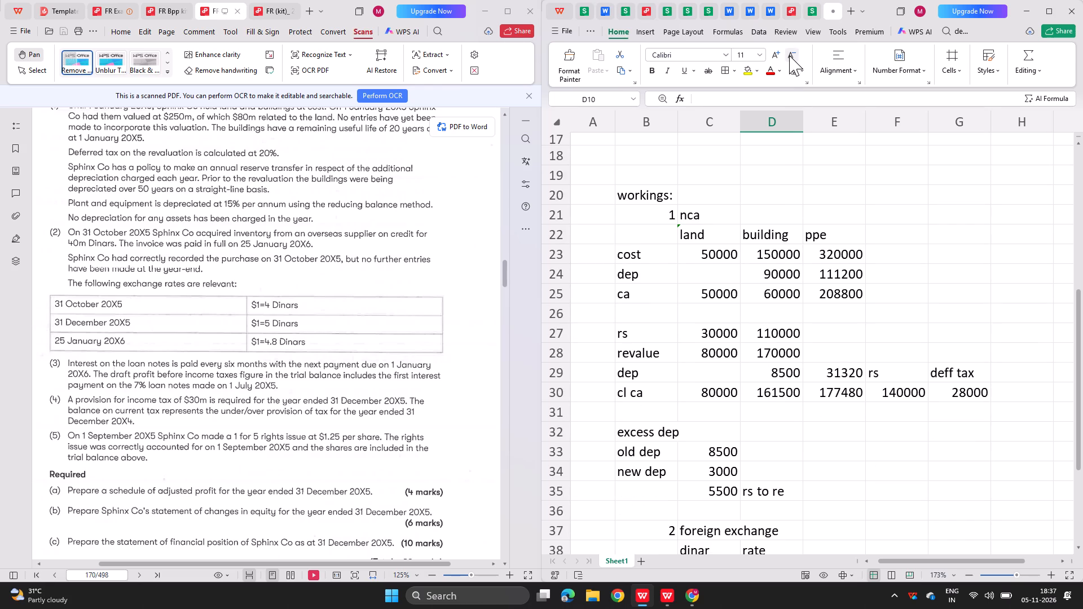
pyautogui.scroll(-6, 736, 224)
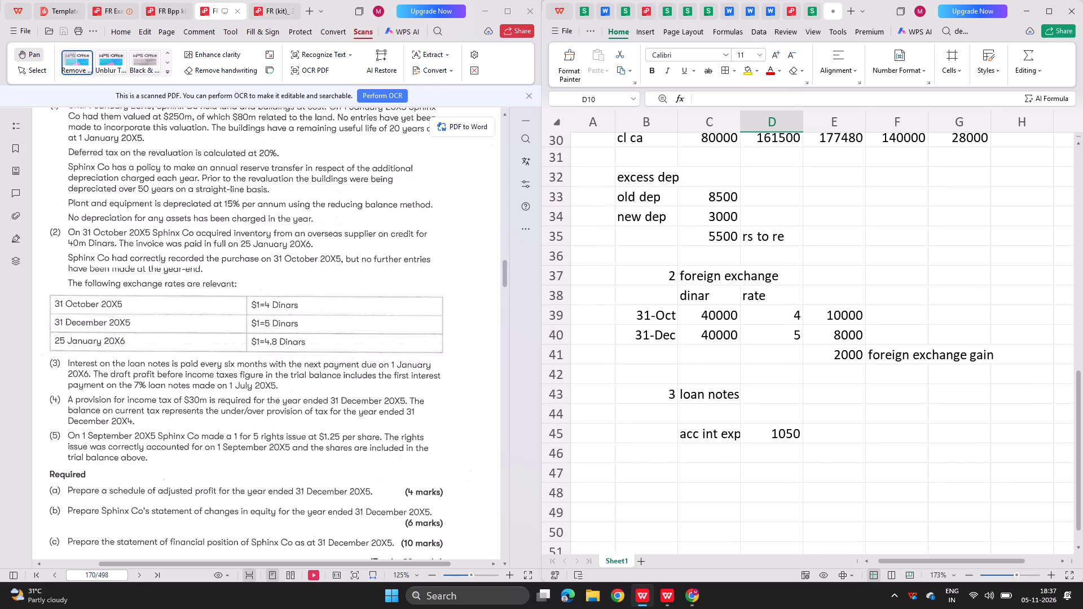
pyautogui.scroll(-8, 736, 224)
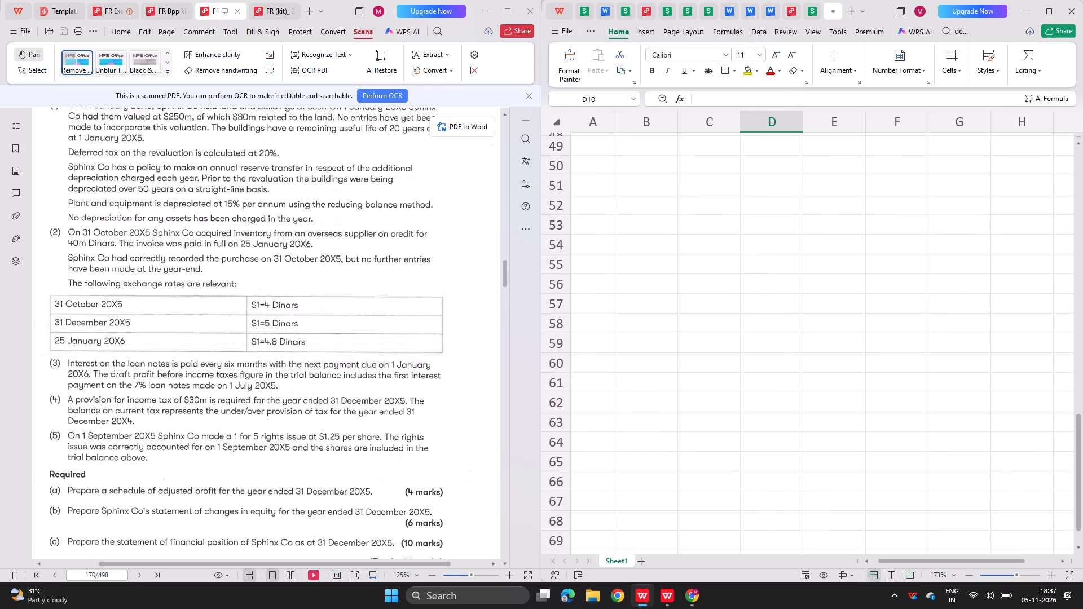
pyautogui.scroll(-2, 736, 224)
pyautogui.click(807, 5)
pyautogui.scroll(-6, 737, 249)
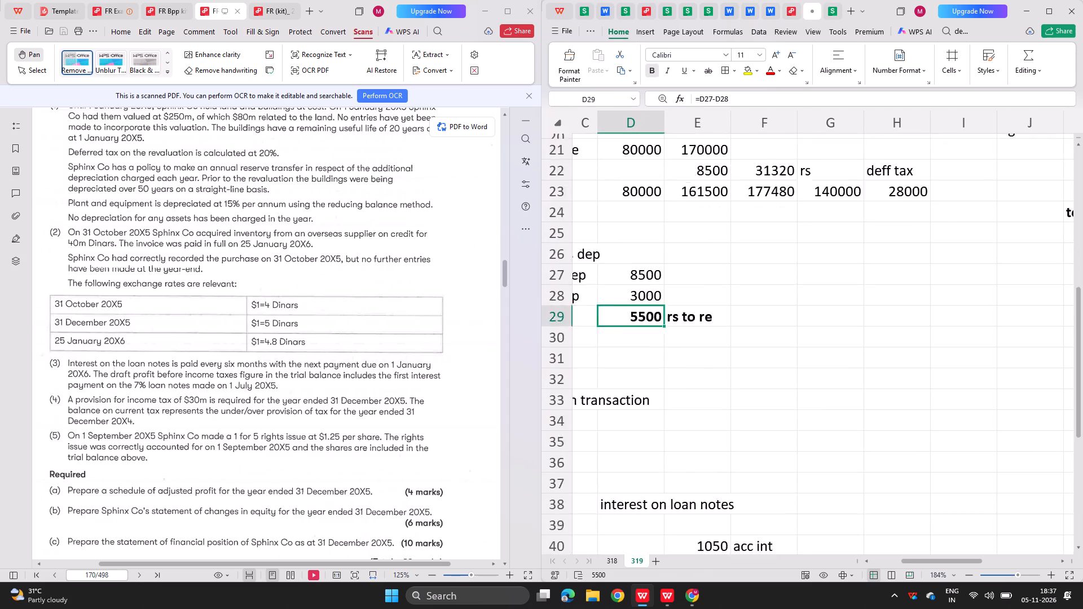
pyautogui.scroll(-5, 737, 249)
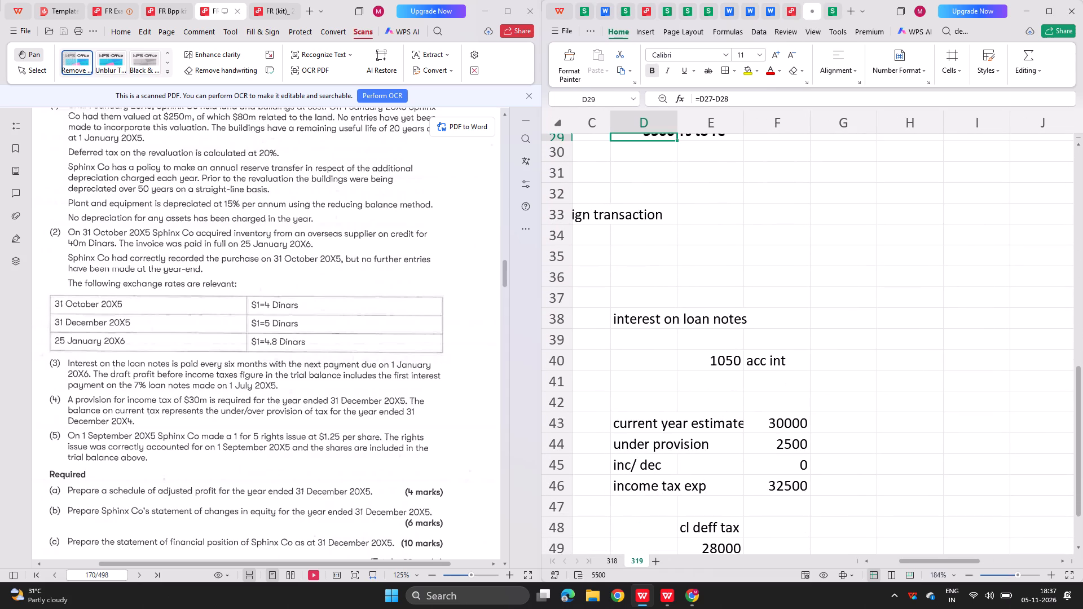
pyautogui.scroll(-1, 660, 319)
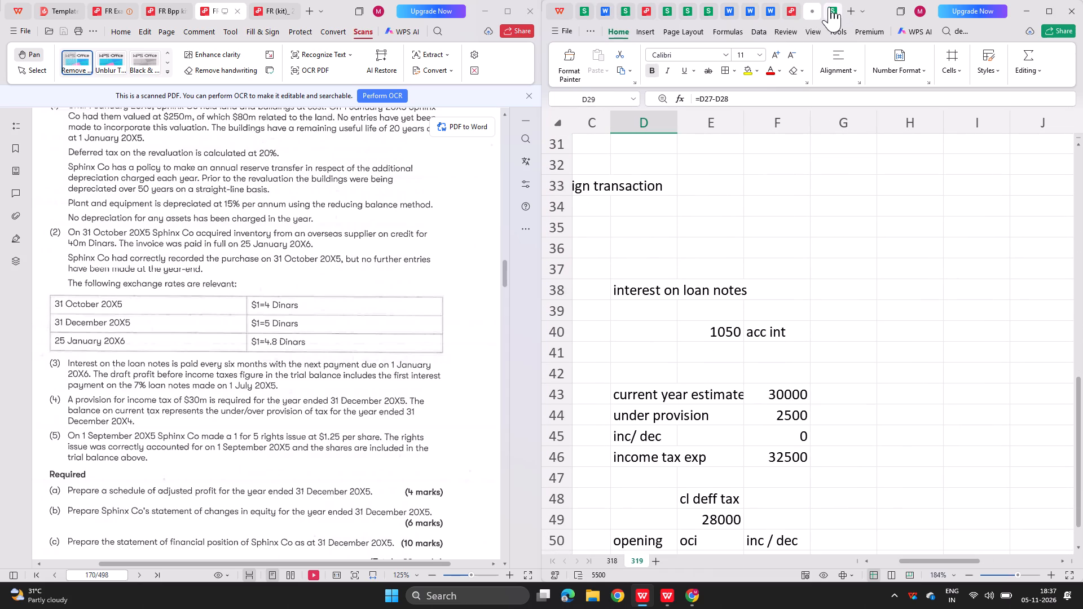
pyautogui.click(829, 7)
pyautogui.scroll(4, 746, 320)
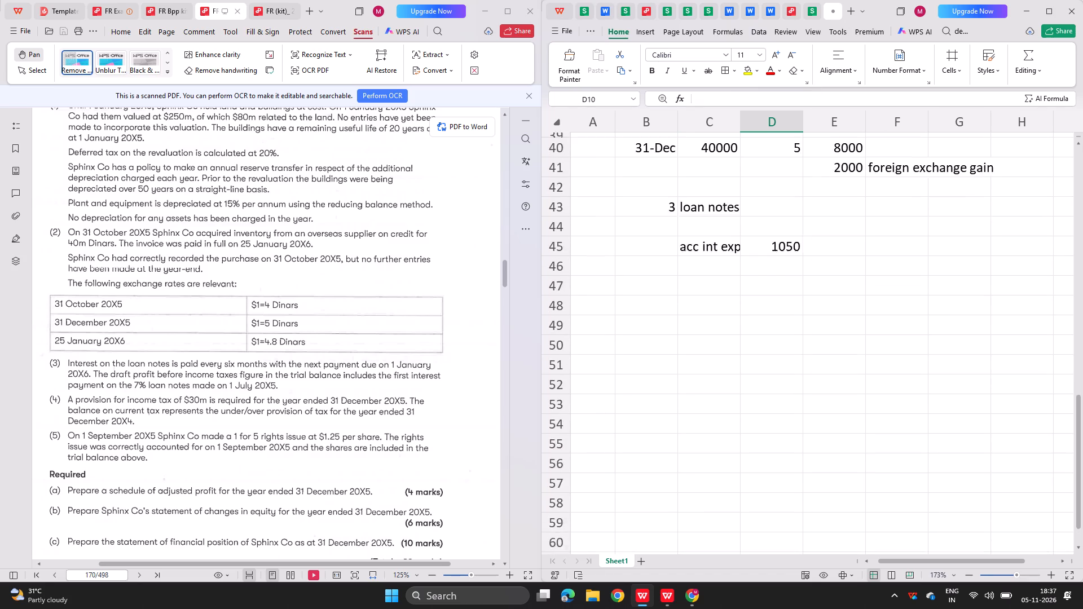
# Number the working below the loan notes working as 4 in B47 and enter the heading "tax" in C47.
pyautogui.click(659, 343)
pyautogui.press('4')
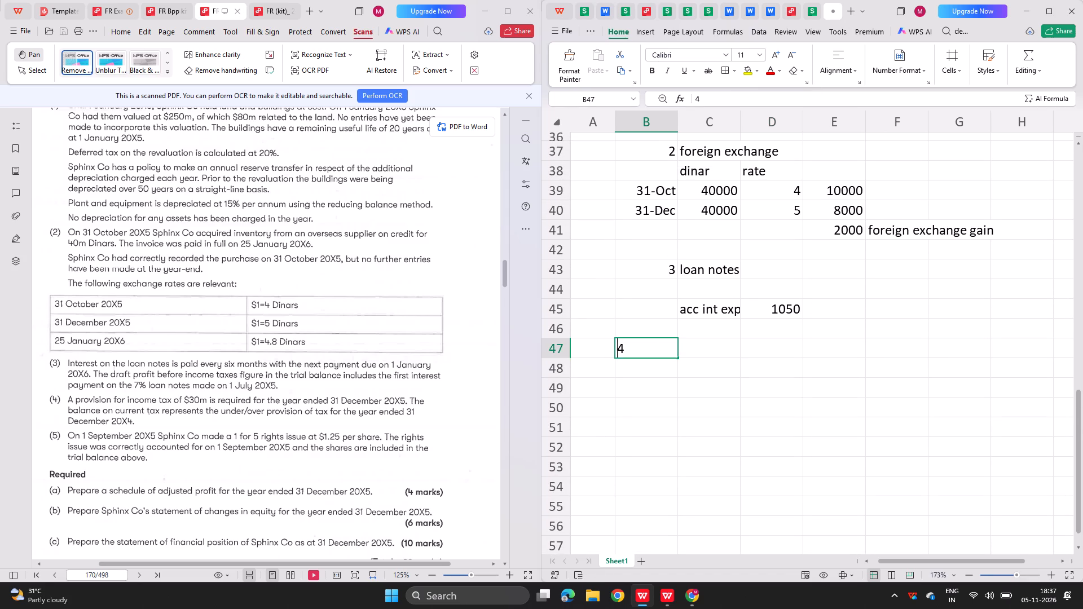
pyautogui.press('Right')
pyautogui.click(813, 14)
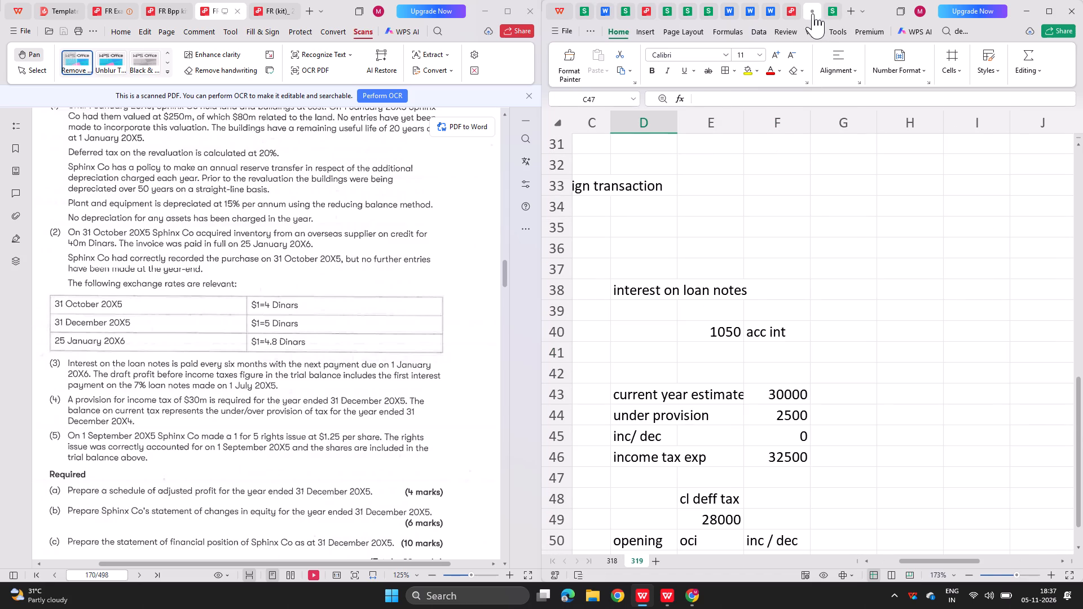
pyautogui.click(831, 6)
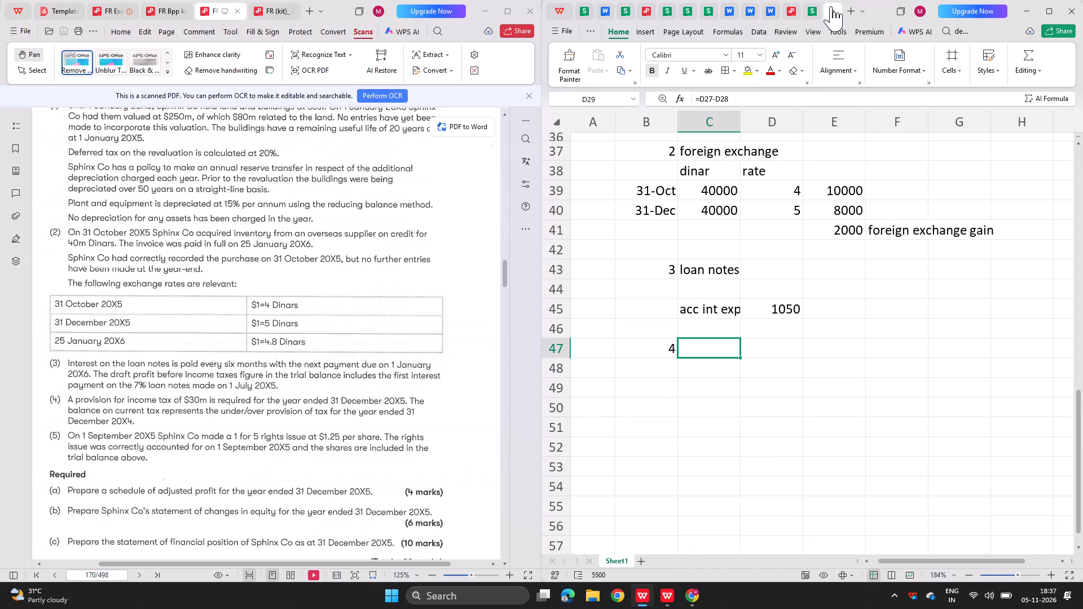
pyautogui.write('taax')
pyautogui.press('Return')
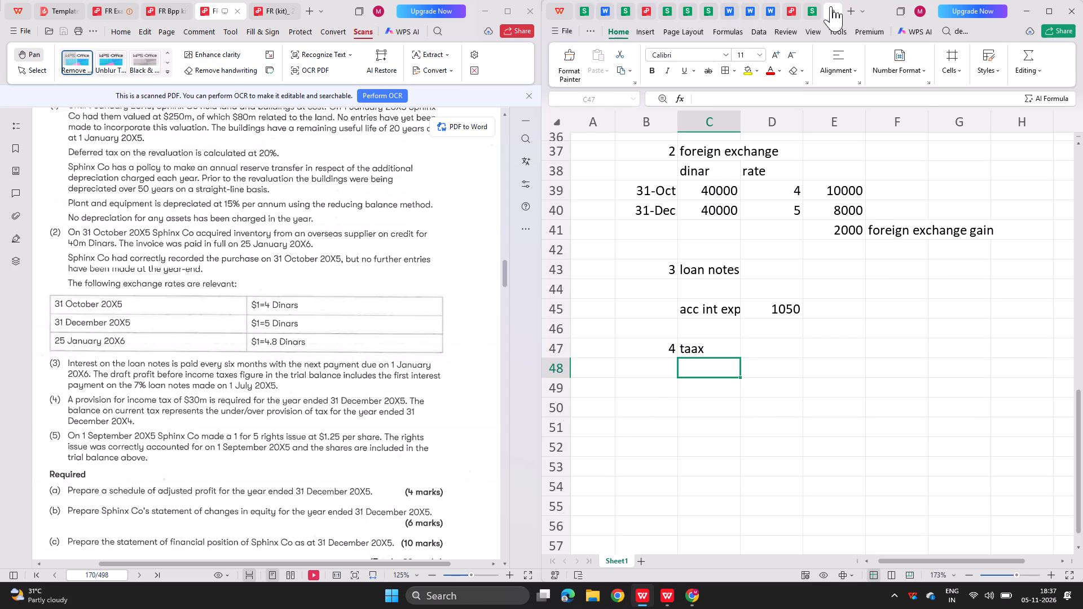
pyautogui.press('Up')
pyautogui.press('BackSpace')
pyautogui.write('tax')
pyautogui.press('Return')
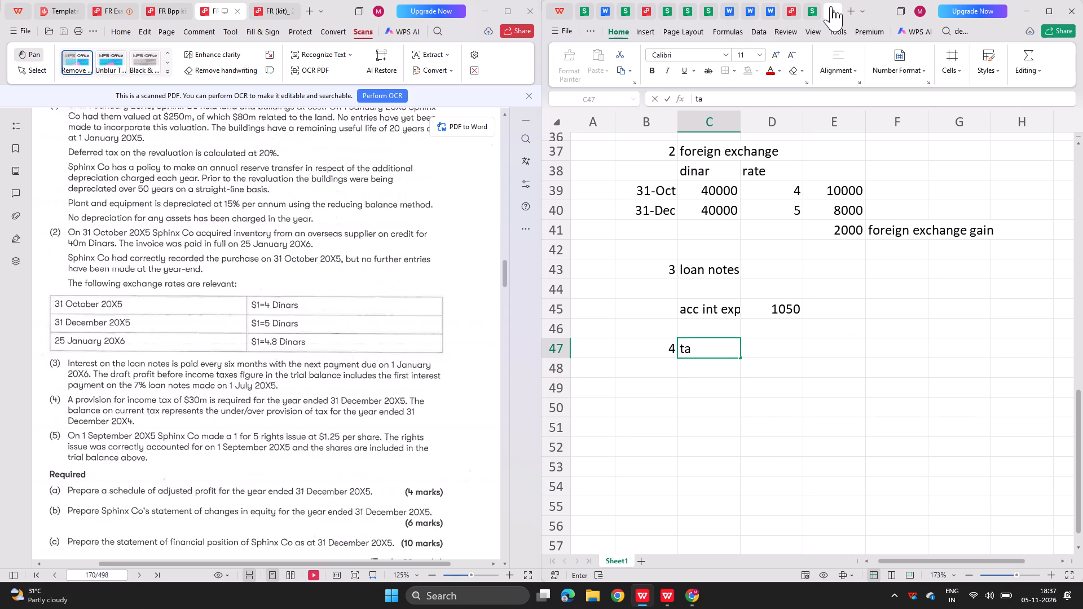
# Label B48 "current year estimate" and enter 30000 in D48.
pyautogui.press('Left')
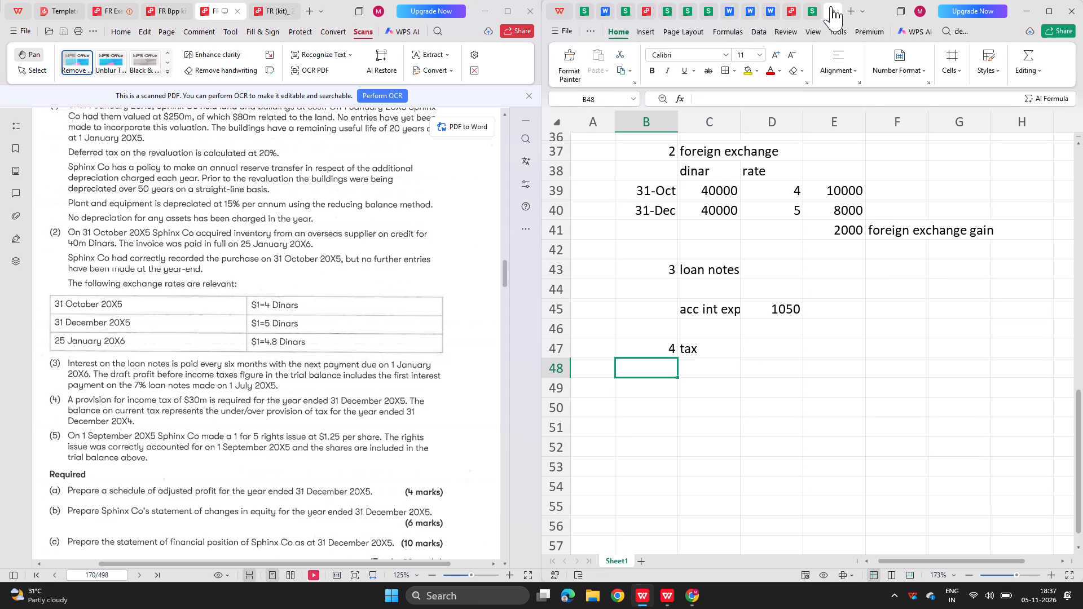
pyautogui.write('current year estimate')
pyautogui.press('Return')
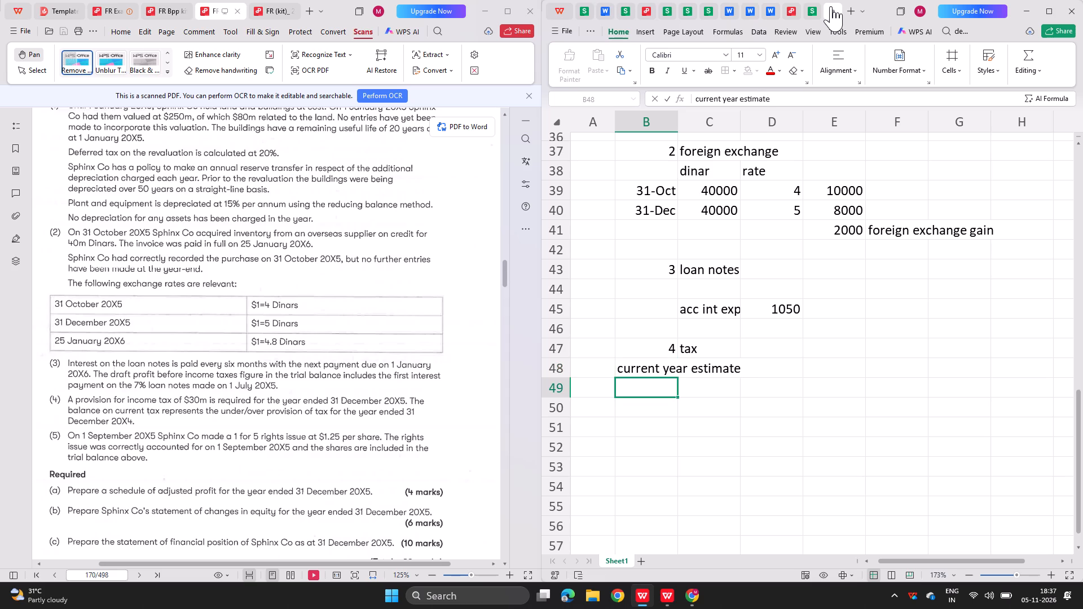
pyautogui.press('Right')
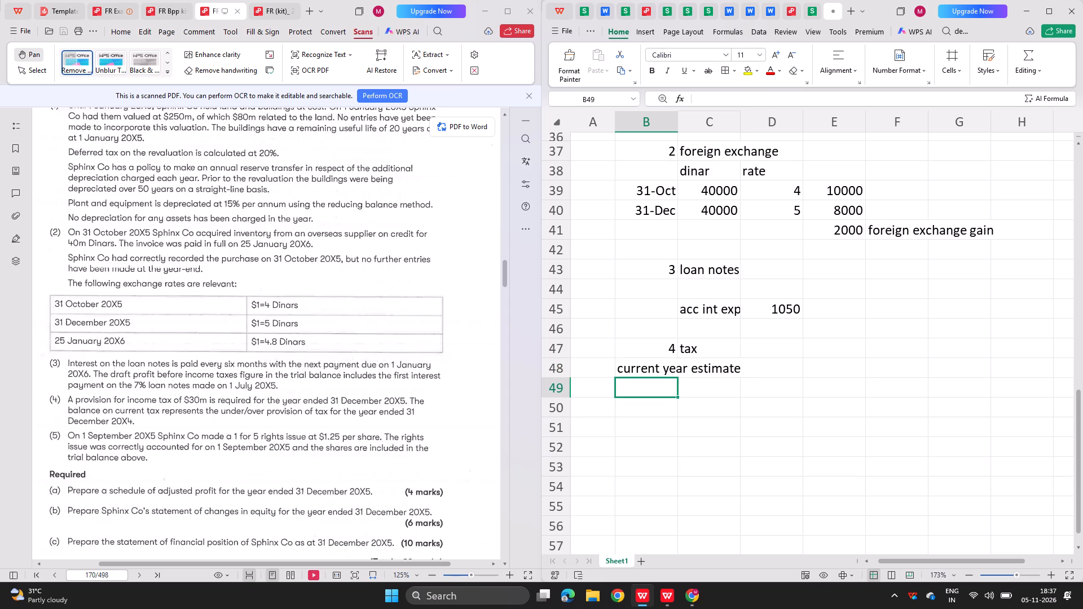
pyautogui.press('Right')
pyautogui.press('Up')
pyautogui.press('Right')
pyautogui.press('Down')
pyautogui.press('Left')
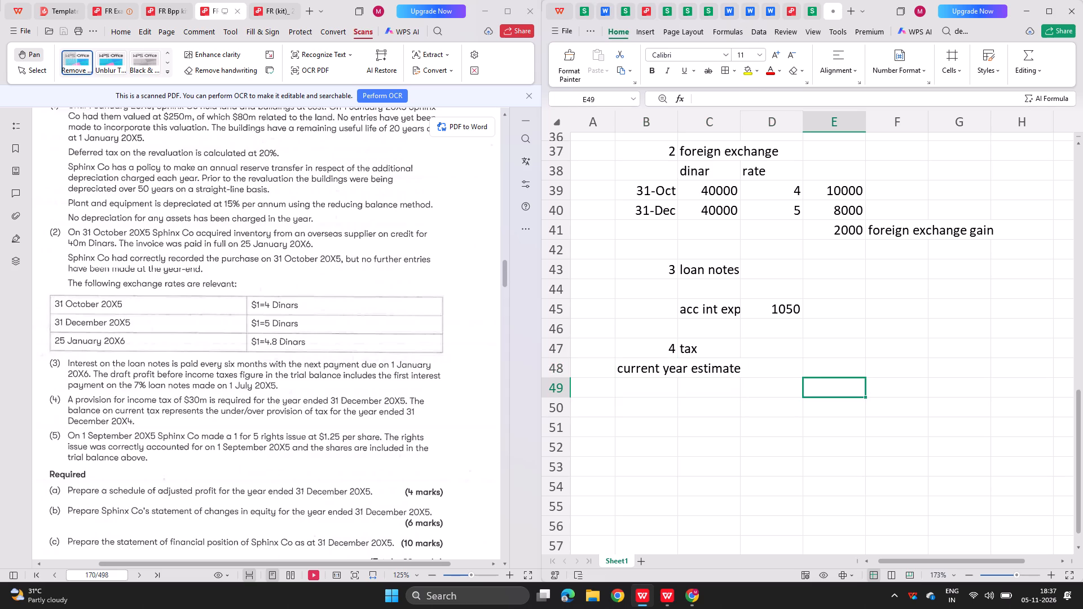
pyautogui.press('Up')
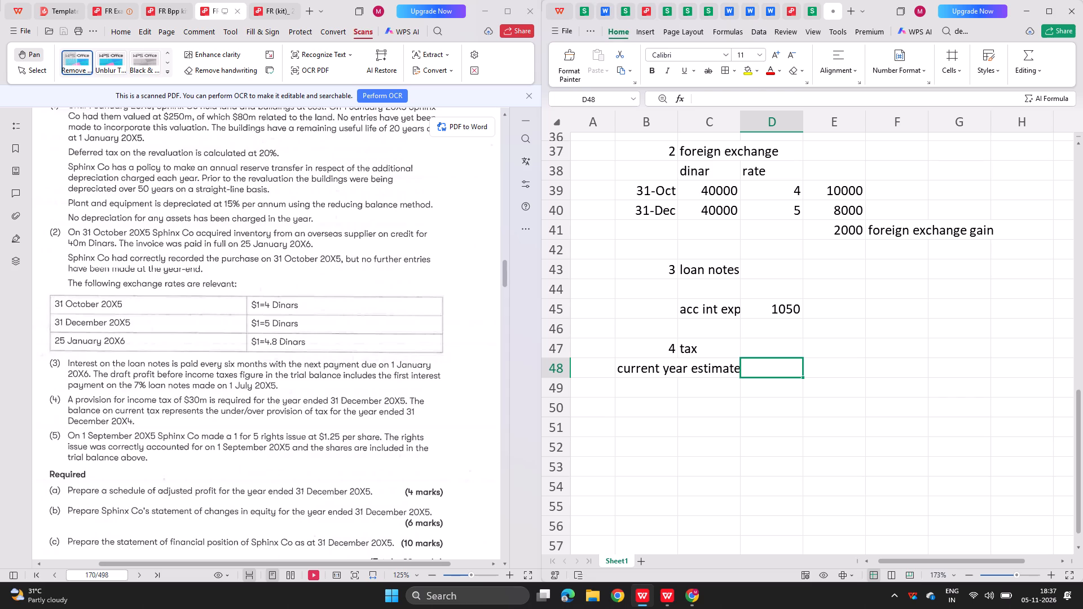
pyautogui.write('30000')
pyautogui.press('Return')
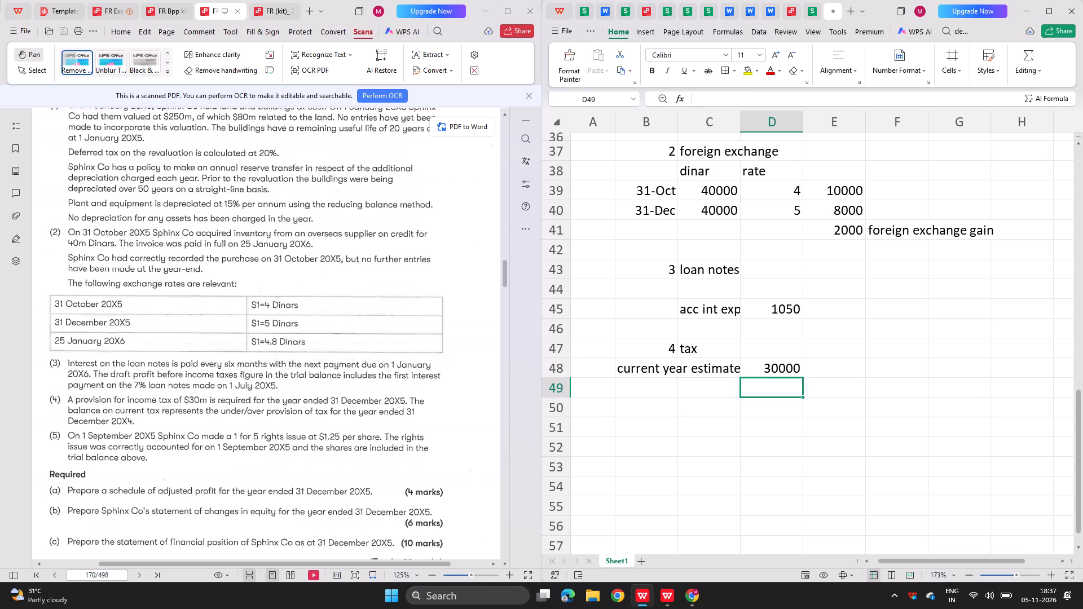
# Check the solved tax working and the trial balance's current tax balance, label B49 "under provision" and enter =2500 in D49.
pyautogui.click(813, 6)
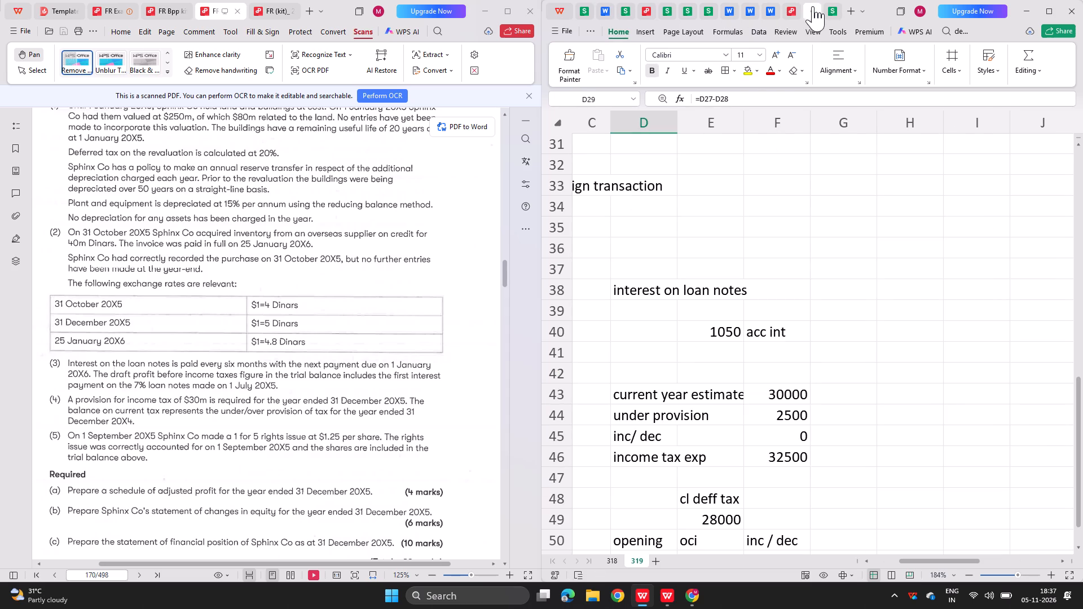
pyautogui.click(830, 6)
pyautogui.scroll(3, 340, 285)
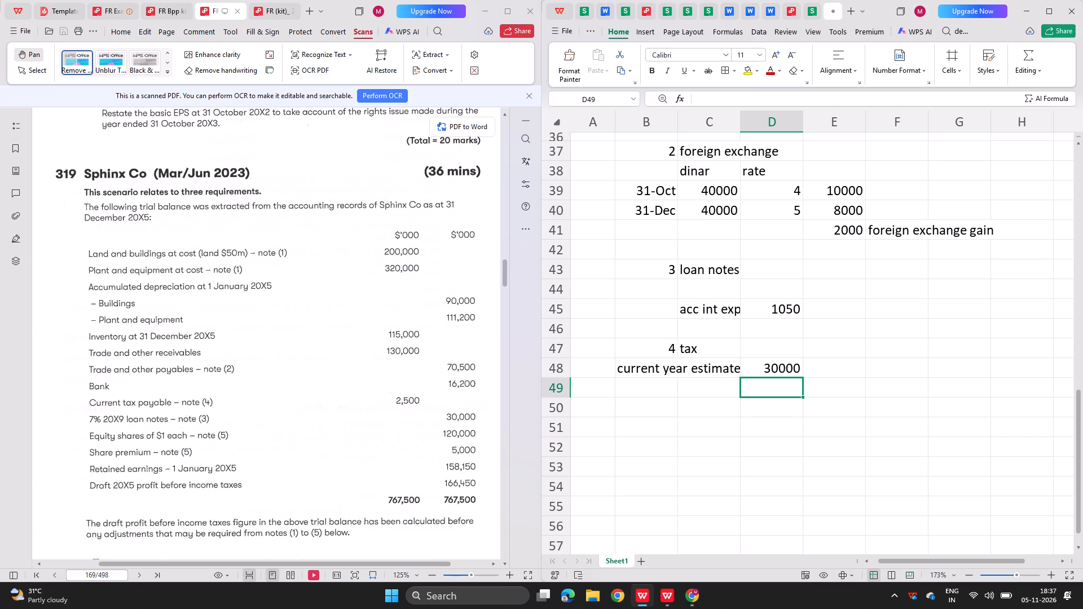
pyautogui.press('Left')
pyautogui.press('Left')
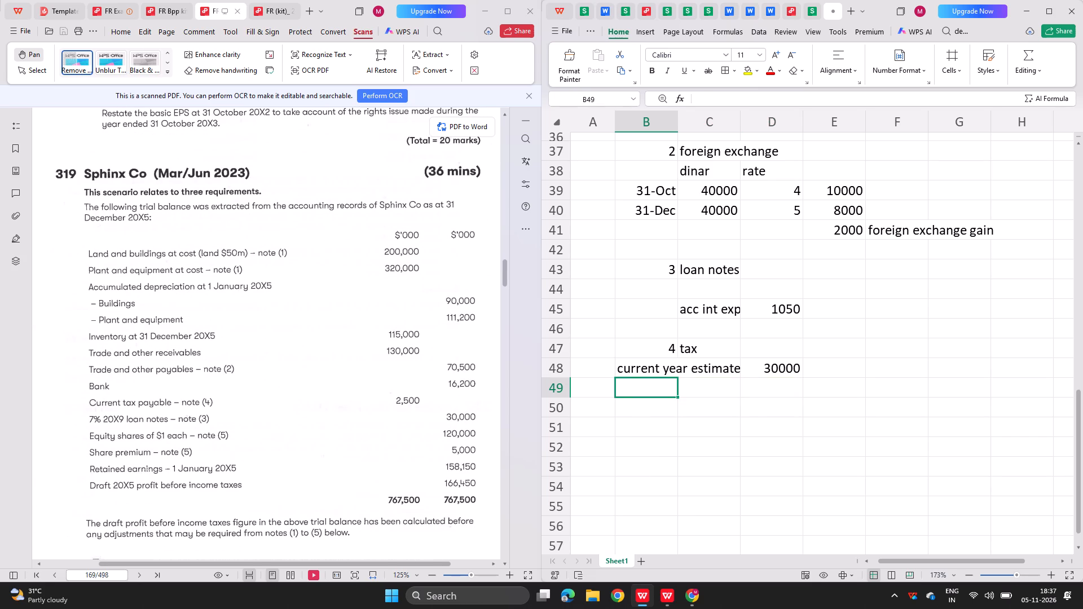
pyautogui.write('under proision')
pyautogui.press('BackSpace')
pyautogui.press('BackSpace')
pyautogui.press('BackSpace')
pyautogui.press('BackSpace')
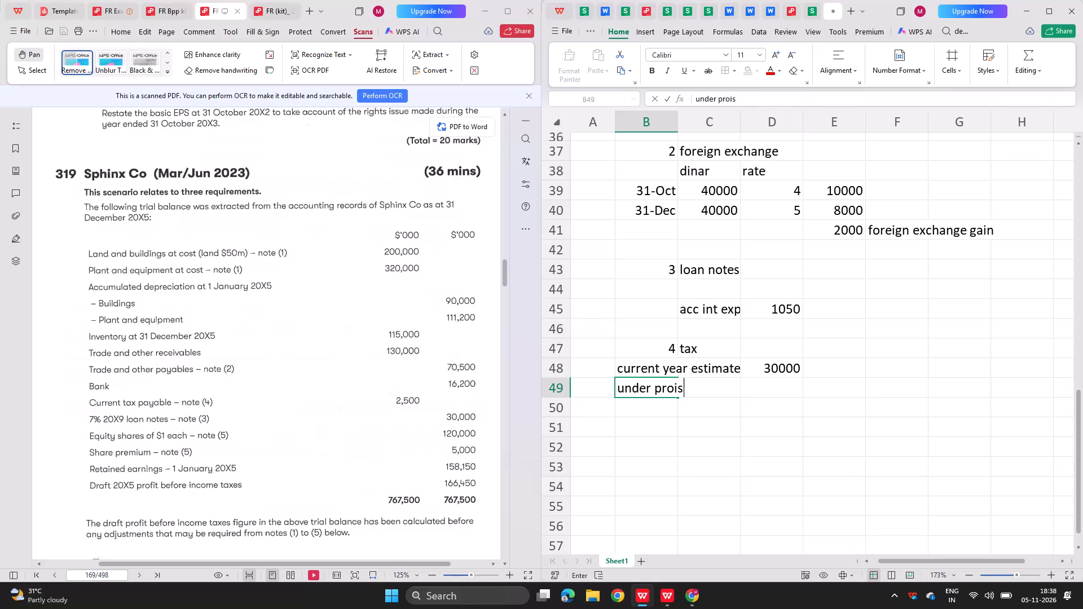
pyautogui.press('BackSpace')
pyautogui.press('c')
pyautogui.press('BackSpace')
pyautogui.write('visiom')
pyautogui.press('BackSpace')
pyautogui.press('n')
pyautogui.press('Right')
pyautogui.press('Right')
pyautogui.press('=')
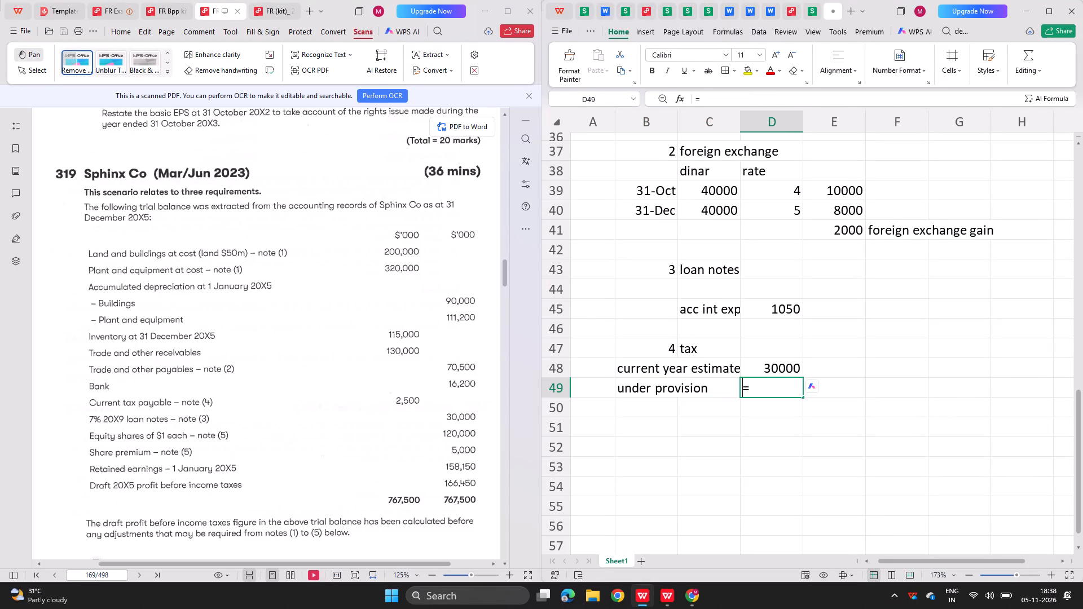
pyautogui.write('2500')
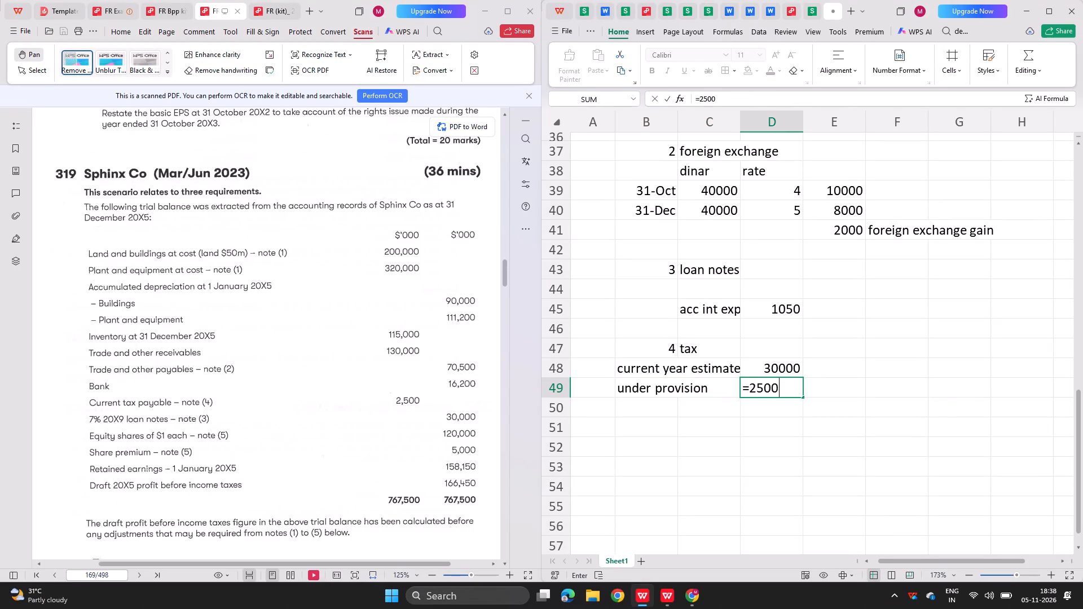
pyautogui.press('Return')
# Label B50 "inc/dec in dt" below the under provision row of the tax working.
pyautogui.press('Left')
pyautogui.press('Left')
pyautogui.write('inc/dec in')
pyautogui.press('space')
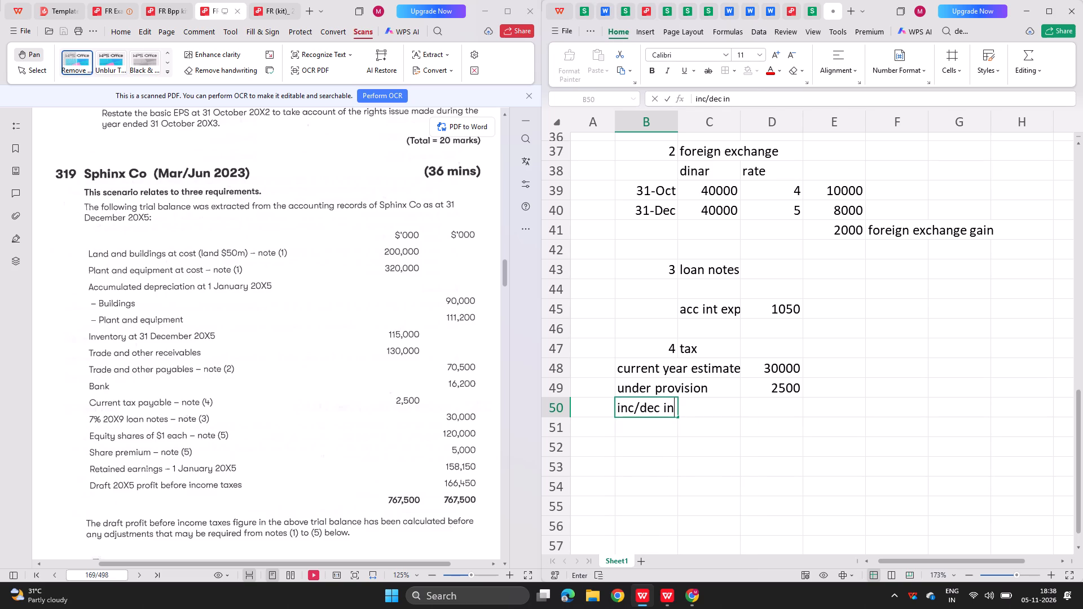
pyautogui.press('BackSpace')
pyautogui.write('dt')
pyautogui.press('Return')
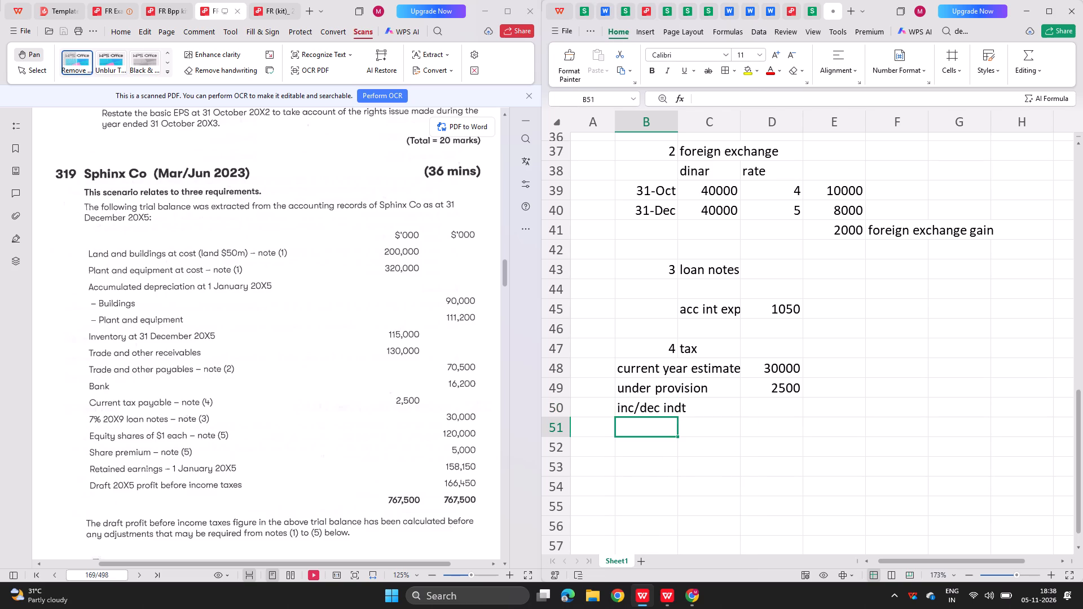
pyautogui.press('Up')
pyautogui.press('F2')
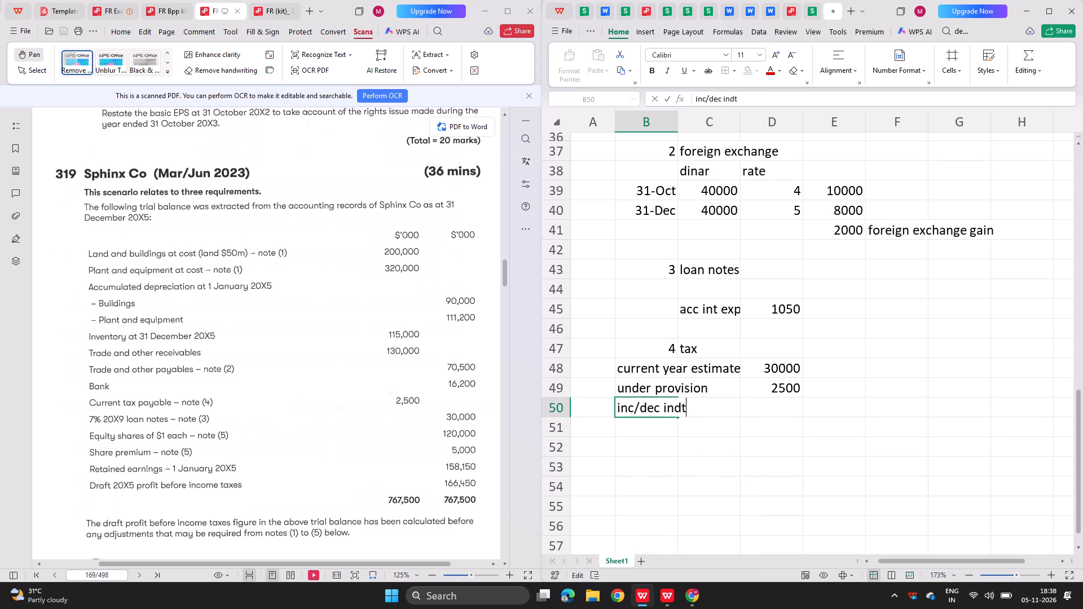
pyautogui.press('BackSpace')
pyautogui.press('BackSpace')
pyautogui.press('space')
pyautogui.write('dt')
pyautogui.press('Return')
# Label B52 "income tax payable" in the tax working.
pyautogui.press('Return')
pyautogui.write('income trax')
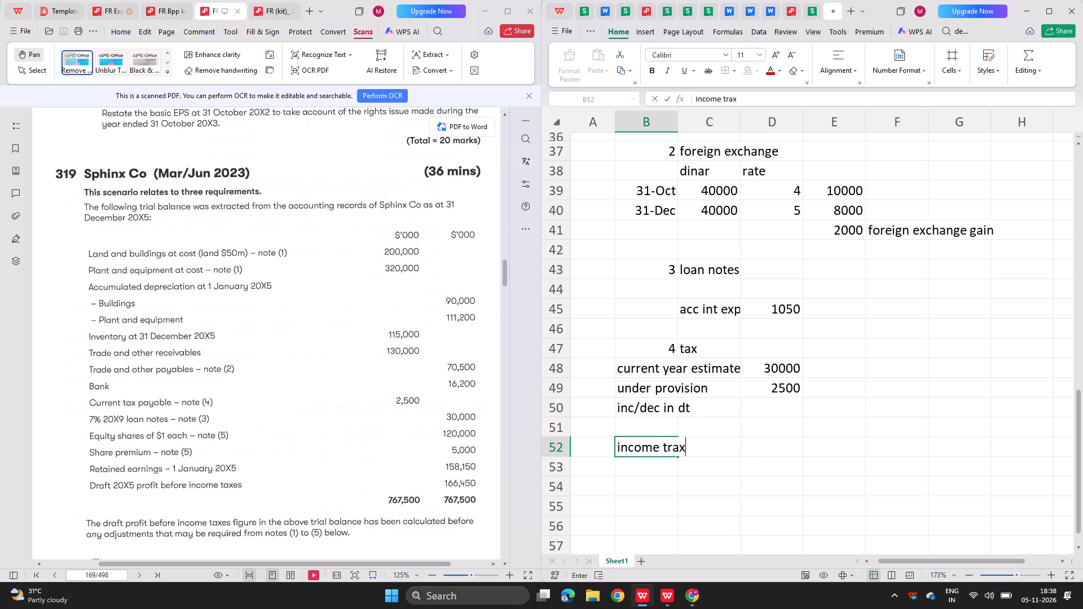
pyautogui.press('BackSpace')
pyautogui.press('BackSpace')
pyautogui.press('BackSpace')
pyautogui.write('ax payable')
pyautogui.press('Right')
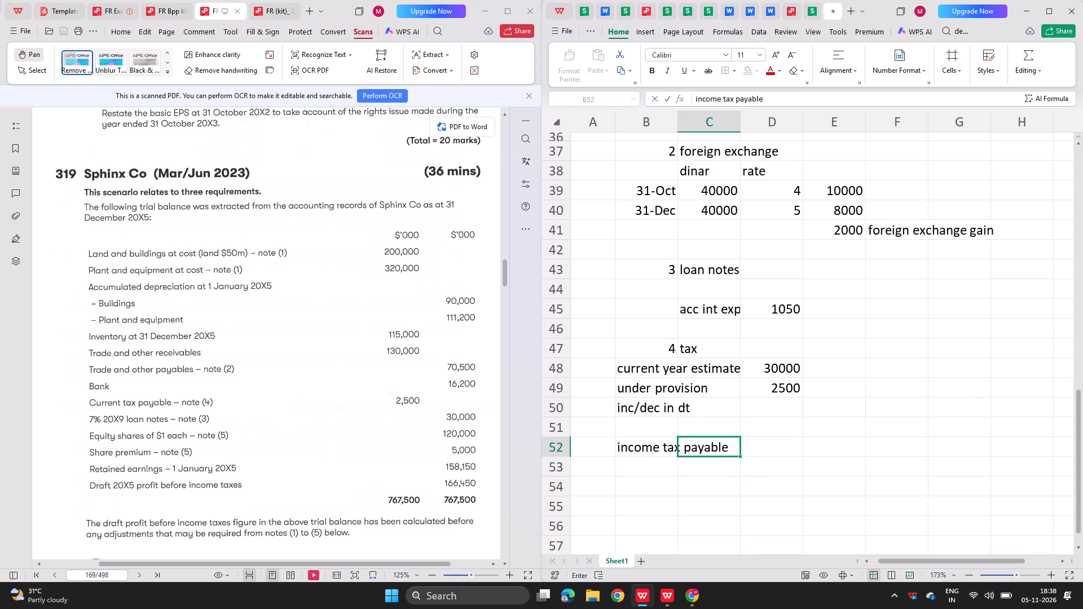
pyautogui.press('Right')
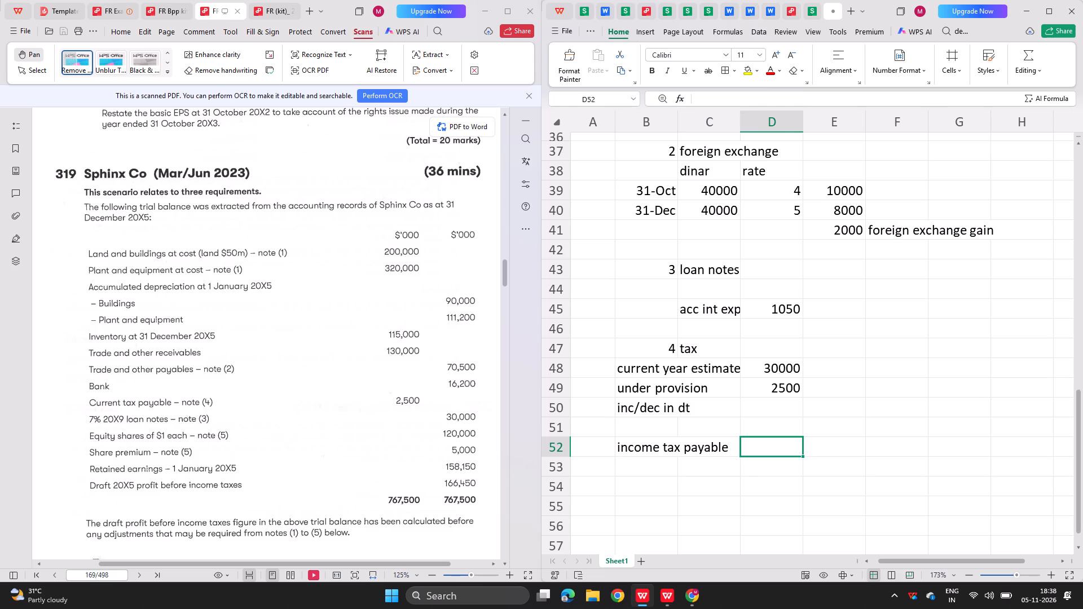
# Enter the note "cl" in E48 beside the current year estimate.
pyautogui.click(830, 365)
pyautogui.write('cl')
pyautogui.press('Return')
pyautogui.press('Return')
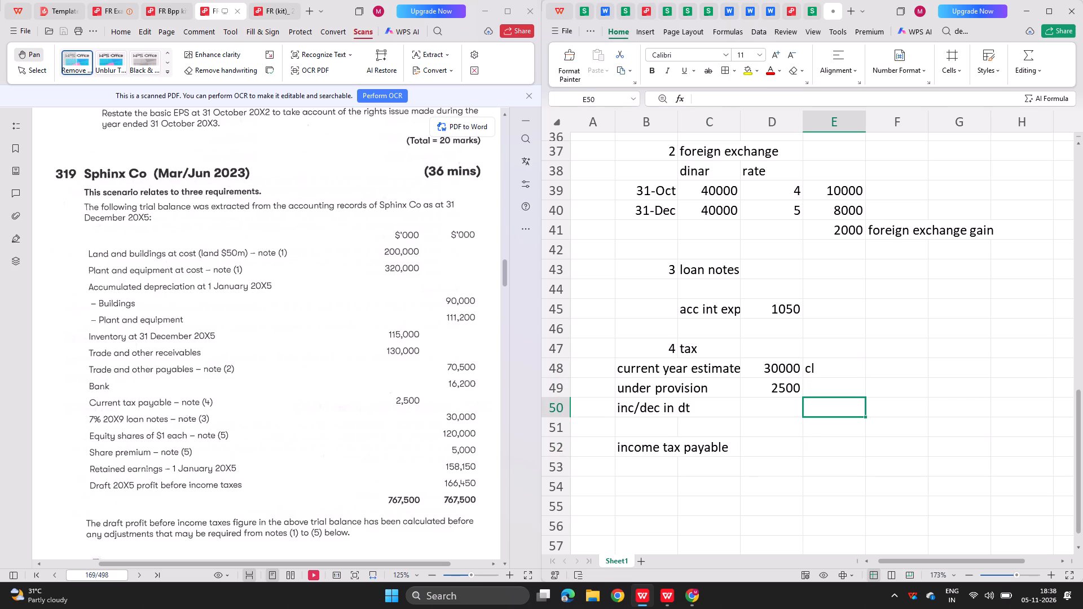
pyautogui.press('Left')
pyautogui.press('Left')
pyautogui.press('Down')
pyautogui.press('Right')
pyautogui.press('Down')
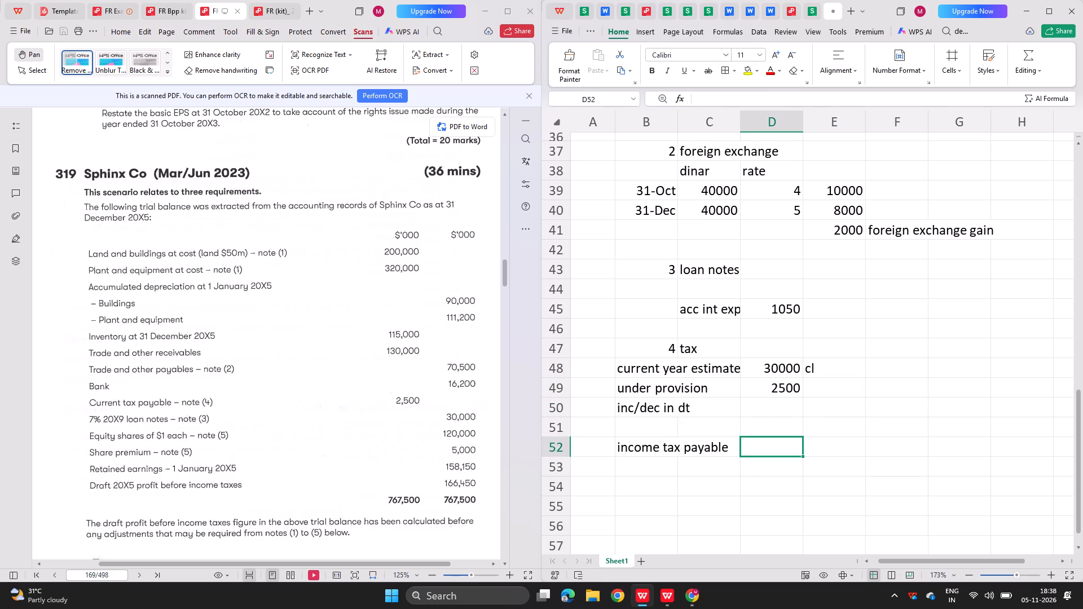
# Enter the heading "cl deff tax" in C54 below the income tax payable row.
pyautogui.scroll(-1, 732, 400)
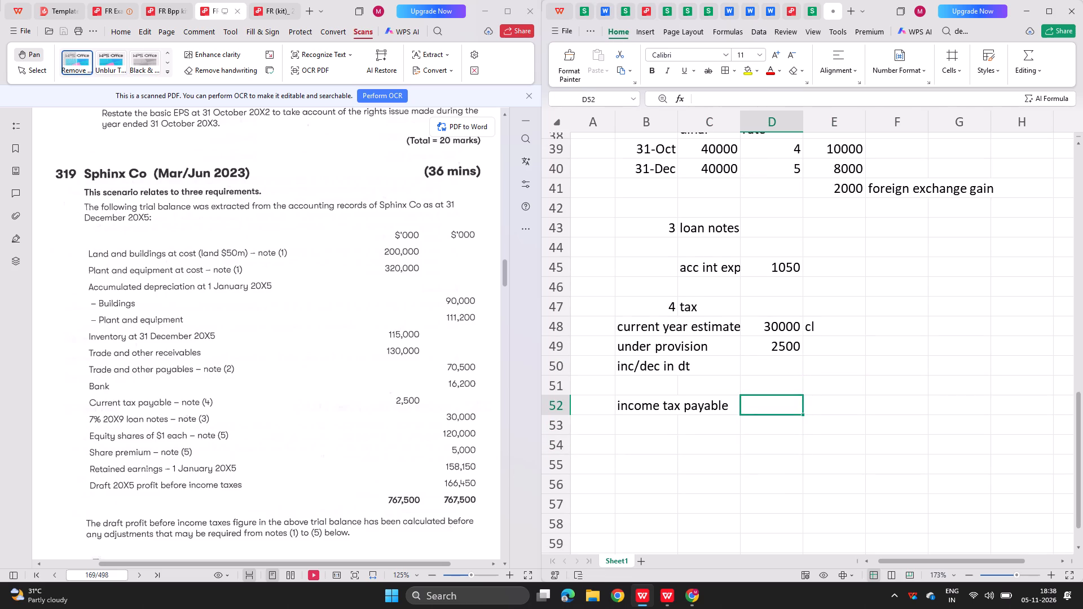
pyautogui.click(705, 440)
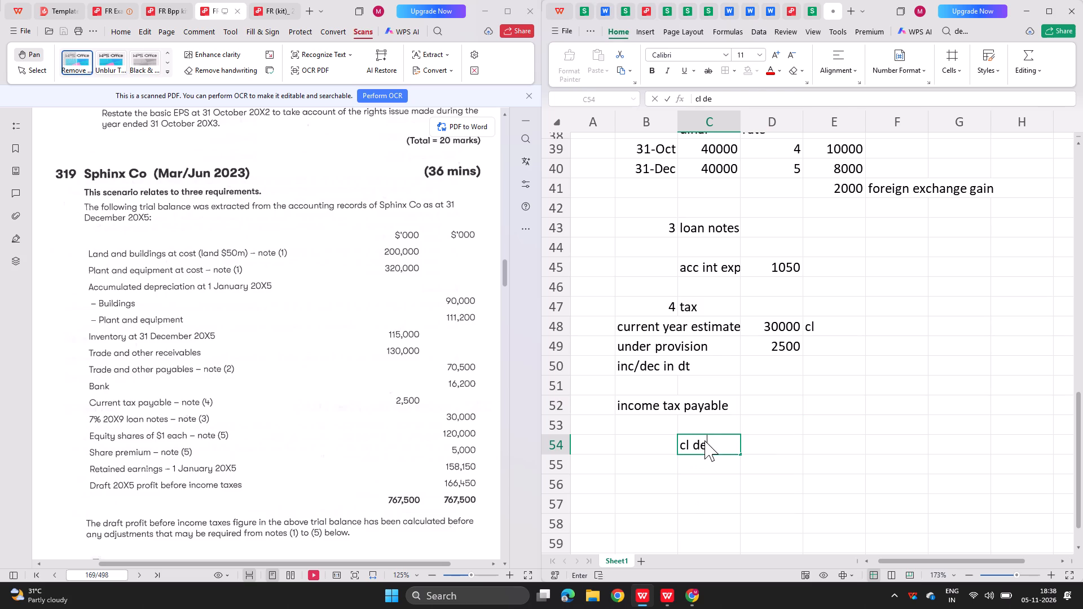
pyautogui.press('Return')
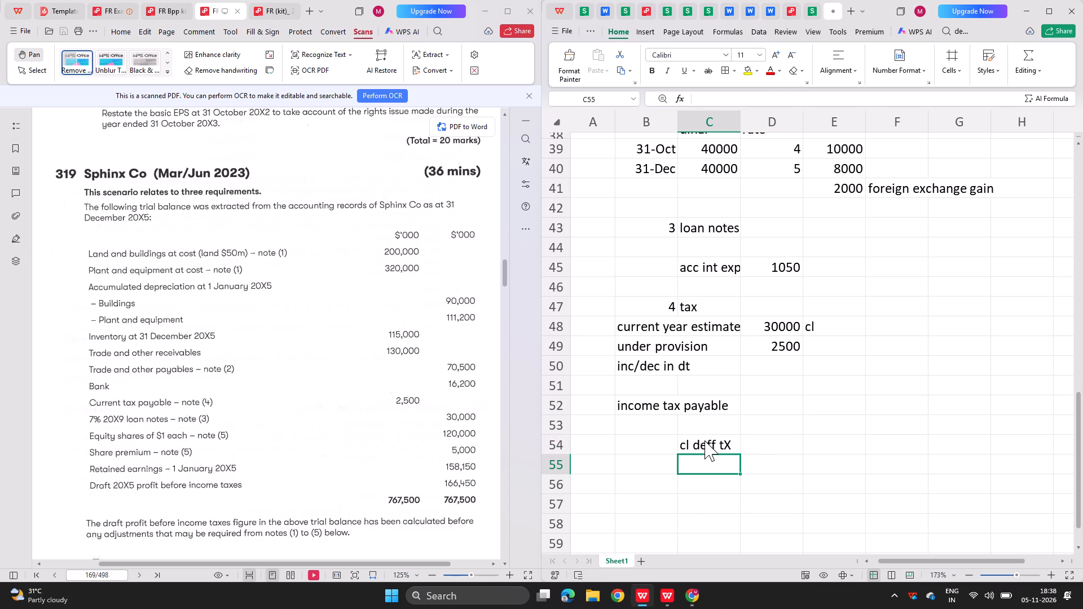
pyautogui.press('Up')
pyautogui.press('BackSpace')
pyautogui.write('cl d')
pyautogui.write('eff tax')
pyautogui.press('Return')
# Check the source of closing deferred tax in the solved 319 sheet, and link C55 to the deff tax figure in G30.
pyautogui.scroll(-3, 384, 418)
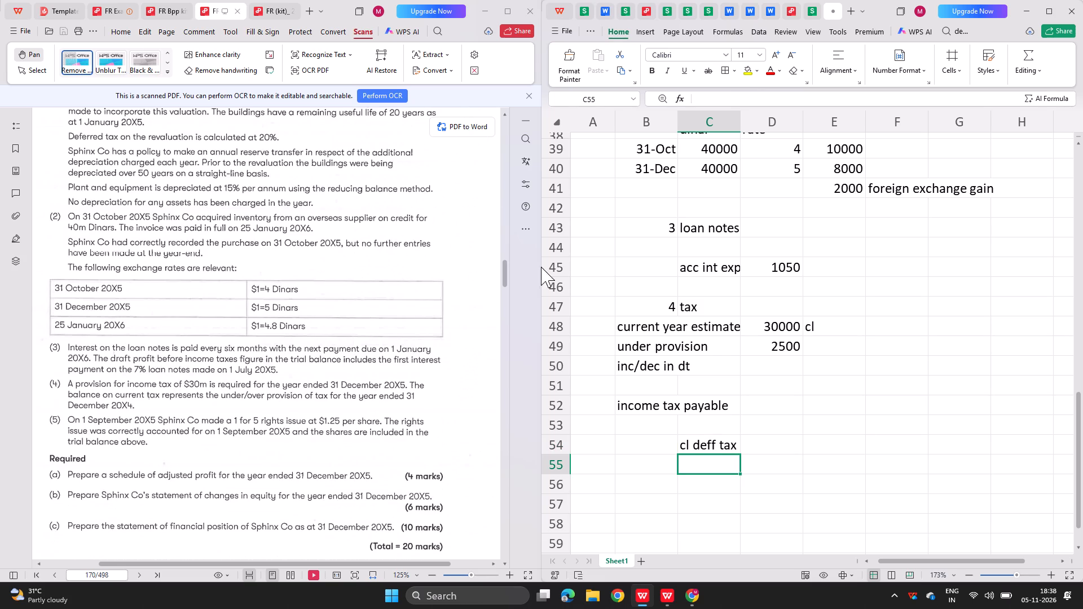
pyautogui.click(806, 13)
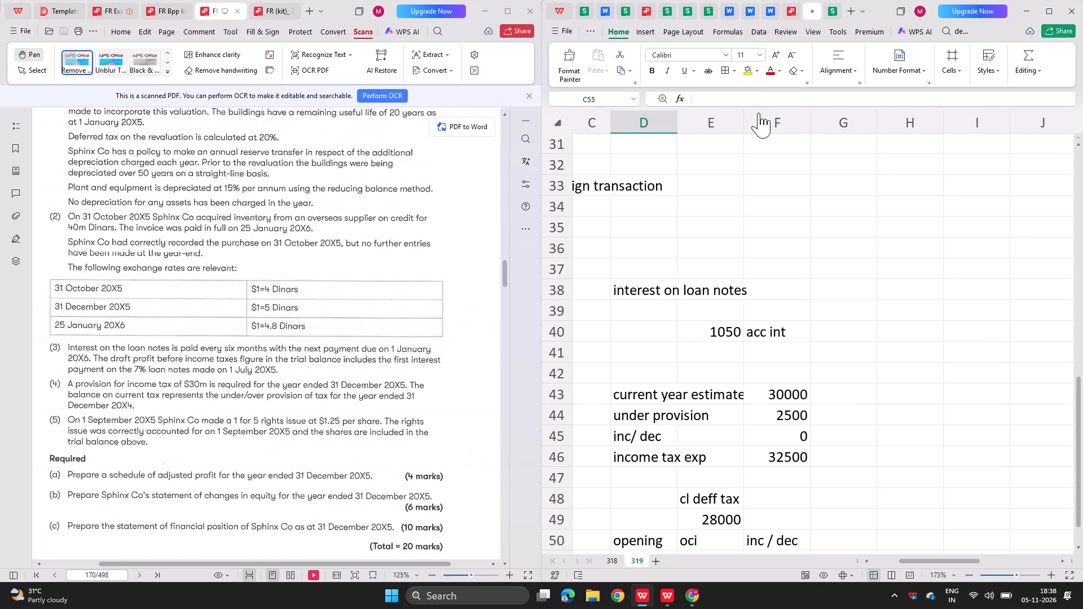
pyautogui.scroll(-2, 714, 244)
pyautogui.doubleClick(695, 473)
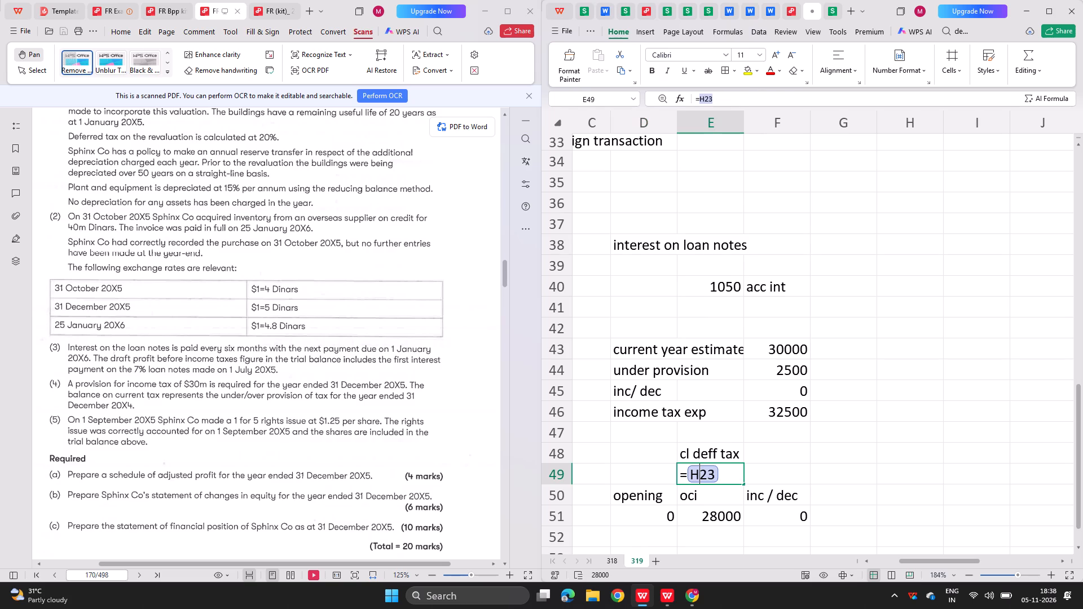
pyautogui.scroll(4, 716, 322)
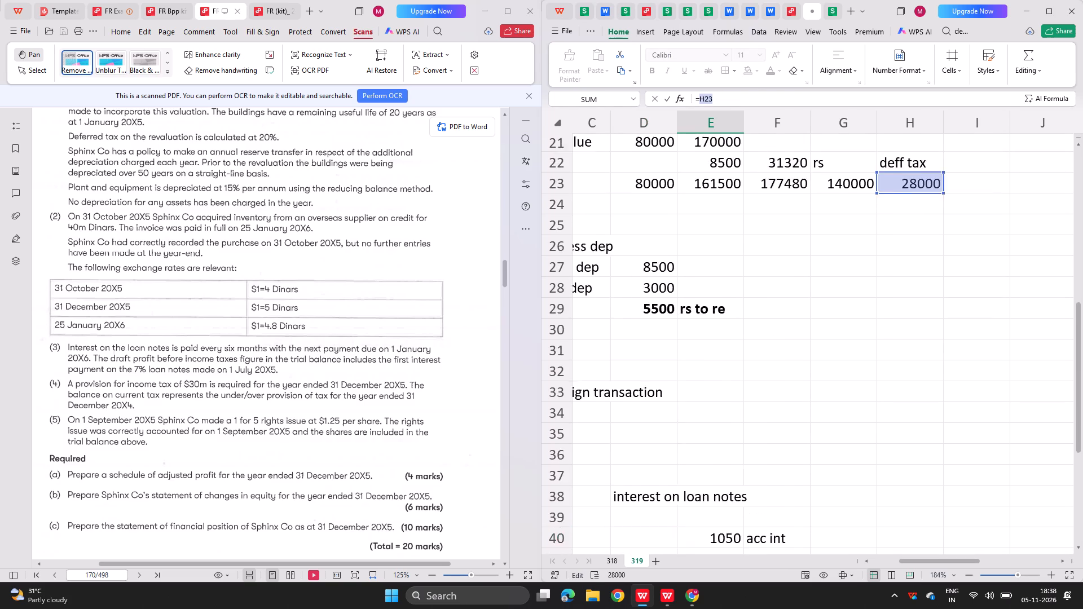
pyautogui.scroll(3, 716, 322)
pyautogui.press('Return')
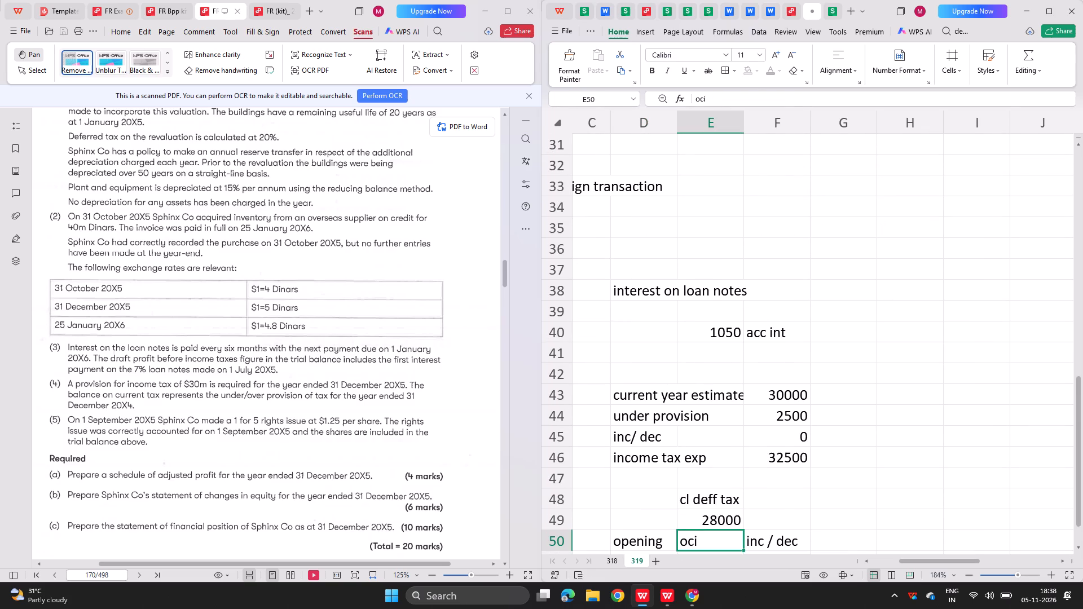
pyautogui.click(829, 13)
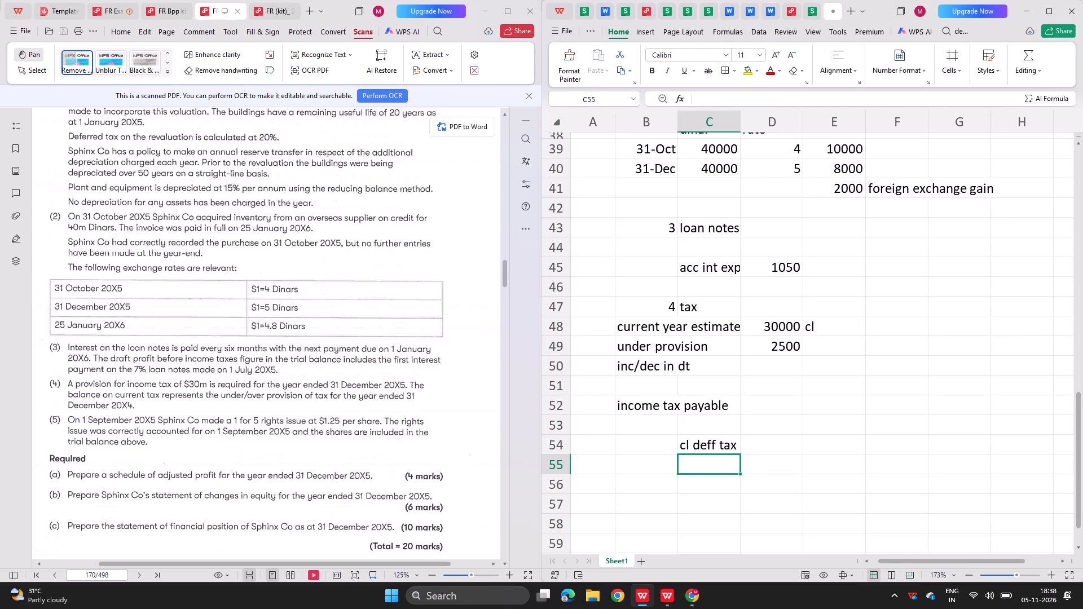
pyautogui.press('=')
pyautogui.scroll(5, 701, 326)
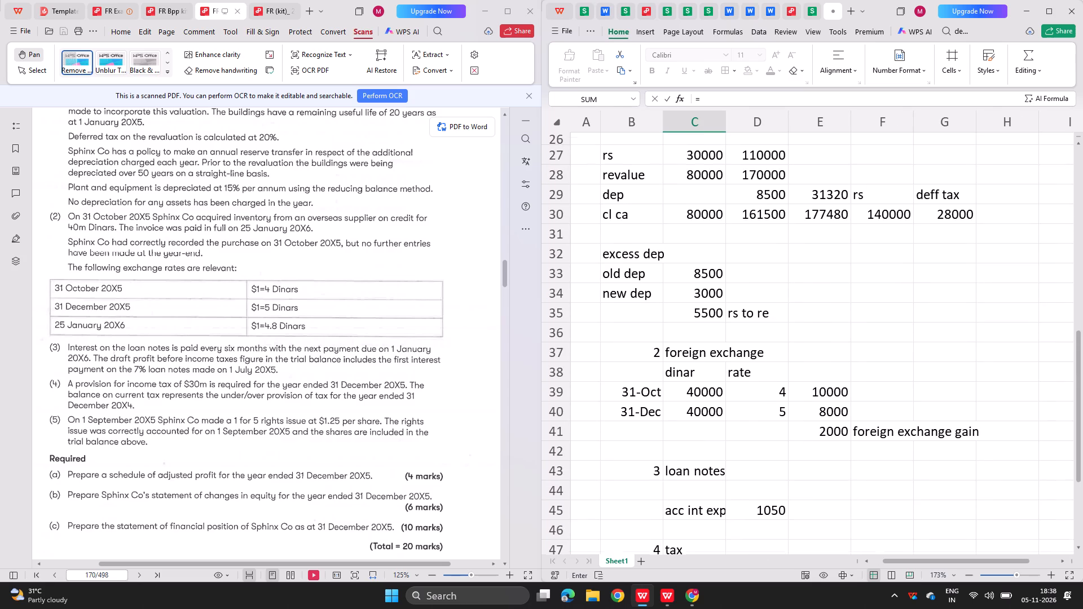
pyautogui.click(966, 210)
pyautogui.press('Return')
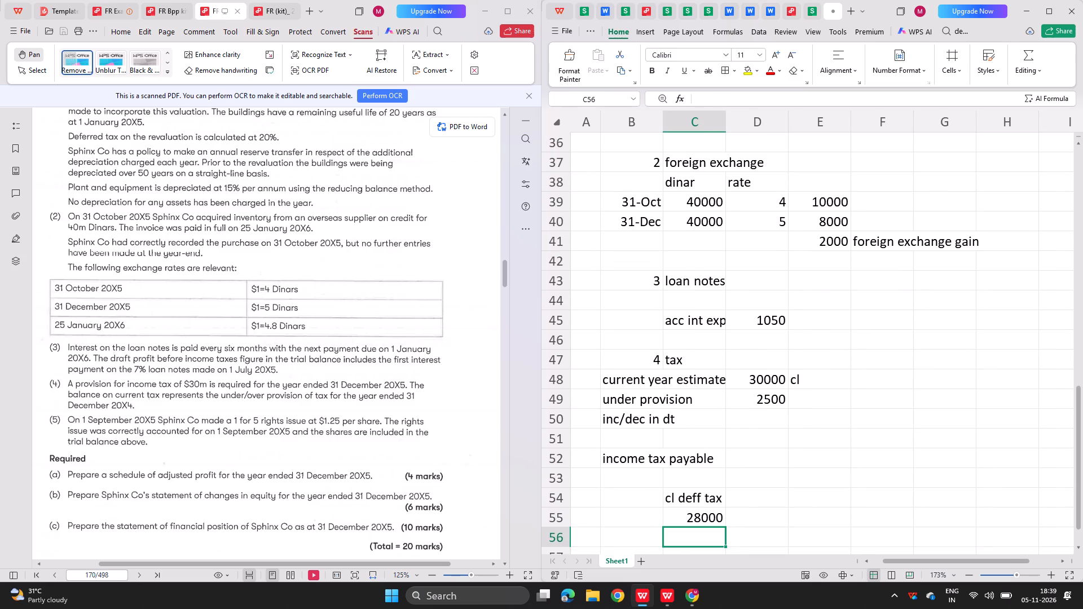
# Enter the deferred tax headings "op" in B56, "oci" in C56 and "bal fig" in D56.
pyautogui.press('Left')
pyautogui.write('op')
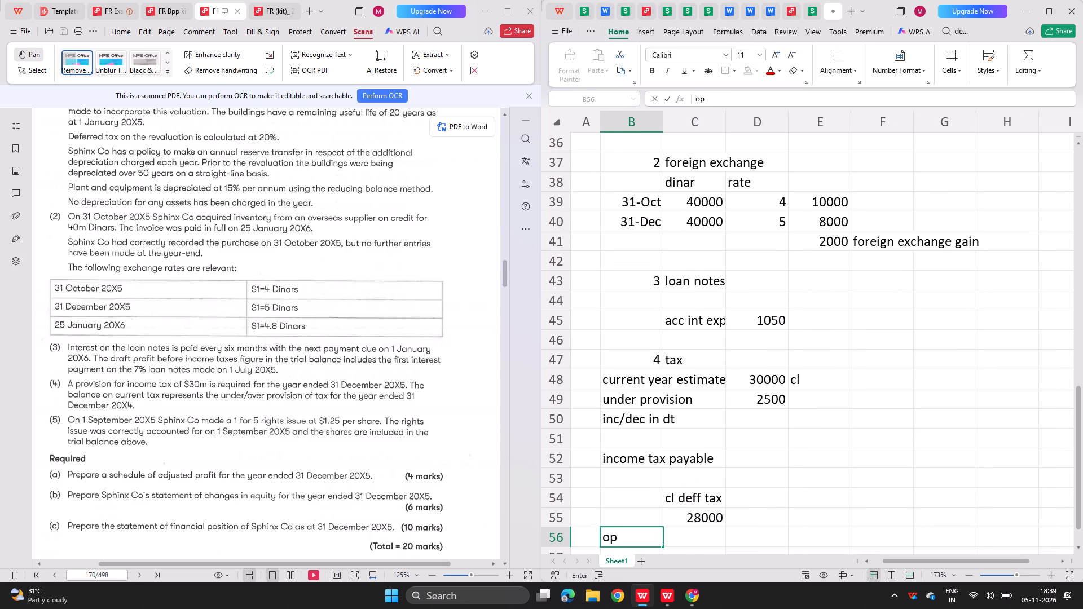
pyautogui.press('Right')
pyautogui.write('oci')
pyautogui.press('Right')
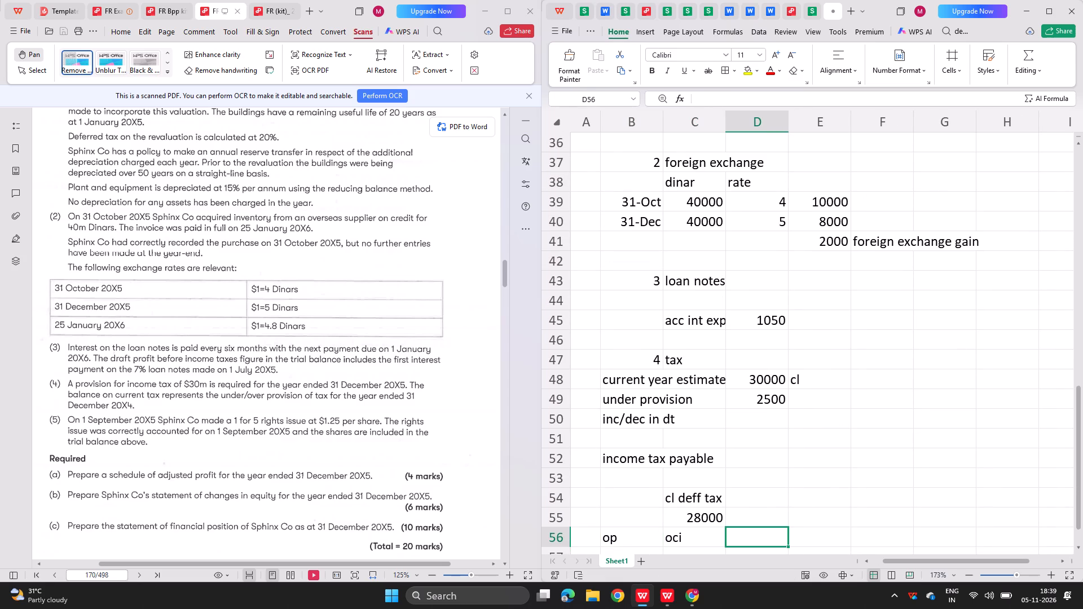
pyautogui.write('bal fig')
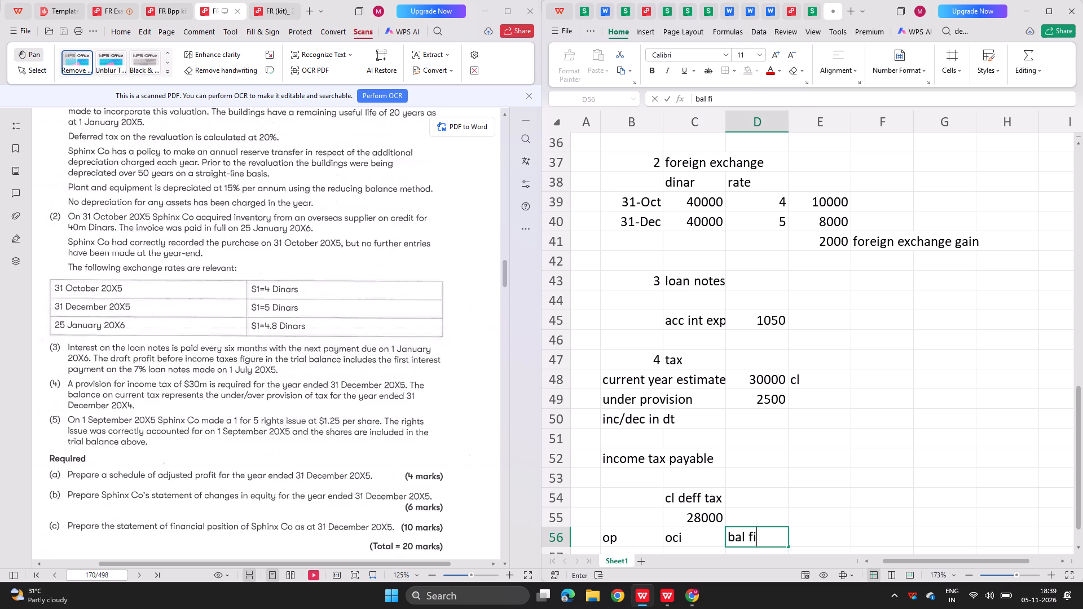
pyautogui.press('Return')
# Check the trial balance and the solved deferred tax working for an opening balance, and enter 0 in B57 under op.
pyautogui.press('Left')
pyautogui.press('Left')
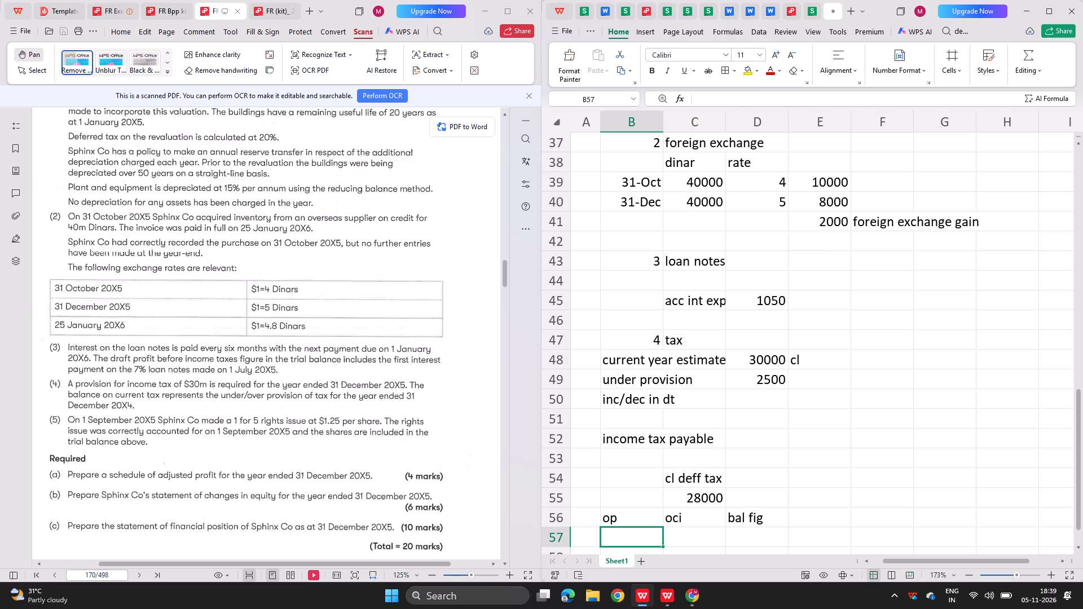
pyautogui.scroll(1, 471, 320)
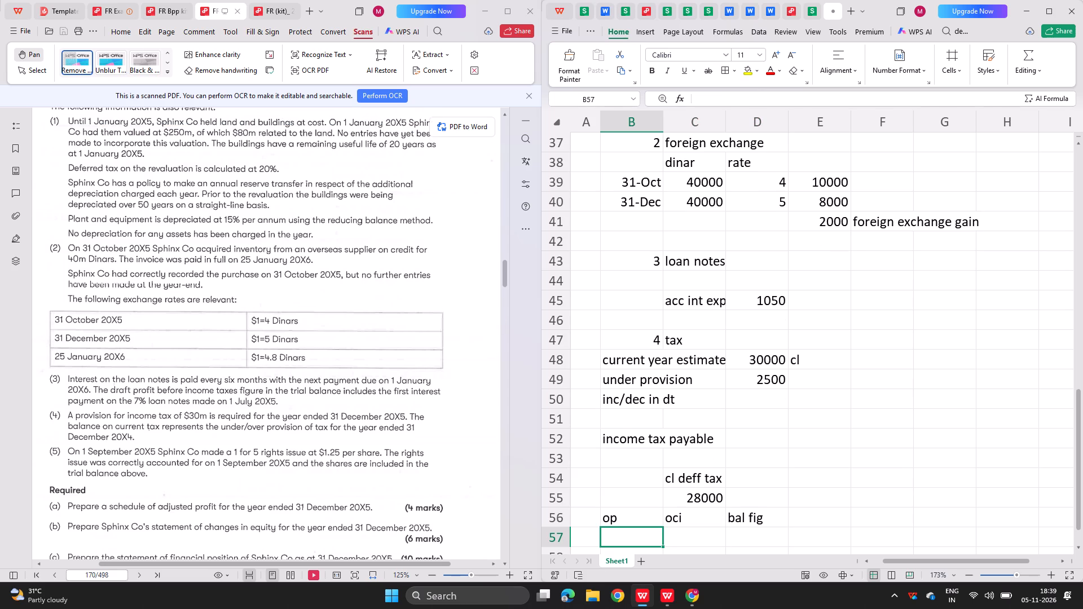
pyautogui.scroll(1, 368, 336)
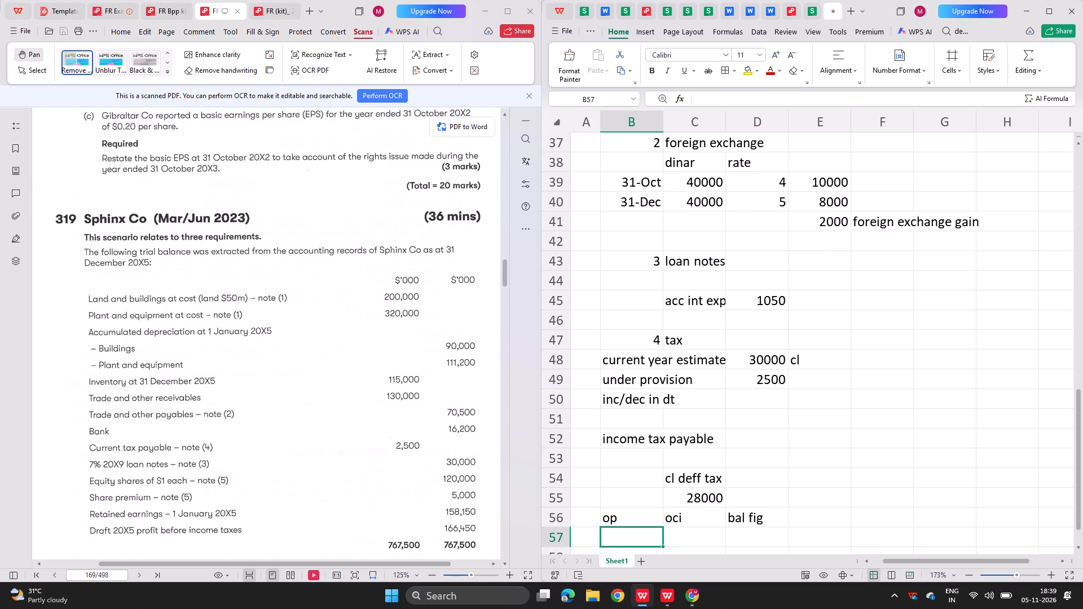
pyautogui.scroll(1, 368, 336)
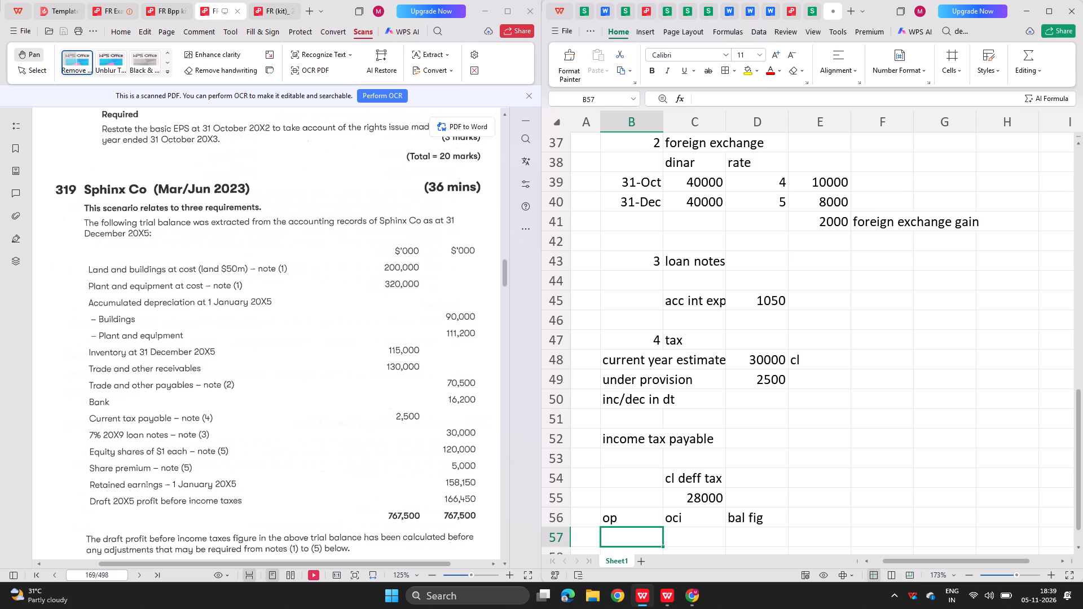
pyautogui.scroll(-1, 455, 383)
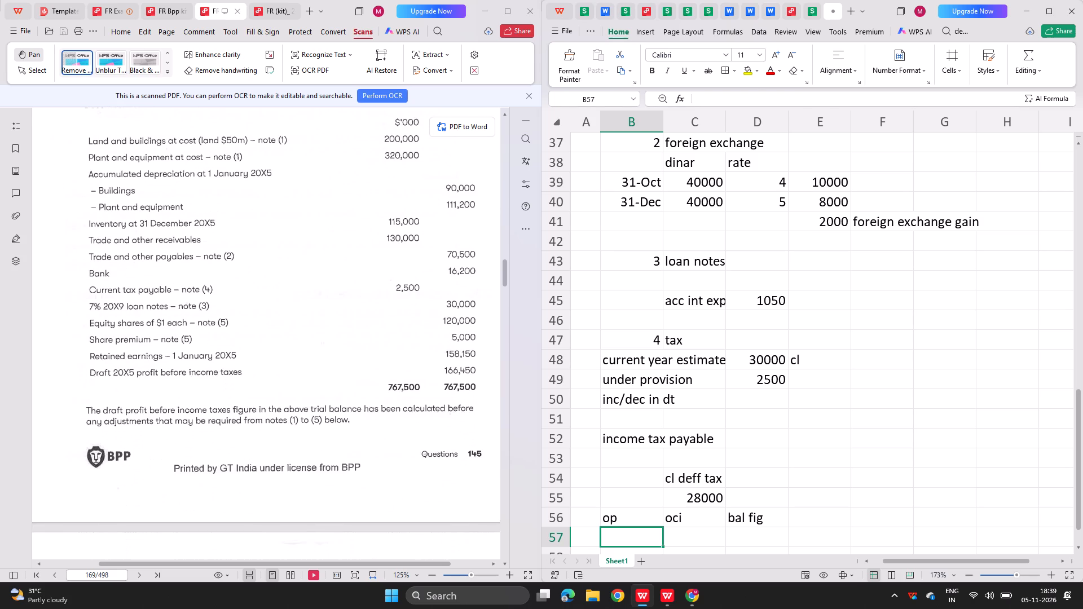
pyautogui.scroll(-1, 455, 383)
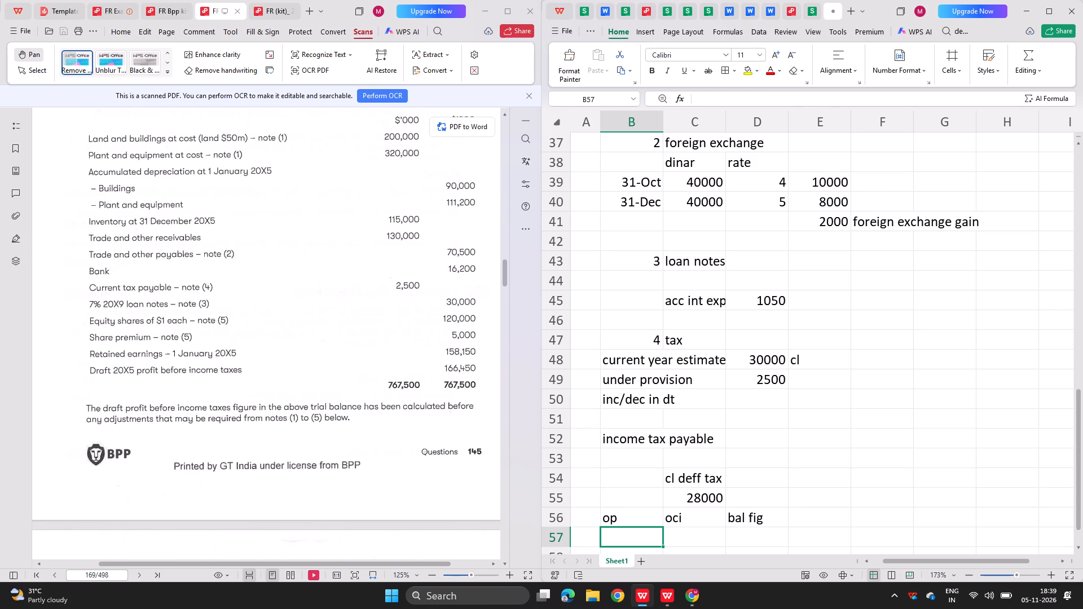
pyautogui.click(809, 5)
pyautogui.scroll(-1, 743, 223)
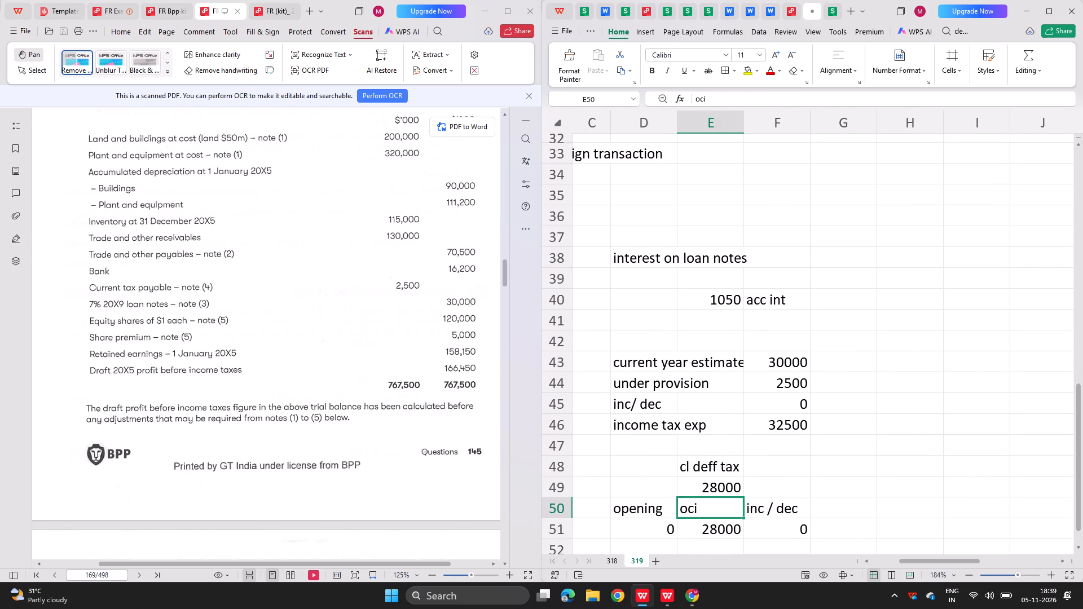
pyautogui.click(831, 14)
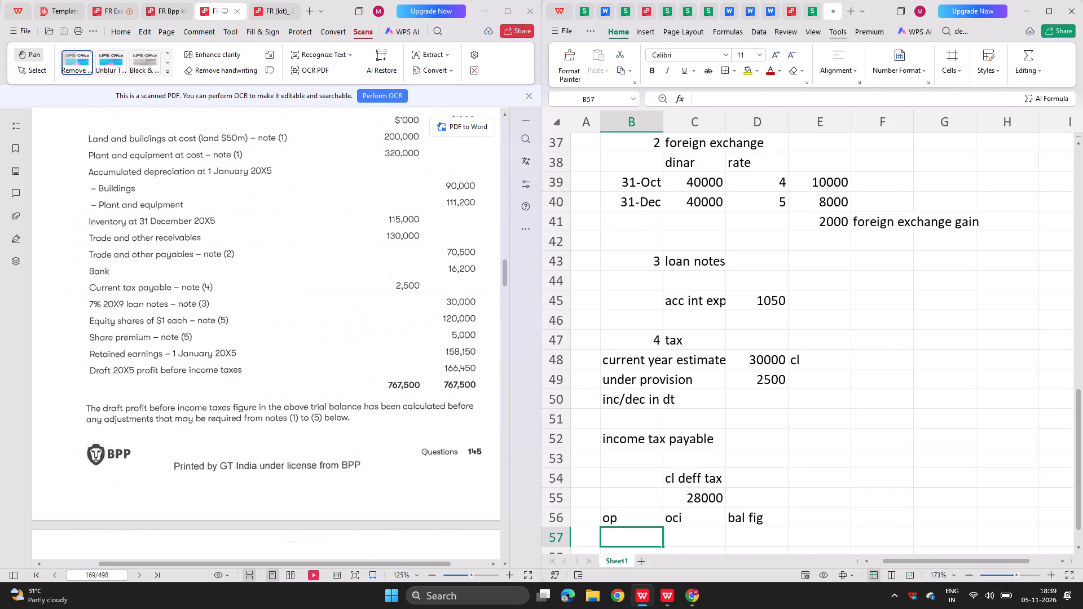
pyautogui.scroll(-1, 750, 243)
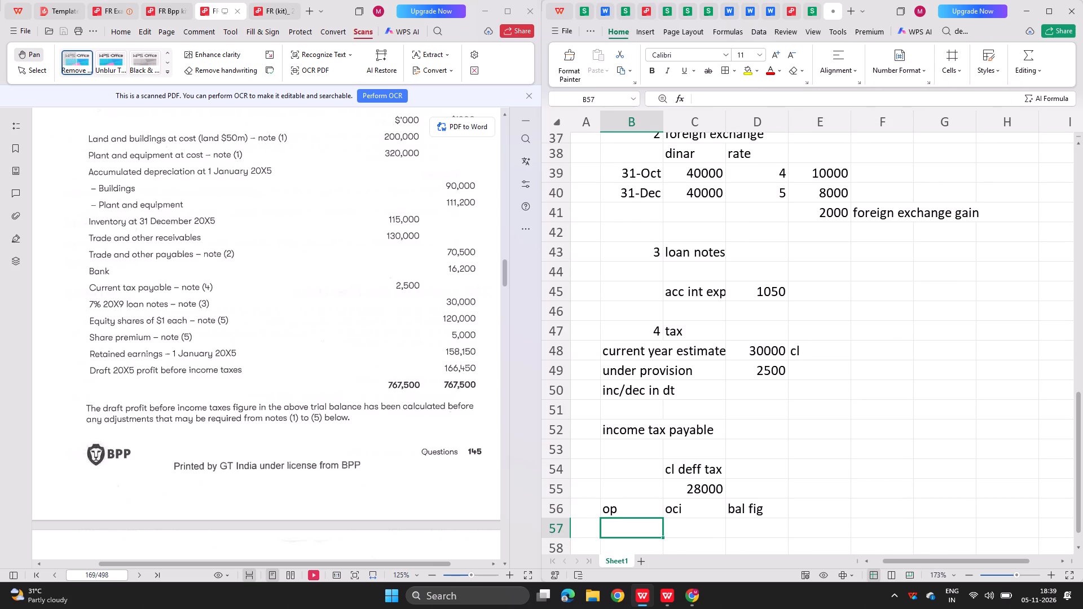
pyautogui.press('0')
pyautogui.press('Right')
# Enter =140000*0.25 in C57 under the oci heading.
pyautogui.press('=')
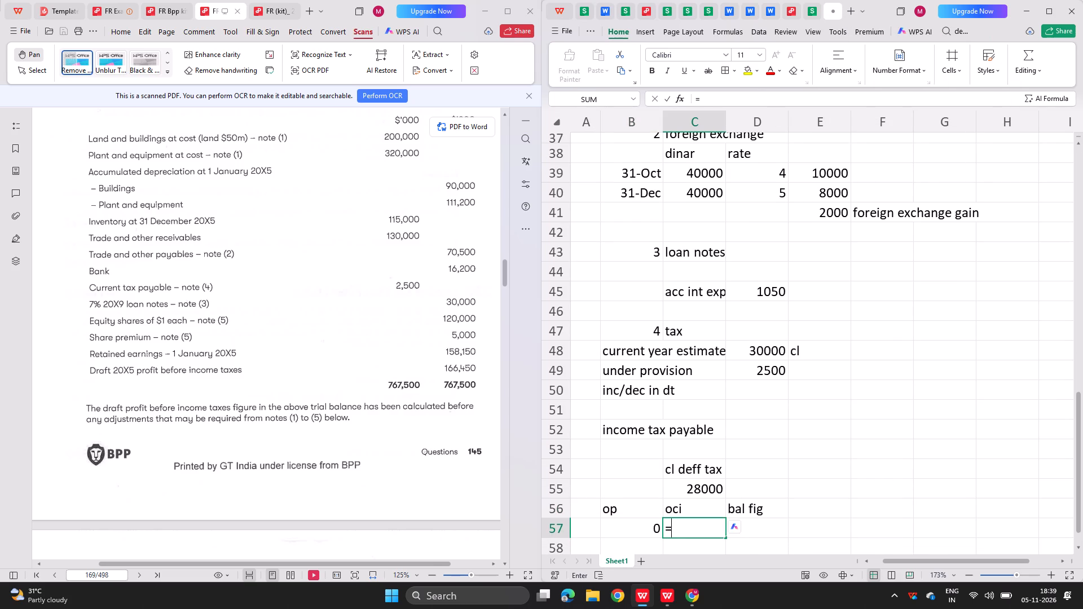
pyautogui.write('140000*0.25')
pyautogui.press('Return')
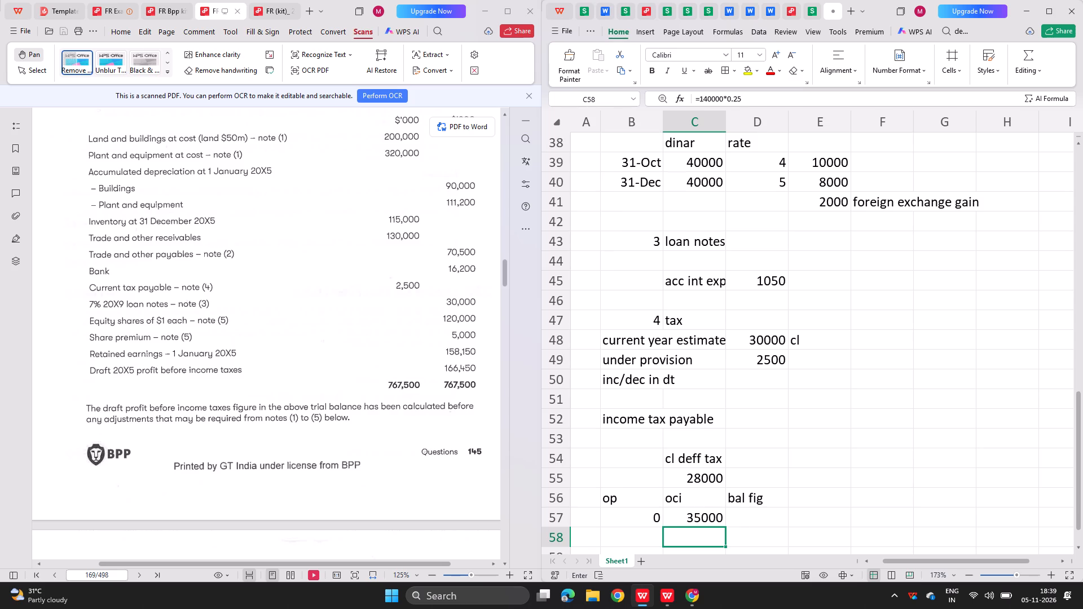
# Change the tax rate in the oci formula in C57 so it reads =140000*0.20.
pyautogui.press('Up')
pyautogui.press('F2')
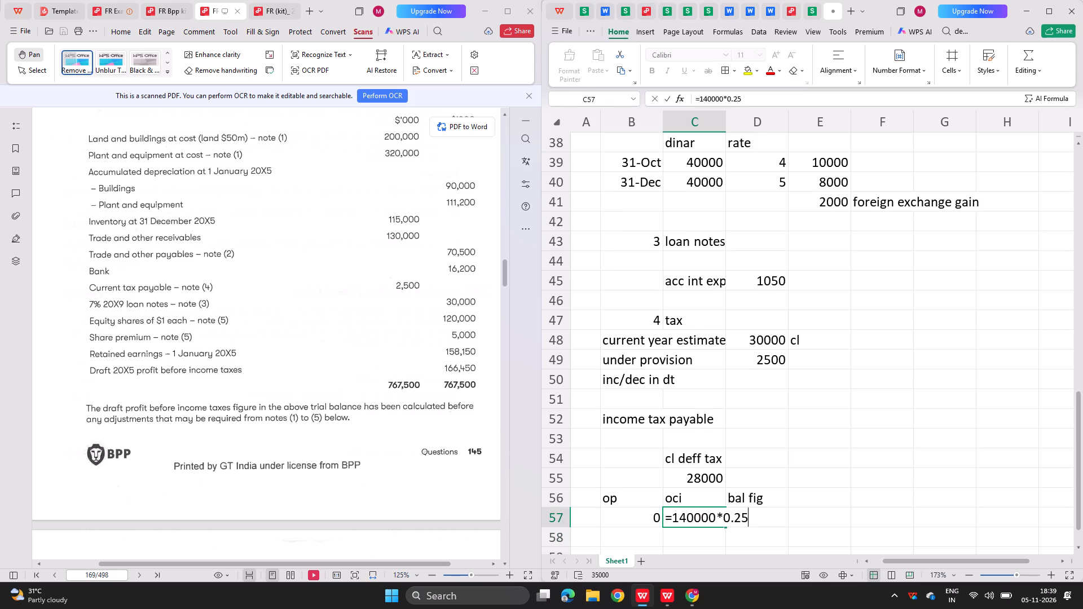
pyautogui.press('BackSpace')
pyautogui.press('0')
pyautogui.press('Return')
# Calculate the balancing figure in D57 as closing deferred tax minus opening balance minus oci, =C55-B57-C57.
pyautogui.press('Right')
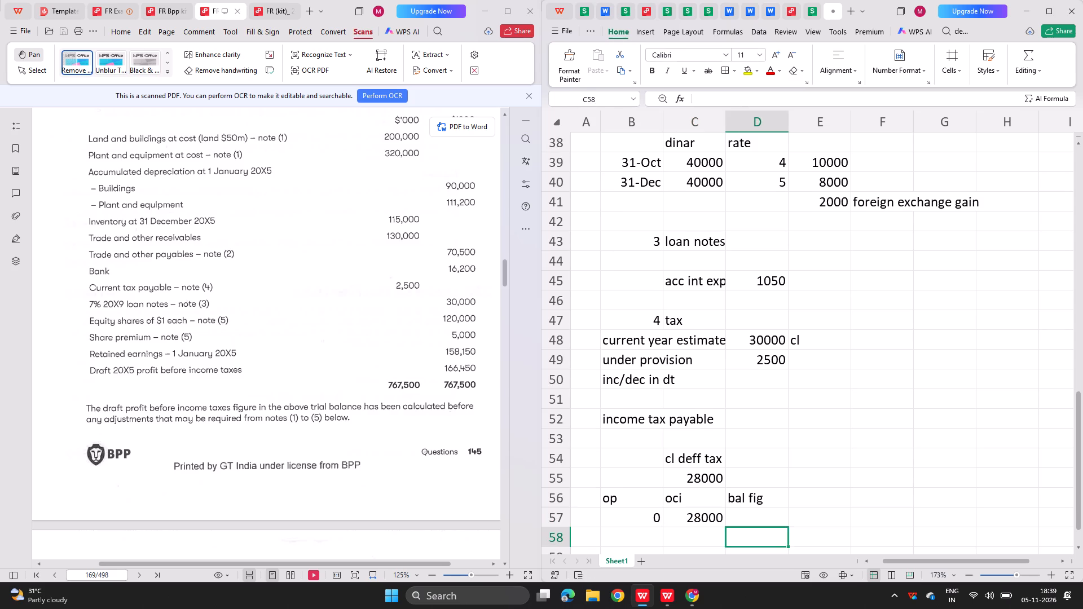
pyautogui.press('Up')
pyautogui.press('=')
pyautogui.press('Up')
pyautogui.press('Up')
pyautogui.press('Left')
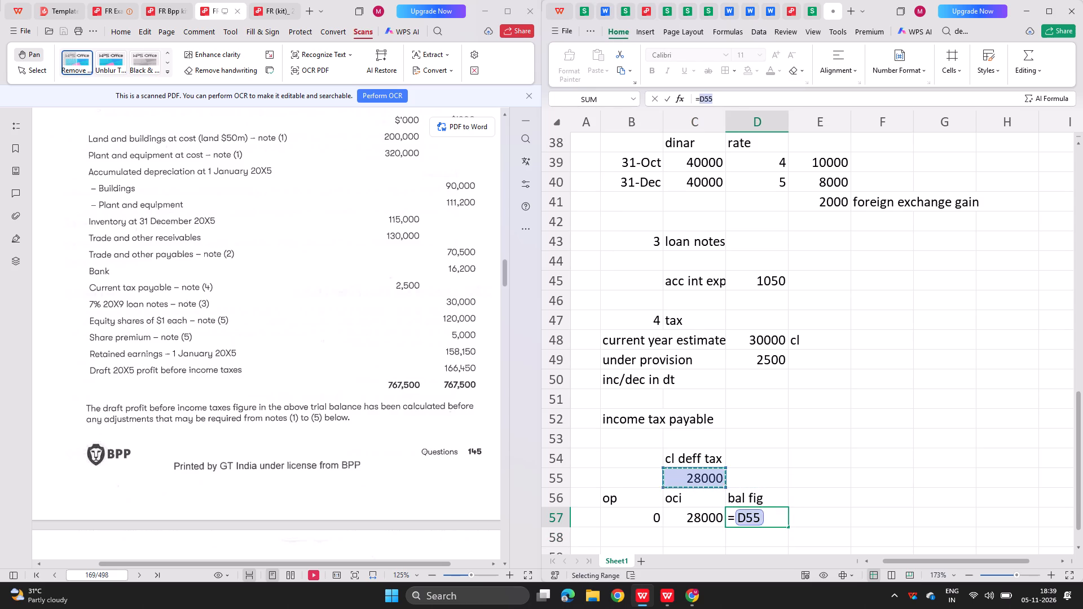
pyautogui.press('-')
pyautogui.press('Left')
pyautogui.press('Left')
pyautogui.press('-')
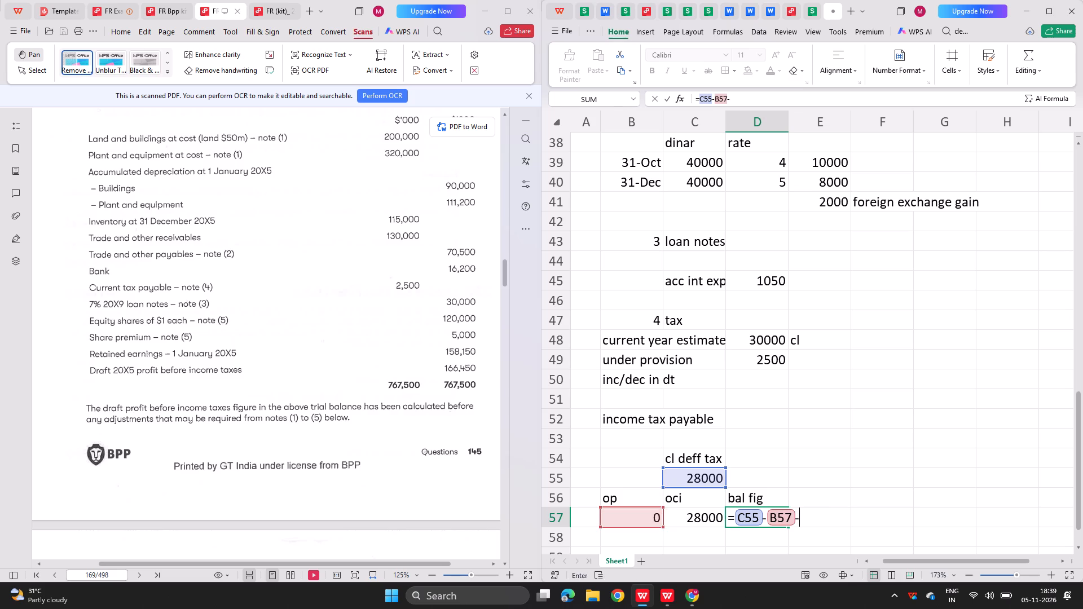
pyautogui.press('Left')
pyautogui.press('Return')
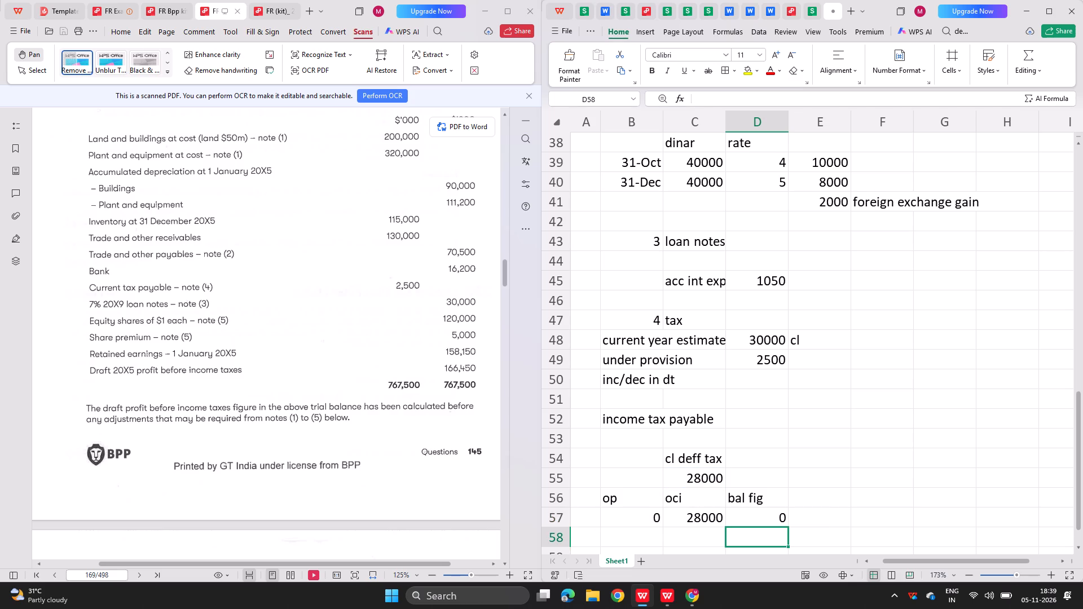
# Link the inc/dec in dt amount in D50 to the balancing figure in D57.
pyautogui.click(761, 372)
pyautogui.press('=')
pyautogui.press('Down')
pyautogui.press('Down')
pyautogui.press('Down')
pyautogui.press('Down')
pyautogui.press('Down')
pyautogui.press('Down')
pyautogui.press('Down')
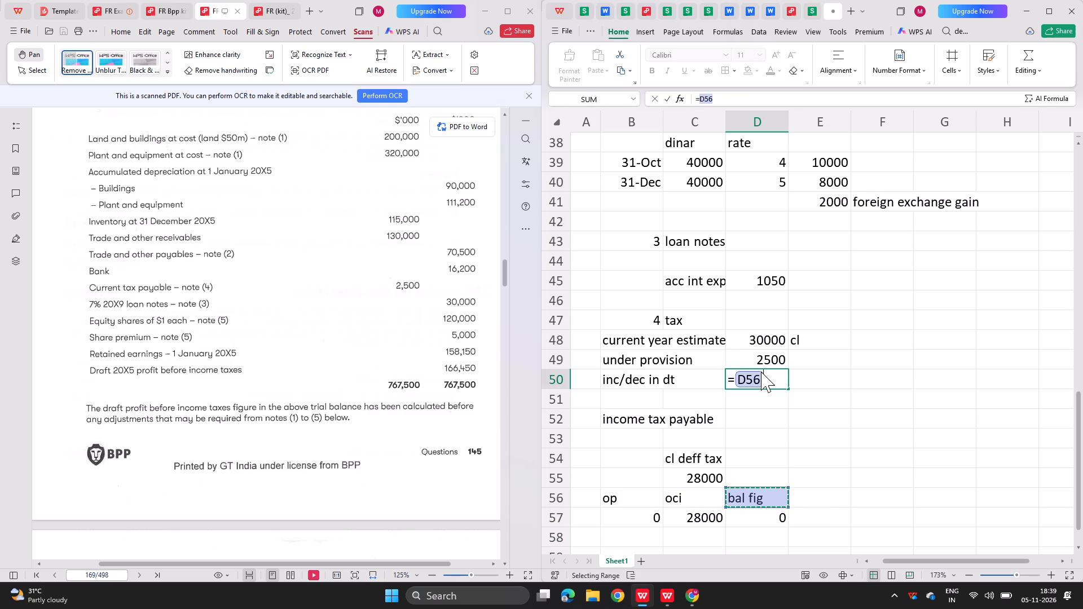
pyautogui.press('Down')
pyautogui.press('Return')
# Total the tax working in D52 beside income tax payable with a SUM of D48:D51.
pyautogui.press('Down')
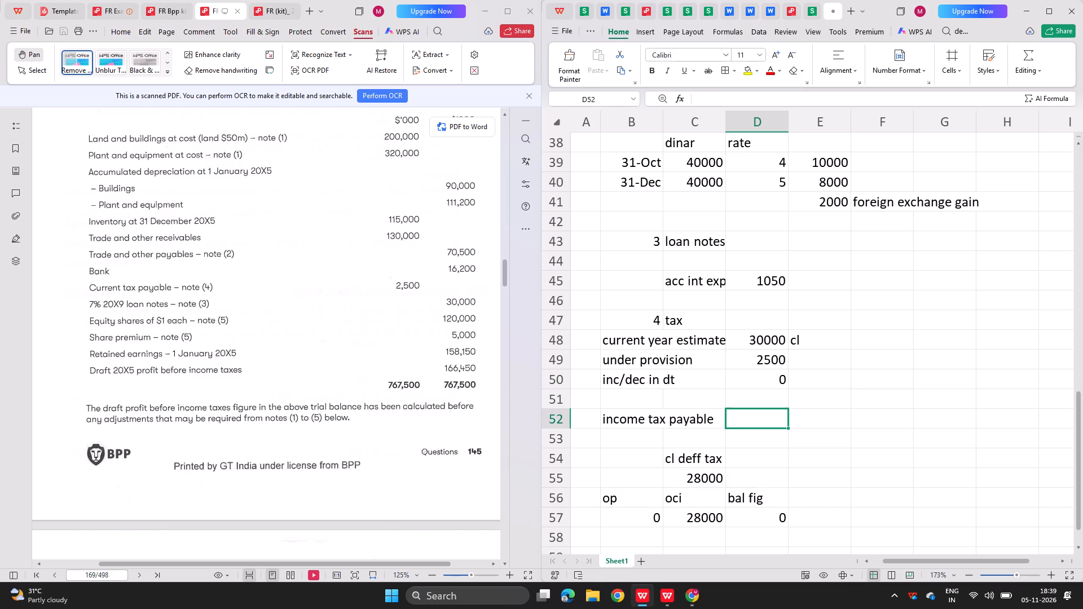
pyautogui.write('=aum(')
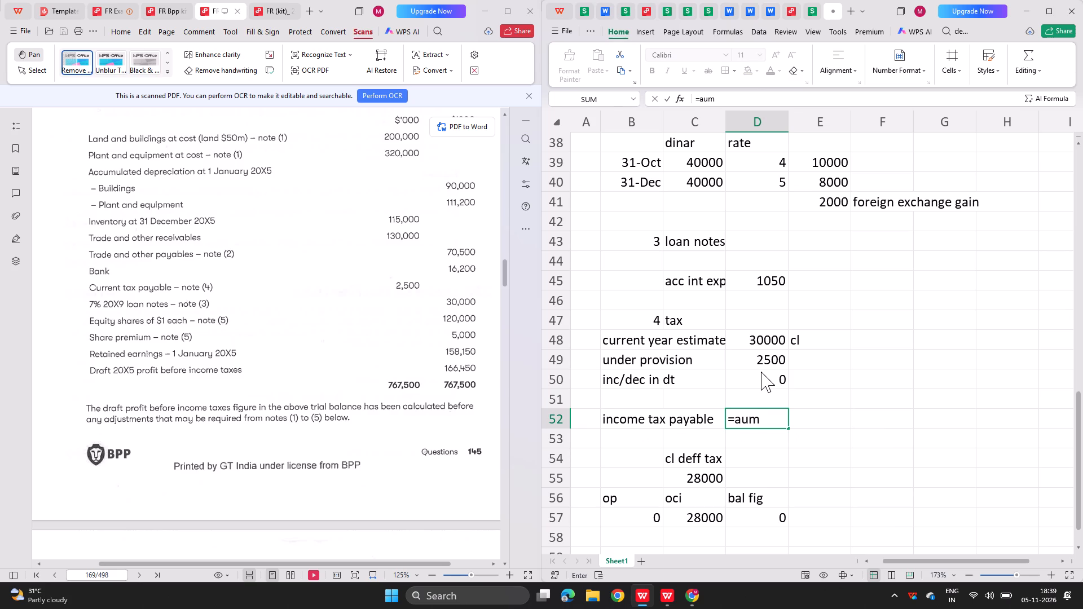
pyautogui.press('BackSpace')
pyautogui.press('BackSpace')
pyautogui.press('BackSpace')
pyautogui.press('BackSpace')
pyautogui.press('BackSpace')
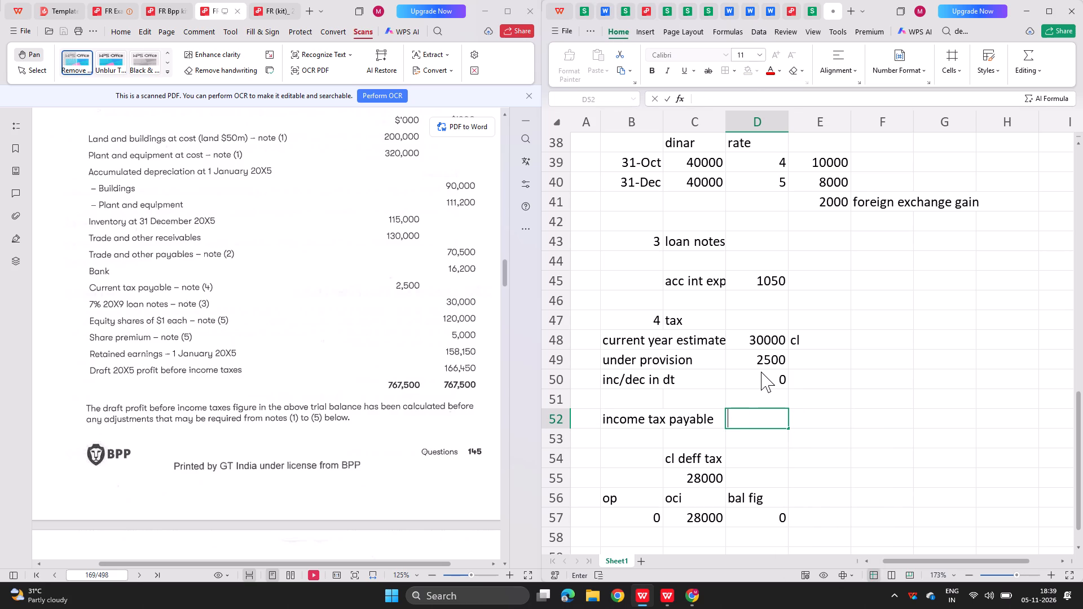
pyautogui.write('=sum(')
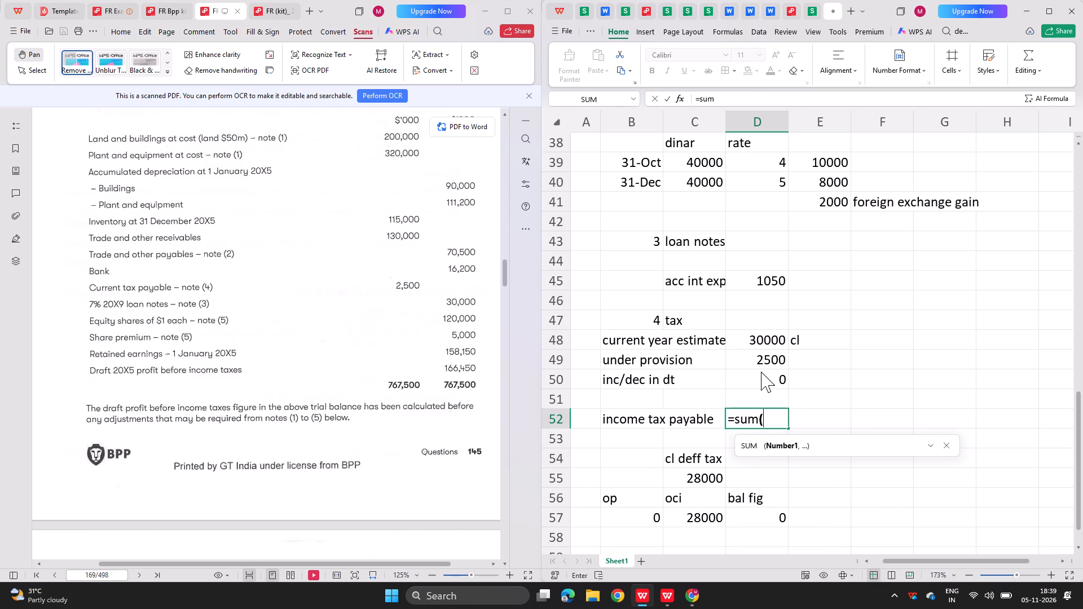
pyautogui.press('Up')
pyautogui.hotkey('shift', 'Up')
pyautogui.hotkey('shift', 'Up')
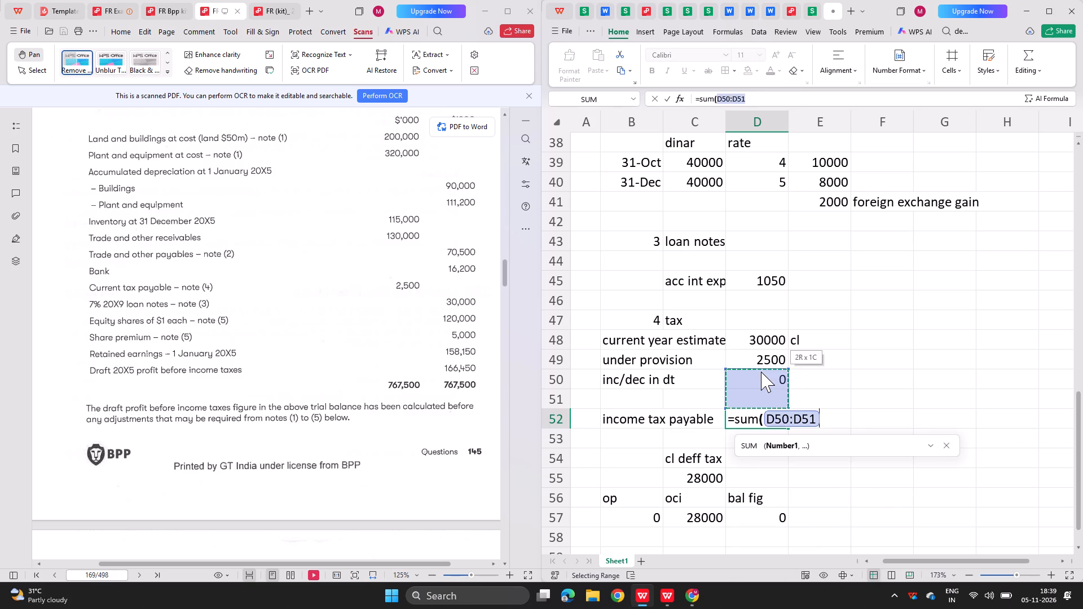
pyautogui.hotkey('shift', 'Up')
pyautogui.press('Return')
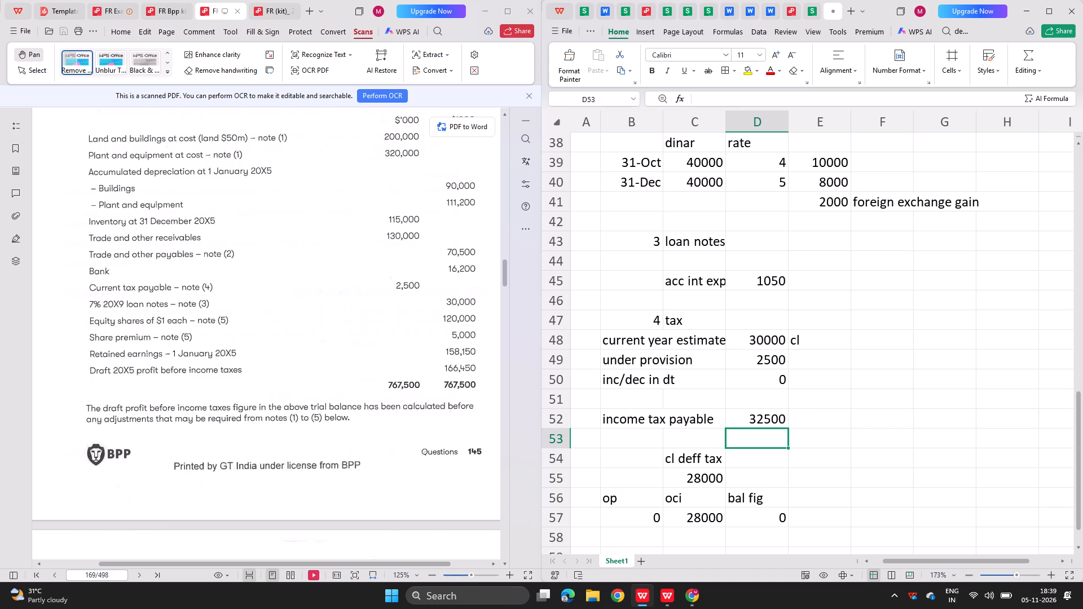
# Label the closing deferred tax figure with "ncl" in D55.
pyautogui.click(745, 471)
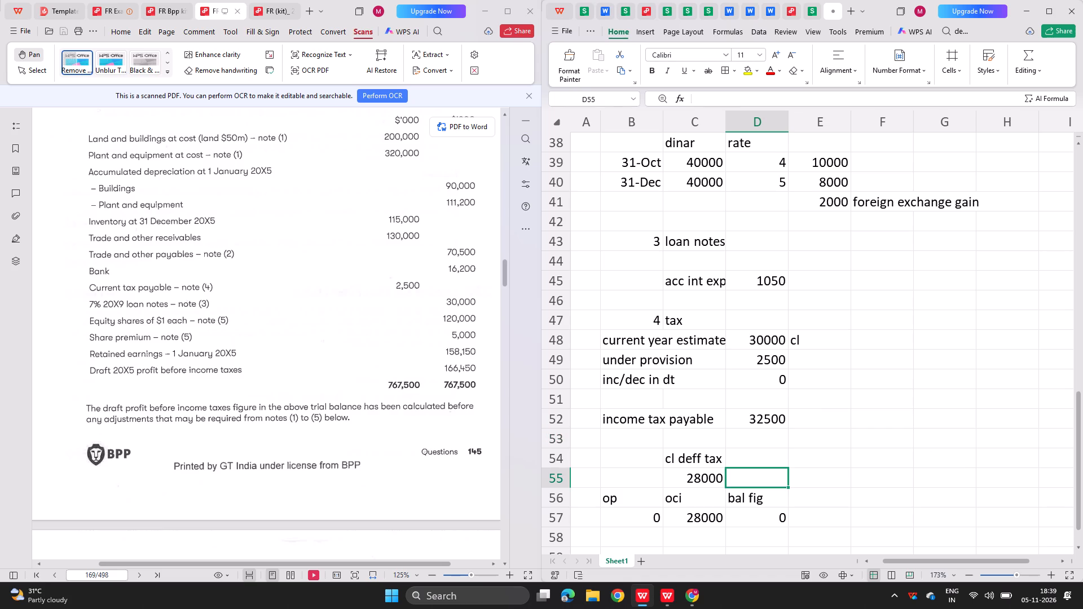
pyautogui.write('ncl')
pyautogui.press('Return')
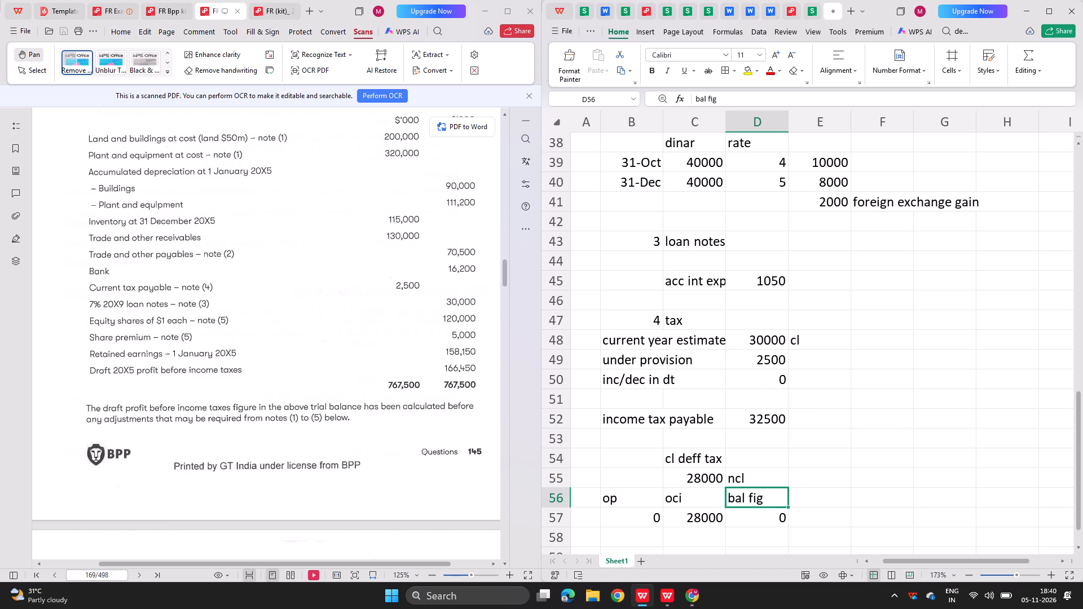
# Read note (5) in the question, and start its working with 5 in B59 and "bonus issue" in C59.
pyautogui.scroll(-1, 366, 358)
pyautogui.scroll(-1, 650, 342)
pyautogui.scroll(-1, 389, 320)
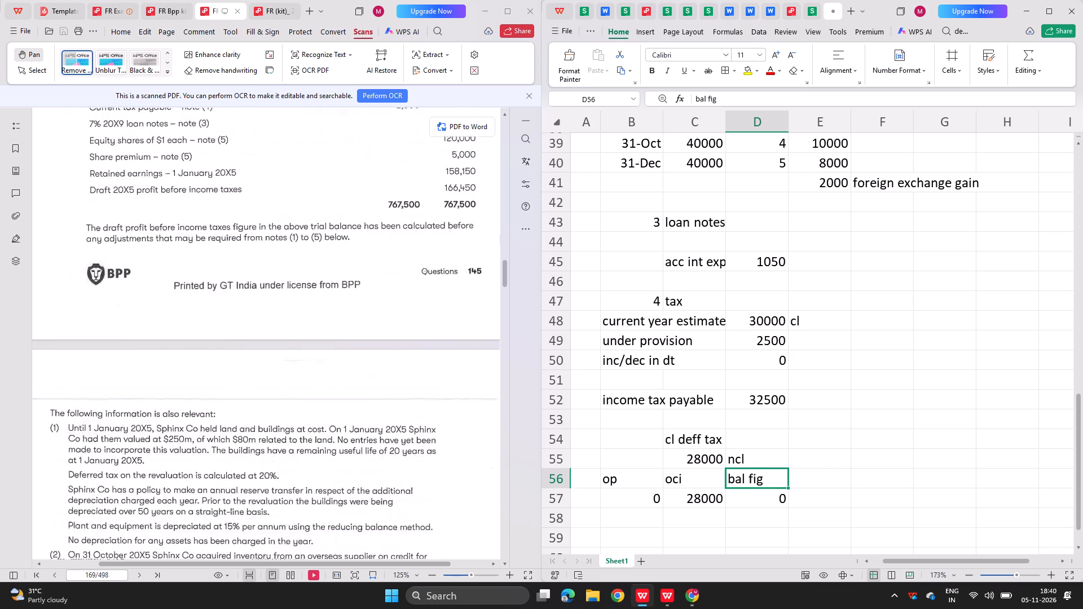
pyautogui.scroll(-2, 389, 320)
pyautogui.scroll(1, 332, 264)
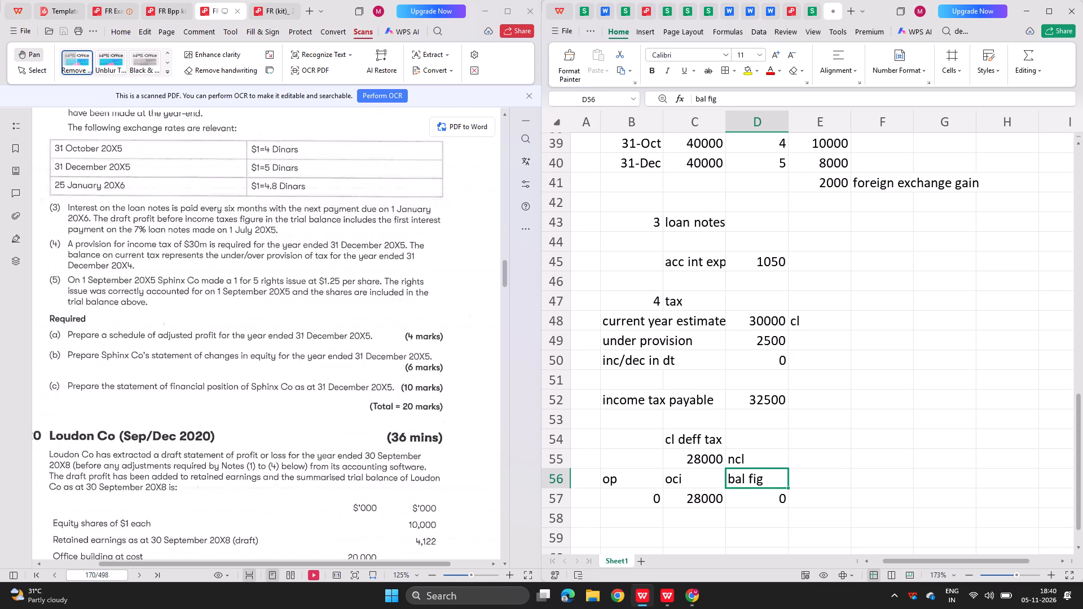
pyautogui.scroll(-2, 644, 276)
pyautogui.click(634, 457)
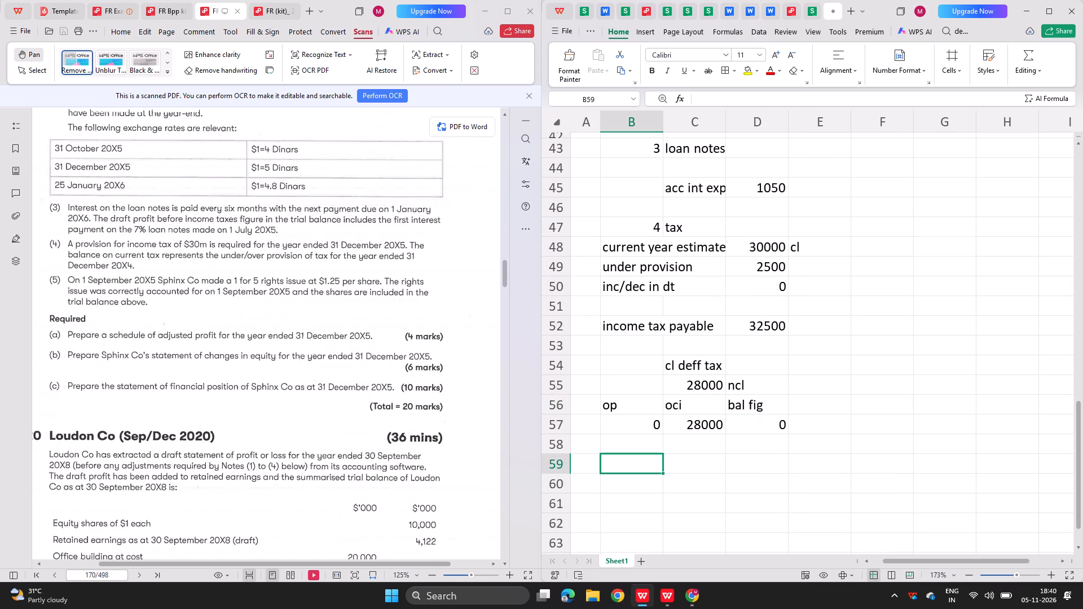
pyautogui.press('5')
pyautogui.press('Right')
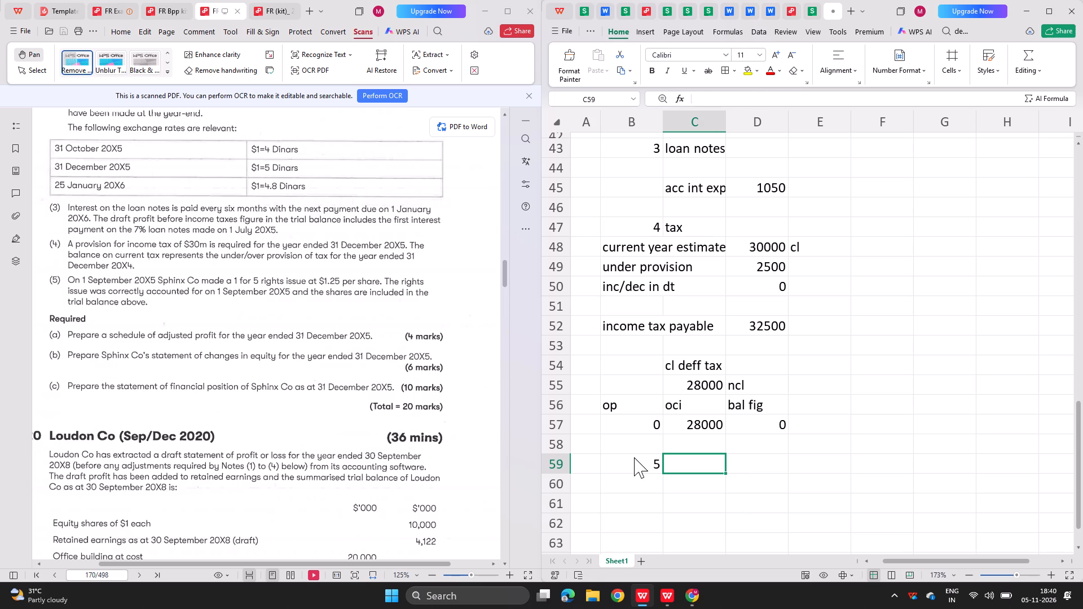
pyautogui.write('bonus issue')
pyautogui.press('Return')
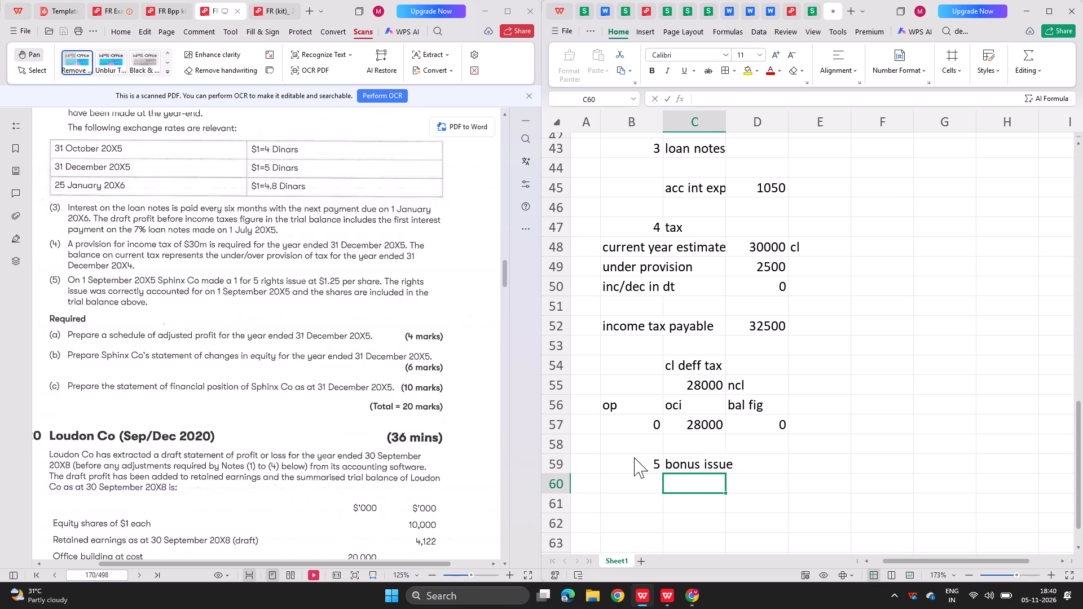
# Change the note 5 heading in C59 to "right issue".
pyautogui.doubleClick(701, 463)
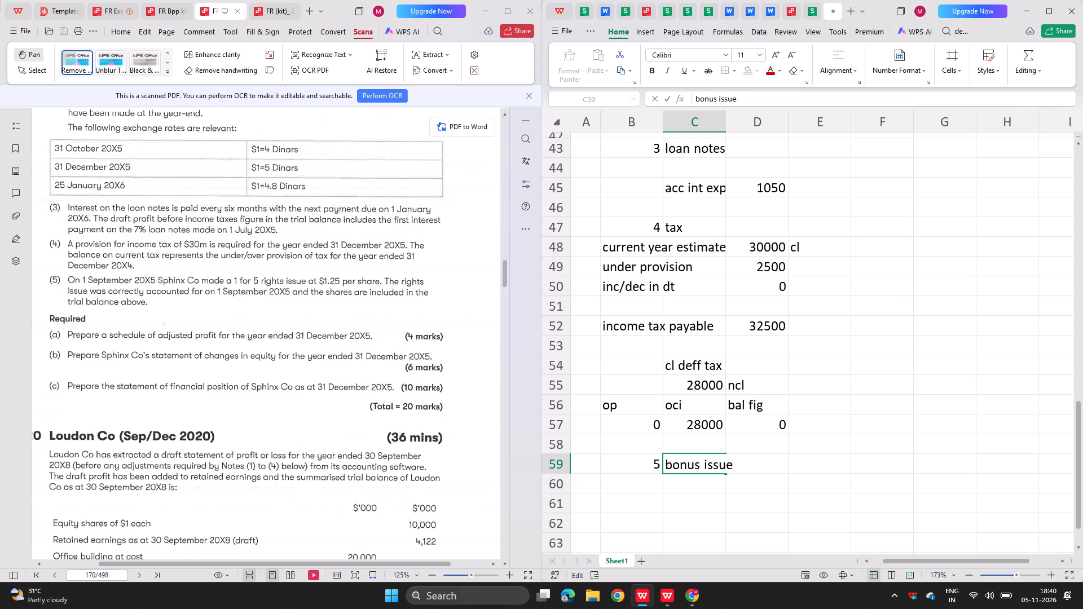
pyautogui.press('BackSpace')
pyautogui.press('BackSpace')
pyautogui.press('BackSpace')
pyautogui.press('BackSpace')
pyautogui.press('BackSpace')
pyautogui.press('BackSpace')
pyautogui.press('BackSpace')
pyautogui.press('BackSpace')
pyautogui.press('BackSpace')
pyautogui.press('BackSpace')
pyautogui.press('BackSpace')
pyautogui.press('BackSpace')
pyautogui.press('BackSpace')
pyautogui.press('BackSpace')
pyautogui.press('BackSpace')
pyautogui.write('right')
pyautogui.press('Return')
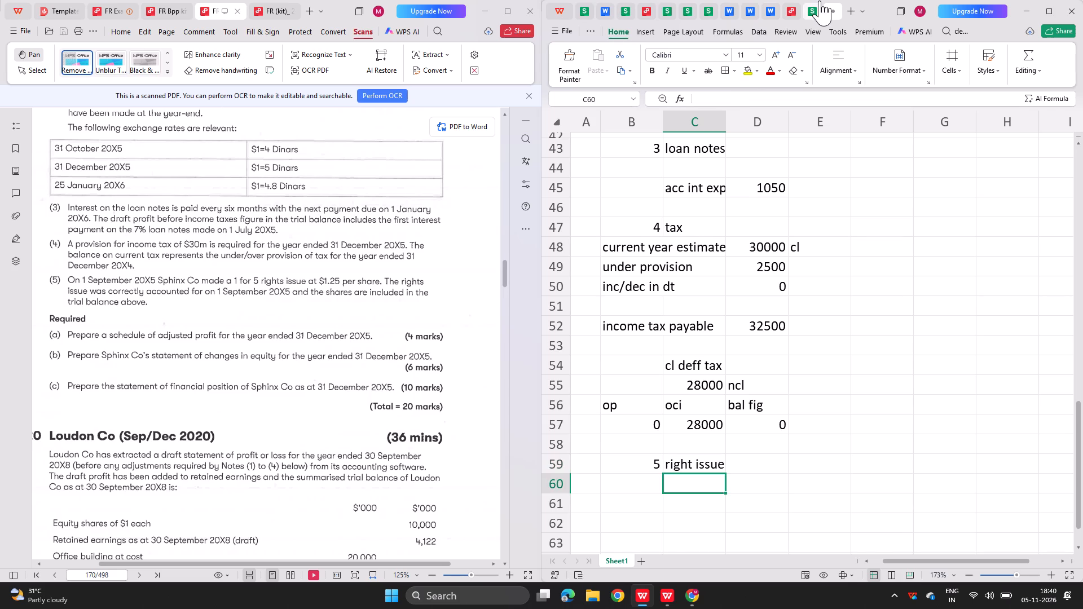
# Examine the right issue working and its share formulas in the solved 319 sheet, and return to the new spreadsheet.
pyautogui.click(817, 2)
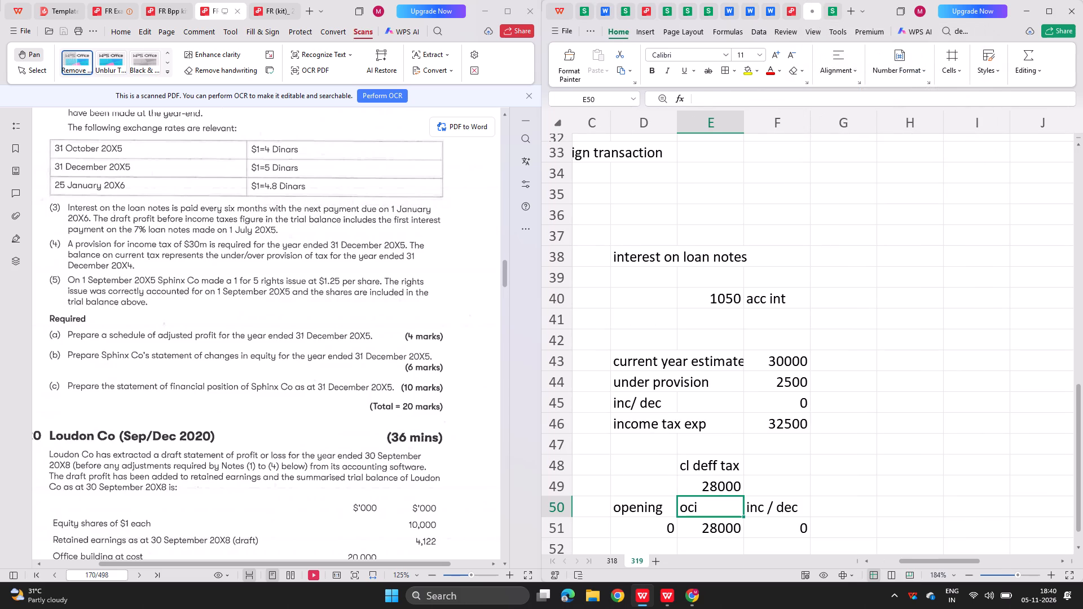
pyautogui.scroll(-4, 705, 342)
pyautogui.scroll(9, 705, 342)
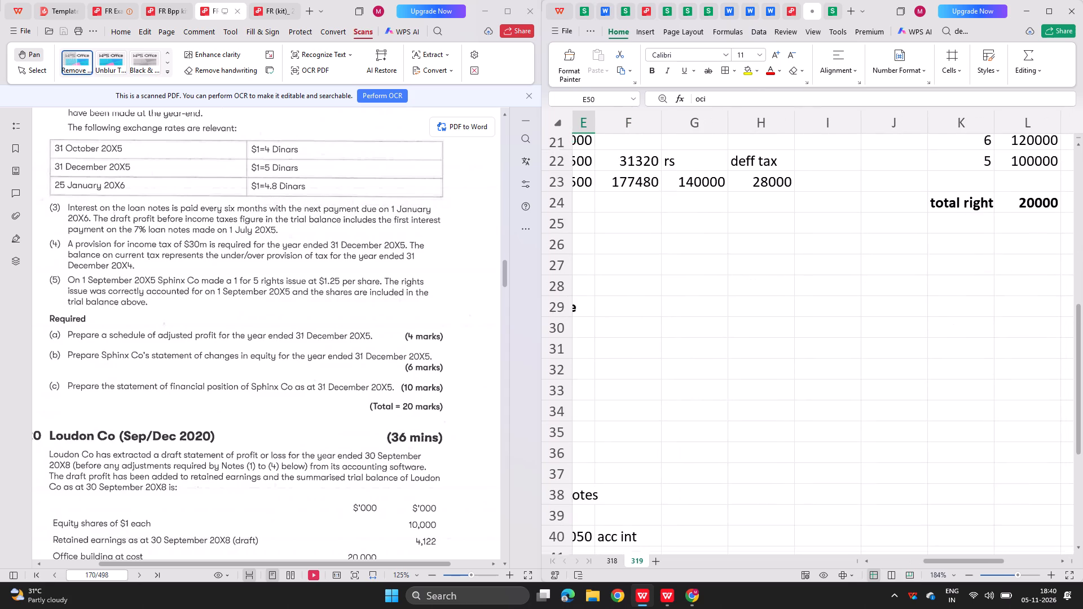
pyautogui.scroll(2, 705, 342)
pyautogui.hscroll(-1, 705, 342)
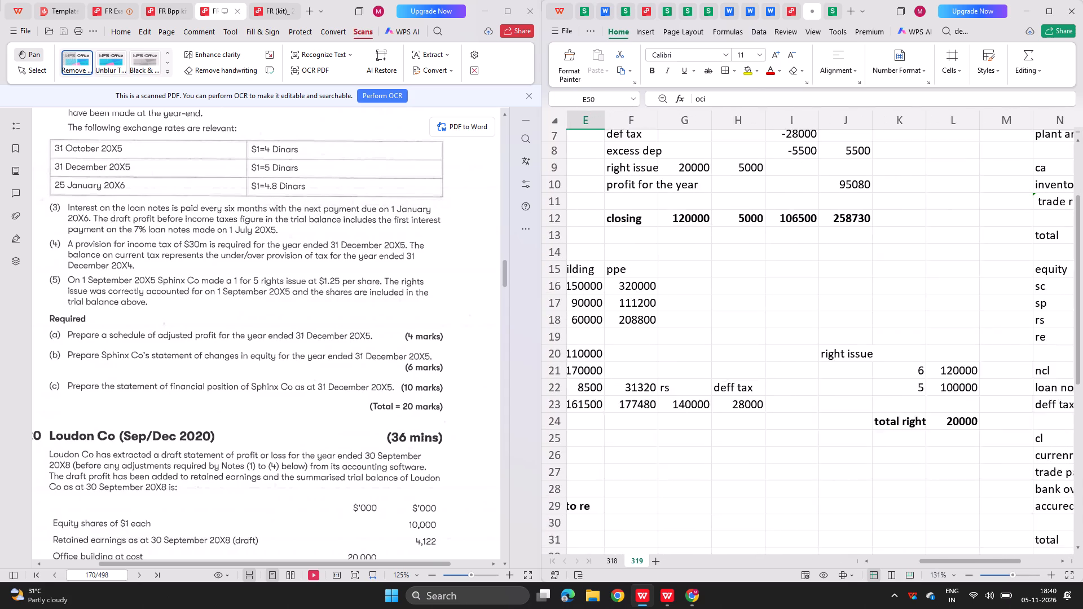
pyautogui.doubleClick(1002, 372)
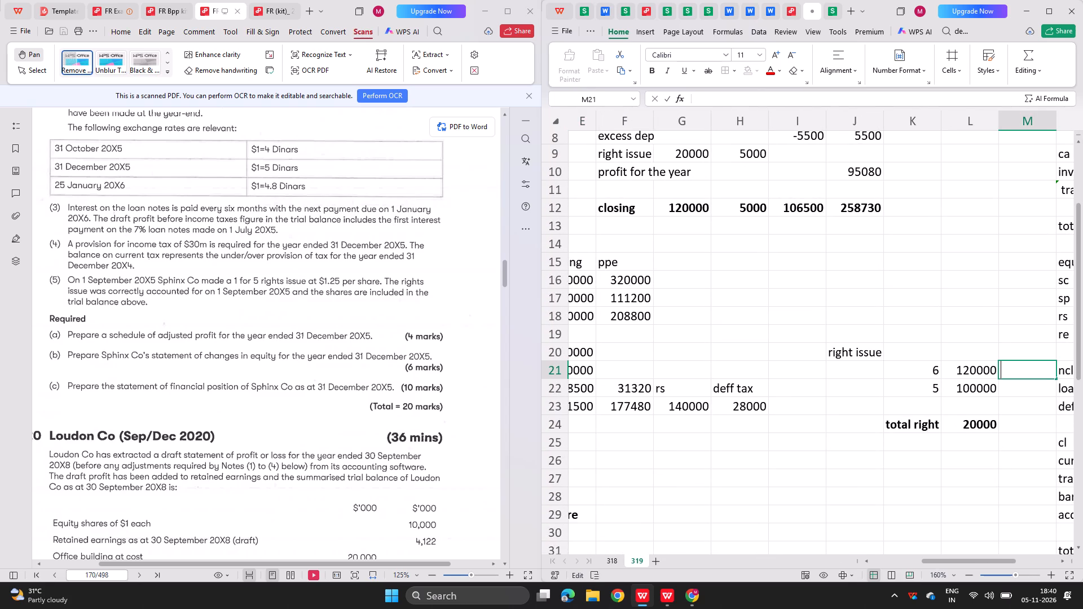
pyautogui.doubleClick(984, 373)
pyautogui.doubleClick(975, 392)
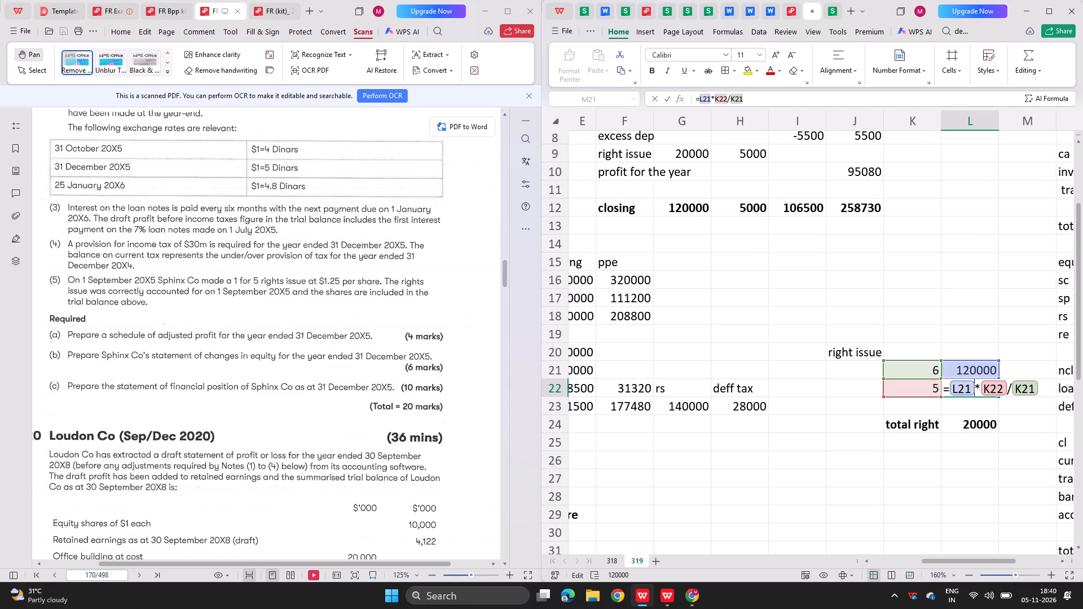
pyautogui.press('Return')
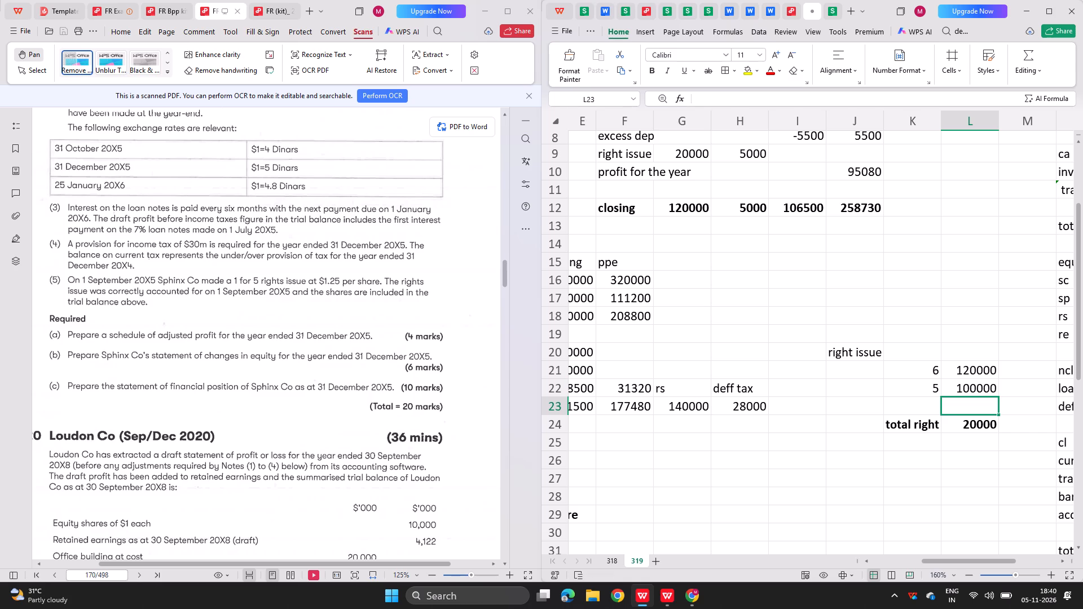
pyautogui.scroll(-1, 875, 415)
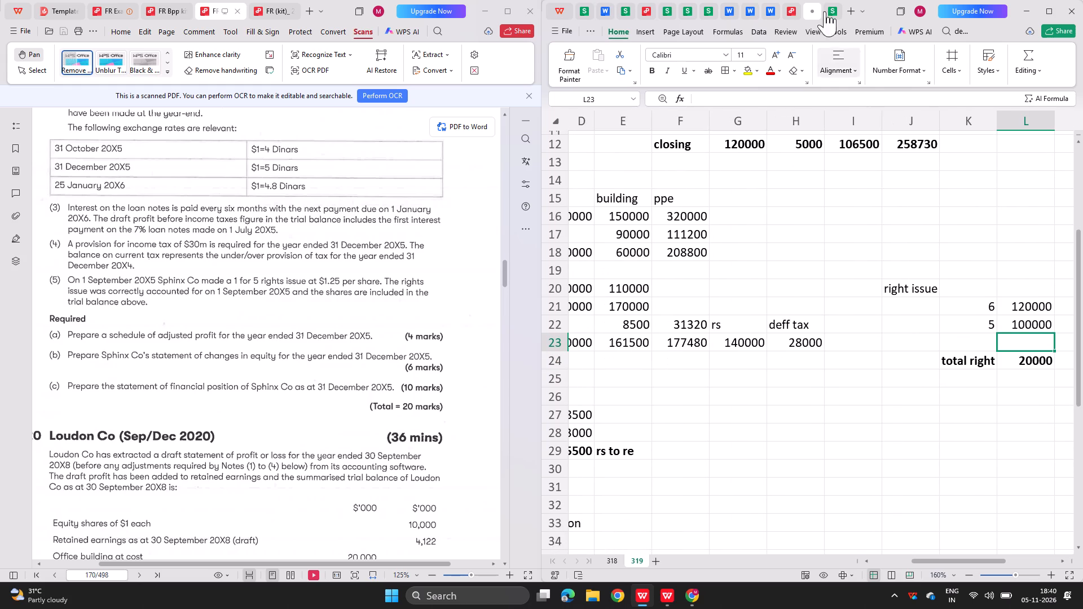
pyautogui.click(829, 5)
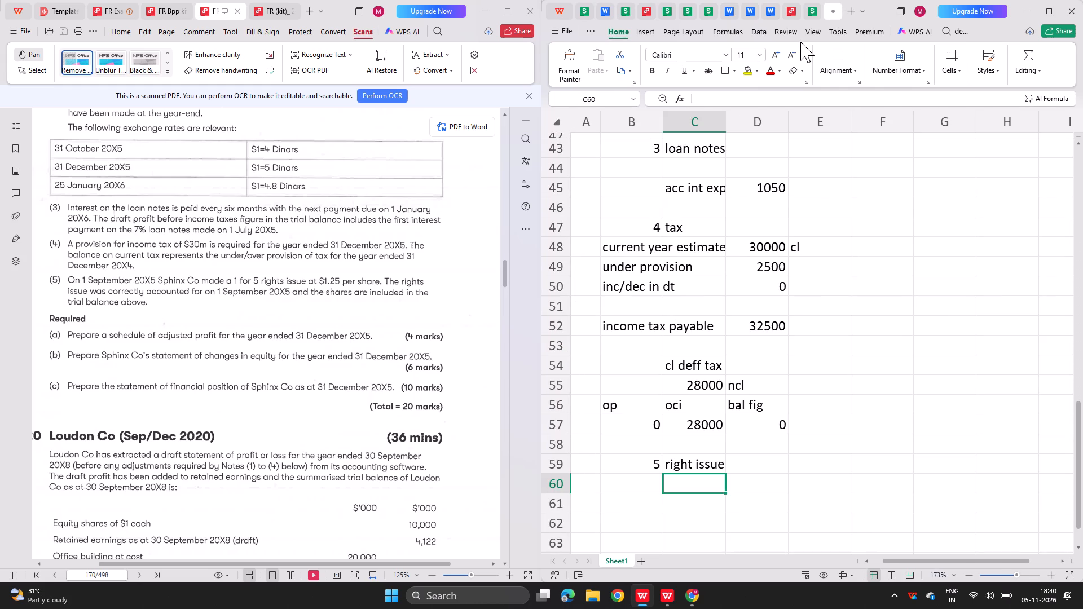
pyautogui.click(806, 16)
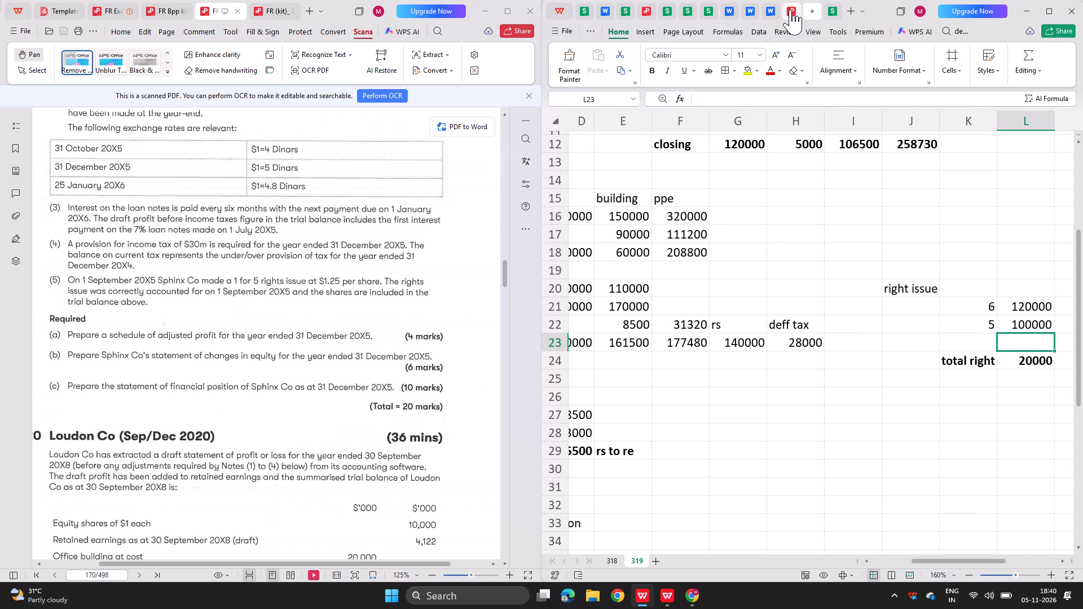
pyautogui.click(837, 9)
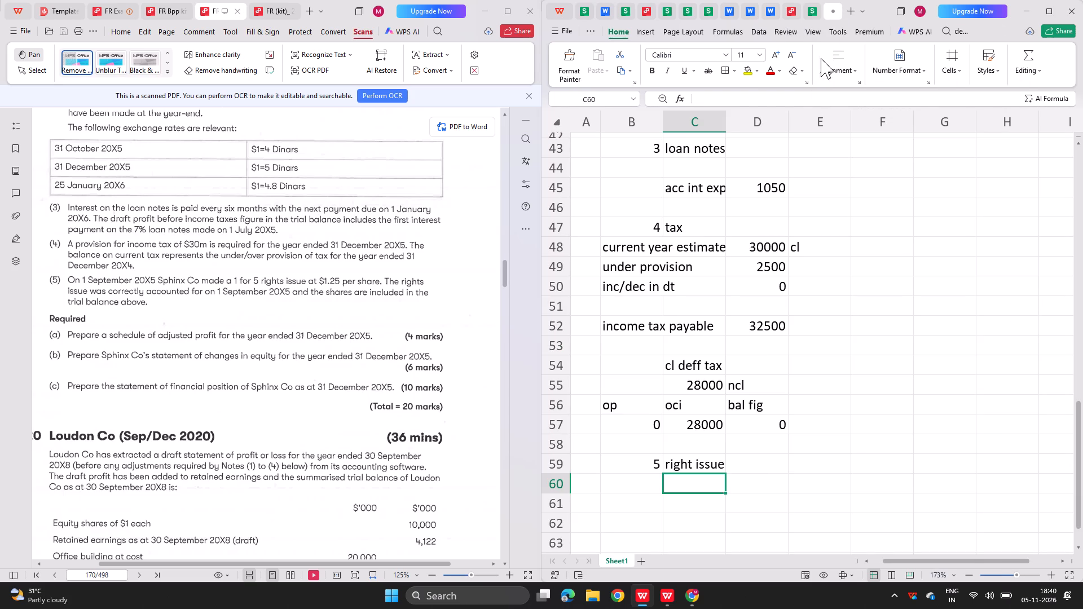
# Enter the rights ratio figures 6 in C60 and 5 in C61, and the trial balance equity shares 120000 in D60.
pyautogui.press('6')
pyautogui.press('Return')
pyautogui.press('5')
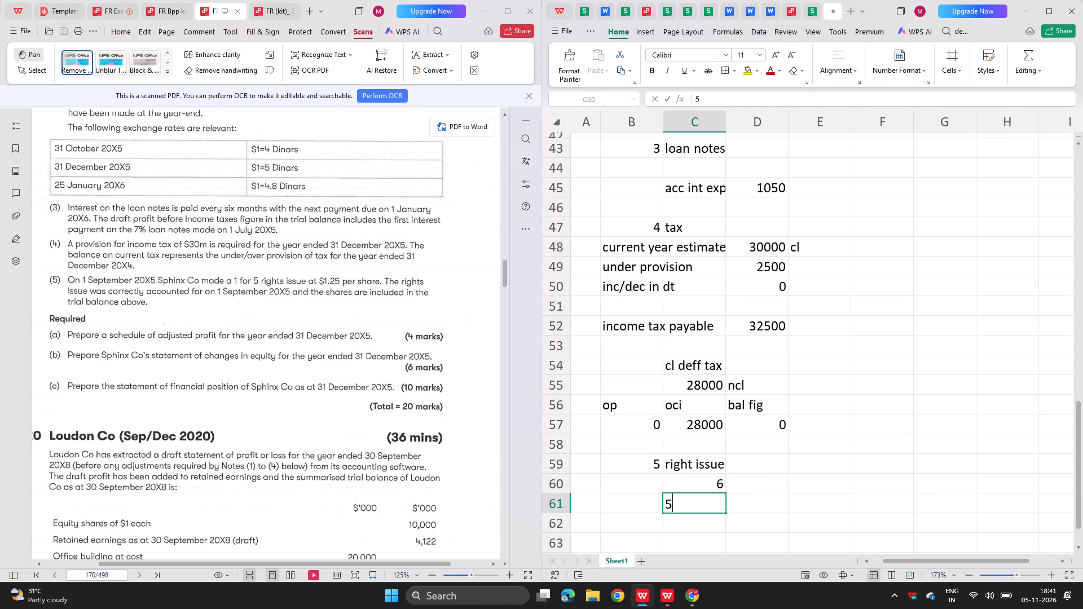
pyautogui.press('Right')
pyautogui.press('Up')
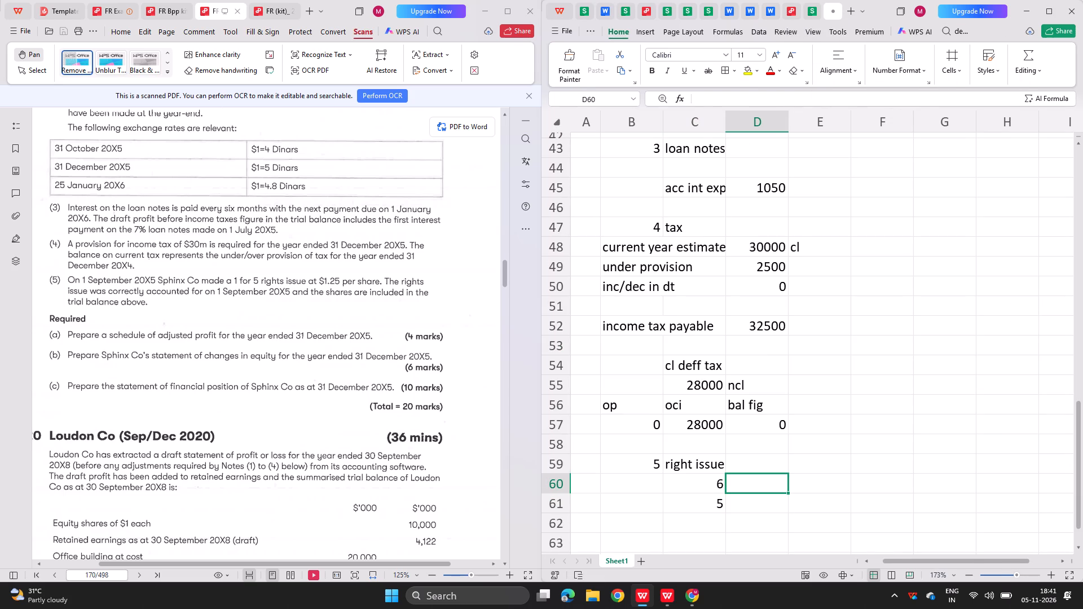
pyautogui.scroll(3, 473, 263)
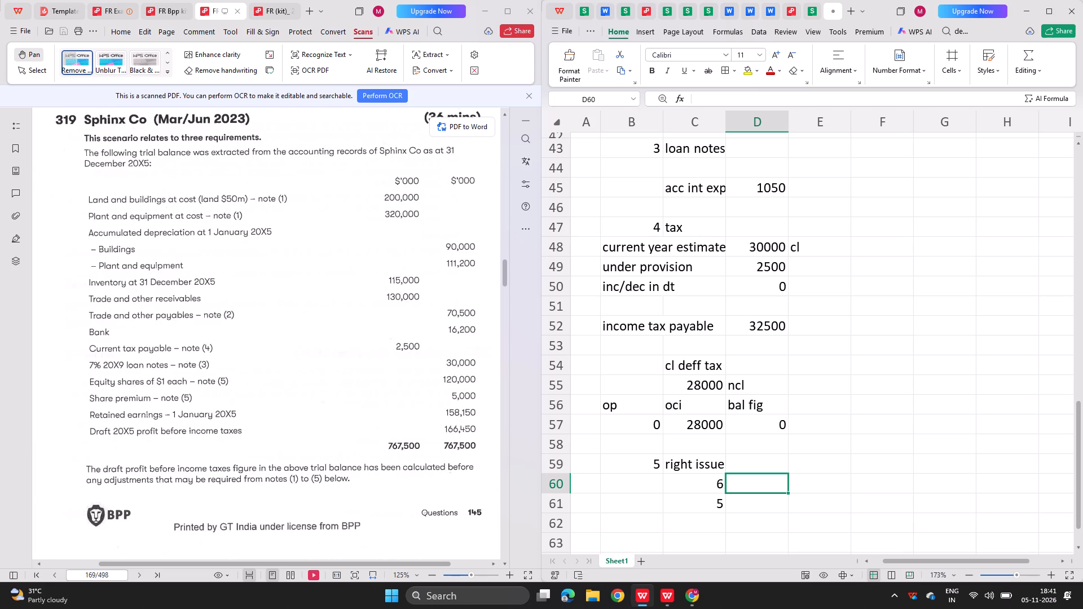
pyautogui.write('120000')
# Calculate the shares before the rights issue in D61 with the formula =D60*C61/C60.
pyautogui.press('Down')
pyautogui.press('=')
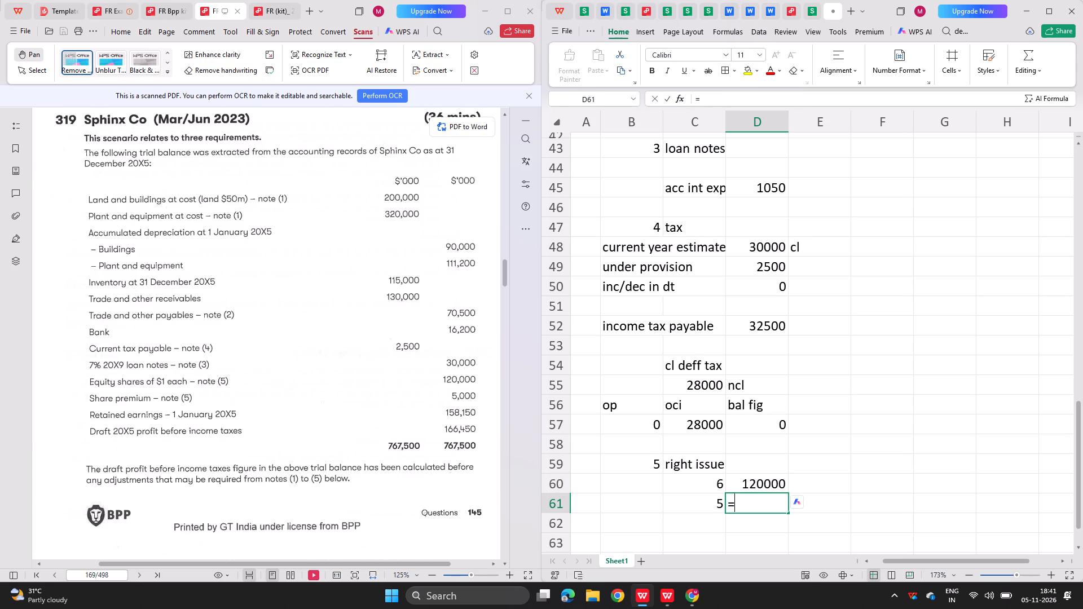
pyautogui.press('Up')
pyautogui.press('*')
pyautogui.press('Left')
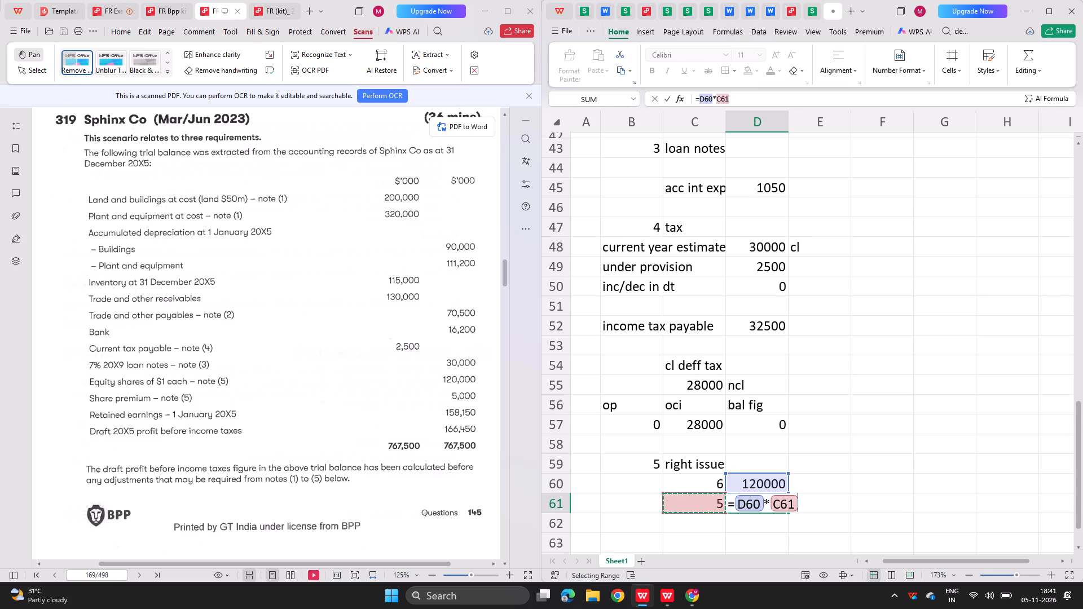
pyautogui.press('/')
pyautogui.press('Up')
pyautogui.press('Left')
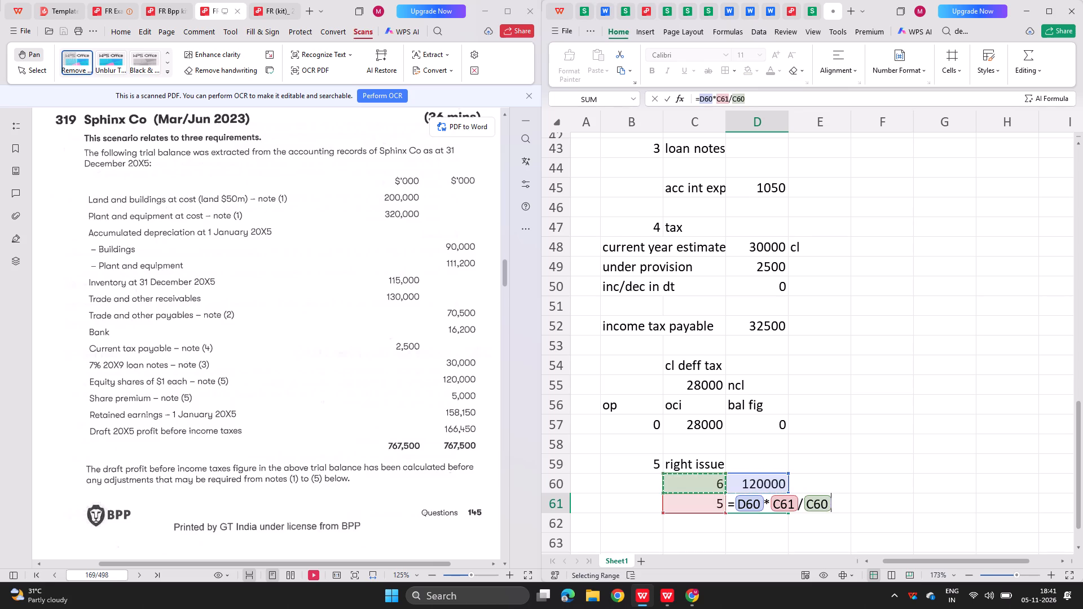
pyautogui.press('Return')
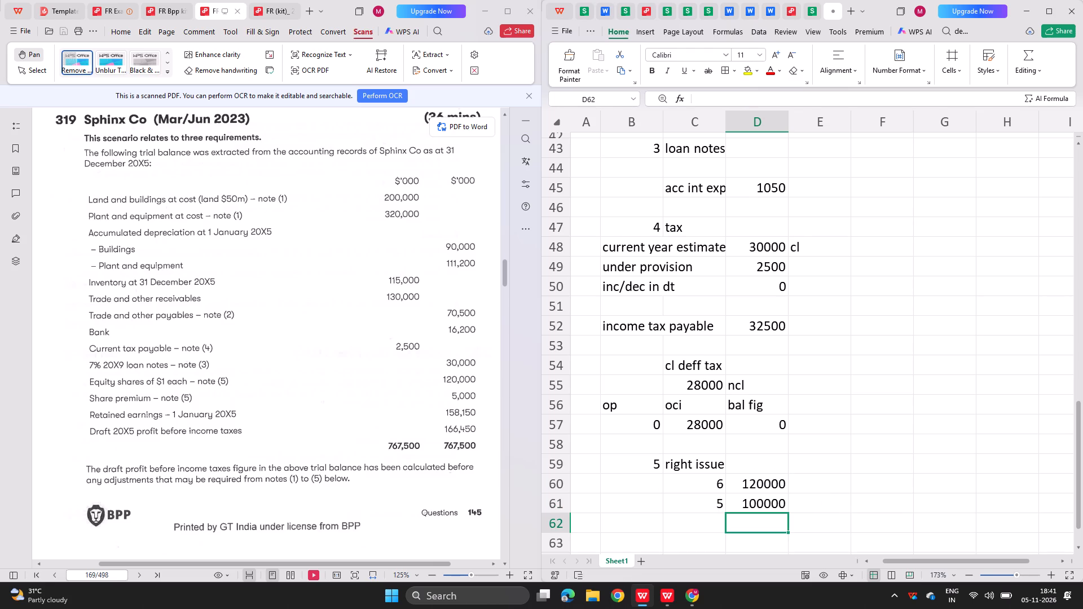
# Examine how the right issue working ends and feeds the changes in equity in the solved 319 sheet, and return to the new spreadsheet.
pyautogui.scroll(-1, 666, 327)
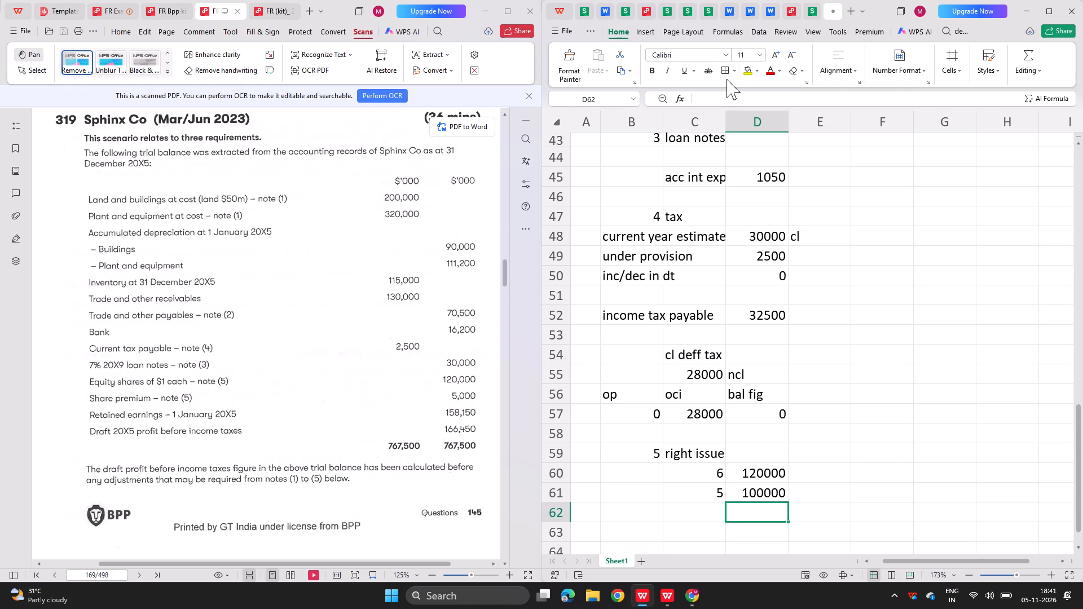
pyautogui.click(807, 11)
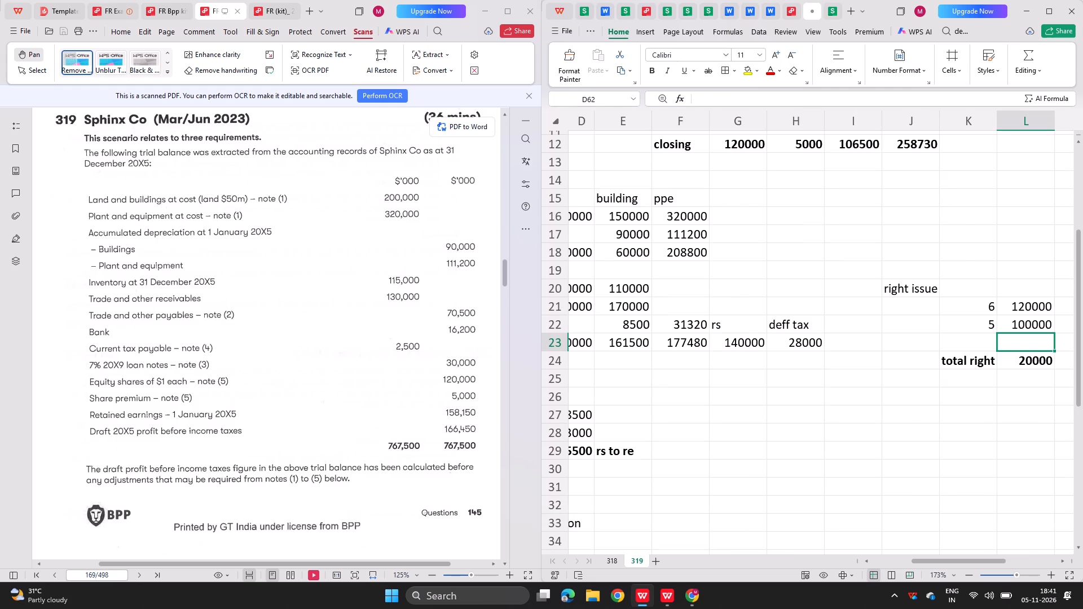
pyautogui.hscroll(-1, 705, 283)
pyautogui.scroll(1, 705, 283)
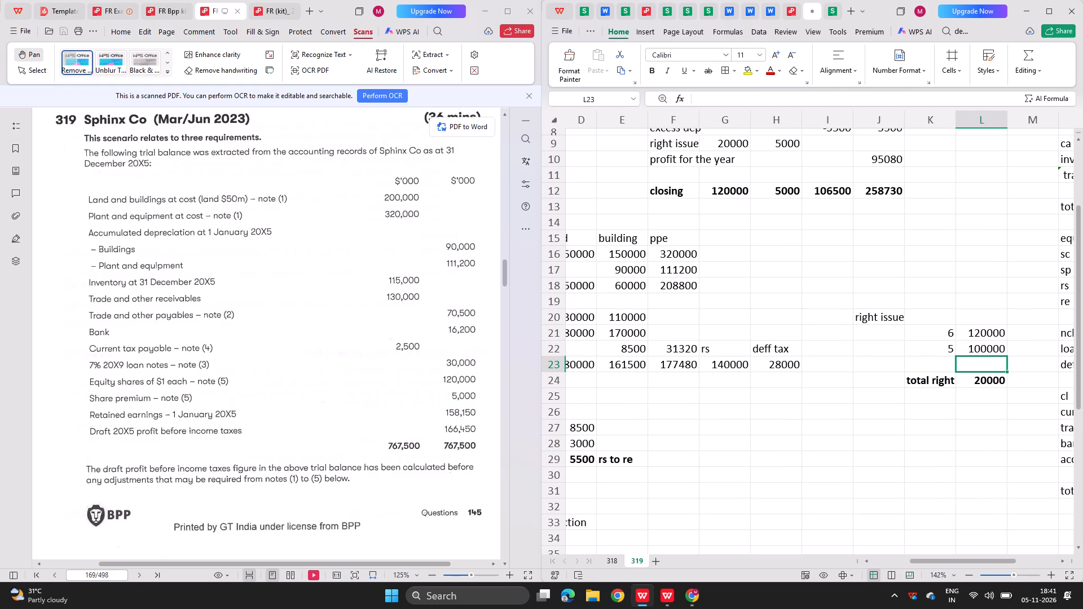
pyautogui.scroll(1, 705, 283)
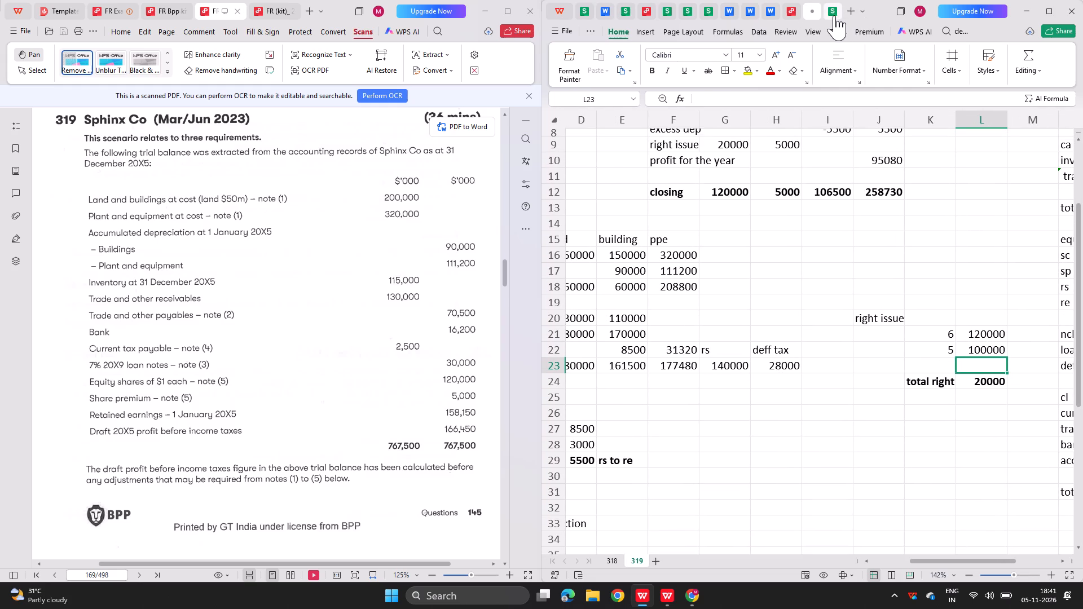
pyautogui.scroll(2, 804, 193)
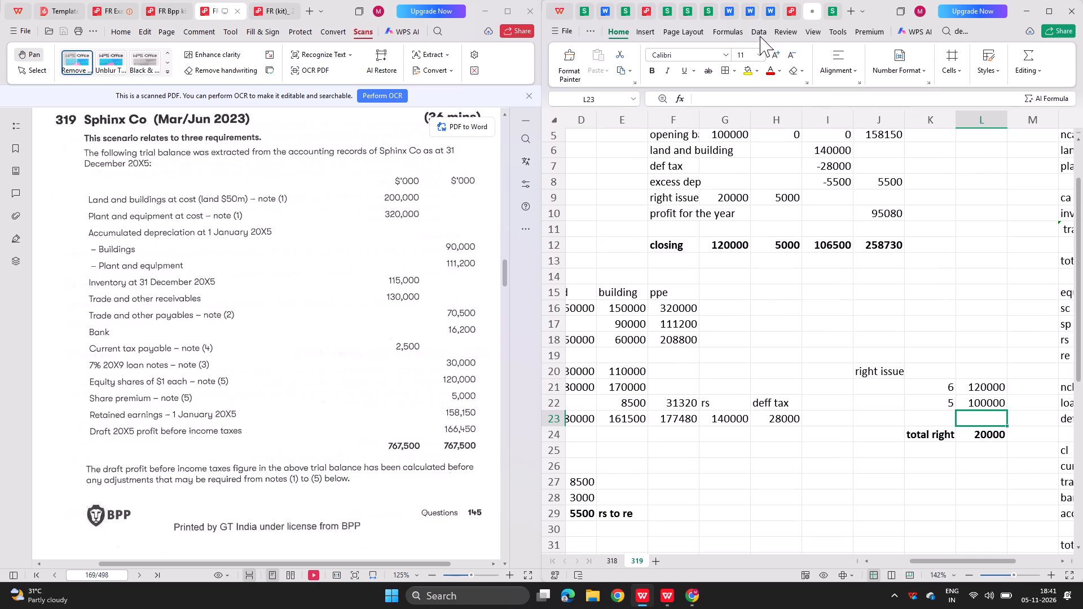
pyautogui.click(827, 14)
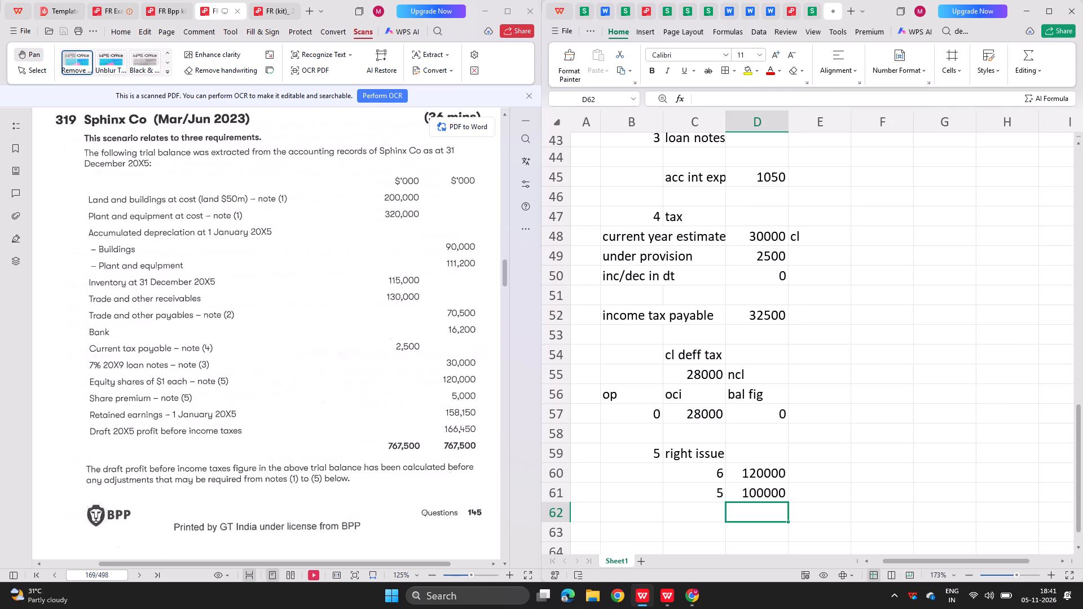
# Calculate the rights shares in D63 as D60 minus D61, and label the row "total right issue" in C63.
pyautogui.press('Down')
pyautogui.press('=')
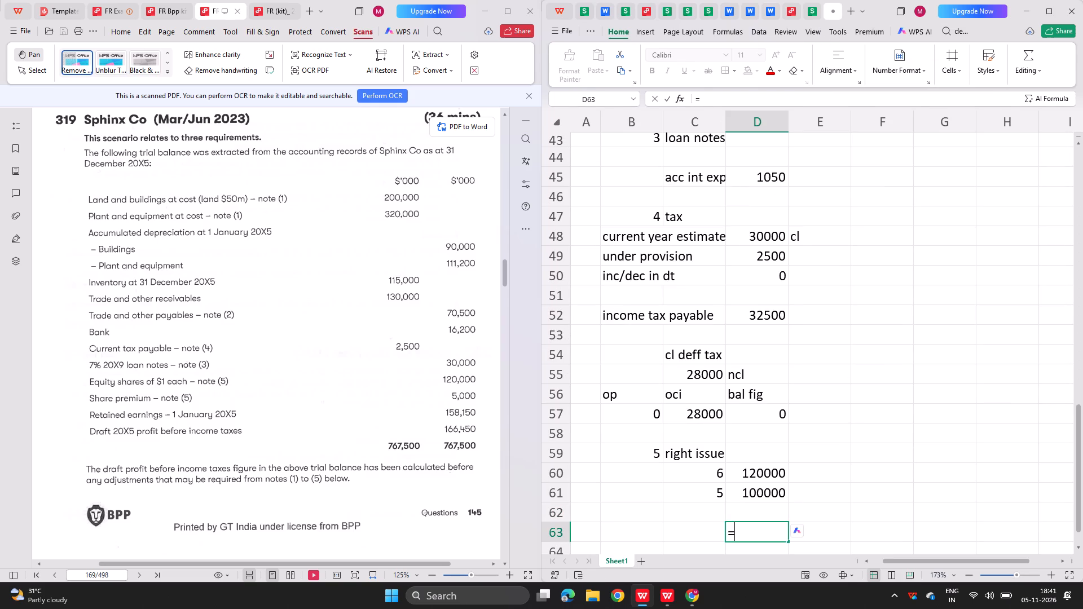
pyautogui.press('Up')
pyautogui.press('Up')
pyautogui.press('Up')
pyautogui.press('-')
pyautogui.press('Up')
pyautogui.press('Up')
pyautogui.press('Return')
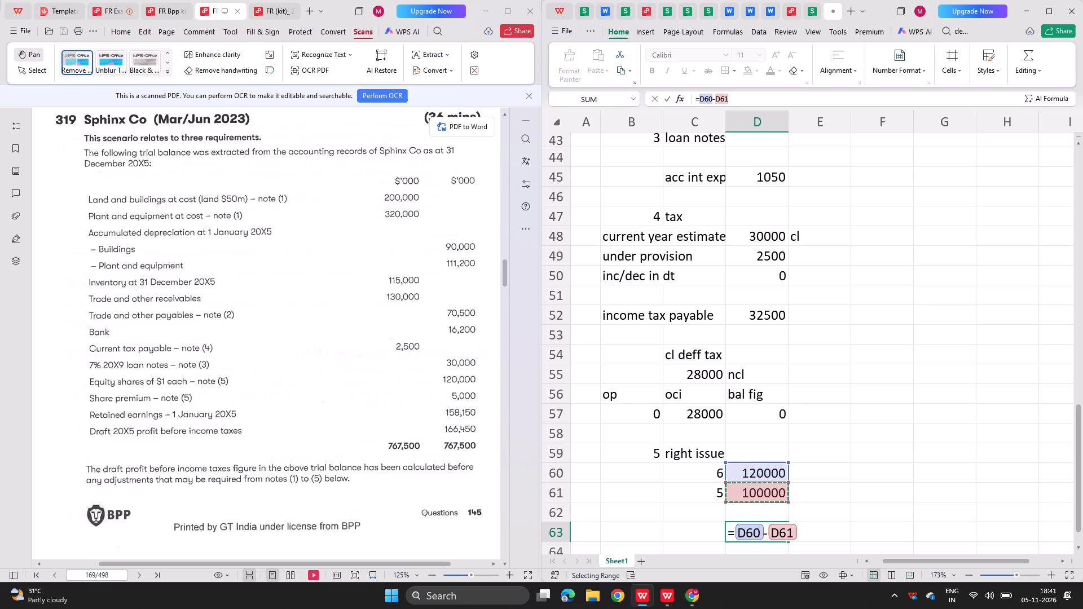
pyautogui.press('Left')
pyautogui.press('Up')
pyautogui.write('total right issue')
pyautogui.press('Return')
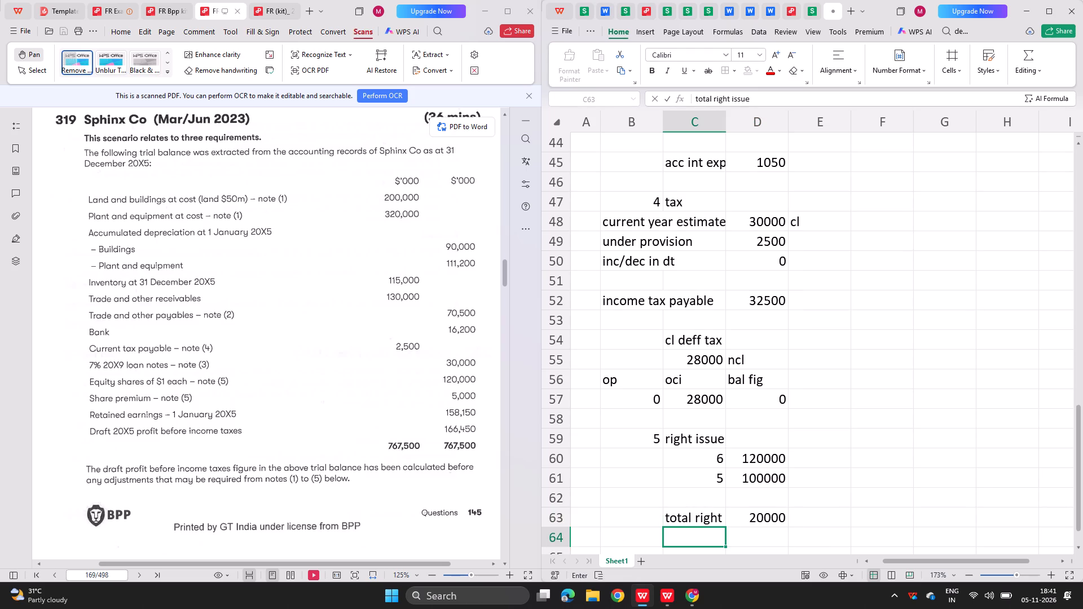
# Move the "total right issue" label from C63 to E63.
pyautogui.click(706, 513)
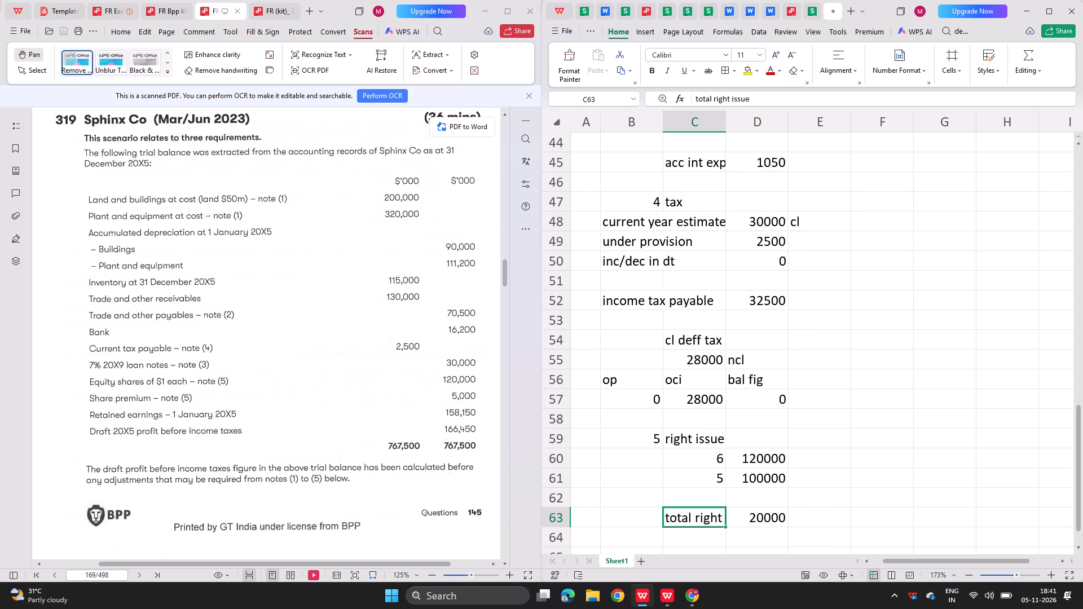
pyautogui.hotkey('ctrl', 'x')
pyautogui.press('Right')
pyautogui.press('Right')
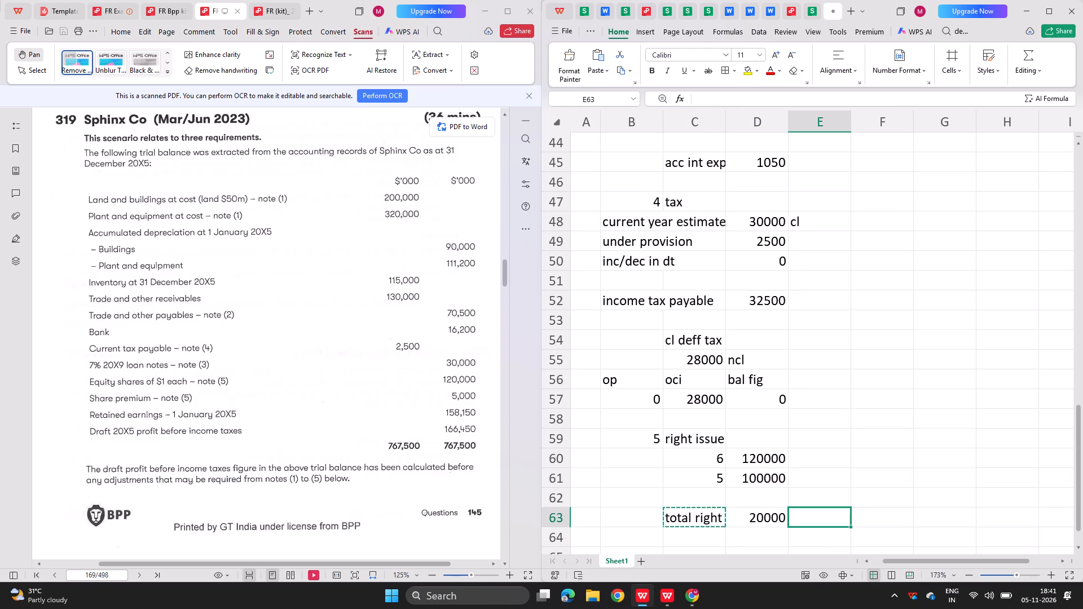
pyautogui.hotkey('ctrl', 'v')
pyautogui.press('Return')
# Review the question's notes (1) to (5) and the new spreadsheet's workings up to the adjusted profit schedule.
pyautogui.scroll(6, 710, 511)
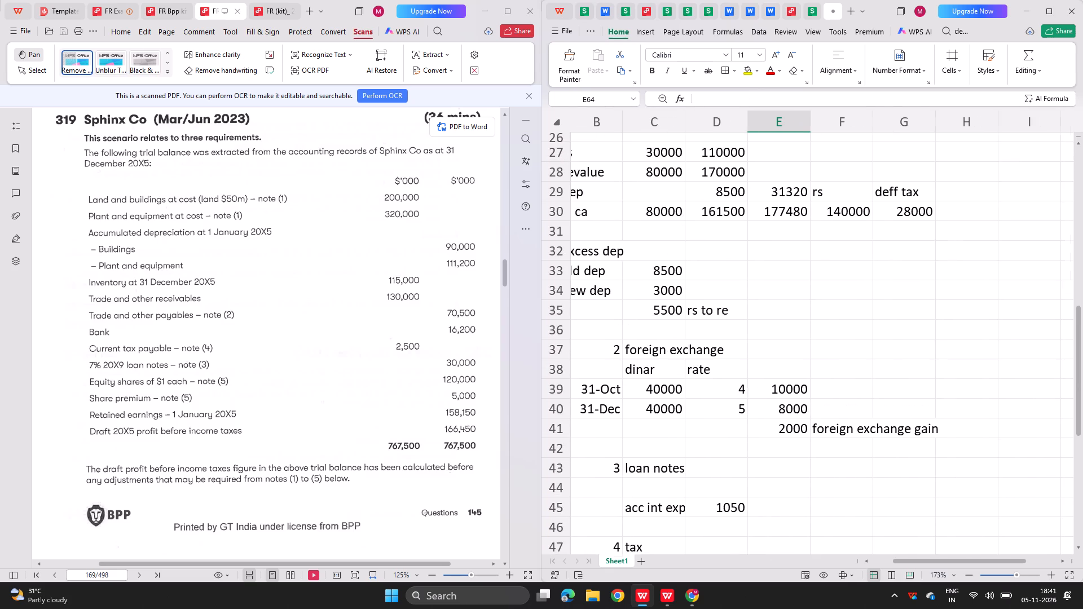
pyautogui.scroll(1, 710, 511)
pyautogui.scroll(-2, 413, 417)
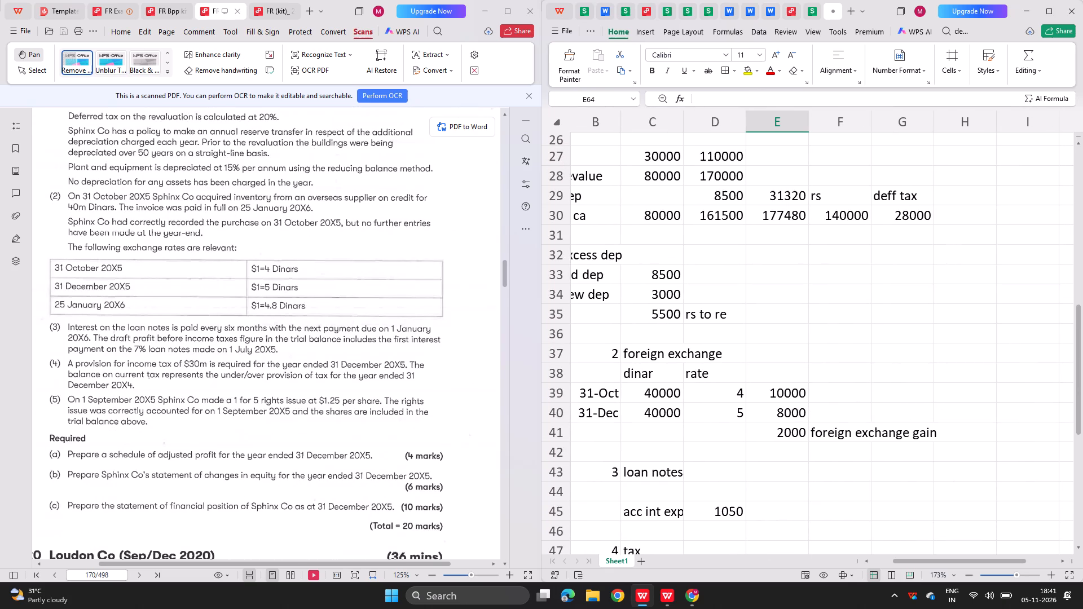
pyautogui.scroll(4, 699, 392)
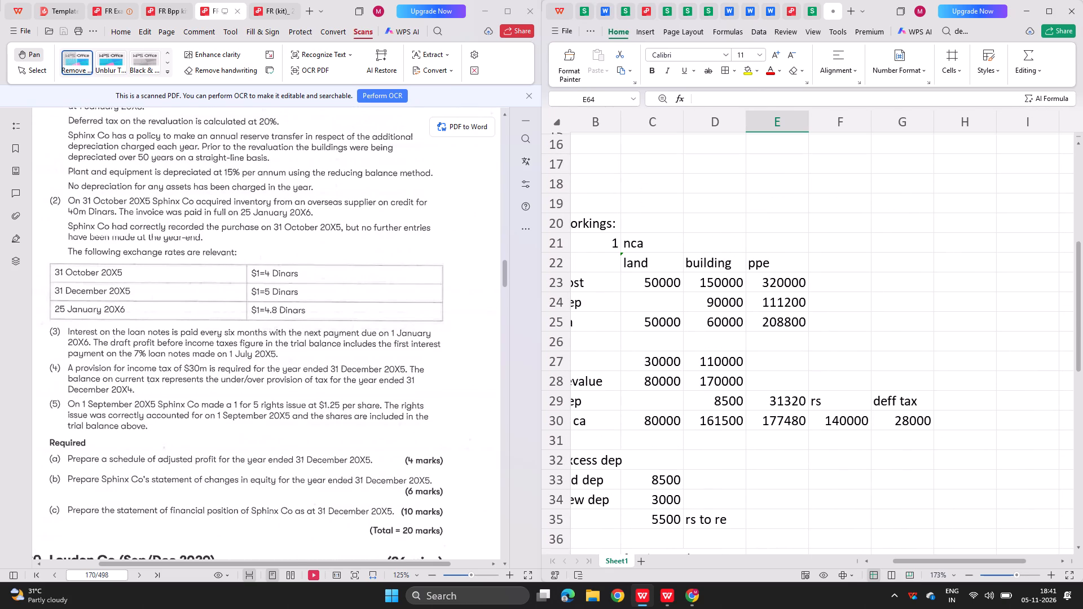
pyautogui.scroll(1, 422, 349)
pyautogui.hscroll(4, 805, 238)
pyautogui.scroll(12, 805, 238)
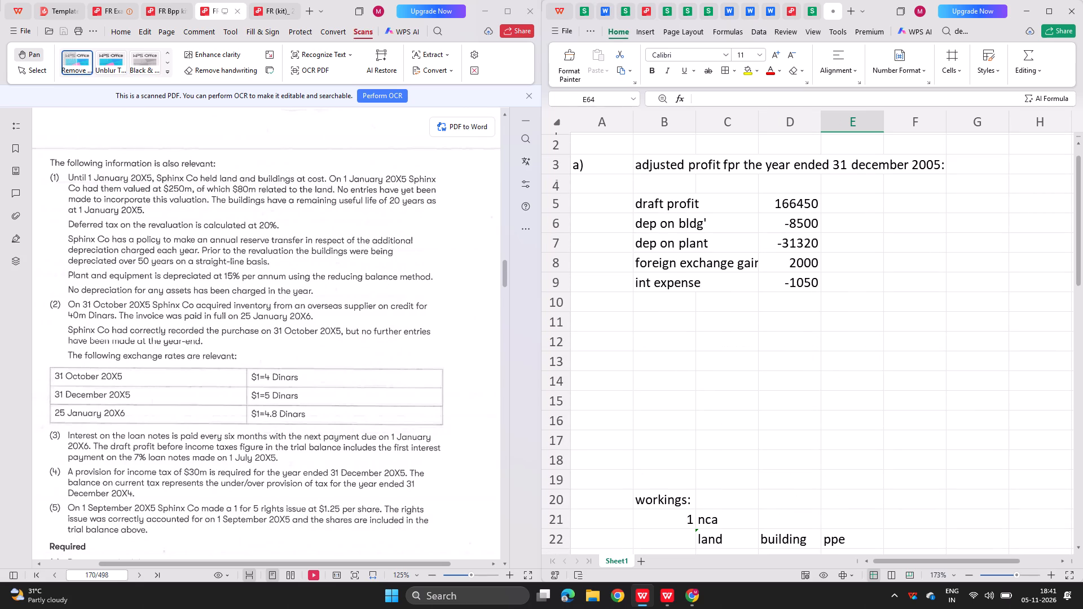
pyautogui.click(667, 311)
# Examine the income tax and profit lines of the adjusted profit in the solved 319 sheet with its workings, and return to the new spreadsheet.
pyautogui.click(812, 9)
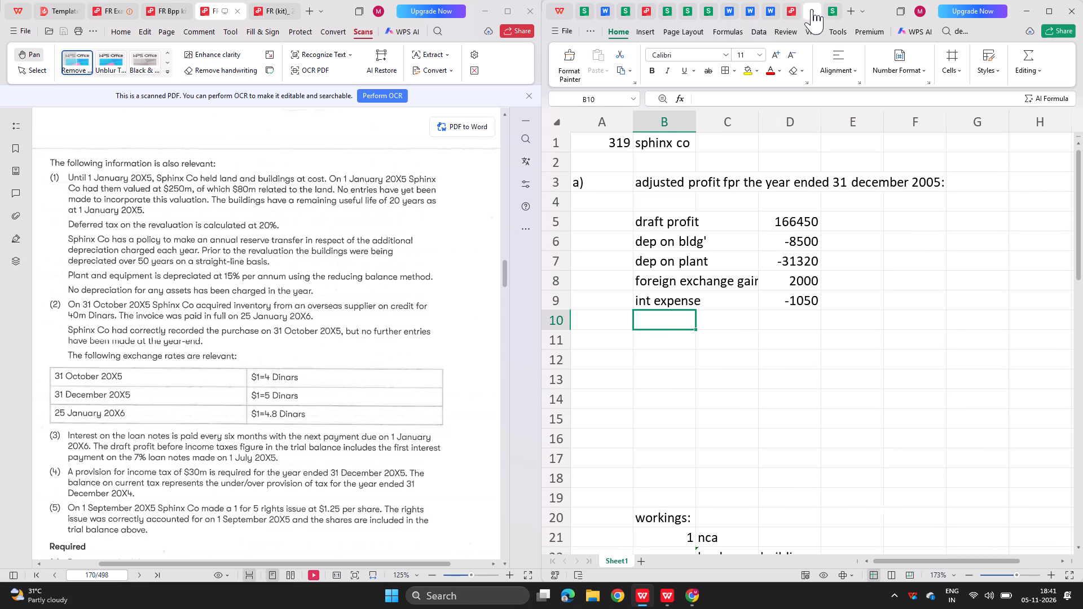
pyautogui.scroll(3, 725, 315)
pyautogui.hscroll(5, 725, 315)
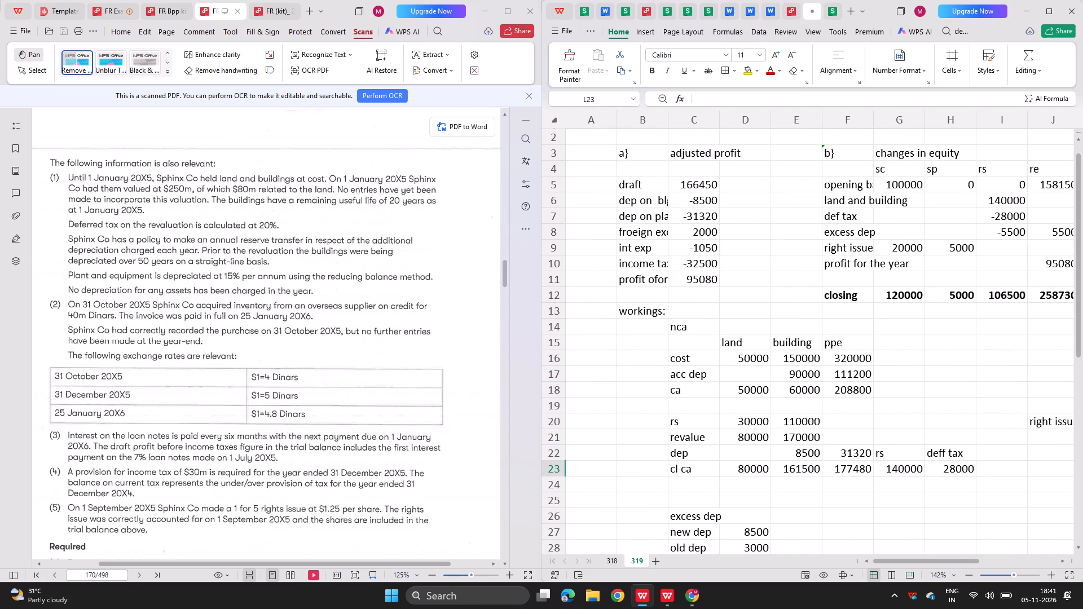
pyautogui.scroll(1, 725, 315)
pyautogui.doubleClick(649, 281)
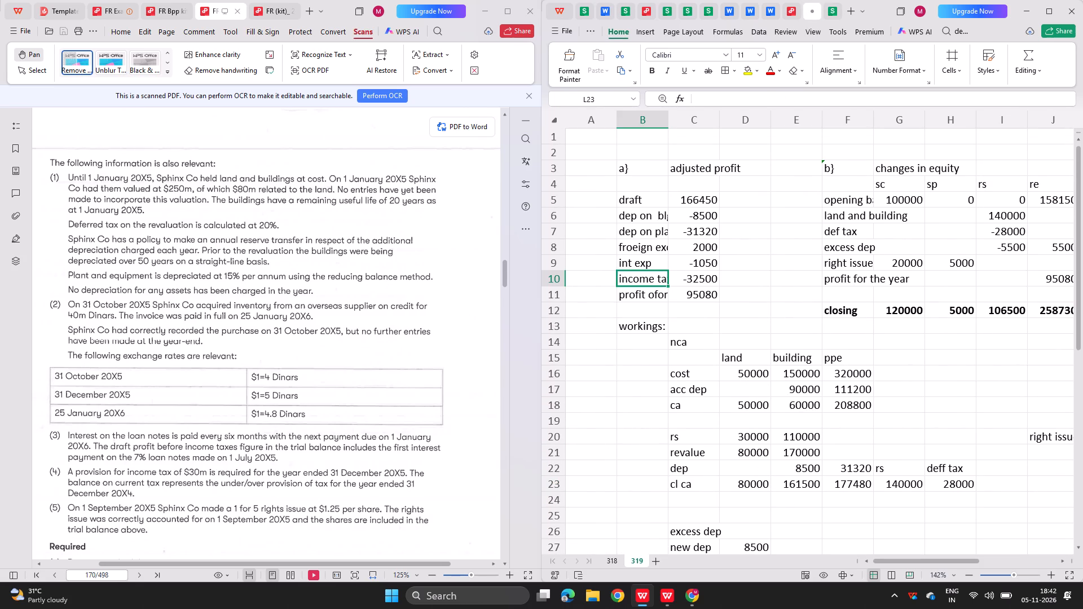
pyautogui.press('Return')
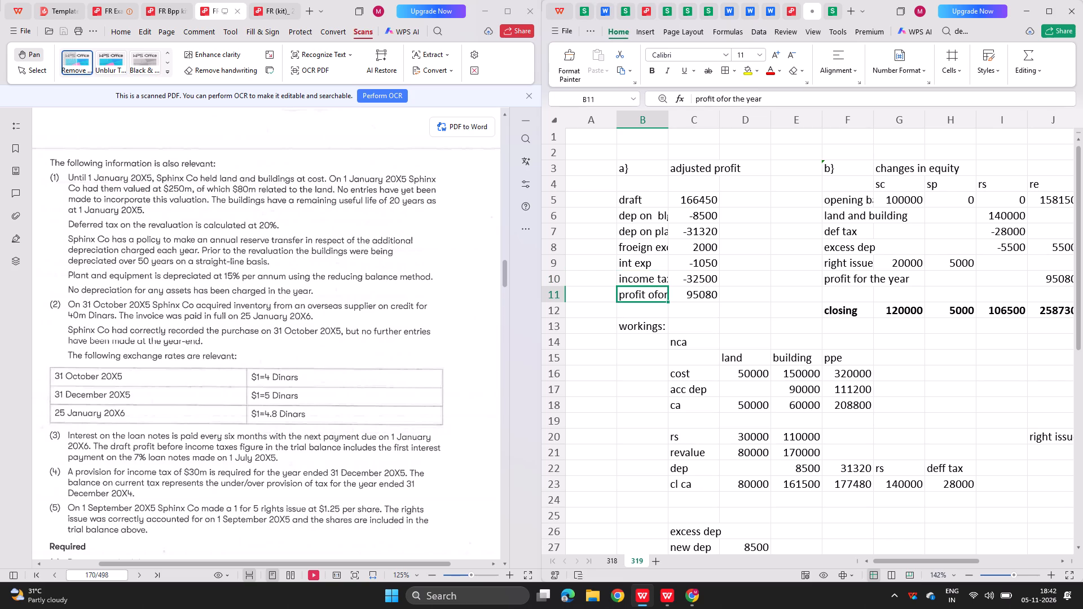
pyautogui.scroll(-4, 765, 307)
pyautogui.hscroll(-1, 765, 307)
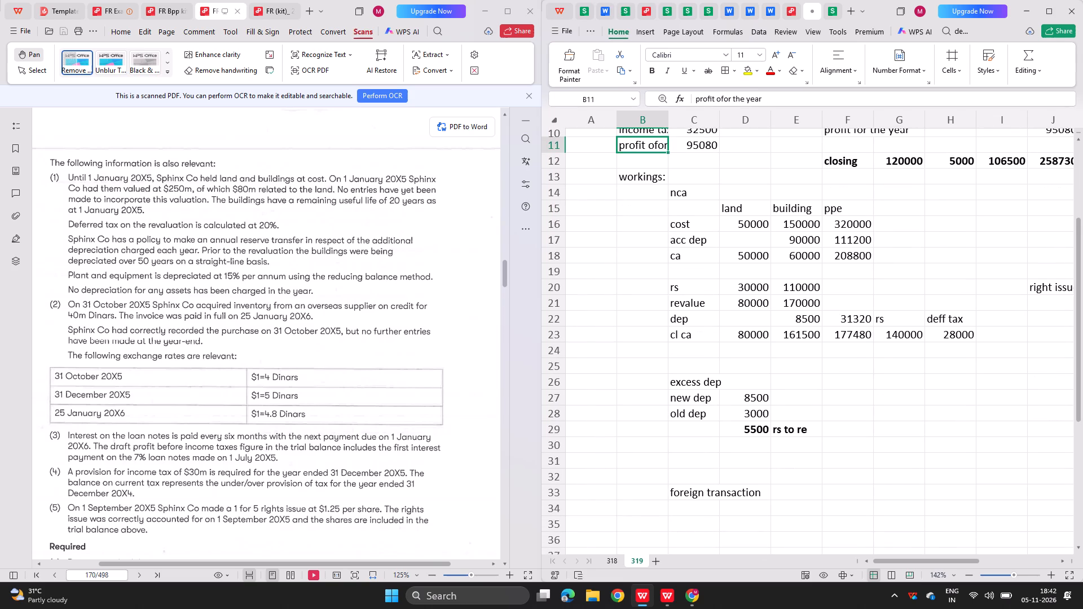
pyautogui.hscroll(-1, 765, 307)
pyautogui.scroll(-5, 765, 307)
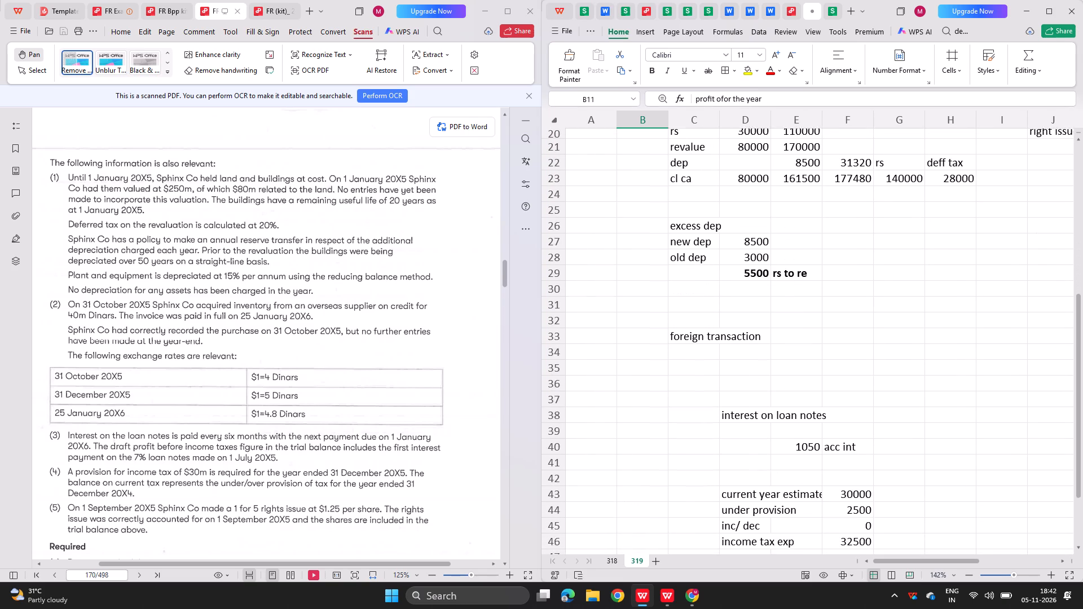
pyautogui.scroll(4, 765, 307)
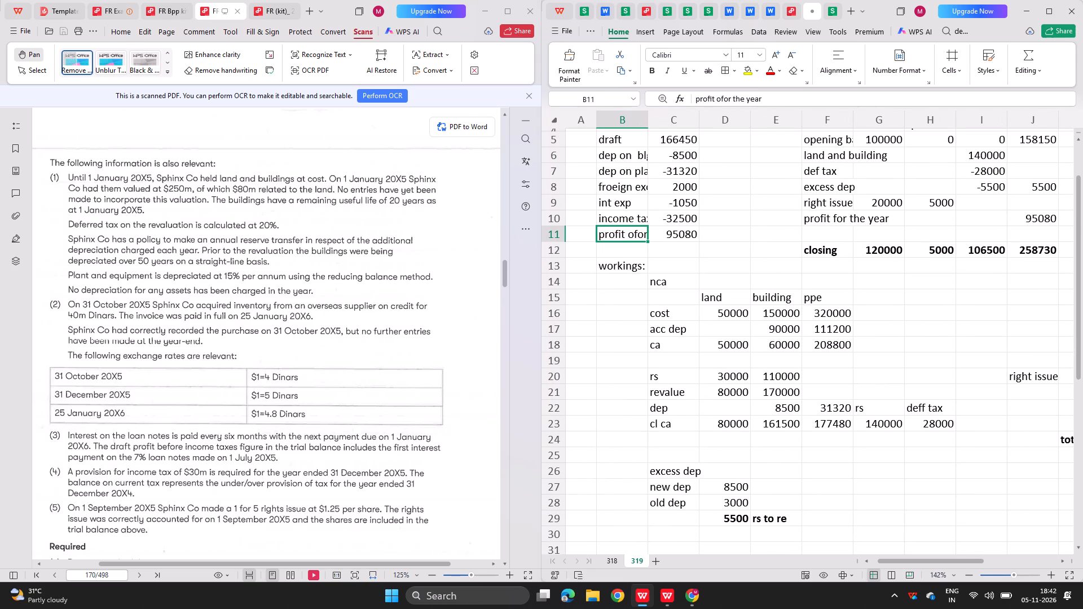
pyautogui.scroll(2, 791, 239)
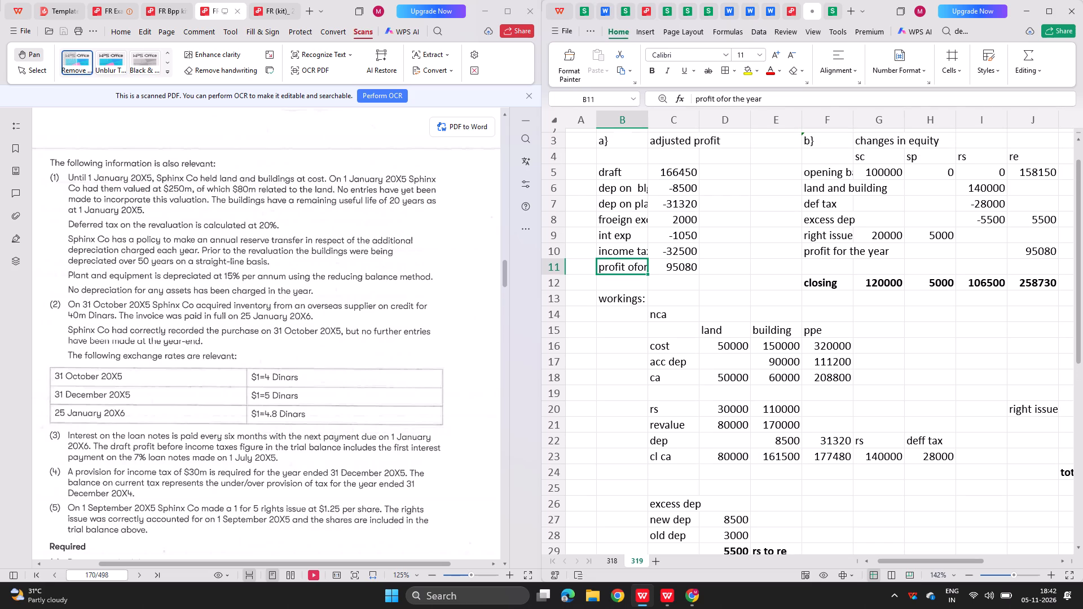
pyautogui.click(834, 13)
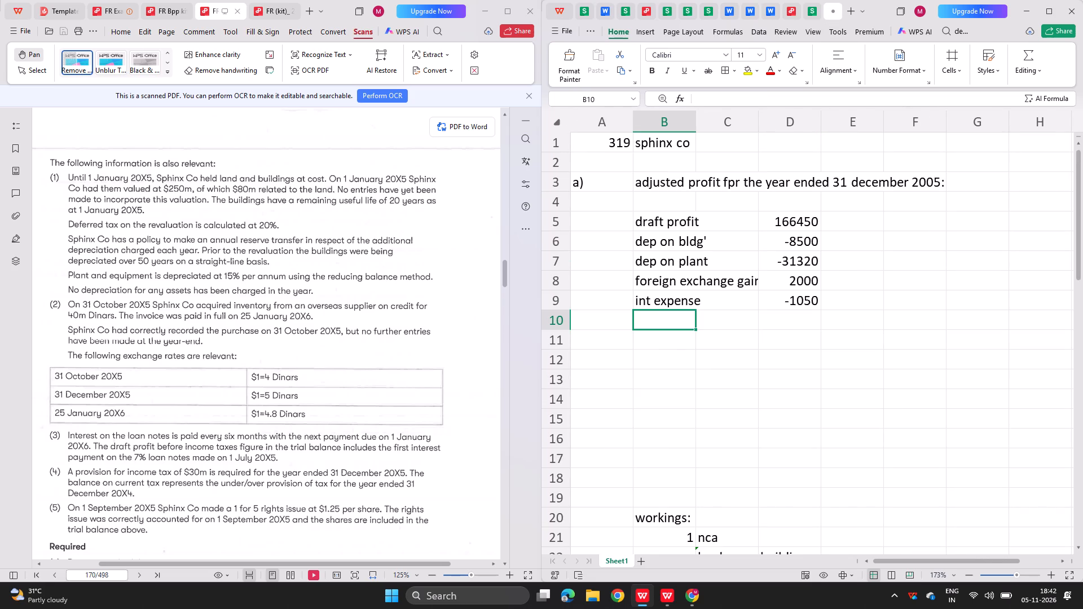
# Add an "income tax payable" line in B10 of the adjusted profit schedule, deducting the tax working's total with =-D52 in D10.
pyautogui.write('inco')
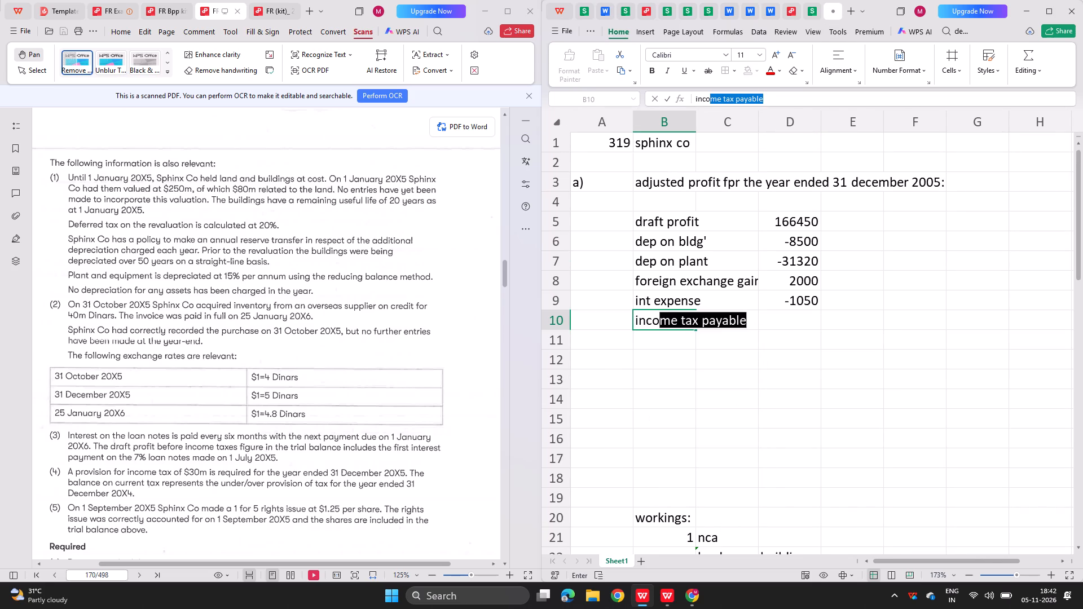
pyautogui.write('me ta')
pyautogui.press('Return')
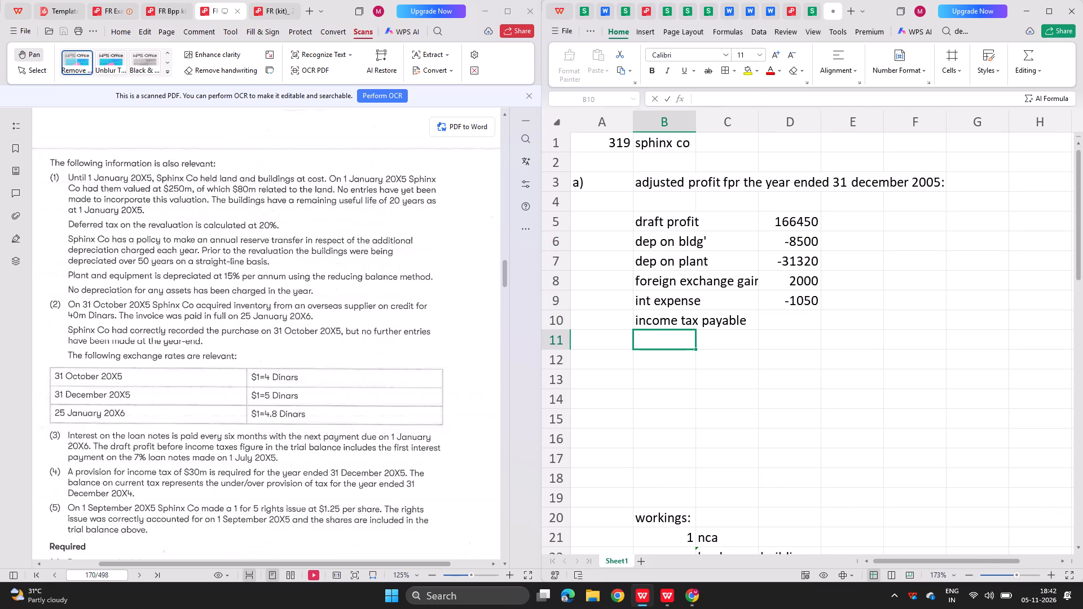
pyautogui.press('Right')
pyautogui.press('Right')
pyautogui.press('Up')
pyautogui.write('=-')
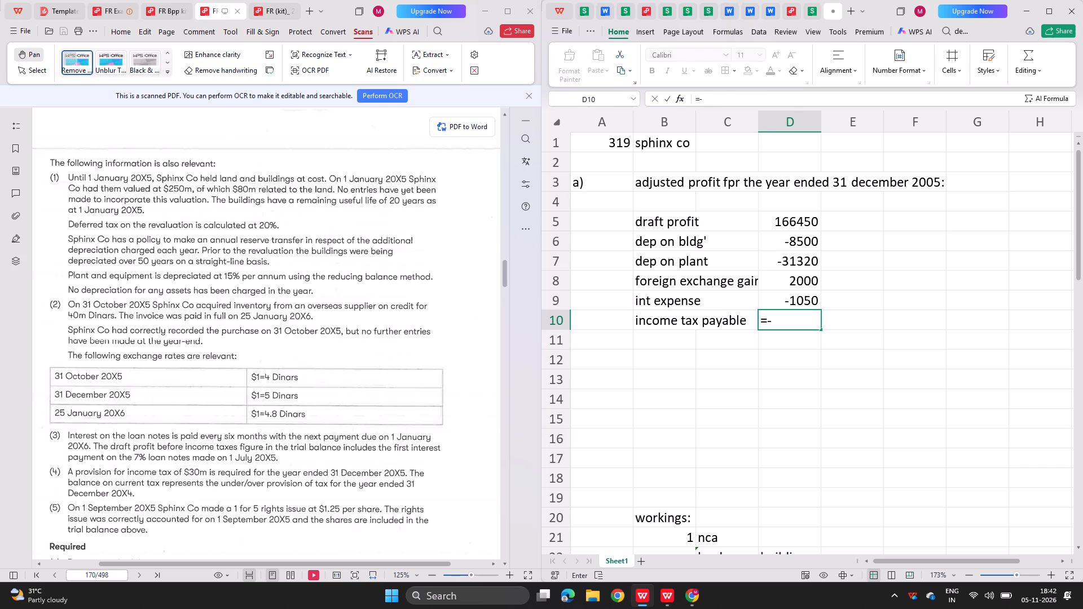
pyautogui.press('Down')
pyautogui.press('Down')
pyautogui.press('Down')
pyautogui.press('Down')
pyautogui.press('Down')
pyautogui.press('Down')
pyautogui.press('Down')
pyautogui.press('Down')
pyautogui.press('Down')
pyautogui.press('Down')
pyautogui.press('Down')
pyautogui.press('Down')
pyautogui.press('Down')
pyautogui.press('Down')
pyautogui.press('Down')
pyautogui.press('Down')
pyautogui.press('Down')
pyautogui.press('Down')
pyautogui.press('Down')
pyautogui.press('Down')
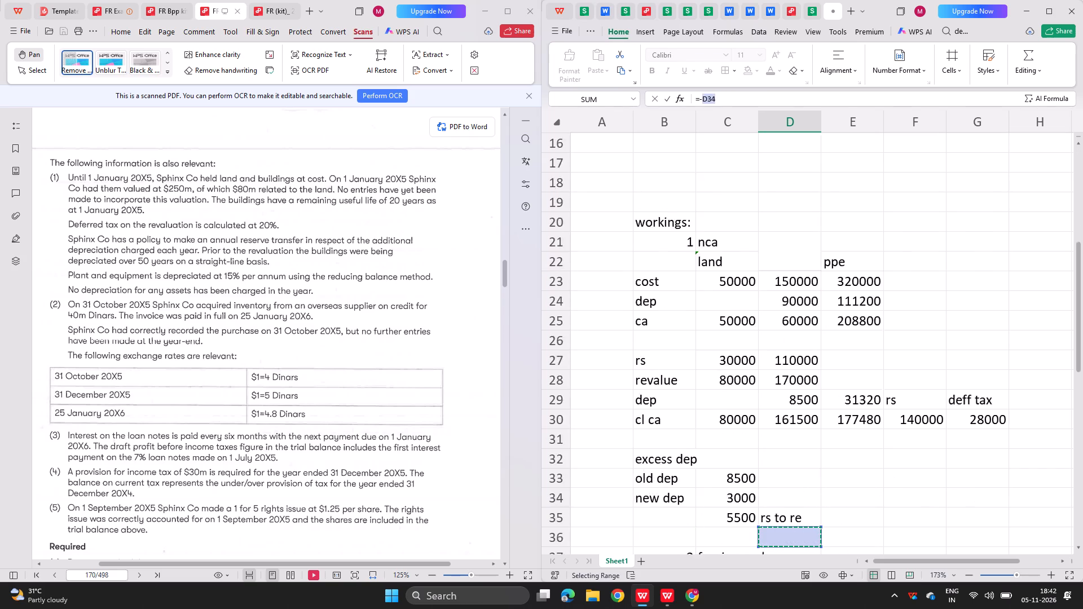
pyautogui.press('Down')
pyautogui.press('Down')
pyautogui.press('Down')
pyautogui.press('Down')
pyautogui.press('Down')
pyautogui.press('Down')
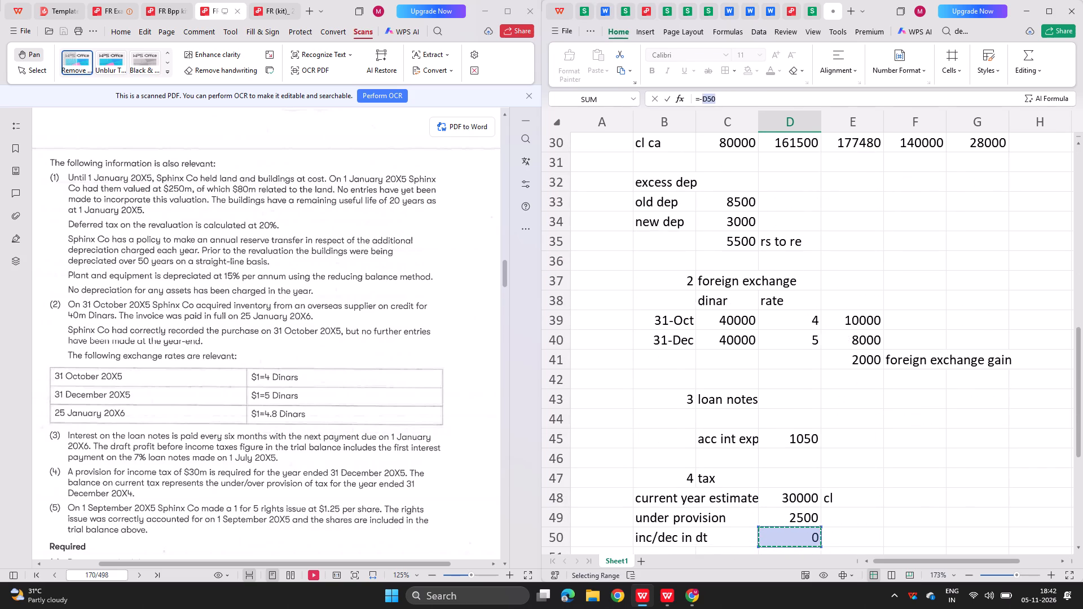
pyautogui.press('Down')
pyautogui.press('Down')
pyautogui.press('Return')
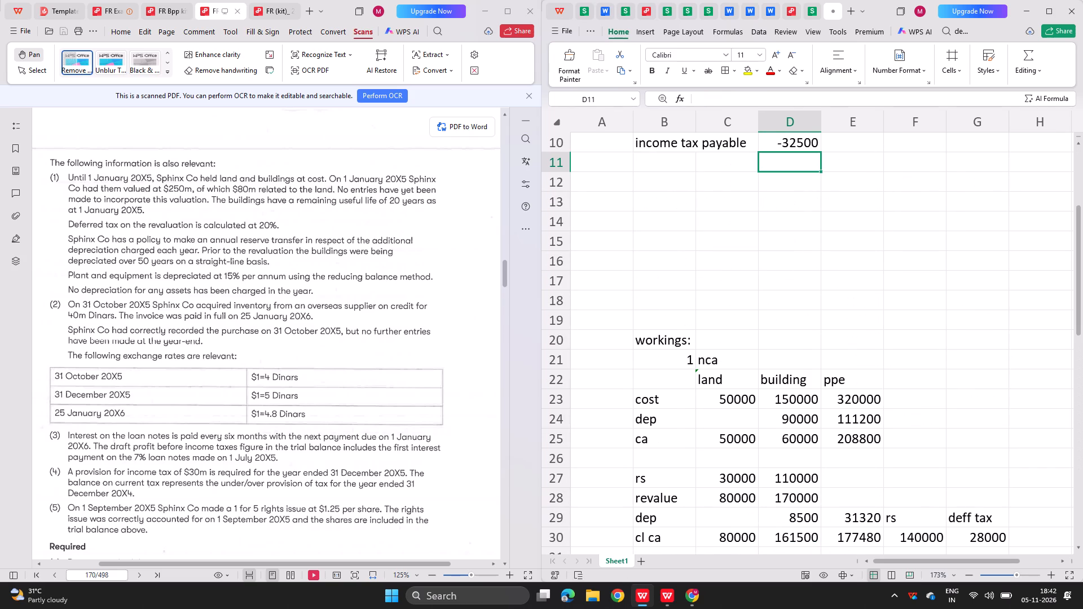
# Add a "profit for the year" line in B12 of the adjusted profit schedule, summing D5:D11 in D12.
pyautogui.press('Left')
pyautogui.press('Left')
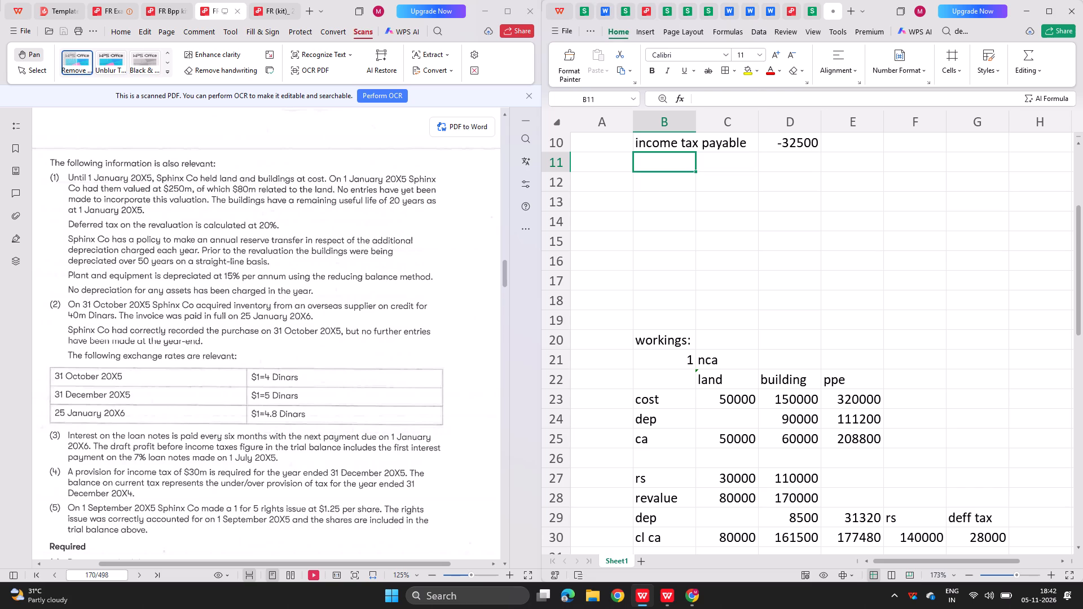
pyautogui.scroll(2, 710, 199)
pyautogui.click(664, 260)
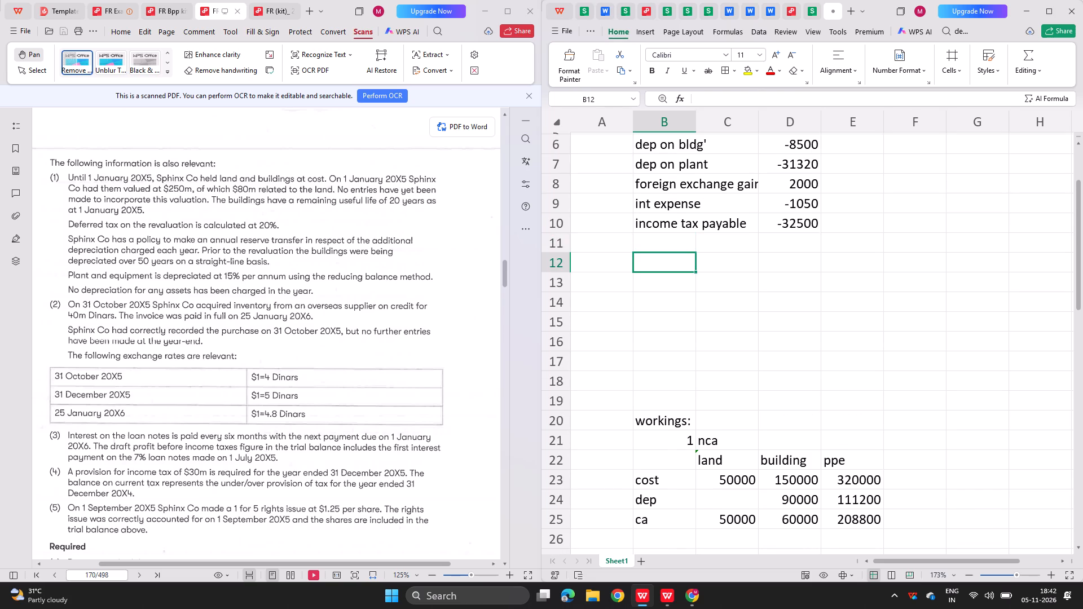
pyautogui.write('profit for the year')
pyautogui.press('Right')
pyautogui.press('Right')
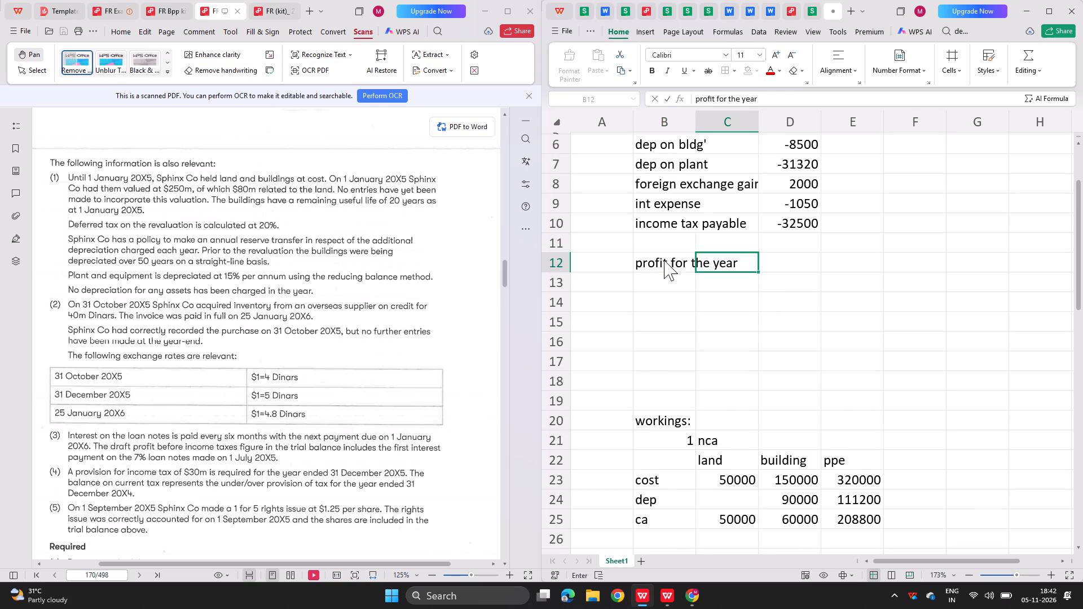
pyautogui.press('BackSpace')
pyautogui.press('BackSpace')
pyautogui.write('=s')
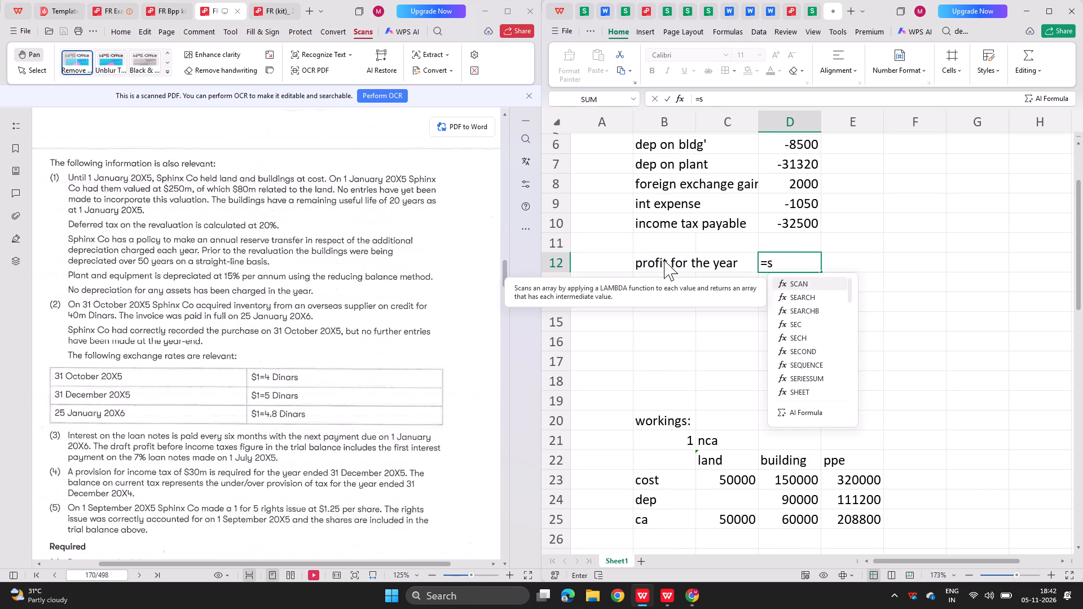
pyautogui.press('BackSpace')
pyautogui.press('BackSpace')
pyautogui.press('-')
pyautogui.press('BackSpace')
pyautogui.write('=sum(')
pyautogui.press('Up')
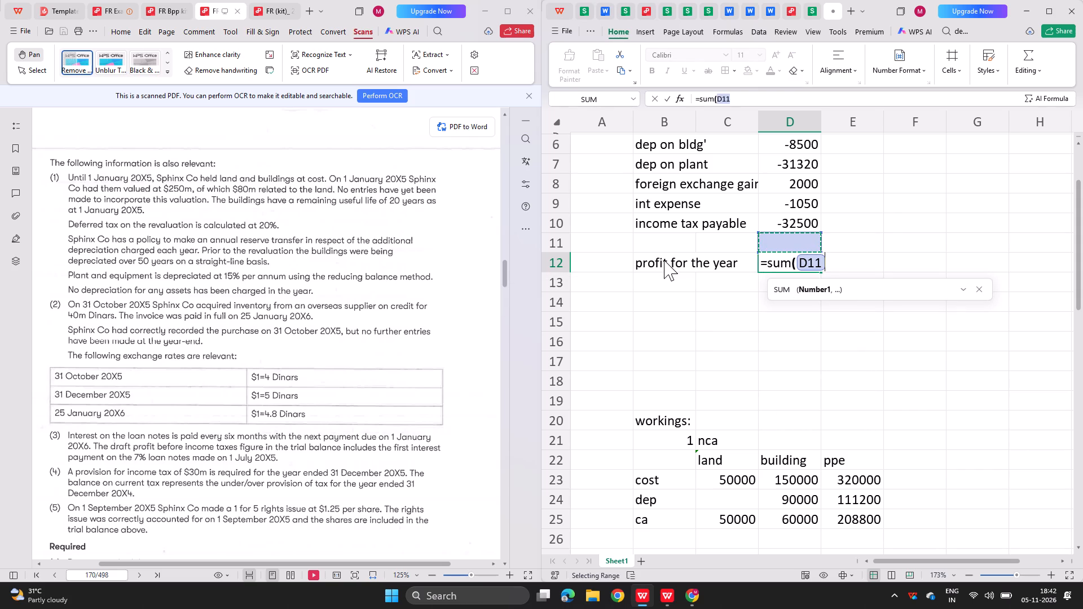
pyautogui.hotkey('shift', 'Up')
pyautogui.hotkey('shift', 'Up')
pyautogui.hotkey('shift', 'Up')
pyautogui.hotkey('shift', 'Up')
pyautogui.hotkey('shift', 'Up')
pyautogui.hotkey('shift', 'Up')
pyautogui.hotkey('shift', 'Up')
pyautogui.hotkey('shift', 'Up')
pyautogui.hotkey('shift', 'Down')
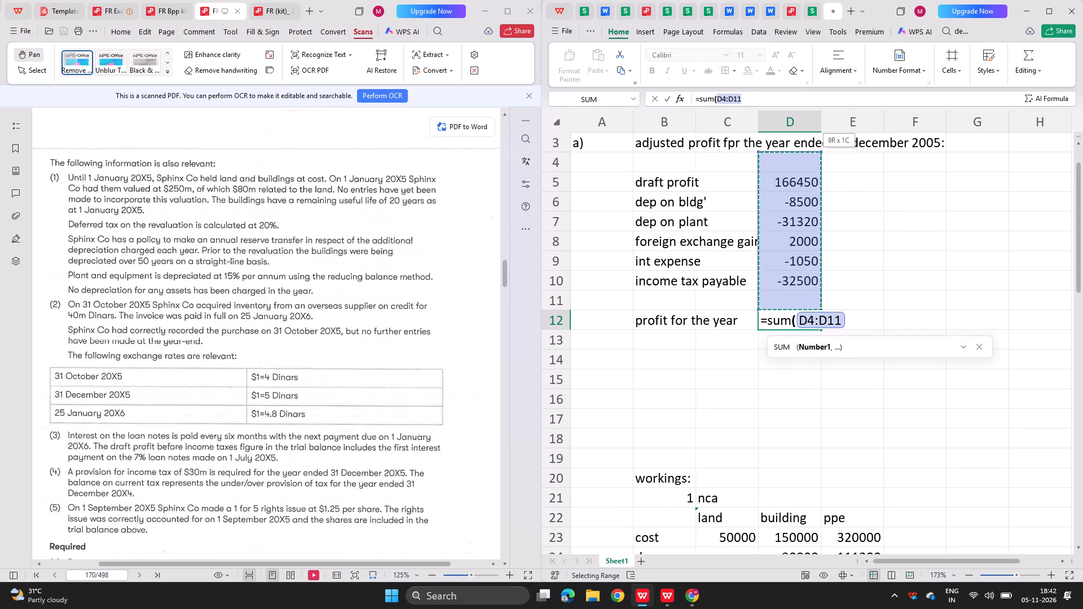
pyautogui.hotkey('shift', 'Down')
pyautogui.press('Return')
# Label part "b)" in F5 and head it "prepare sphinx co's statement of changes in equity for the year ended 31 december 2005" in G5.
pyautogui.hscroll(-4, 848, 277)
pyautogui.click(833, 178)
pyautogui.write('b)')
pyautogui.press('Right')
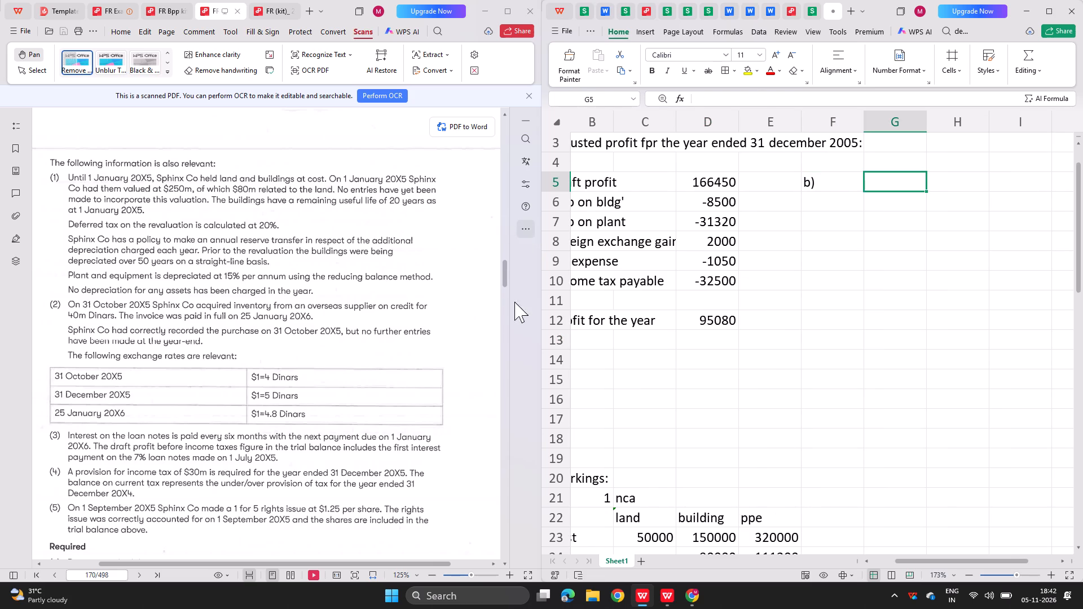
pyautogui.scroll(-1, 476, 358)
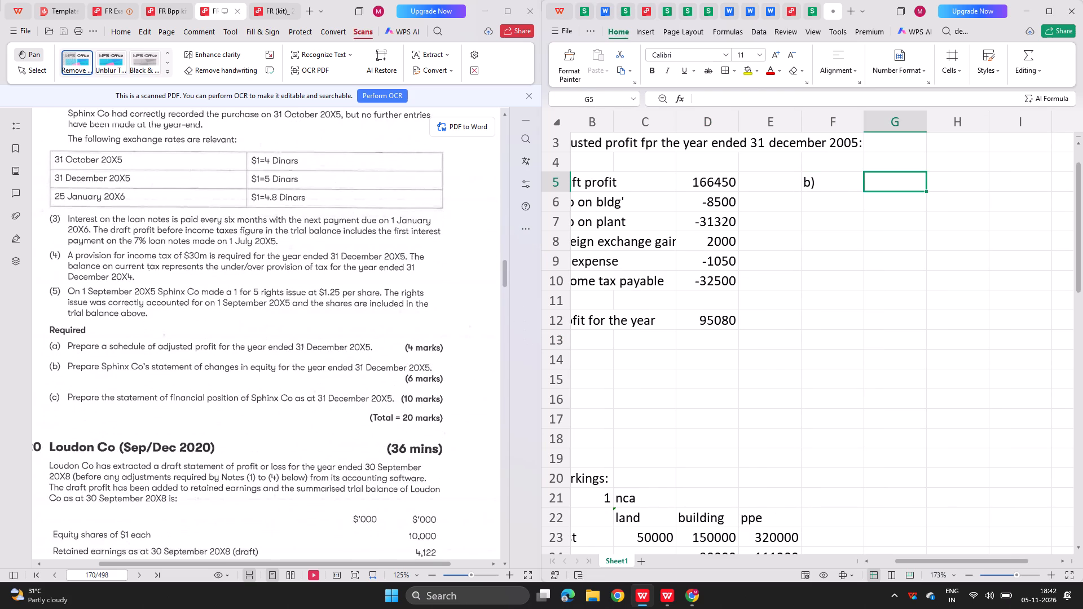
pyautogui.write('prepare')
pyautogui.press('space')
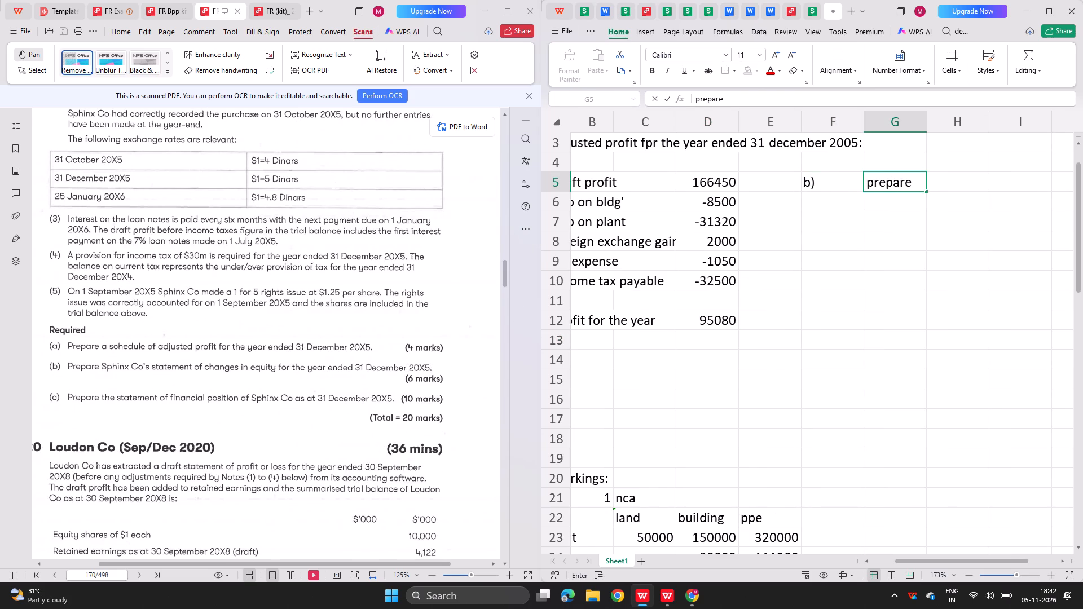
pyautogui.write('sphinc')
pyautogui.press('BackSpace')
pyautogui.write('x co')
pyautogui.press('space')
pyautogui.press('s')
pyautogui.press('BackSpace')
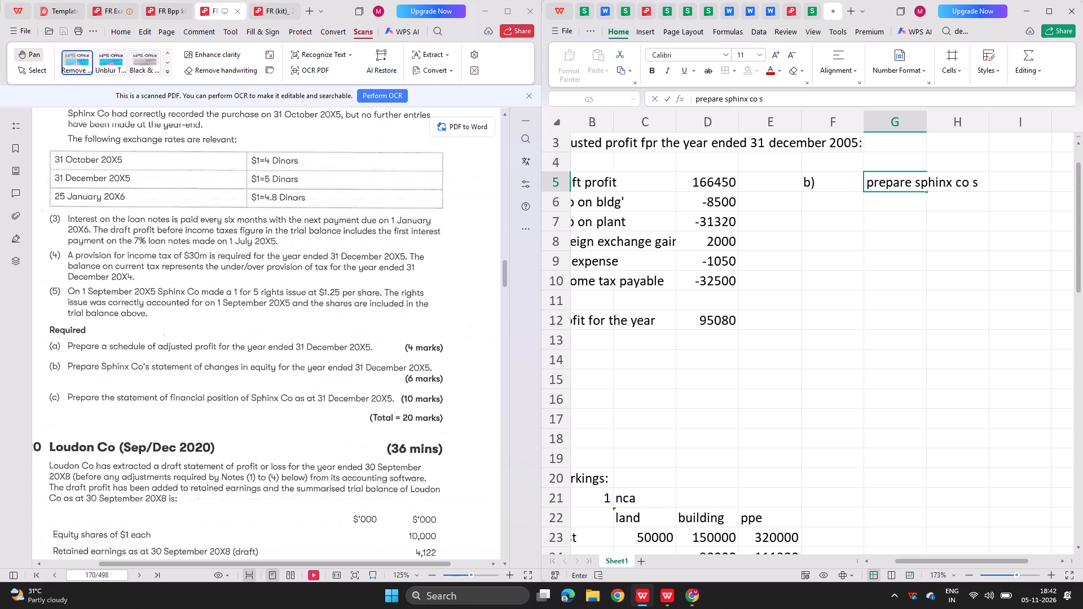
pyautogui.press('BackSpace')
pyautogui.write("'s statem")
pyautogui.write('ent')
pyautogui.press('space')
pyautogui.write('of cahngesin q')
pyautogui.press('BackSpace')
pyautogui.write('equity')
pyautogui.press('space')
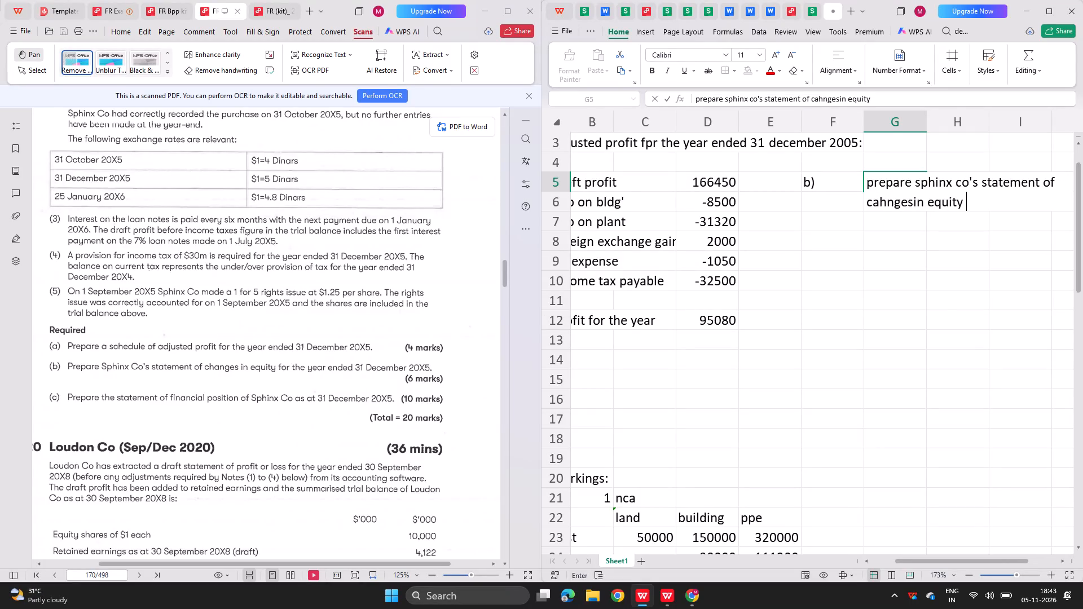
pyautogui.press('\\')
pyautogui.press('BackSpace')
pyautogui.press('BackSpace')
pyautogui.press('BackSpace')
pyautogui.press('BackSpace')
pyautogui.press('BackSpace')
pyautogui.press('BackSpace')
pyautogui.press('BackSpace')
pyautogui.press('BackSpace')
pyautogui.press('BackSpace')
pyautogui.press('BackSpace')
pyautogui.press('BackSpace')
pyautogui.press('BackSpace')
pyautogui.press('BackSpace')
pyautogui.press('BackSpace')
pyautogui.press('BackSpace')
pyautogui.press('BackSpace')
pyautogui.press('BackSpace')
pyautogui.press('BackSpace')
pyautogui.press('BackSpace')
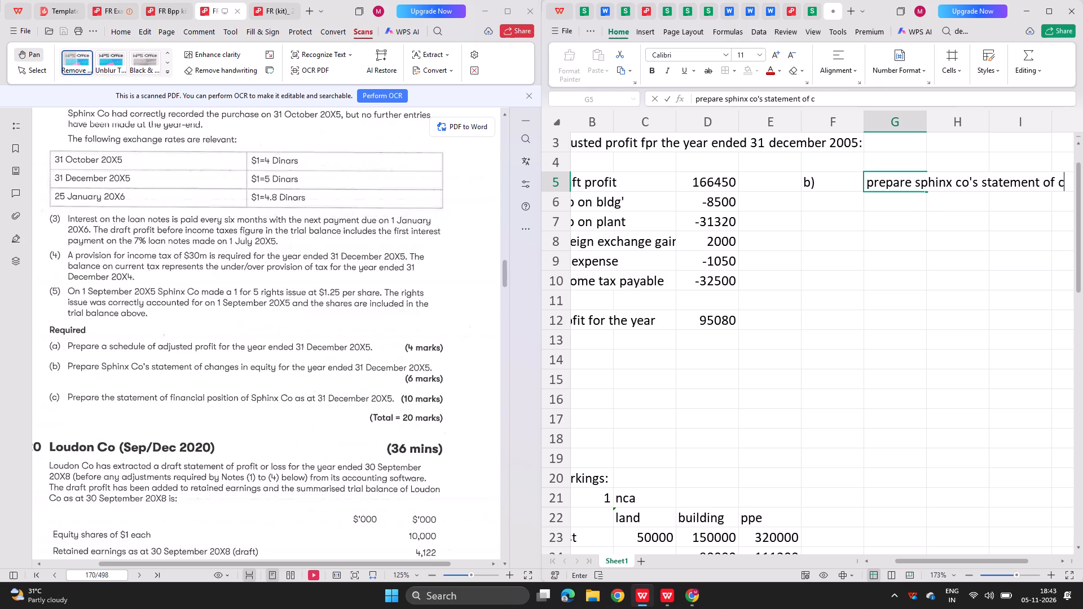
pyautogui.write('hanges in equitry')
pyautogui.press('BackSpace')
pyautogui.press('BackSpace')
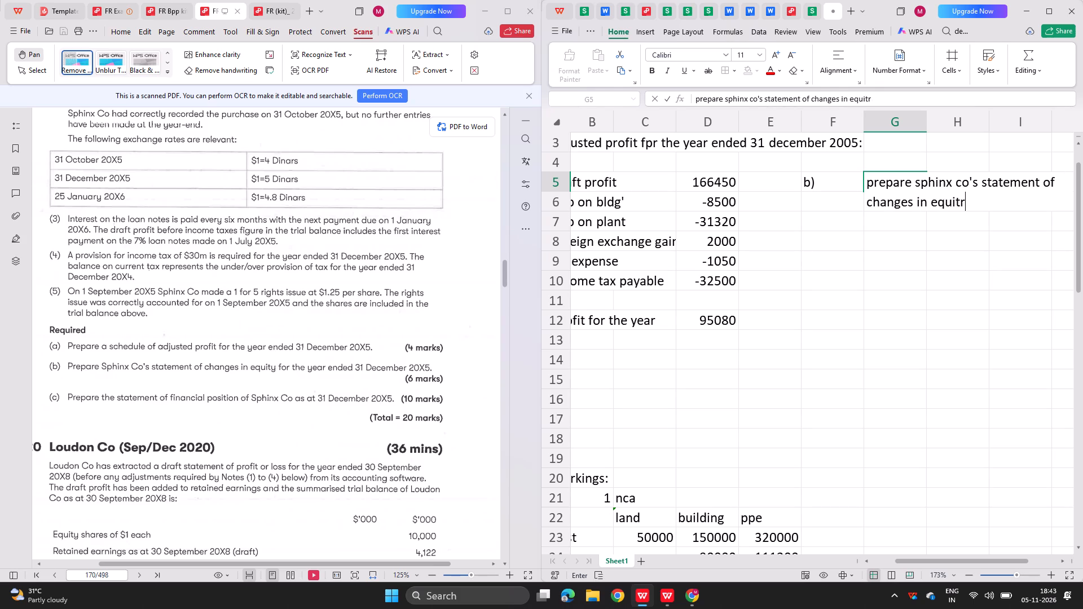
pyautogui.press('BackSpace')
pyautogui.write('ty')
pyautogui.press('space')
pyautogui.write('for the yea')
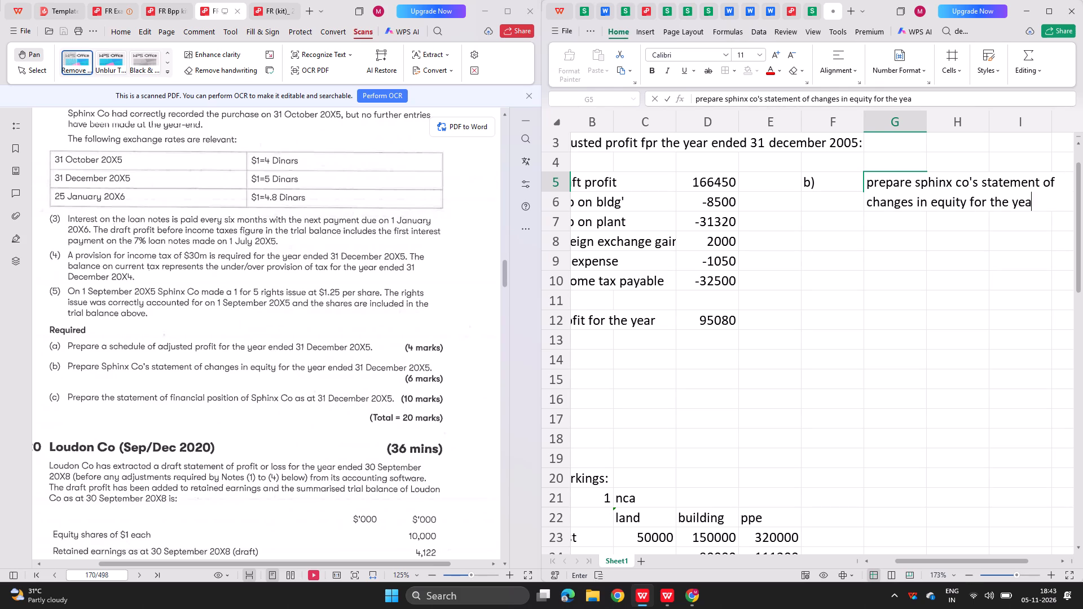
pyautogui.write('r ended')
pyautogui.press('space')
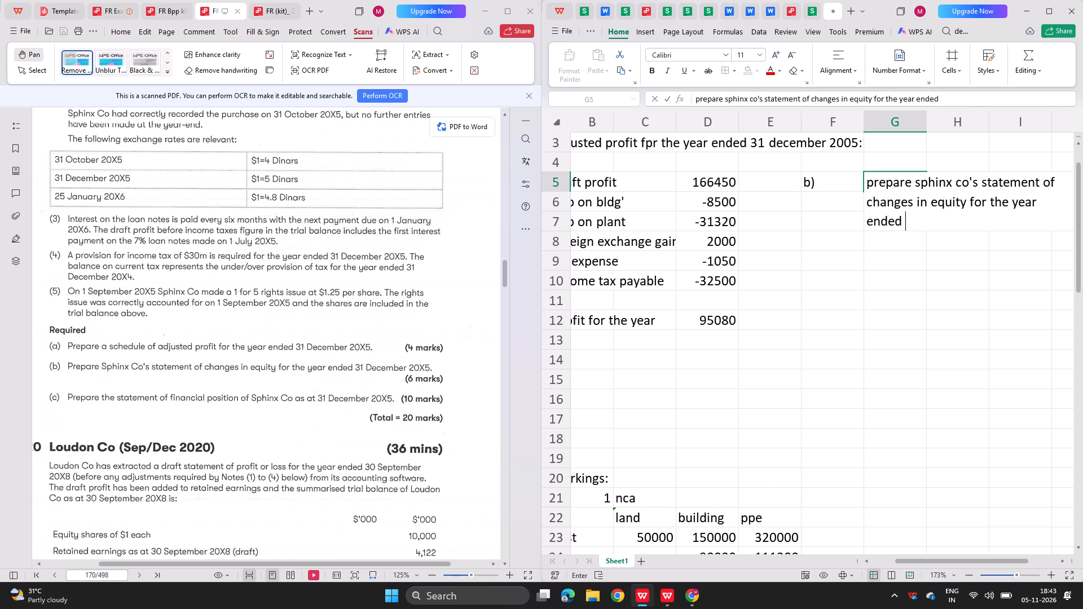
pyautogui.write('31 december')
pyautogui.press('space')
pyautogui.write('2005')
pyautogui.press('Return')
# Shorten the part (b) heading in G5 to "Statement of changes in equity for the year ended 31 december 2005".
pyautogui.hscroll(-2, 942, 231)
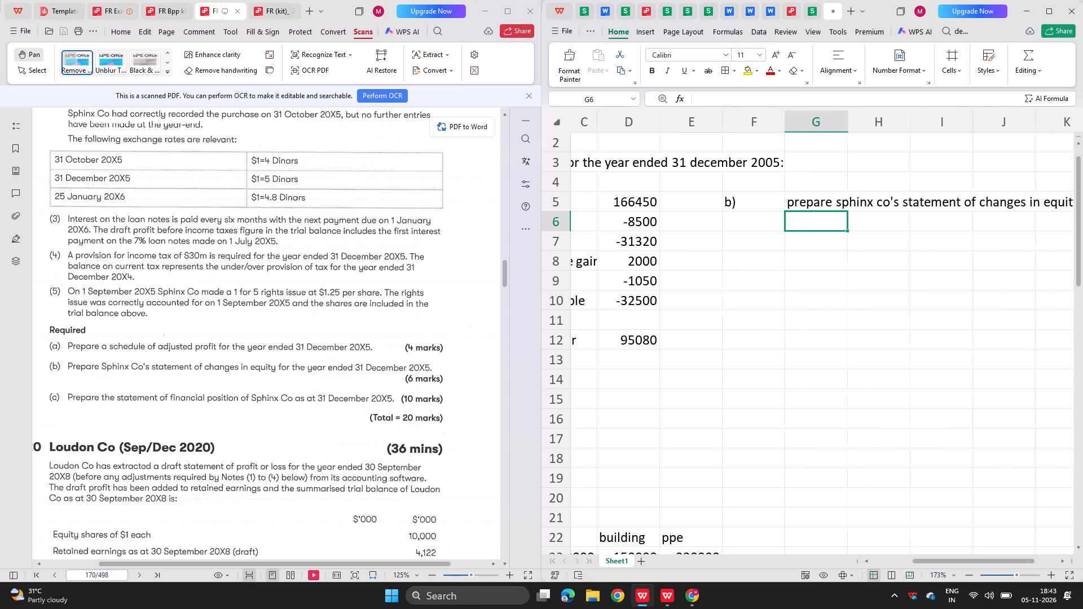
pyautogui.hscroll(-4, 942, 231)
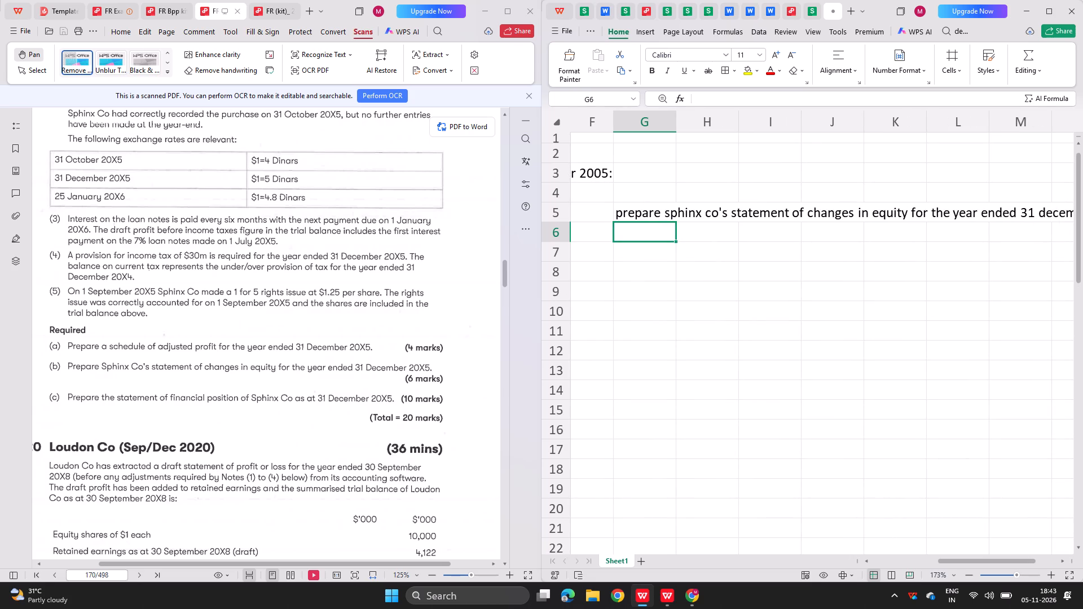
pyautogui.click(732, 210)
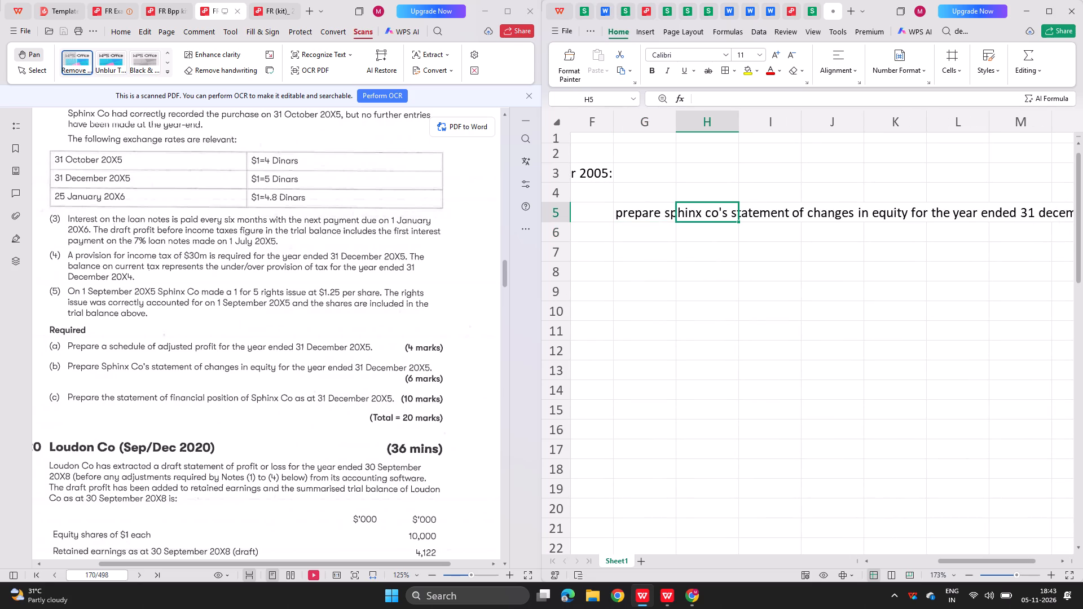
pyautogui.click(670, 210)
pyautogui.moveTo(670, 210); pyautogui.dragTo(731, 214)
pyautogui.click(731, 214)
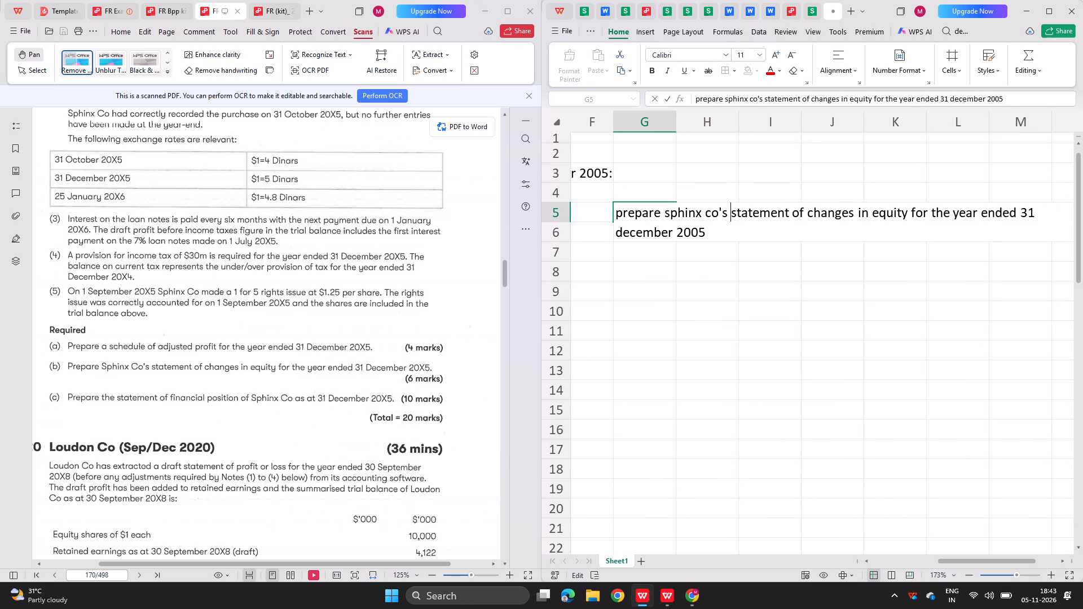
pyautogui.press('BackSpace')
pyautogui.press('BackSpace')
pyautogui.press('BackSpace')
pyautogui.press('BackSpace')
pyautogui.press('BackSpace')
pyautogui.press('BackSpace')
pyautogui.press('BackSpace')
pyautogui.press('BackSpace')
pyautogui.press('BackSpace')
pyautogui.press('BackSpace')
pyautogui.press('BackSpace')
pyautogui.press('BackSpace')
pyautogui.press('BackSpace')
pyautogui.press('BackSpace')
pyautogui.press('BackSpace')
pyautogui.press('BackSpace')
pyautogui.press('BackSpace')
pyautogui.press('BackSpace')
pyautogui.press('BackSpace')
pyautogui.press('BackSpace')
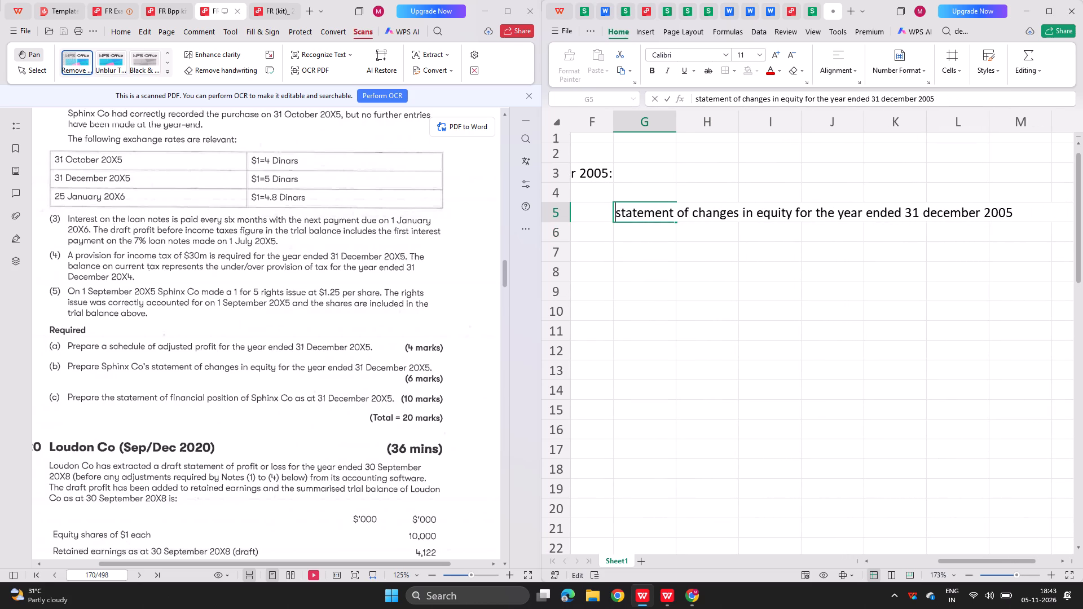
pyautogui.press('Right')
pyautogui.press('BackSpace')
pyautogui.hotkey('shift', 's')
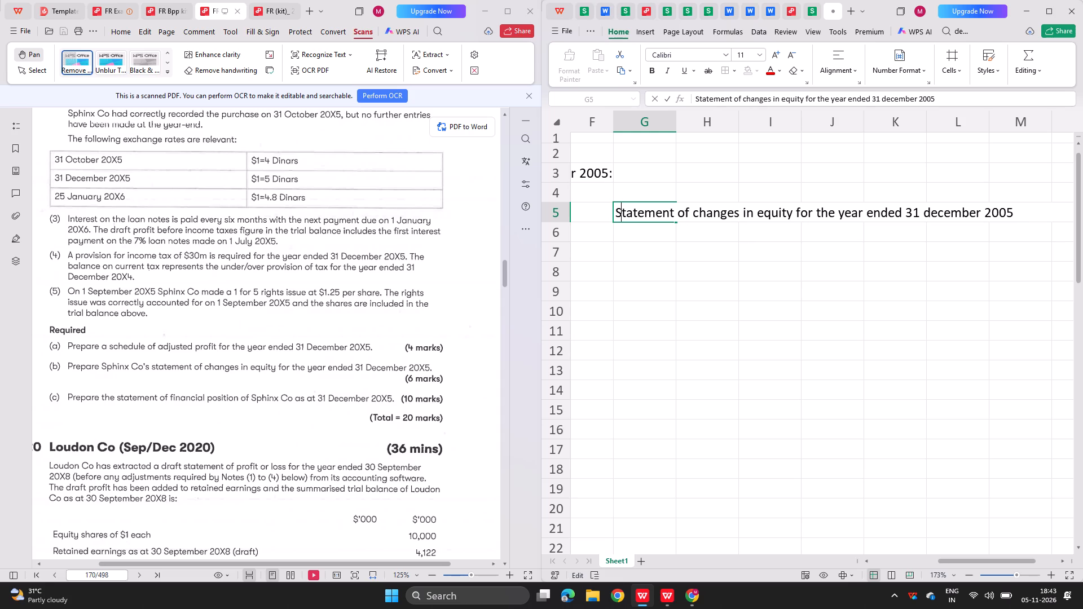
pyautogui.press('Return')
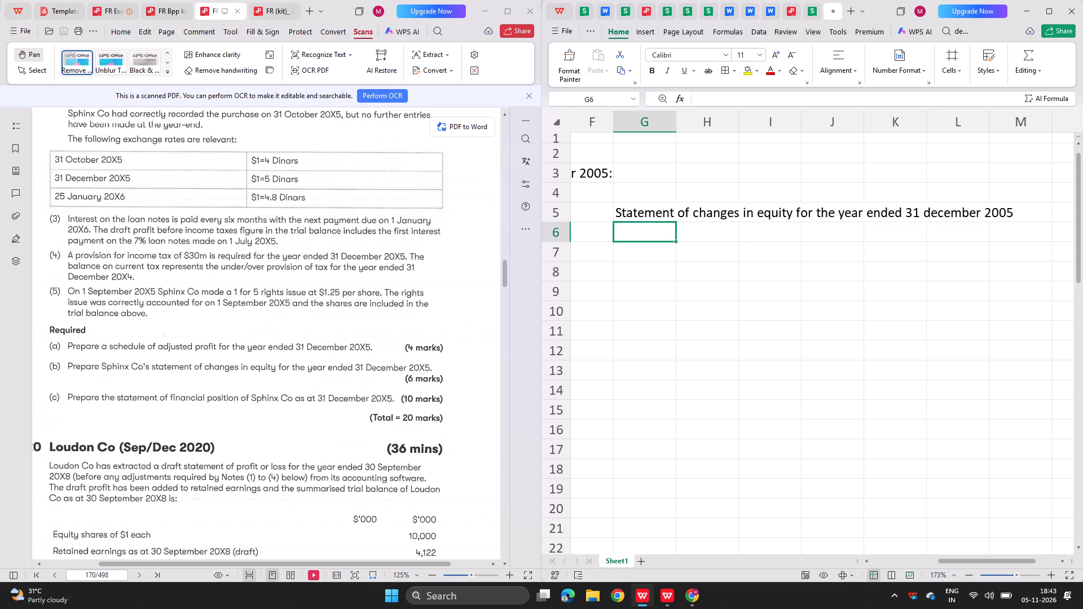
# Enter the equity column headings sc, sp, rs and re in G6:J6, checking them against the solved 319 sheet.
pyautogui.hscroll(2, 658, 249)
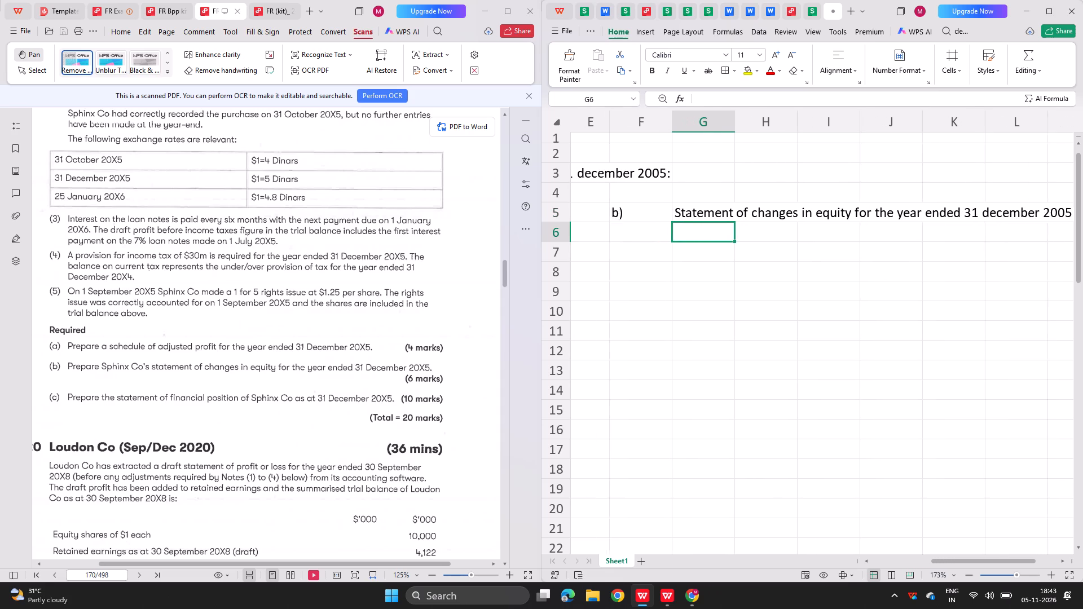
pyautogui.hscroll(2, 658, 249)
pyautogui.write('sc')
pyautogui.press('Right')
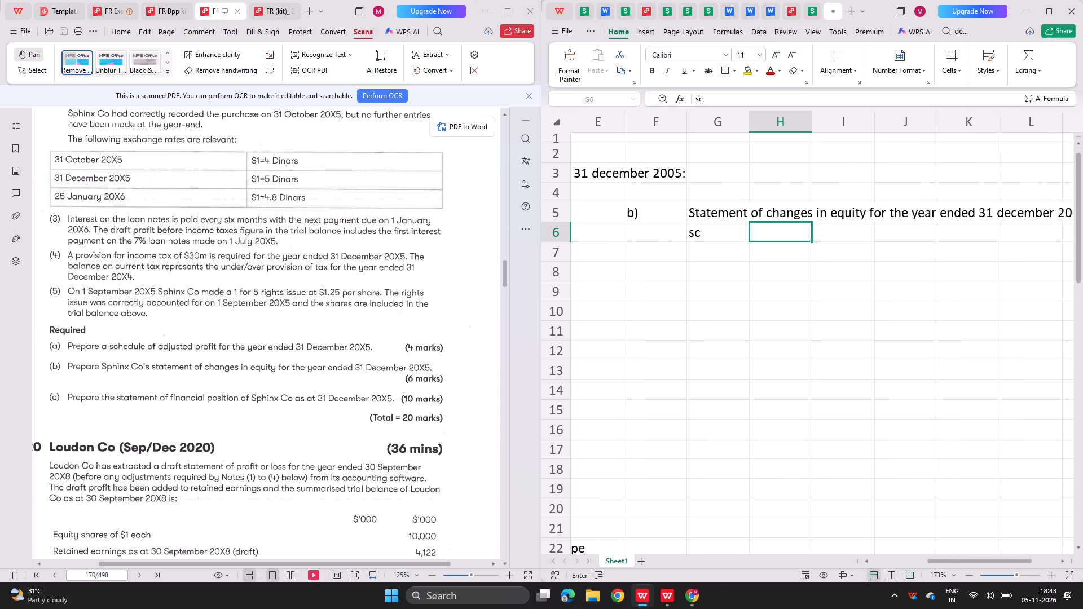
pyautogui.write('sp')
pyautogui.press('Right')
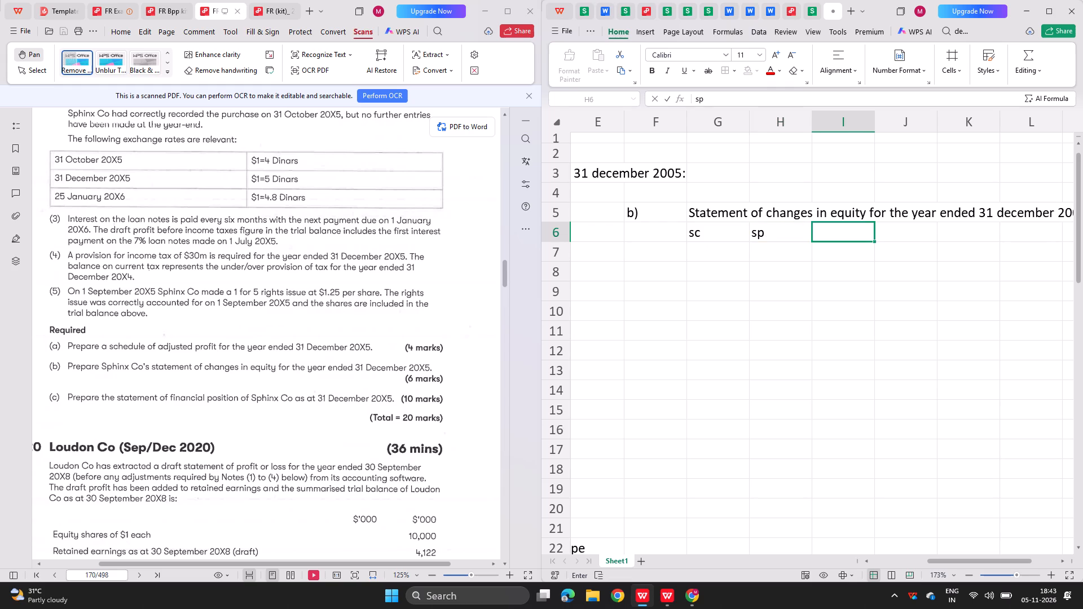
pyautogui.click(805, 6)
pyautogui.scroll(1, 750, 203)
pyautogui.hscroll(-1, 637, 224)
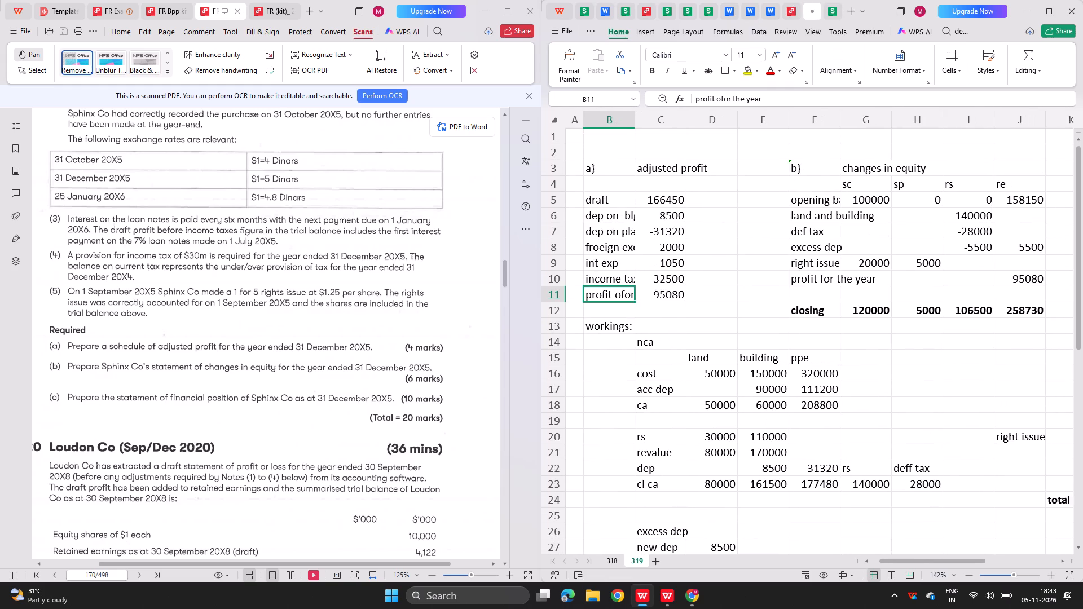
pyautogui.hscroll(-1, 637, 224)
pyautogui.click(835, 7)
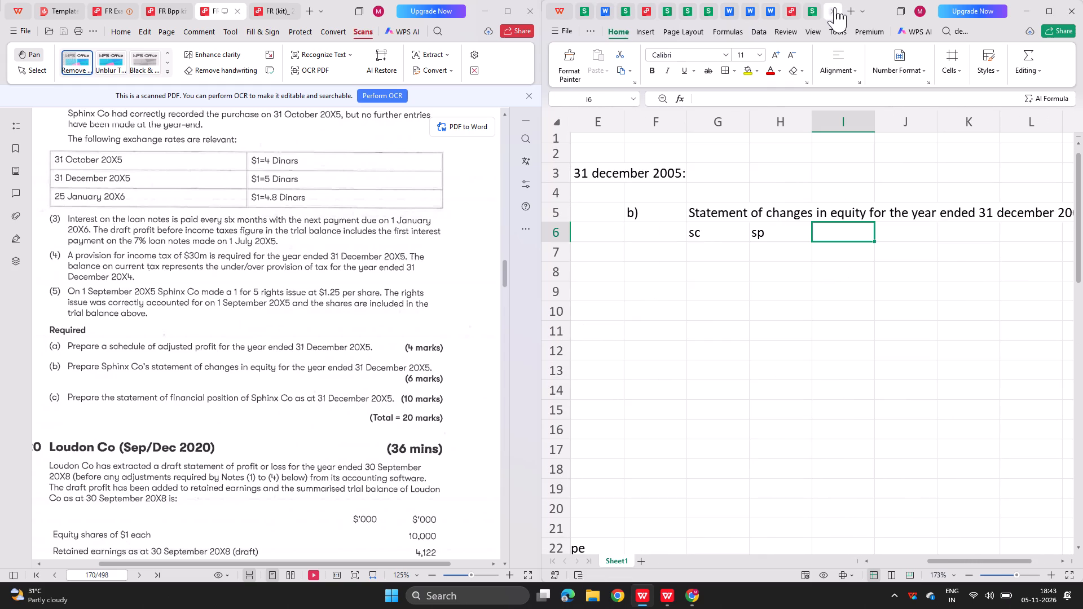
pyautogui.write('rs')
pyautogui.press('Right')
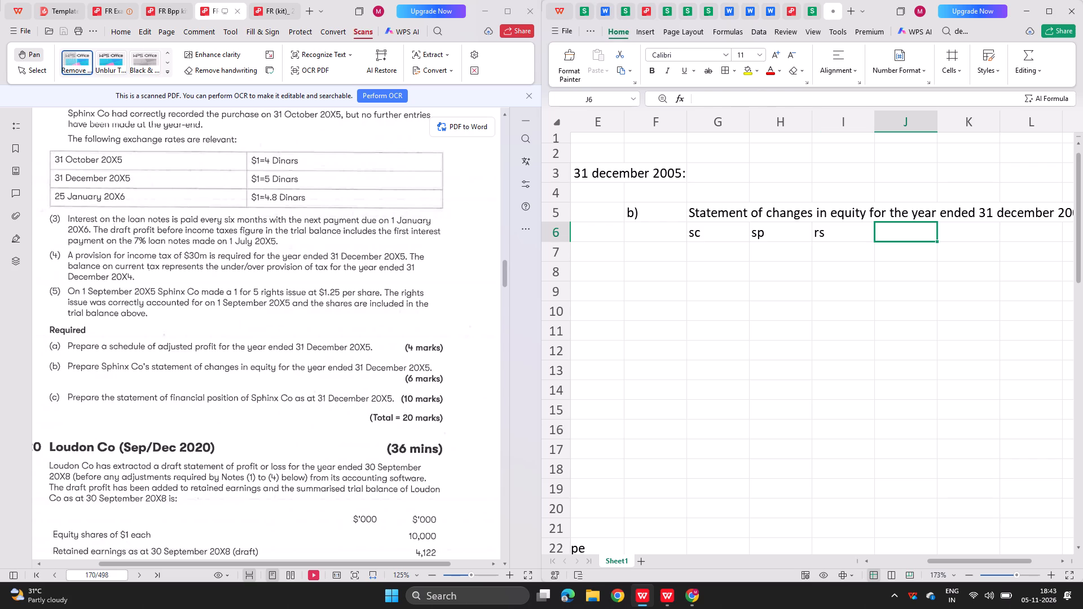
pyautogui.write('re')
pyautogui.press('Right')
# Enter "1 jan" in F7 as the opening row label of the statement of changes in equity, consulting the trial balance.
pyautogui.press('Left')
pyautogui.press('Left')
pyautogui.press('Left')
pyautogui.press('Left')
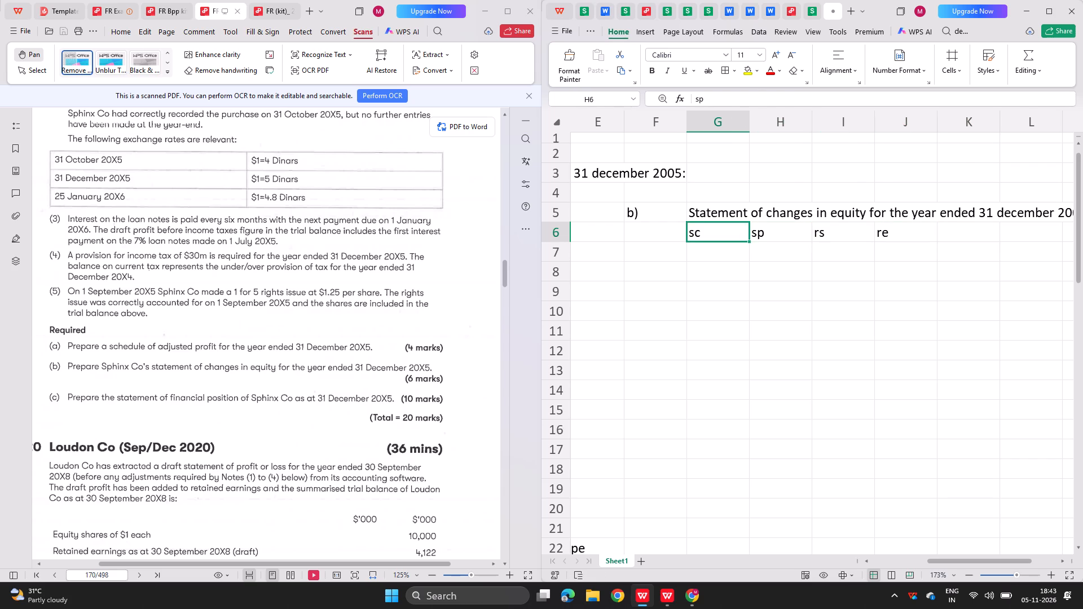
pyautogui.press('Left')
pyautogui.press('Down')
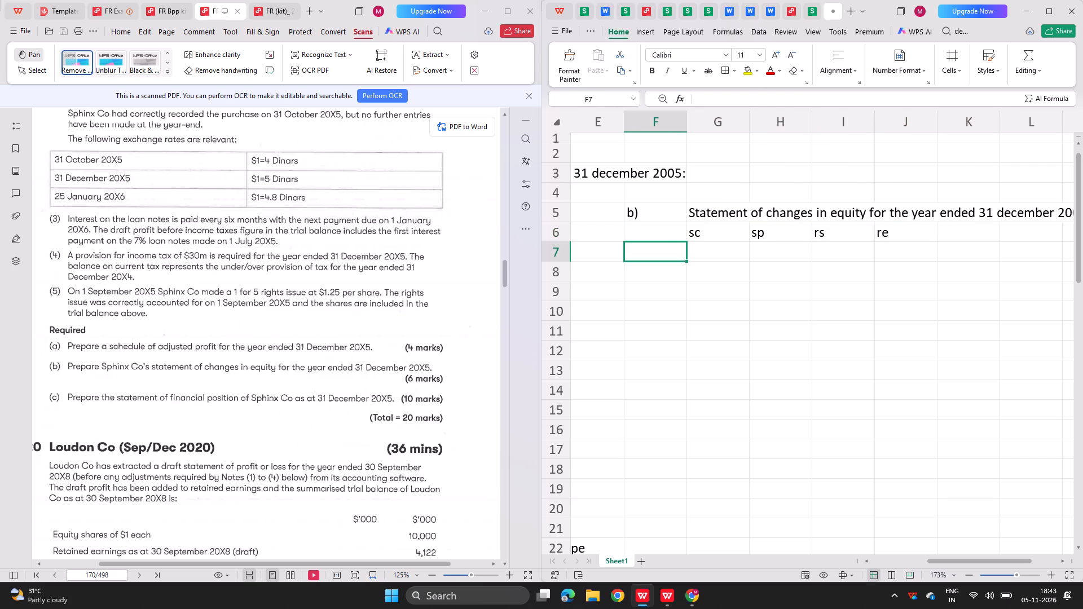
pyautogui.press('1')
pyautogui.scroll(1, 323, 358)
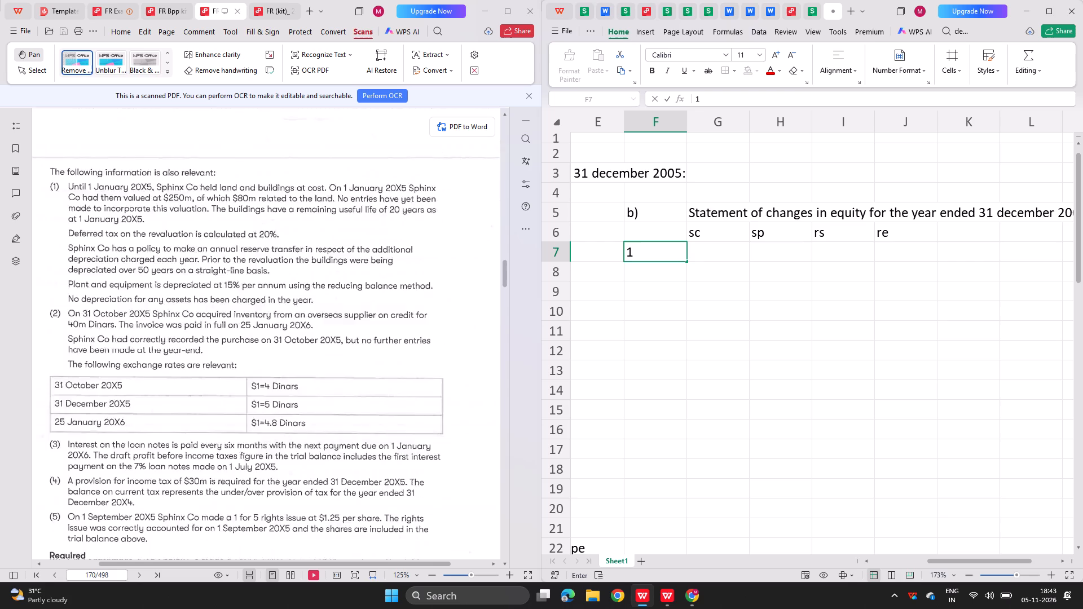
pyautogui.scroll(2, 323, 358)
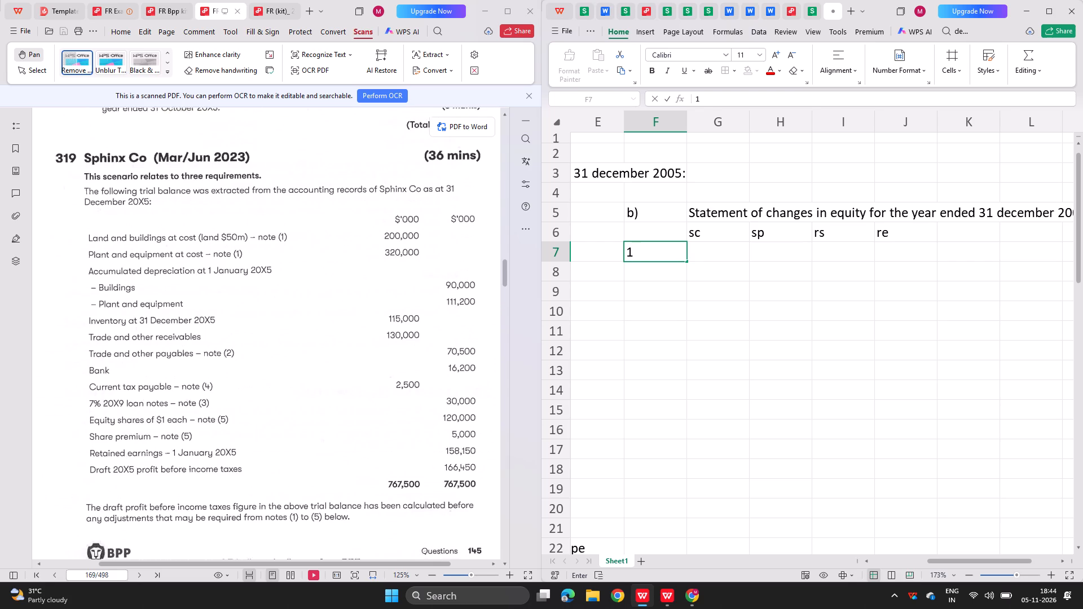
pyautogui.press('space')
pyautogui.write('jan')
pyautogui.press('Return')
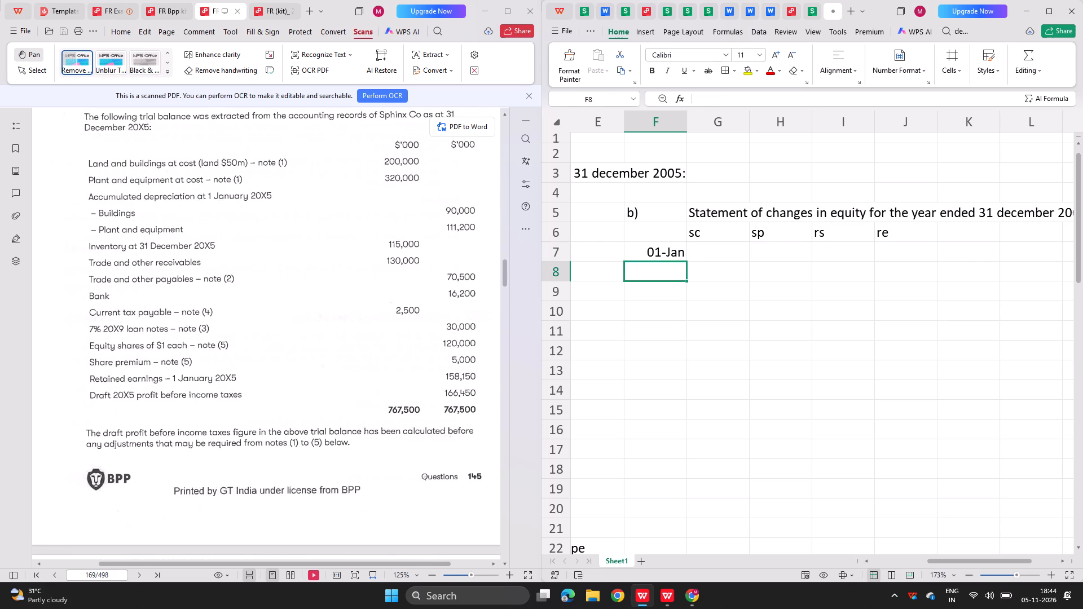
# Link the opening share capital in G7 to the 100000 figure in the right issue working, after consulting the solved 319 sheet.
pyautogui.click(813, 13)
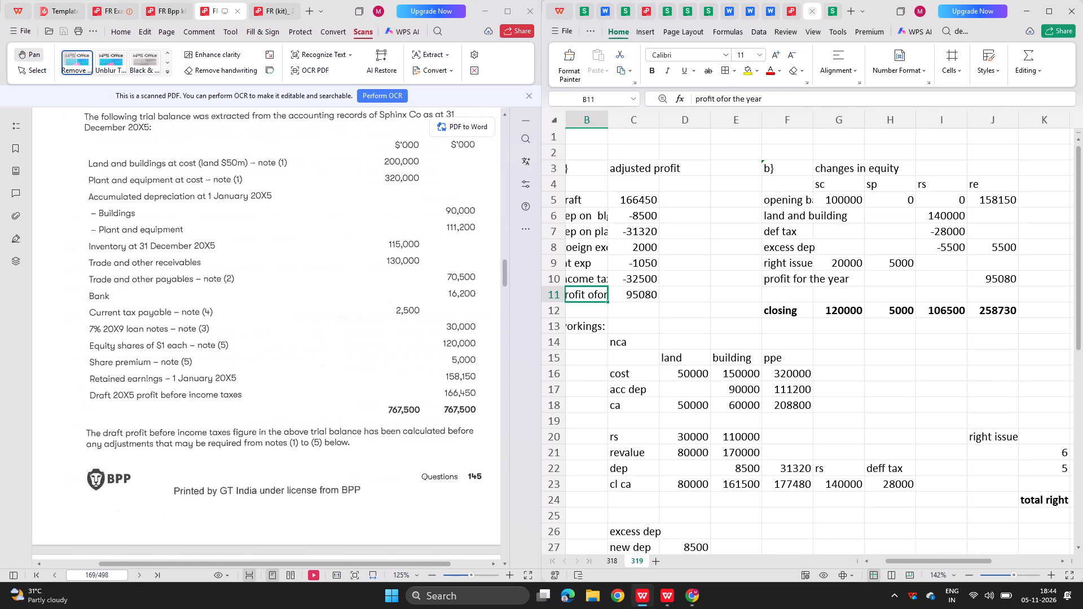
pyautogui.click(837, 7)
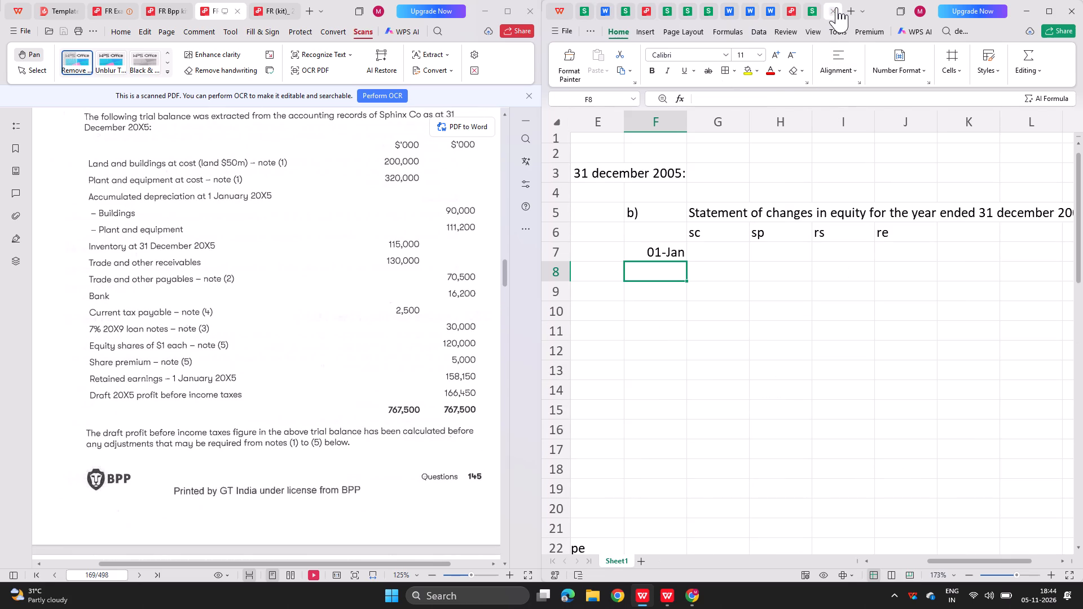
pyautogui.press('Right')
pyautogui.press('Up')
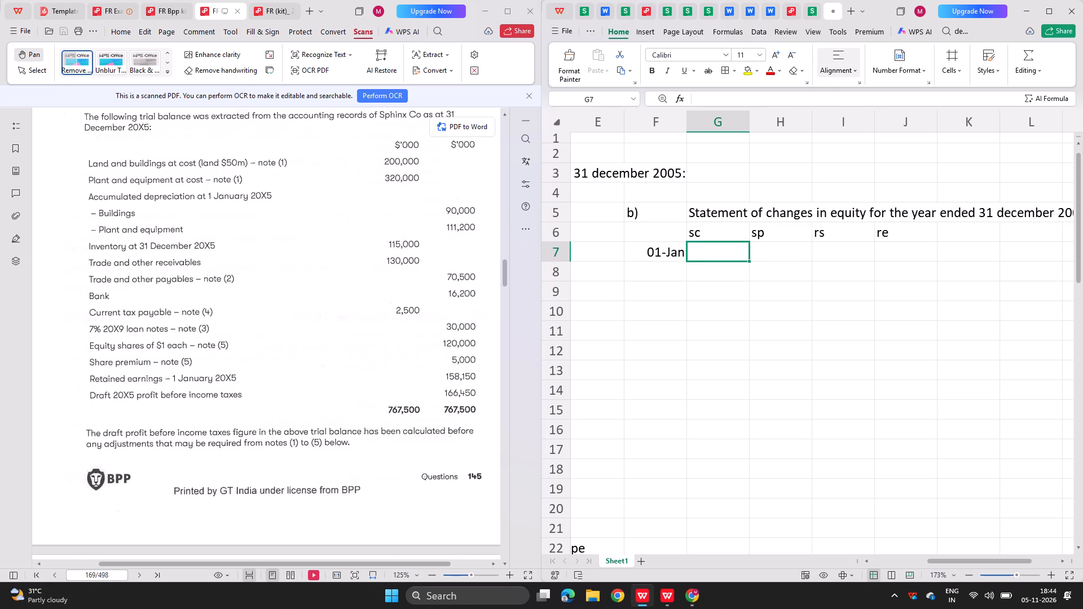
pyautogui.press('=')
pyautogui.press('Down')
pyautogui.press('Down')
pyautogui.press('Down')
pyautogui.press('Down')
pyautogui.press('Down')
pyautogui.press('Down')
pyautogui.press('Down')
pyautogui.press('Down')
pyautogui.press('Down')
pyautogui.press('Down')
pyautogui.press('Down')
pyautogui.press('Down')
pyautogui.press('Down')
pyautogui.press('Down')
pyautogui.press('Down')
pyautogui.press('Down')
pyautogui.press('Down')
pyautogui.press('Down')
pyautogui.press('Down')
pyautogui.press('Down')
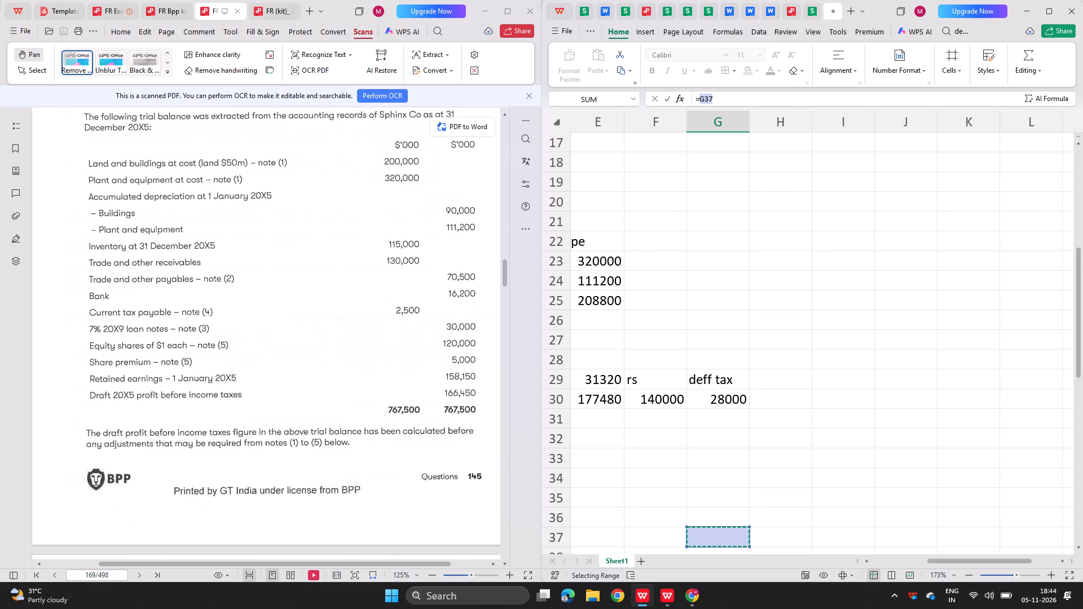
pyautogui.scroll(-4, 648, 416)
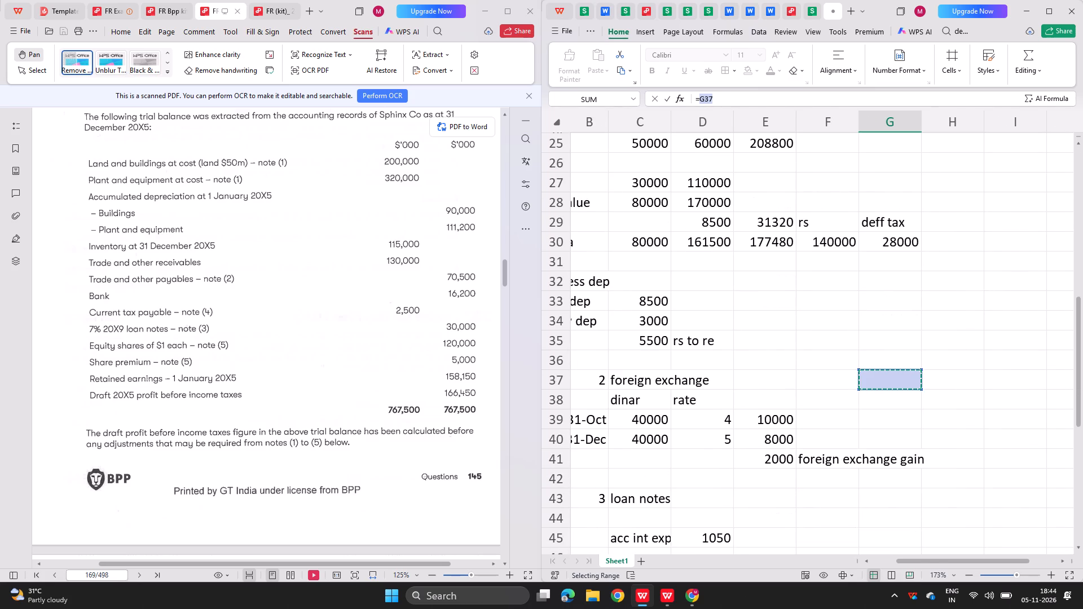
pyautogui.scroll(-8, 712, 546)
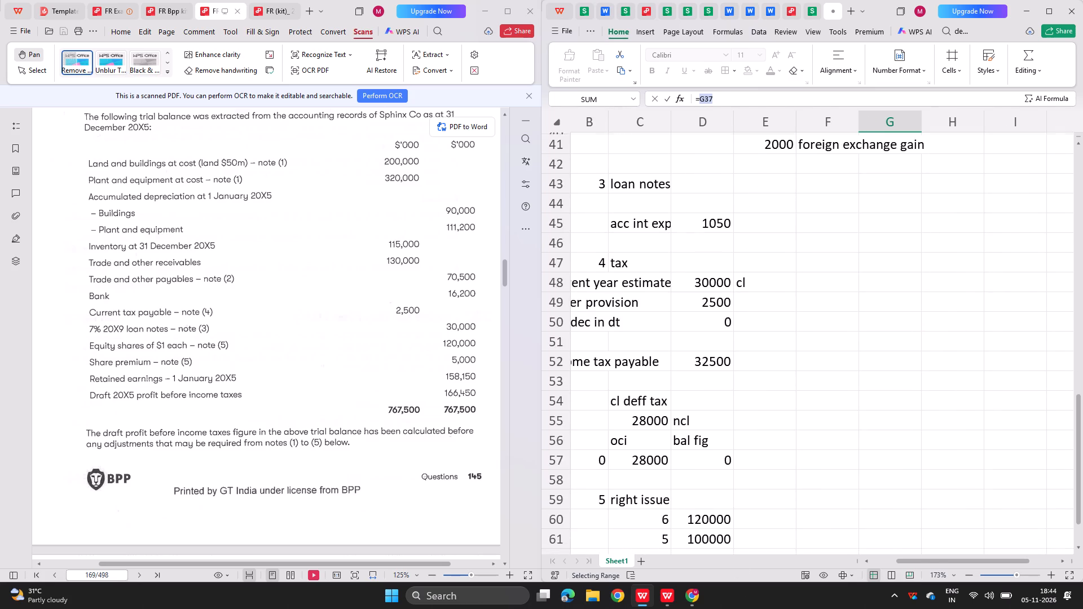
pyautogui.scroll(-2, 712, 546)
pyautogui.click(699, 484)
pyautogui.press('Return')
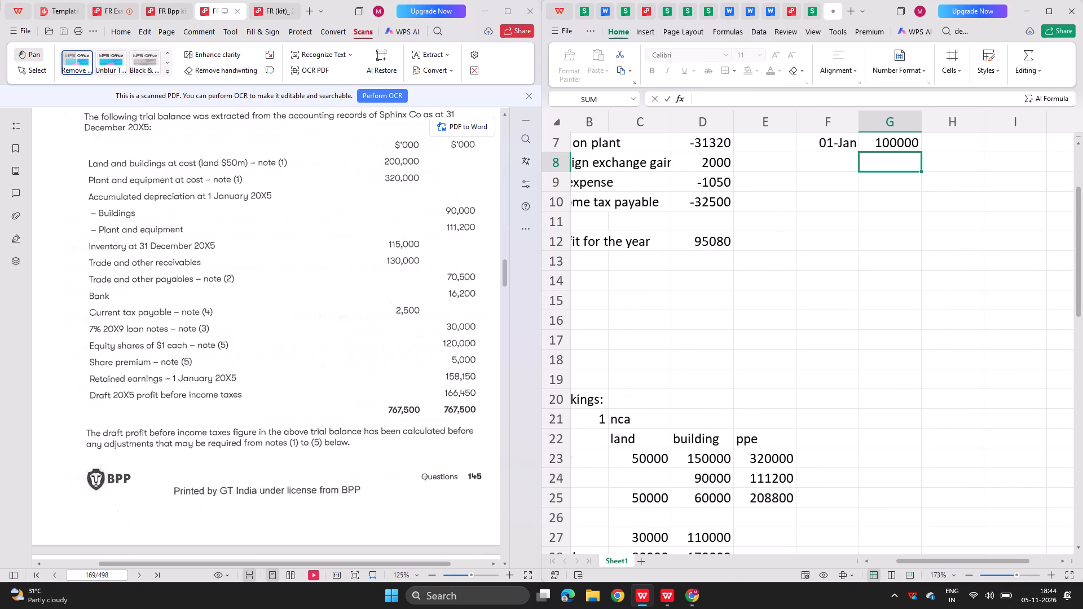
# Enter opening retained earnings of 158150 in J7, checking how the solved 319 sheet treats that balance.
pyautogui.press('Left')
pyautogui.scroll(1, 890, 316)
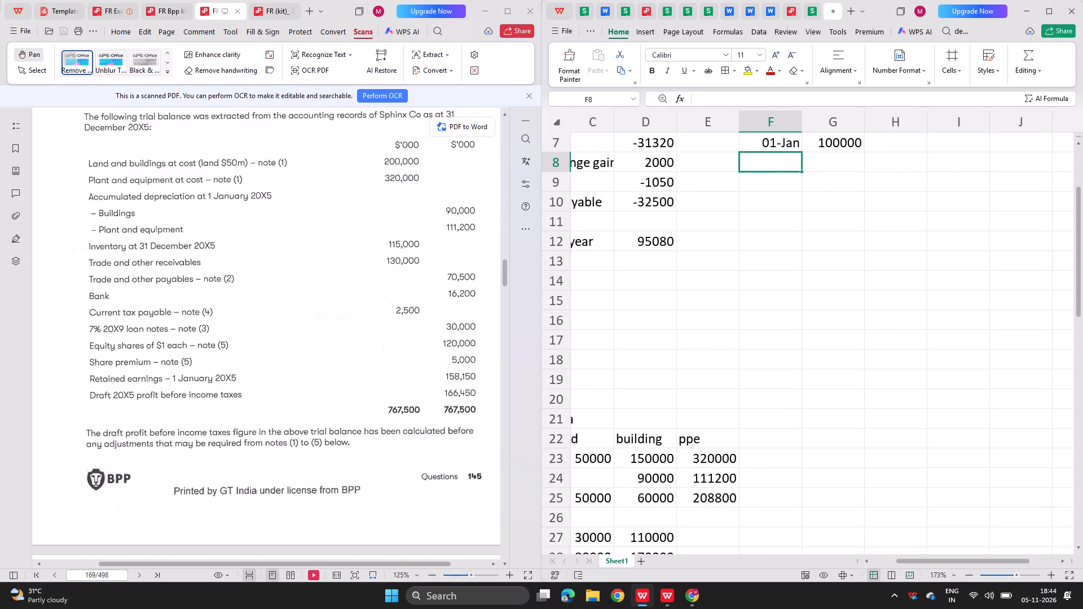
pyautogui.scroll(1, 890, 316)
pyautogui.click(817, 7)
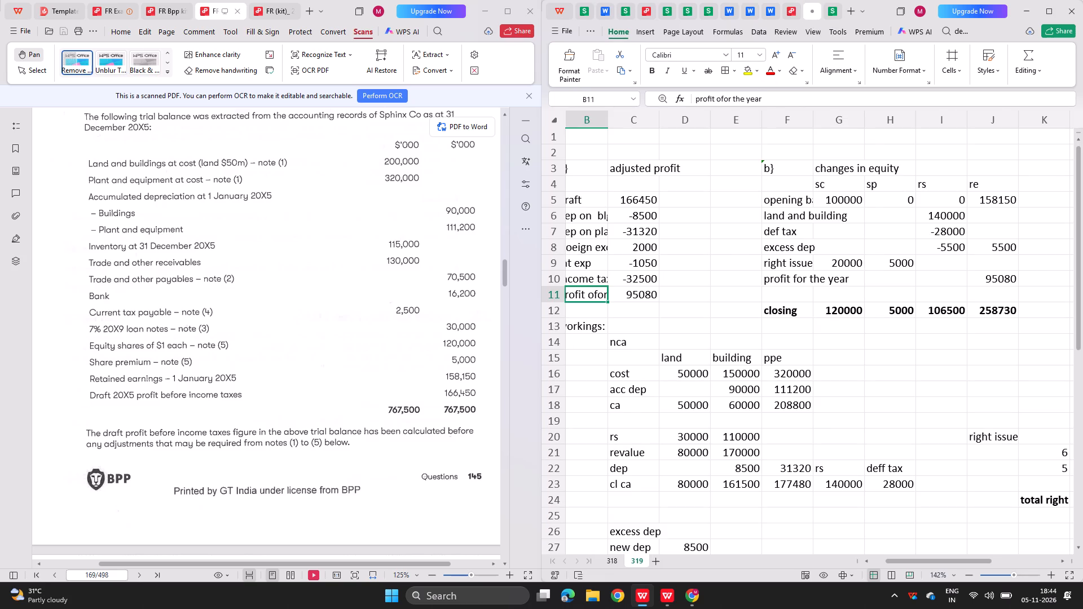
pyautogui.hscroll(1, 793, 183)
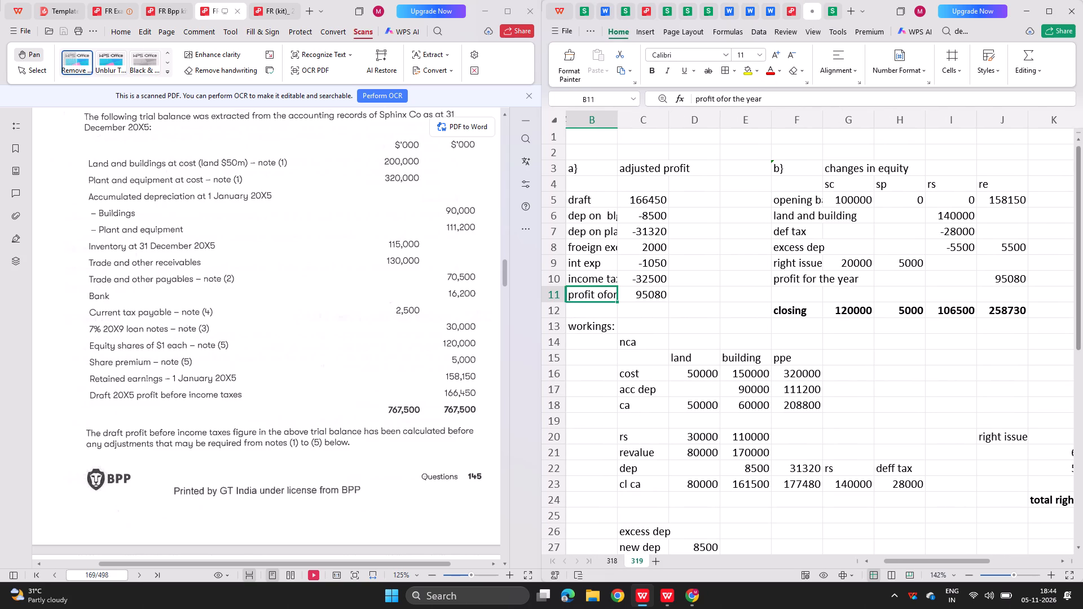
pyautogui.doubleClick(1002, 198)
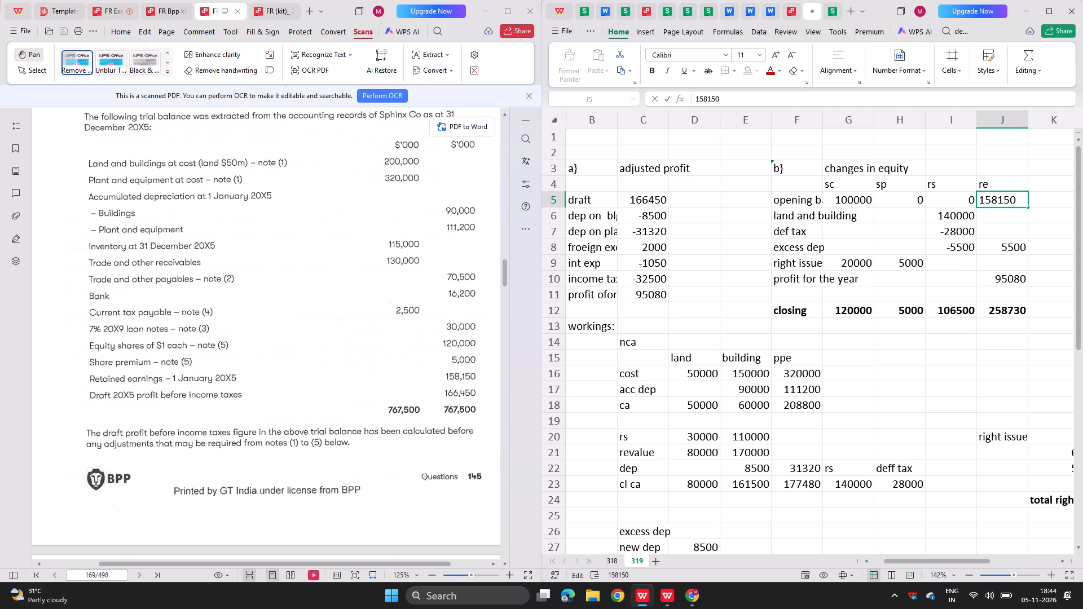
pyautogui.press('Return')
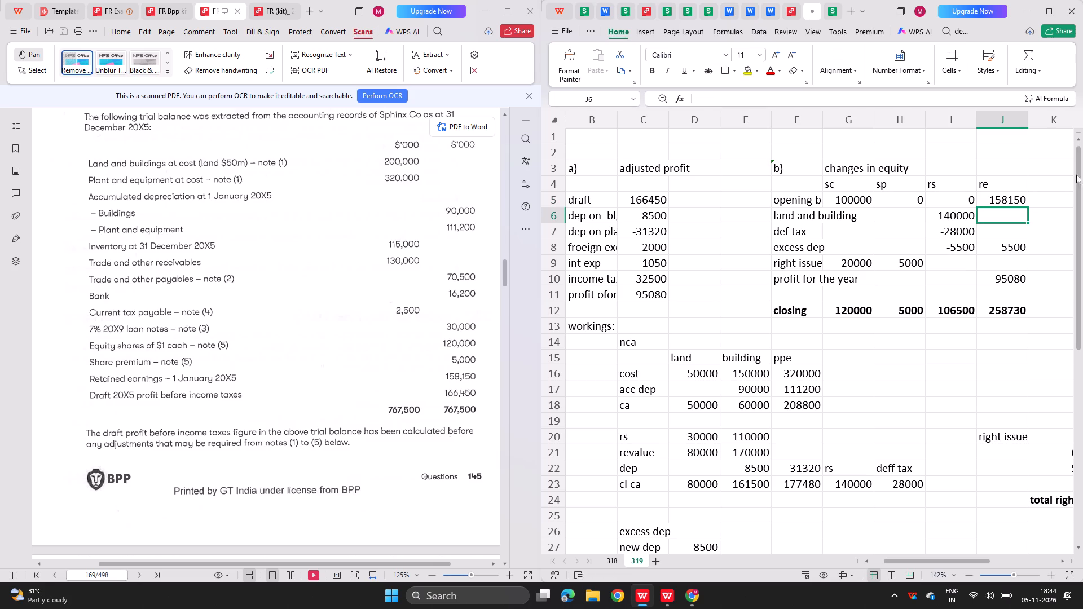
pyautogui.click(835, 8)
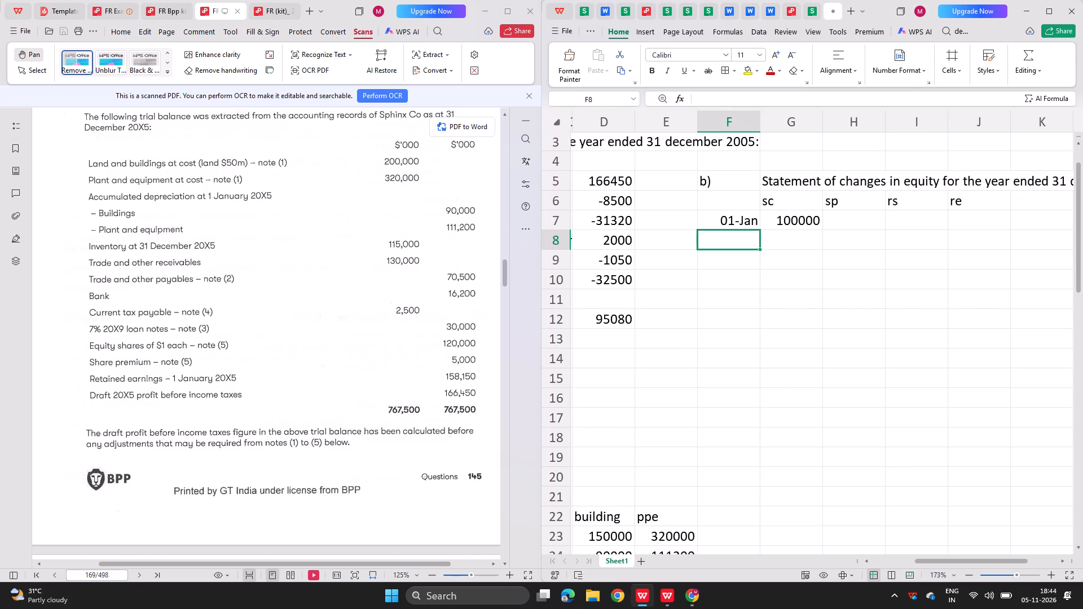
pyautogui.click(953, 221)
pyautogui.write('151')
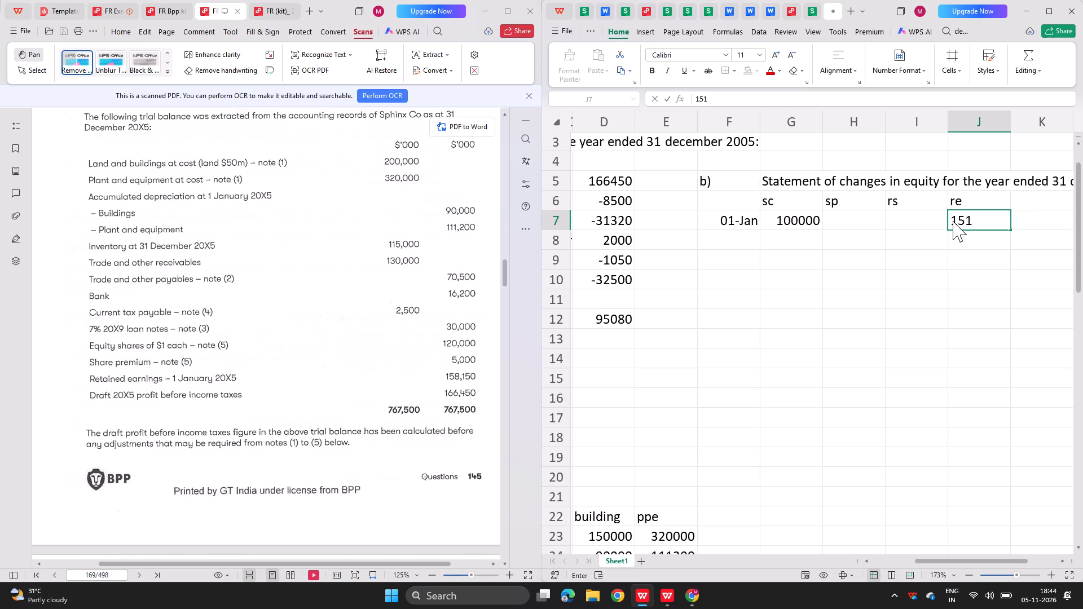
pyautogui.press('BackSpace')
pyautogui.write('8150')
pyautogui.press('Return')
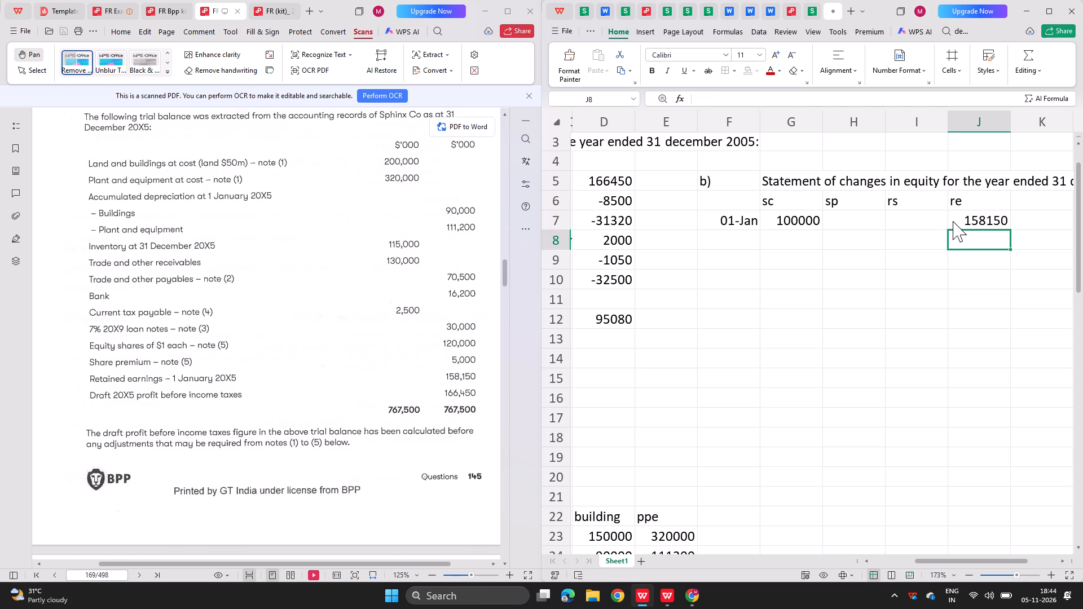
# Label the row below the opening balances "right issue" in F8.
pyautogui.press('Left')
pyautogui.press('Left')
pyautogui.press('Left')
pyautogui.press('Left')
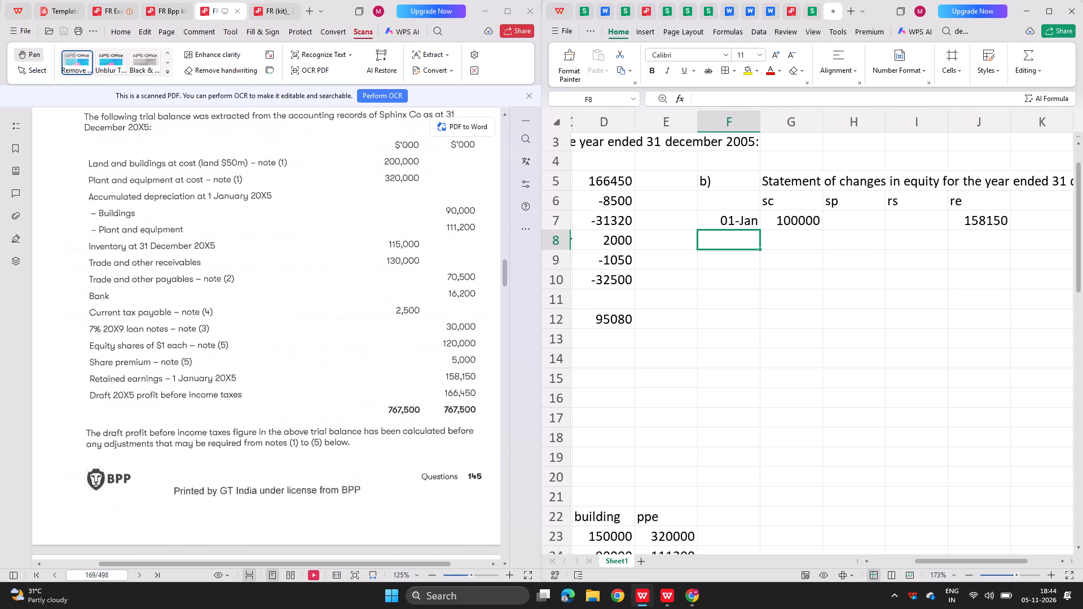
pyautogui.write('rgih=')
pyautogui.press('BackSpace')
pyautogui.press('BackSpace')
pyautogui.press('BackSpace')
pyautogui.press('BackSpace')
pyautogui.write('ight isu=su')
pyautogui.press('BackSpace')
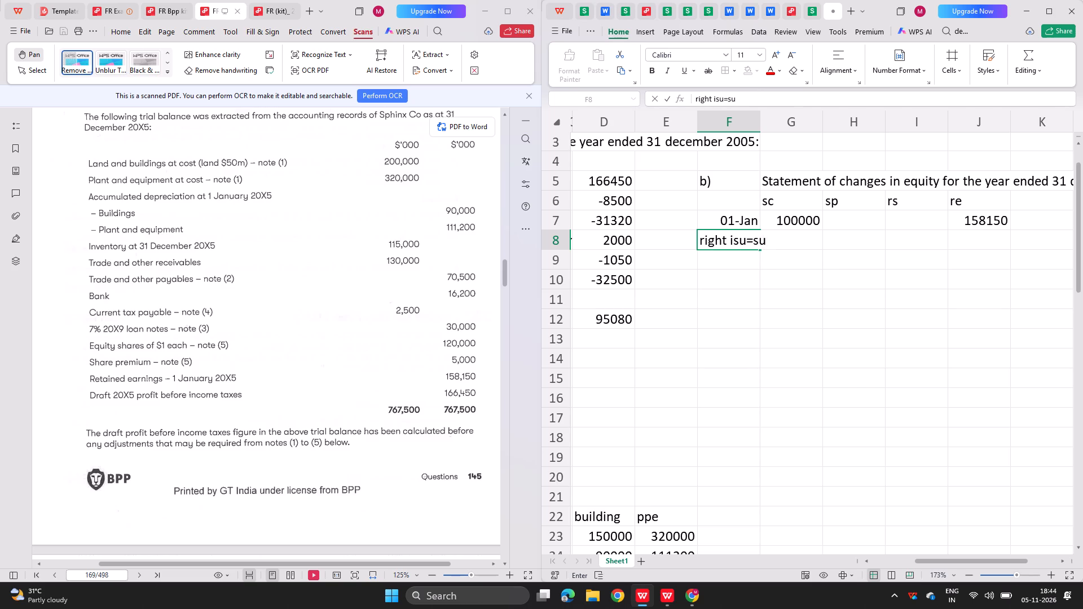
pyautogui.press('BackSpace')
pyautogui.press('BackSpace')
pyautogui.press('BackSpace')
pyautogui.write('sue')
pyautogui.press('Right')
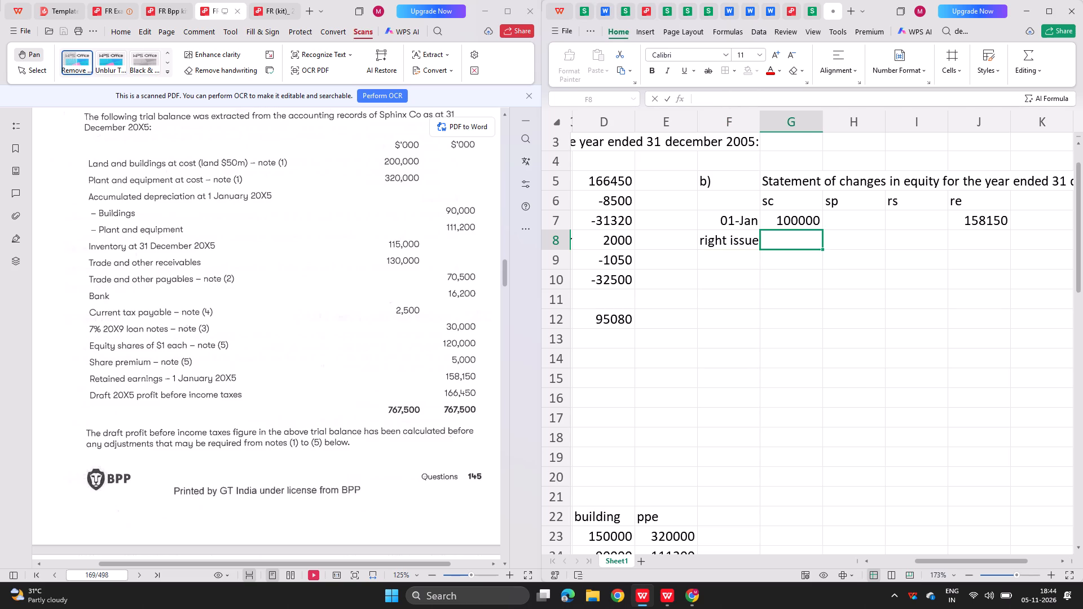
# Fill the right issue row by linking share capital in G8 to total right issue in D63 and entering 5000 share premium in H8.
pyautogui.press('=')
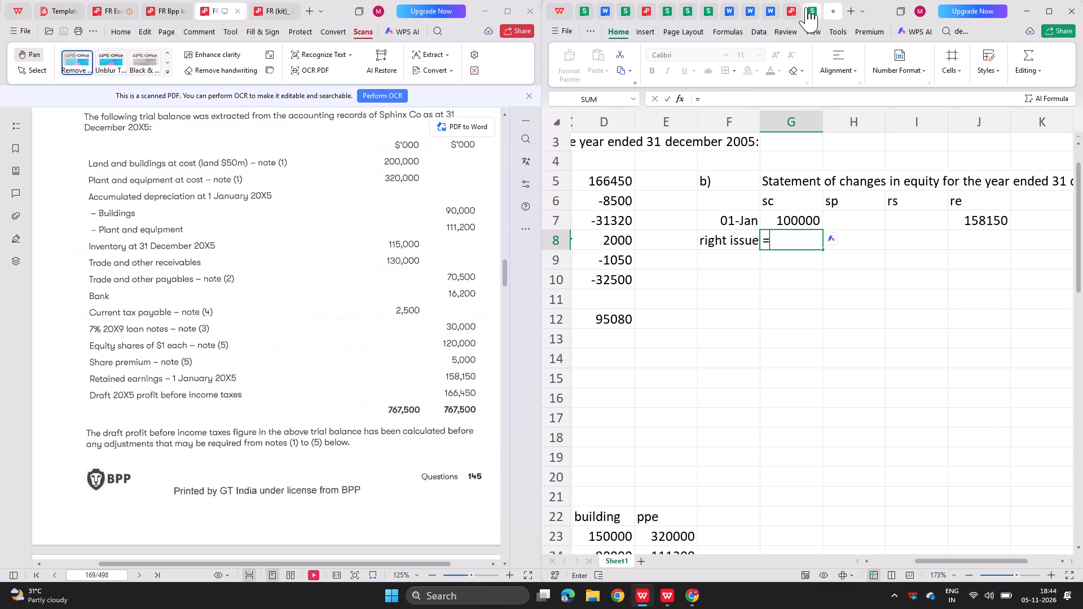
pyautogui.click(806, 8)
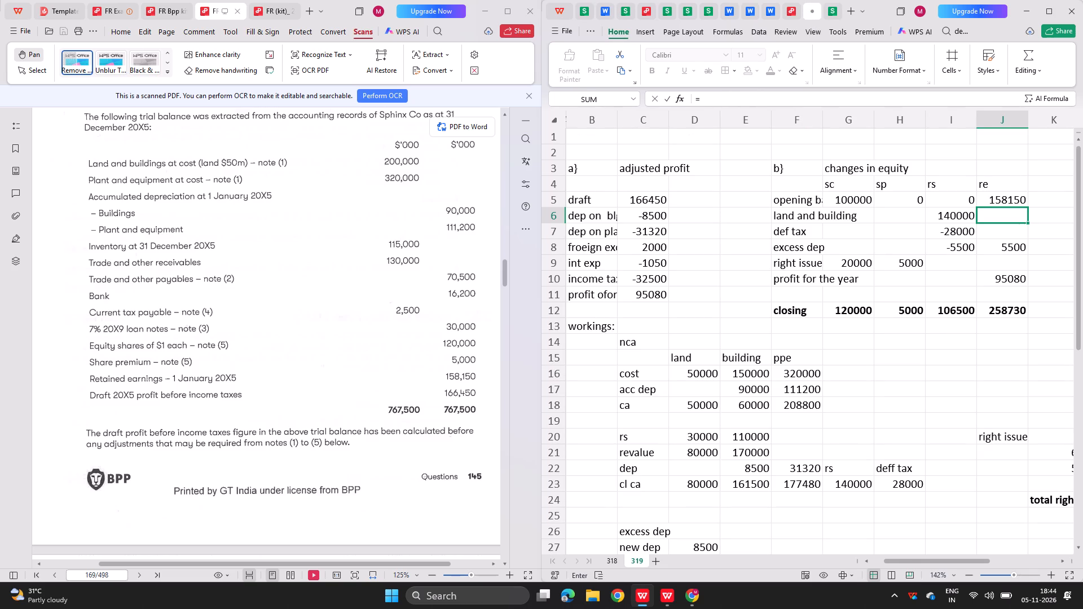
pyautogui.click(830, 12)
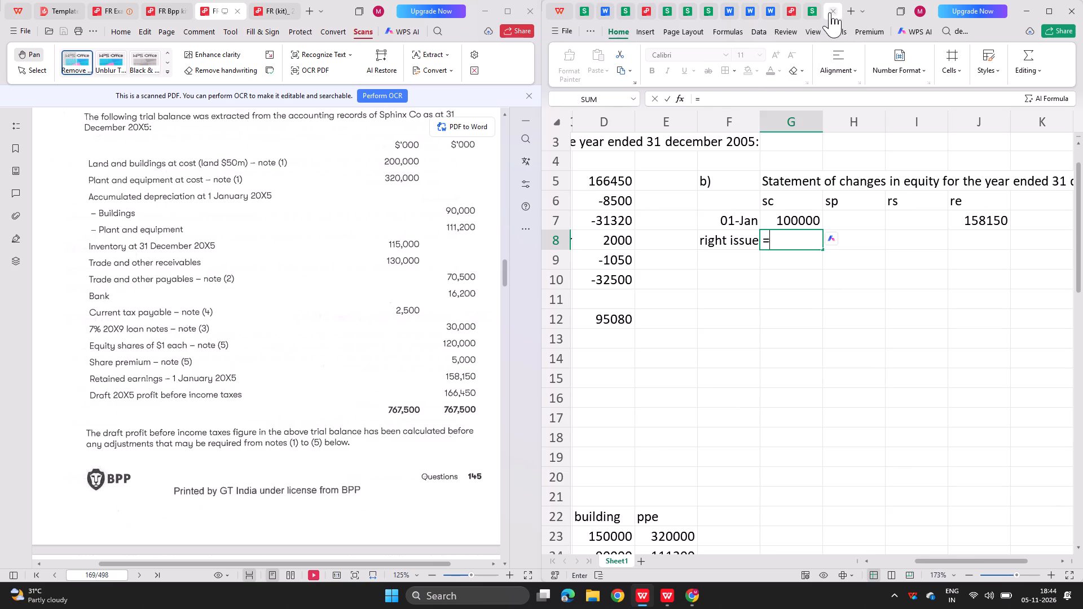
pyautogui.scroll(-9, 751, 249)
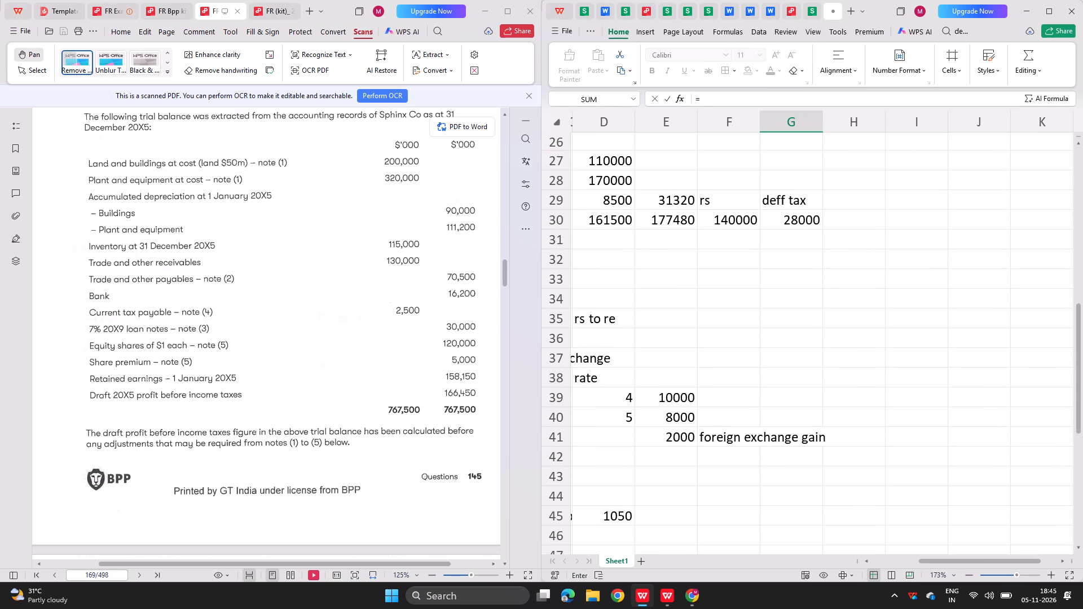
pyautogui.scroll(-3, 614, 501)
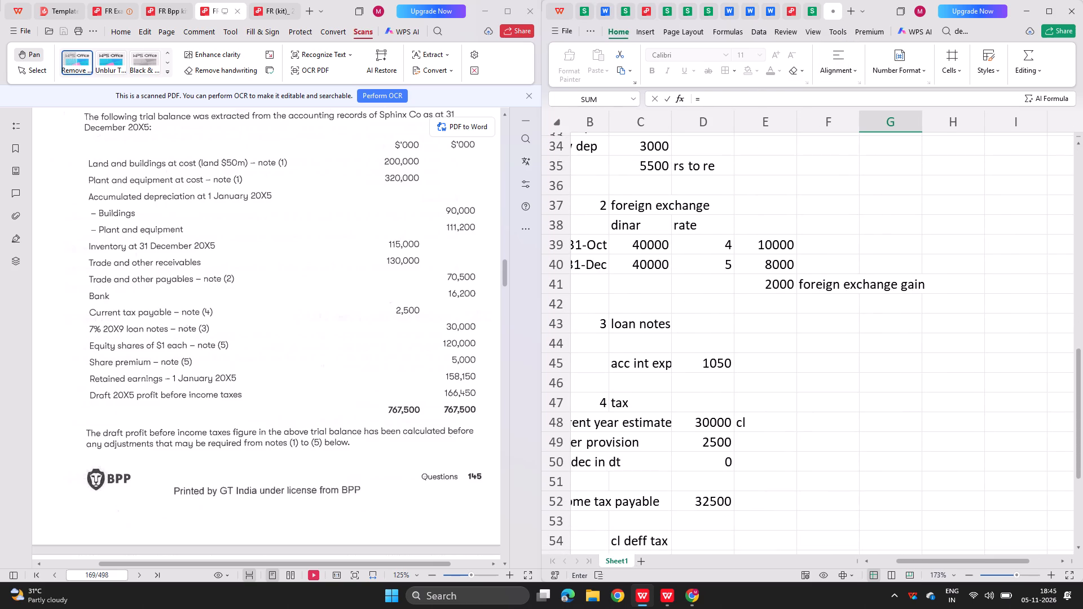
pyautogui.scroll(-5, 706, 430)
pyautogui.click(702, 541)
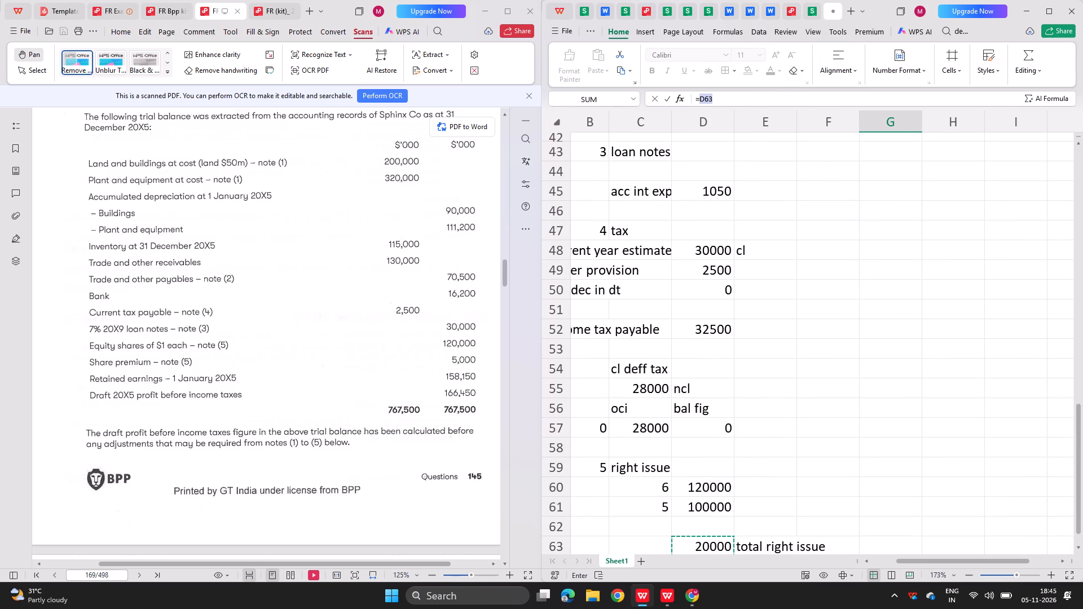
pyautogui.press('Return')
pyautogui.press('Right')
pyautogui.press('Up')
pyautogui.write('5000')
pyautogui.press('Return')
# Label the row below the right issue "profit for the year" in F9, correcting the spelling.
pyautogui.press('Left')
pyautogui.press('Left')
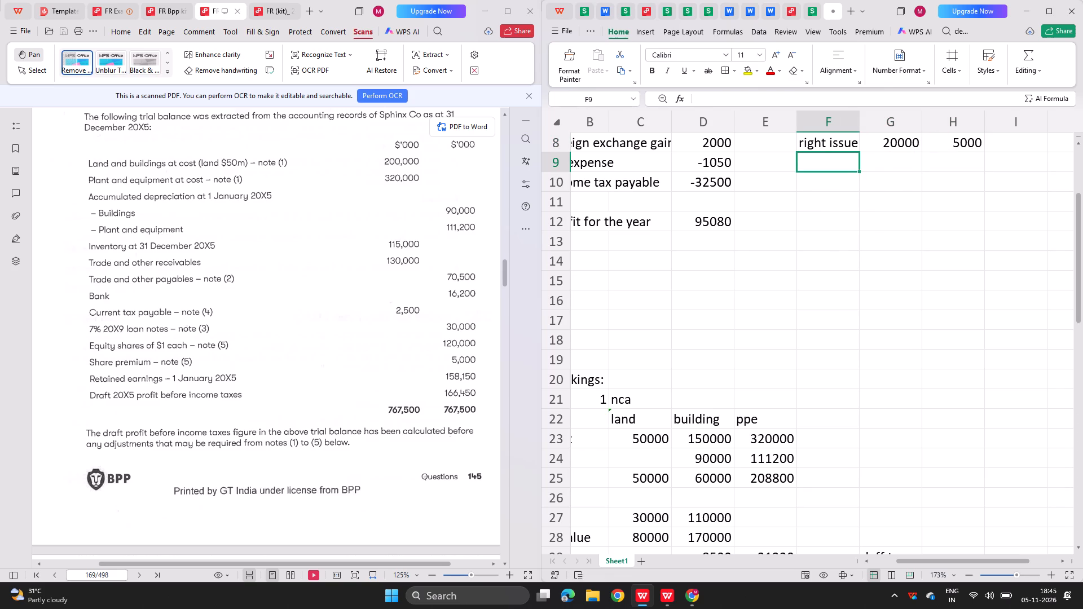
pyautogui.write('proft')
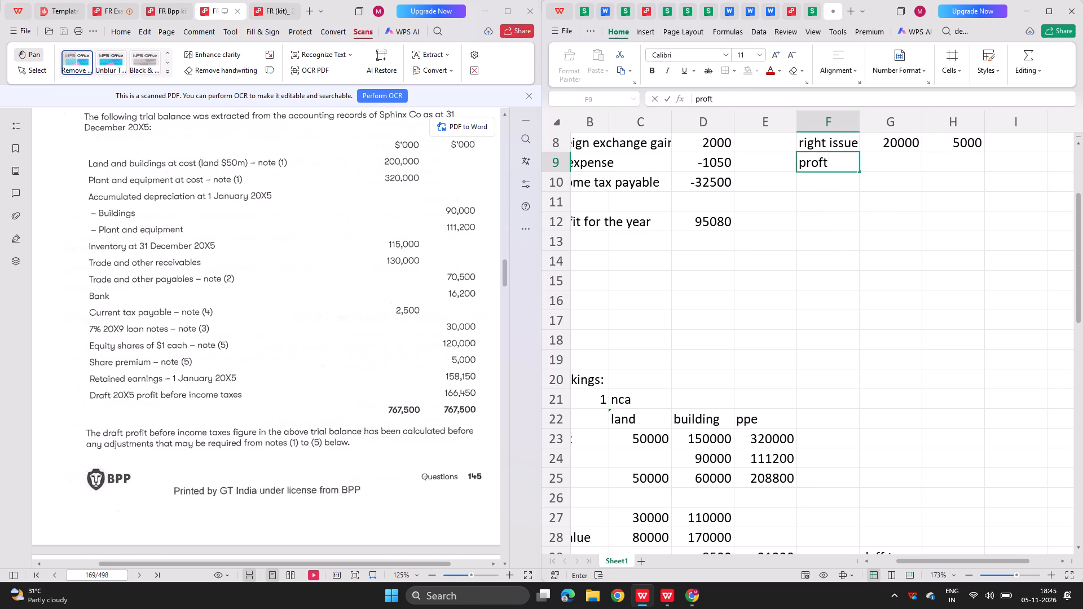
pyautogui.press('BackSpace')
pyautogui.write('ir')
pyautogui.press('BackSpace')
pyautogui.write('t for y')
pyautogui.press('BackSpace')
pyautogui.write('teh eyar')
pyautogui.press('Right')
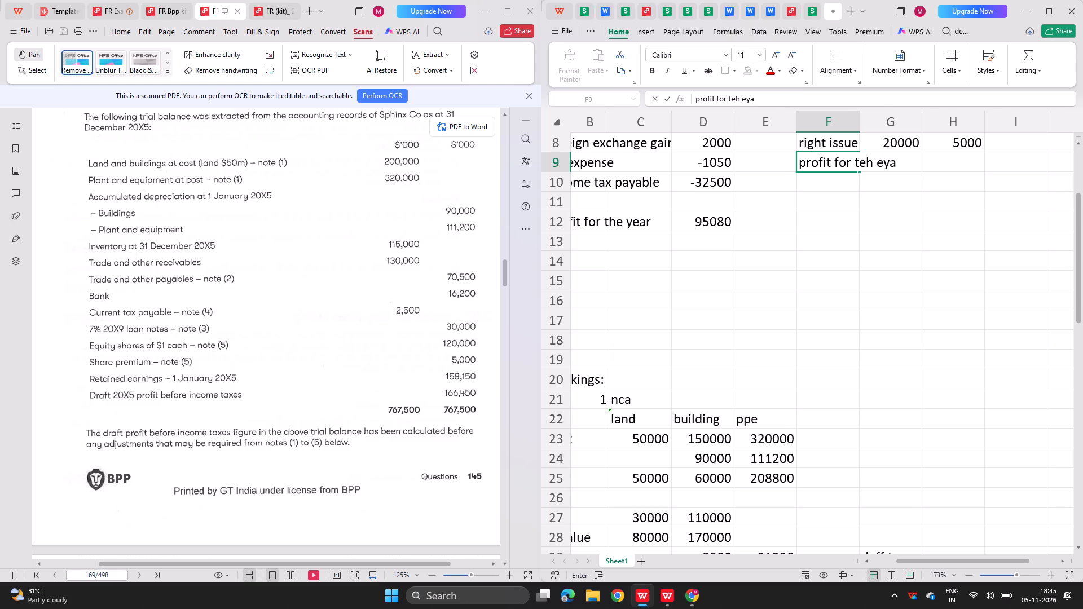
pyautogui.press('Left')
pyautogui.press('F2')
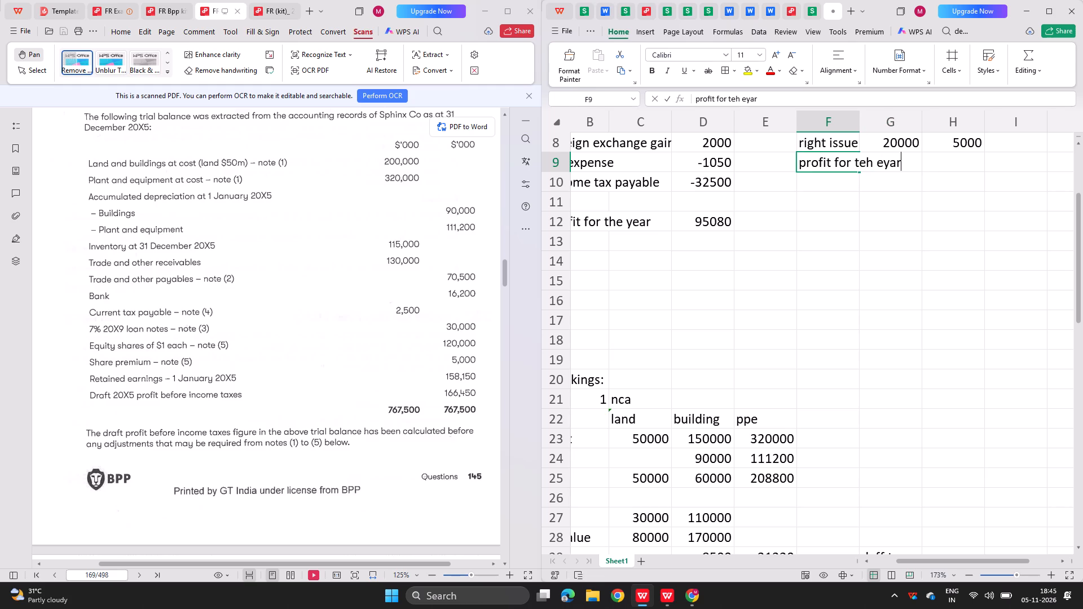
pyautogui.press('BackSpace')
pyautogui.press('BackSpace')
pyautogui.press('BackSpace')
pyautogui.press('BackSpace')
pyautogui.press('BackSpace')
pyautogui.press('BackSpace')
pyautogui.press('BackSpace')
pyautogui.write('he year')
pyautogui.press('Right')
pyautogui.press('Return')
pyautogui.press('Right')
pyautogui.press('Right')
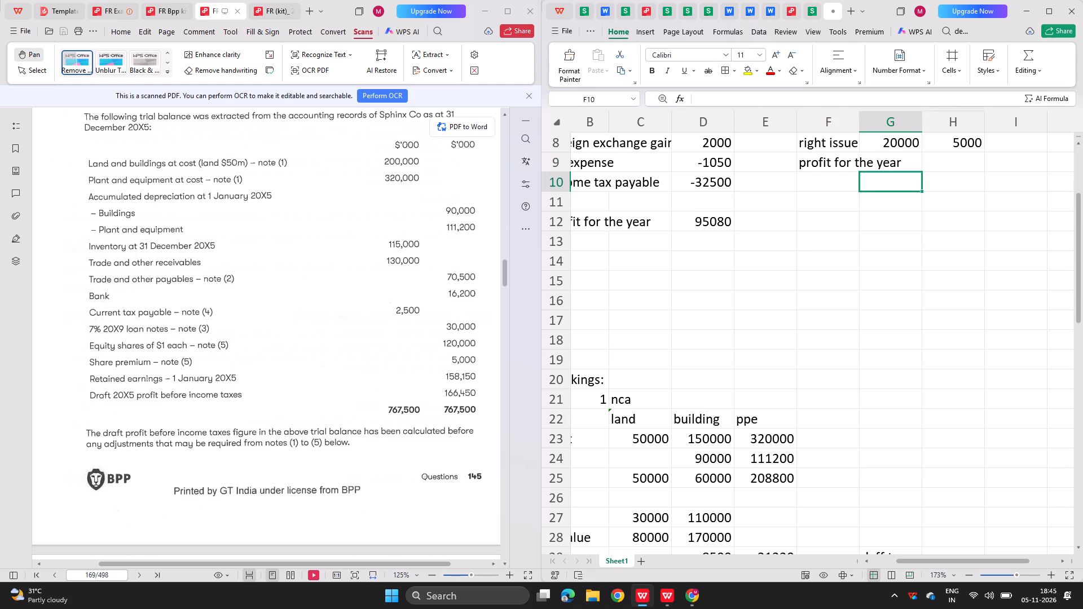
pyautogui.scroll(3, 702, 541)
pyautogui.hscroll(-1, 813, 471)
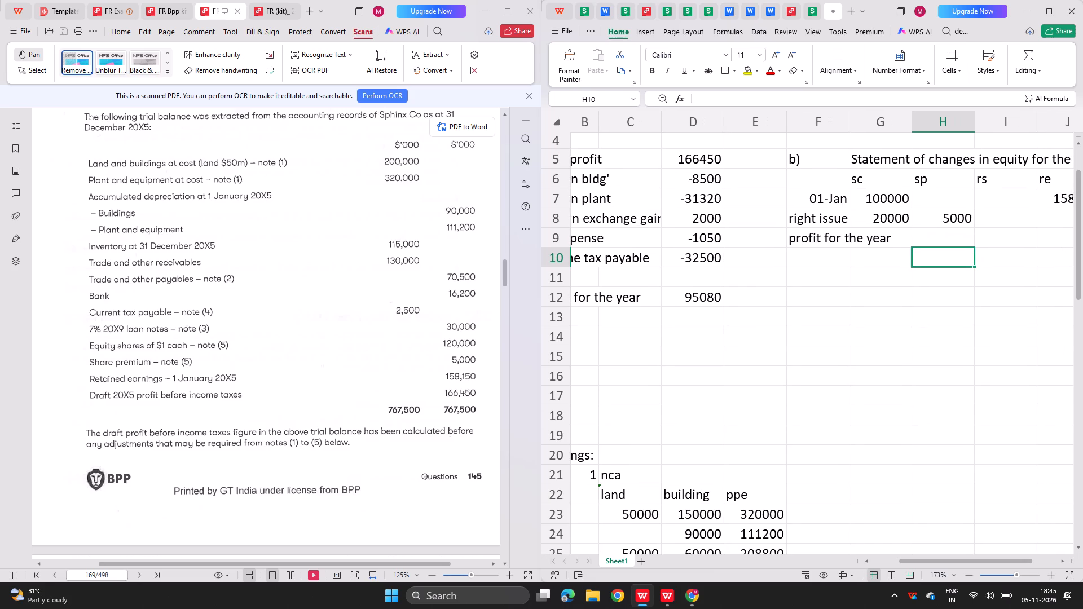
# Link retained earnings in J9 of the profit for the year row to the adjusted profit in D12.
pyautogui.scroll(-1, 813, 471)
pyautogui.press('Right')
pyautogui.press('Right')
pyautogui.press('Up')
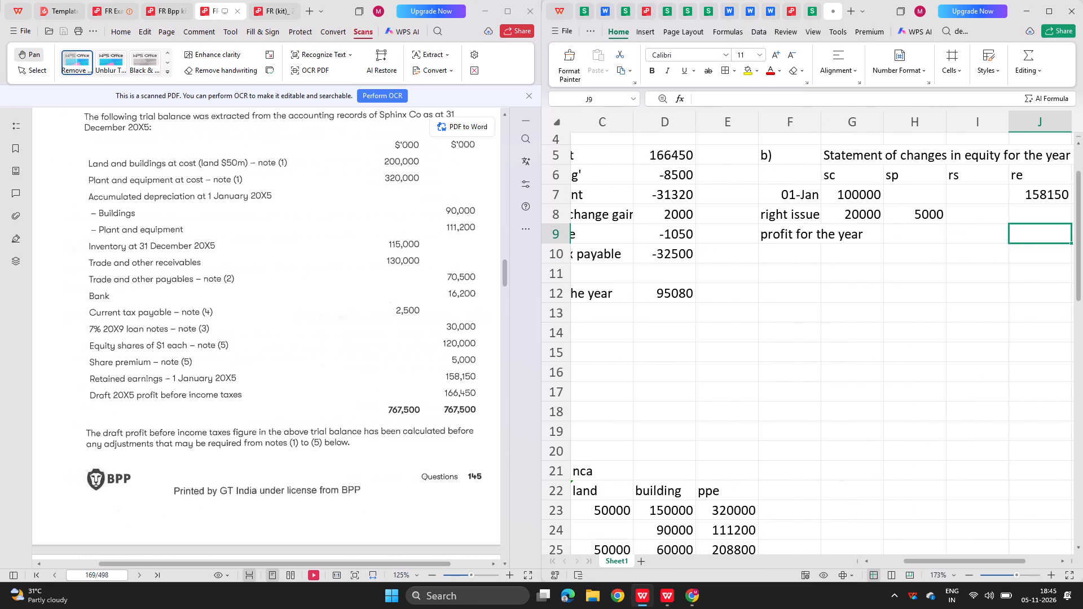
pyautogui.press('=')
pyautogui.press('Down')
pyautogui.press('Left')
pyautogui.press('Down')
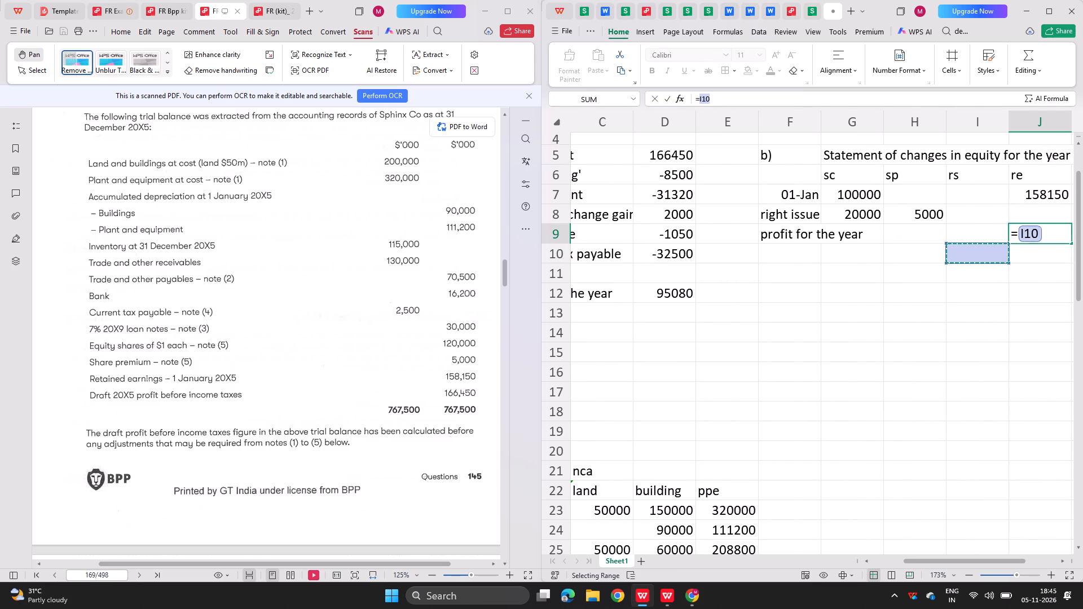
pyautogui.press('Left')
pyautogui.press('Left')
pyautogui.press('Down')
pyautogui.press('Left')
pyautogui.press('Left')
pyautogui.press('Left')
pyautogui.press('Return')
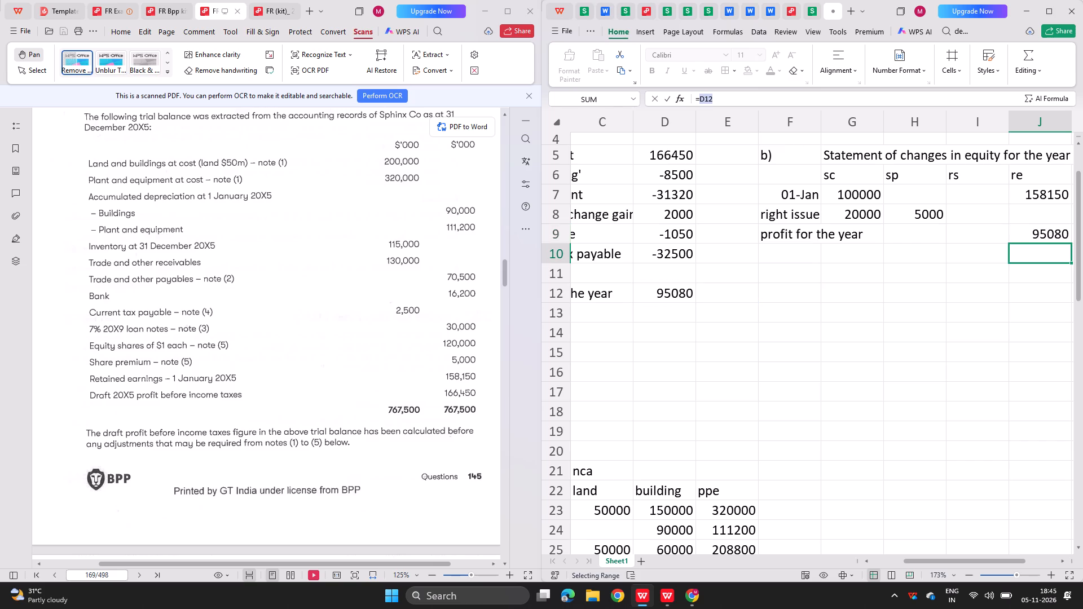
# Check the closing retained earnings formula in the solved 319 sheet, and label F10 of the new sheet "land and building".
pyautogui.click(816, 3)
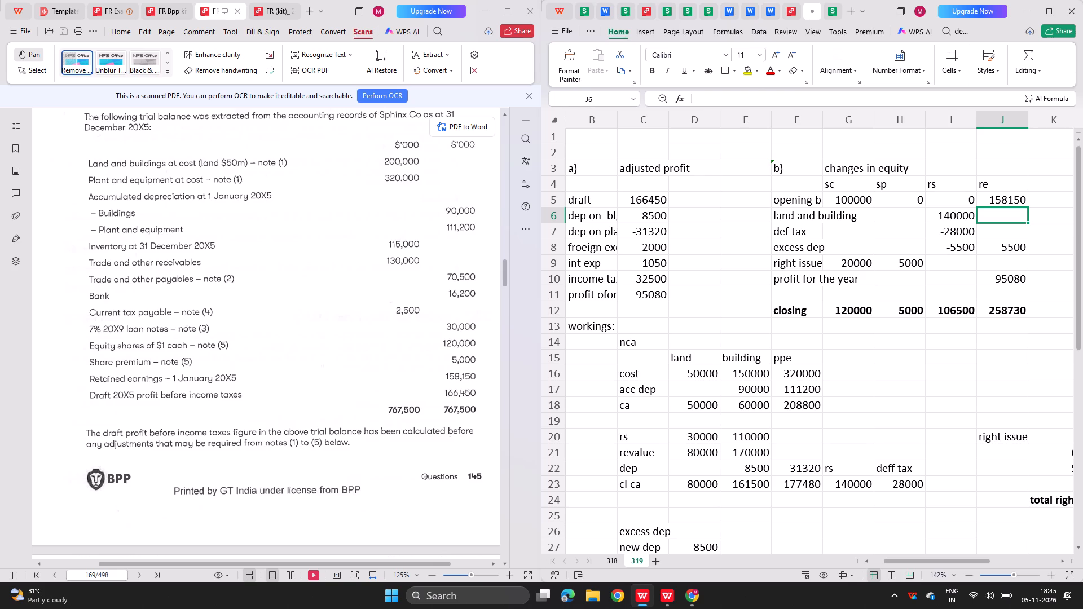
pyautogui.doubleClick(1005, 312)
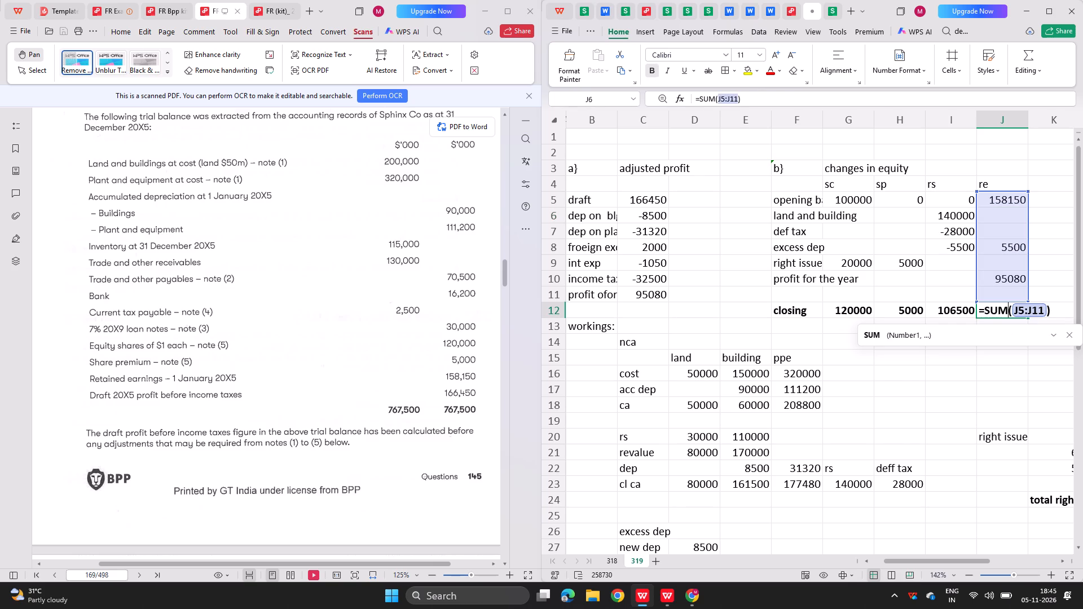
pyautogui.press('Return')
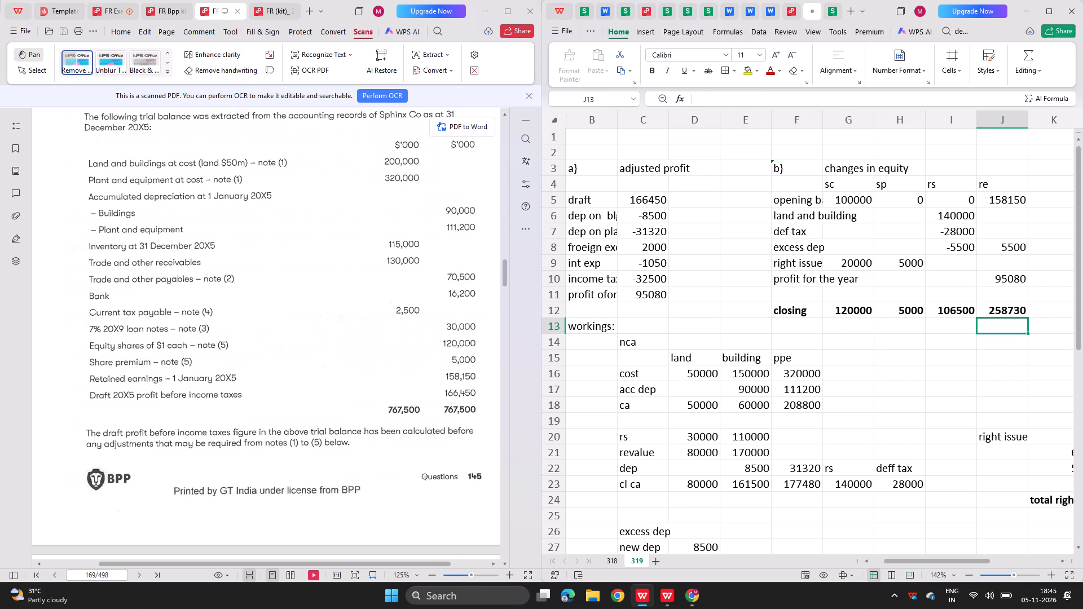
pyautogui.click(786, 10)
pyautogui.click(824, 13)
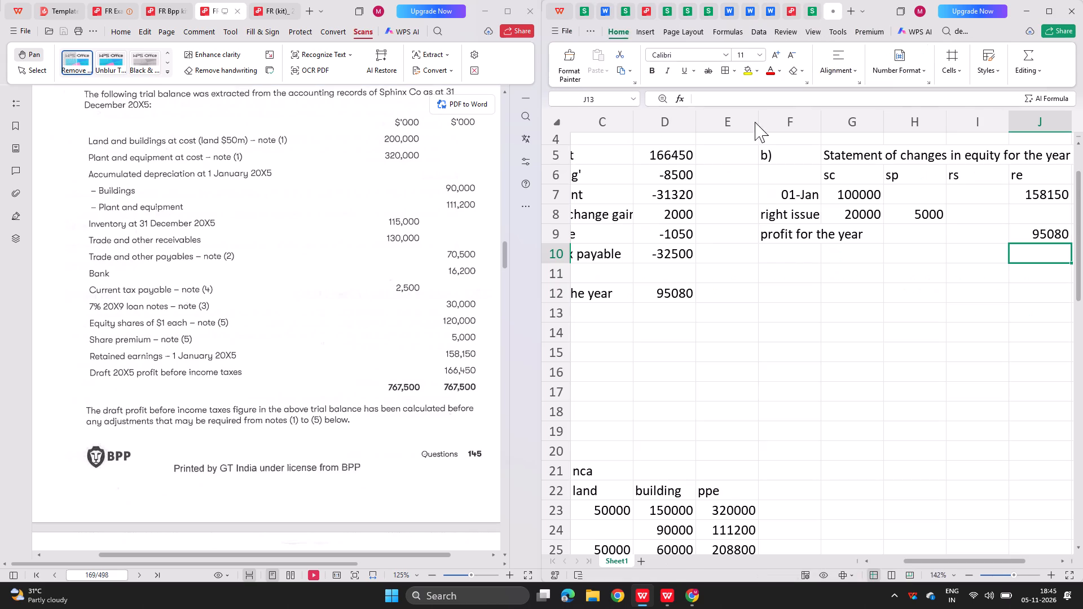
pyautogui.click(780, 269)
pyautogui.click(780, 260)
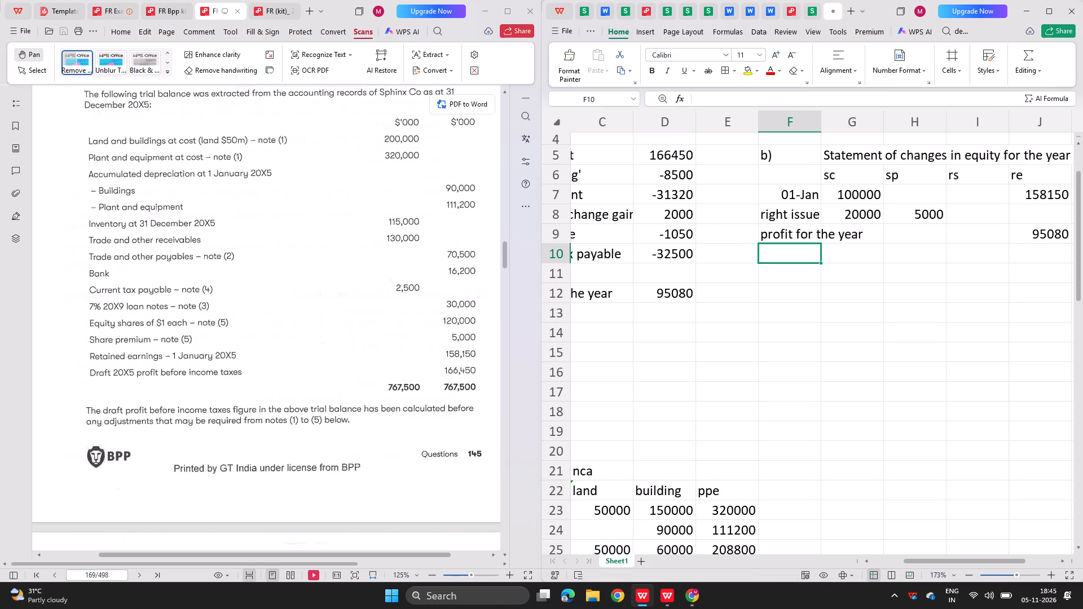
pyautogui.write('land and builsdibng')
pyautogui.press('BackSpace')
pyautogui.press('BackSpace')
pyautogui.press('BackSpace')
pyautogui.press('BackSpace')
pyautogui.press('BackSpace')
pyautogui.press('BackSpace')
pyautogui.press('BackSpace')
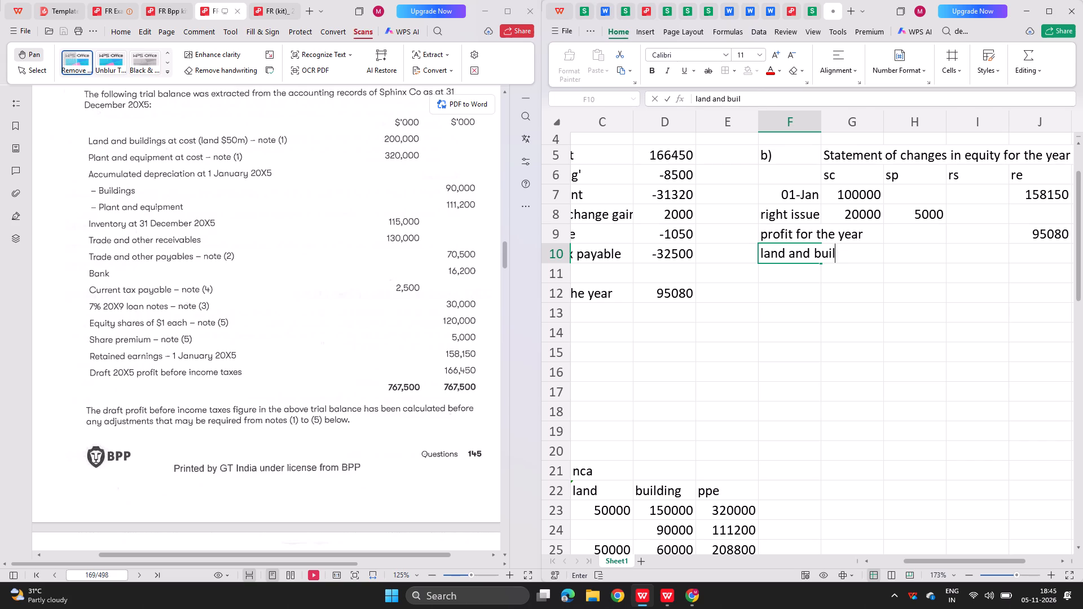
pyautogui.write(';ding')
pyautogui.press('BackSpace')
pyautogui.press('BackSpace')
pyautogui.press('BackSpace')
pyautogui.press('BackSpace')
pyautogui.press('BackSpace')
pyautogui.write('lding')
# Link the revaluation surplus in I10 of the land and building row to the rs total in F30 of the nca working.
pyautogui.press('Right')
pyautogui.press('Right')
pyautogui.press('Right')
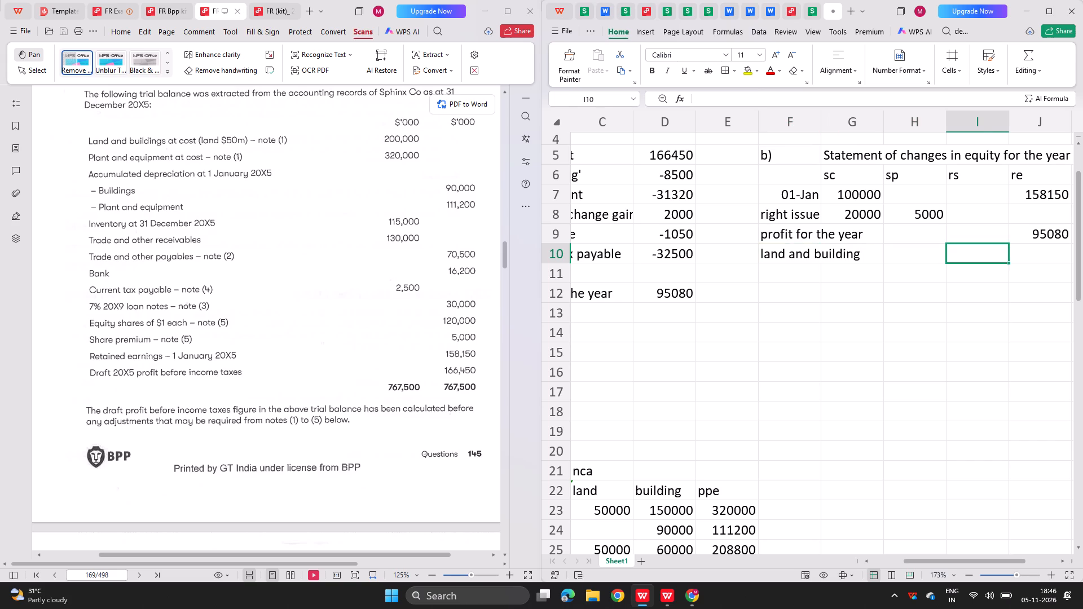
pyautogui.press('=')
pyautogui.scroll(-2, 701, 449)
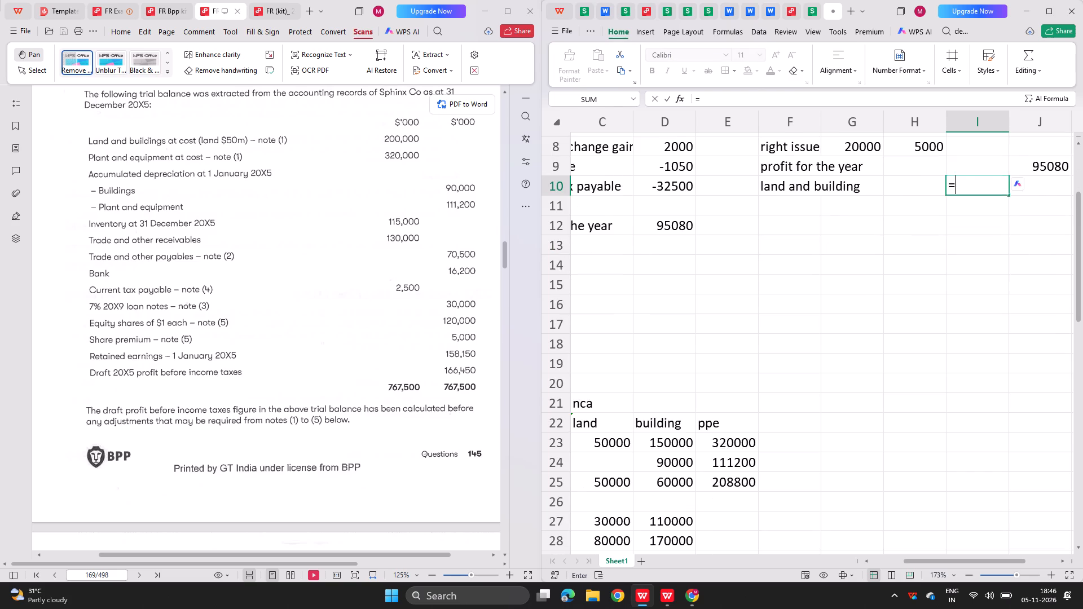
pyautogui.scroll(-1, 701, 449)
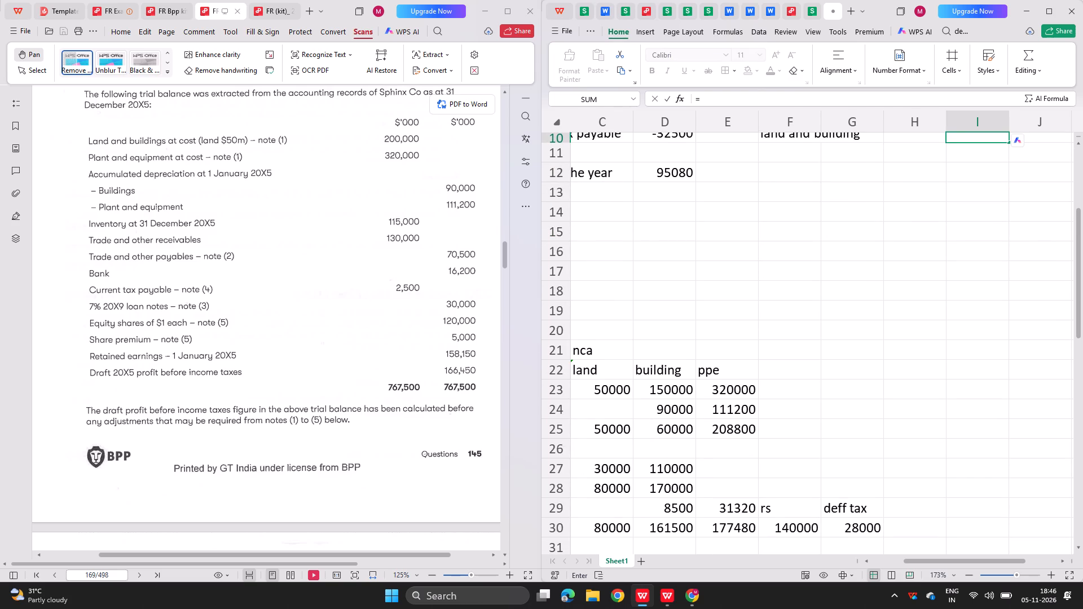
pyautogui.click(778, 524)
pyautogui.press('Return')
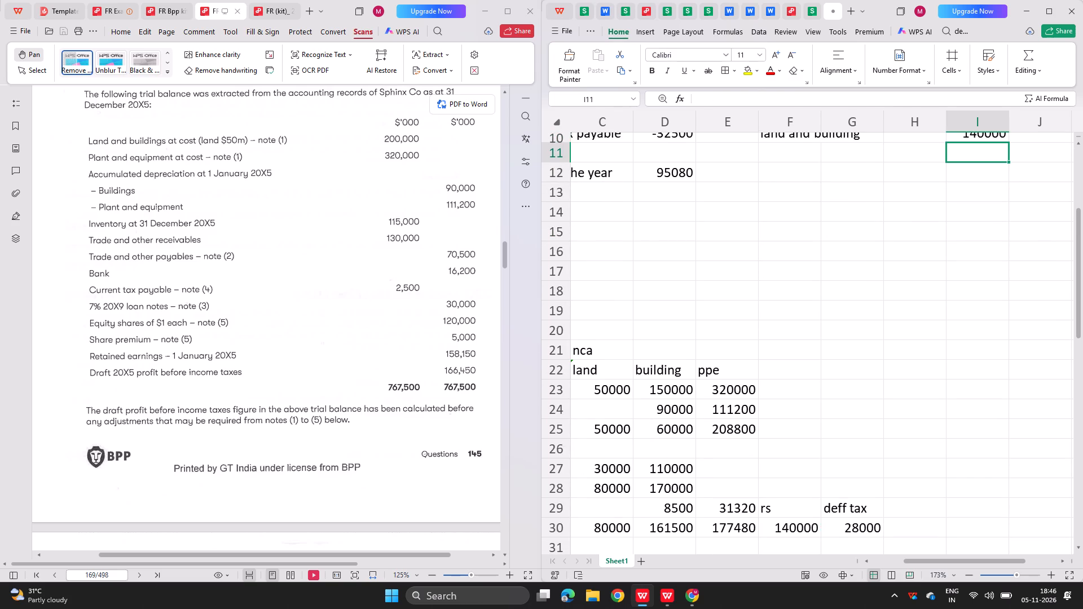
# Add a "deff tax" row in F11 with the negative of G30 in the rs column, I11.
pyautogui.press('Left')
pyautogui.press('Left')
pyautogui.press('Left')
pyautogui.write('deff tax')
pyautogui.press('Return')
pyautogui.press('Return')
pyautogui.press('Right')
pyautogui.press('Right')
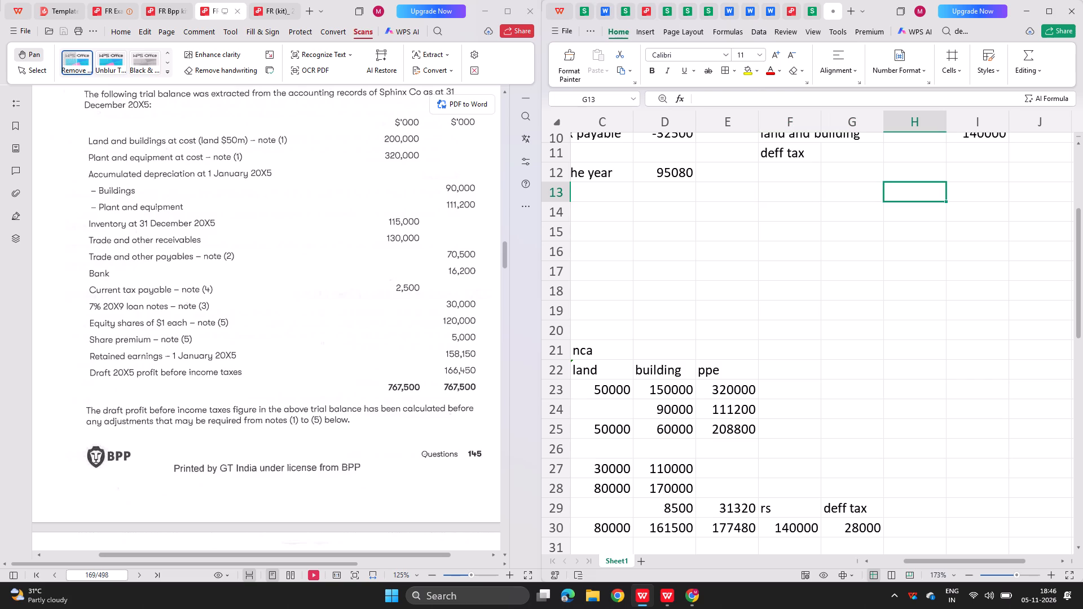
pyautogui.press('Up')
pyautogui.press('Up')
pyautogui.press('Right')
pyautogui.write('=-')
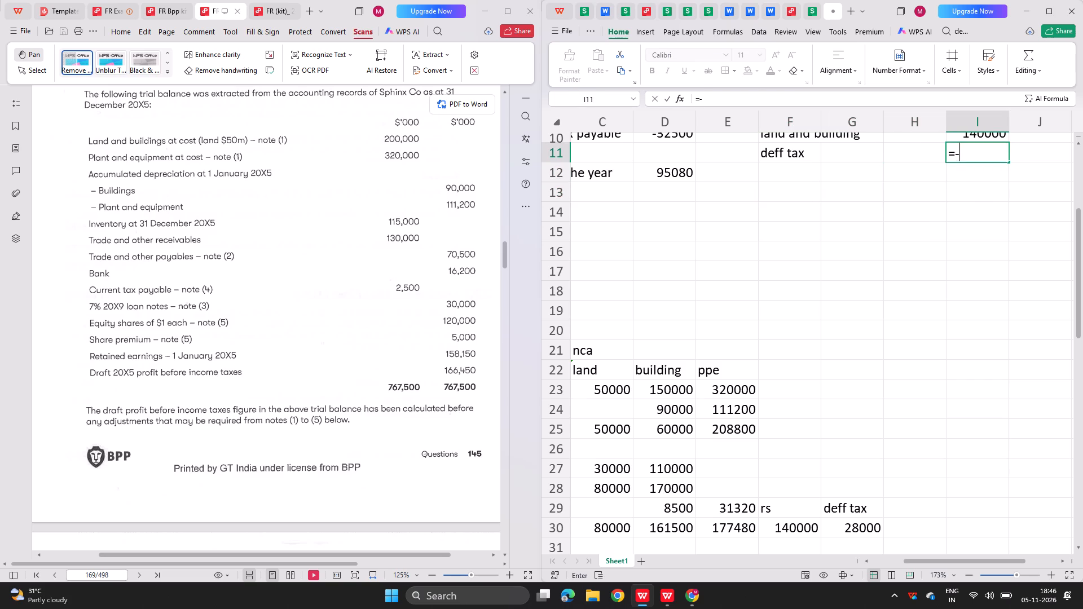
pyautogui.click(830, 532)
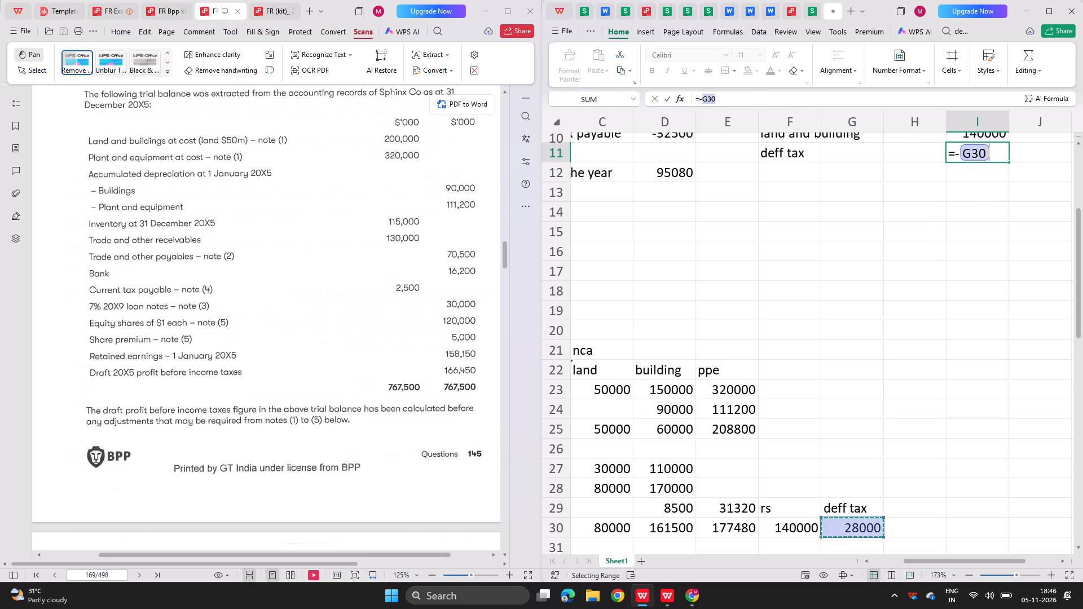
pyautogui.press('Return')
# Check the rows of the solved 319 sheet and label F12 of the new sheet "excess dep".
pyautogui.scroll(5, 807, 401)
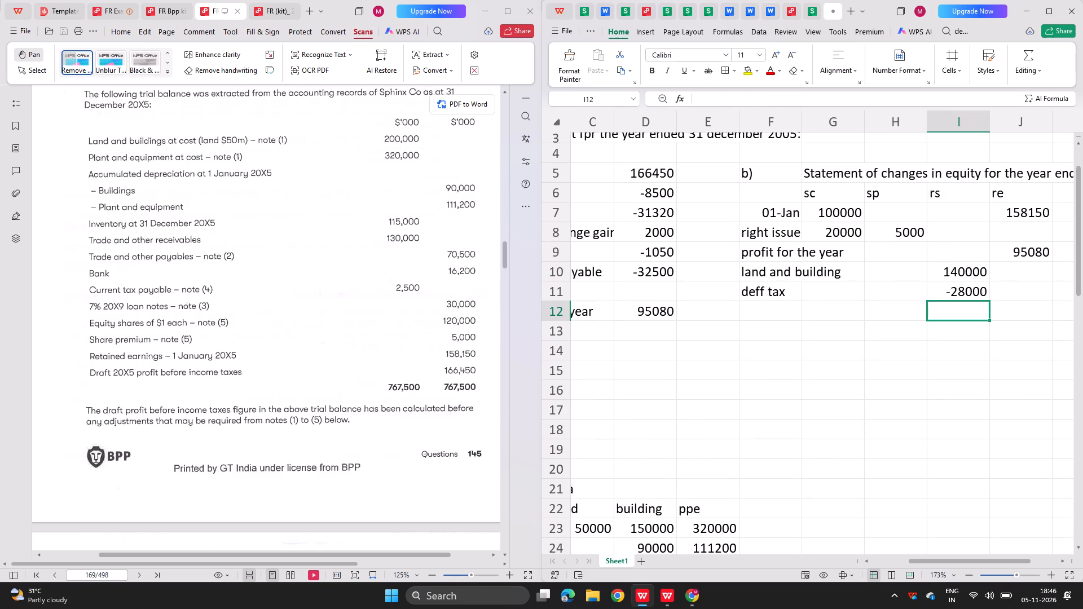
pyautogui.click(813, 3)
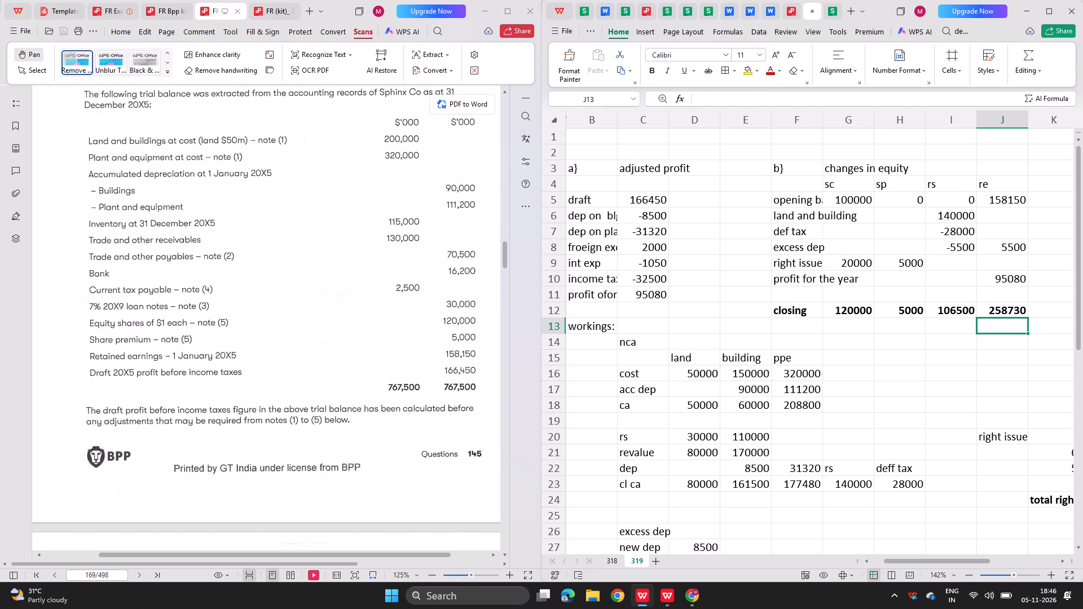
pyautogui.click(825, 0)
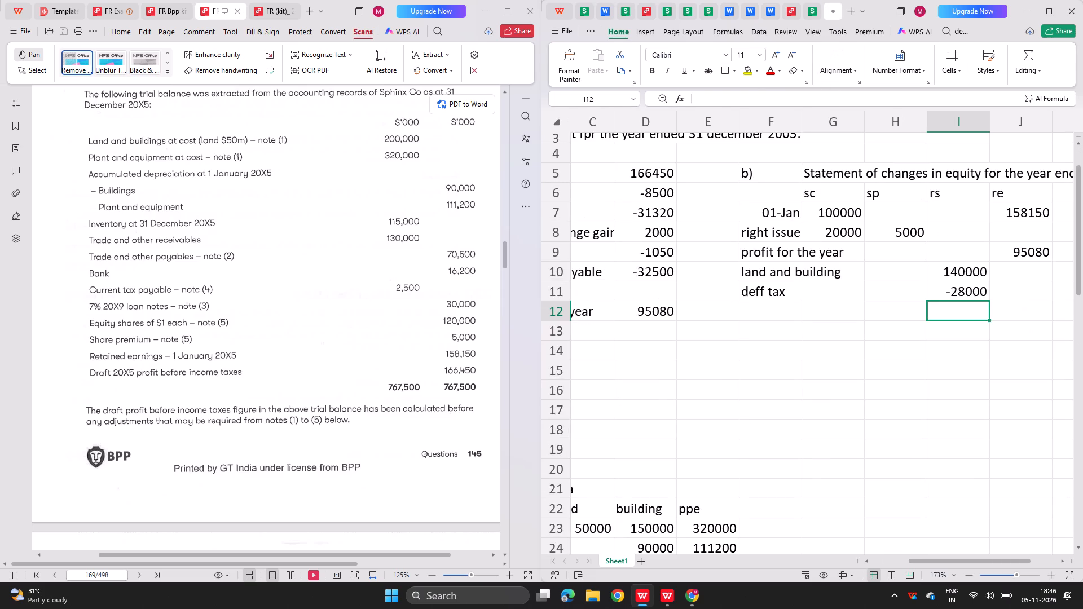
pyautogui.click(773, 303)
pyautogui.write('excess dep')
# Enter the negative of the excess depreciation in C35 as the rs amount of the excess dep row, in I12.
pyautogui.press('Right')
pyautogui.press('Right')
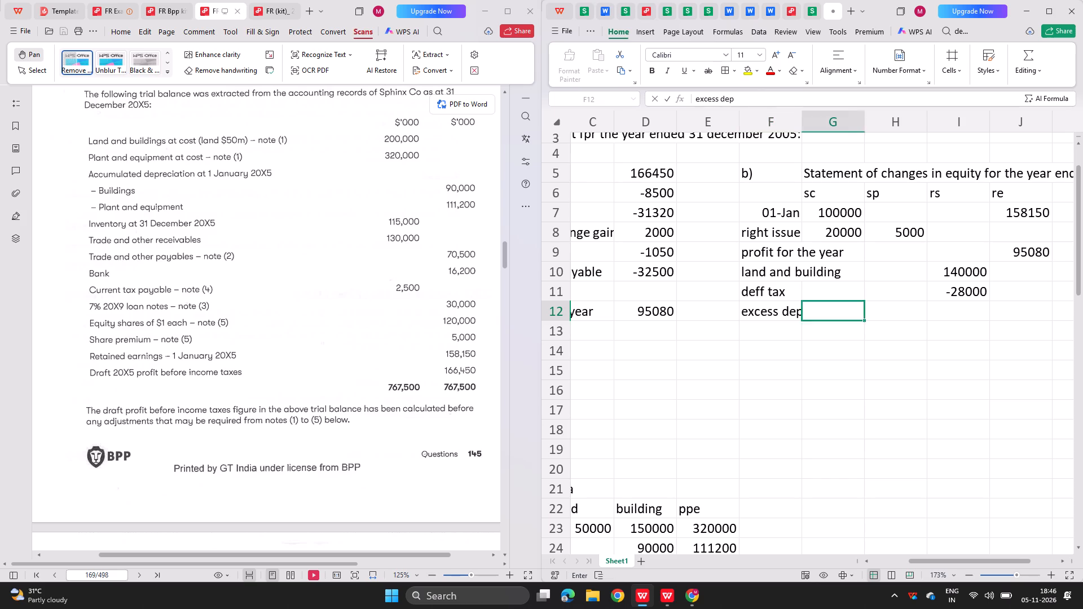
pyautogui.press('Right')
pyautogui.write('=-')
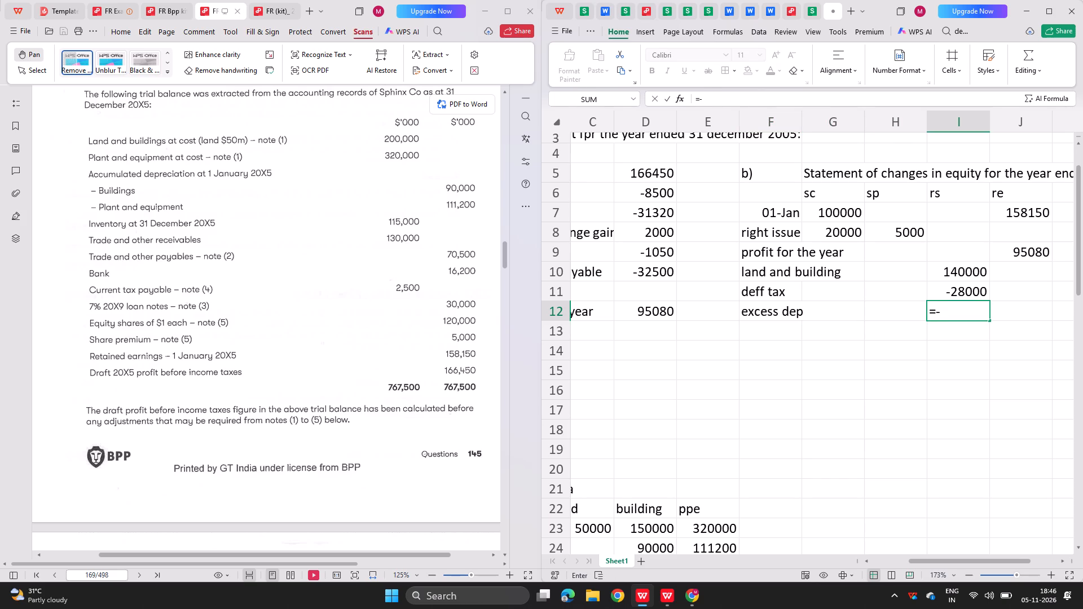
pyautogui.press('Down')
pyautogui.press('Left')
pyautogui.press('Left')
pyautogui.press('Left')
pyautogui.press('Left')
pyautogui.press('Left')
pyautogui.press('Left')
pyautogui.press('Left')
pyautogui.press('Left')
pyautogui.press('Left')
pyautogui.press('Left')
pyautogui.press('Down')
pyautogui.press('Down')
pyautogui.press('Down')
pyautogui.press('Down')
pyautogui.press('Down')
pyautogui.press('Down')
pyautogui.press('Down')
pyautogui.press('Down')
pyautogui.press('Down')
pyautogui.press('Down')
pyautogui.press('Down')
pyautogui.press('Down')
pyautogui.press('Down')
pyautogui.press('Down')
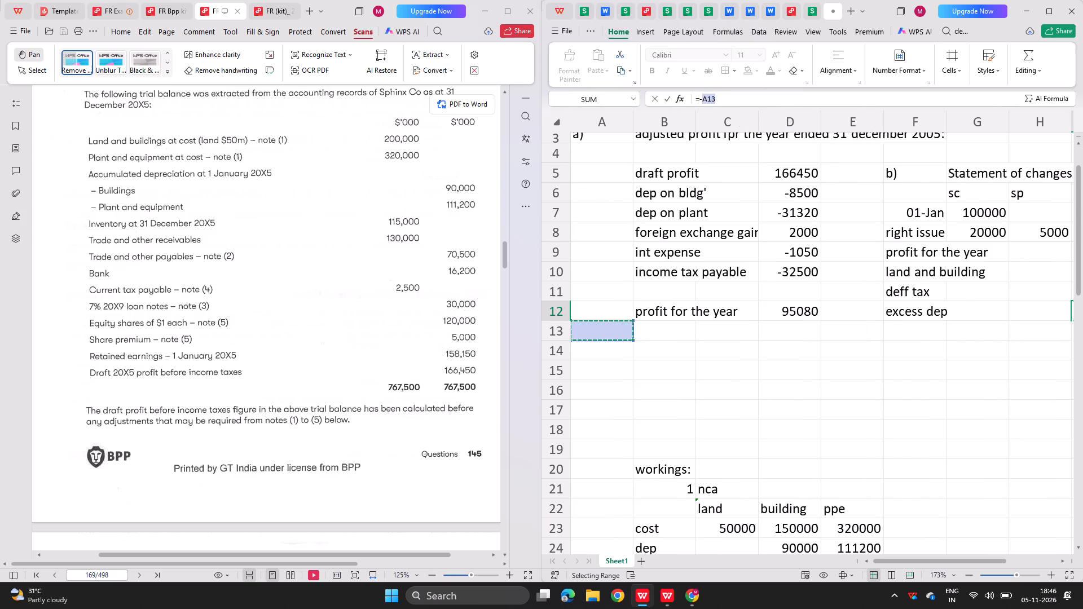
pyautogui.press('Right')
pyautogui.press('Down')
pyautogui.press('Down')
pyautogui.press('Down')
pyautogui.press('Down')
pyautogui.press('Down')
pyautogui.press('Down')
pyautogui.press('Down')
pyautogui.press('Down')
pyautogui.press('Down')
pyautogui.press('Down')
pyautogui.press('Down')
pyautogui.press('Down')
pyautogui.press('Down')
pyautogui.press('Down')
pyautogui.press('Down')
pyautogui.press('Down')
pyautogui.press('Down')
pyautogui.press('Down')
pyautogui.press('Down')
pyautogui.press('Down')
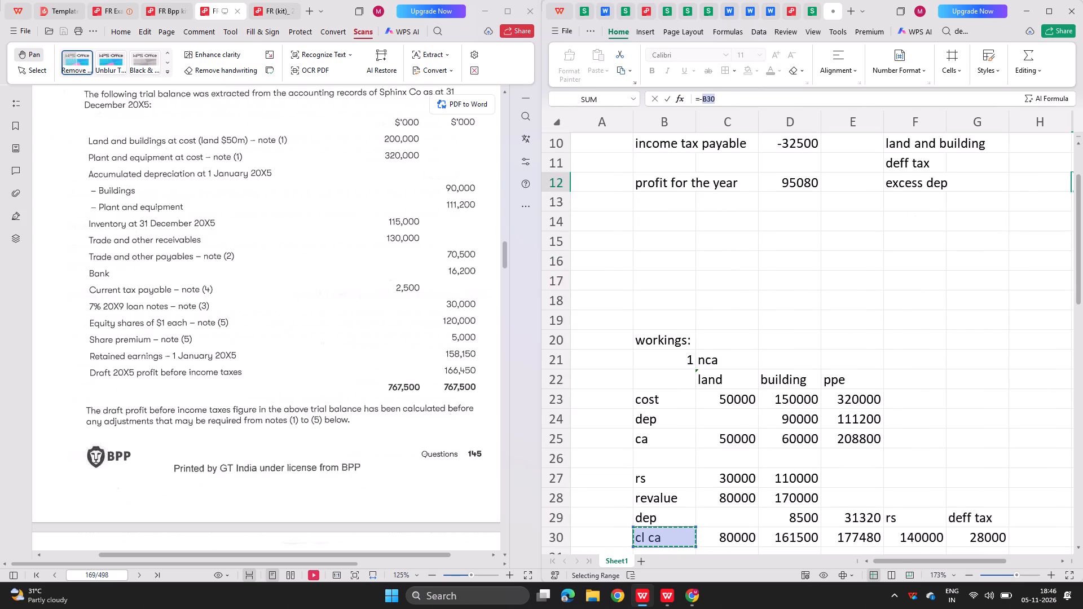
pyautogui.press('Right')
pyautogui.press('Down')
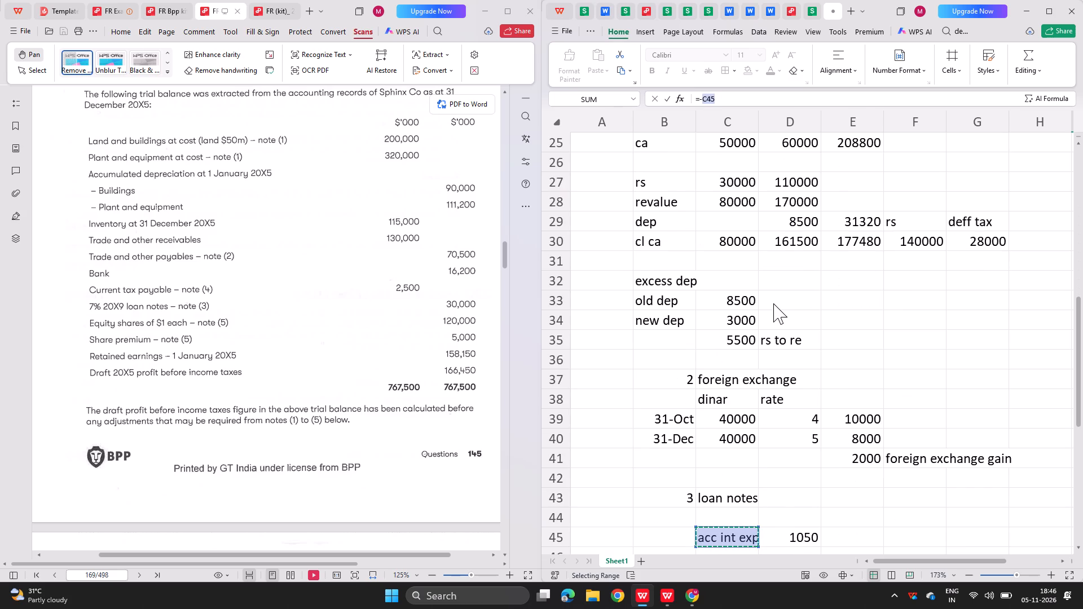
pyautogui.press('Up')
pyautogui.press('Up')
pyautogui.press('Up')
pyautogui.press('Up')
pyautogui.press('Up')
pyautogui.press('Up')
pyautogui.press('Up')
pyautogui.press('Up')
pyautogui.press('Up')
pyautogui.press('Up')
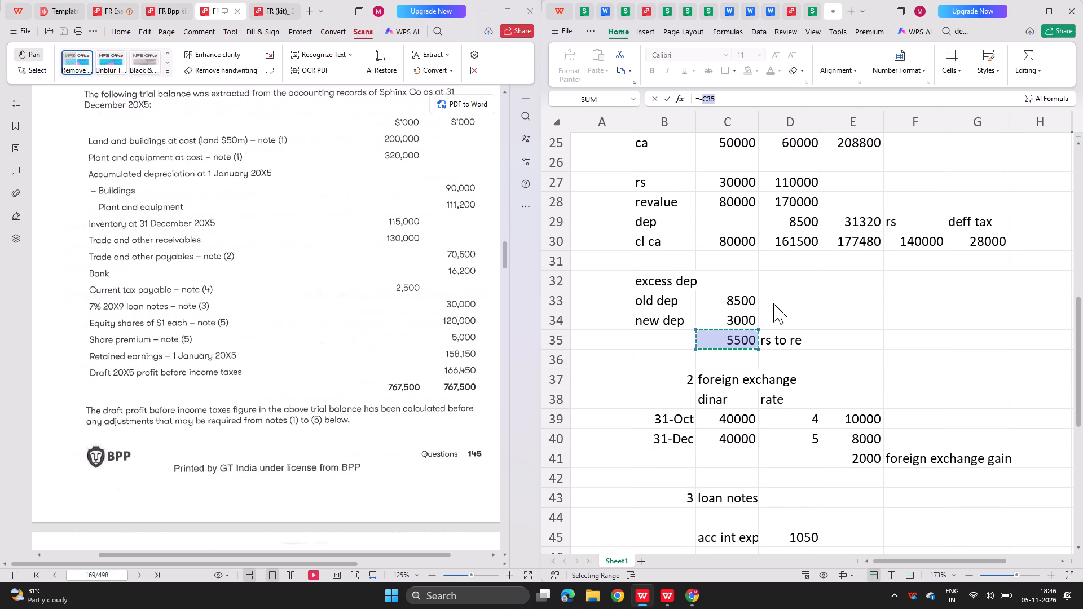
pyautogui.press('Return')
# Link the re amount of the excess dep row, J12, to the excess depreciation in C35.
pyautogui.press('Right')
pyautogui.press('Up')
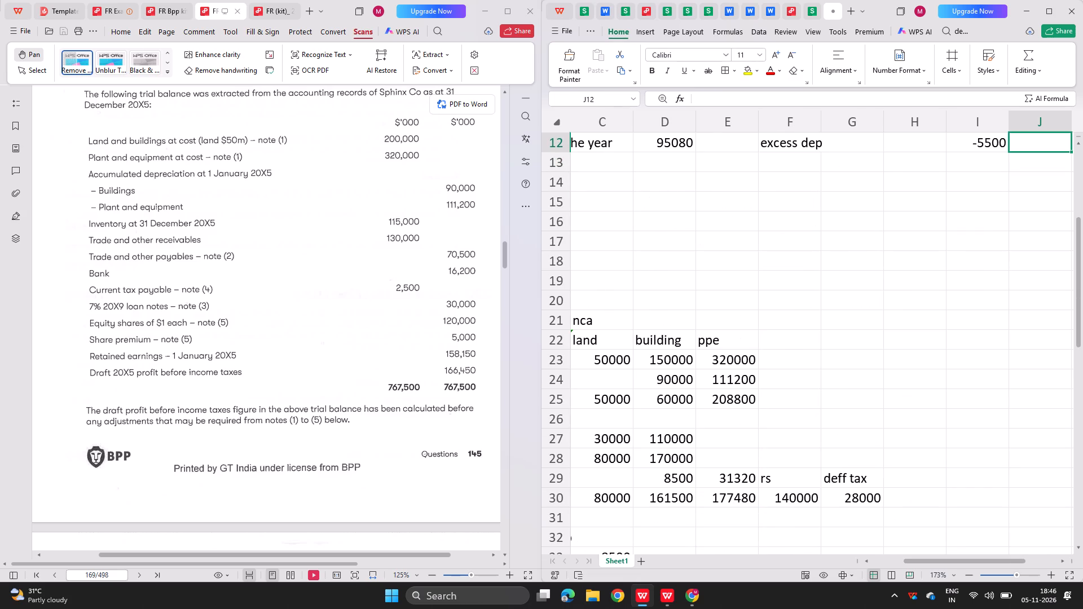
pyautogui.press('=')
pyautogui.press('Down')
pyautogui.press('Left')
pyautogui.press('Down')
pyautogui.press('Down')
pyautogui.press('Down')
pyautogui.press('Down')
pyautogui.press('Down')
pyautogui.press('Down')
pyautogui.press('Down')
pyautogui.press('Down')
pyautogui.press('Down')
pyautogui.press('Down')
pyautogui.press('Down')
pyautogui.press('Down')
pyautogui.press('Down')
pyautogui.press('Down')
pyautogui.press('Down')
pyautogui.press('Down')
pyautogui.press('Down')
pyautogui.press('Down')
pyautogui.press('Down')
pyautogui.press('Down')
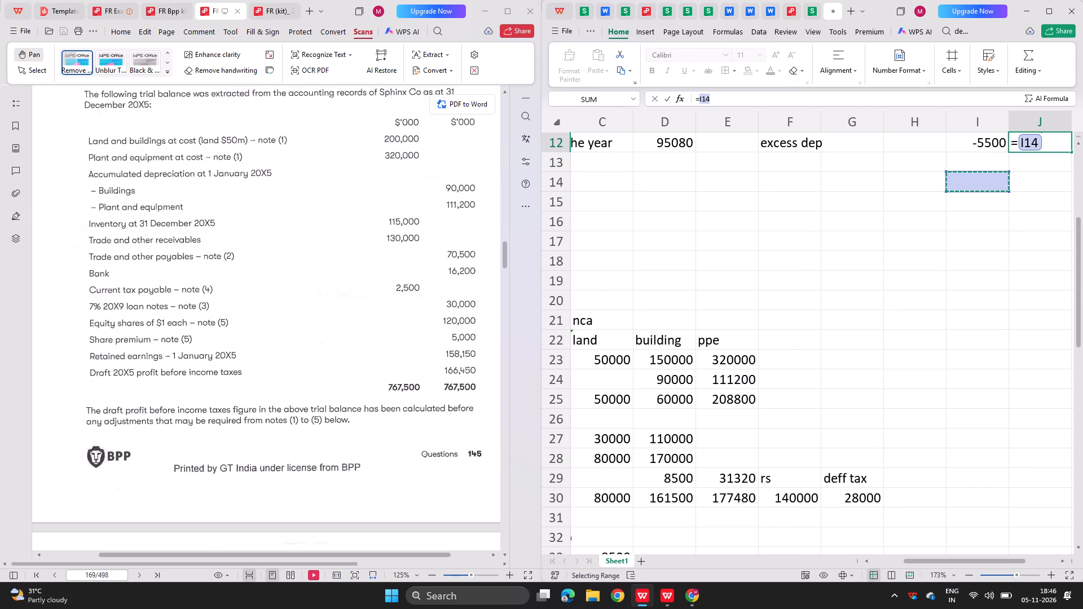
pyautogui.press('Left')
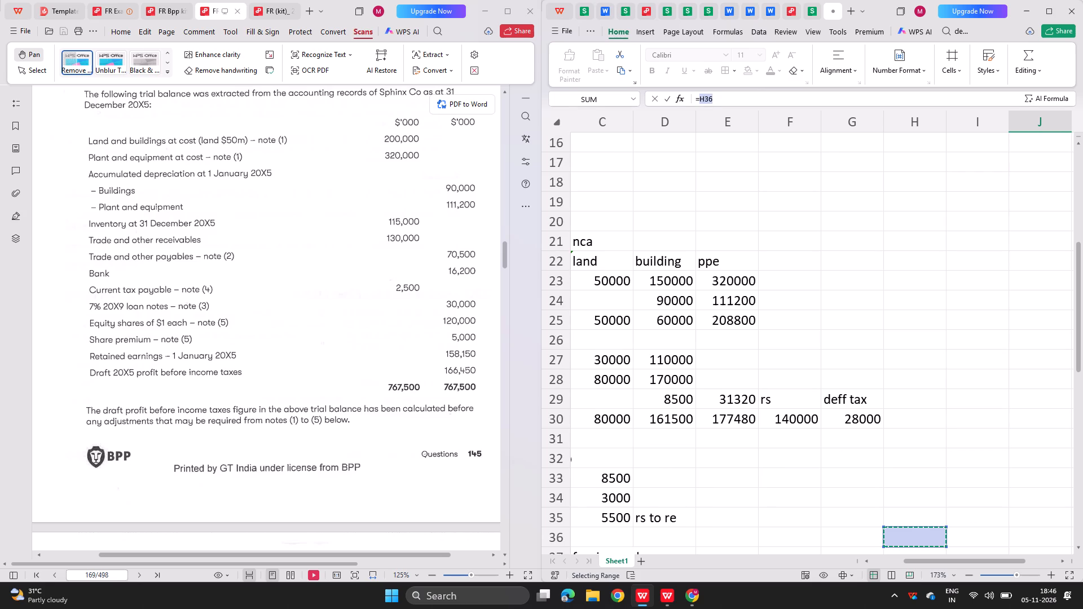
pyautogui.press('Left')
pyautogui.press('Left')
pyautogui.press('Left')
pyautogui.press('Left')
pyautogui.press('Left')
pyautogui.press('Up')
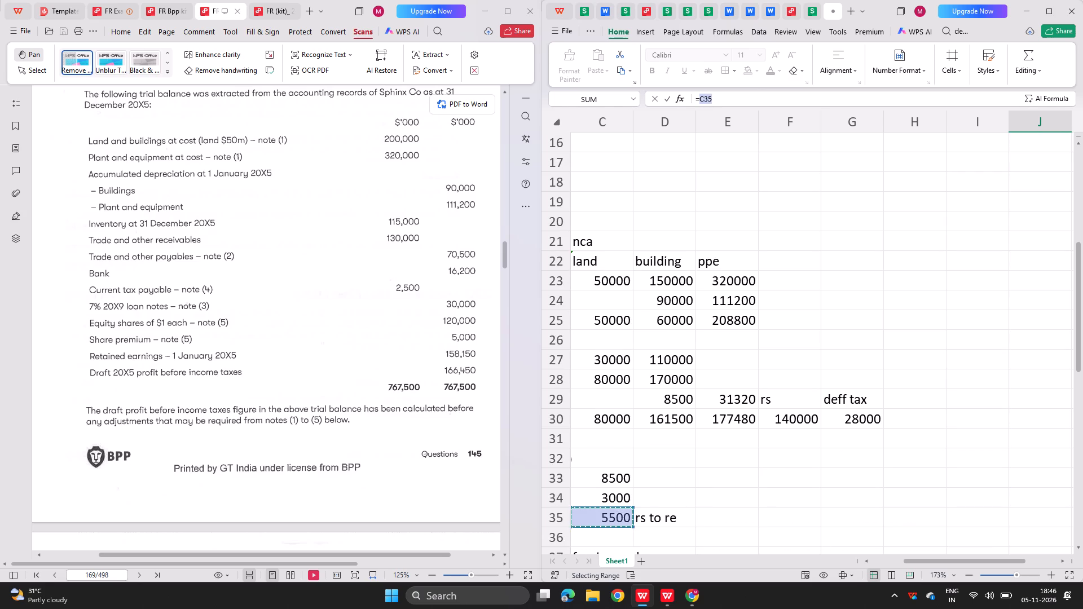
pyautogui.press('Return')
# Add a "total" row in F13 and sum the sc column G7:G12 in G13.
pyautogui.press('Left')
pyautogui.press('Left')
pyautogui.press('Left')
pyautogui.press('Left')
pyautogui.press('Left')
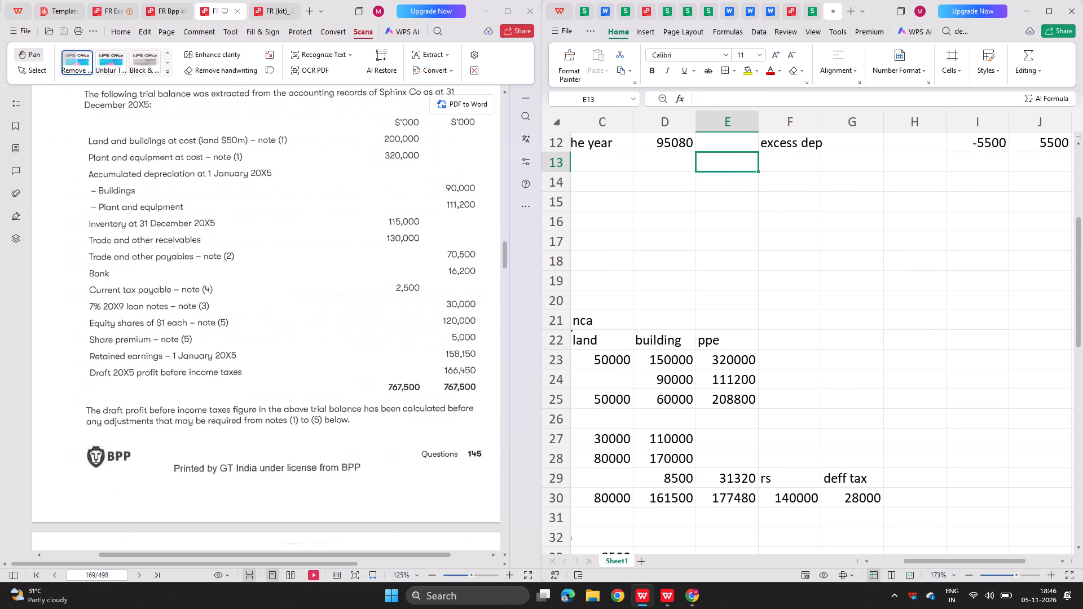
pyautogui.scroll(4, 773, 303)
pyautogui.click(775, 281)
pyautogui.scroll(1, 775, 281)
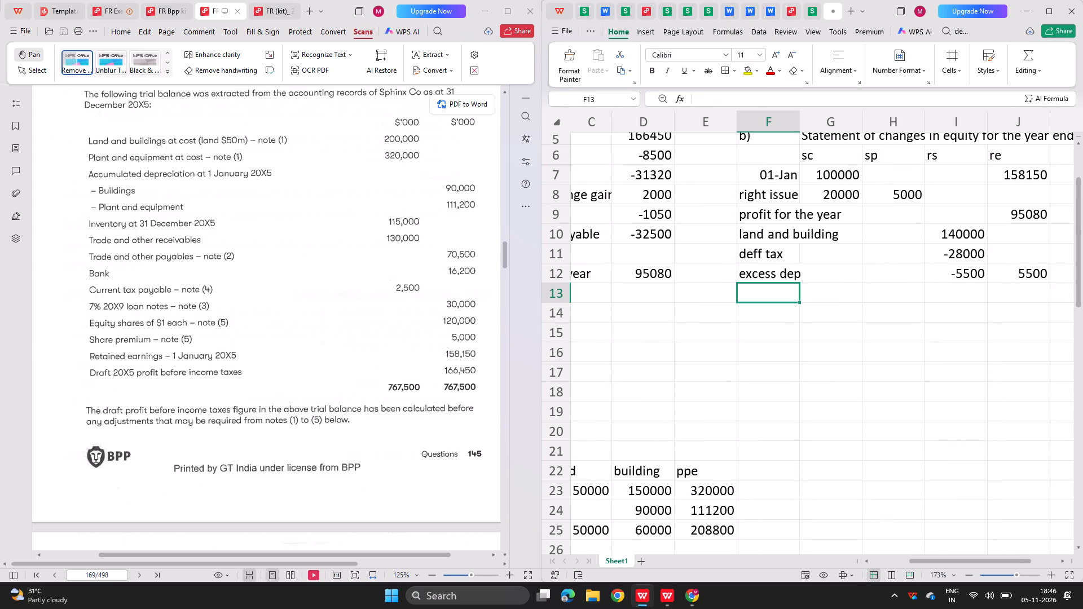
pyautogui.write('total')
pyautogui.press('Right')
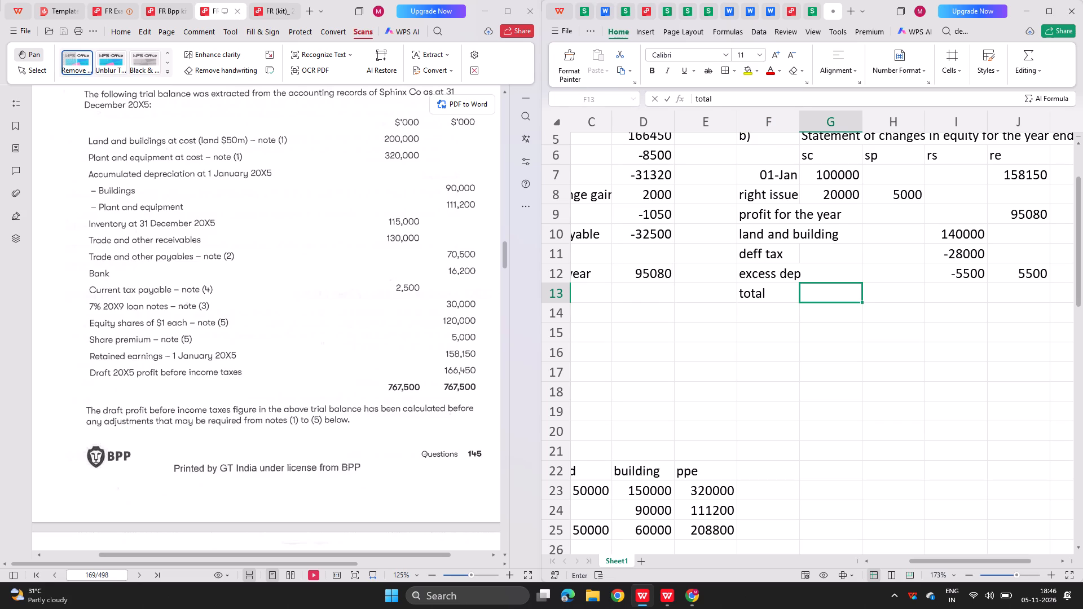
pyautogui.write('=sum(')
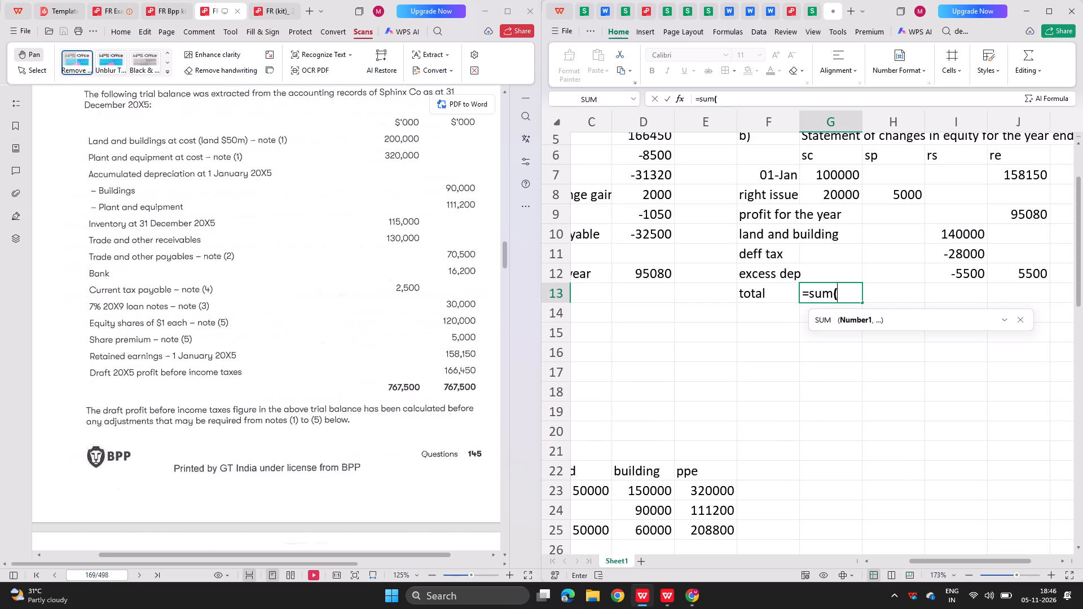
pyautogui.moveTo(818, 279); pyautogui.dragTo(830, 169)
pyautogui.press('Return')
# Copy the G13 total formula across the sp, rs and re columns in H13:J13 and check it against the solved 319 sheet.
pyautogui.click(834, 284)
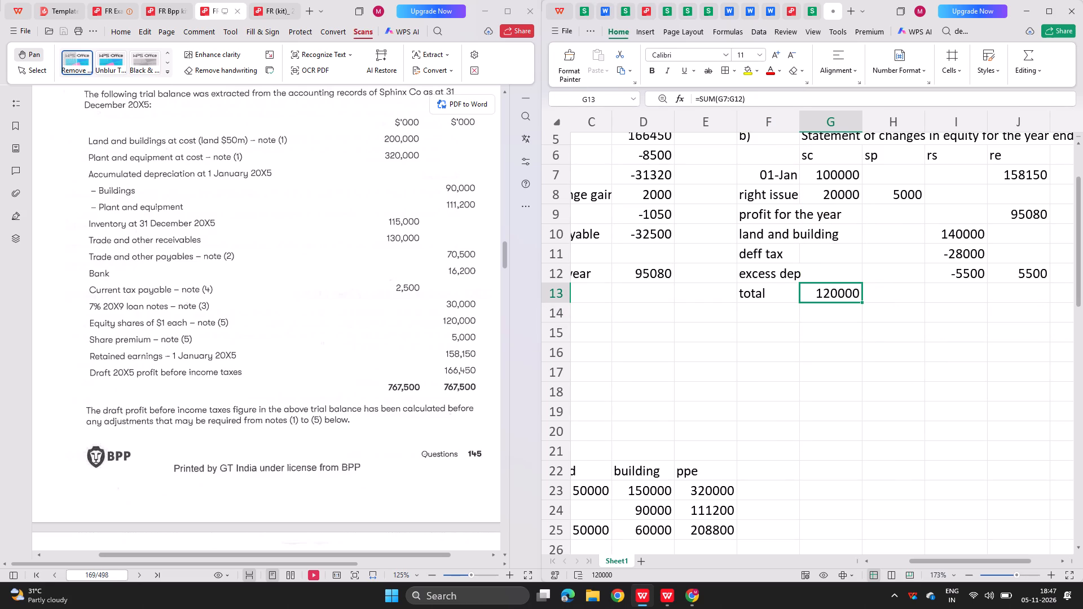
pyautogui.hotkey('ctrl', 'c')
pyautogui.moveTo(873, 291); pyautogui.dragTo(993, 288)
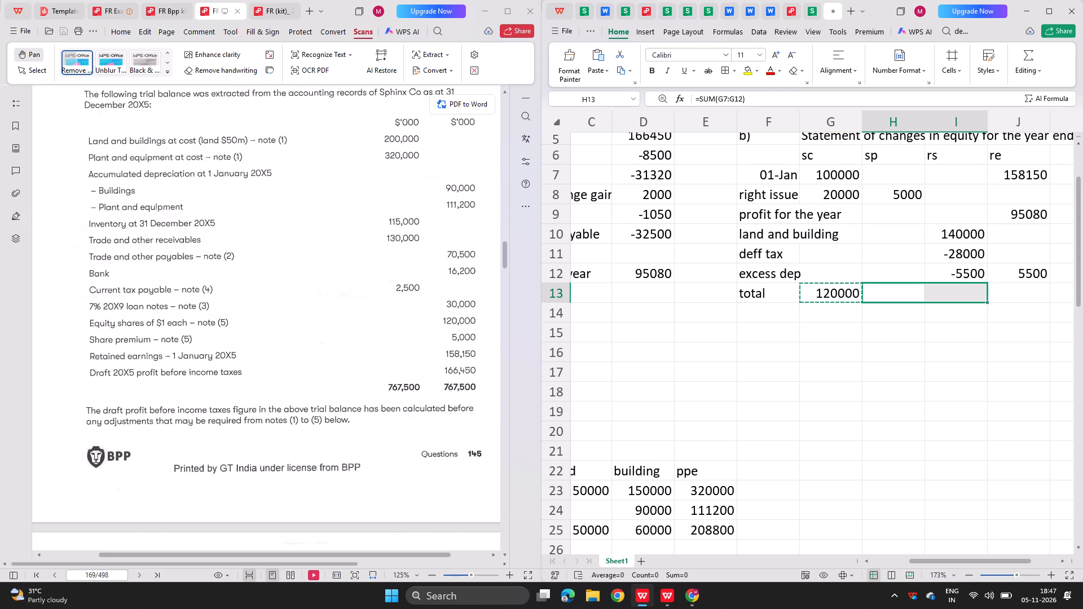
pyautogui.moveTo(993, 288); pyautogui.dragTo(1021, 287)
pyautogui.hotkey('ctrl', 'v')
pyautogui.click(852, 340)
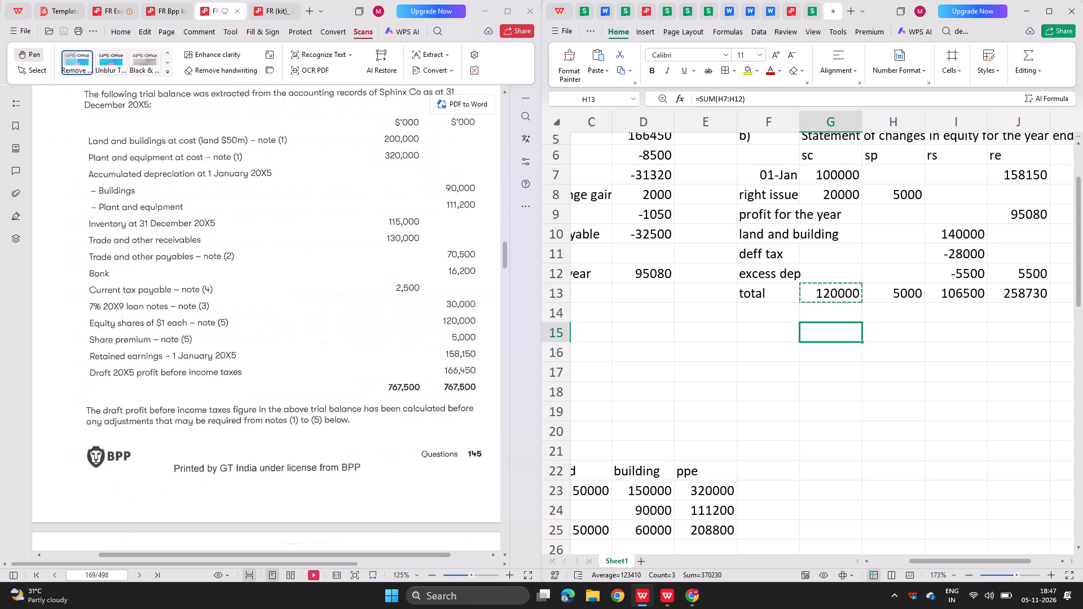
pyautogui.press('Escape')
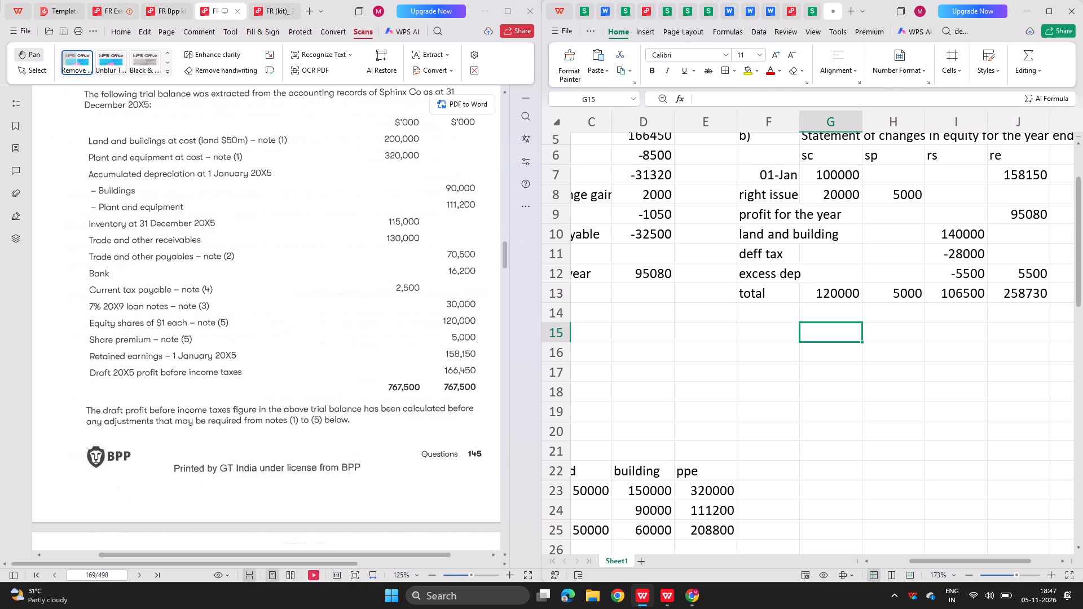
pyautogui.click(804, 14)
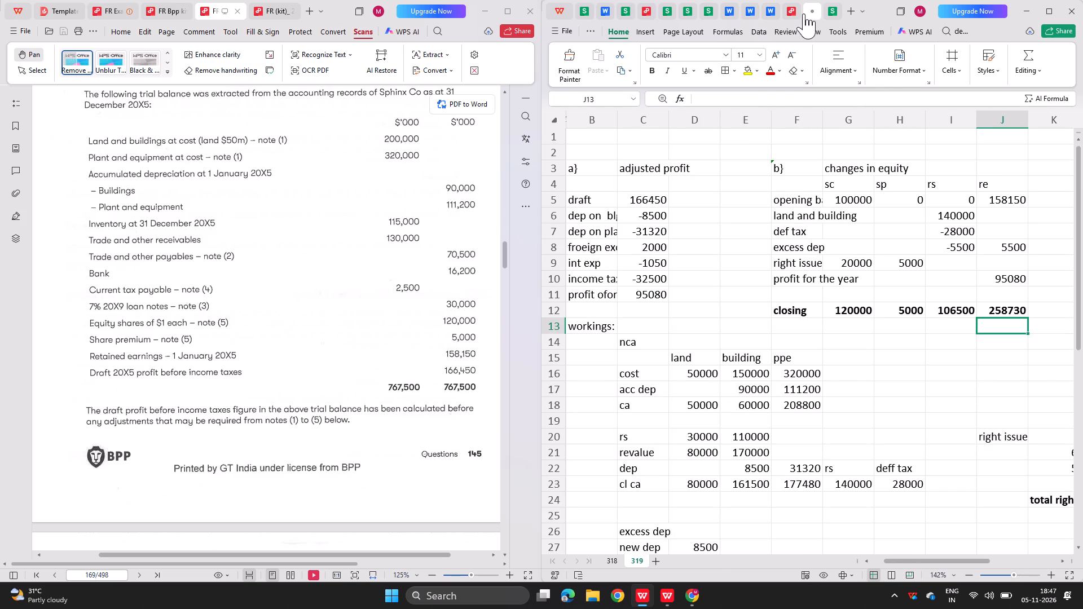
pyautogui.click(827, 11)
# Label L7 "c)" beside the statement of changes in equity to start part (c).
pyautogui.hscroll(-3, 761, 210)
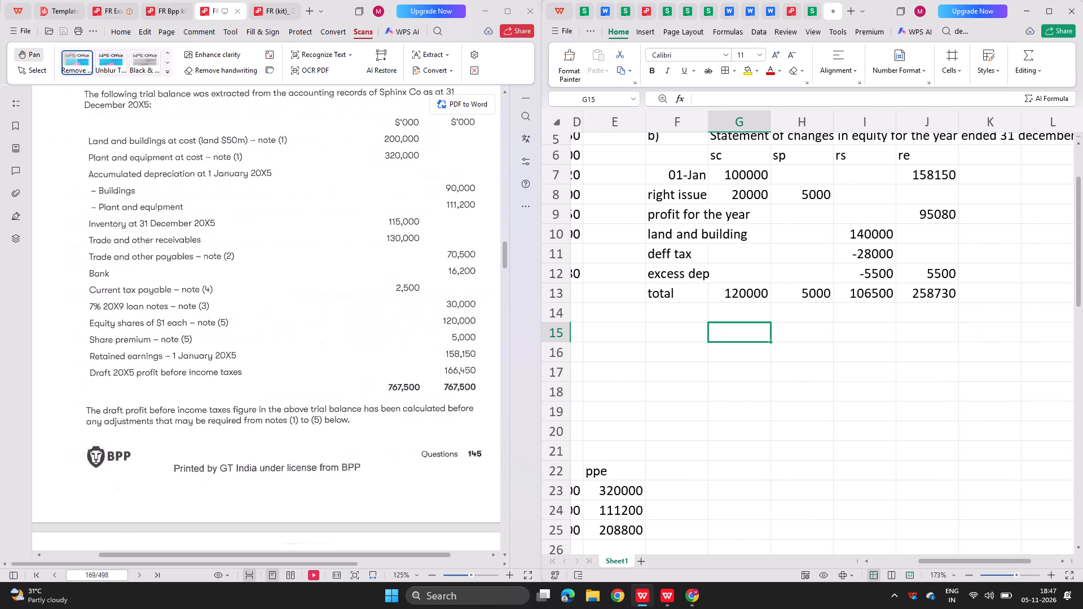
pyautogui.hscroll(-6, 761, 210)
pyautogui.click(891, 194)
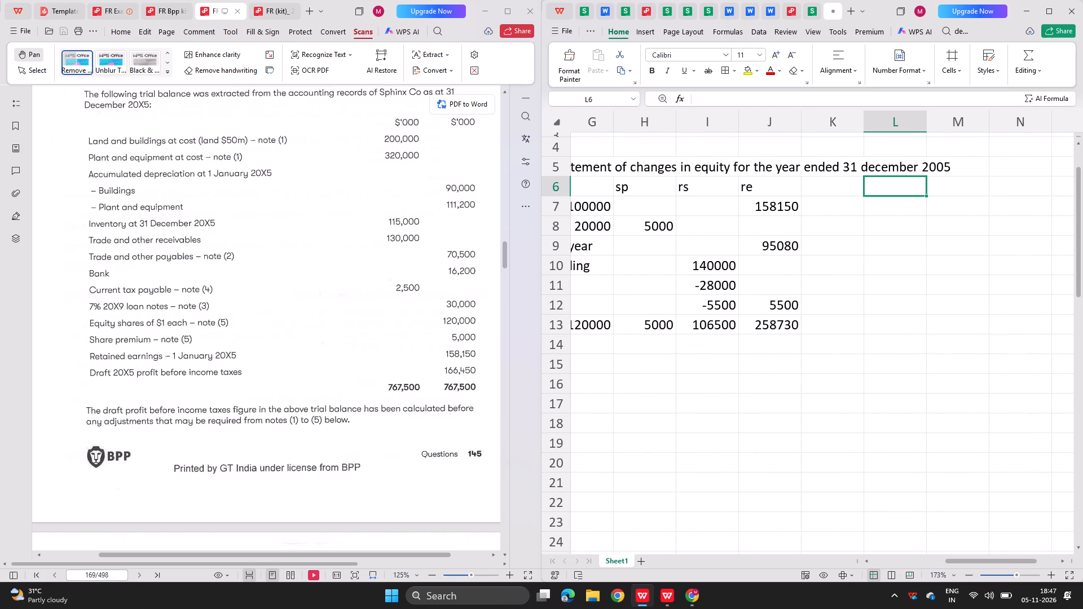
pyautogui.hscroll(-1, 887, 192)
pyautogui.scroll(-1, 902, 209)
pyautogui.click(918, 183)
pyautogui.write('c)')
pyautogui.press('Right')
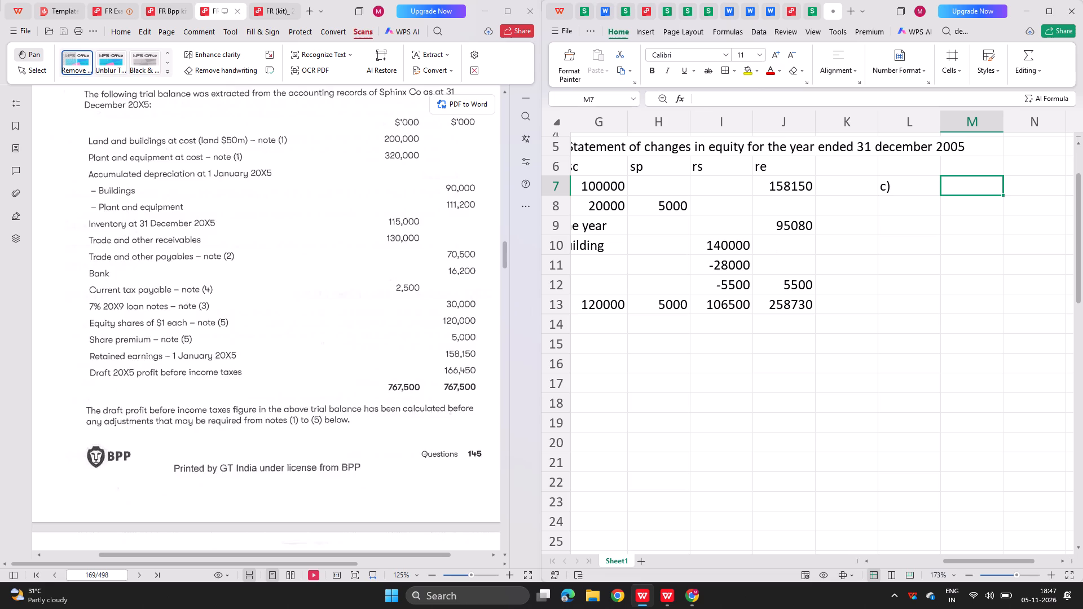
# Check the part (c) requirement and enter the heading "statement of financial position of sphinx co as at 31 december 2005" in M7.
pyautogui.scroll(-2, 436, 295)
pyautogui.scroll(-1, 371, 305)
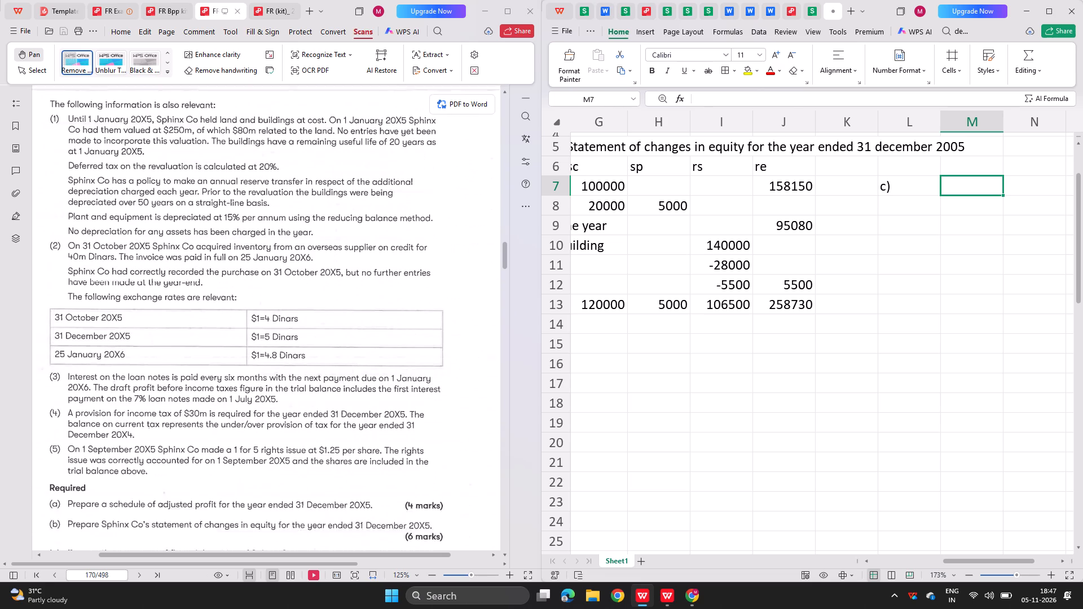
pyautogui.scroll(-1, 371, 305)
pyautogui.scroll(4, 371, 305)
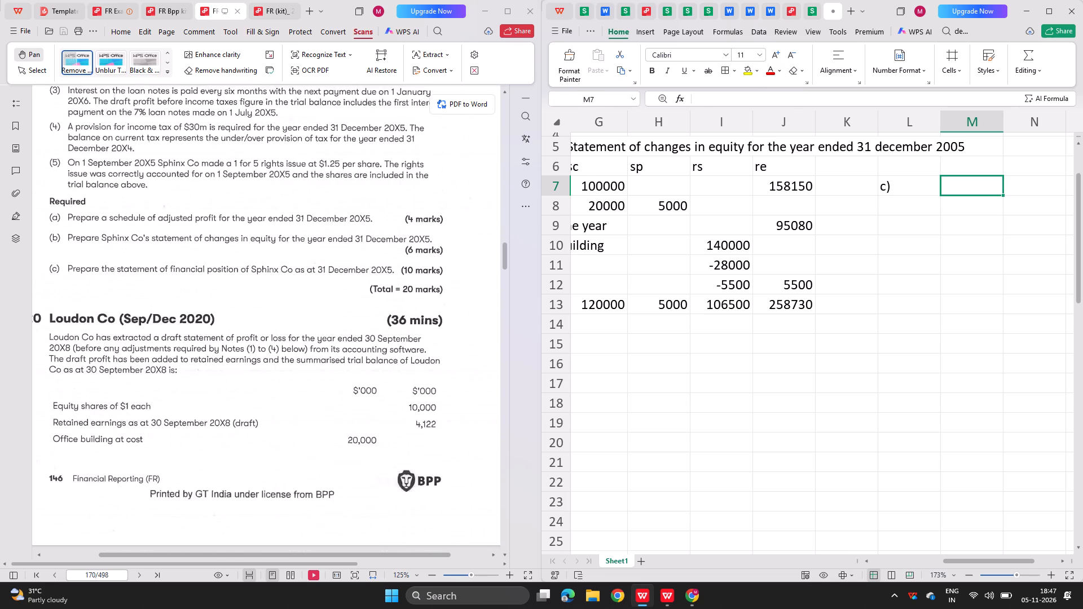
pyautogui.scroll(1, 371, 305)
pyautogui.write('prepare stat')
pyautogui.press('BackSpace')
pyautogui.press('BackSpace')
pyautogui.press('BackSpace')
pyautogui.press('BackSpace')
pyautogui.press('BackSpace')
pyautogui.press('BackSpace')
pyautogui.press('BackSpace')
pyautogui.press('BackSpace')
pyautogui.press('BackSpace')
pyautogui.press('BackSpace')
pyautogui.press('BackSpace')
pyautogui.press('BackSpace')
pyautogui.press('BackSpace')
pyautogui.press('BackSpace')
pyautogui.press('BackSpace')
pyautogui.press('BackSpace')
pyautogui.press('BackSpace')
pyautogui.press('BackSpace')
pyautogui.press('BackSpace')
pyautogui.press('BackSpace')
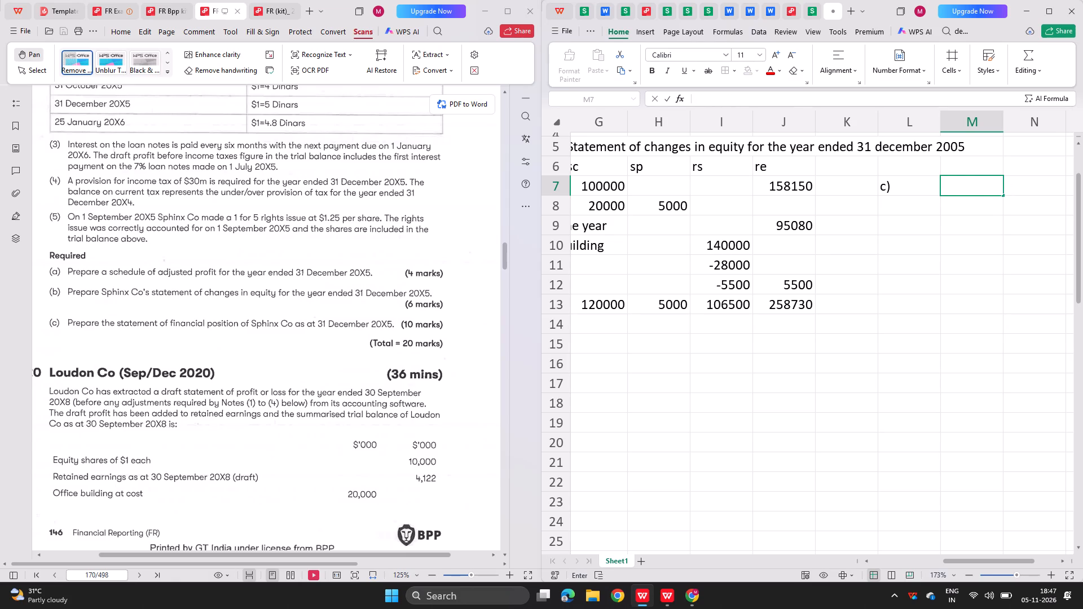
pyautogui.write('stastemnt of')
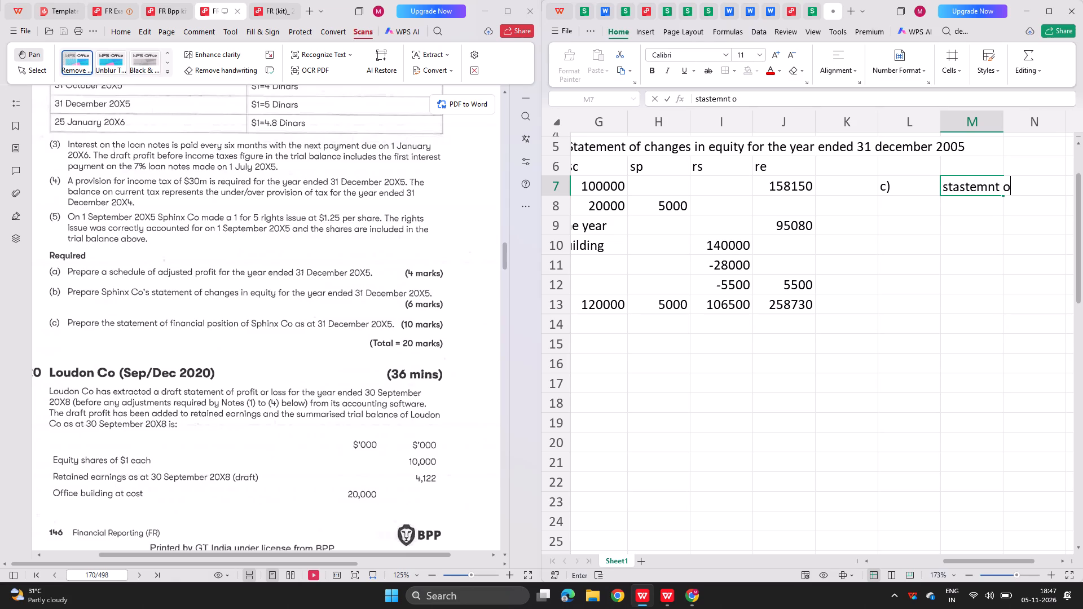
pyautogui.press('BackSpace')
pyautogui.press('BackSpace')
pyautogui.press('BackSpace')
pyautogui.press('BackSpace')
pyautogui.press('BackSpace')
pyautogui.press('BackSpace')
pyautogui.press('BackSpace')
pyautogui.press('BackSpace')
pyautogui.press('BackSpace')
pyautogui.press('BackSpace')
pyautogui.press('BackSpace')
pyautogui.press('BackSpace')
pyautogui.press('BackSpace')
pyautogui.write('atemne')
pyautogui.press('BackSpace')
pyautogui.press('BackSpace')
pyautogui.write('ent of fiancnail')
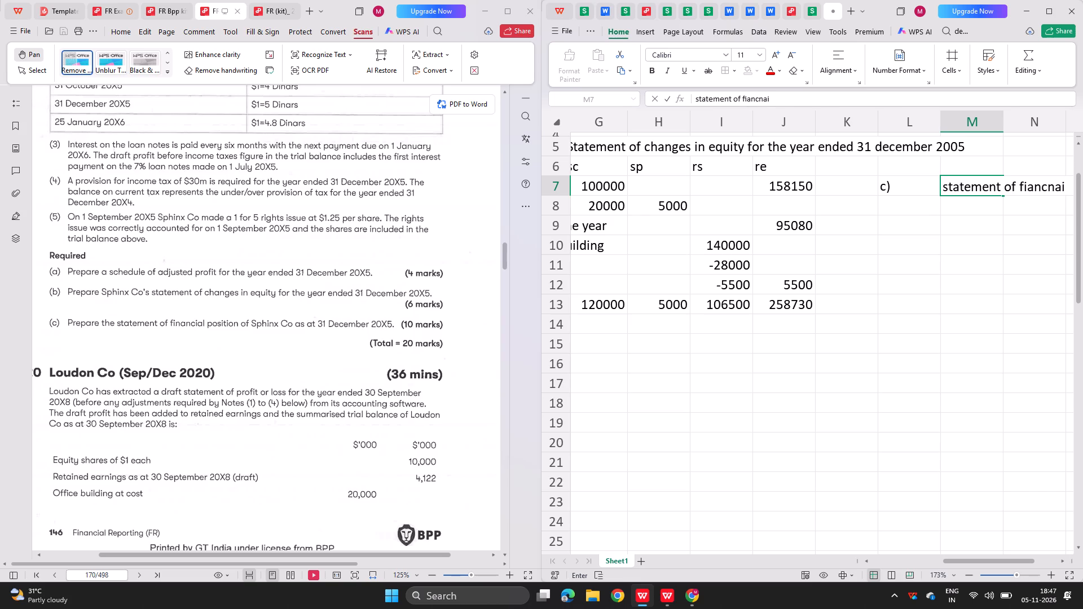
pyautogui.press('BackSpace')
pyautogui.press('BackSpace')
pyautogui.press('BackSpace')
pyautogui.press('BackSpace')
pyautogui.press('BackSpace')
pyautogui.press('BackSpace')
pyautogui.press('BackSpace')
pyautogui.write('nancial psoiton')
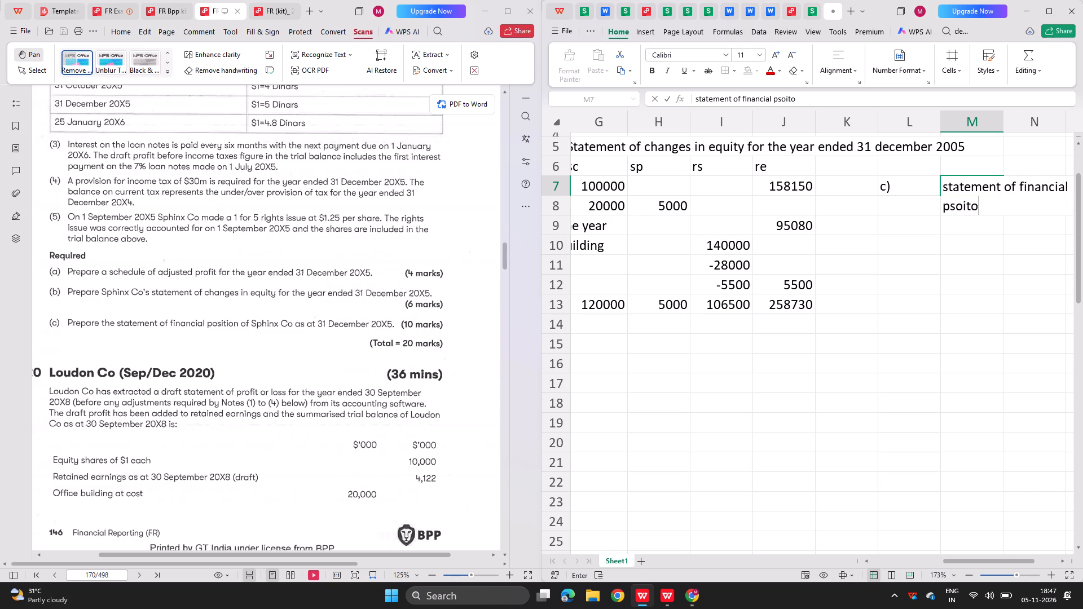
pyautogui.press('BackSpace')
pyautogui.press('BackSpace')
pyautogui.press('BackSpace')
pyautogui.press('BackSpace')
pyautogui.press('BackSpace')
pyautogui.press('BackSpace')
pyautogui.write('osition')
pyautogui.press('space')
pyautogui.write('of p')
pyautogui.press('BackSpace')
pyautogui.write('sphinx co')
pyautogui.press('space')
pyautogui.write('at a')
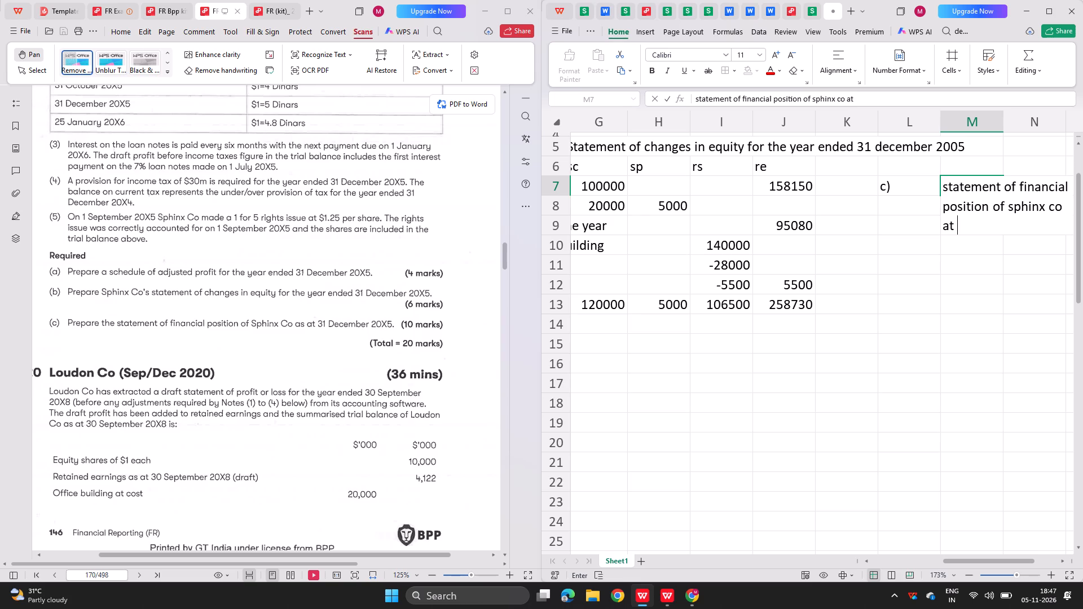
pyautogui.press('BackSpace')
pyautogui.press('BackSpace')
pyautogui.press('BackSpace')
pyautogui.press('a')
pyautogui.press('BackSpace')
pyautogui.write('s at')
pyautogui.press('space')
pyautogui.write('31 december')
pyautogui.press('space')
pyautogui.write('2005')
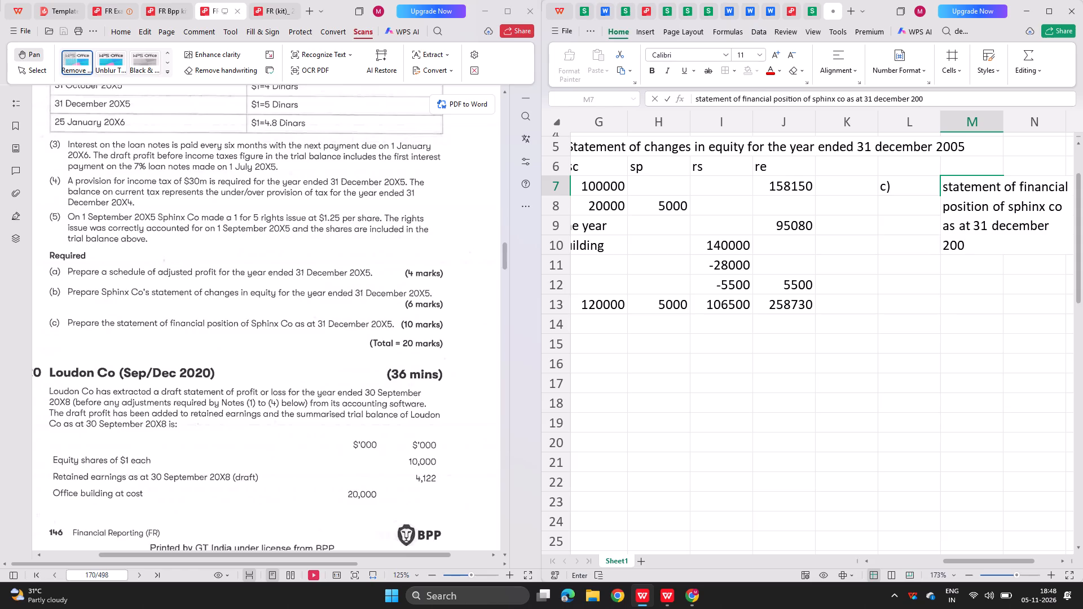
pyautogui.press('Return')
# Enter the labels "nca", "land and building" and "ppe" in M9 to M11 below the part (c) heading.
pyautogui.hscroll(-1, 737, 346)
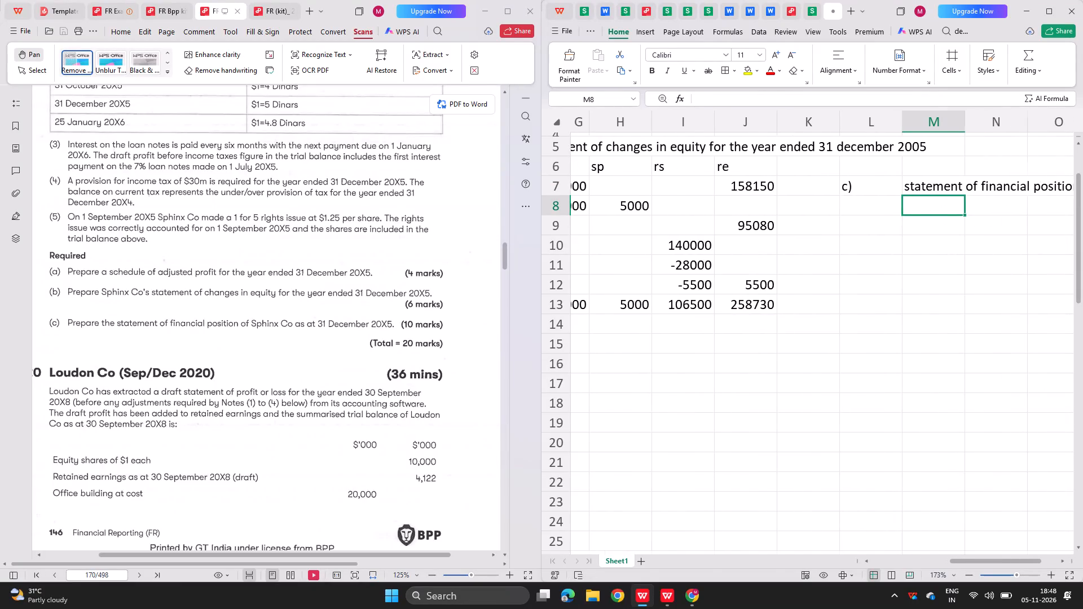
pyautogui.hscroll(-1, 737, 346)
pyautogui.scroll(-1, 737, 346)
pyautogui.click(929, 230)
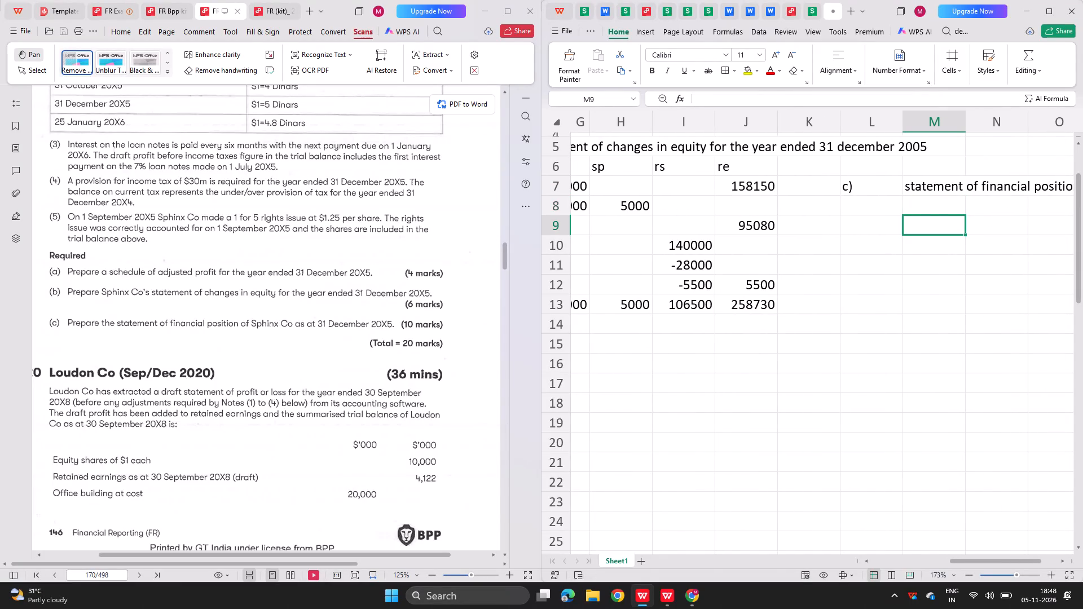
pyautogui.write('nca')
pyautogui.press('Return')
pyautogui.write('land and buil,di')
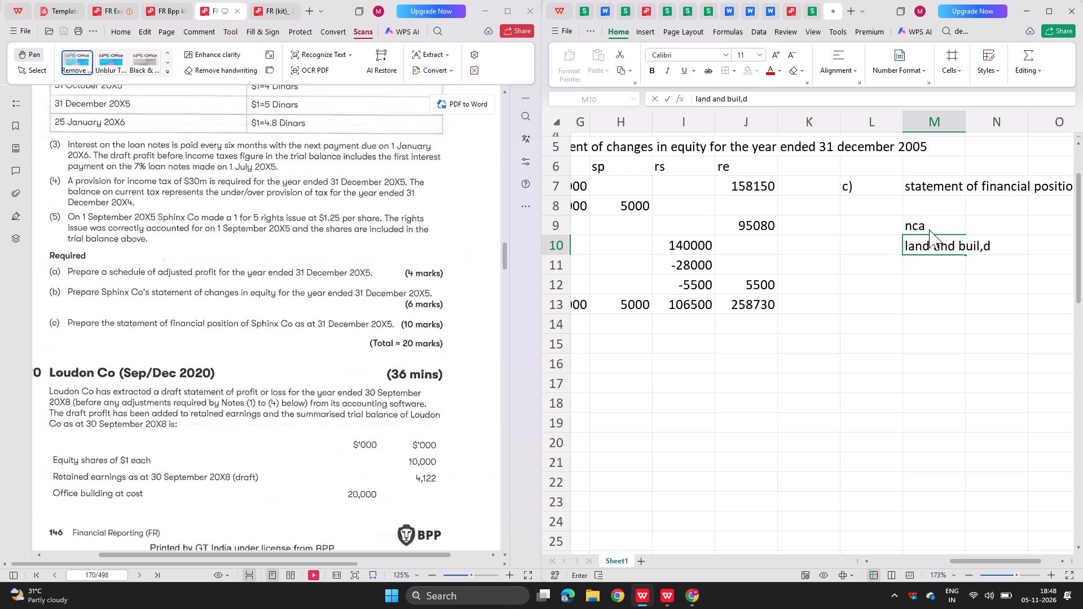
pyautogui.press('BackSpace')
pyautogui.press('BackSpace')
pyautogui.press('BackSpace')
pyautogui.write('ding')
pyautogui.press('Return')
pyautogui.write('ppe')
pyautogui.press('Return')
# Enter the land and building figure in O10 by adding the closing carrying amounts C30 and D30 from the nca workings.
pyautogui.press('Right')
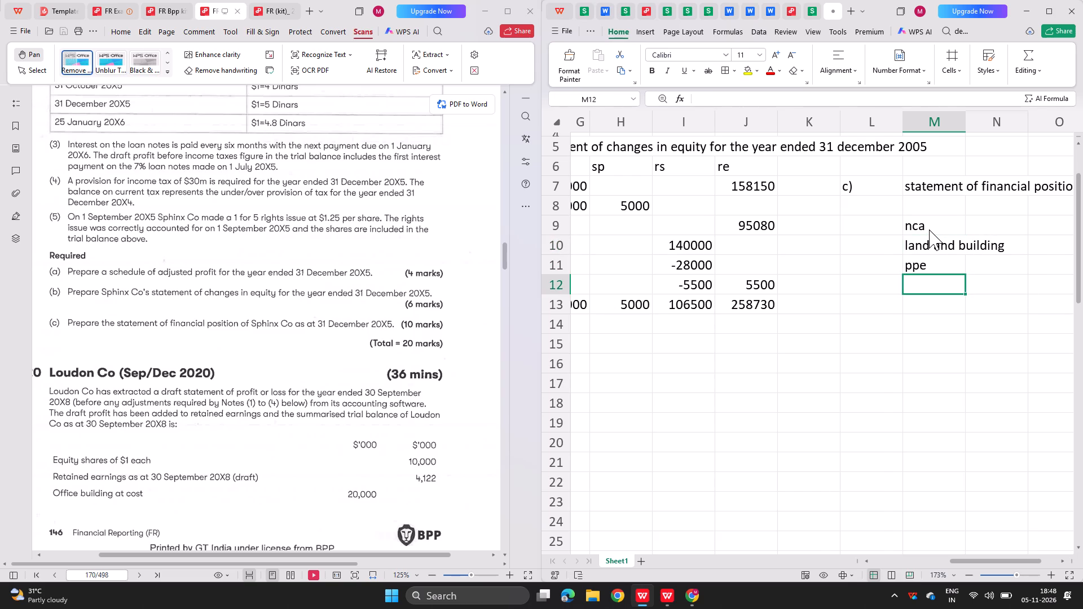
pyautogui.press('Right')
pyautogui.press('Up')
pyautogui.press('Up')
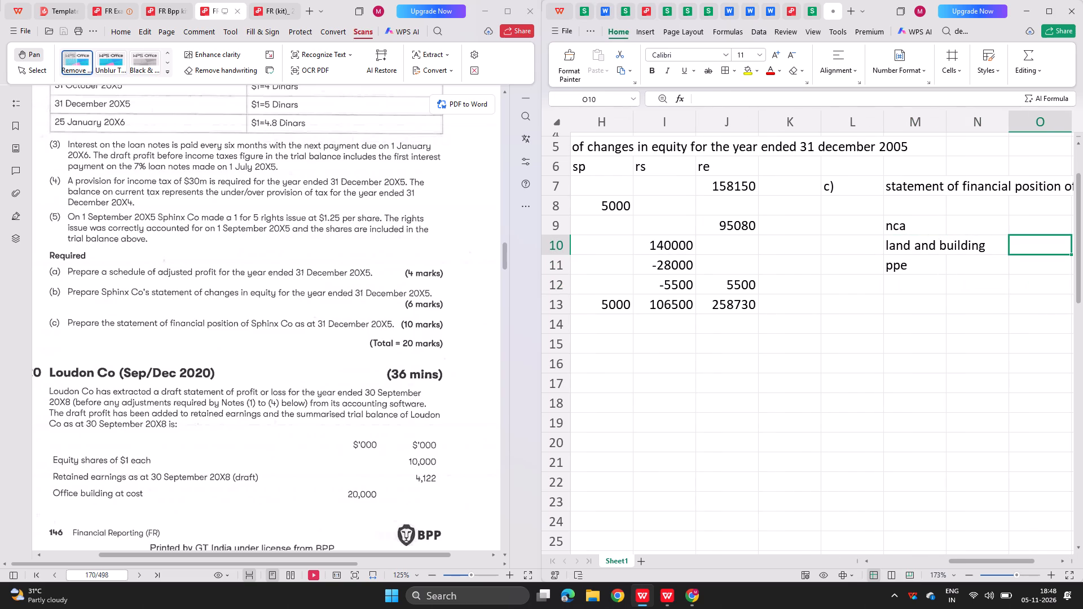
pyautogui.hscroll(-1, 905, 266)
pyautogui.press('=')
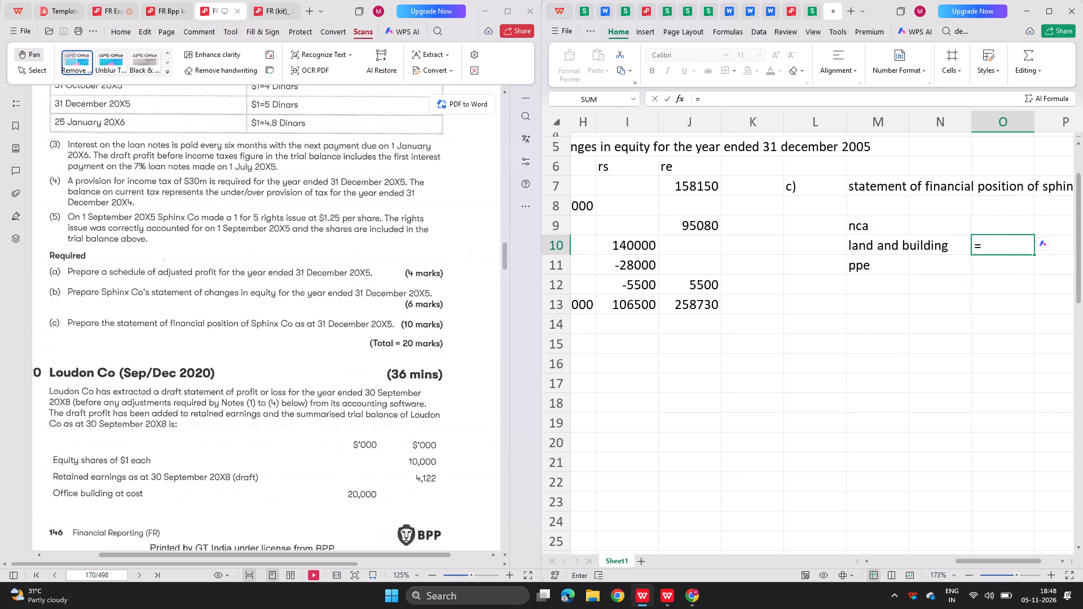
pyautogui.hscroll(7, 790, 325)
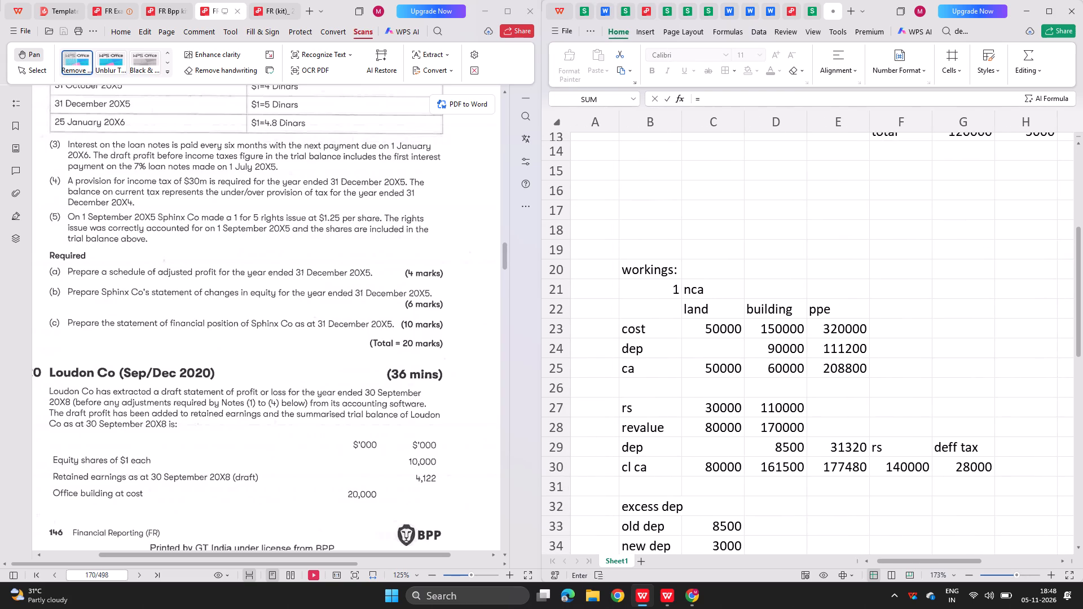
pyautogui.hscroll(1, 790, 325)
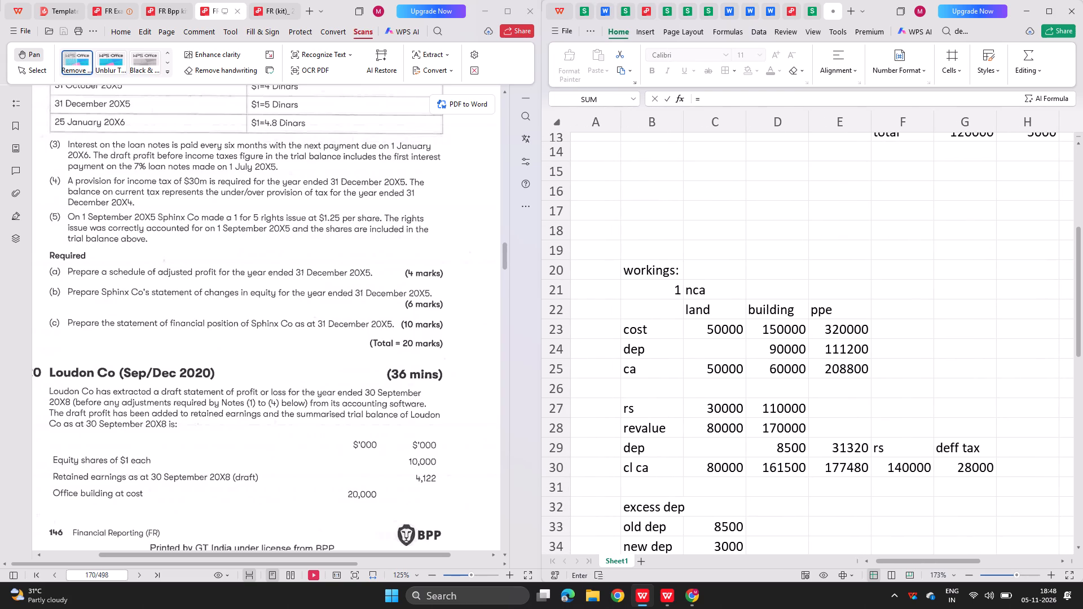
pyautogui.click(721, 466)
pyautogui.press('+')
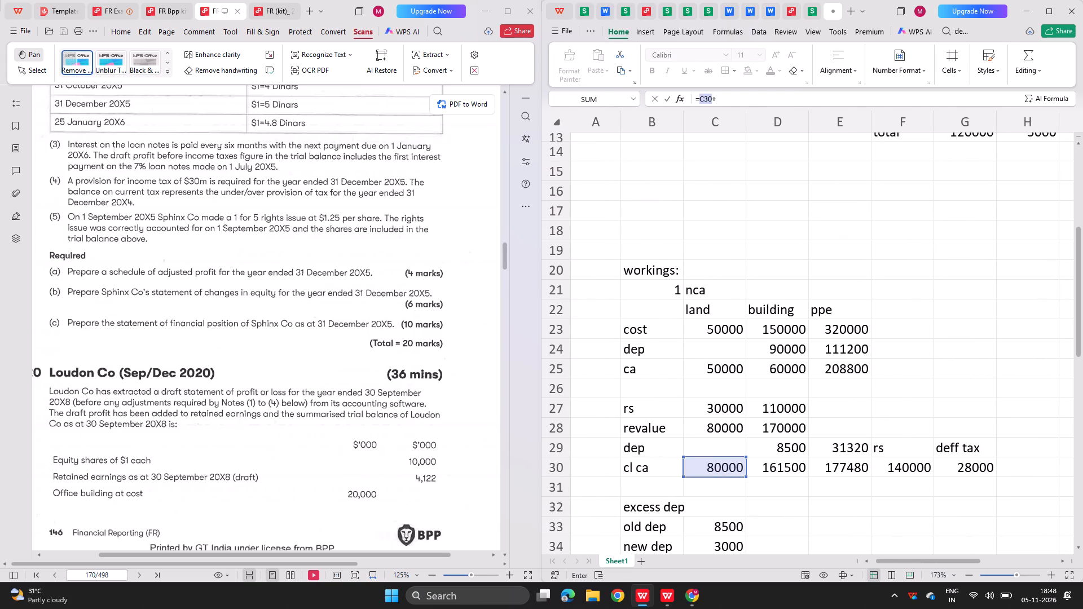
pyautogui.click(765, 471)
pyautogui.press('Return')
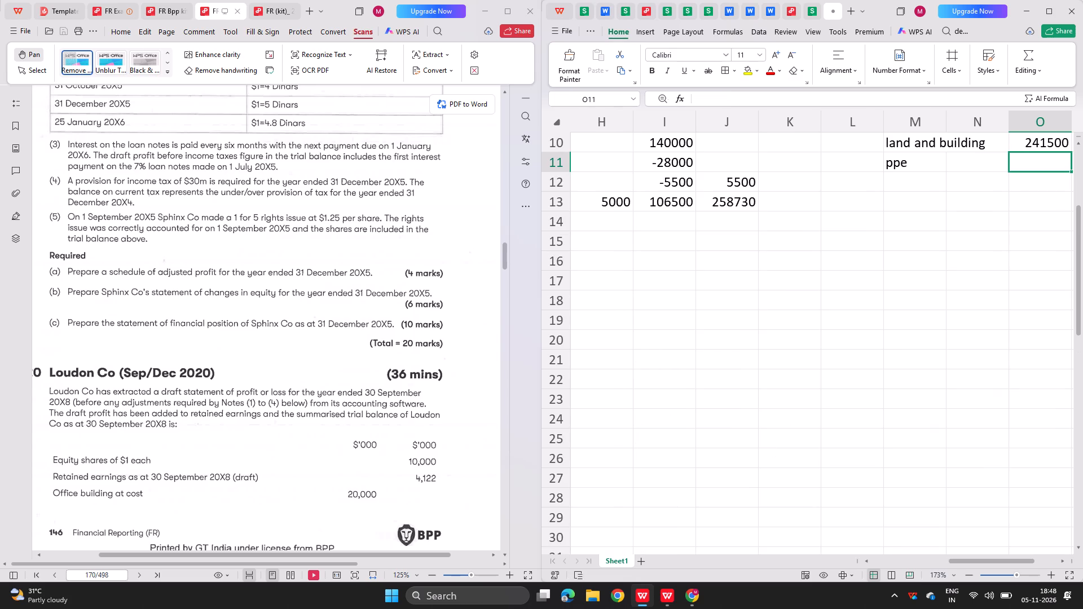
# Link the ppe figure in O11 to the closing carrying amount E30 in the nca workings.
pyautogui.press('=')
pyautogui.scroll(-5, 764, 471)
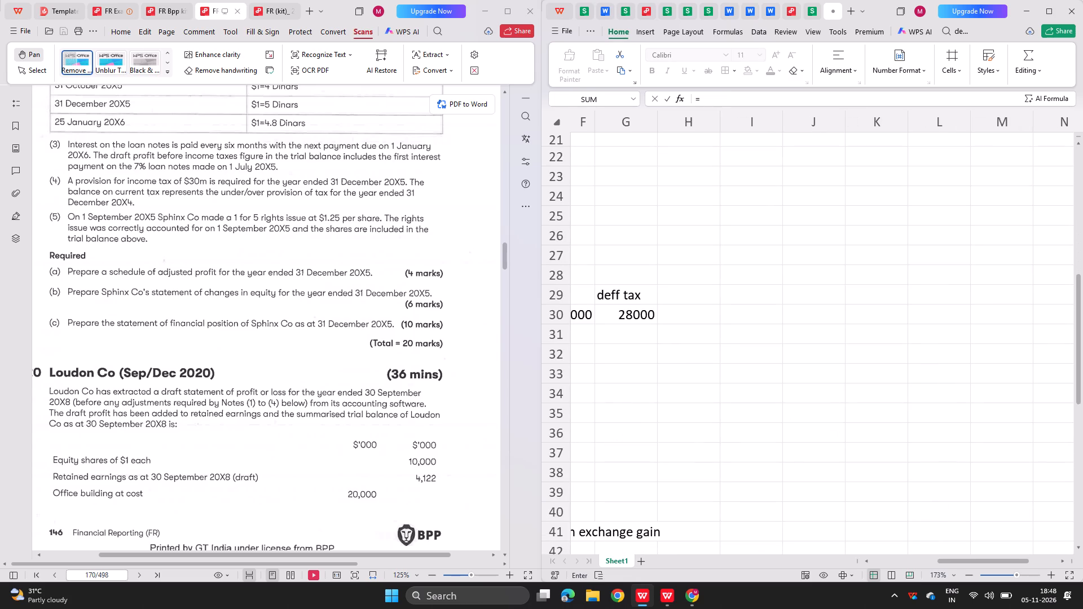
pyautogui.scroll(-3, 782, 453)
pyautogui.scroll(1, 852, 445)
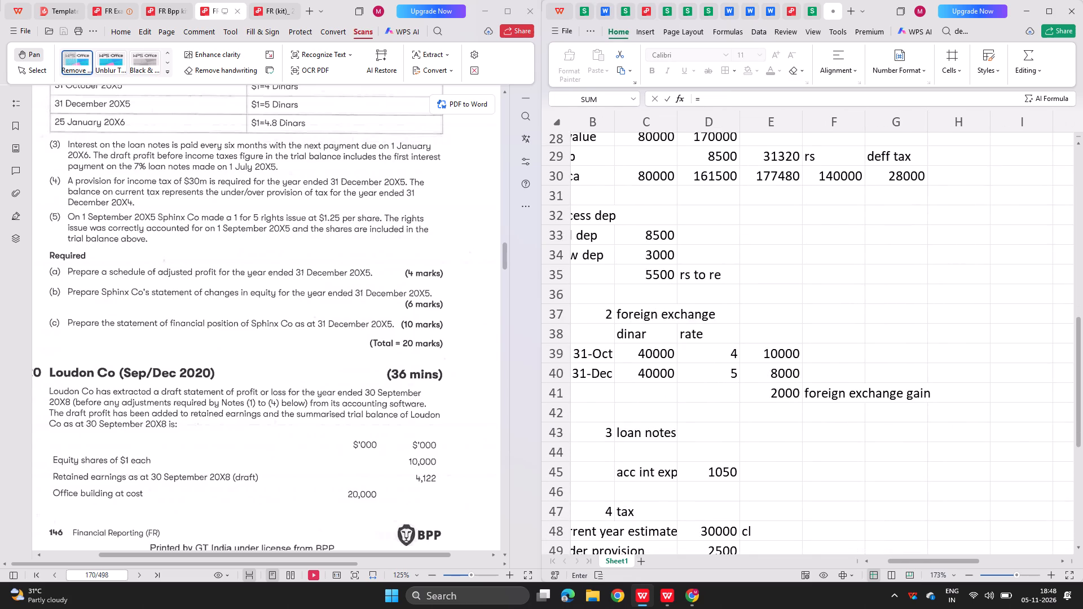
pyautogui.scroll(1, 852, 445)
pyautogui.click(793, 218)
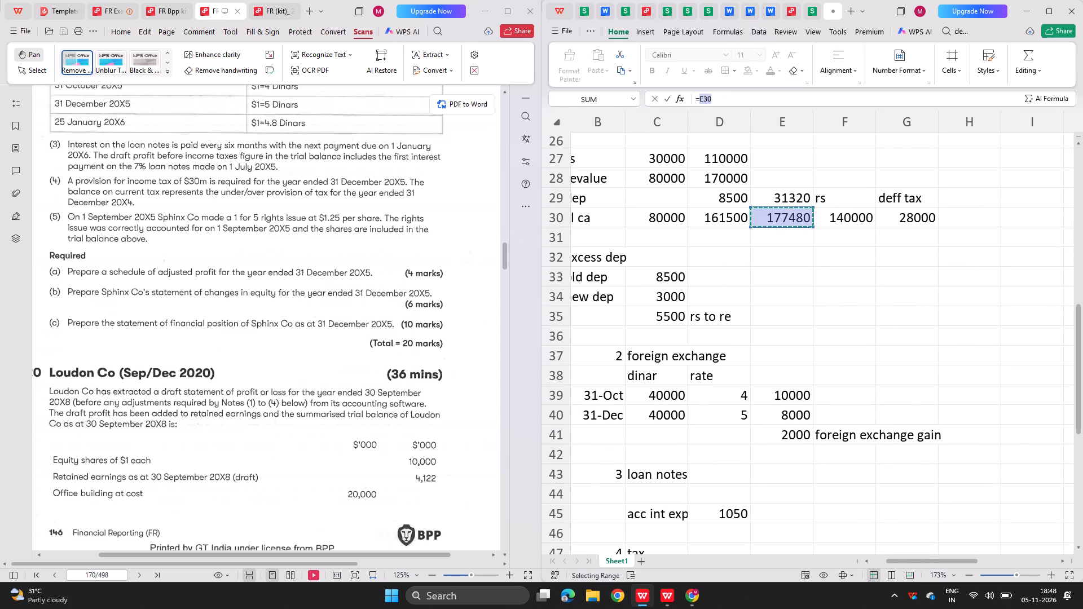
pyautogui.press('Return')
pyautogui.scroll(2, 923, 188)
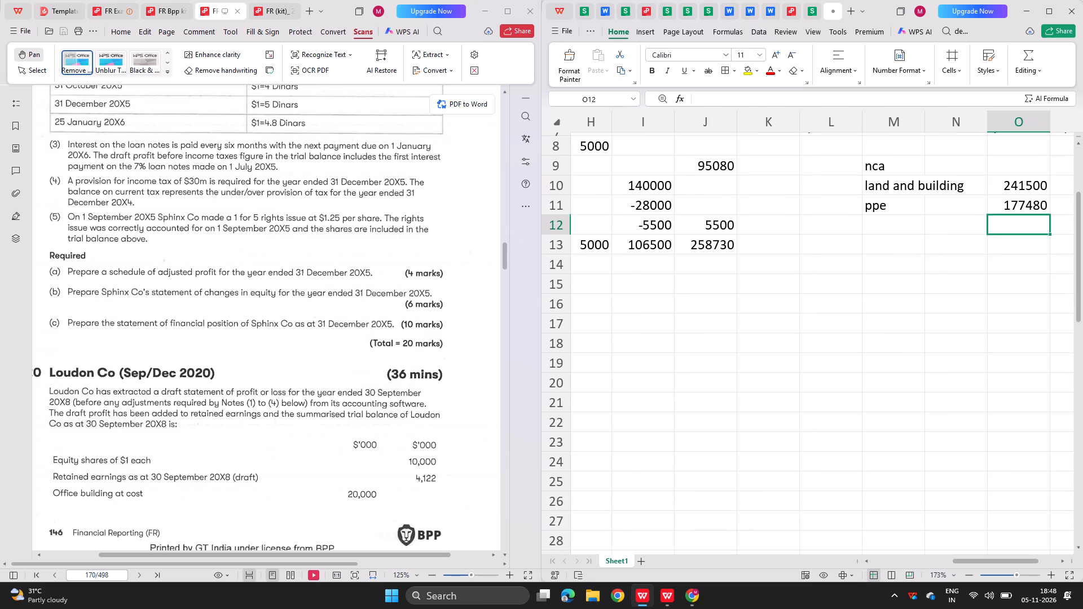
pyautogui.scroll(1, 923, 188)
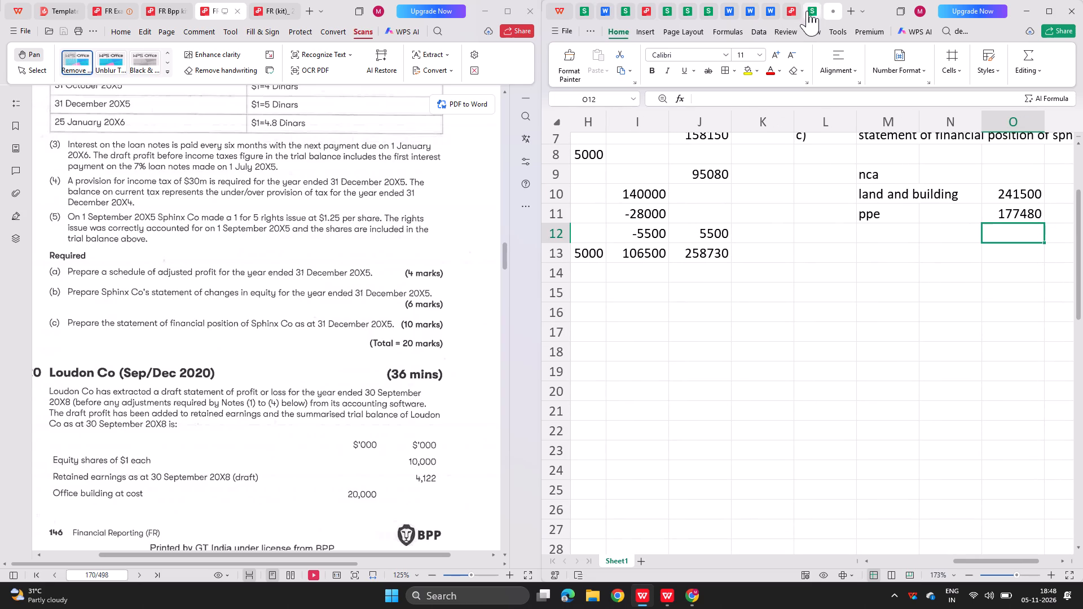
# Check the sofp layout on the solved 319 sheet and enter the heading "ca" in M13 below ppe.
pyautogui.click(807, 11)
pyautogui.scroll(-1, 769, 215)
pyautogui.hscroll(-3, 769, 215)
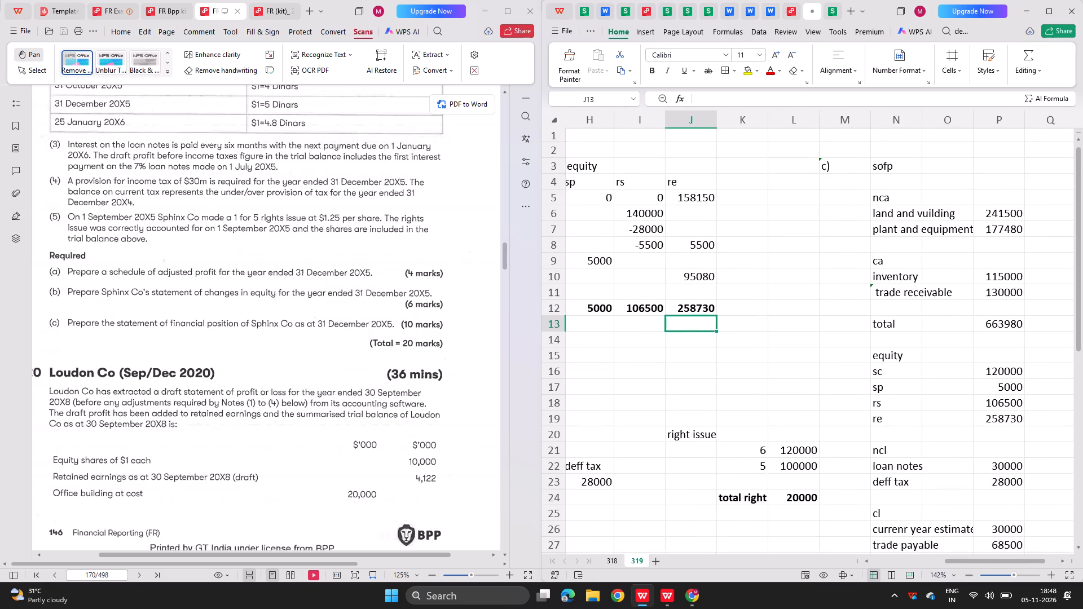
pyautogui.hscroll(-5, 769, 215)
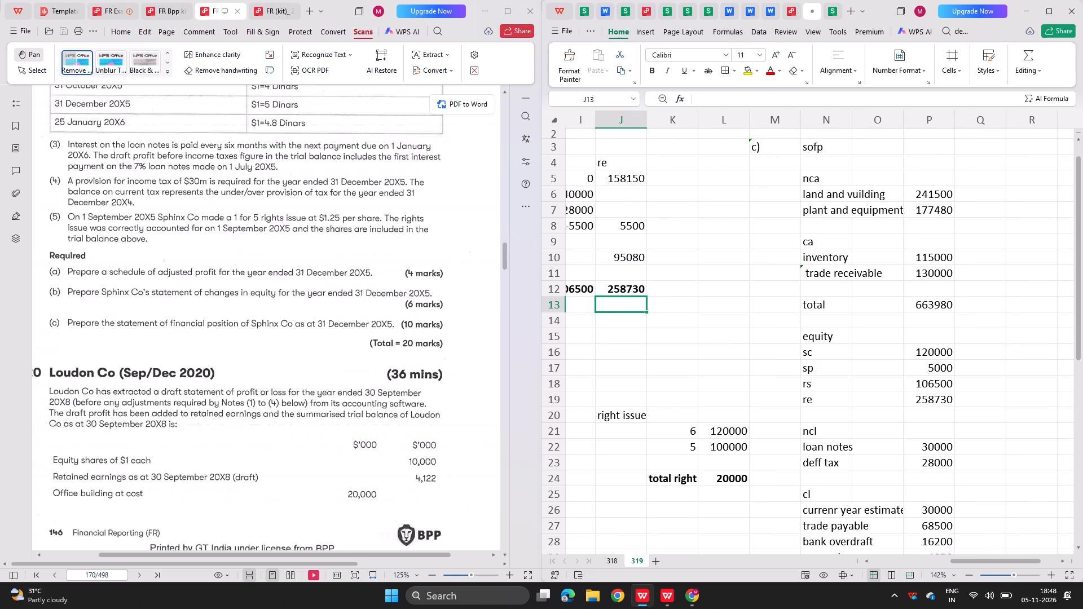
pyautogui.click(828, 7)
pyautogui.click(884, 257)
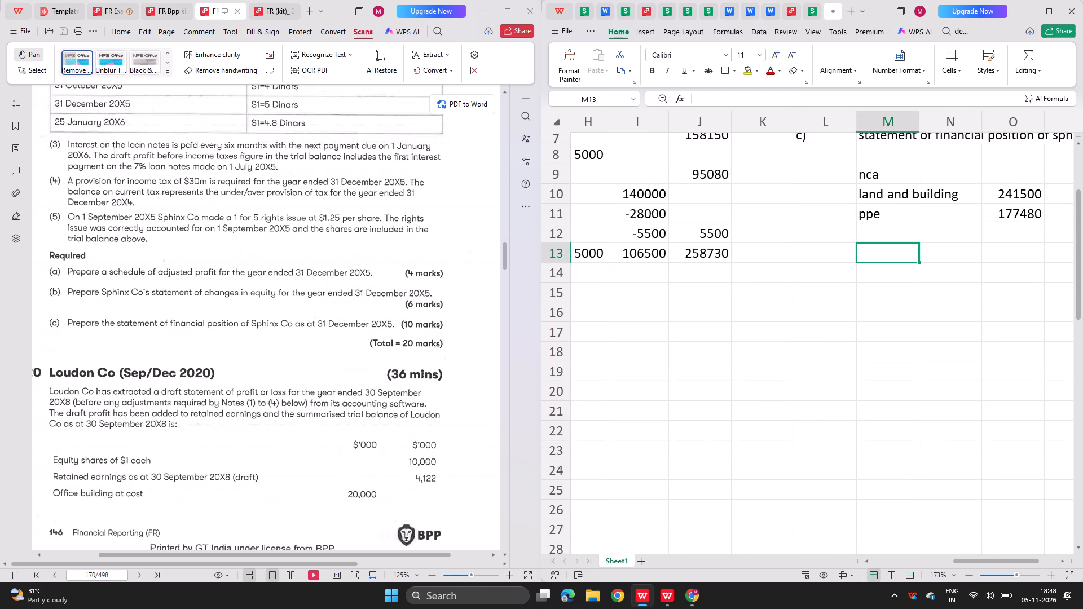
pyautogui.press('c')
pyautogui.press('Return')
pyautogui.press('a')
pyautogui.press('Up')
pyautogui.press('BackSpace')
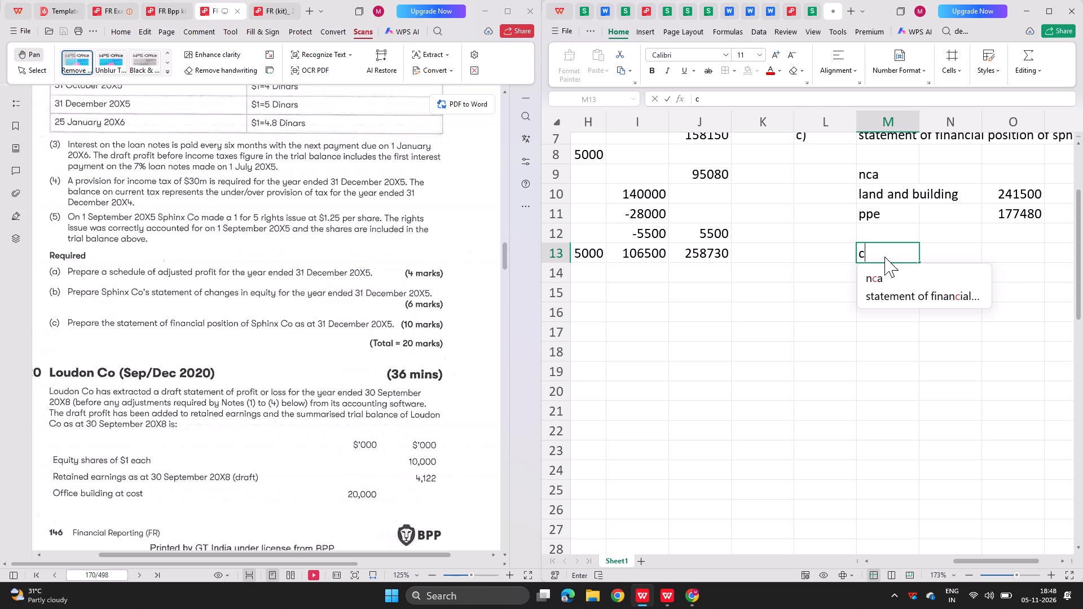
pyautogui.press('c')
pyautogui.press('BackSpace')
pyautogui.press('a')
pyautogui.press('Return')
# Enter the label "inventories" in M14 under the ca heading.
pyautogui.write('inventprie')
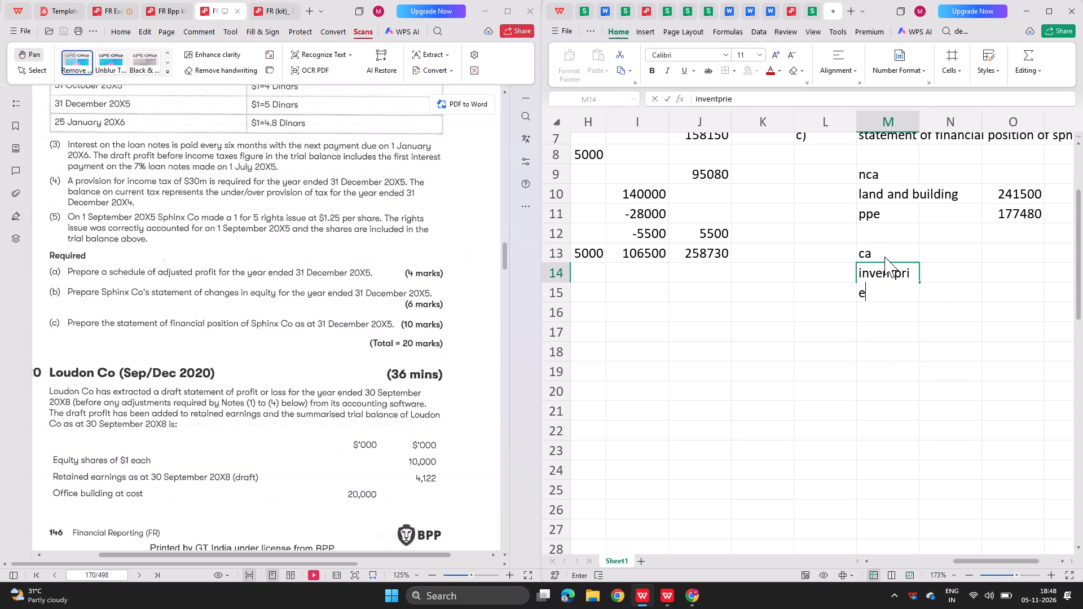
pyautogui.press('BackSpace')
pyautogui.press('BackSpace')
pyautogui.press('BackSpace')
pyautogui.press('BackSpace')
pyautogui.write('ories')
pyautogui.press('Return')
# Enter the label "trade receivables" in M15 below inventories, correcting its spelling.
pyautogui.press('r')
pyautogui.press('BackSpace')
pyautogui.write('trade rrec')
pyautogui.press('Return')
pyautogui.press('Right')
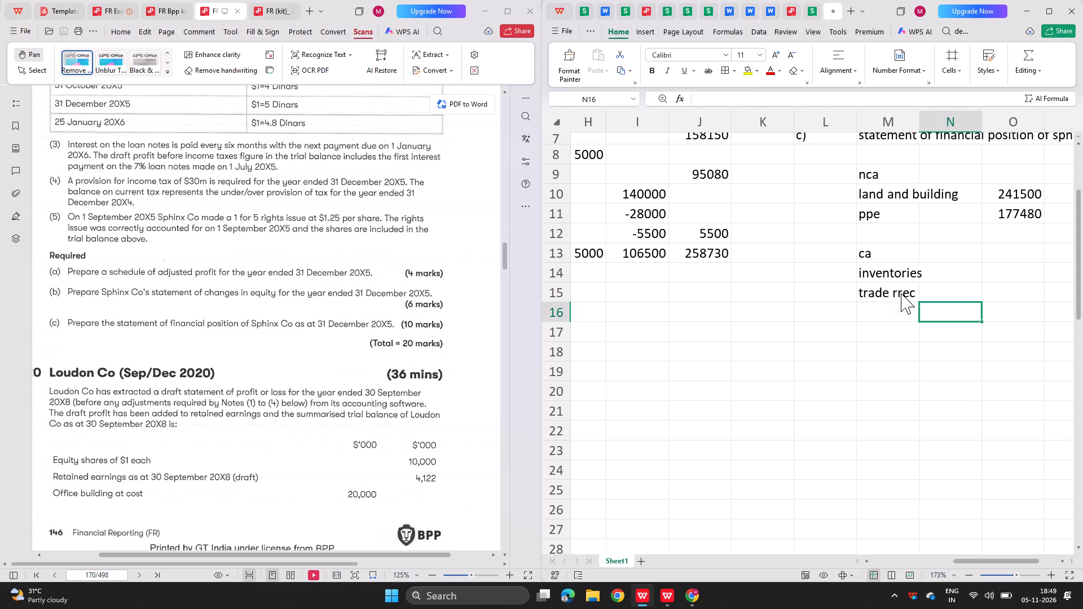
pyautogui.press('Left')
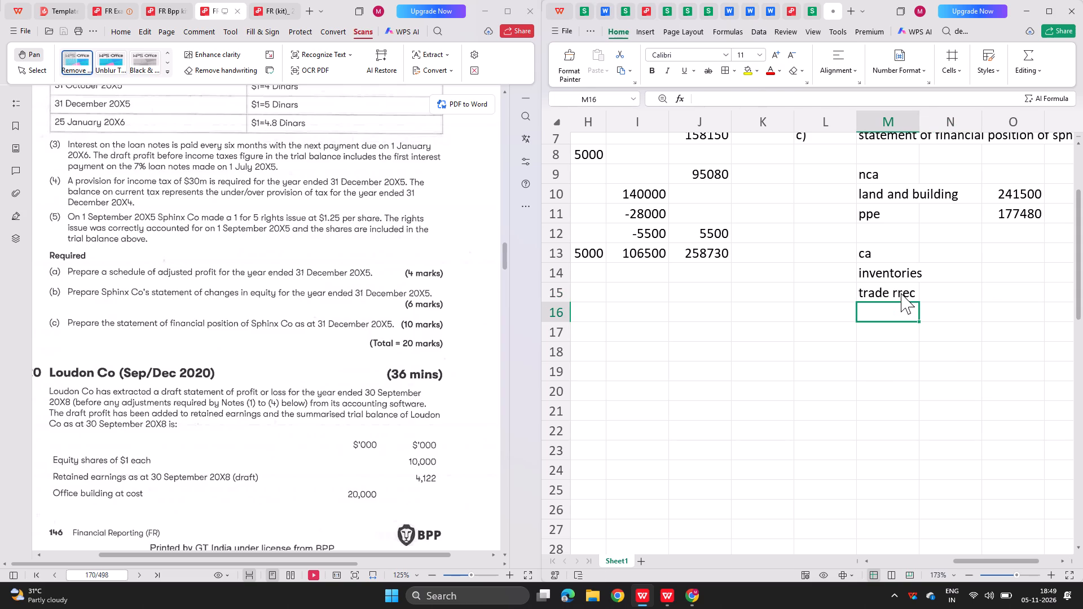
pyautogui.press('Up')
pyautogui.press('F2')
pyautogui.press('BackSpace')
pyautogui.press('BackSpace')
pyautogui.press('BackSpace')
pyautogui.write('ew')
pyautogui.press('BackSpace')
pyautogui.press('BackSpace')
pyautogui.write('eceivables')
pyautogui.press('Right')
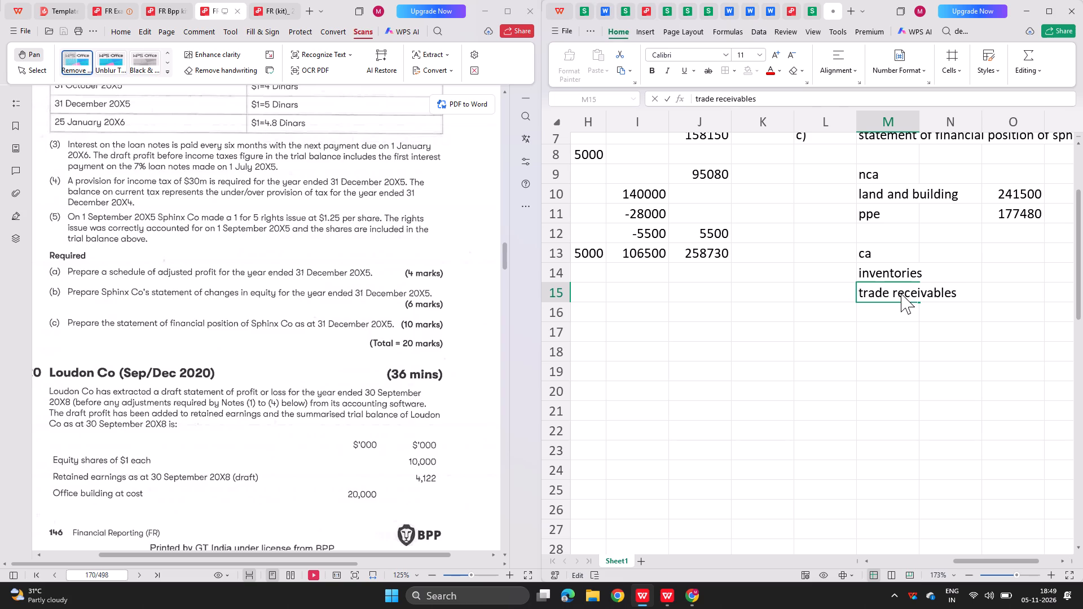
pyautogui.press('Return')
# Enter 115000 for inventories in O14 and 130000 for trade receivables in O15 from the question's trial balance.
pyautogui.press('Right')
pyautogui.press('Right')
pyautogui.press('Up')
pyautogui.press('Up')
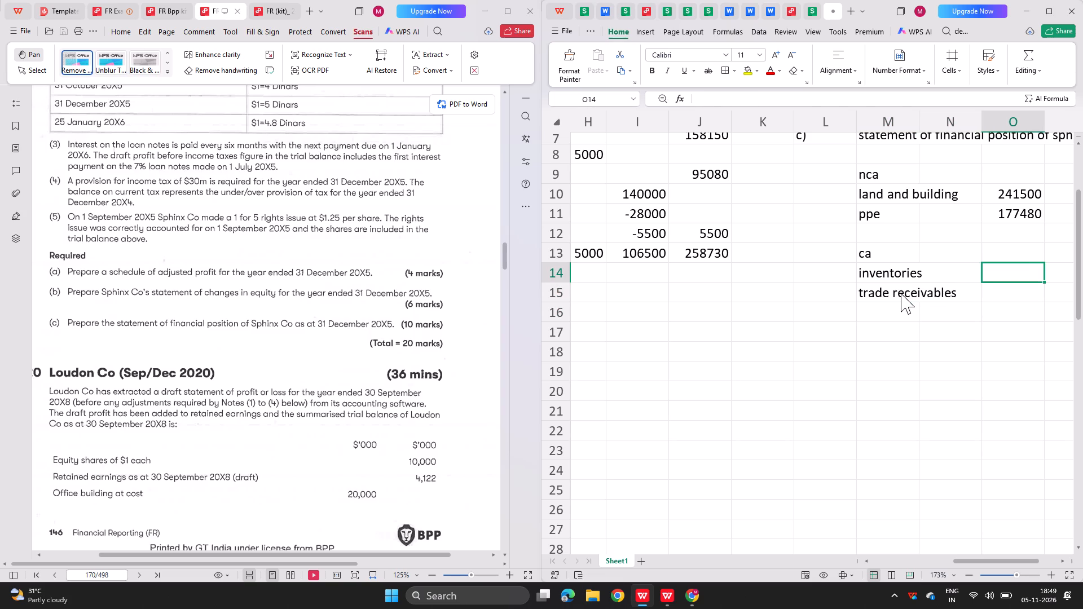
pyautogui.press('=')
pyautogui.scroll(1, 459, 377)
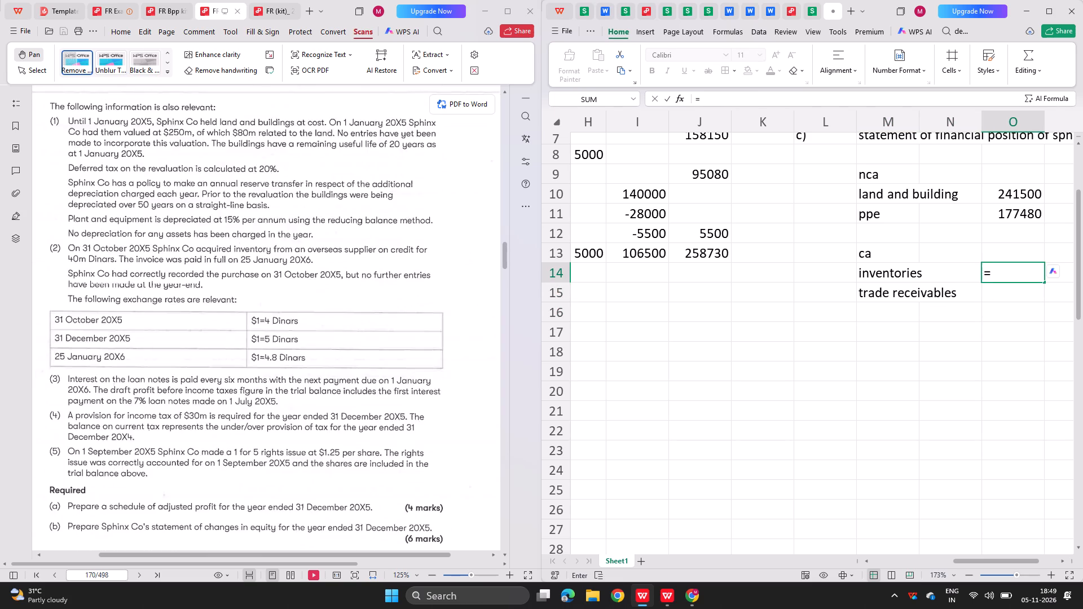
pyautogui.scroll(1, 459, 377)
pyautogui.scroll(1, 373, 372)
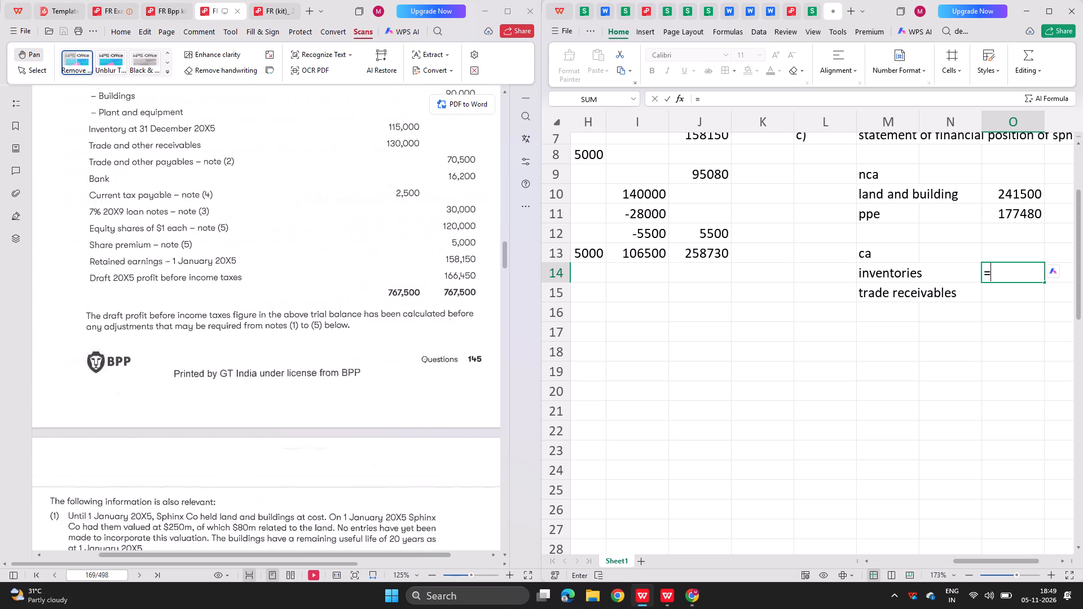
pyautogui.scroll(3, 373, 372)
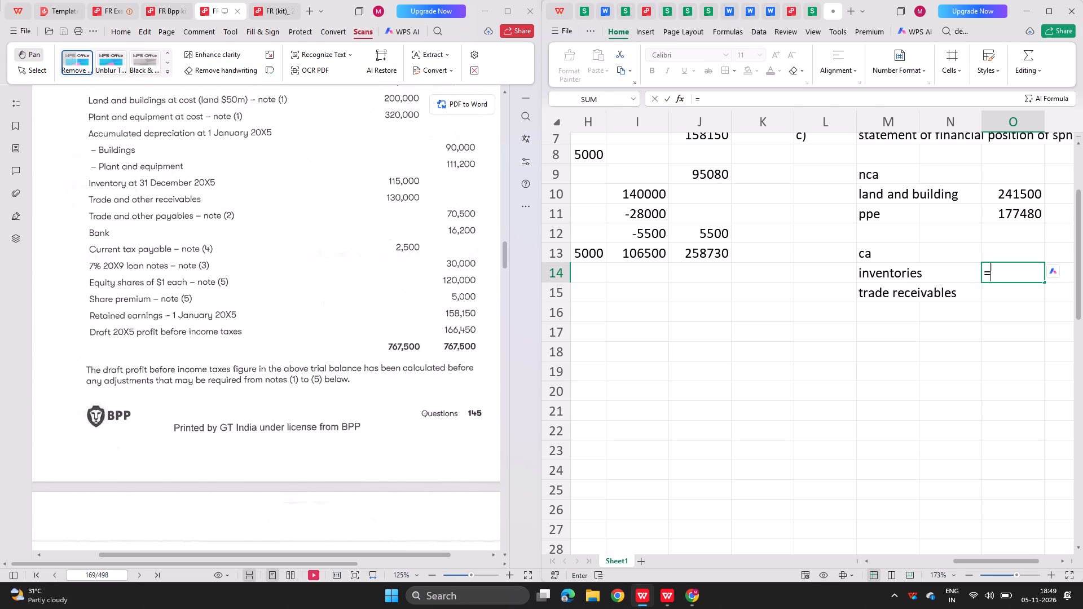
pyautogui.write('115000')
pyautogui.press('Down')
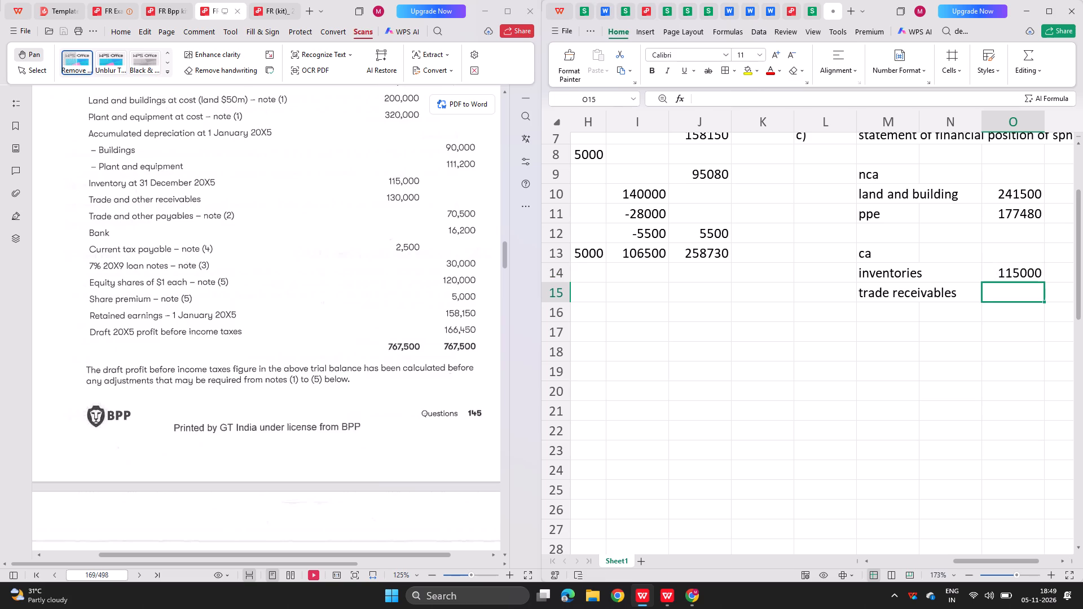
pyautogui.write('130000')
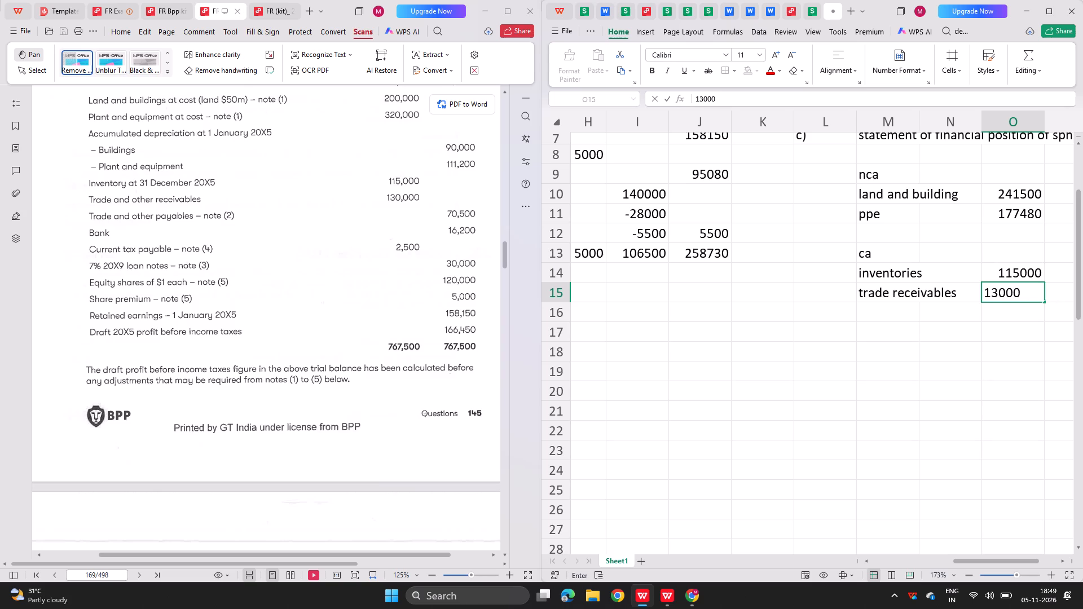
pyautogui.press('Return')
# Enter the label "total" in M17, one row below the current assets.
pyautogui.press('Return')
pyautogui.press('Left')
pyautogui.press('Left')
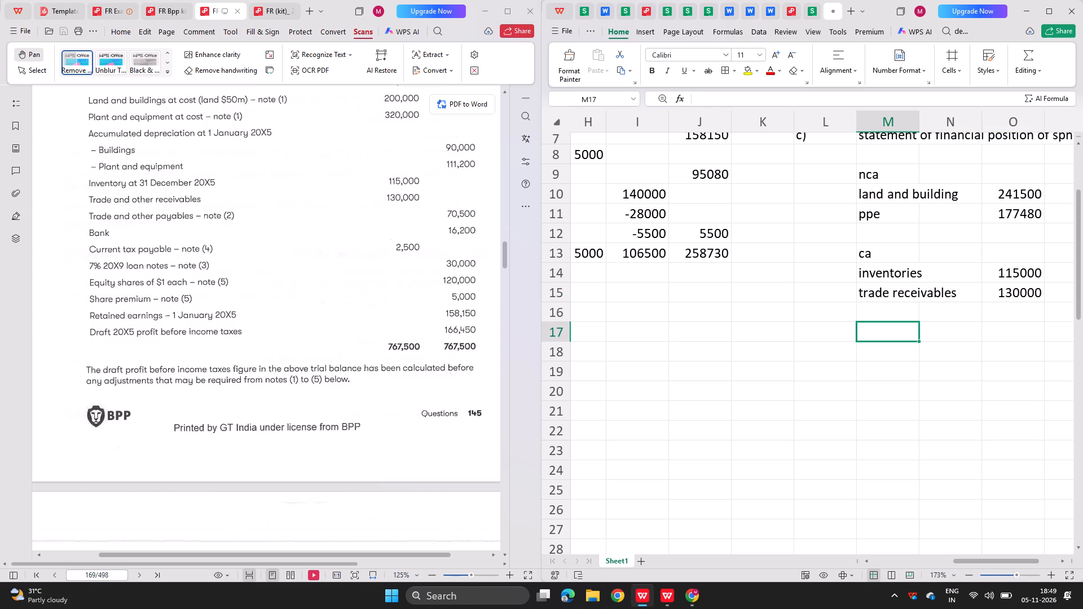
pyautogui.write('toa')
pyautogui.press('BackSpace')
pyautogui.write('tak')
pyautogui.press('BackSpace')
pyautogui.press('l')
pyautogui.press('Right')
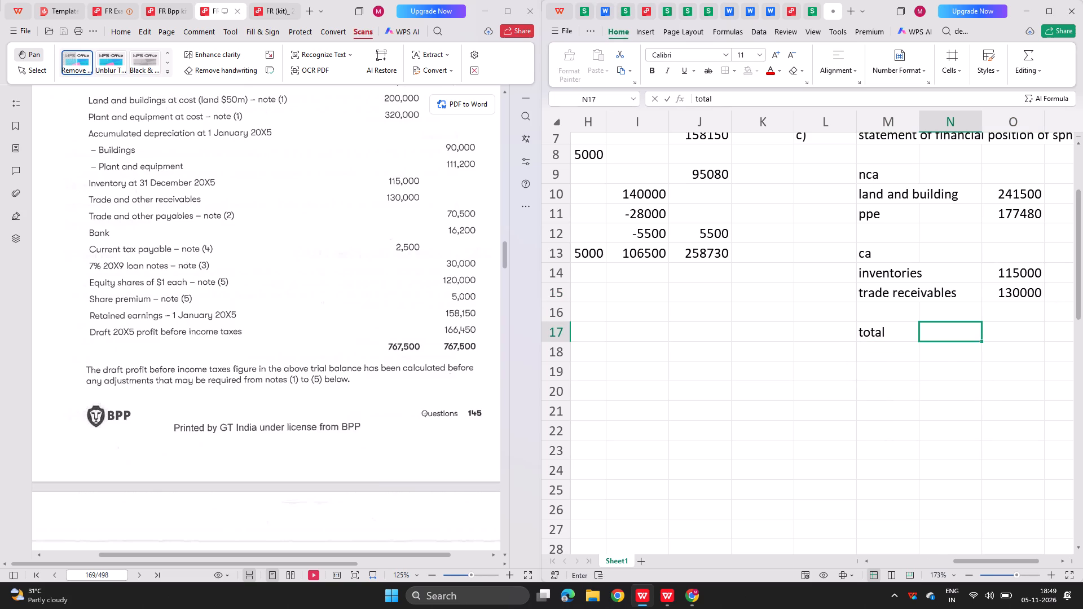
# Total the assets in O17 with a SUM of O10:O16.
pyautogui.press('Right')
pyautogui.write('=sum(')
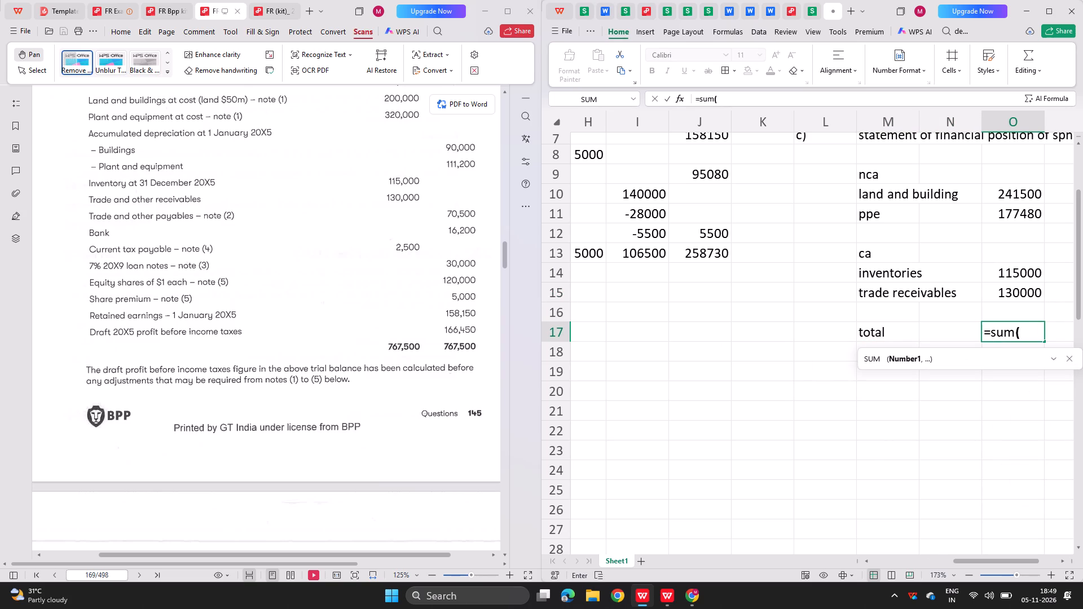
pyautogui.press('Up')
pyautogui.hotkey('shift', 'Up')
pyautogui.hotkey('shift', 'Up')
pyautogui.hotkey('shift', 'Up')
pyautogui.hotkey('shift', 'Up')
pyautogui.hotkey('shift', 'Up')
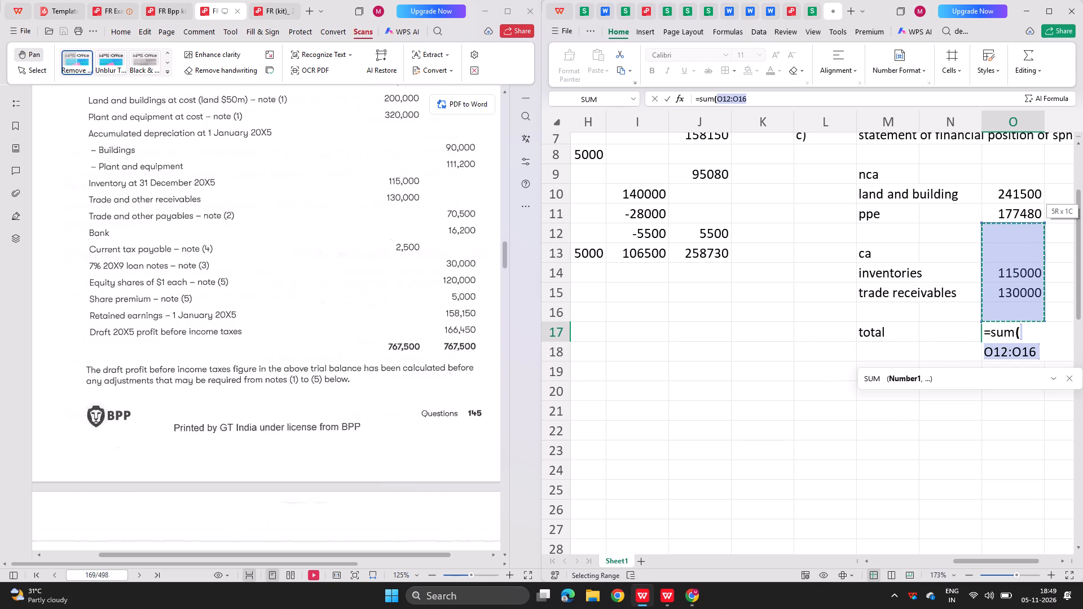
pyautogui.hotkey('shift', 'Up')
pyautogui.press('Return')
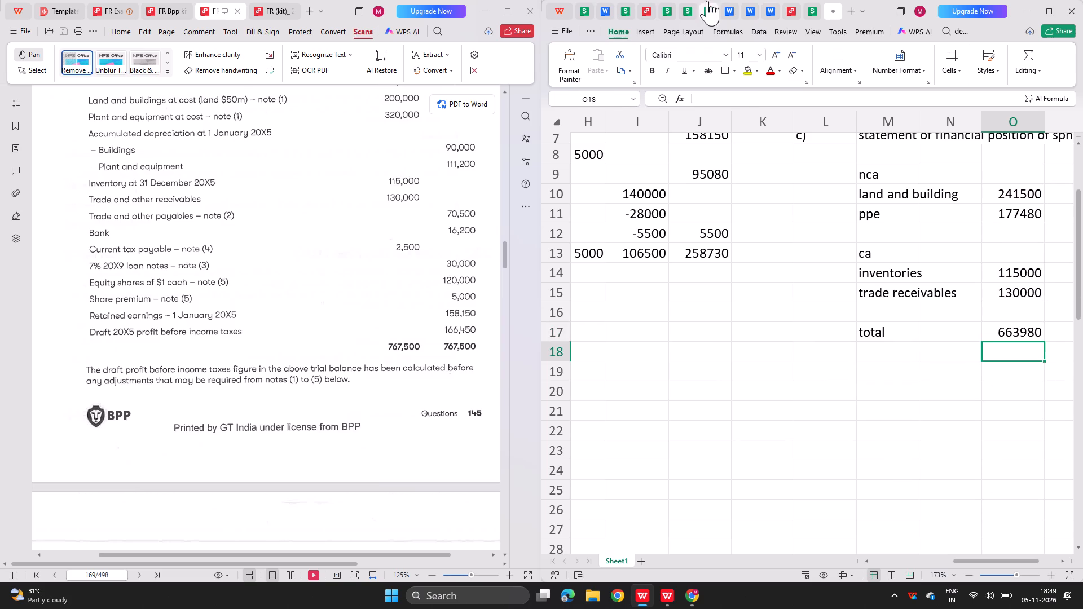
# Compare the total assets with the solved 319 sheet and enter the heading "equity" in M19.
pyautogui.click(804, 6)
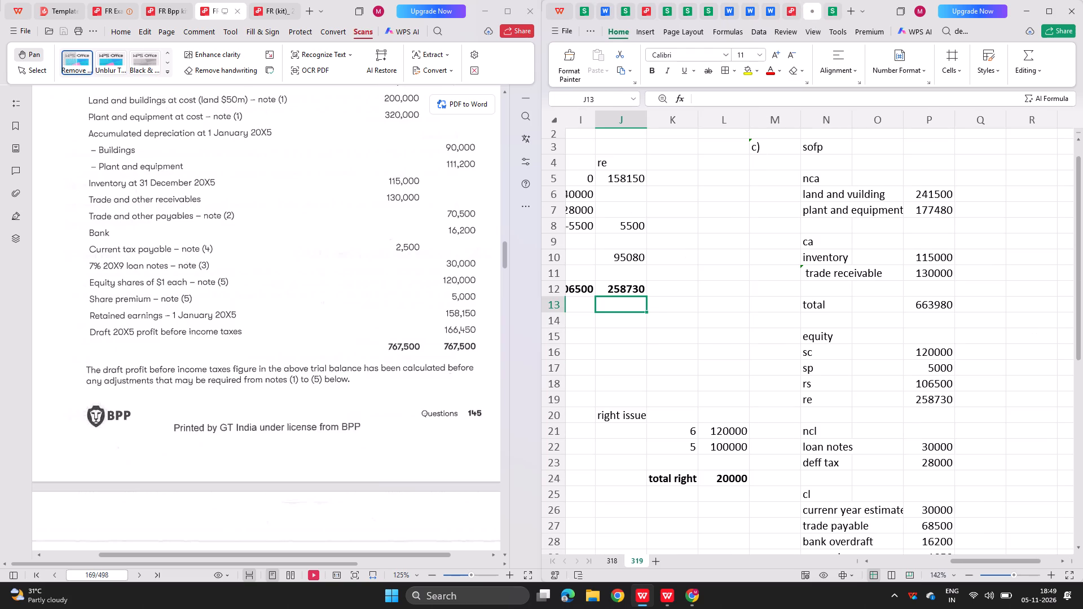
pyautogui.scroll(-1, 727, 250)
pyautogui.click(832, 2)
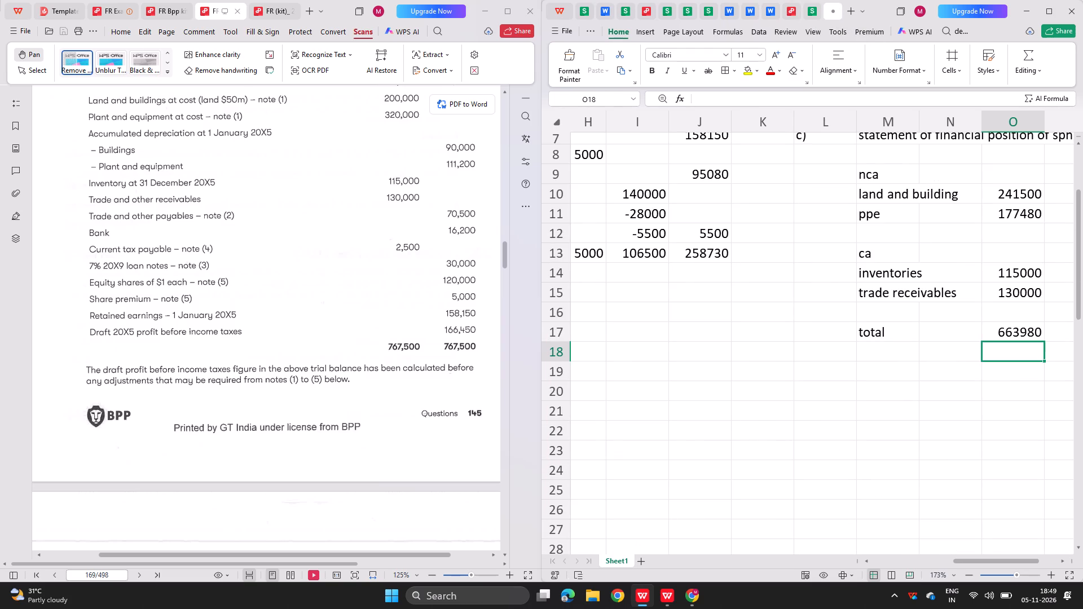
pyautogui.click(887, 376)
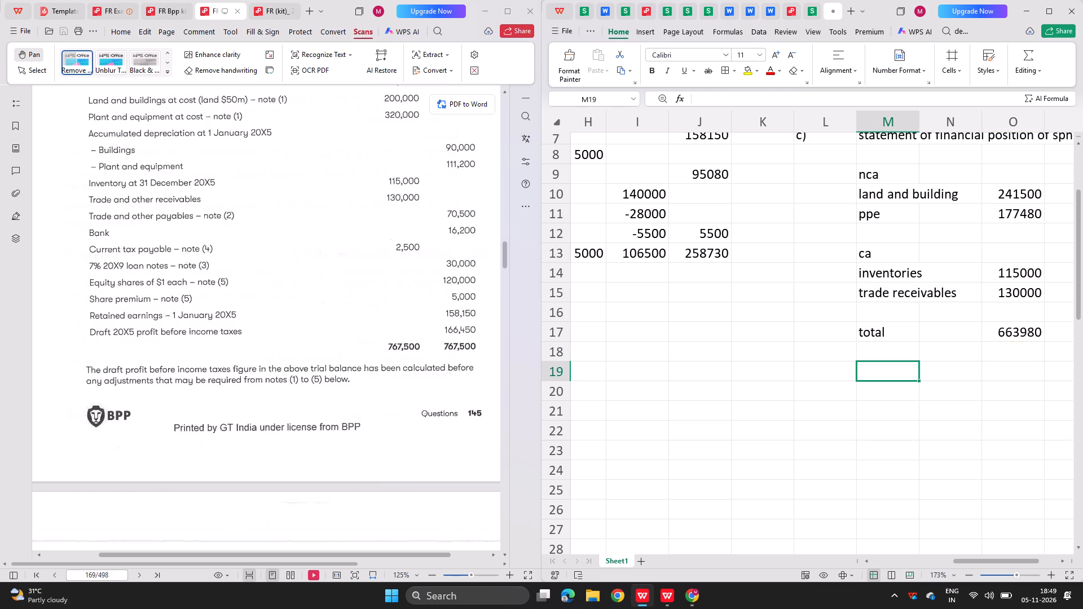
pyautogui.write('equity')
pyautogui.press('Return')
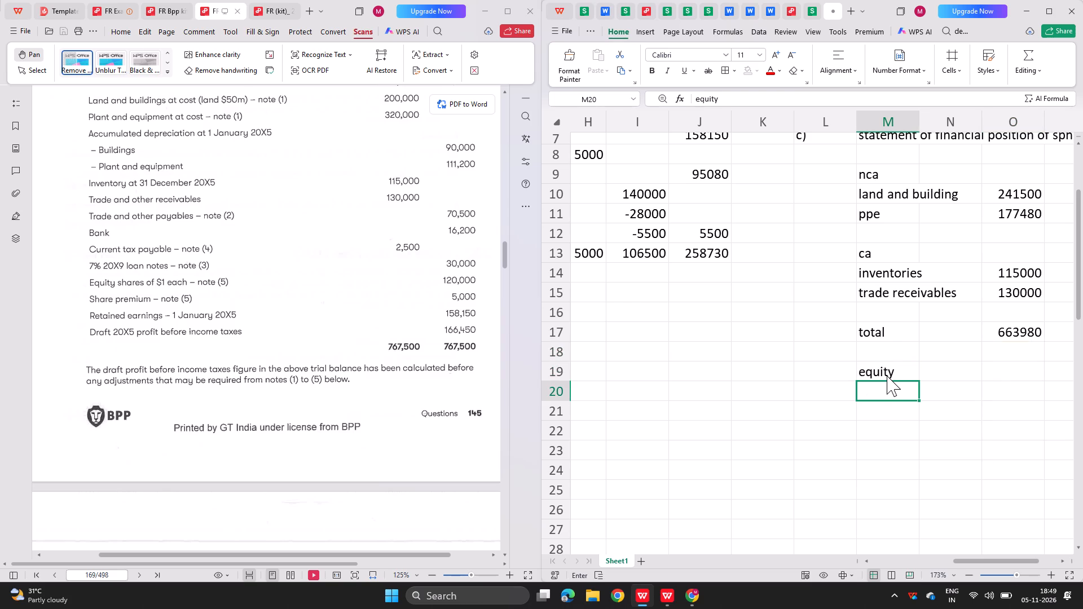
# Enter the equity labels "sc", "sp", "rs" and "re" in M20 to M23 under the equity heading.
pyautogui.write('sc')
pyautogui.press('Return')
pyautogui.write('sp')
pyautogui.press('Return')
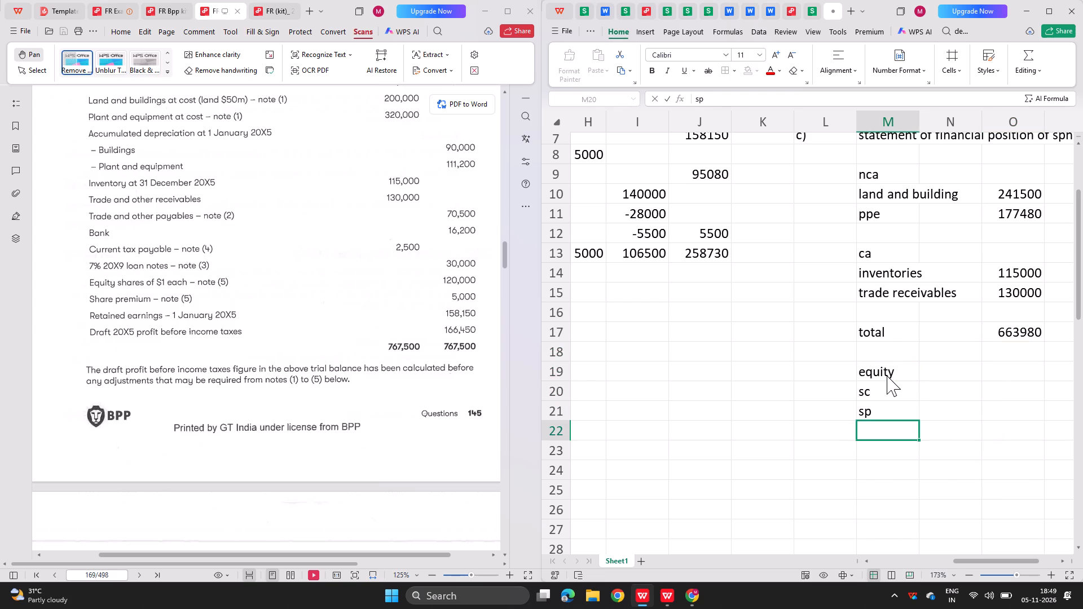
pyautogui.write('rs')
pyautogui.press('Return')
pyautogui.press('r')
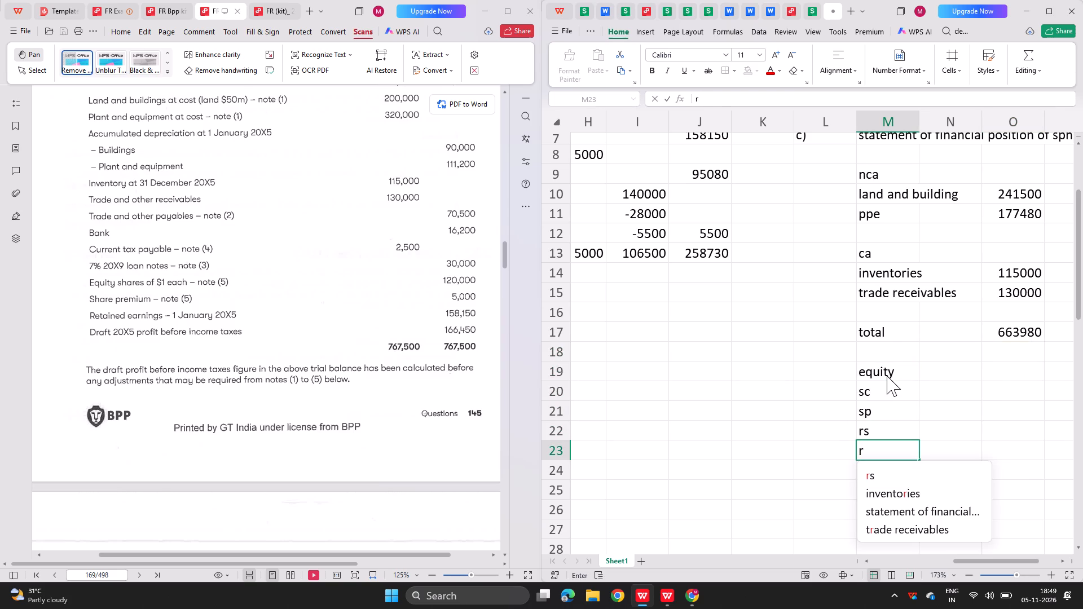
pyautogui.press('e')
pyautogui.press('Return')
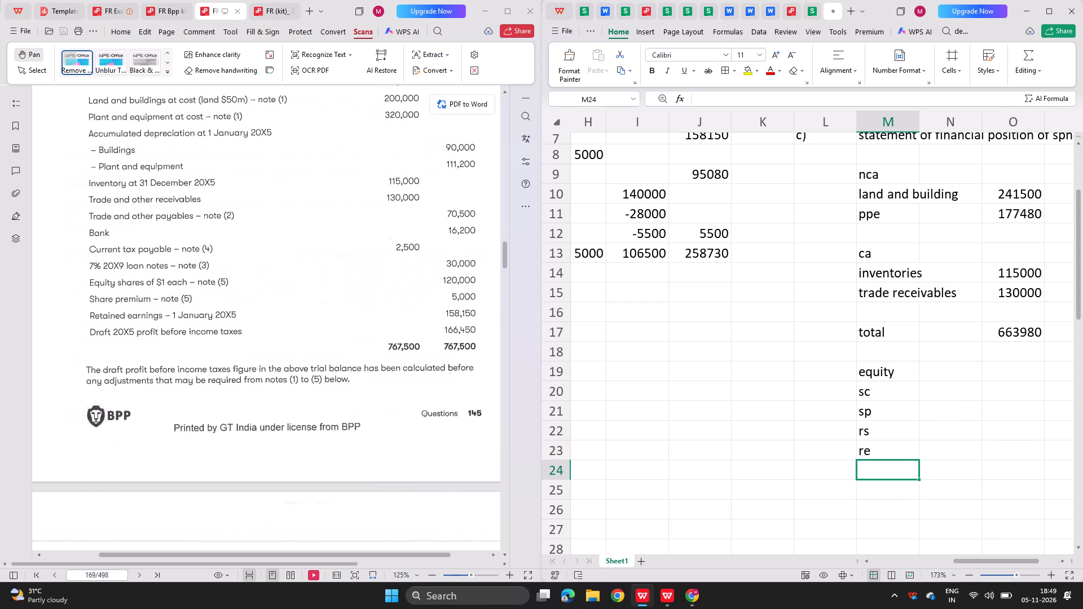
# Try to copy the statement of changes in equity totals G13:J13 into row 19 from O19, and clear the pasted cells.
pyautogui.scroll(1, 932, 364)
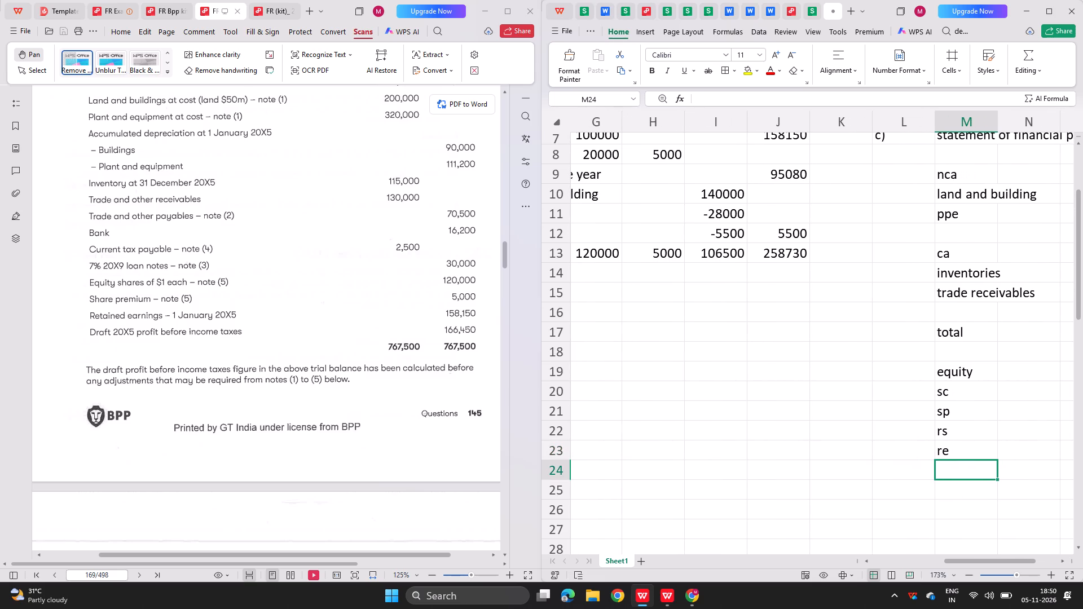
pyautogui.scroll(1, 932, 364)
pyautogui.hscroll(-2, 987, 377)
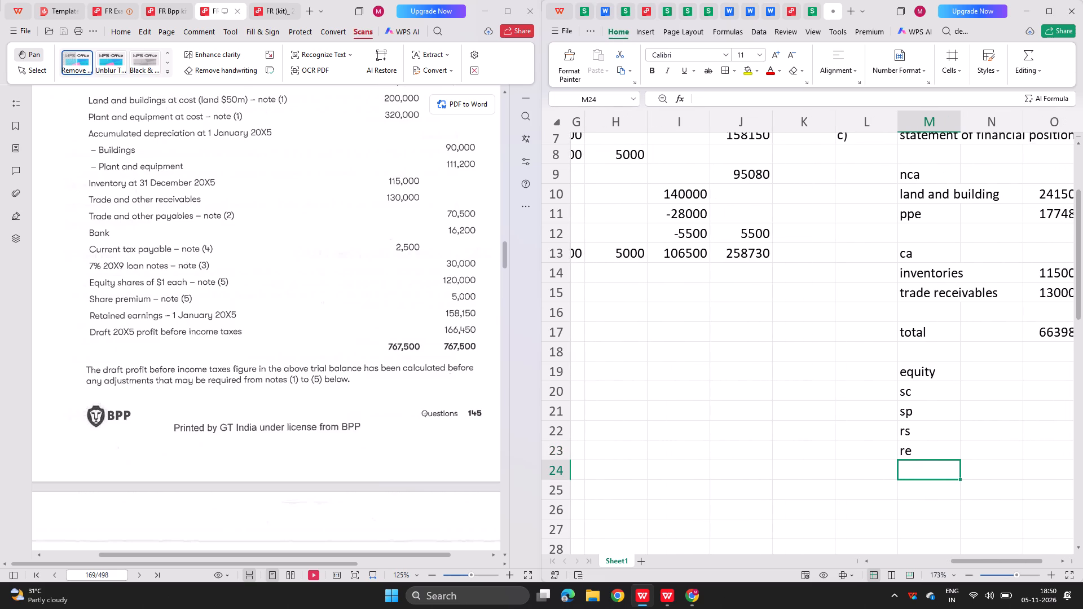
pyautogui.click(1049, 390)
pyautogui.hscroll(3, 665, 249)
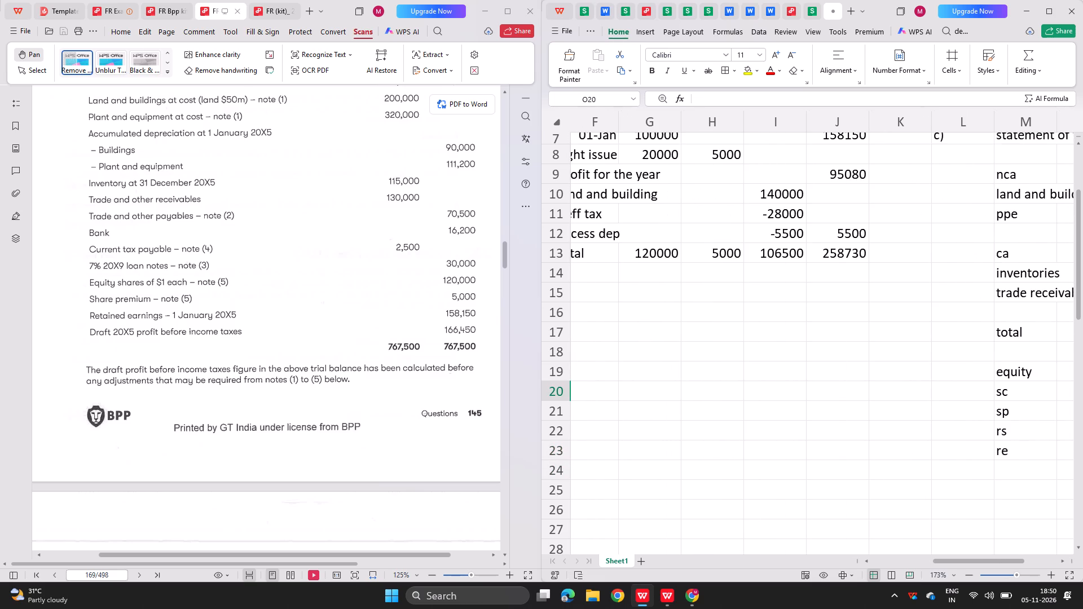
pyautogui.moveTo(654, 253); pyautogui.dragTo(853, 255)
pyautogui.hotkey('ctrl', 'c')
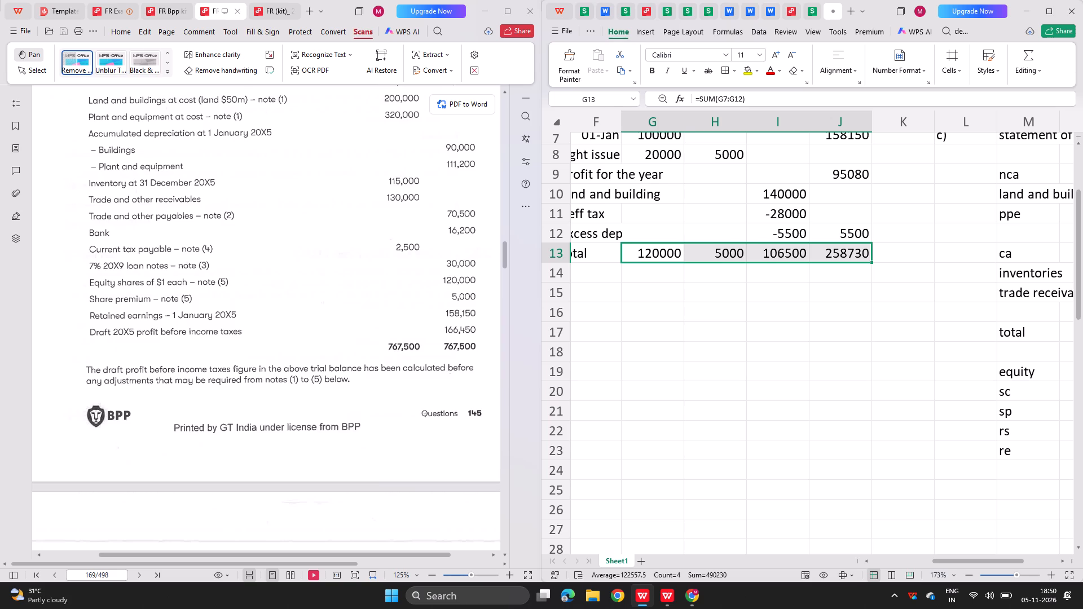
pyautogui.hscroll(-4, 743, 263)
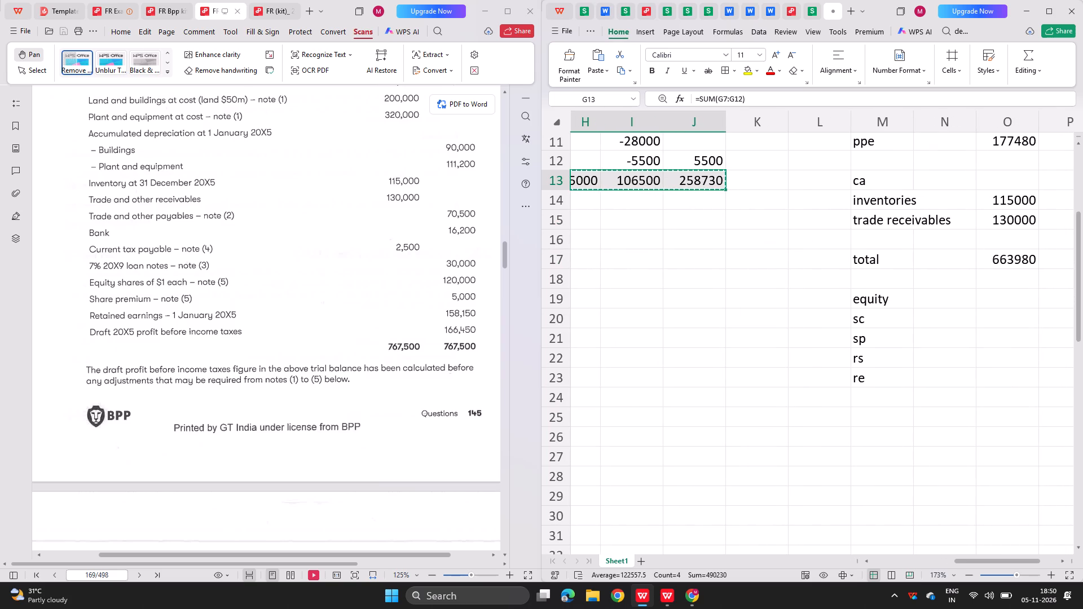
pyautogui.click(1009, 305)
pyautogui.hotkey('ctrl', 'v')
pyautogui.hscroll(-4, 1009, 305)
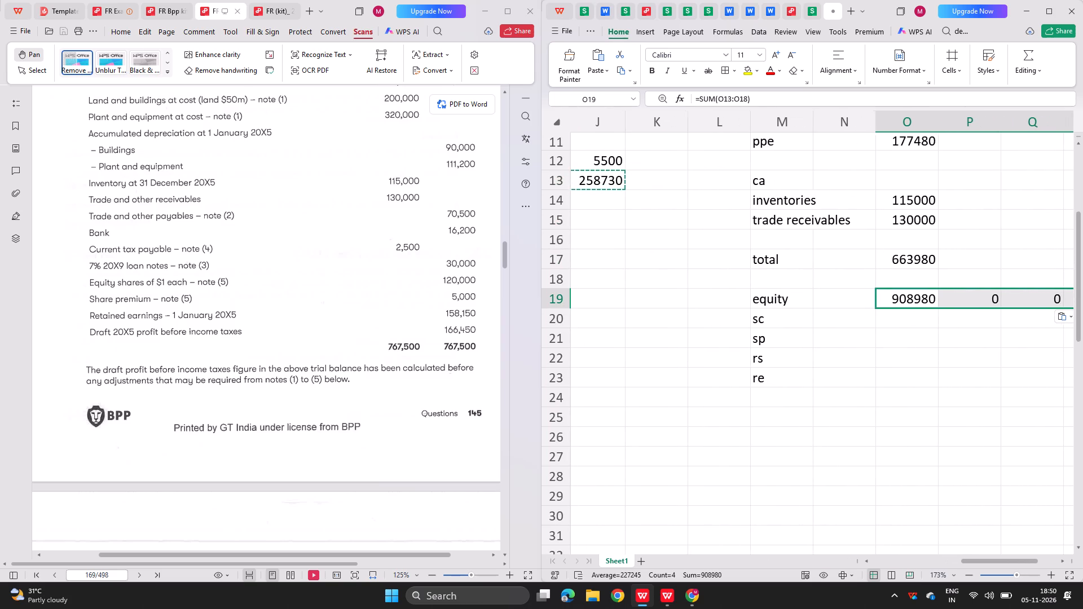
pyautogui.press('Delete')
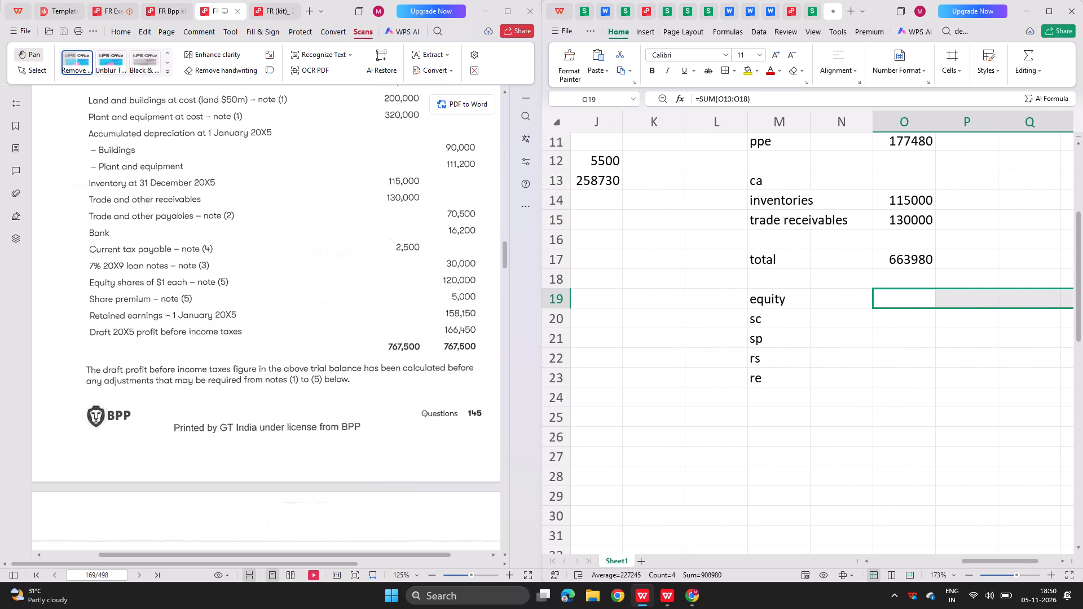
# Link the sc figure in O20 to the share capital total in G13 with =G13.
pyautogui.click(897, 314)
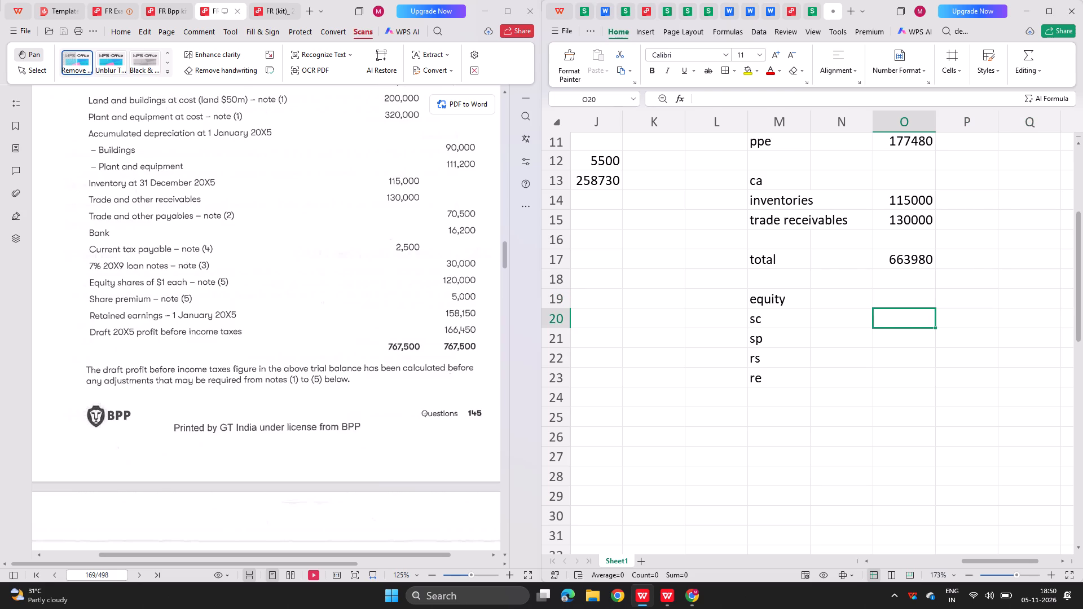
pyautogui.hscroll(2, 767, 329)
pyautogui.press('=')
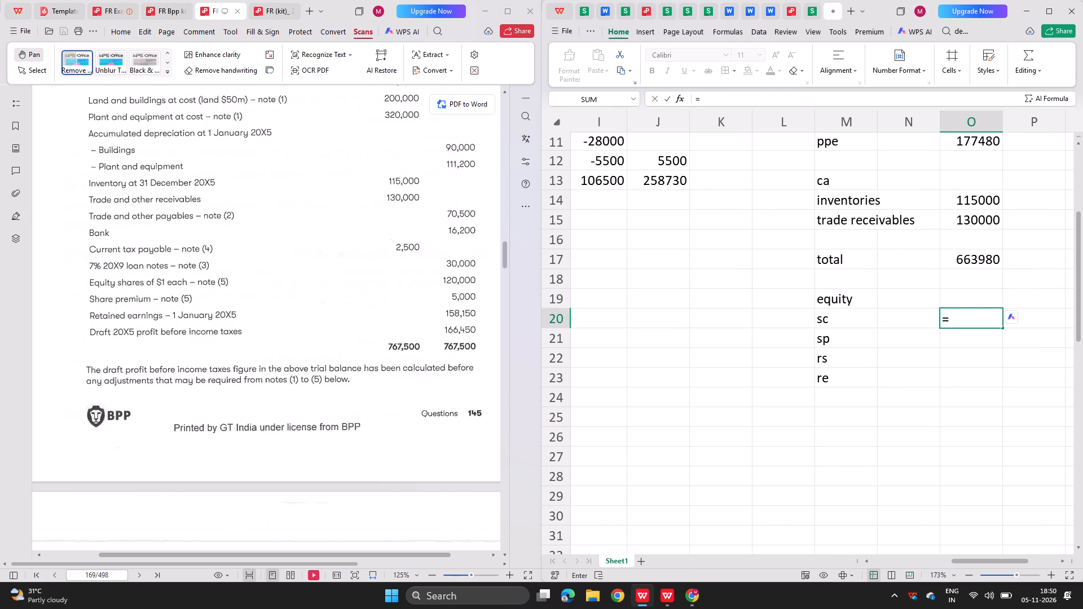
pyautogui.press('Left')
pyautogui.press('Left')
pyautogui.press('Left')
pyautogui.press('Left')
pyautogui.press('Left')
pyautogui.press('Left')
pyautogui.press('Left')
pyautogui.press('Left')
pyautogui.press('Left')
pyautogui.press('Left')
pyautogui.press('Up')
pyautogui.press('Left')
pyautogui.press('Left')
pyautogui.press('Up')
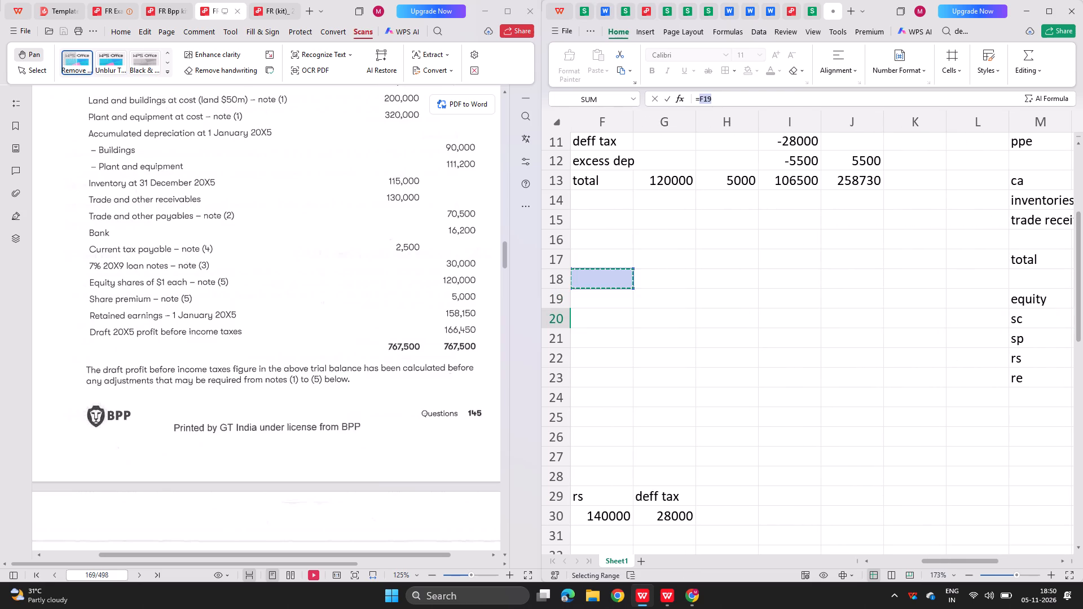
pyautogui.press('Up')
pyautogui.press('Right')
pyautogui.press('Up')
pyautogui.press('Up')
pyautogui.press('Up')
pyautogui.press('Up')
pyautogui.press('Up')
pyautogui.press('Down')
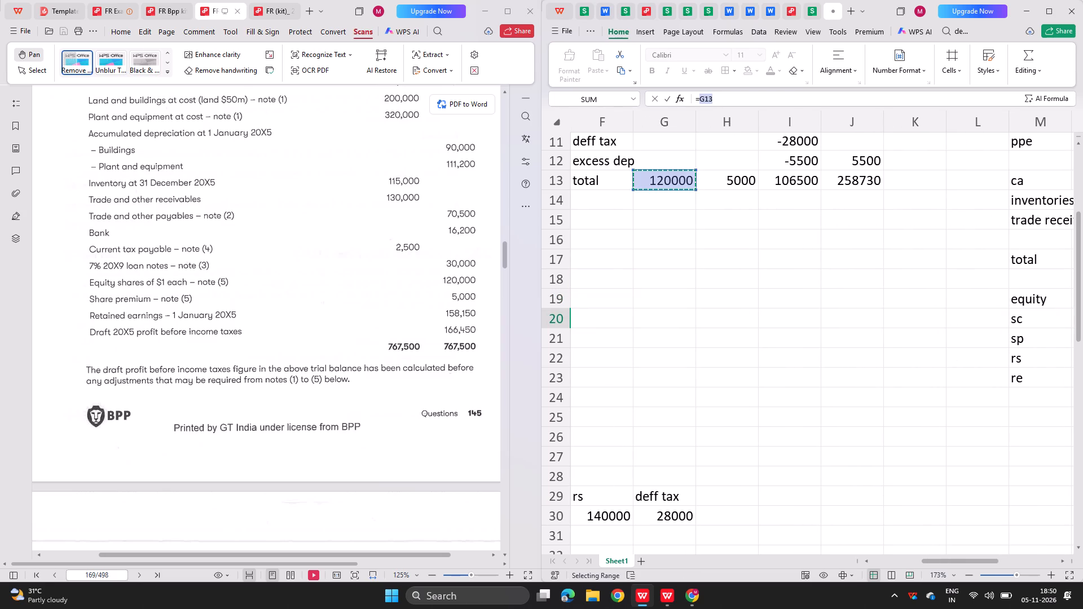
pyautogui.press('Return')
# Link the sp figure in O21 to the share premium total in H13 with =H13.
pyautogui.press('=')
pyautogui.press('Left')
pyautogui.press('Left')
pyautogui.press('Left')
pyautogui.press('Left')
pyautogui.press('Left')
pyautogui.press('Left')
pyautogui.press('Left')
pyautogui.press('Left')
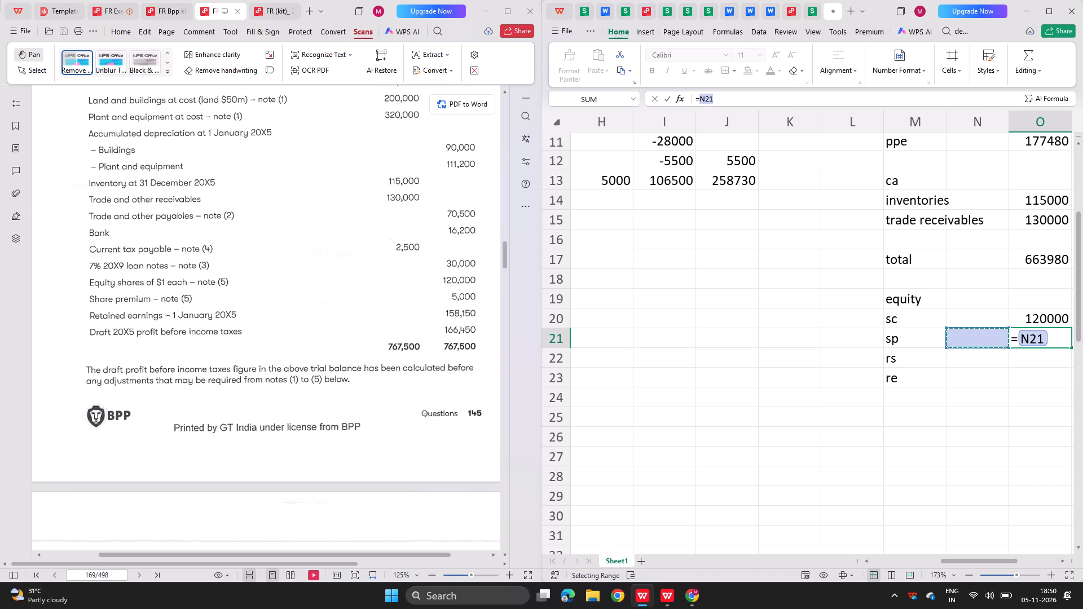
pyautogui.press('Up')
pyautogui.press('Left')
pyautogui.press('Up')
pyautogui.press('Up')
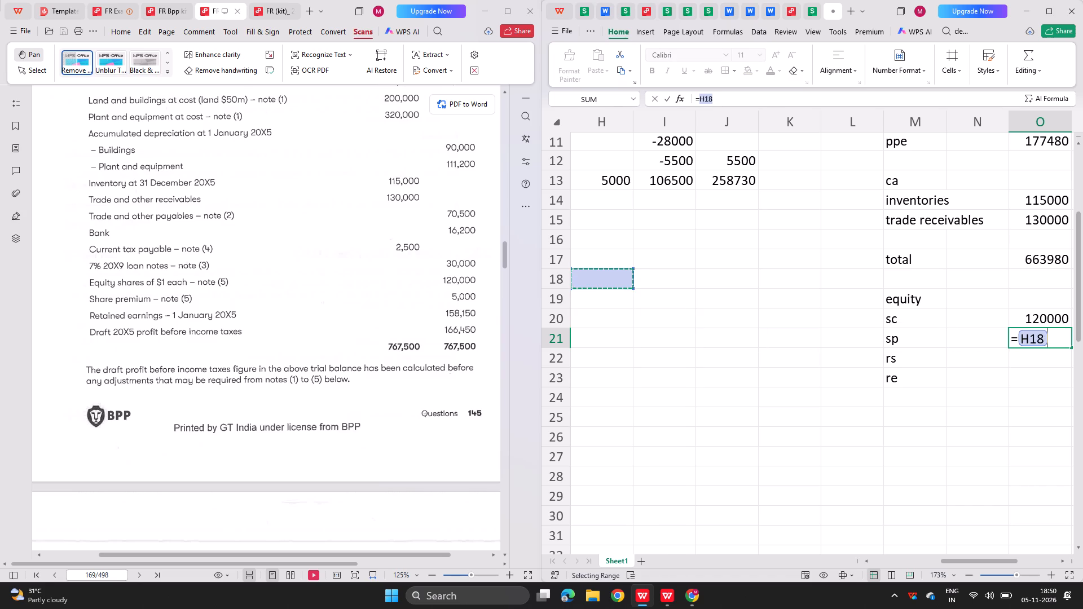
pyautogui.press('Up')
pyautogui.press('Up')
pyautogui.press('Up')
pyautogui.press('Up')
pyautogui.press('Up')
pyautogui.press('Return')
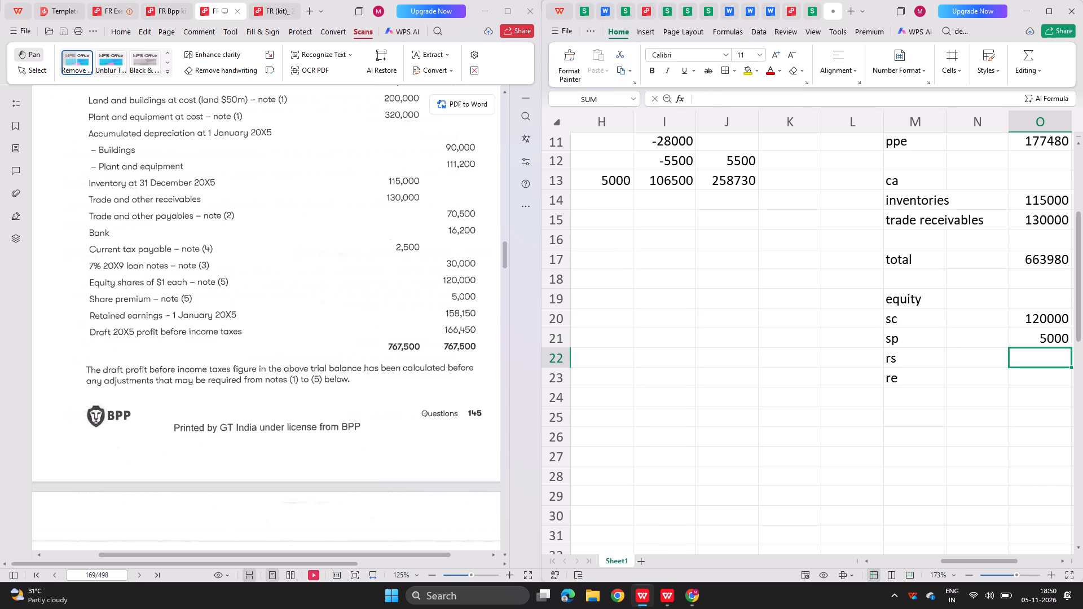
# Link the rs figure in O22 to the revaluation surplus total in I13 with =I13.
pyautogui.press('=')
pyautogui.press('Up')
pyautogui.press('Up')
pyautogui.press('Up')
pyautogui.press('Up')
pyautogui.press('Left')
pyautogui.press('Left')
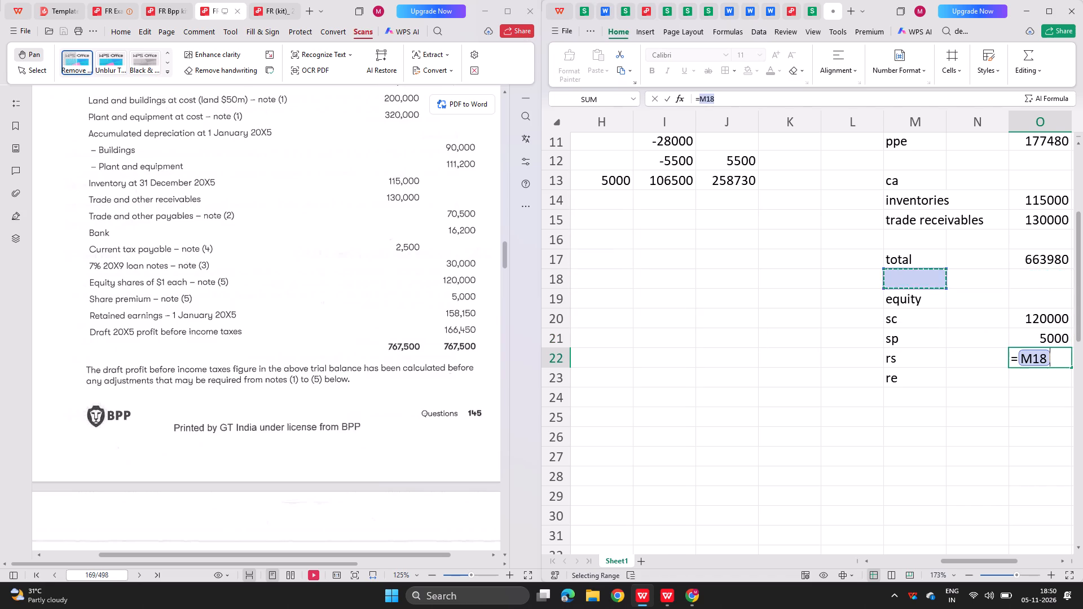
pyautogui.press('Left')
pyautogui.press('Left')
pyautogui.press('Left')
pyautogui.press('Left')
pyautogui.press('Up')
pyautogui.press('Up')
pyautogui.press('Up')
pyautogui.press('Up')
pyautogui.press('Up')
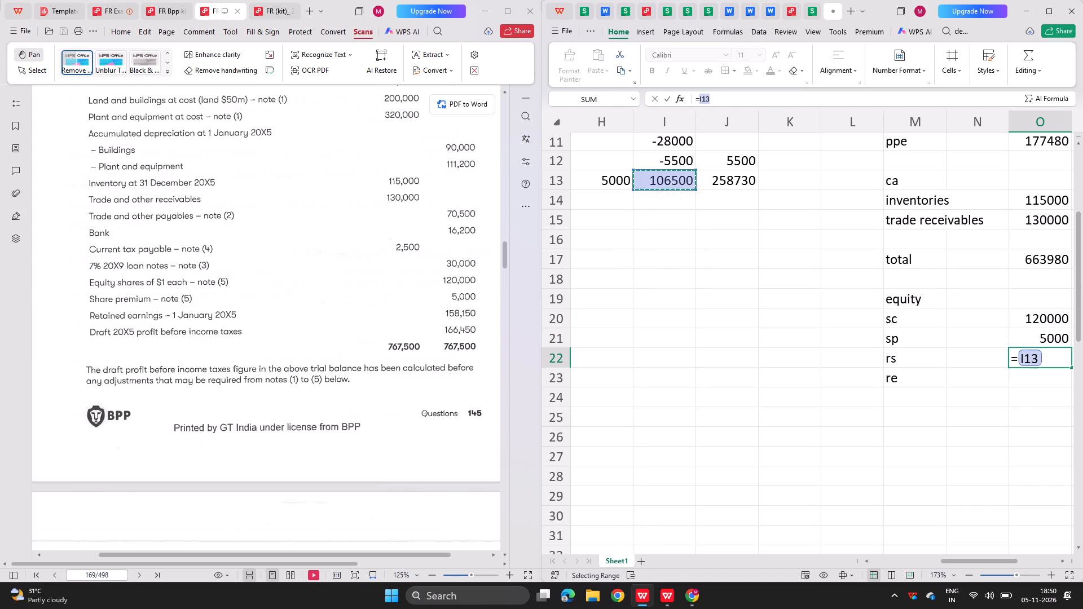
pyautogui.press('Return')
# Link the re figure in O23 to the retained earnings total in J13 with =J13.
pyautogui.press('=')
pyautogui.press('Left')
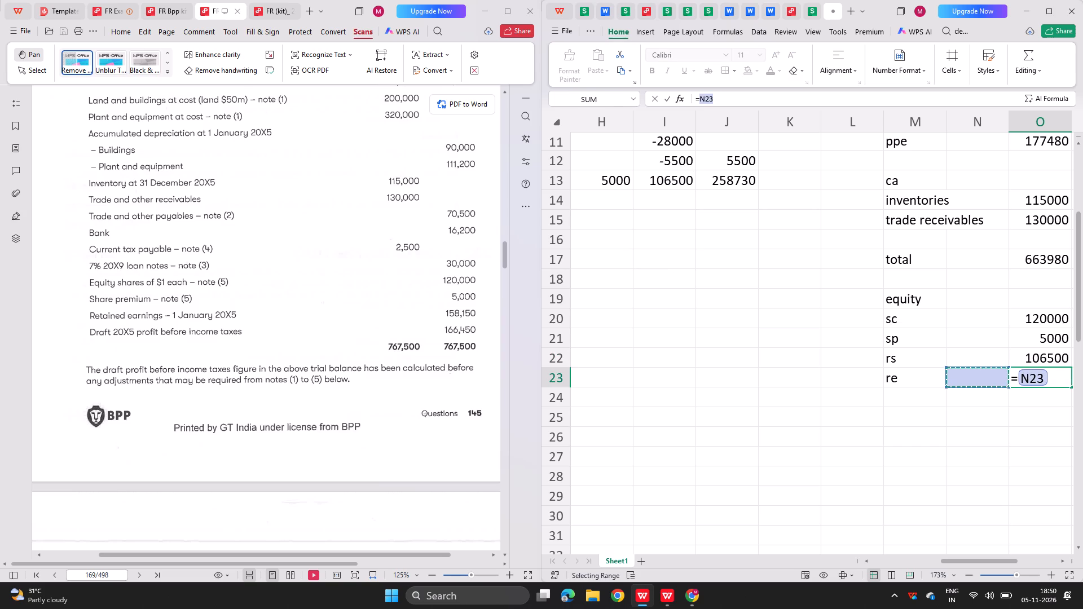
pyautogui.press('Up')
pyautogui.press('Up')
pyautogui.press('Up')
pyautogui.press('Up')
pyautogui.press('Up')
pyautogui.press('Up')
pyautogui.press('Up')
pyautogui.press('Up')
pyautogui.press('Up')
pyautogui.press('Left')
pyautogui.press('Left')
pyautogui.press('Up')
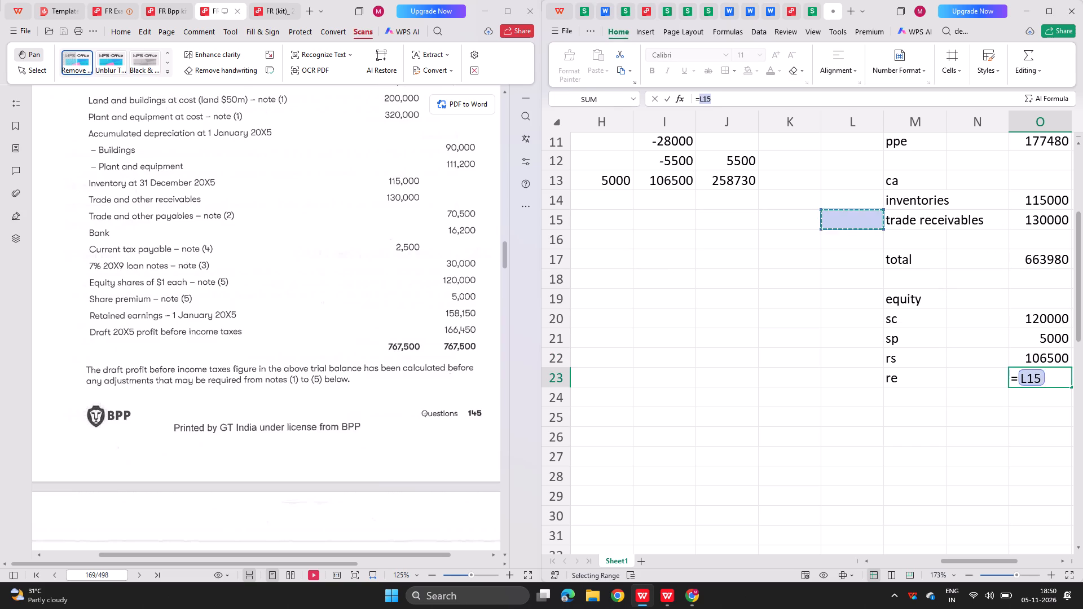
pyautogui.press('Left')
pyautogui.press('Left')
pyautogui.press('Up')
pyautogui.press('Up')
pyautogui.press('Return')
# Enter the heading "ncl" in M25, leaving a blank row below the equity items.
pyautogui.press('Return')
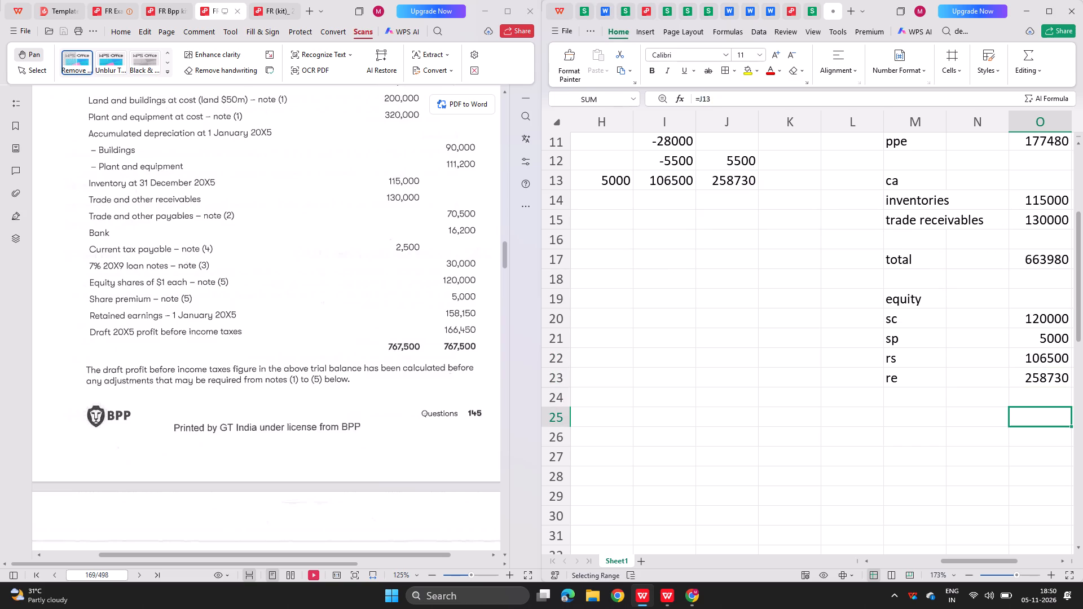
pyautogui.press('Left')
pyautogui.press('Left')
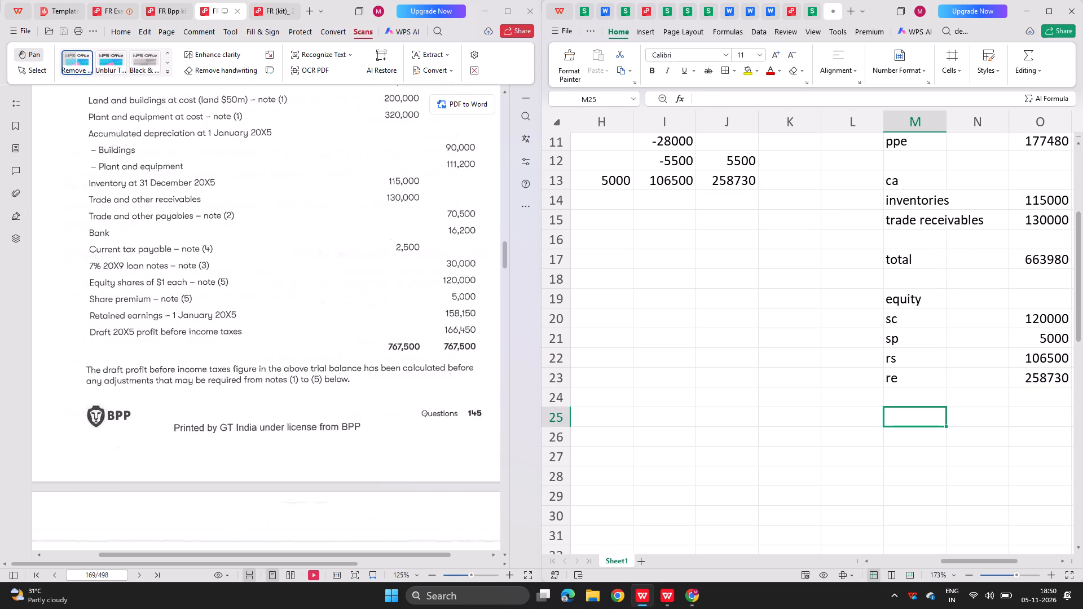
pyautogui.write('ncl')
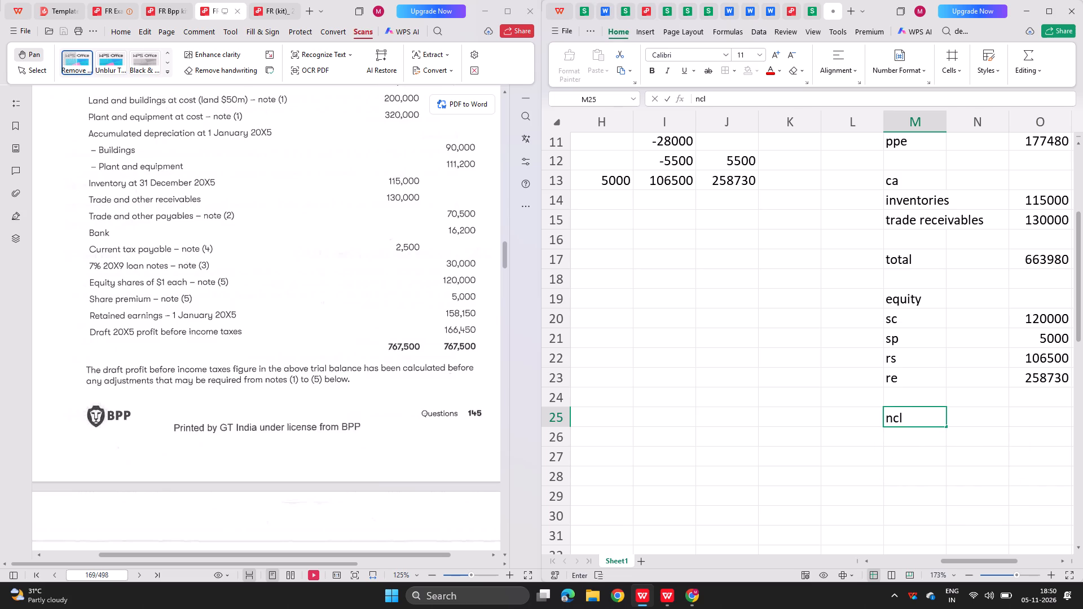
pyautogui.press('Return')
# Consult the trial balance and the solved 319 sheet's non-current liabilities, and enter the label "laon notes" in M26.
pyautogui.scroll(1, 358, 360)
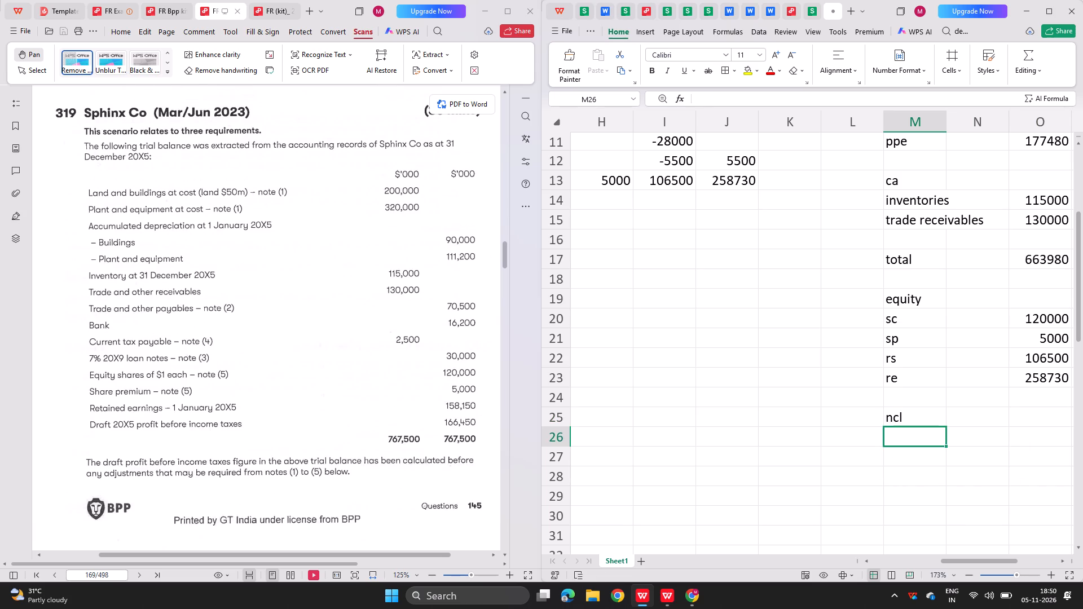
pyautogui.scroll(1, 358, 360)
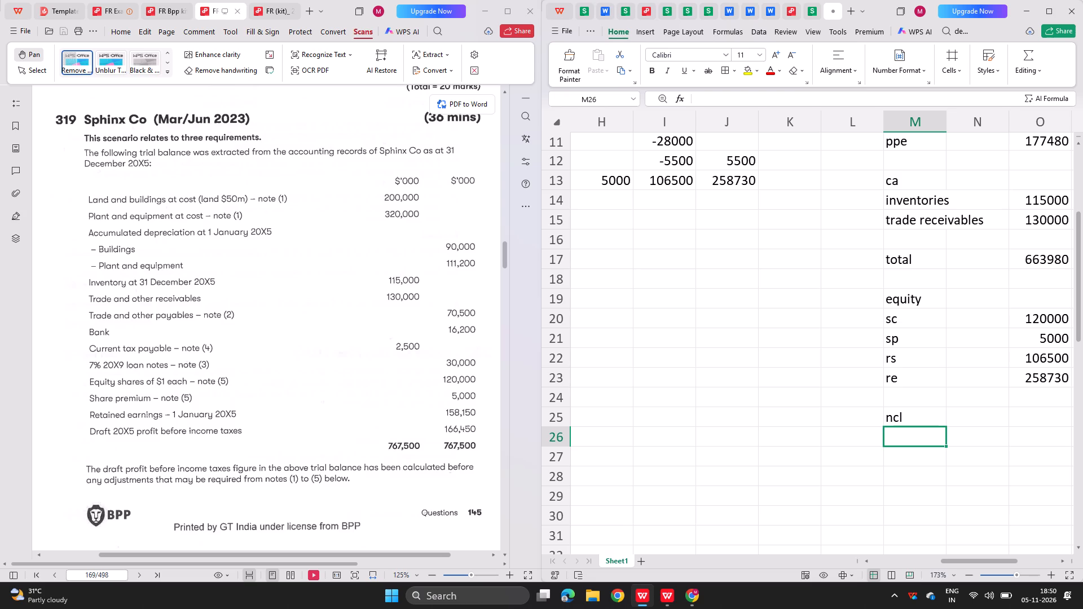
pyautogui.click(808, 6)
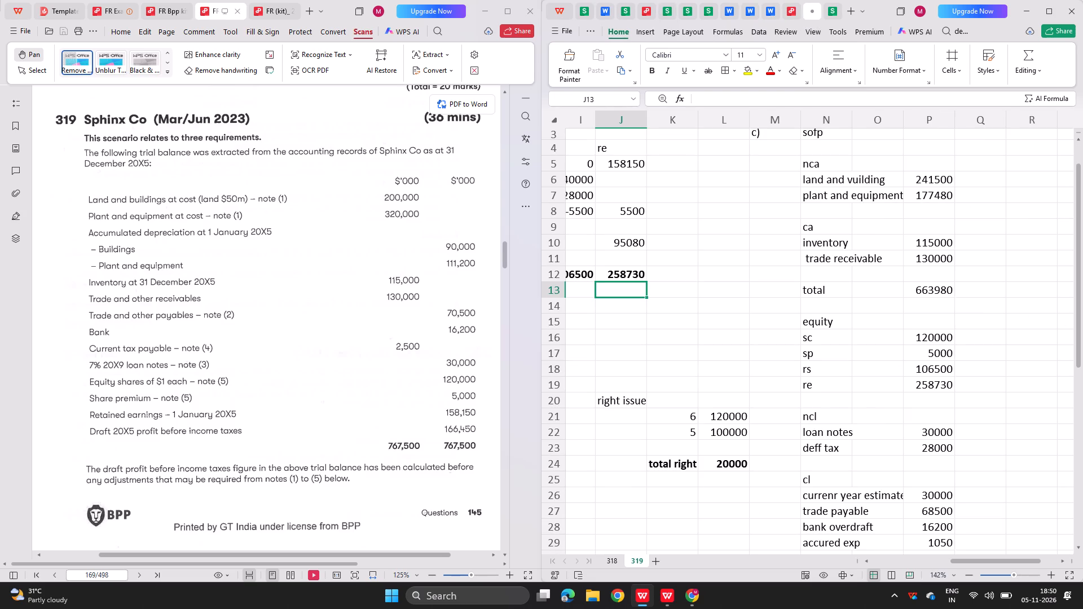
pyautogui.scroll(-2, 707, 294)
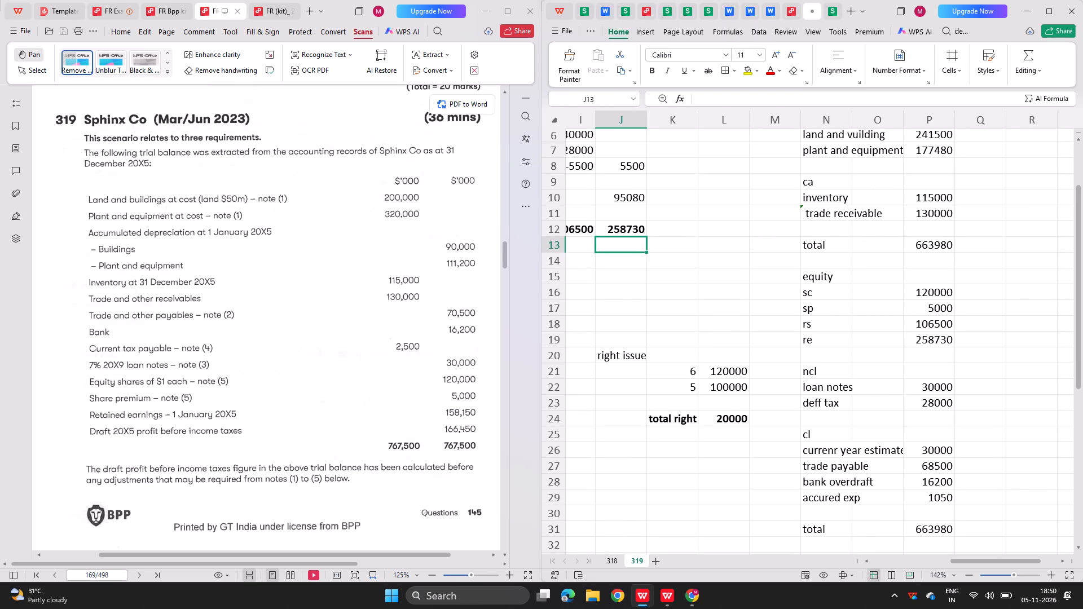
pyautogui.doubleClick(926, 382)
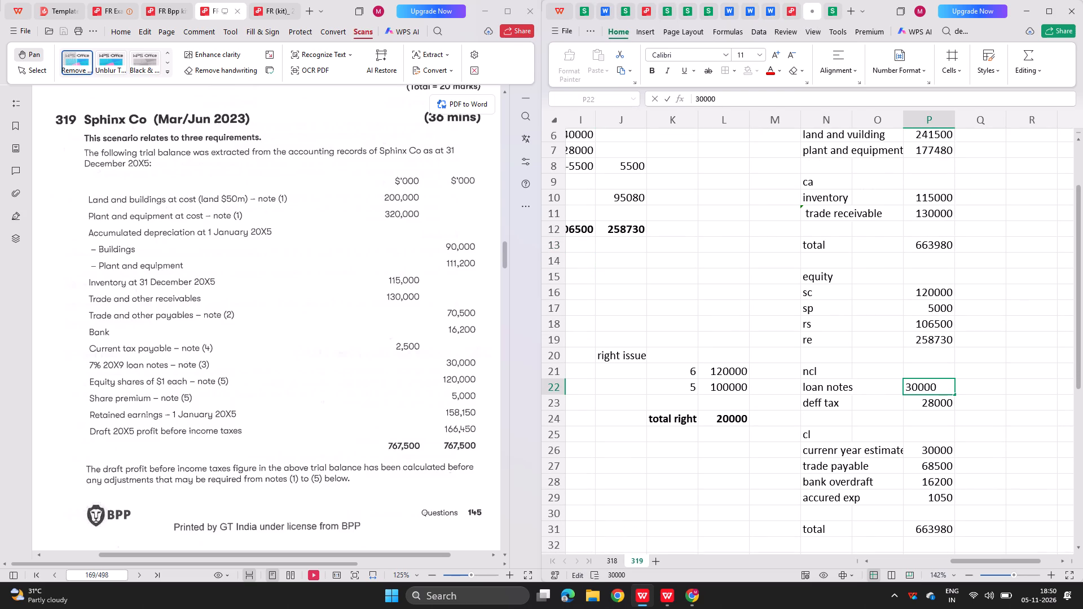
pyautogui.press('Return')
pyautogui.scroll(-1, 788, 372)
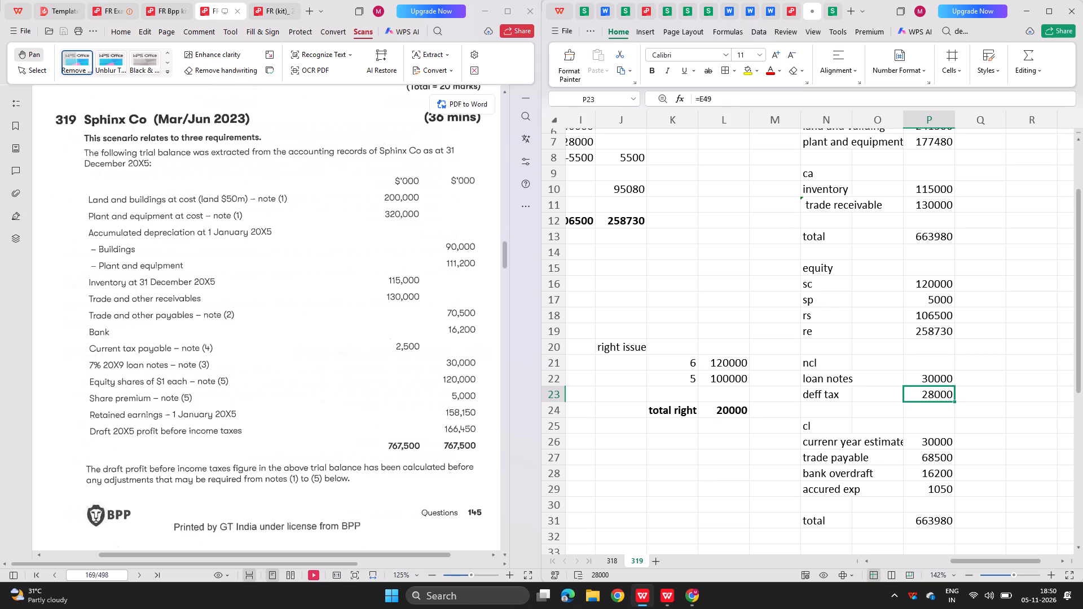
pyautogui.click(831, 5)
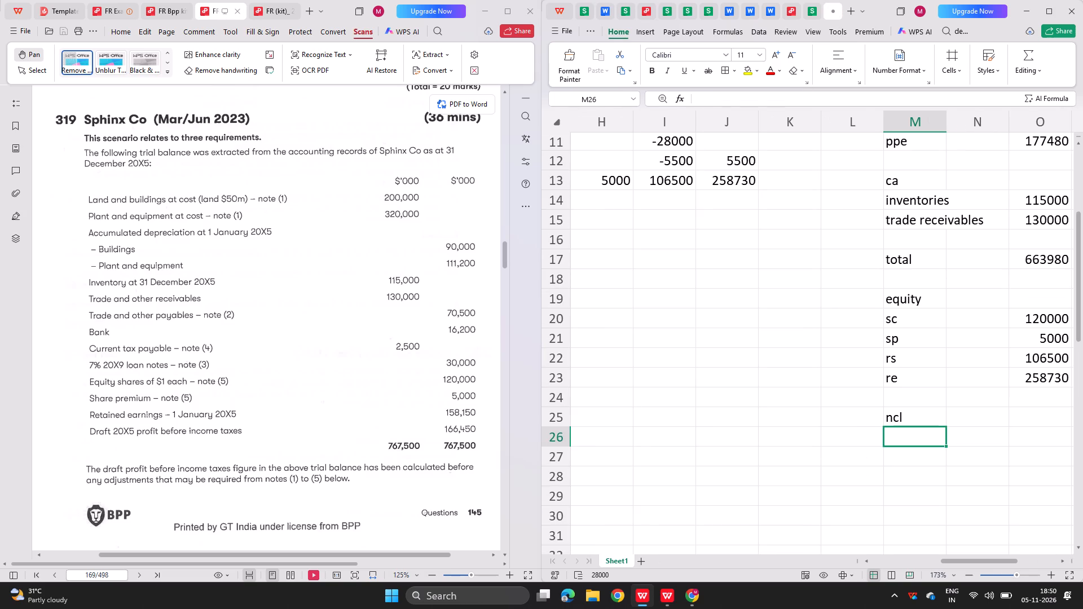
pyautogui.write('laon notes')
pyautogui.press('Return')
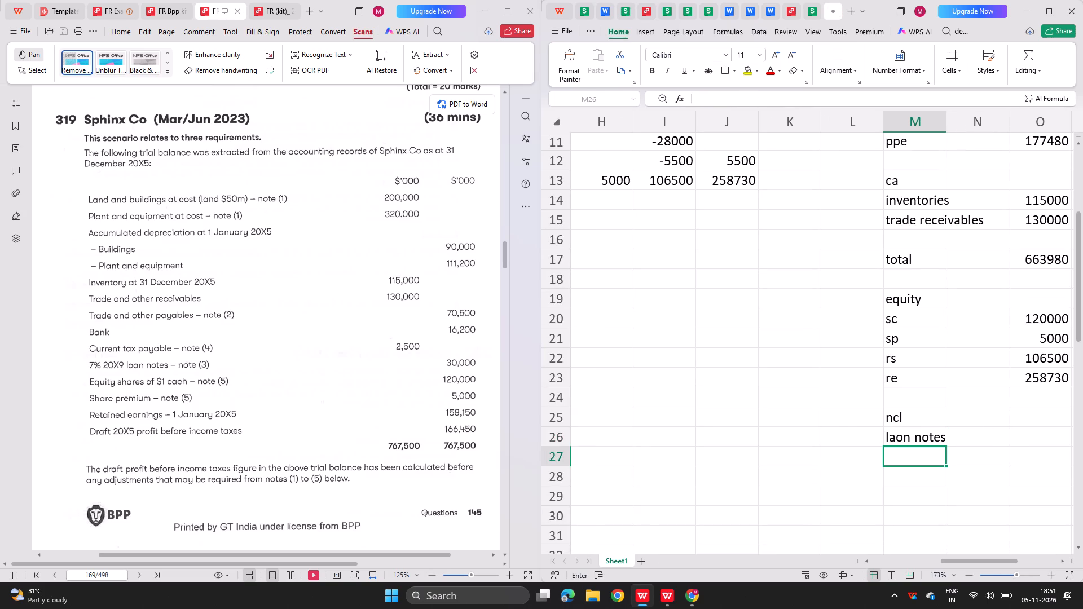
# Correct the misspelled label in M26 under the ncl heading to "loan notes".
pyautogui.scroll(-2, 718, 409)
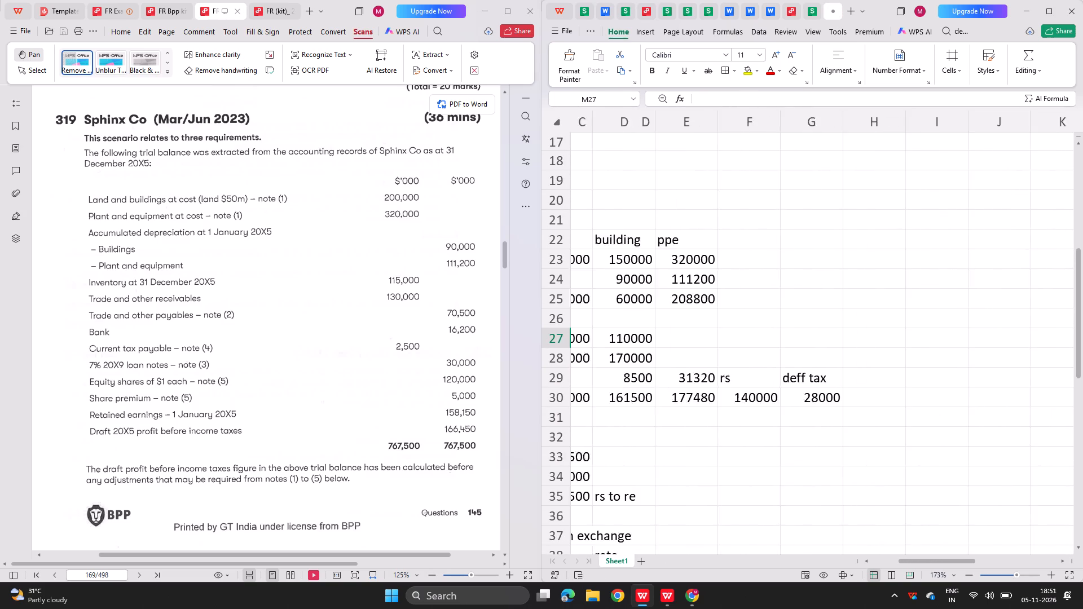
pyautogui.scroll(-4, 718, 409)
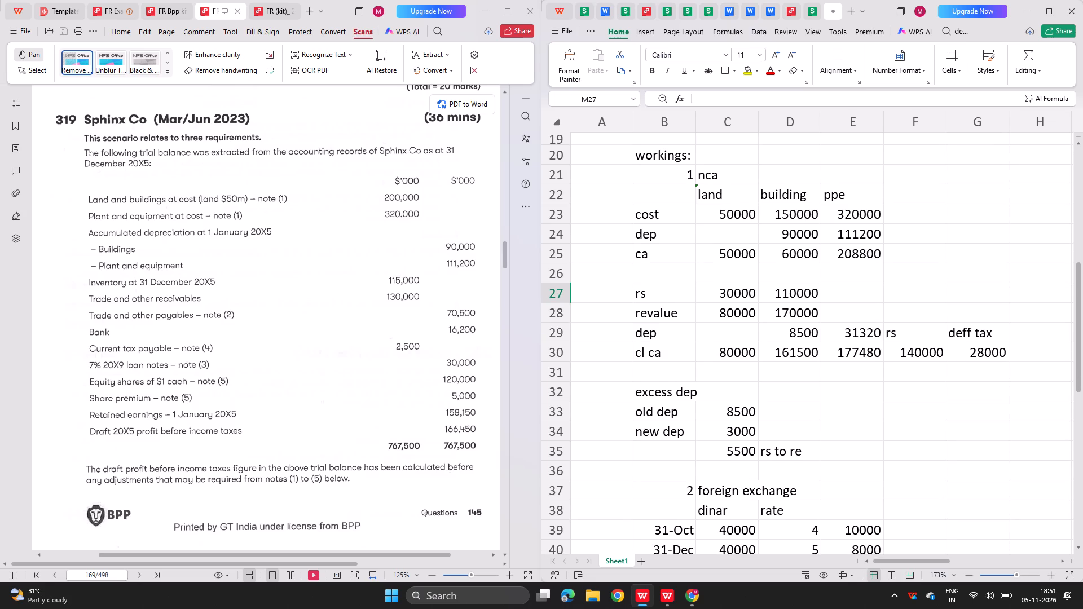
pyautogui.scroll(-3, 718, 409)
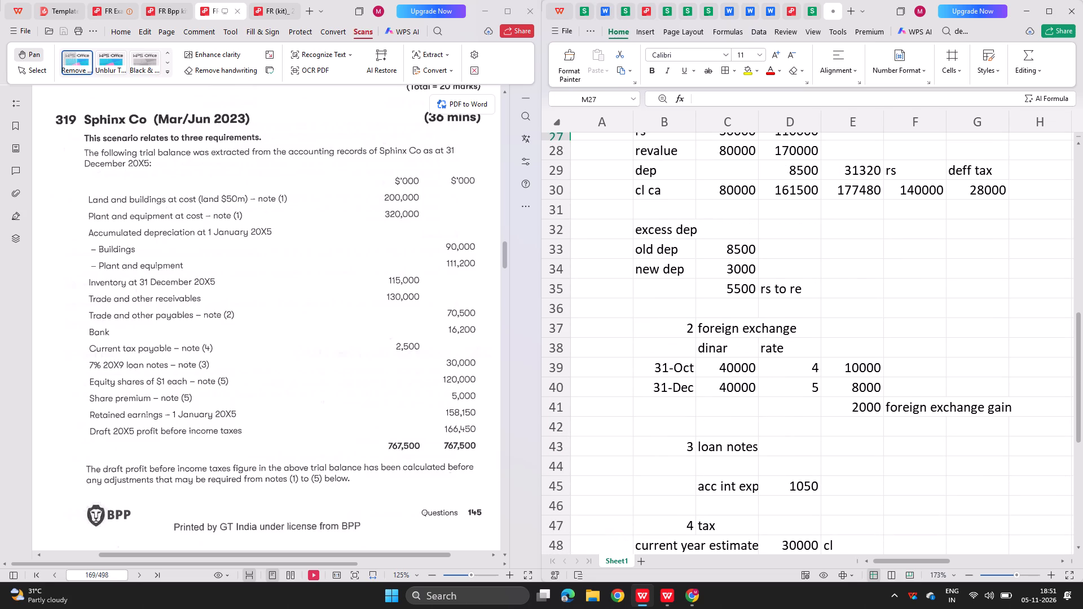
pyautogui.scroll(2, 718, 409)
pyautogui.hscroll(-4, 597, 413)
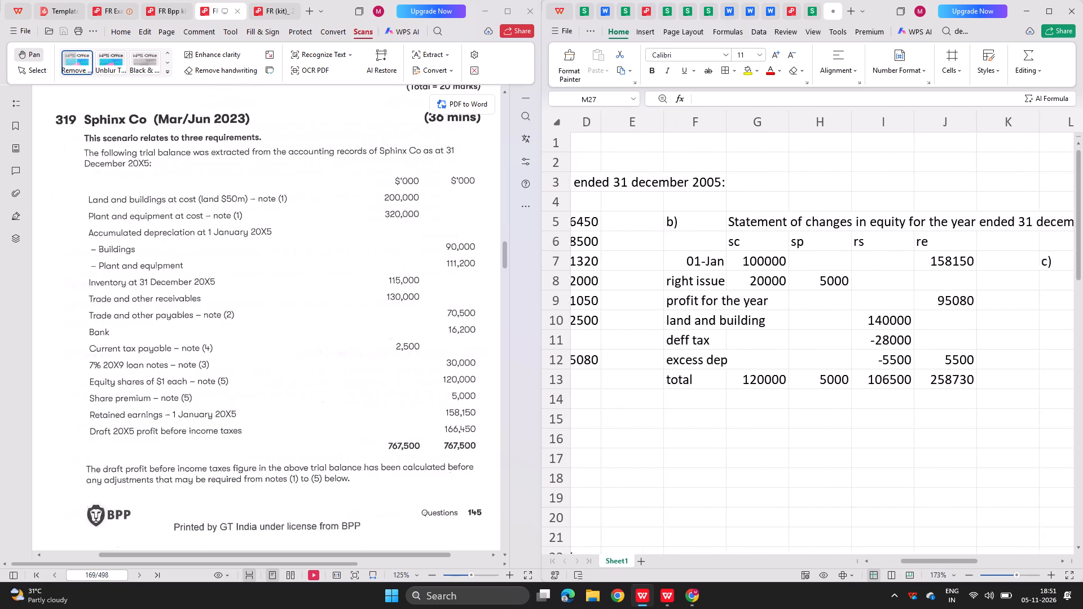
pyautogui.hscroll(-4, 597, 413)
pyautogui.scroll(-6, 597, 413)
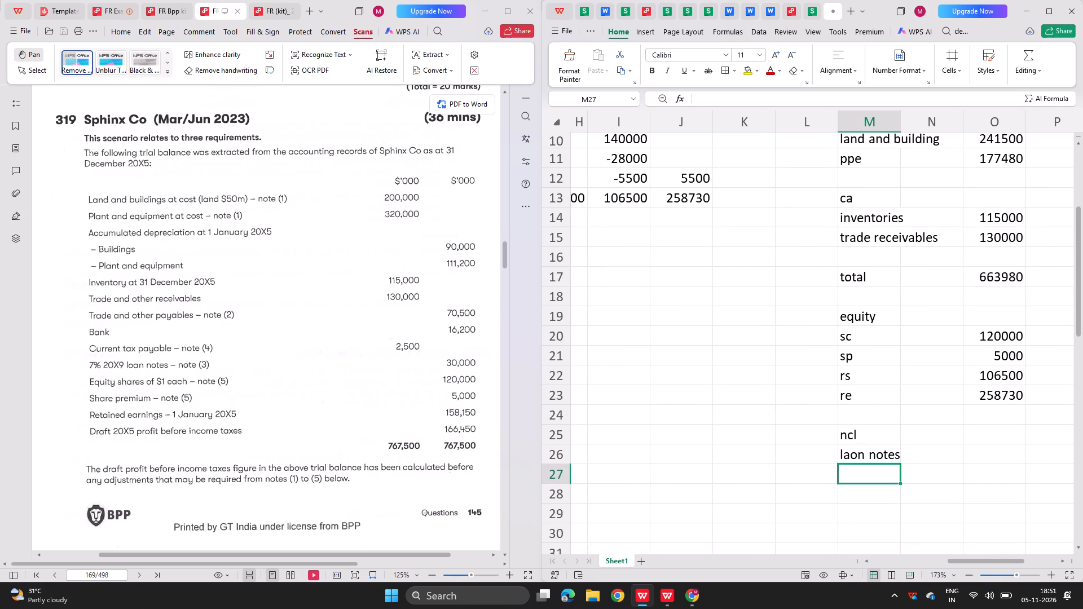
pyautogui.click(879, 458)
pyautogui.moveTo(879, 458); pyautogui.dragTo(859, 458)
pyautogui.click(859, 458)
pyautogui.press('BackSpace')
pyautogui.press('BackSpace')
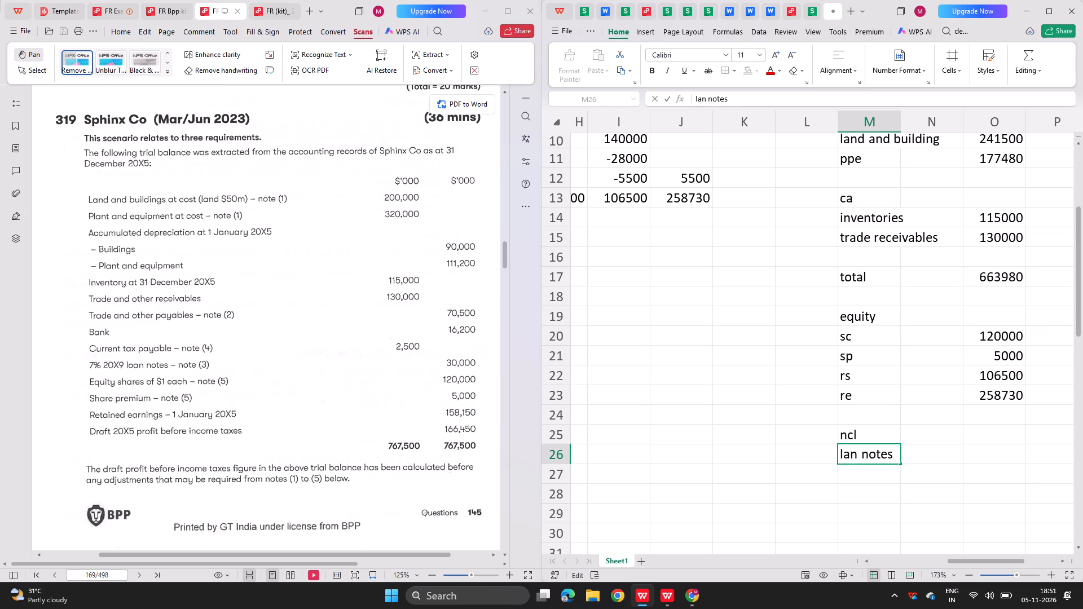
pyautogui.write('oa')
pyautogui.press('Return')
# Enter 30000 as the loan notes figure in O26.
pyautogui.press('Right')
pyautogui.press('Right')
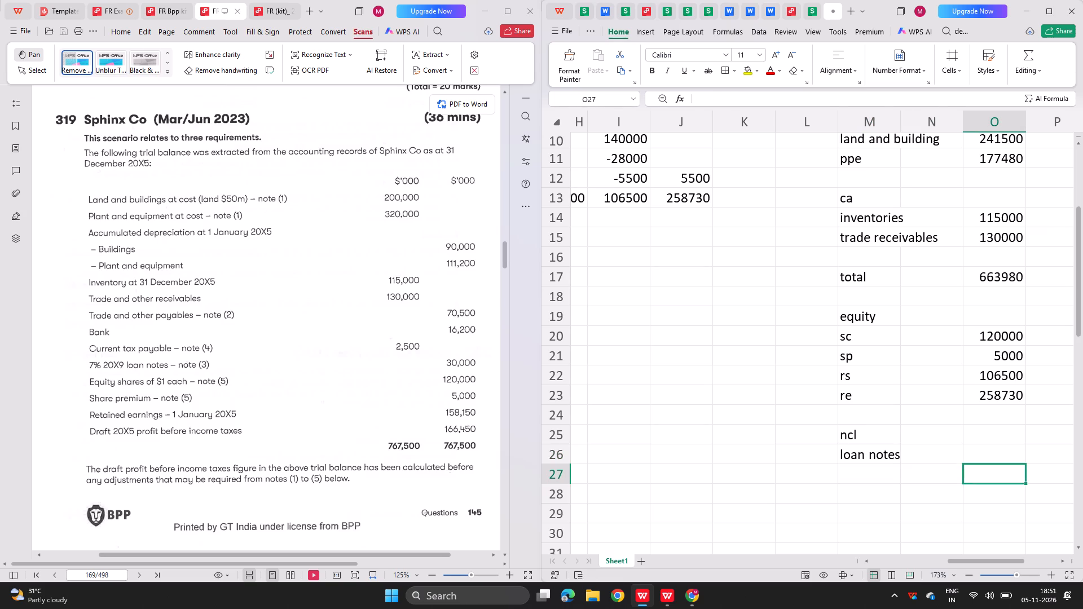
pyautogui.press('Up')
pyautogui.write('30000')
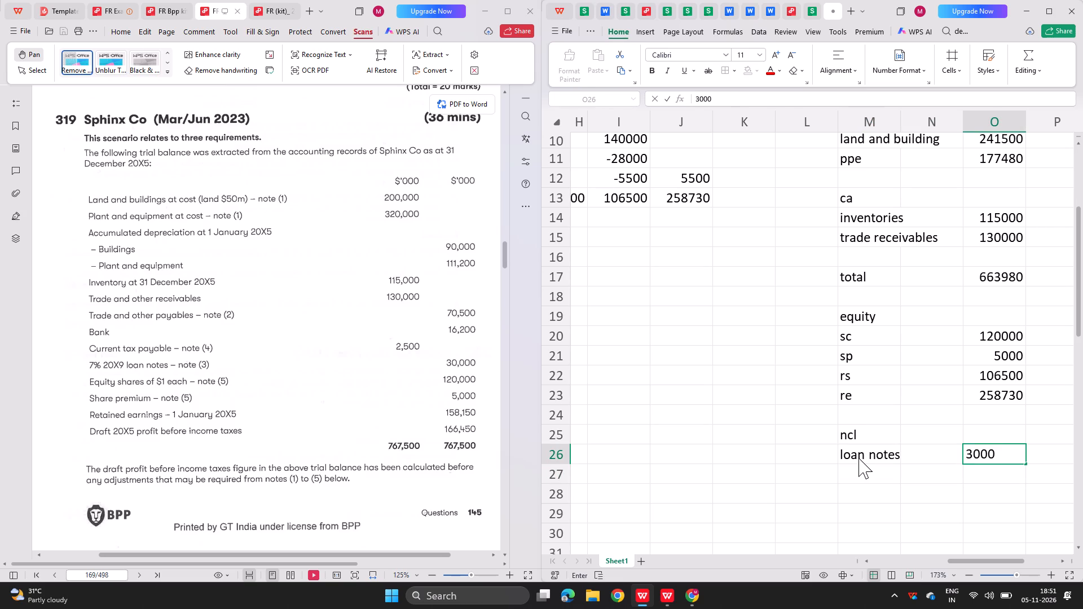
pyautogui.press('Return')
# Enter the label "deff tax" in M27, below loan notes.
pyautogui.press('Left')
pyautogui.press('Left')
pyautogui.write('def')
pyautogui.press('space')
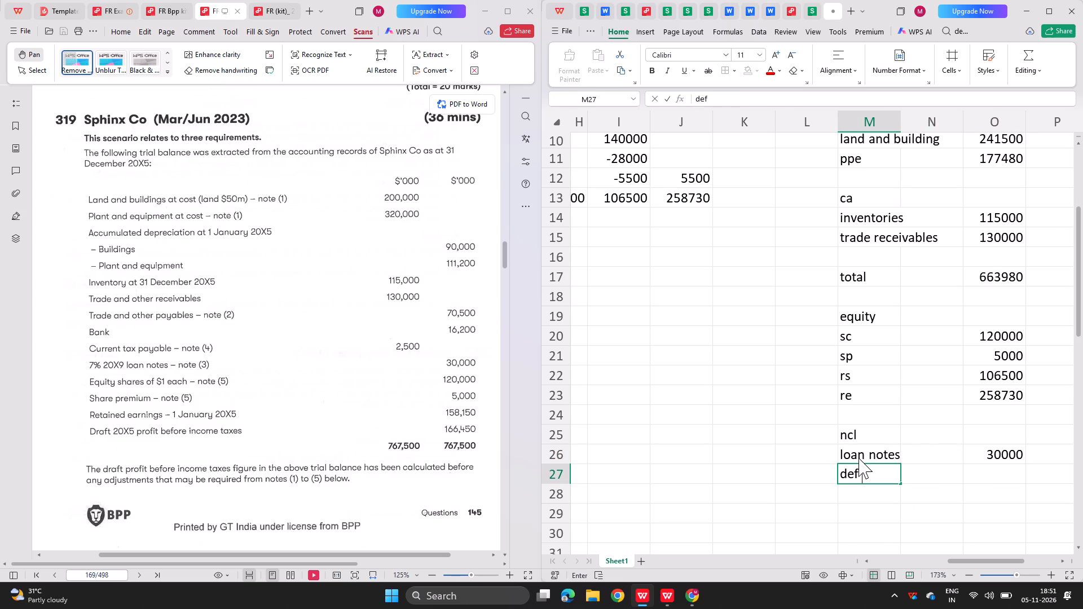
pyautogui.press('BackSpace')
pyautogui.write('f tax0')
pyautogui.press('Right')
pyautogui.press('Left')
pyautogui.press('BackSpace')
pyautogui.write('fe')
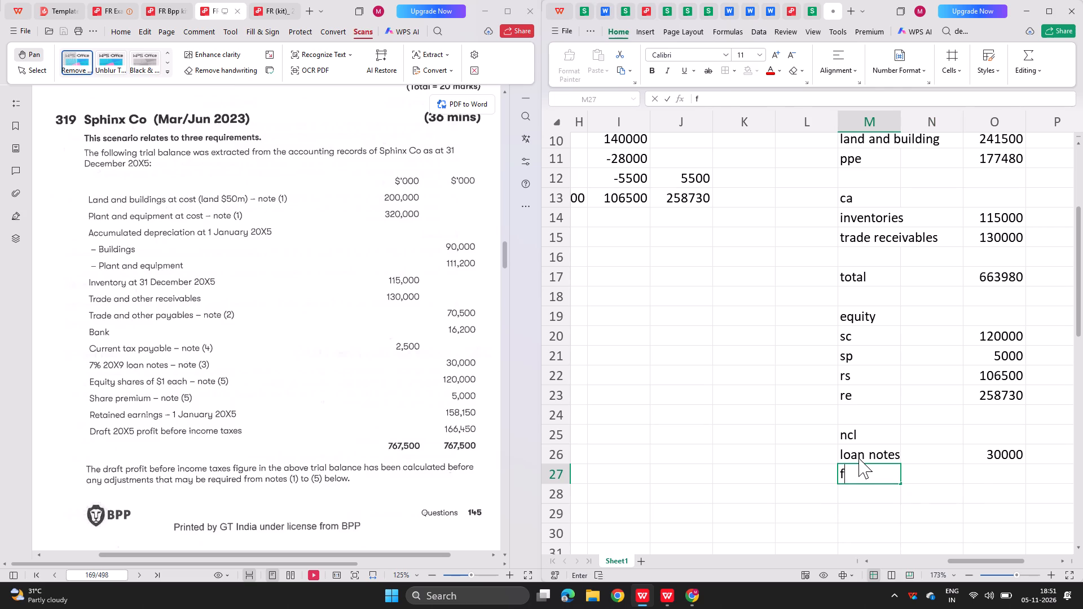
pyautogui.press('f')
pyautogui.press('BackSpace')
pyautogui.press('BackSpace')
pyautogui.press('BackSpace')
pyautogui.press('BackSpace')
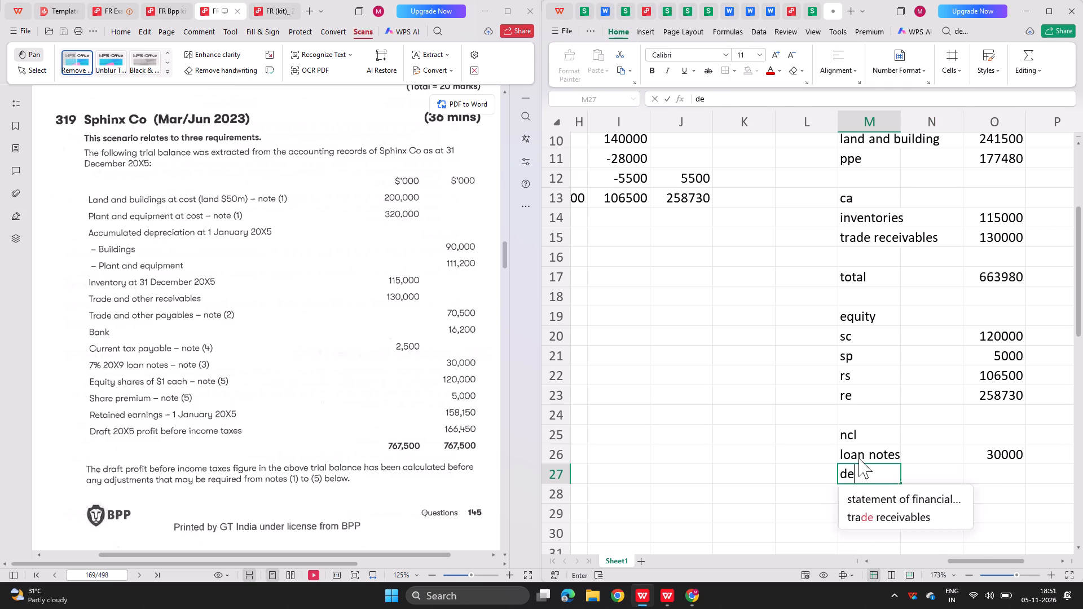
pyautogui.press('Right')
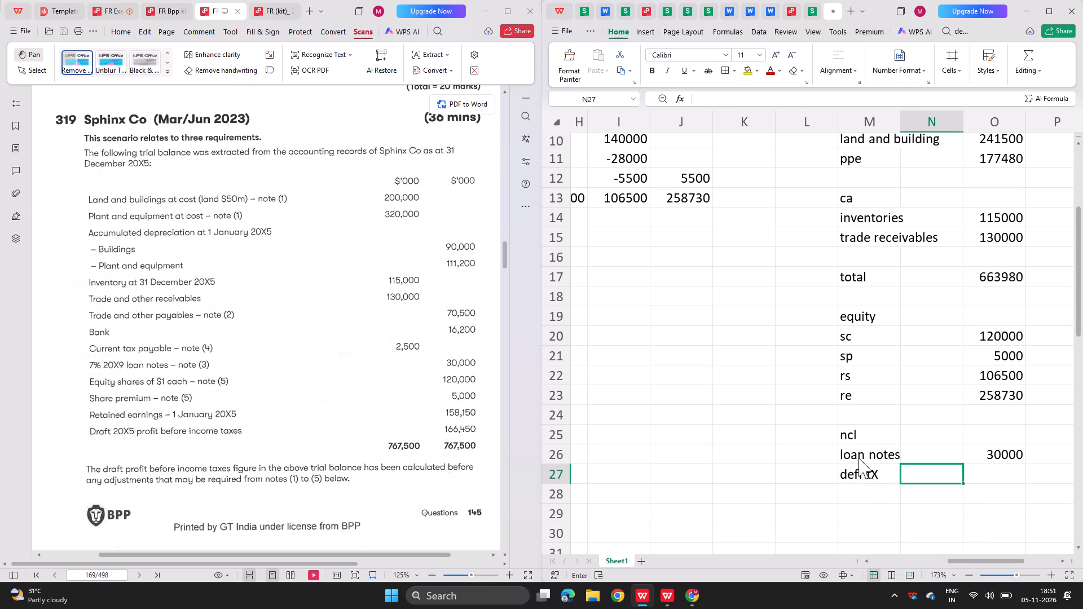
pyautogui.press('Left')
pyautogui.press('F2')
pyautogui.press('BackSpace')
pyautogui.write('AX')
pyautogui.press('BackSpace')
pyautogui.press('BackSpace')
pyautogui.write('ax')
pyautogui.press('Right')
pyautogui.press('Right')
pyautogui.press('Return')
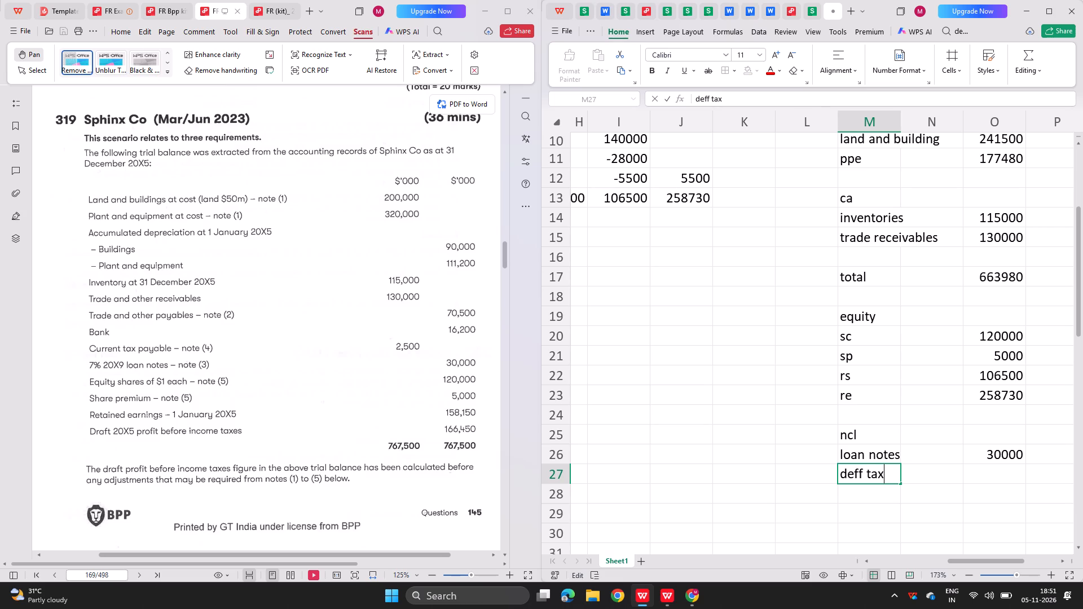
# Link the deff tax figure in O27 to the closing deferred tax working with =C55.
pyautogui.press('Right')
pyautogui.press('Right')
pyautogui.press('Up')
pyautogui.press('=')
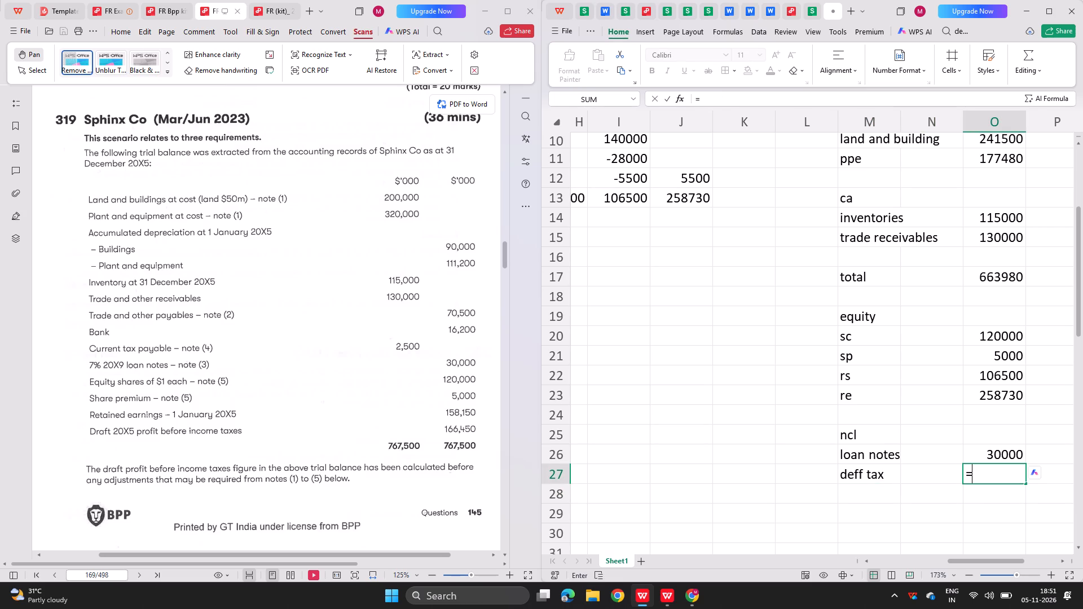
pyautogui.scroll(-6, 924, 418)
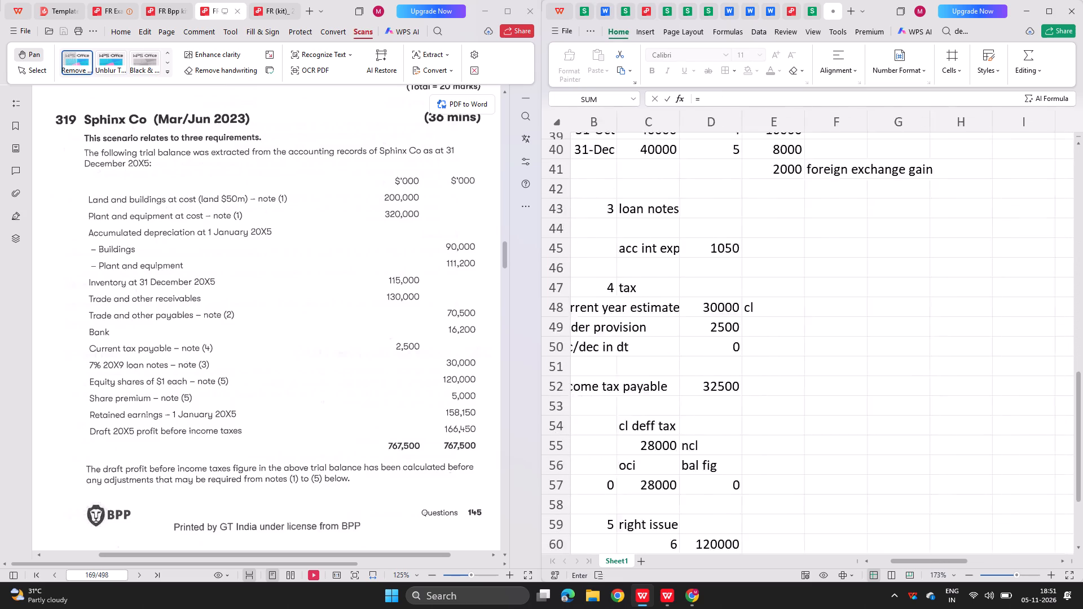
pyautogui.scroll(-3, 924, 418)
pyautogui.click(738, 376)
pyautogui.press('Return')
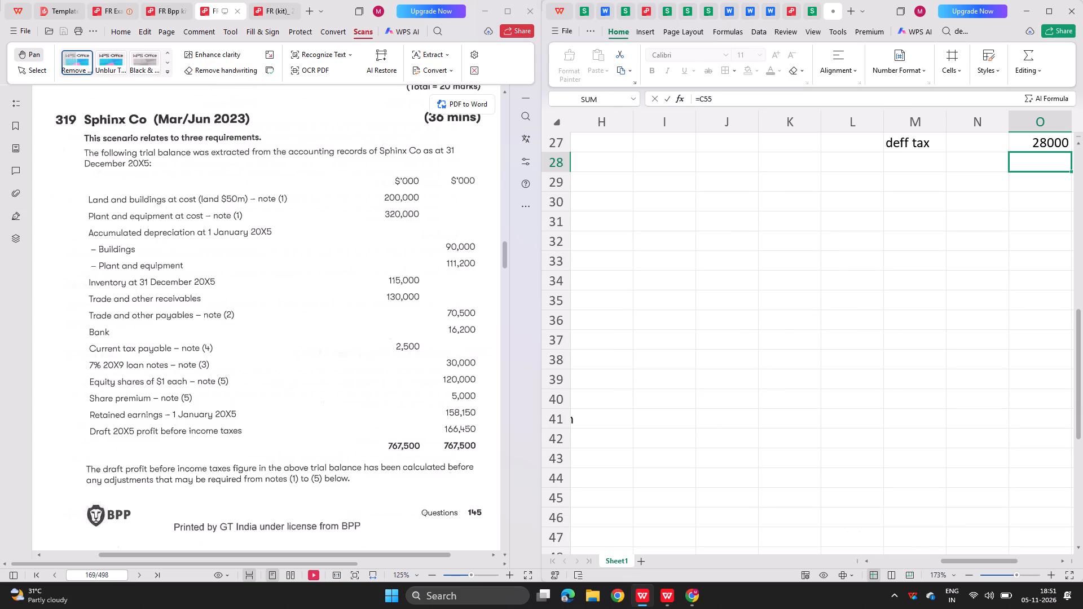
# Start the current liabilities section with the heading "cl" in M29 and the label "trade payable" in M30.
pyautogui.click(920, 175)
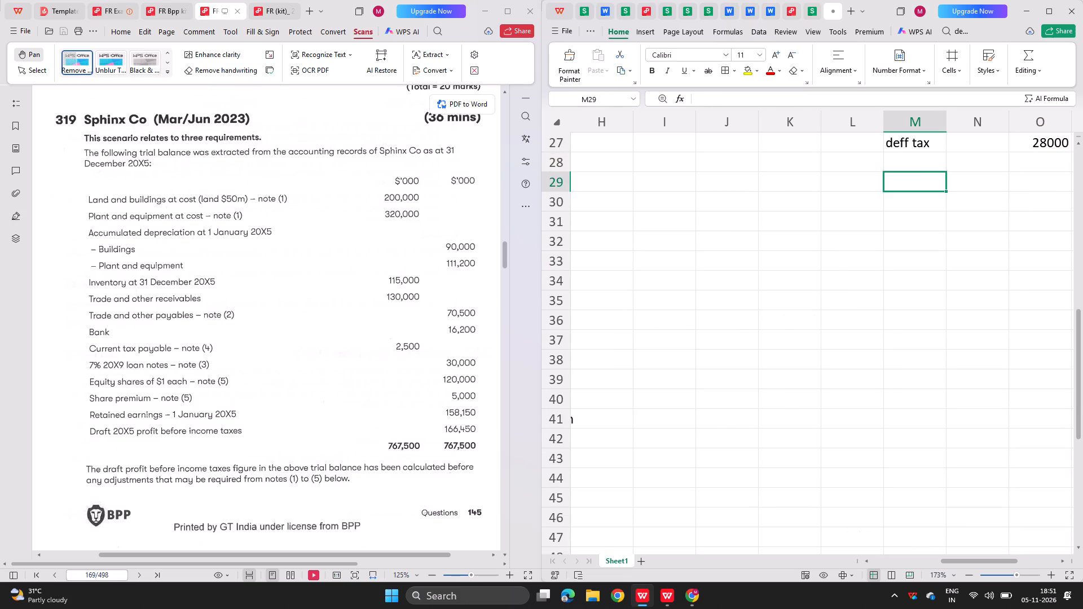
pyautogui.write('cl')
pyautogui.press('Return')
pyautogui.write('trad')
pyautogui.press('space')
pyautogui.press('BackSpace')
pyautogui.write('e payable')
pyautogui.press('Return')
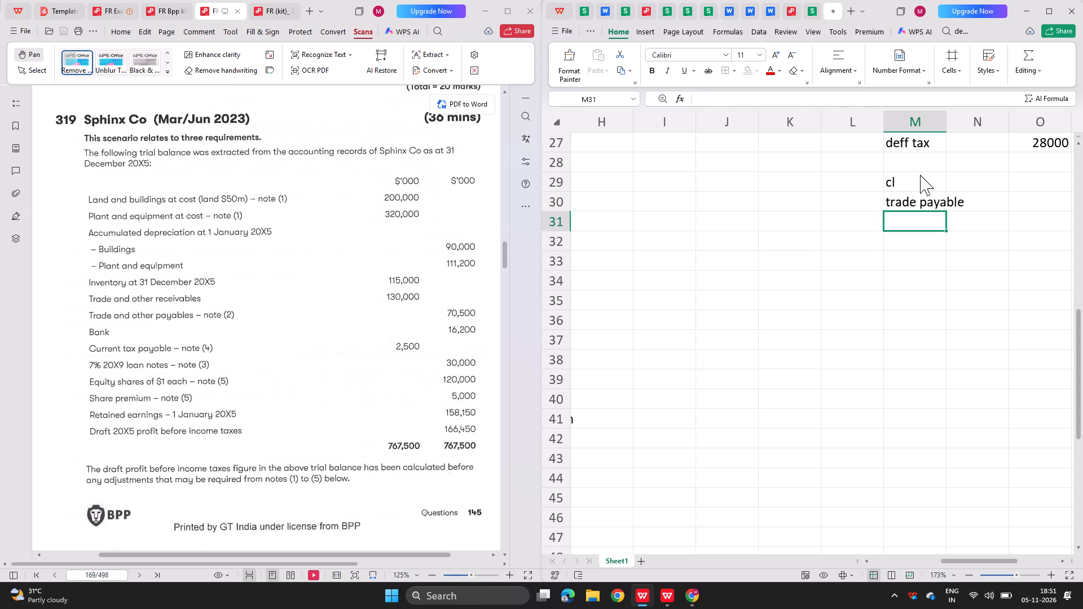
# Enter 70500 from the trial balance as the trade payable figure in O30.
pyautogui.press('Right')
pyautogui.press('Right')
pyautogui.press('Up')
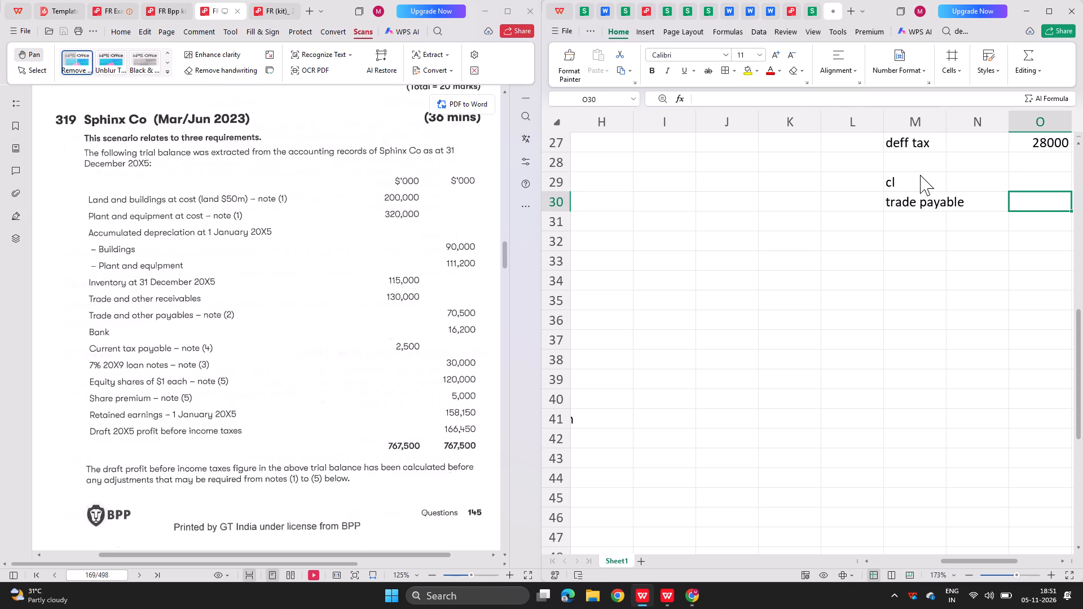
pyautogui.press('8')
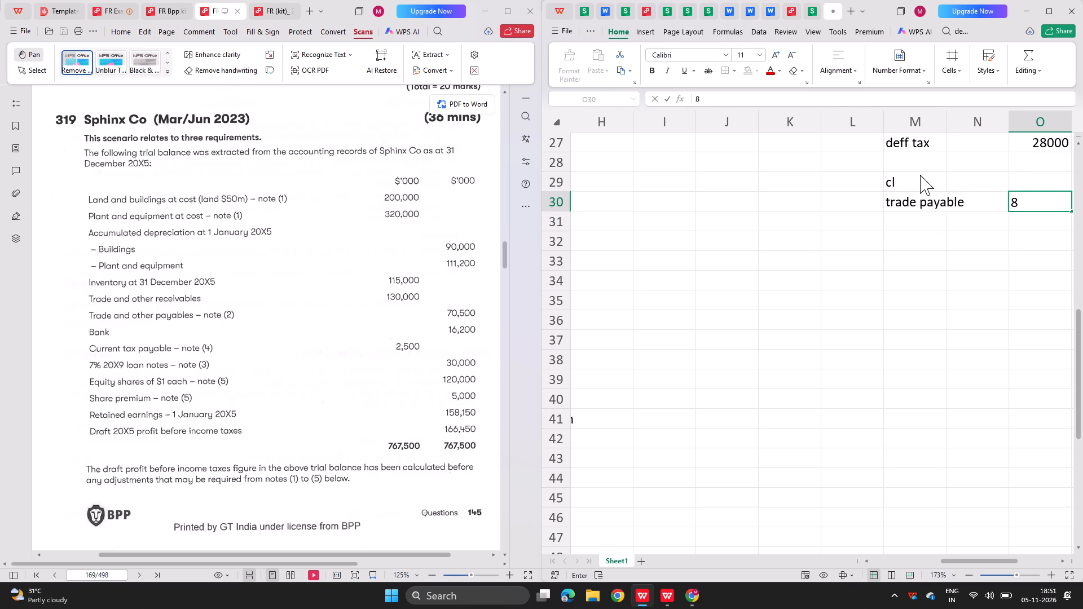
pyautogui.press('BackSpace')
pyautogui.write('70500')
# Check the question's notes and trial balance against the solved 319 sheet's formulas for trade payable, bank overdraft and accrued expenses.
pyautogui.scroll(-1, 425, 343)
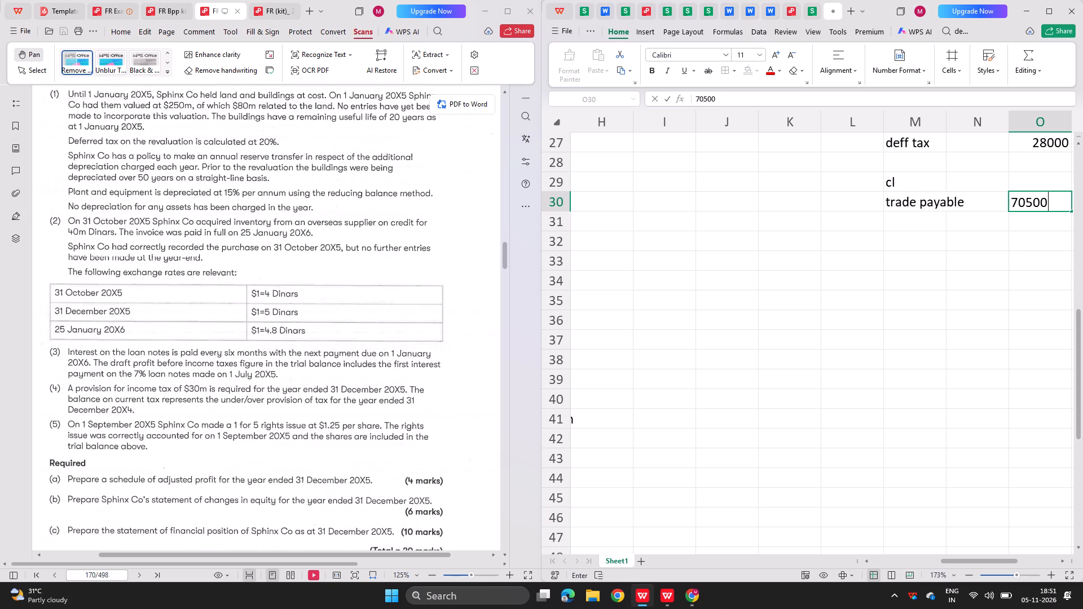
pyautogui.scroll(1, 425, 343)
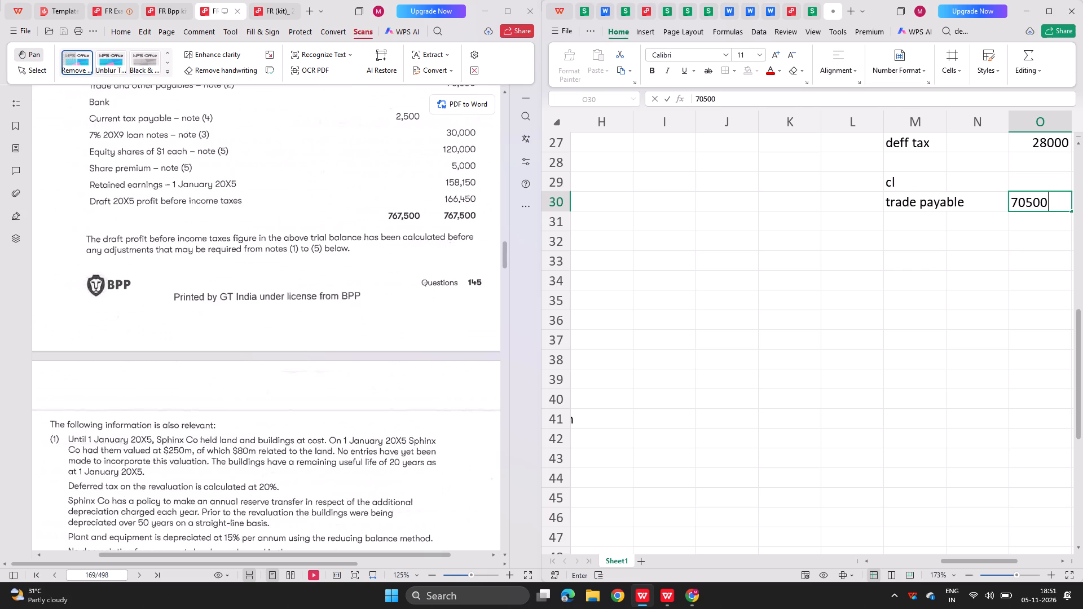
pyautogui.click(809, 1)
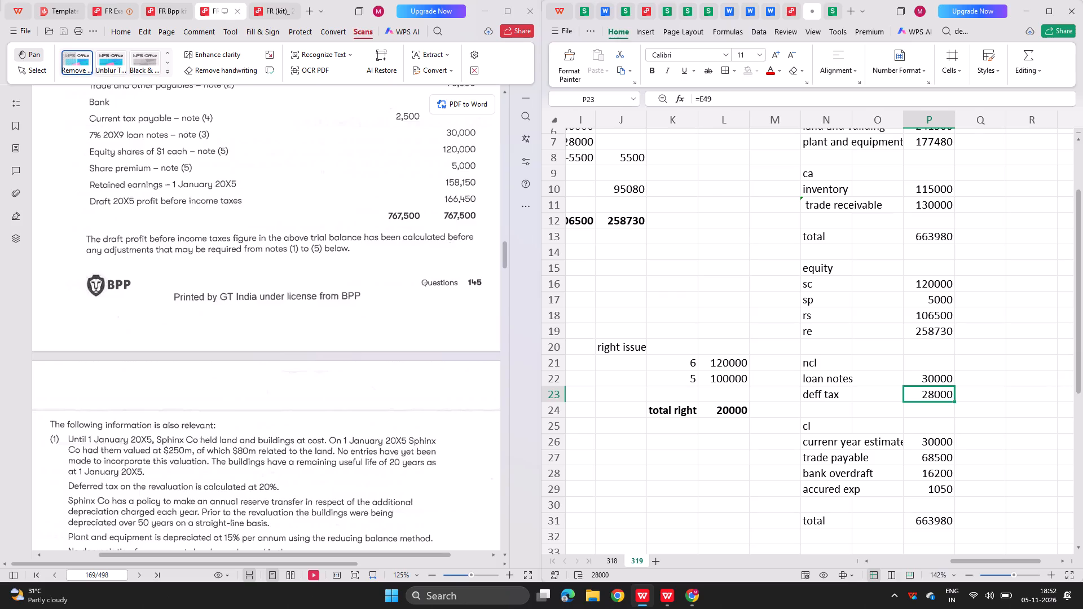
pyautogui.hotkey('alt', 'Tab')
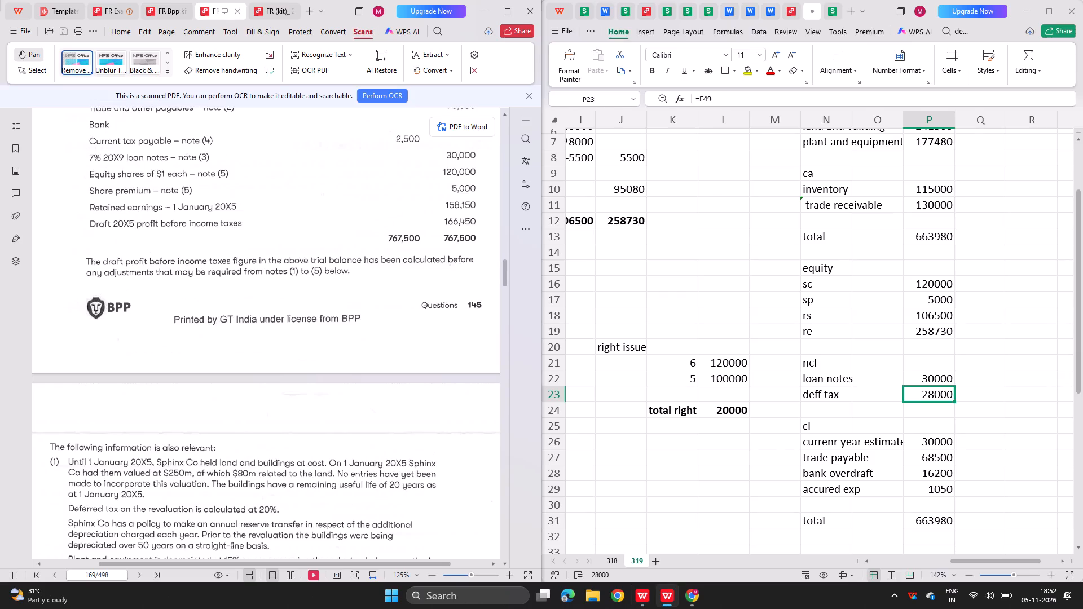
pyautogui.hotkey('alt', 'Tab')
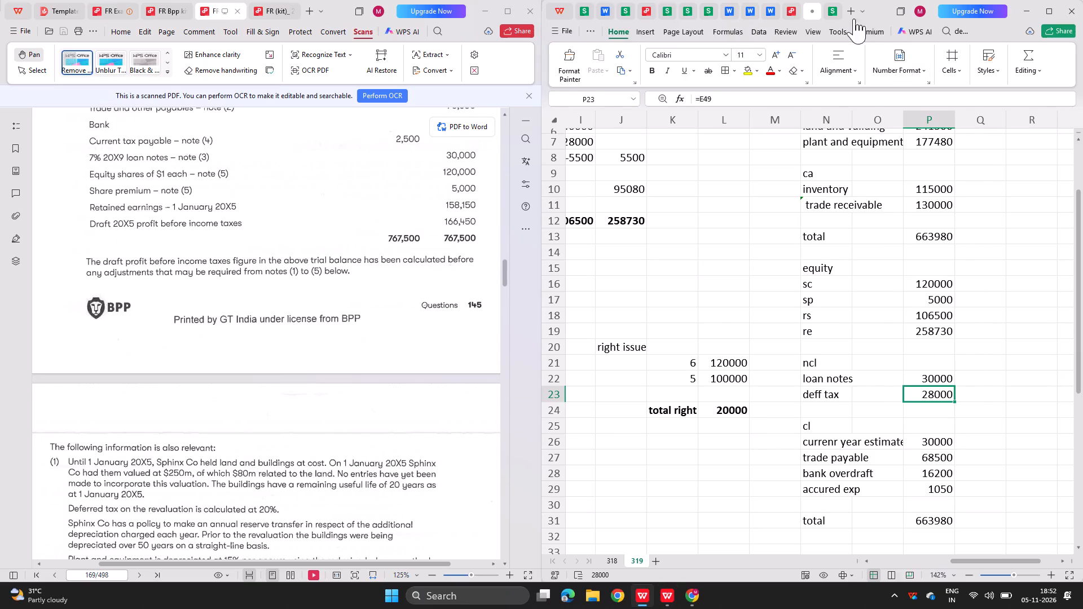
pyautogui.click(839, 11)
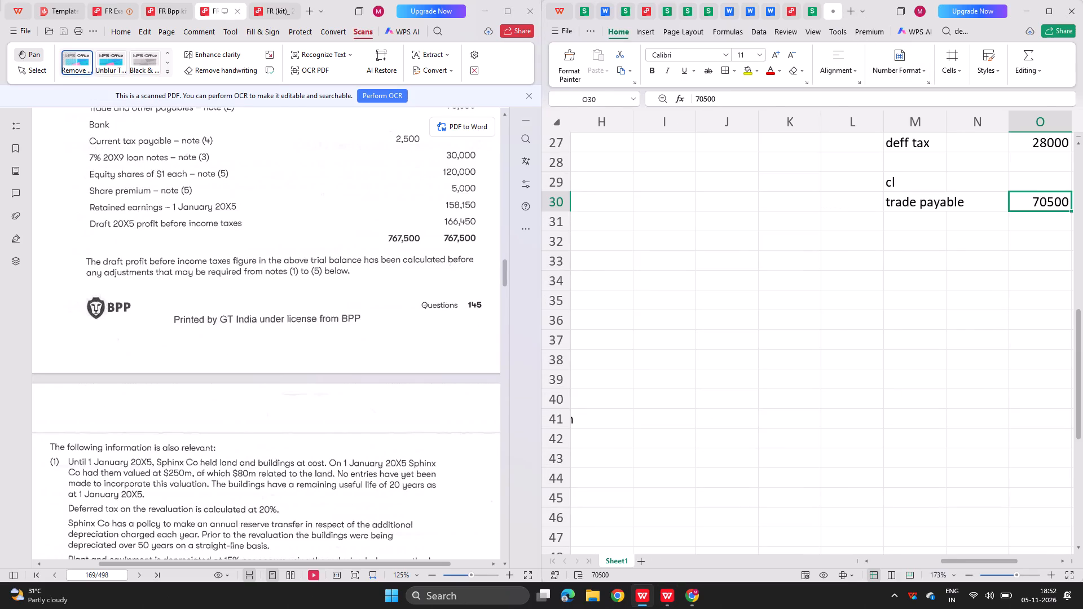
pyautogui.scroll(3, 790, 273)
pyautogui.click(813, 3)
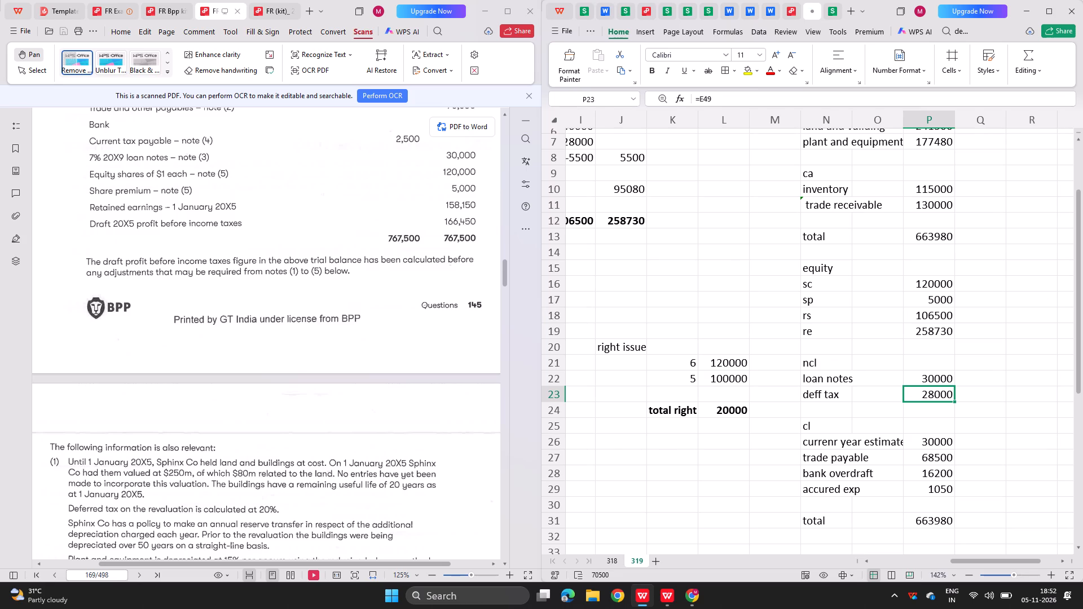
pyautogui.doubleClick(921, 464)
pyautogui.tripleClick(917, 460)
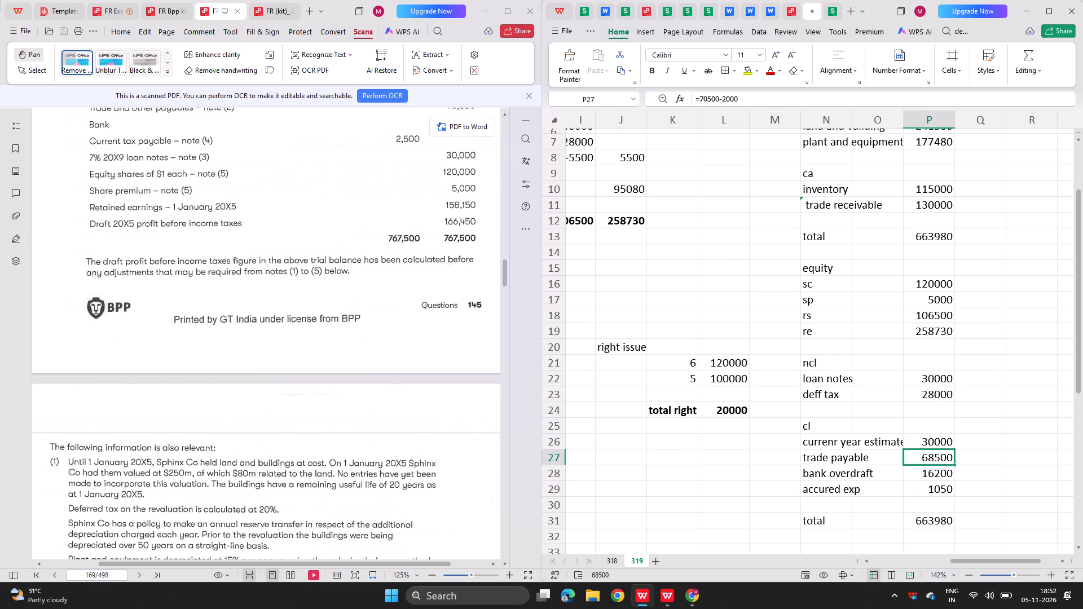
pyautogui.press('Return')
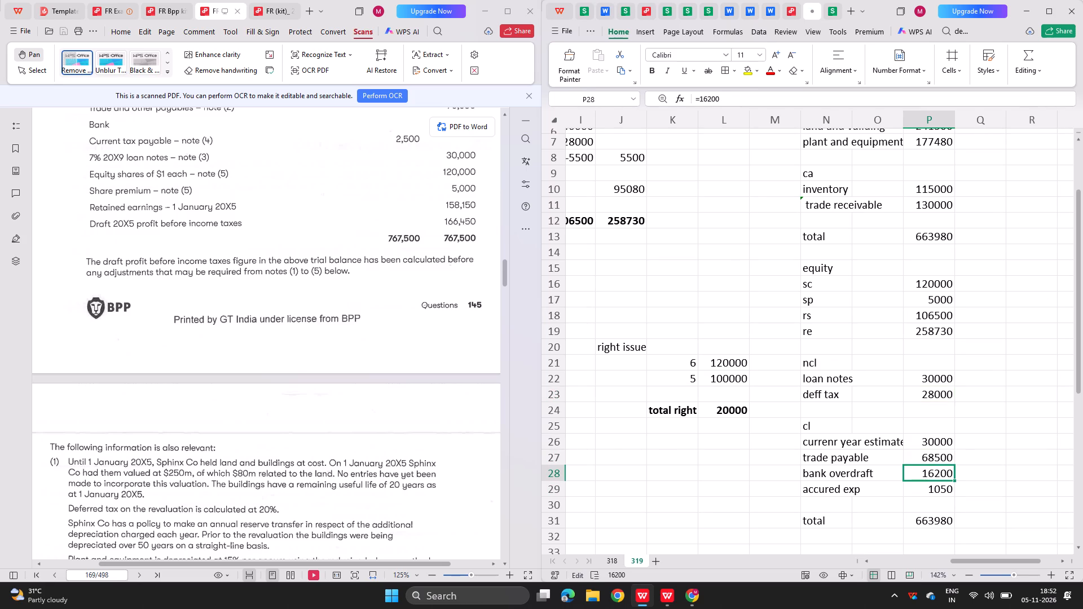
pyautogui.doubleClick(918, 475)
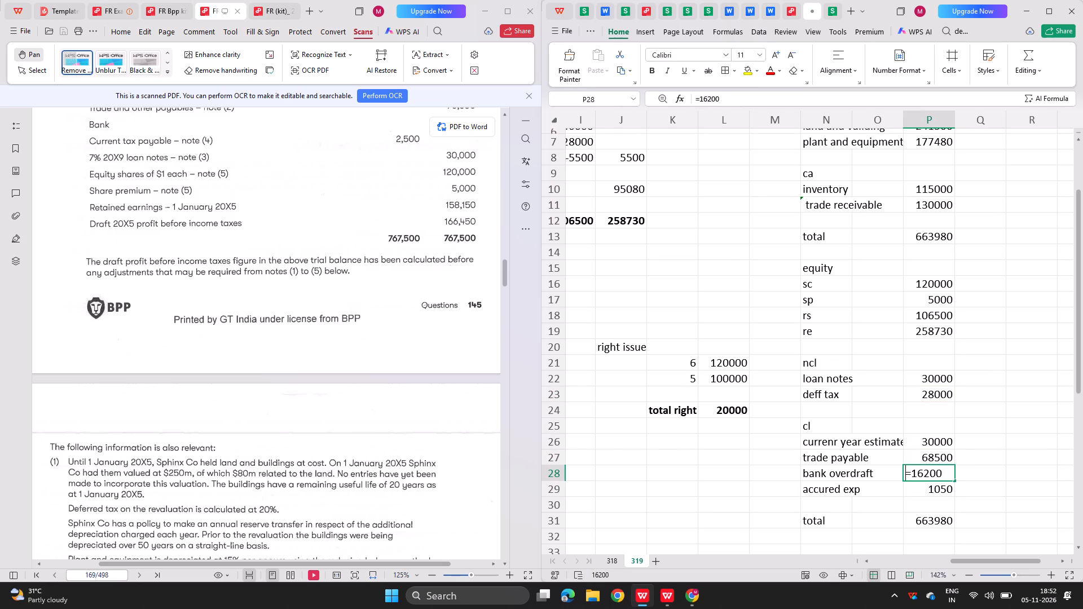
pyautogui.press('Return')
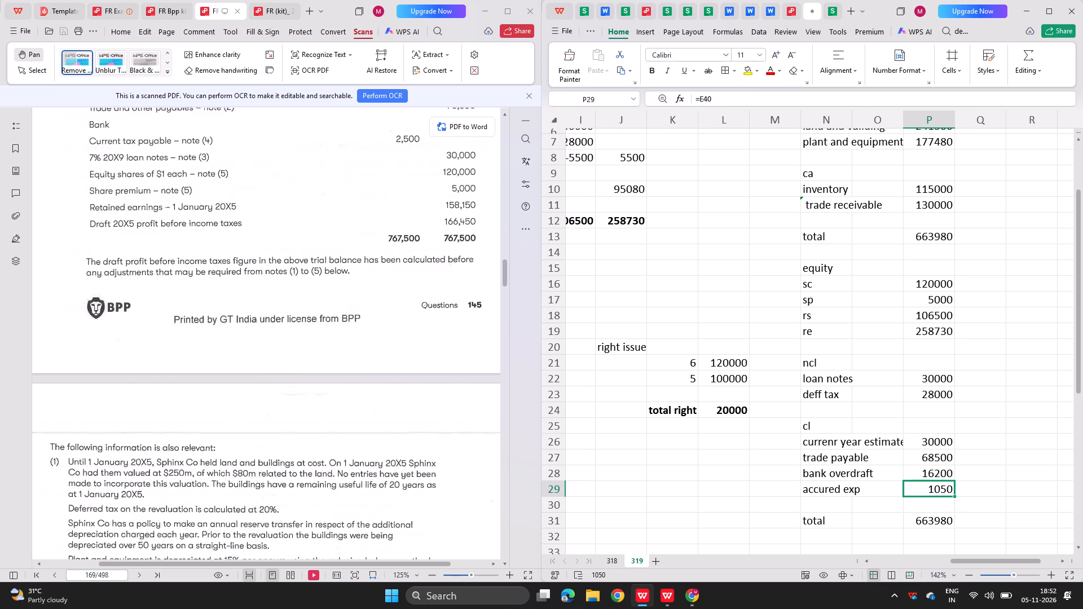
pyautogui.scroll(1, 464, 359)
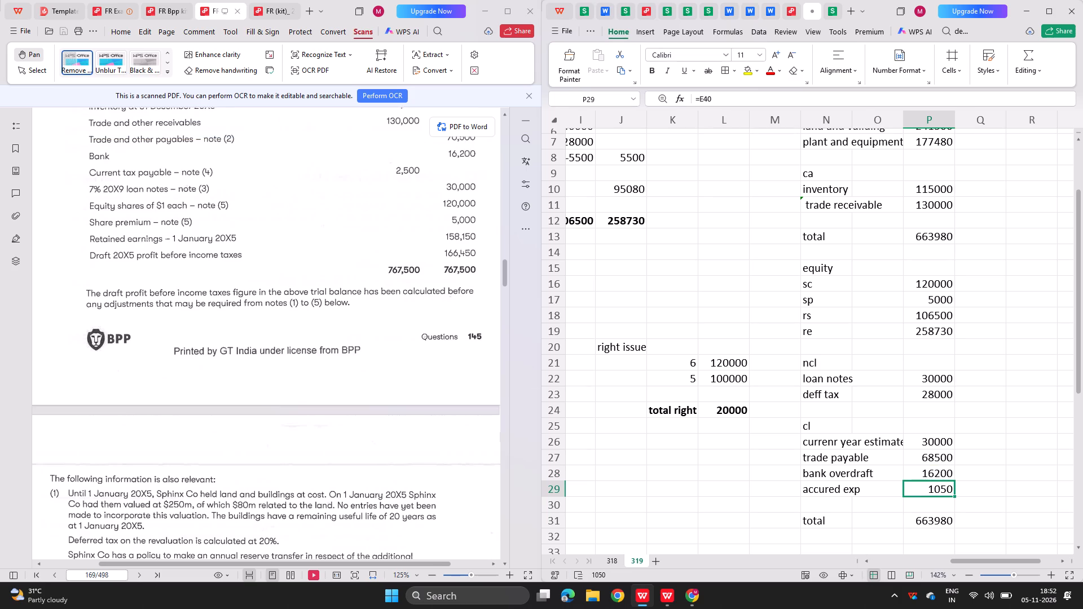
pyautogui.scroll(1, 464, 359)
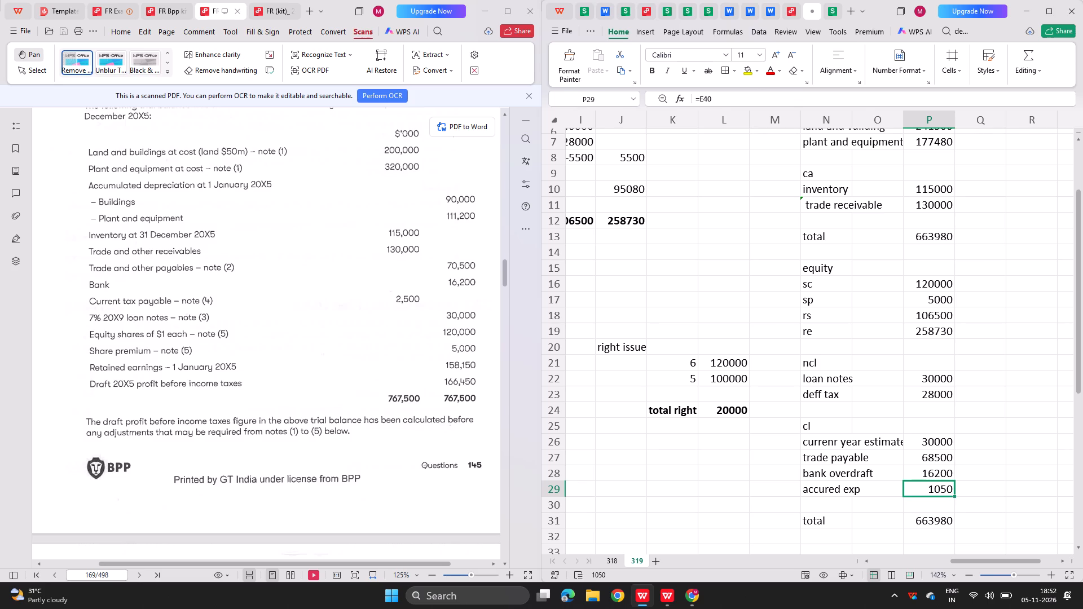
# Return to the new Sphinx Co sheet and change the trade payable figure in O30 to =70500-2000.
pyautogui.click(830, 6)
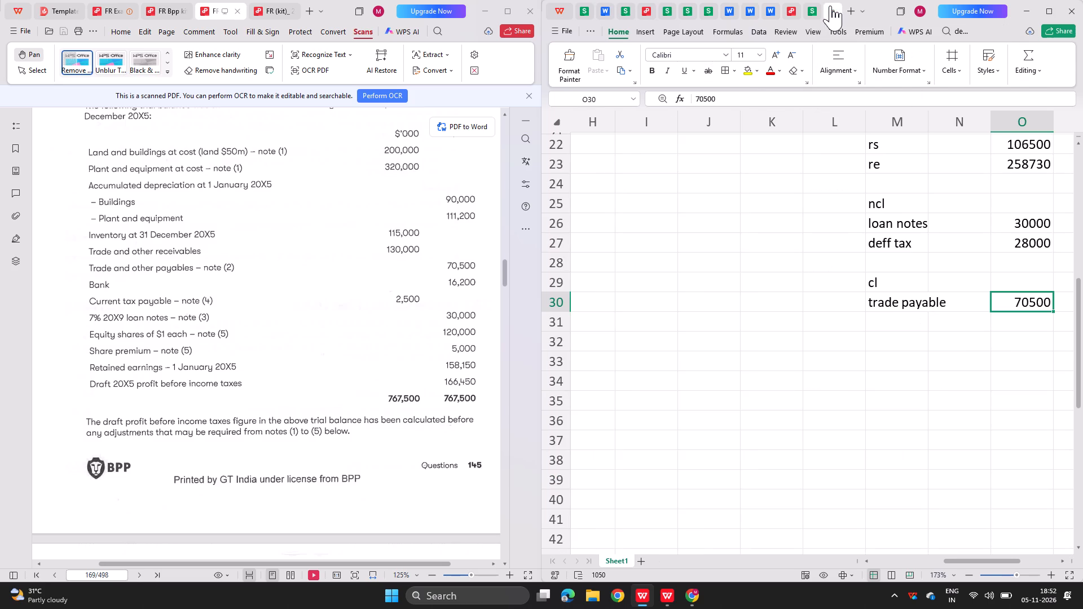
pyautogui.press('=')
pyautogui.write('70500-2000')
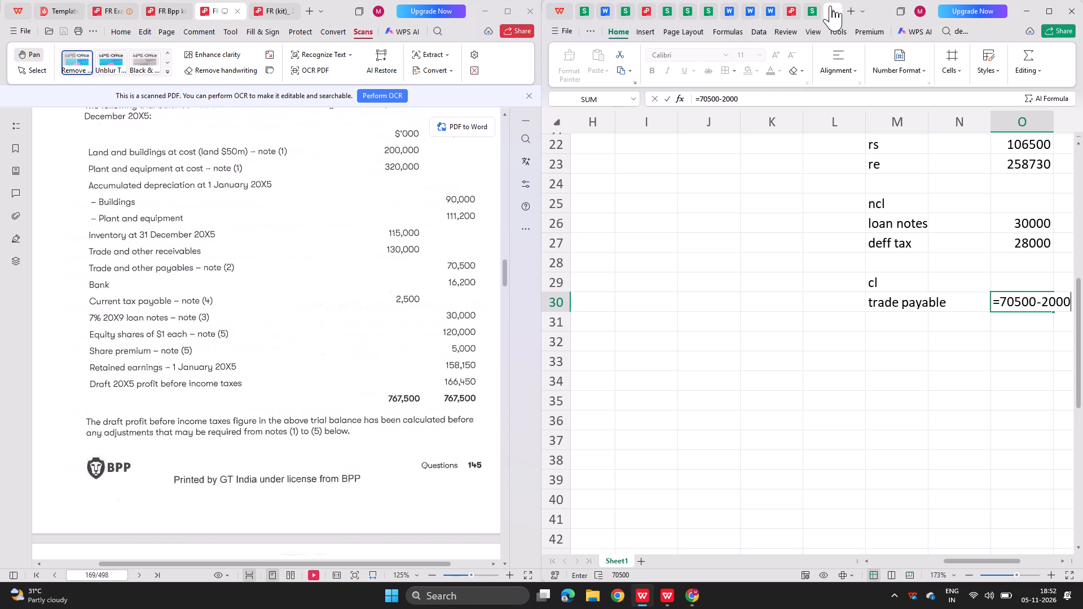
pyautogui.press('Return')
# Add a current liabilities line in row 31 labelled "acc exp" with the amount =1050 in O31.
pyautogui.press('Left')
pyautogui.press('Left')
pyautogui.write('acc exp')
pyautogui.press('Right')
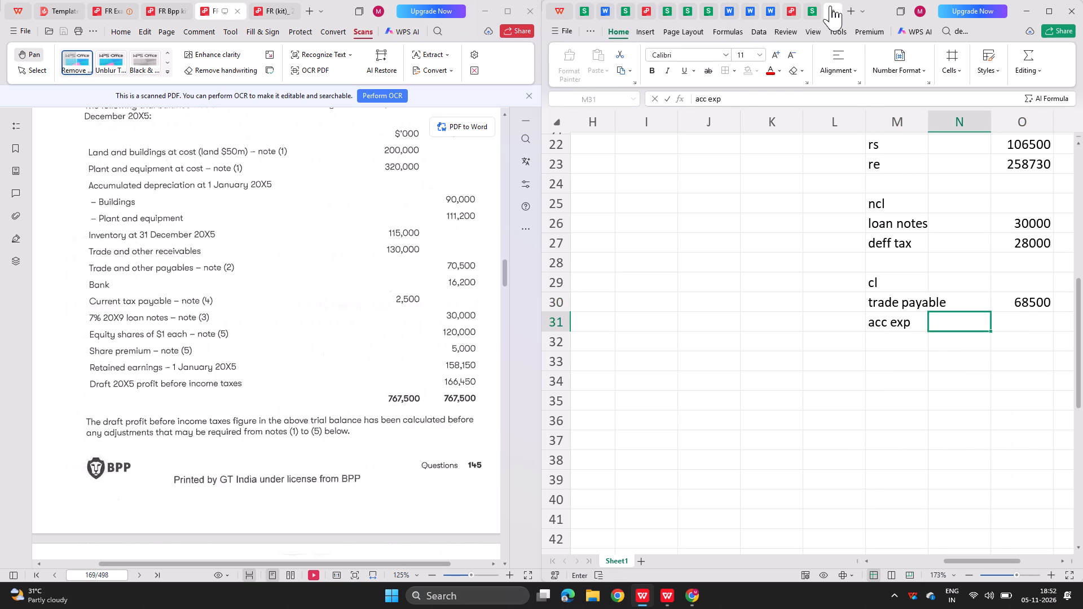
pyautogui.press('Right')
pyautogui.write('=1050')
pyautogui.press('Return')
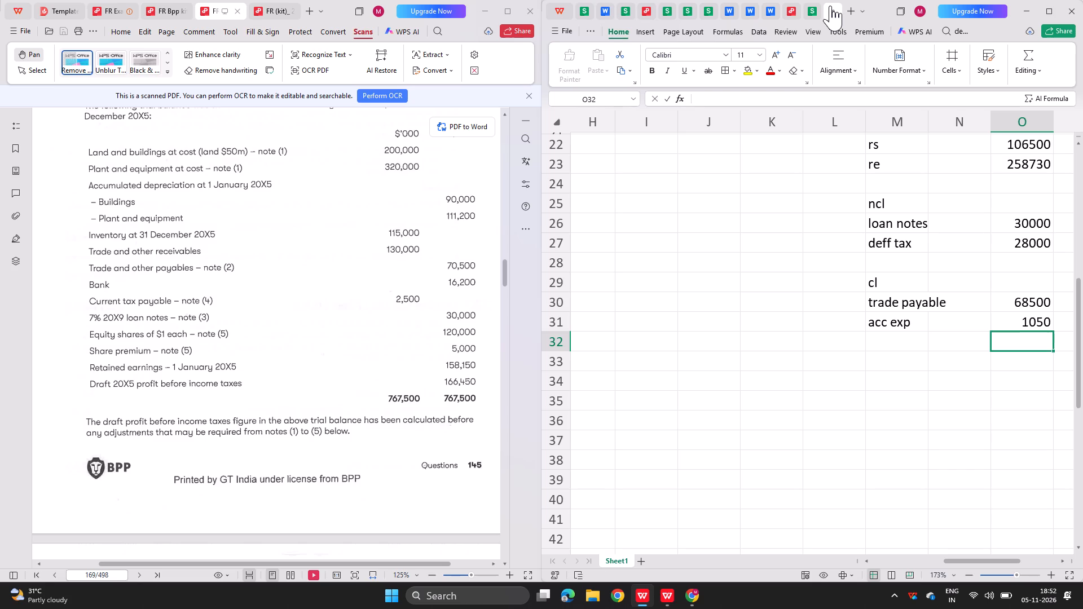
# Enter the label "income tax" in M32 below the accrued expenses line.
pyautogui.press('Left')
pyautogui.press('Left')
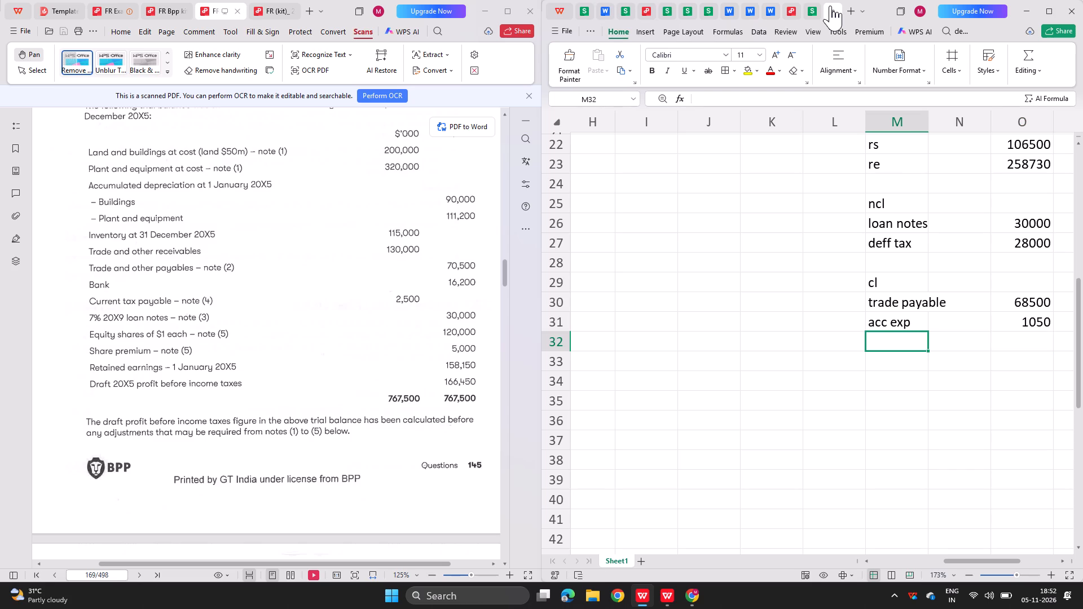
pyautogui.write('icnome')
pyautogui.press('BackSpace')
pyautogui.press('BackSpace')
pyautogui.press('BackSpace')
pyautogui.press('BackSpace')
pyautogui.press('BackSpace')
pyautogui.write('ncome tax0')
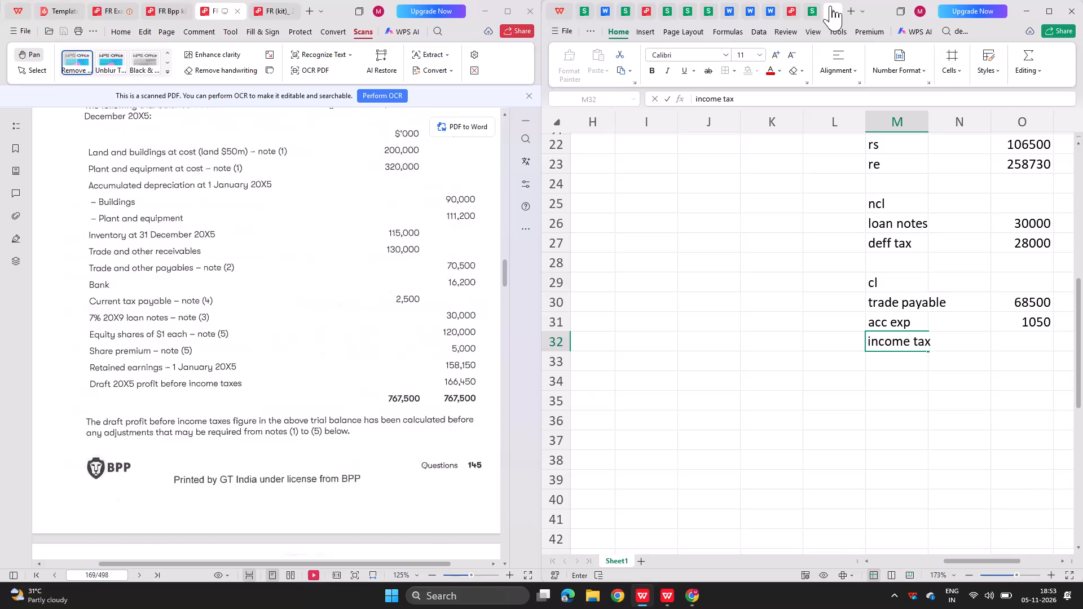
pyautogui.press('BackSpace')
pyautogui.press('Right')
# Link the income tax figure in O32 to the current year estimate in the tax working with =D48.
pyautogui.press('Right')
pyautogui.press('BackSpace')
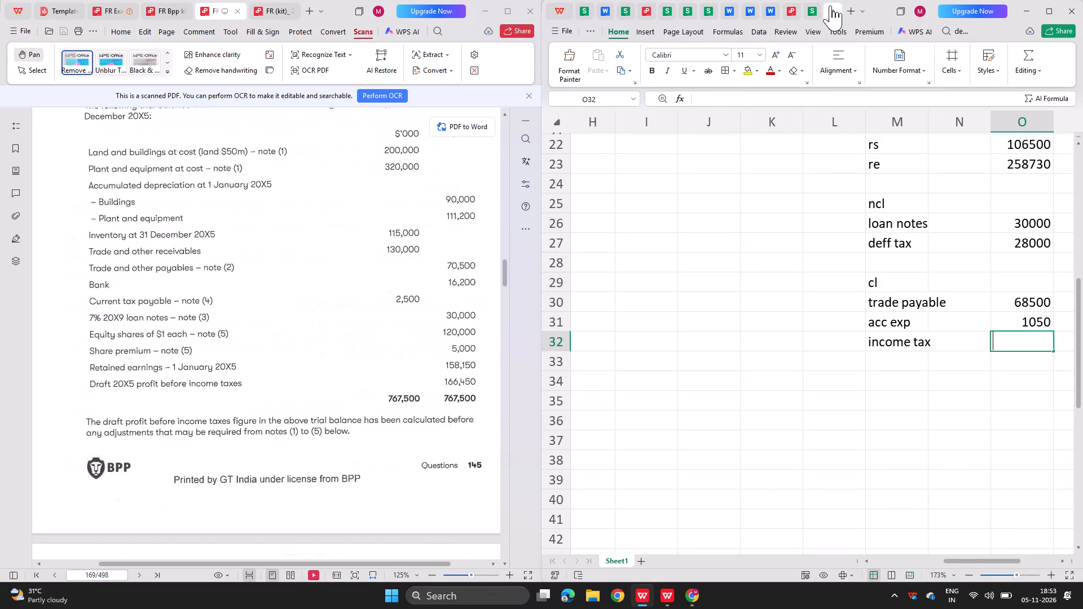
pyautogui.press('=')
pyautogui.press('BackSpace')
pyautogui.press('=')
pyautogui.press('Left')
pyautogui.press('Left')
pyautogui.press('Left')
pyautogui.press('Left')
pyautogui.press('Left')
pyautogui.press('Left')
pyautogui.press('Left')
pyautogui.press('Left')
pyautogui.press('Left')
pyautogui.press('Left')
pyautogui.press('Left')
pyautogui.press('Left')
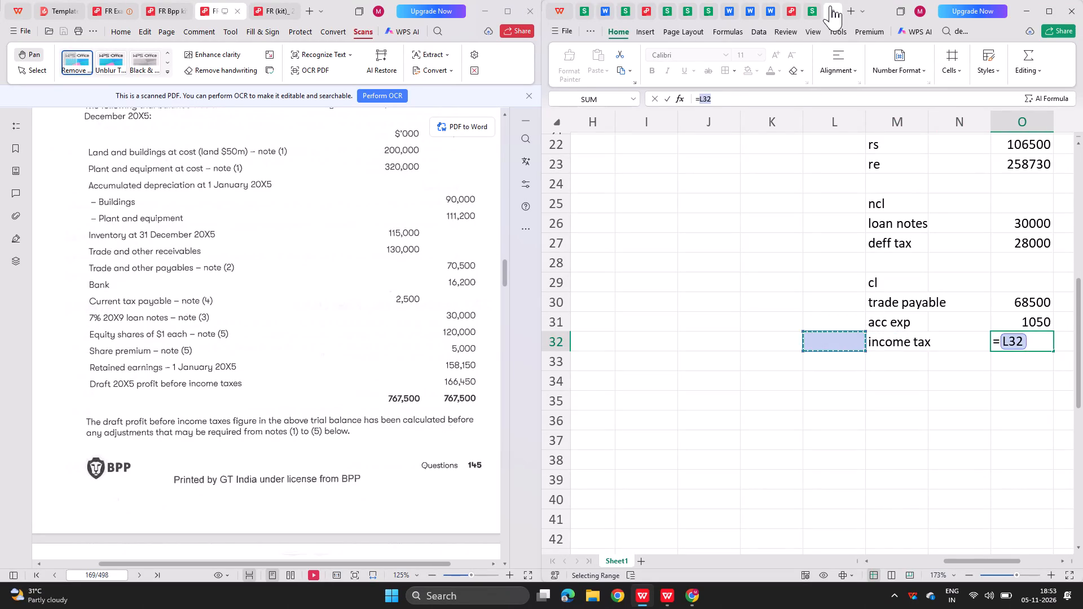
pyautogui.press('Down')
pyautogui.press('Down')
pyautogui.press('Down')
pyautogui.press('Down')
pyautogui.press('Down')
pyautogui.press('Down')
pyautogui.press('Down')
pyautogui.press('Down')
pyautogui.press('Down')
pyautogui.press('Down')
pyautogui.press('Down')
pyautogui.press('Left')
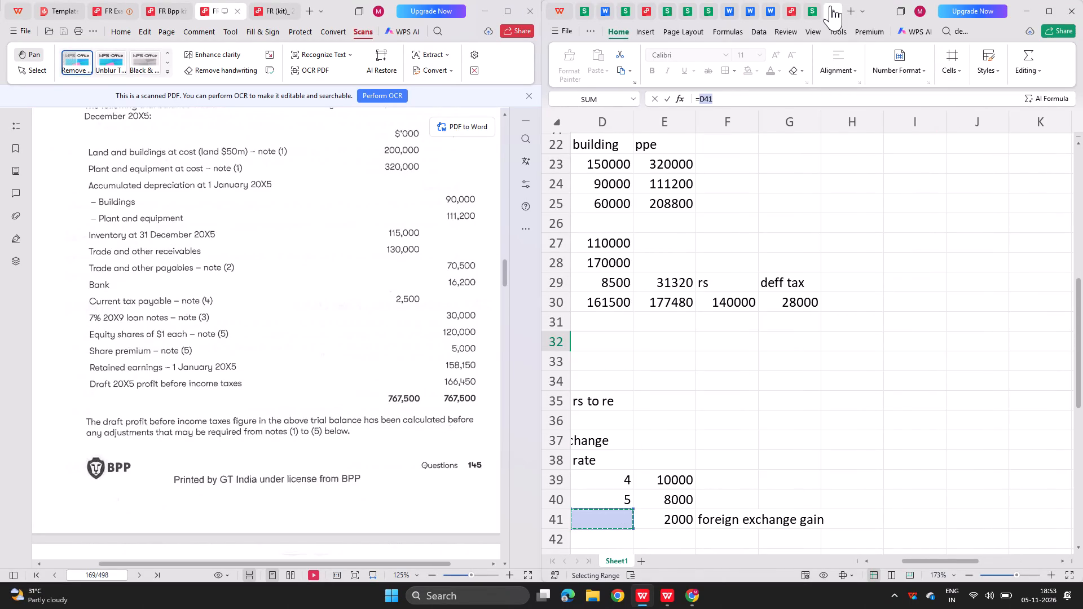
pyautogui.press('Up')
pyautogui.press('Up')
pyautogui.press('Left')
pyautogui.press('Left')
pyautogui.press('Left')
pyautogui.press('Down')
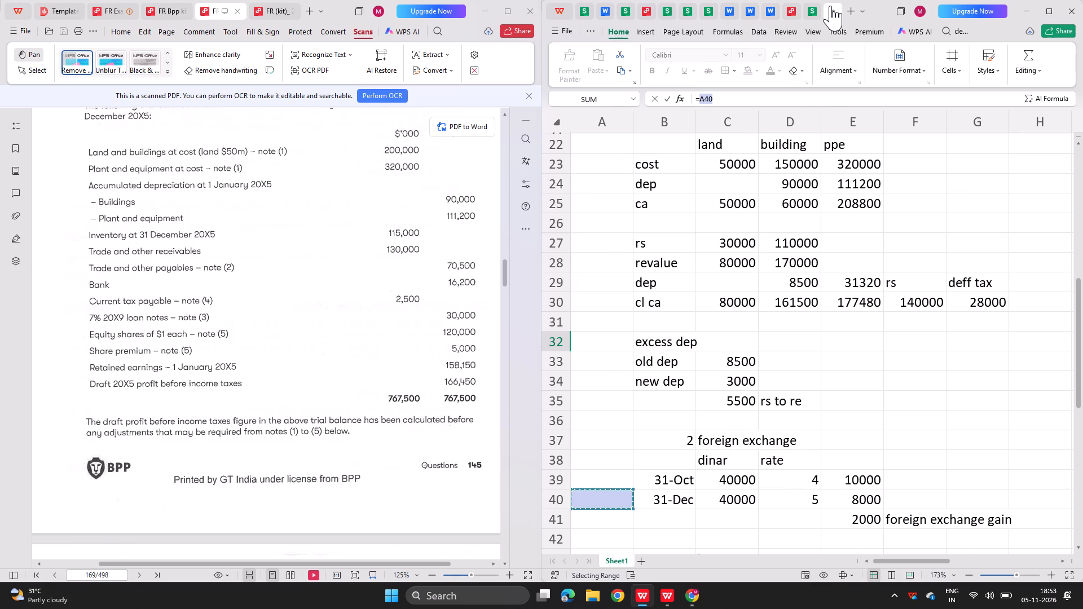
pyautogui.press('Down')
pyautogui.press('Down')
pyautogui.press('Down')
pyautogui.press('Right')
pyautogui.press('Down')
pyautogui.press('Down')
pyautogui.press('Down')
pyautogui.press('Down')
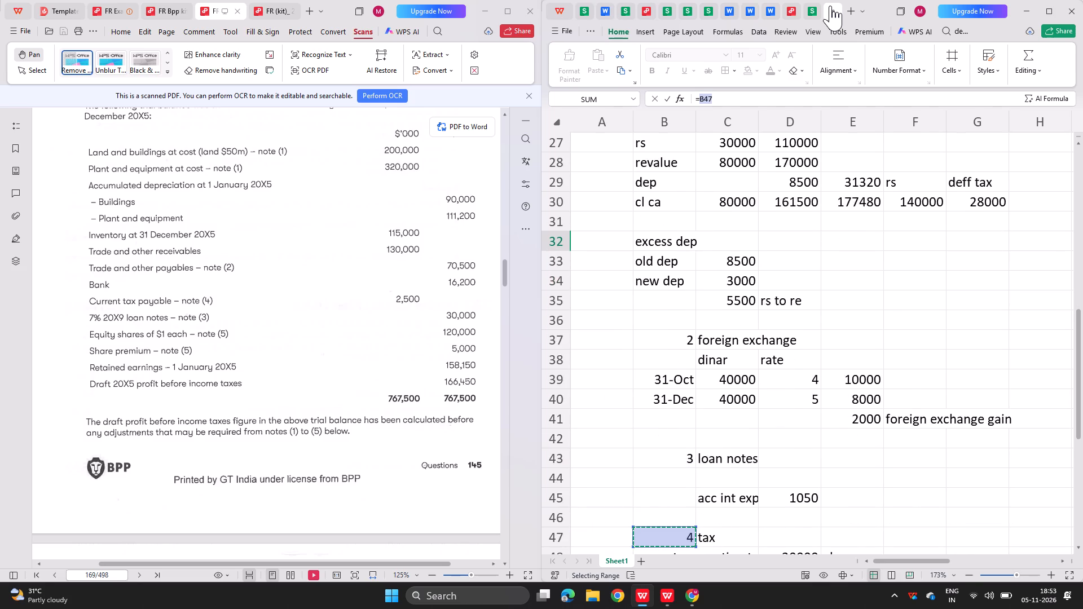
pyautogui.press('Down')
pyautogui.press('Down')
pyautogui.press('Right')
pyautogui.press('Up')
pyautogui.press('Up')
pyautogui.press('Right')
pyautogui.press('Down')
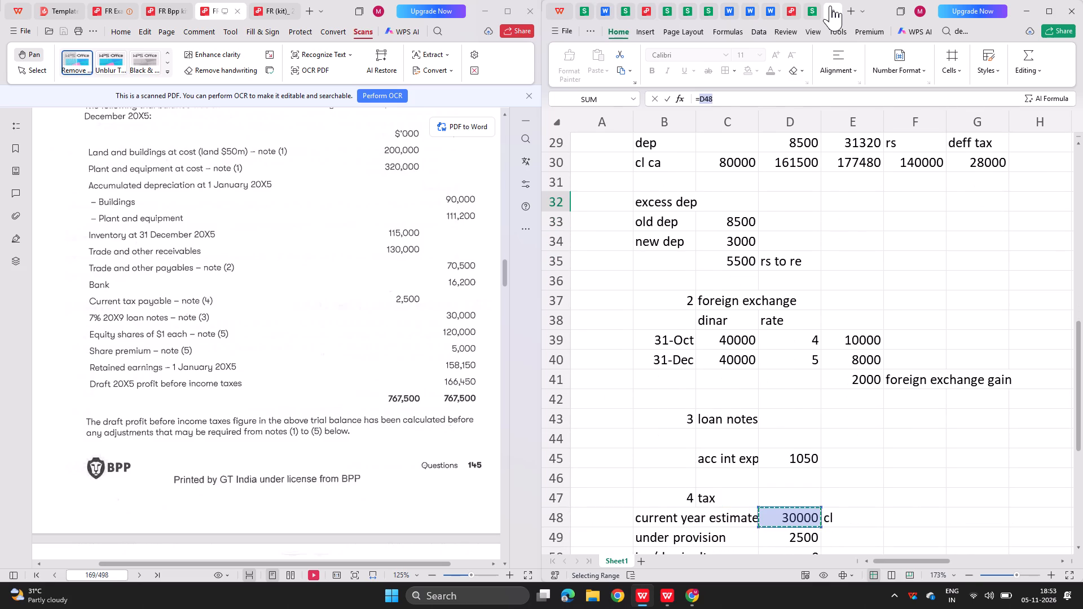
pyautogui.press('Return')
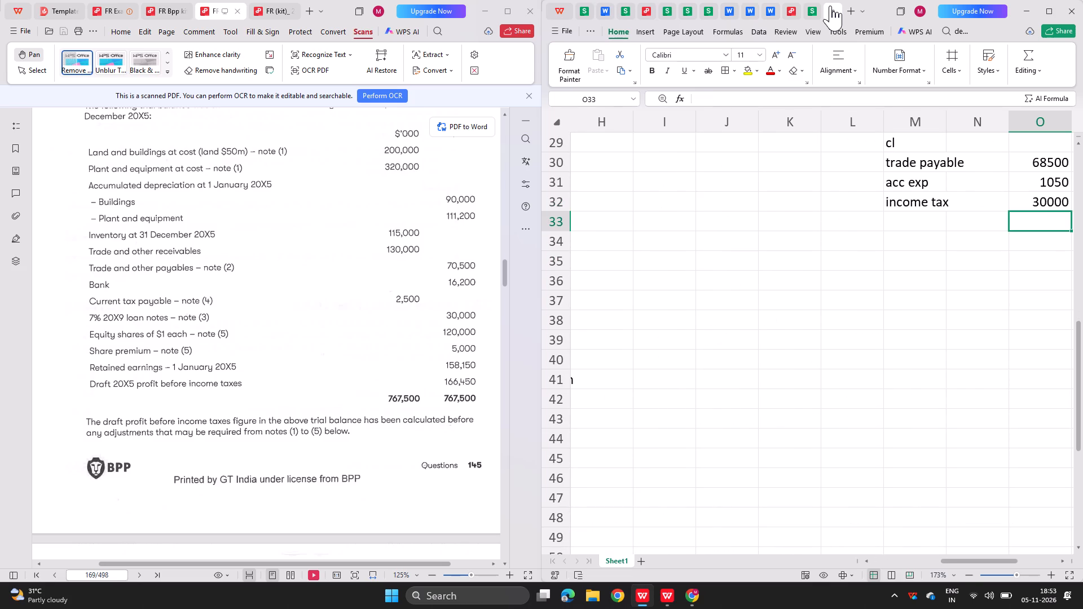
# Add a "bank overdraft" line in row 33 with the trial balance amount =16200 in O33.
pyautogui.press('Left')
pyautogui.press('Left')
pyautogui.write('banl')
pyautogui.press('BackSpace')
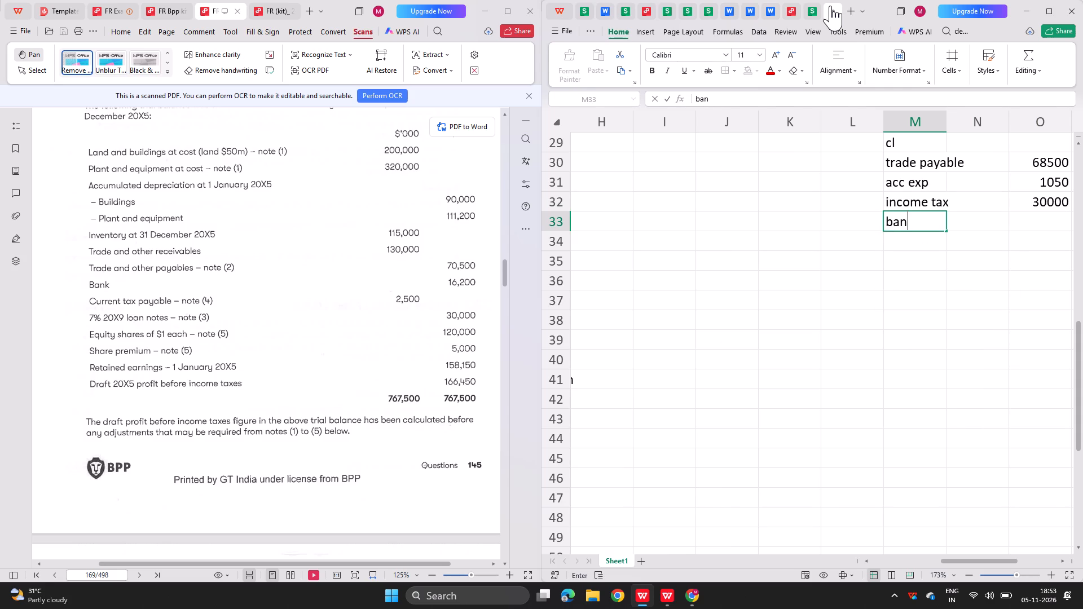
pyautogui.write('k overdraft')
pyautogui.press('Right')
pyautogui.press('Right')
pyautogui.press('=')
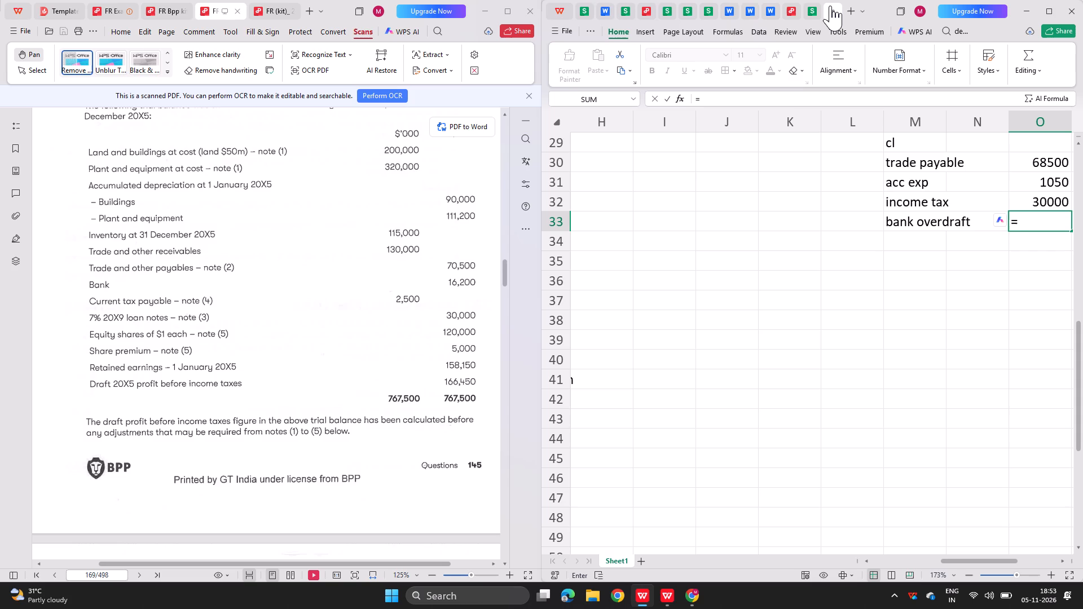
pyautogui.write('16200')
pyautogui.press('Return')
# Total the equity and liabilities in O35 with a SUM over O20:O34.
pyautogui.press('Return')
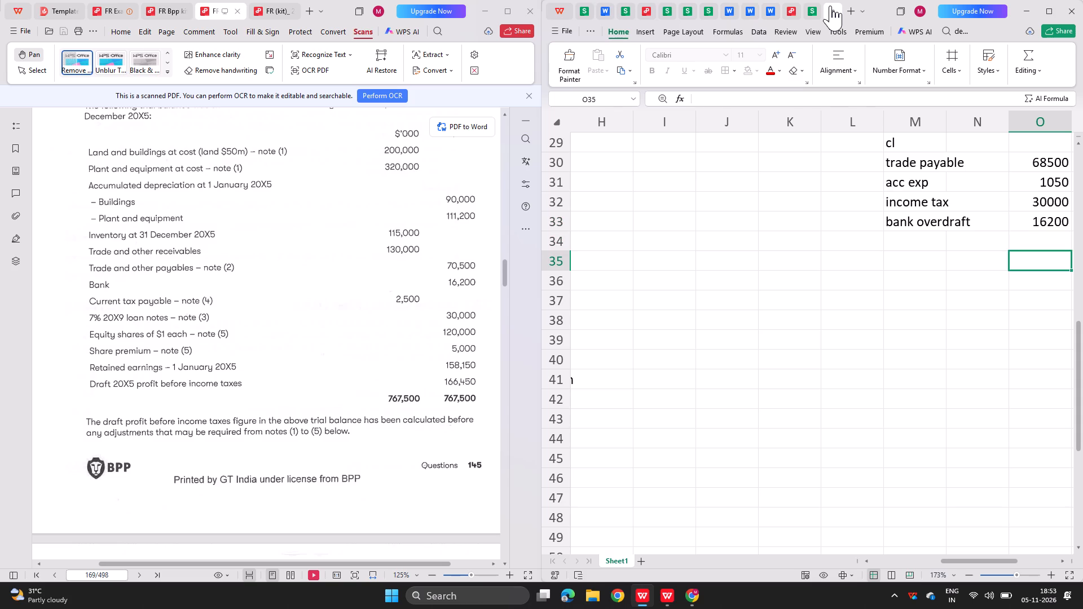
pyautogui.press('-')
pyautogui.press('BackSpace')
pyautogui.write('=sum(')
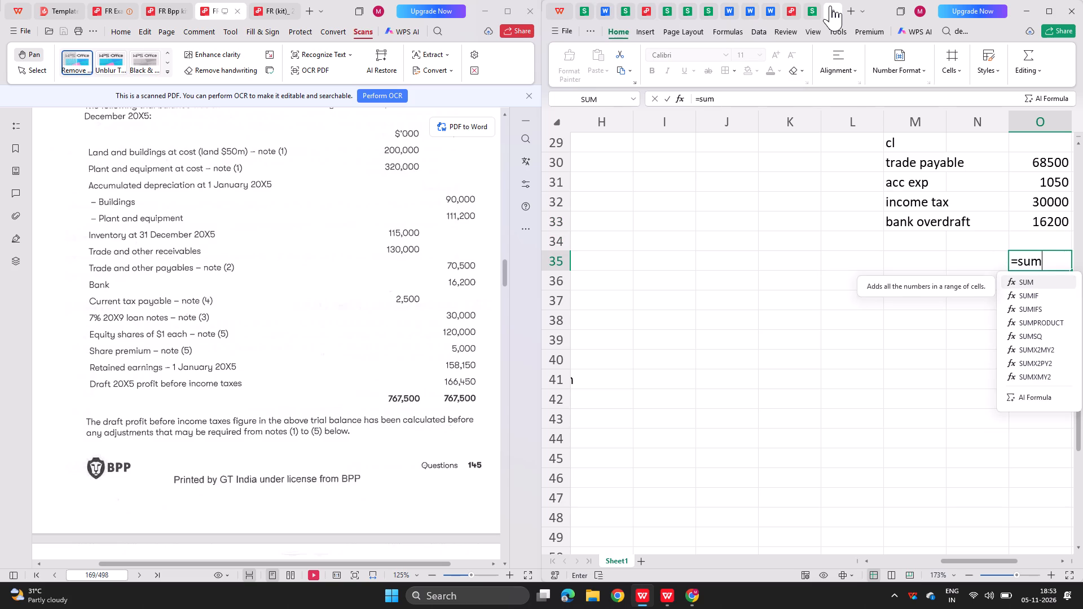
pyautogui.click(1027, 241)
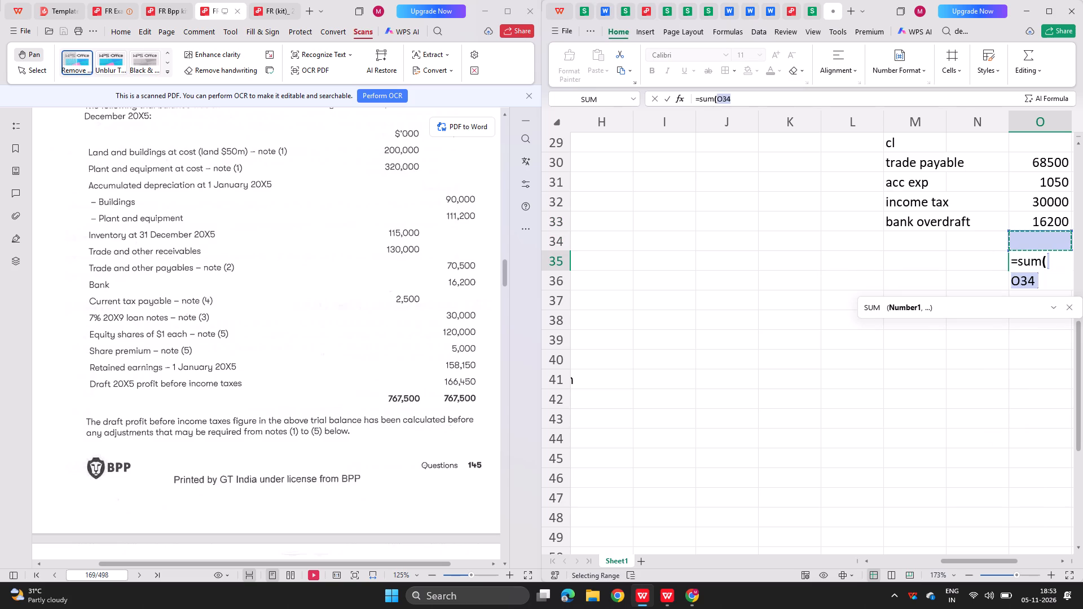
pyautogui.moveTo(1027, 238); pyautogui.dragTo(1027, 230)
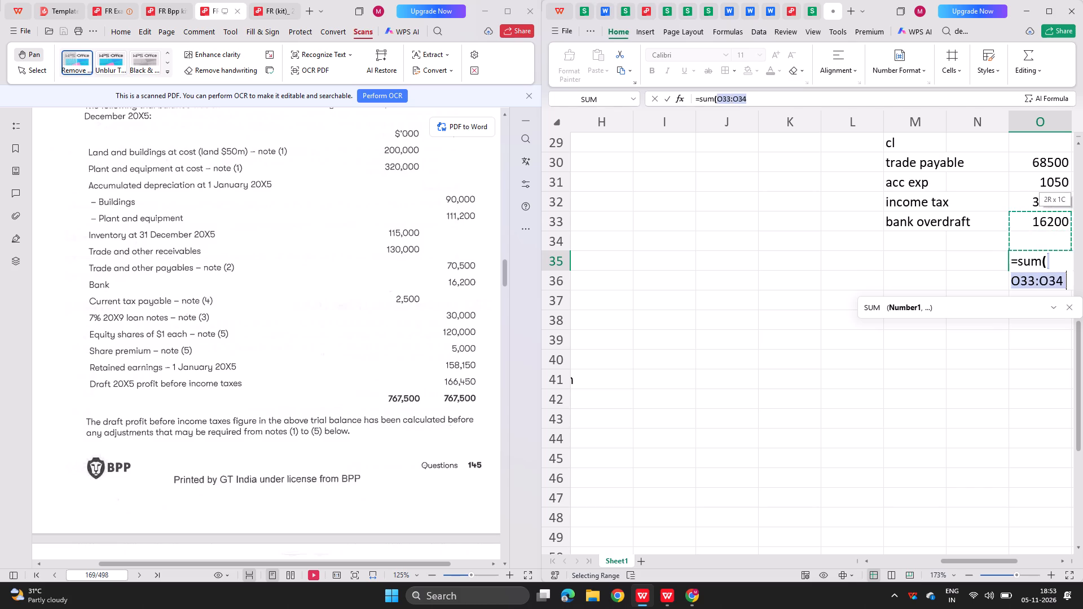
pyautogui.moveTo(1027, 230); pyautogui.dragTo(1034, 152)
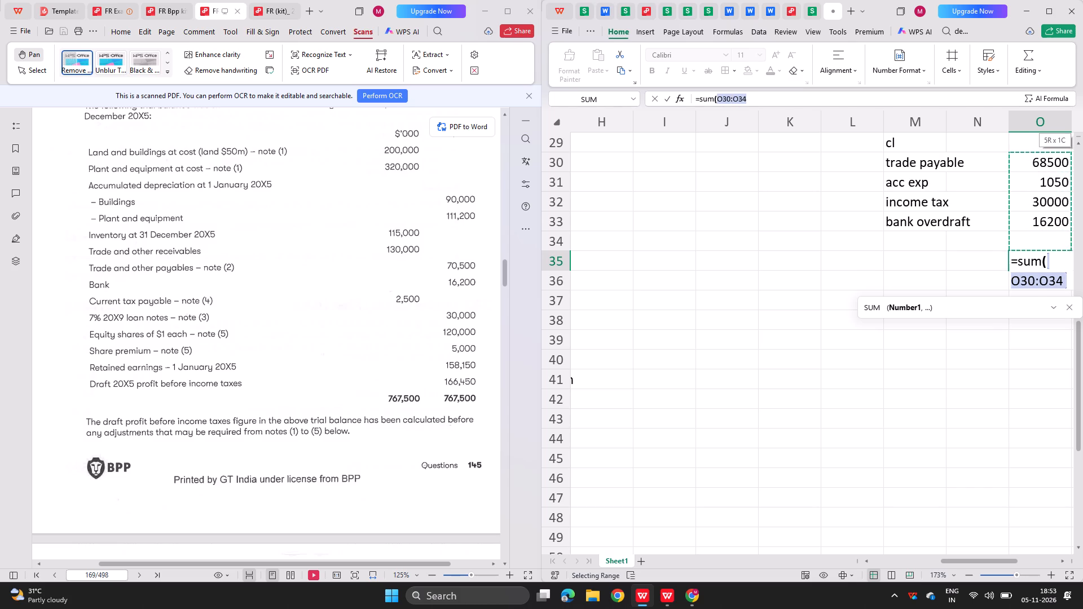
pyautogui.moveTo(1034, 152); pyautogui.dragTo(1041, 62)
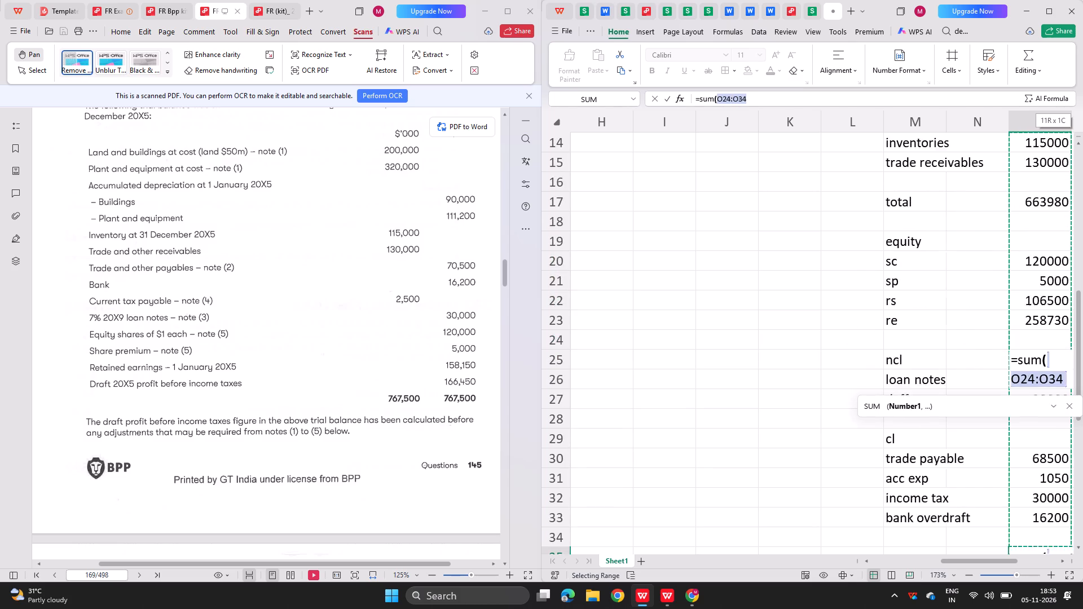
pyautogui.moveTo(1041, 62); pyautogui.dragTo(1027, 321)
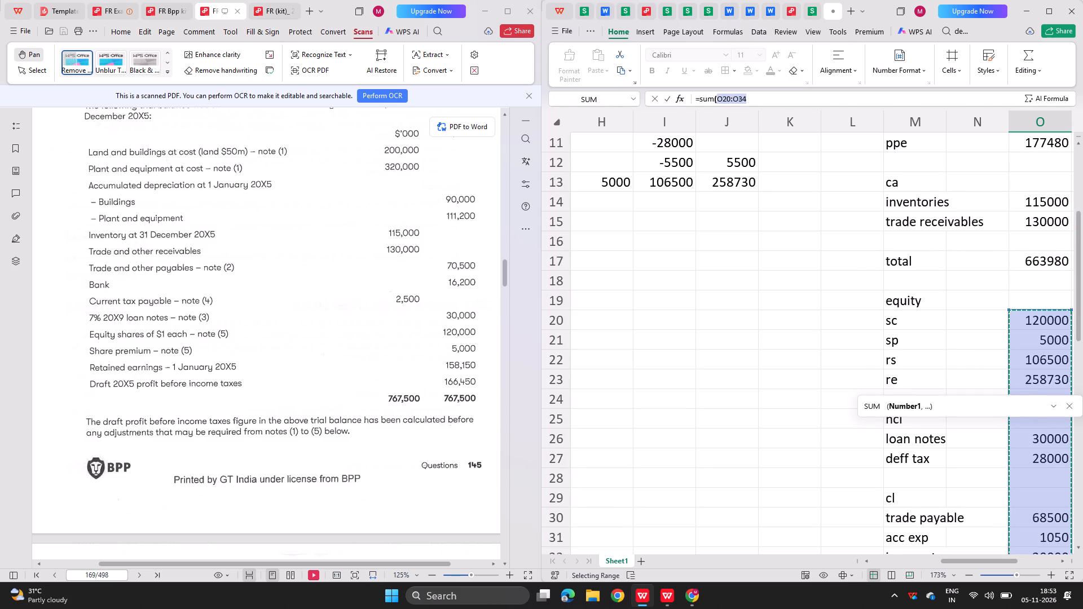
pyautogui.press('Return')
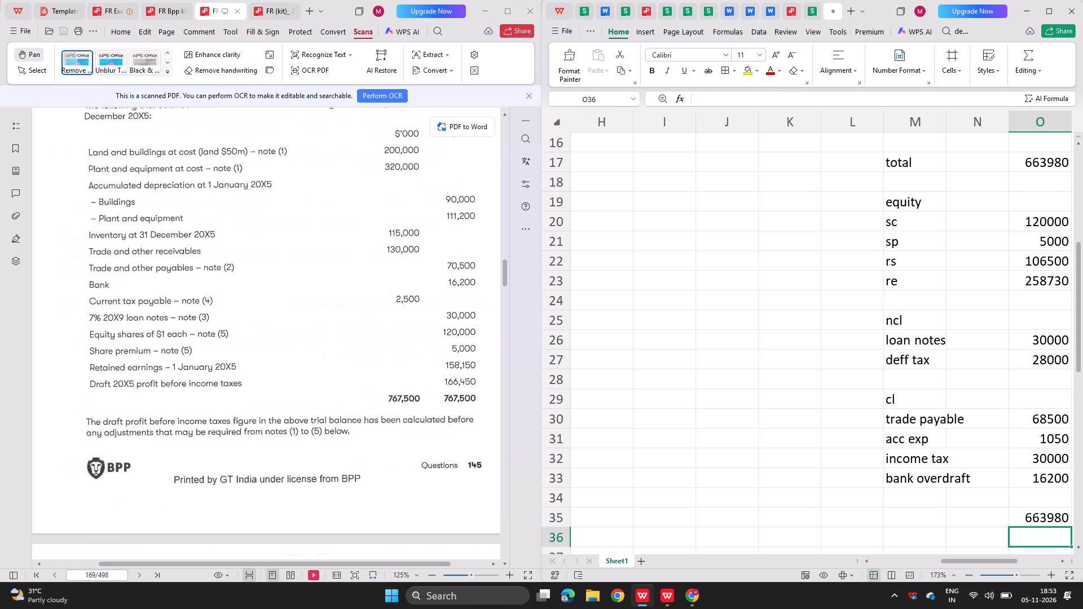
# Label the equity and liabilities sum "total" in M35.
pyautogui.click(917, 524)
pyautogui.write('total')
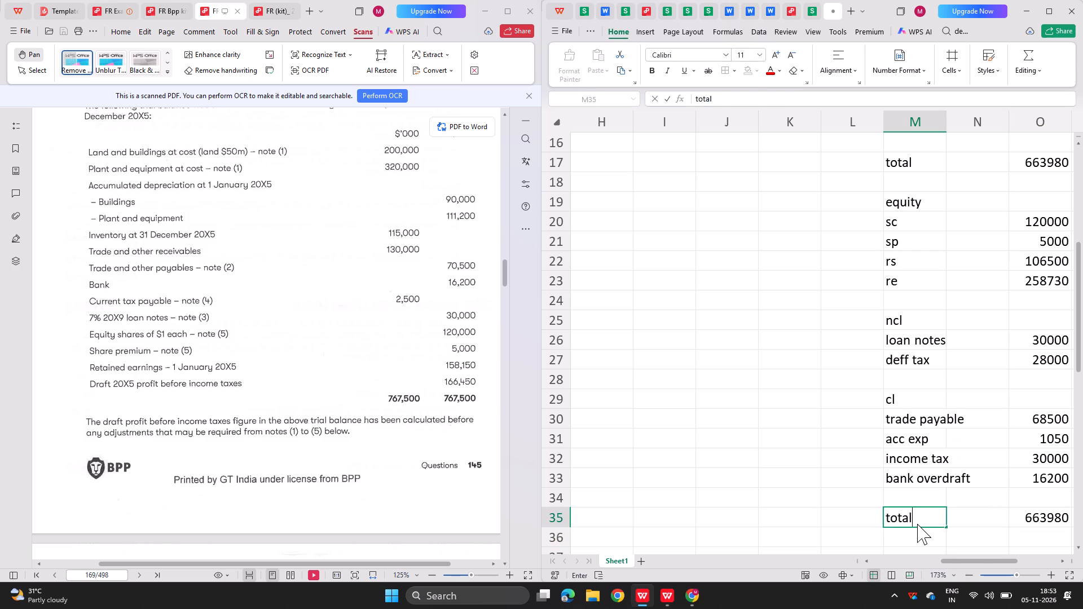
pyautogui.press('Return')
# Bold both total rows of the statement of financial position, M35:O35 and M17:O17.
pyautogui.moveTo(902, 516); pyautogui.dragTo(1028, 516)
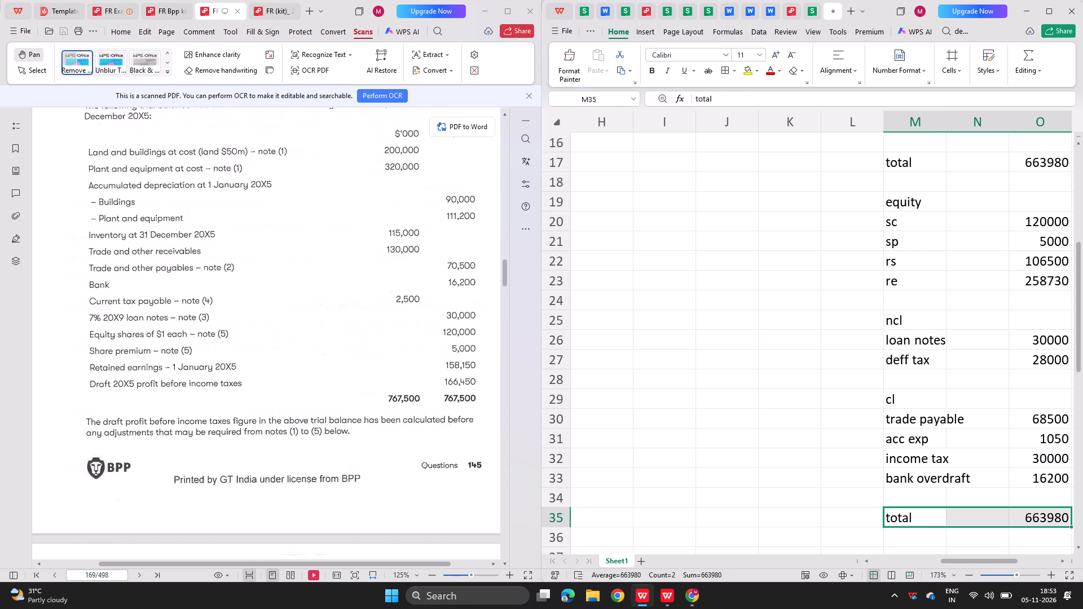
pyautogui.hotkey('ctrl', 'v')
pyautogui.hotkey('ctrl', 'b')
pyautogui.moveTo(896, 169); pyautogui.dragTo(1045, 165)
pyautogui.hotkey('ctrl', 'b')
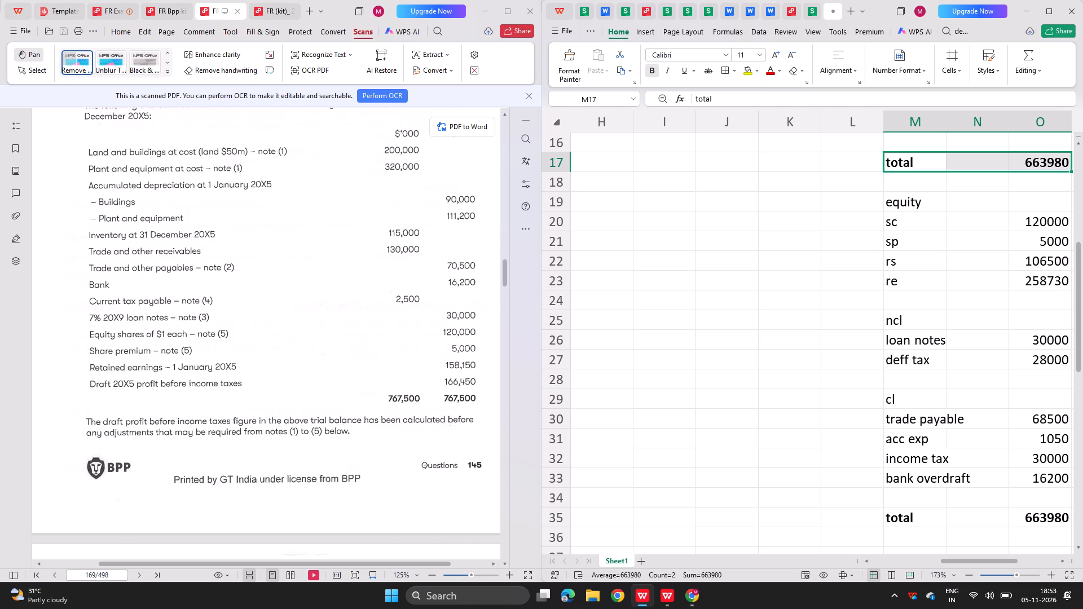
# Move the workings heading and working 1 (nca and excess dep), B20:G36, up to start at B15.
pyautogui.scroll(-1, 844, 274)
pyautogui.hscroll(4, 844, 274)
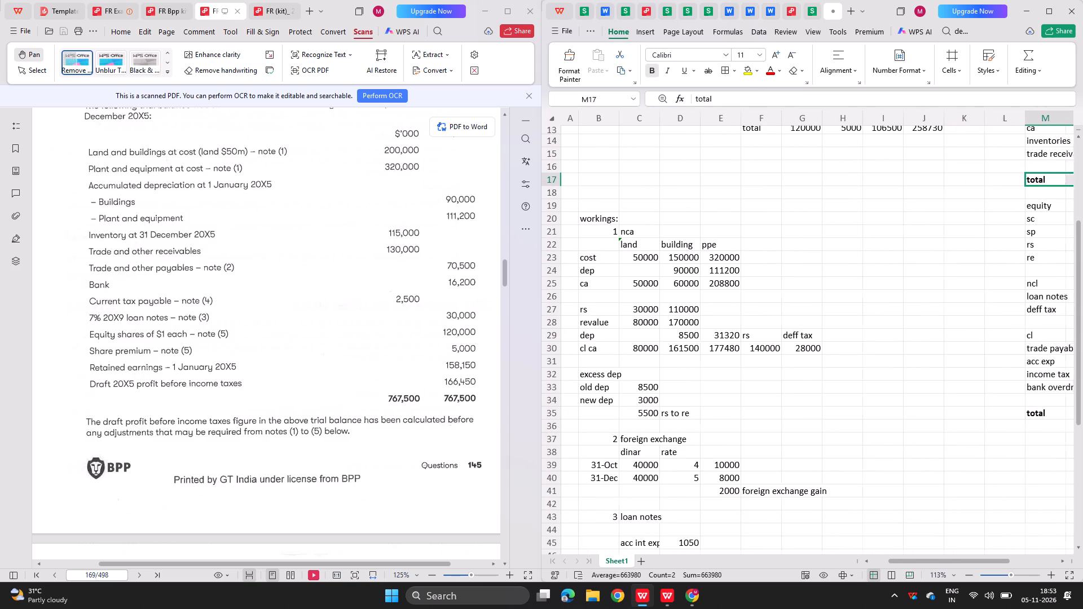
pyautogui.hscroll(3, 844, 274)
pyautogui.scroll(-2, 844, 274)
pyautogui.scroll(2, 844, 274)
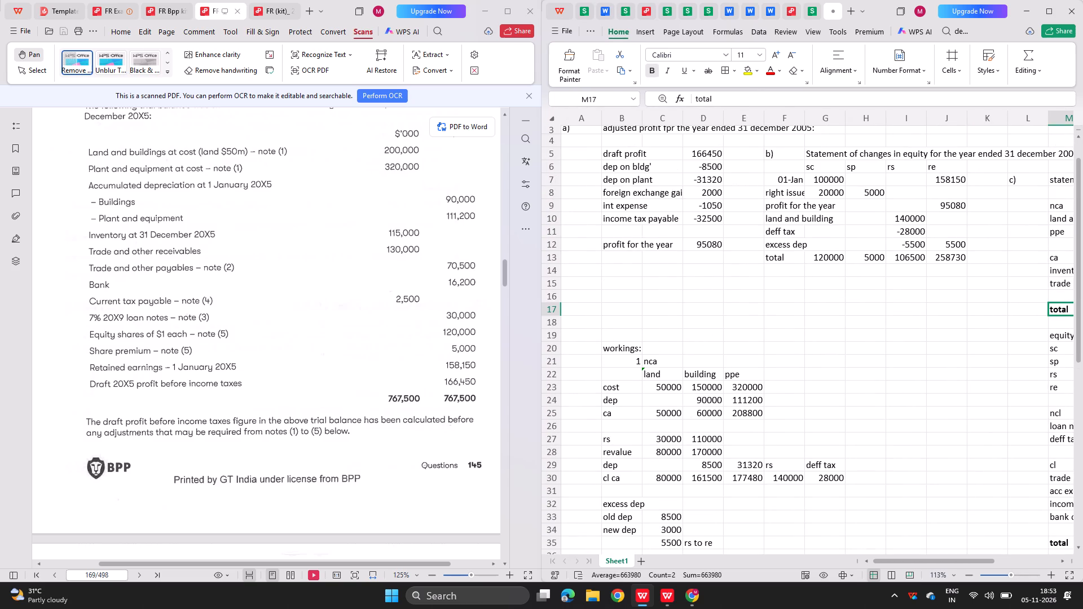
pyautogui.moveTo(589, 376); pyautogui.dragTo(696, 469)
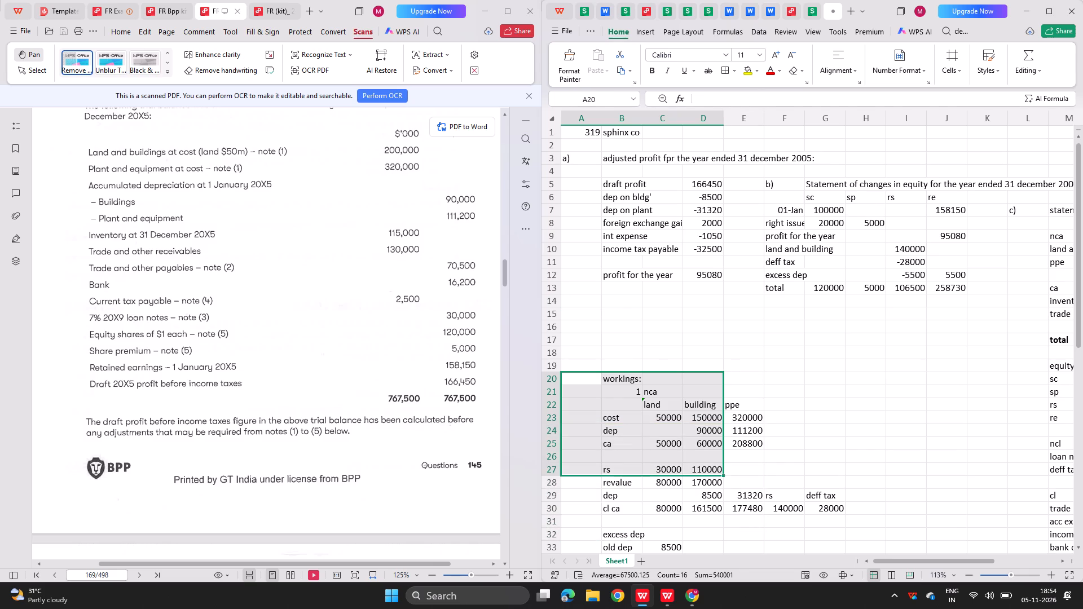
pyautogui.moveTo(612, 380); pyautogui.dragTo(792, 526)
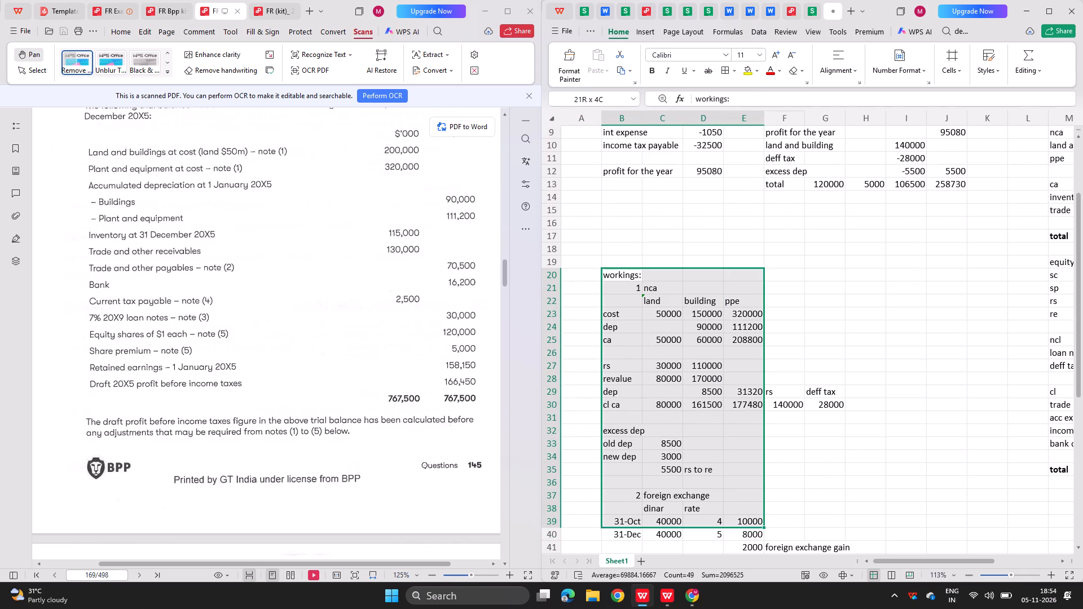
pyautogui.moveTo(792, 526); pyautogui.dragTo(780, 466)
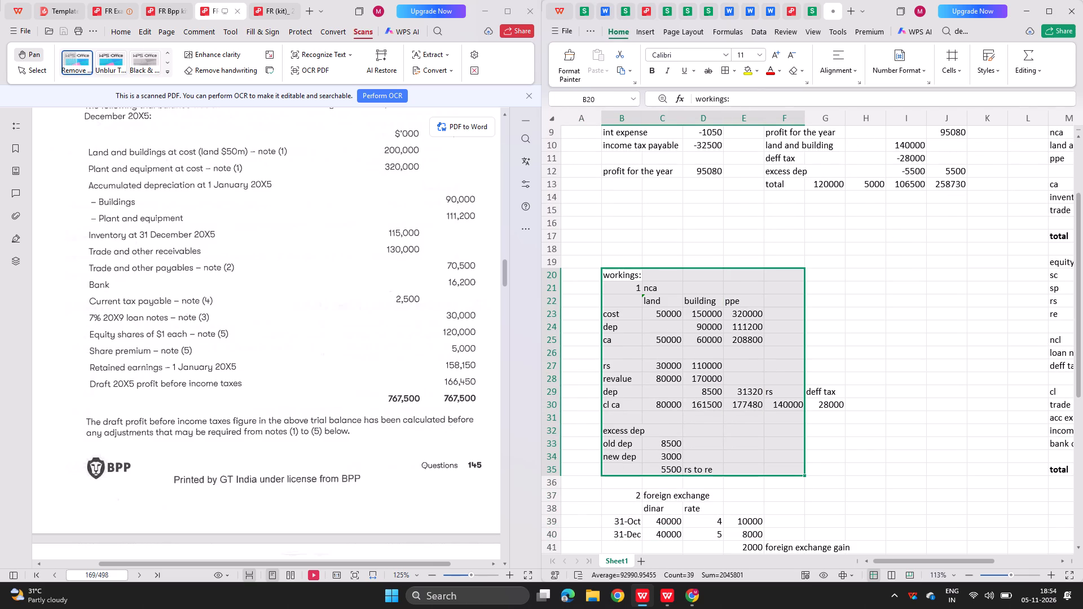
pyautogui.moveTo(622, 278); pyautogui.dragTo(829, 479)
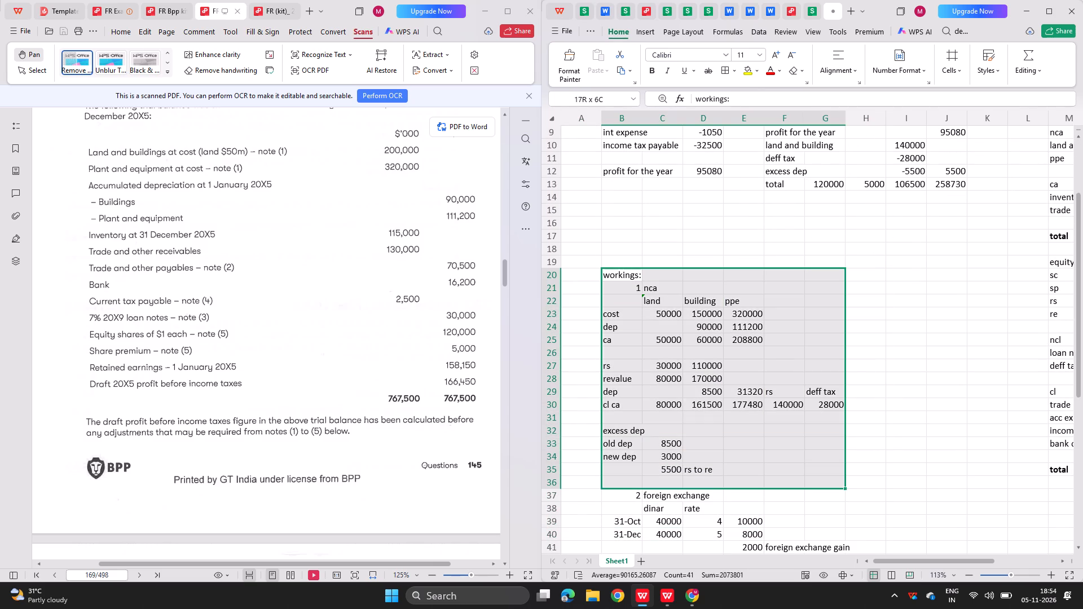
pyautogui.moveTo(829, 479); pyautogui.dragTo(829, 479)
pyautogui.hotkey('ctrl', 'x')
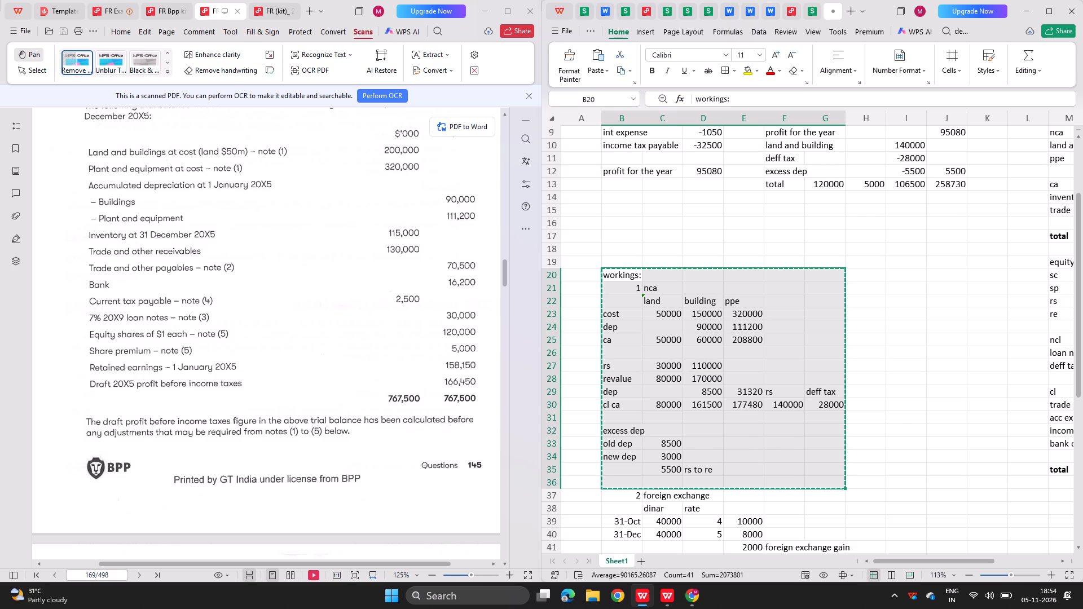
pyautogui.hotkey('ctrl', 'x')
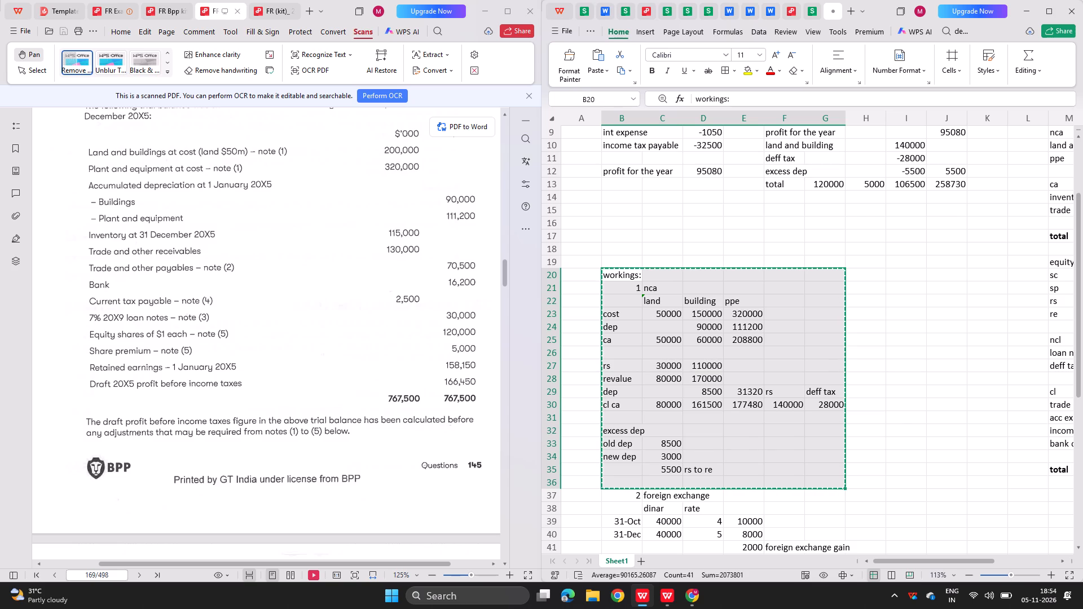
pyautogui.click(622, 213)
pyautogui.hotkey('ctrl', 'v')
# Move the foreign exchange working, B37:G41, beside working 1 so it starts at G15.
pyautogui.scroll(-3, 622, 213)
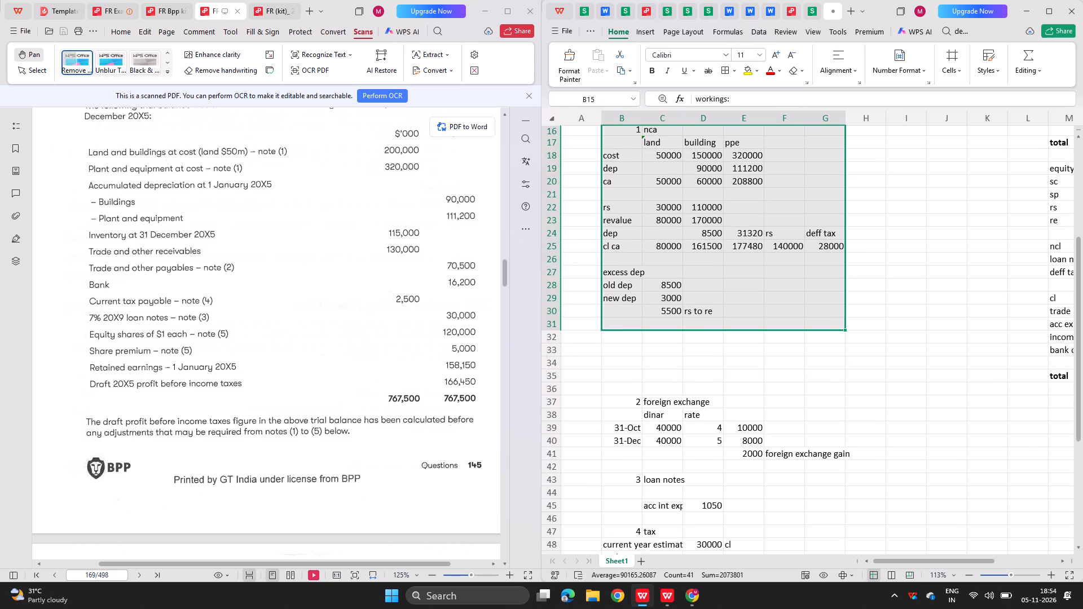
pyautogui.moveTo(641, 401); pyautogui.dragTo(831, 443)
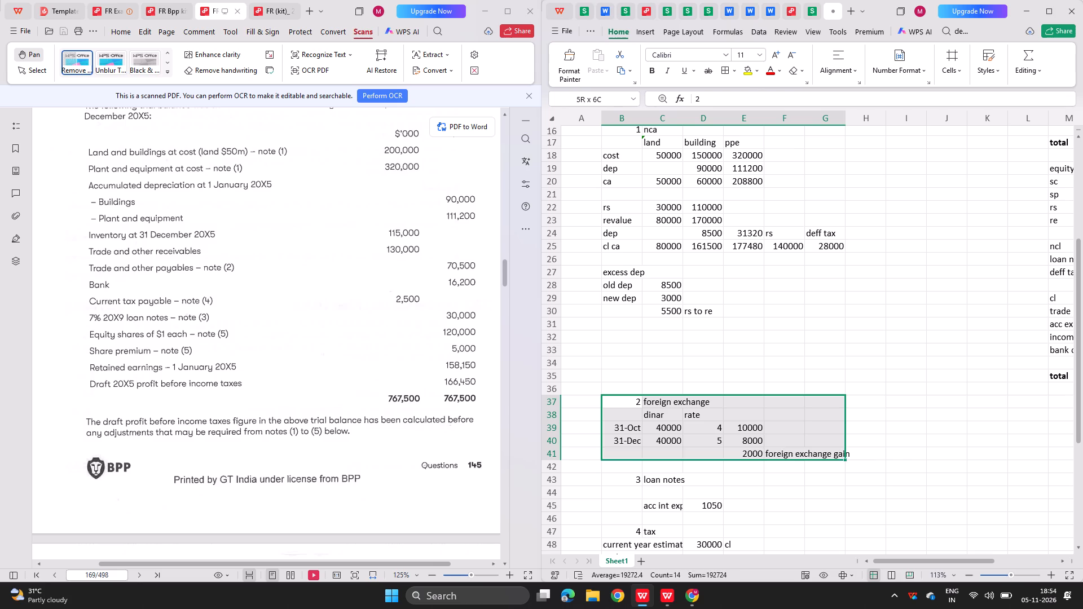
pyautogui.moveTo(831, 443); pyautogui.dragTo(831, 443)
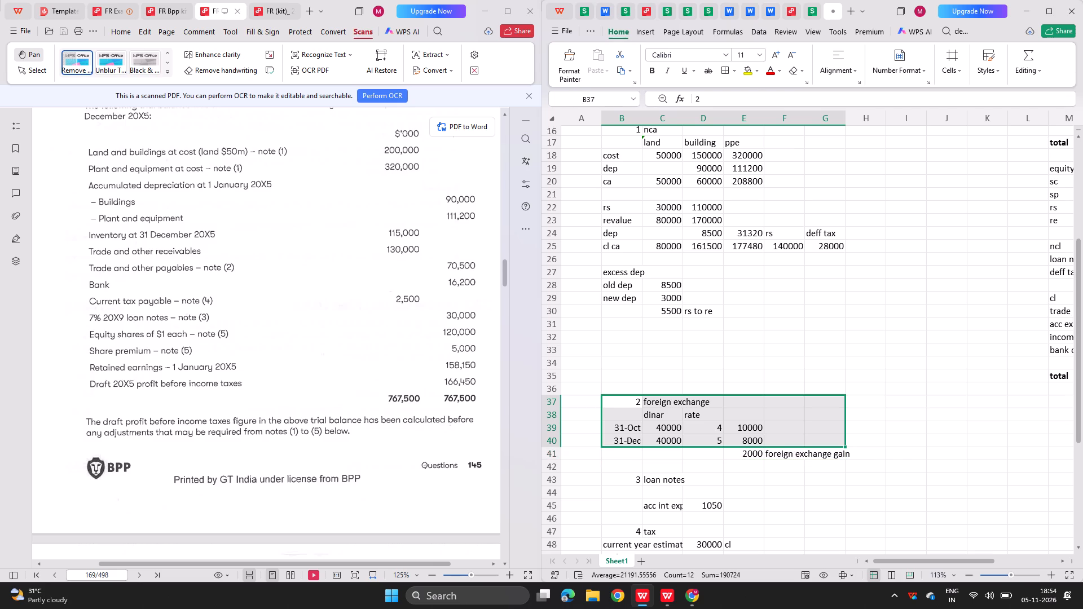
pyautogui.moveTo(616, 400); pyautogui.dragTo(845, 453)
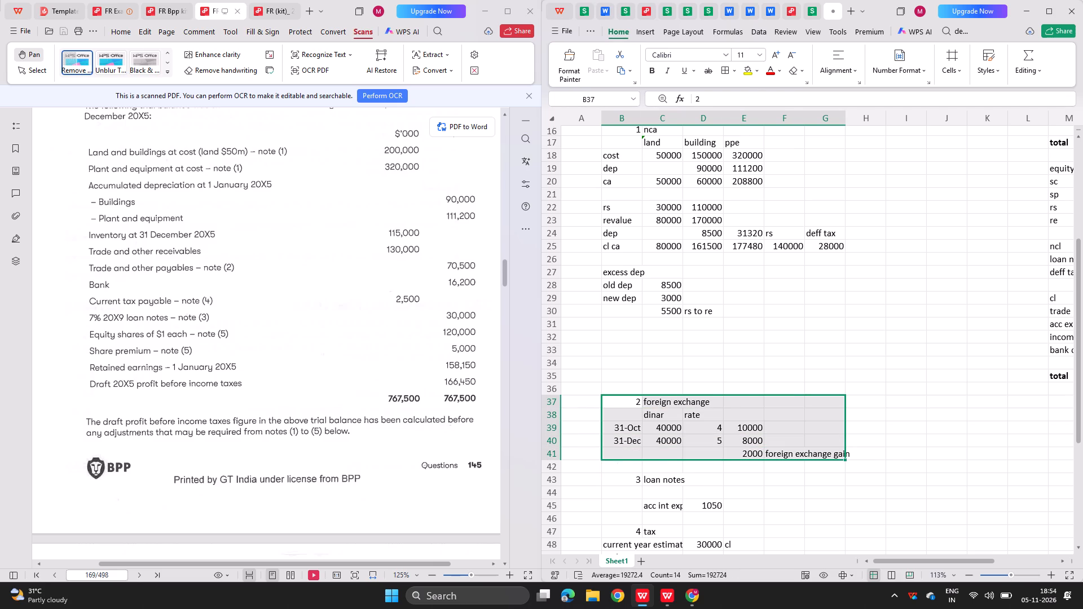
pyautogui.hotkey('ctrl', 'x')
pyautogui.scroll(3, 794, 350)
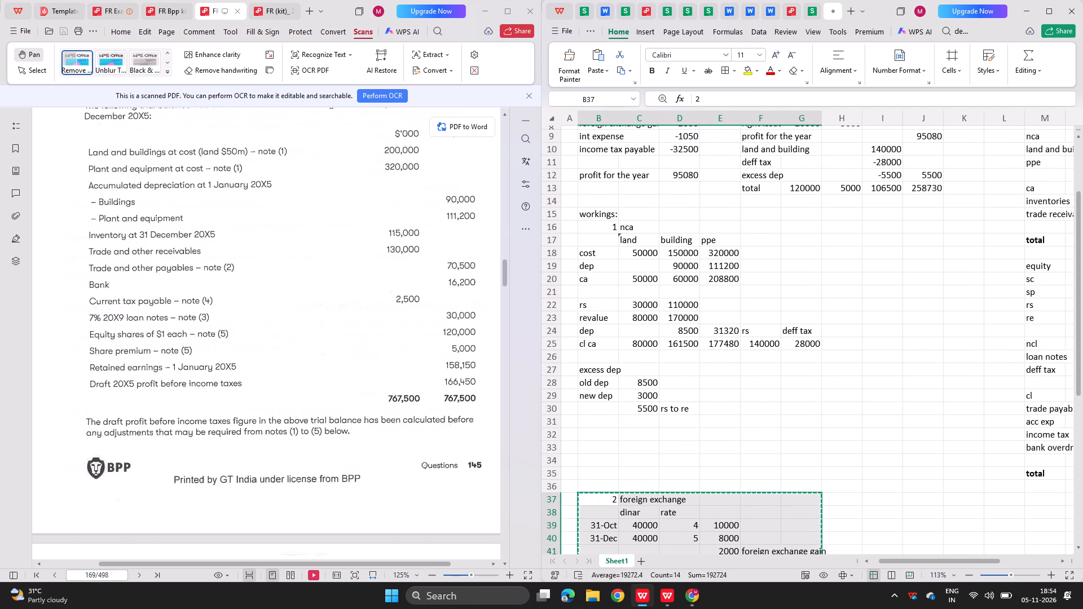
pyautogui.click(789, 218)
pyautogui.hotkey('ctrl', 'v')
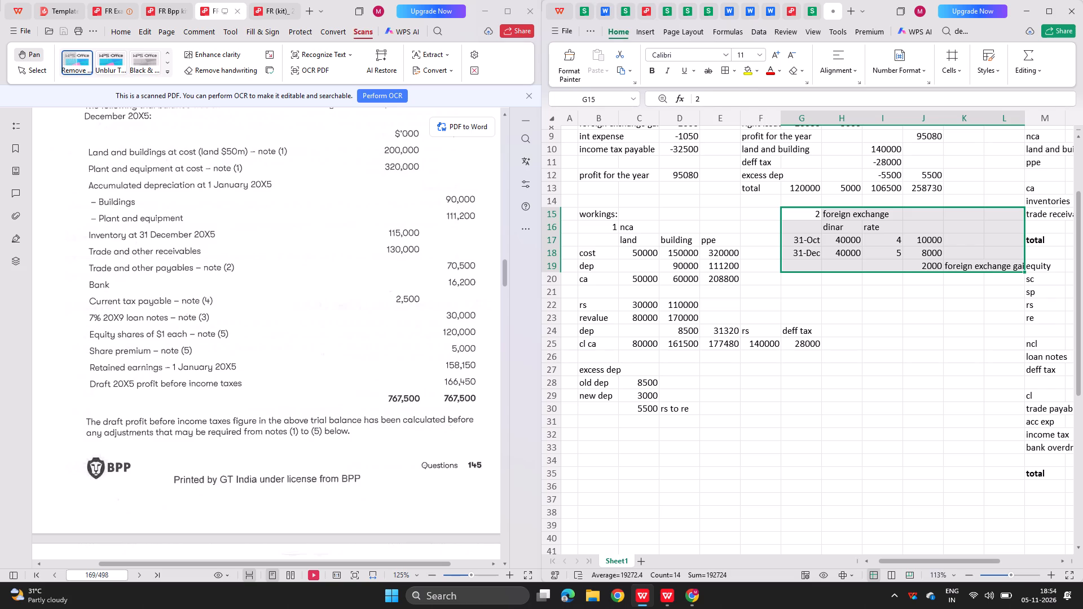
# Move the foreign exchange working from G15 to start at B32, below the excess depreciation lines.
pyautogui.hotkey('ctrl', 'x')
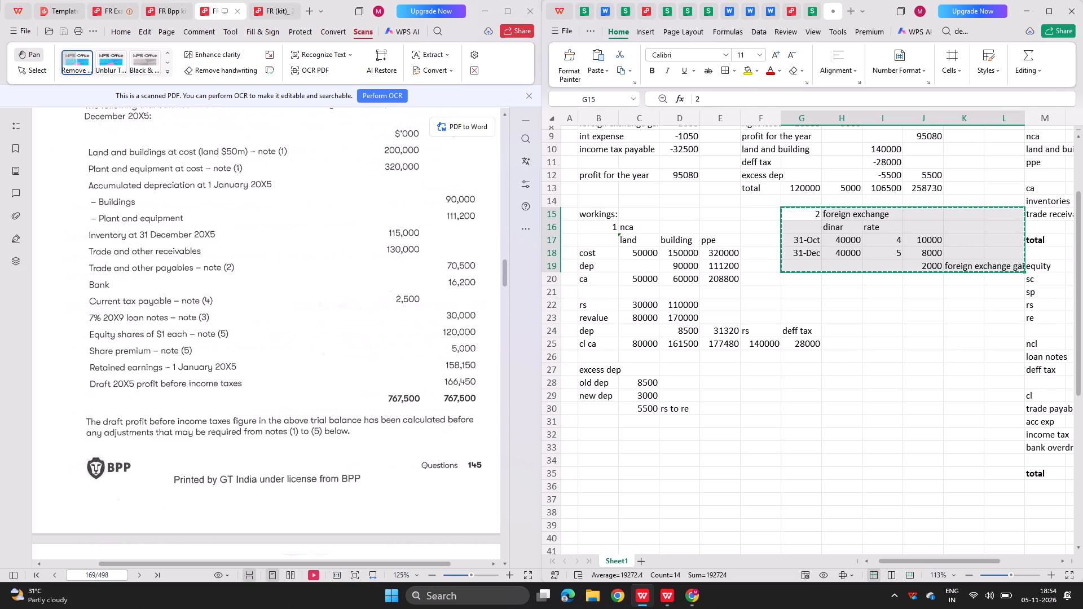
pyautogui.click(595, 430)
pyautogui.hotkey('ctrl', 'v')
# Move workings 3 to 5 (loan notes, tax and right issue), B43:F63, beside working 1 starting at H16.
pyautogui.scroll(-2, 595, 430)
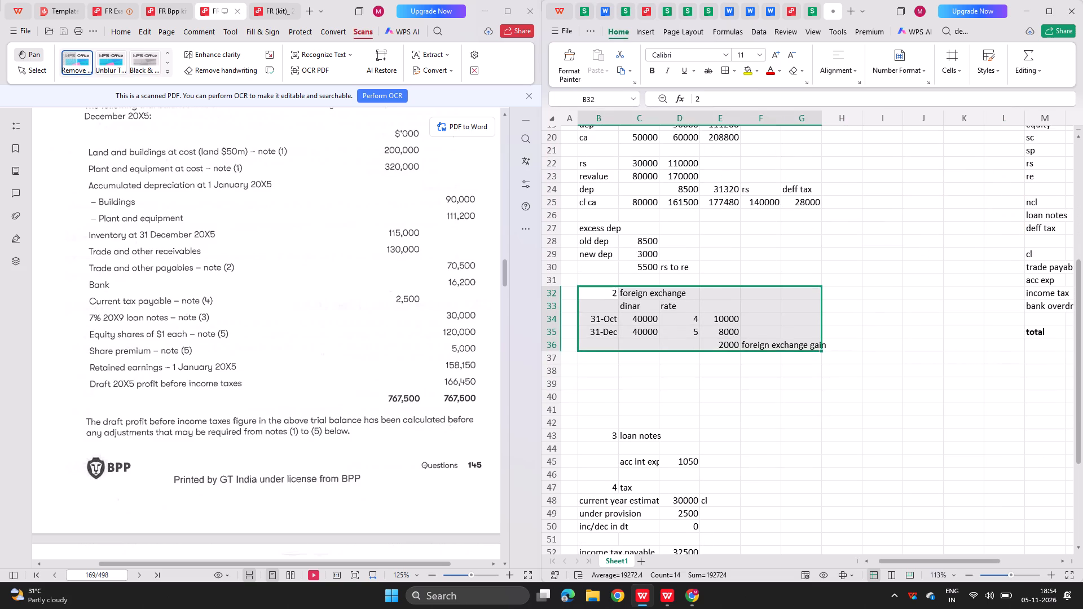
pyautogui.scroll(-1, 595, 430)
pyautogui.moveTo(607, 424); pyautogui.dragTo(697, 601)
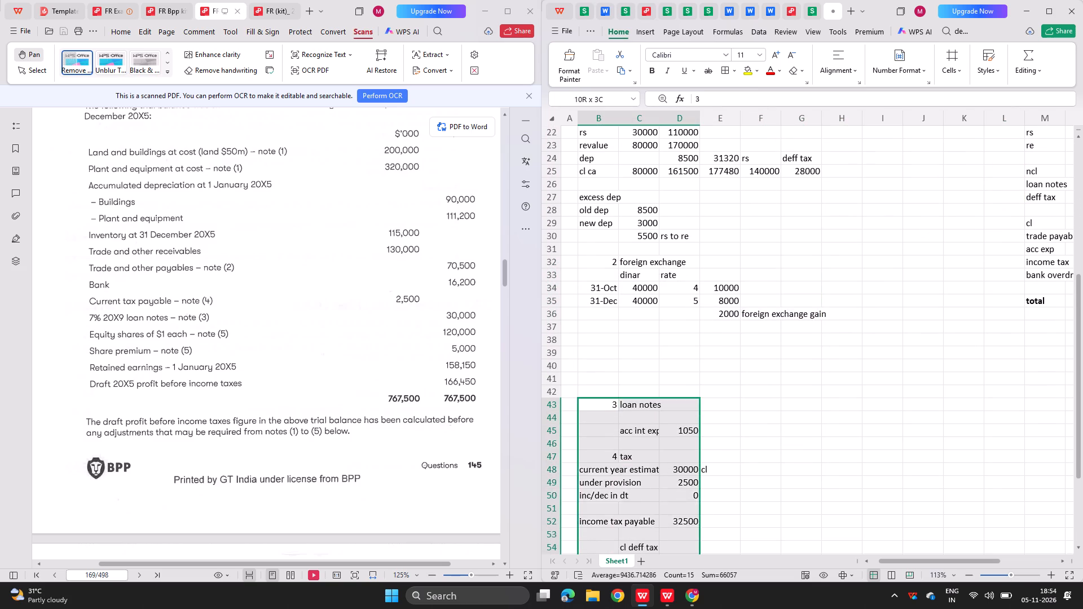
pyautogui.moveTo(697, 601); pyautogui.dragTo(701, 553)
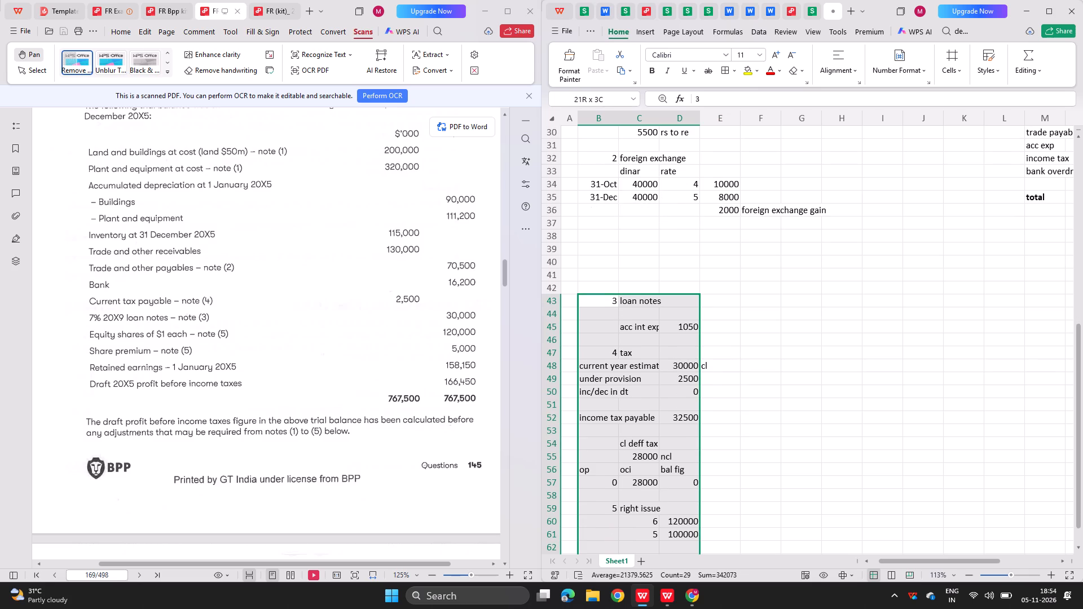
pyautogui.moveTo(701, 553); pyautogui.dragTo(742, 545)
pyautogui.hotkey('ctrl', 'x')
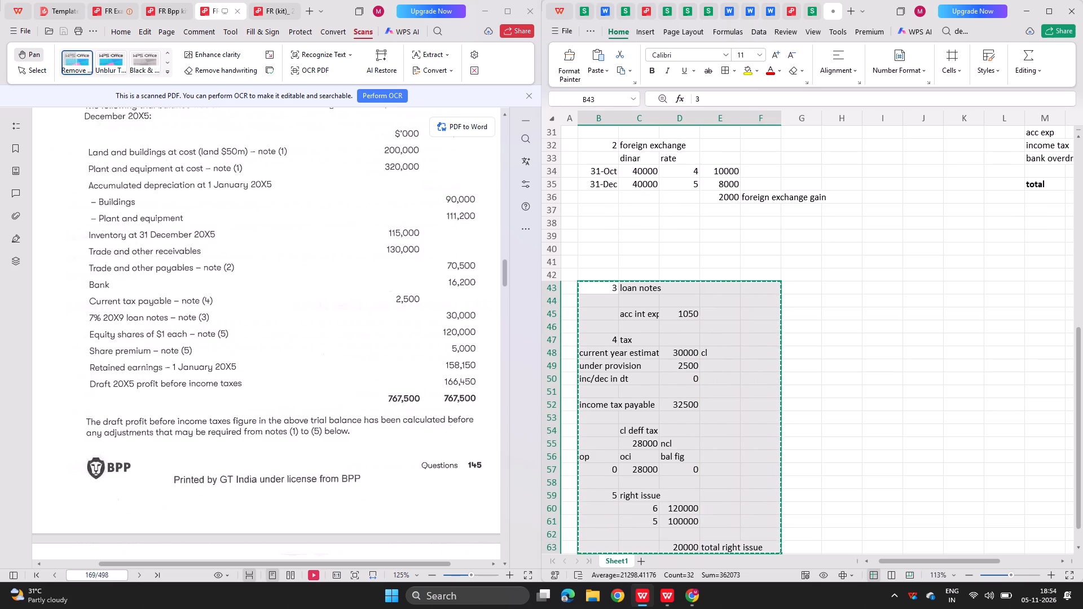
pyautogui.scroll(4, 742, 545)
pyautogui.scroll(2, 828, 181)
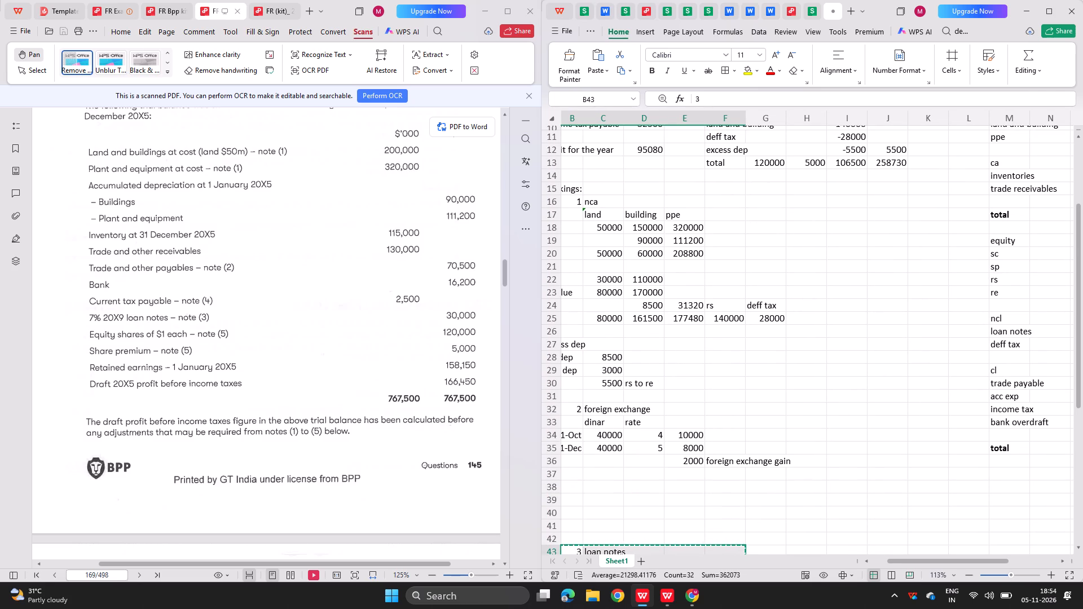
pyautogui.click(816, 204)
pyautogui.hotkey('ctrl', 'v')
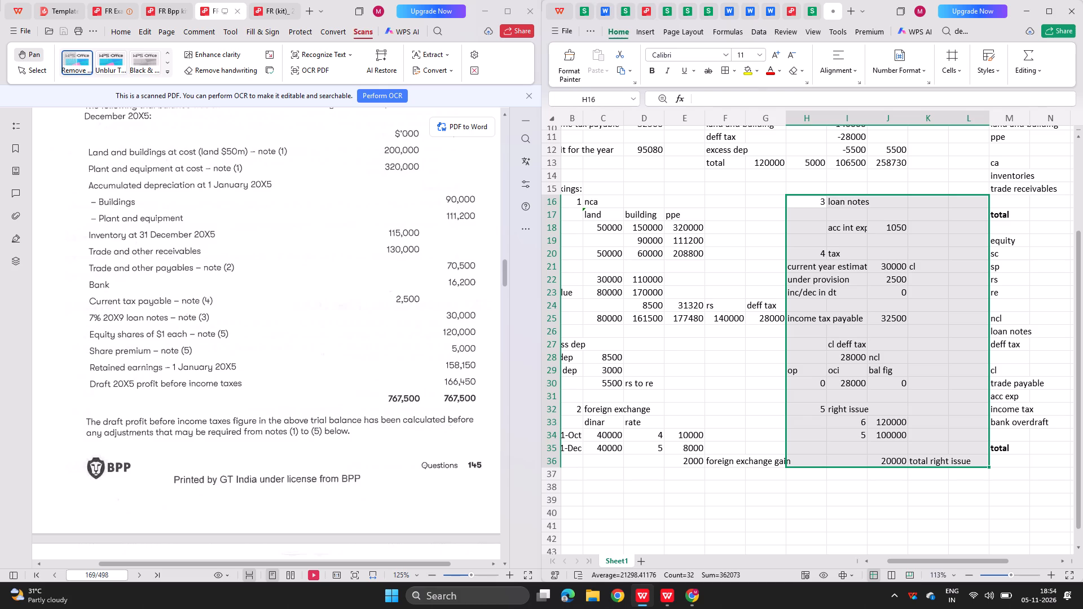
pyautogui.click(725, 412)
# Apply all borders to the statement of changes in equity, F5:J13.
pyautogui.scroll(-1, 725, 412)
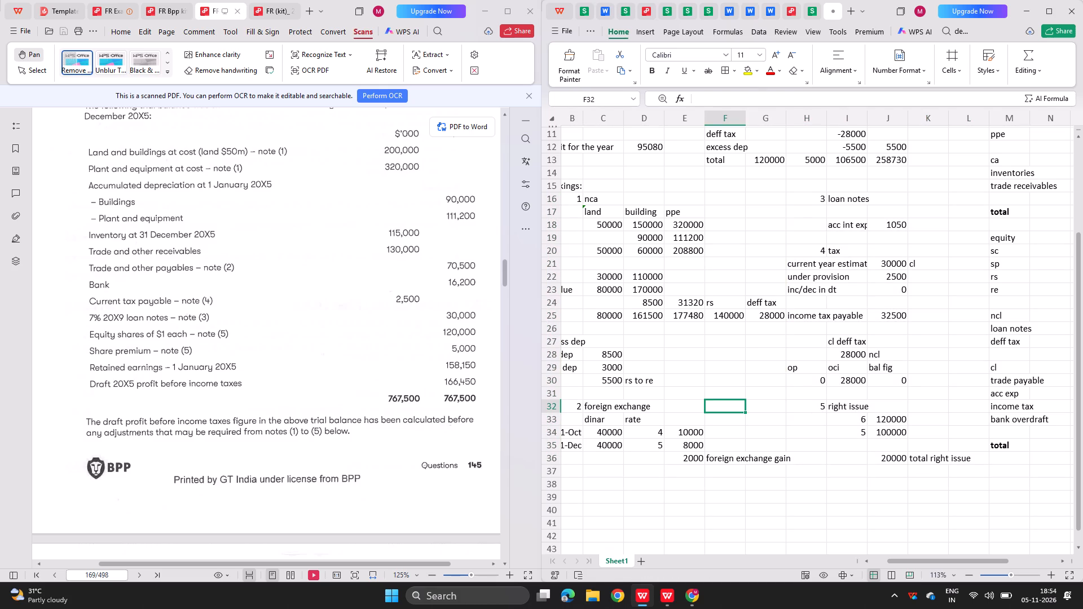
pyautogui.hscroll(1, 815, 328)
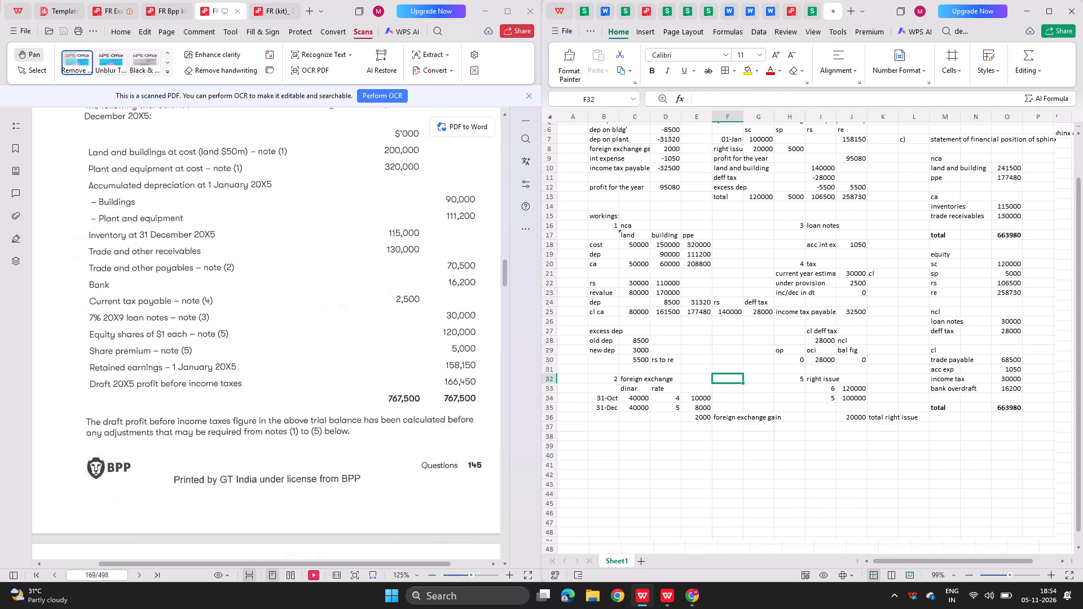
pyautogui.scroll(3, 815, 328)
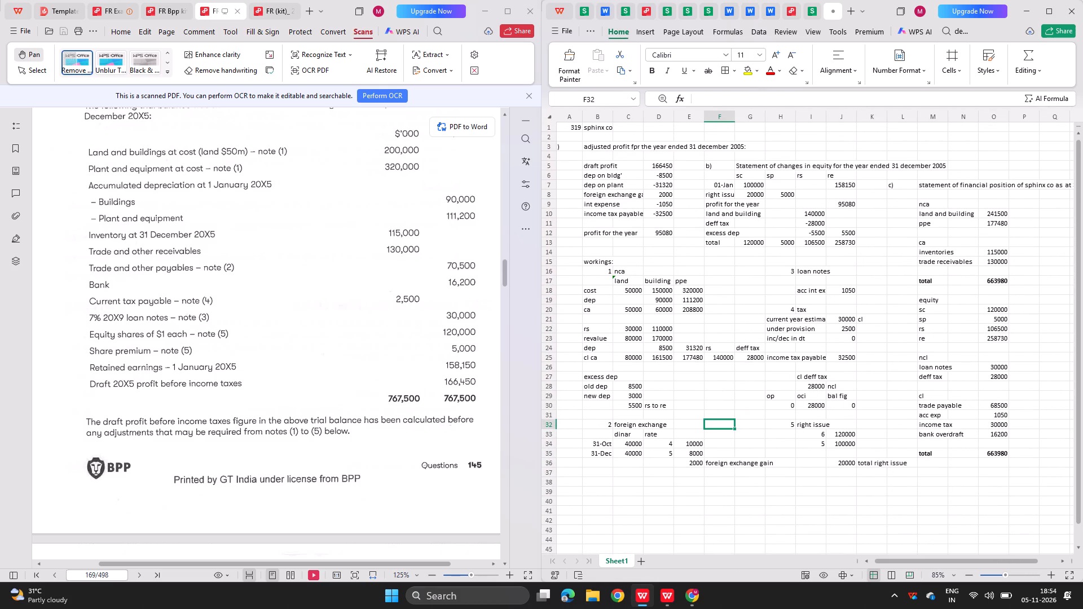
pyautogui.moveTo(709, 168); pyautogui.dragTo(871, 242)
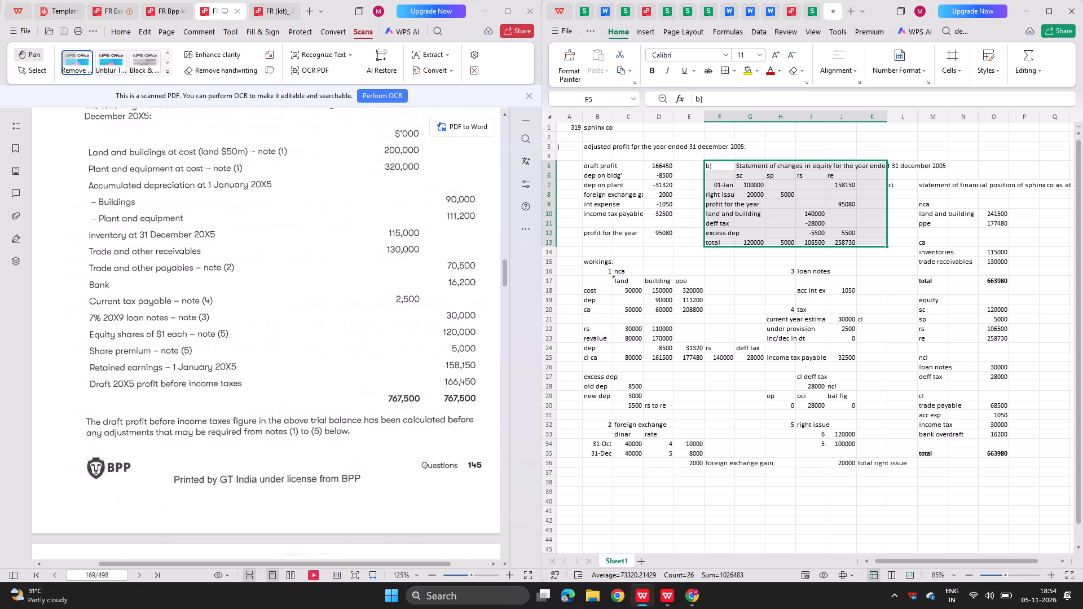
pyautogui.moveTo(710, 167); pyautogui.dragTo(847, 240)
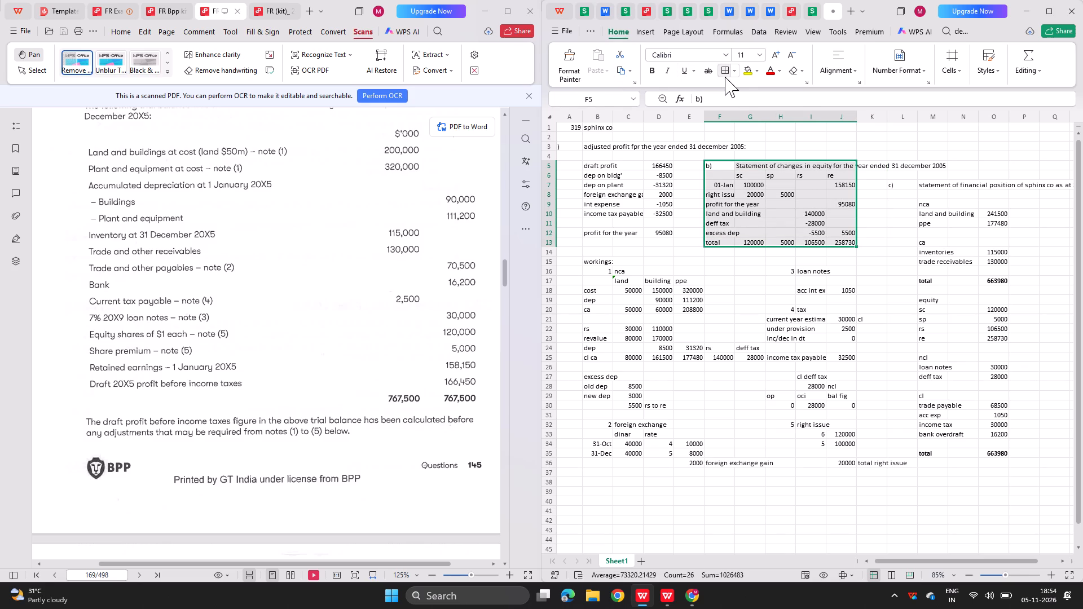
pyautogui.click(725, 77)
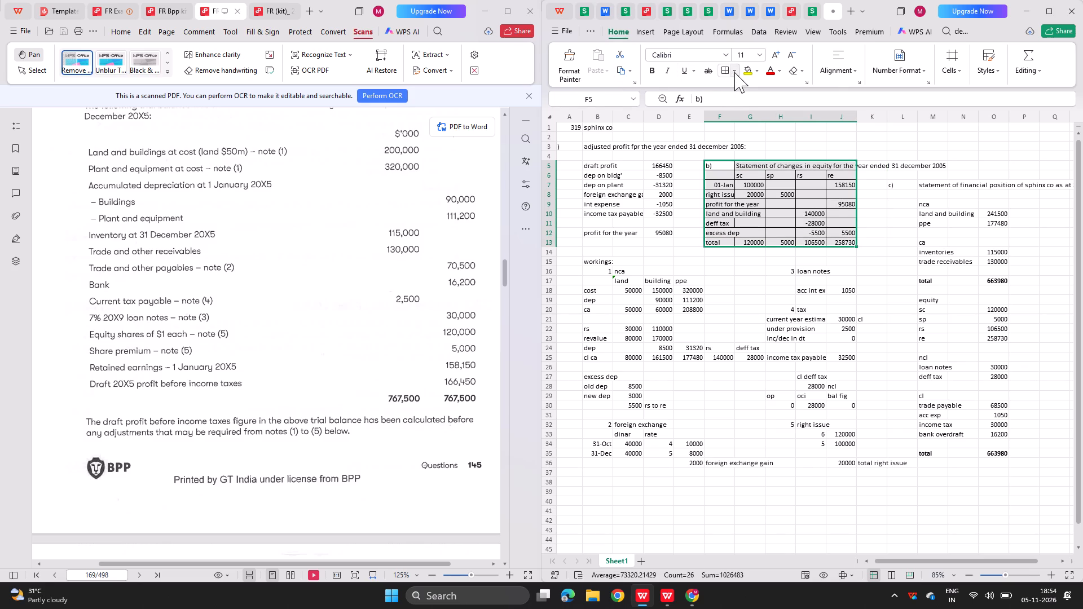
# Put a thick outside border around the statement of changes in equity, F5:J13.
pyautogui.click(734, 72)
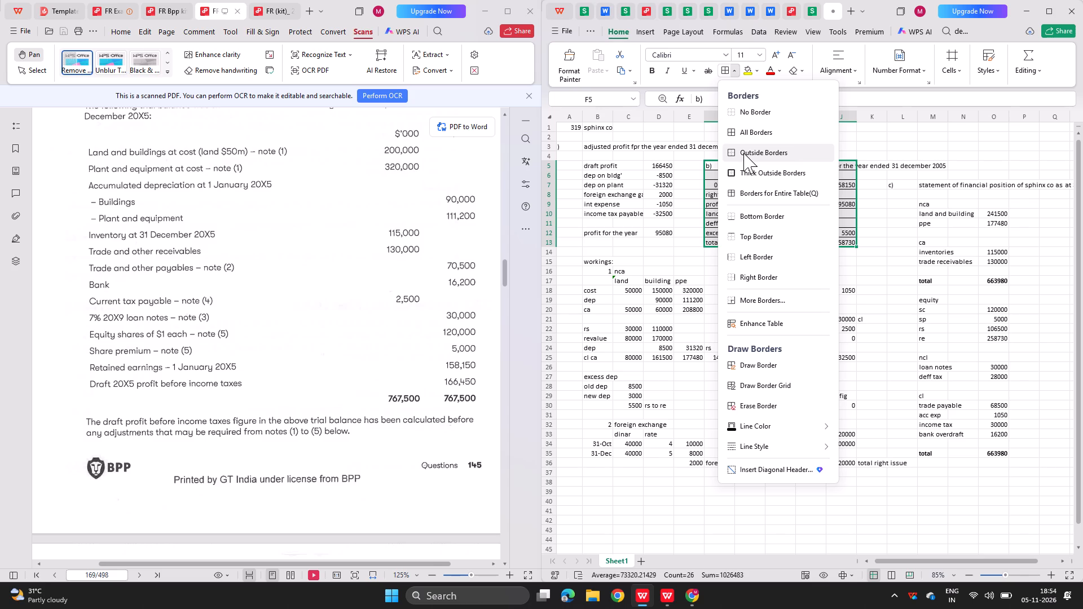
pyautogui.click(743, 152)
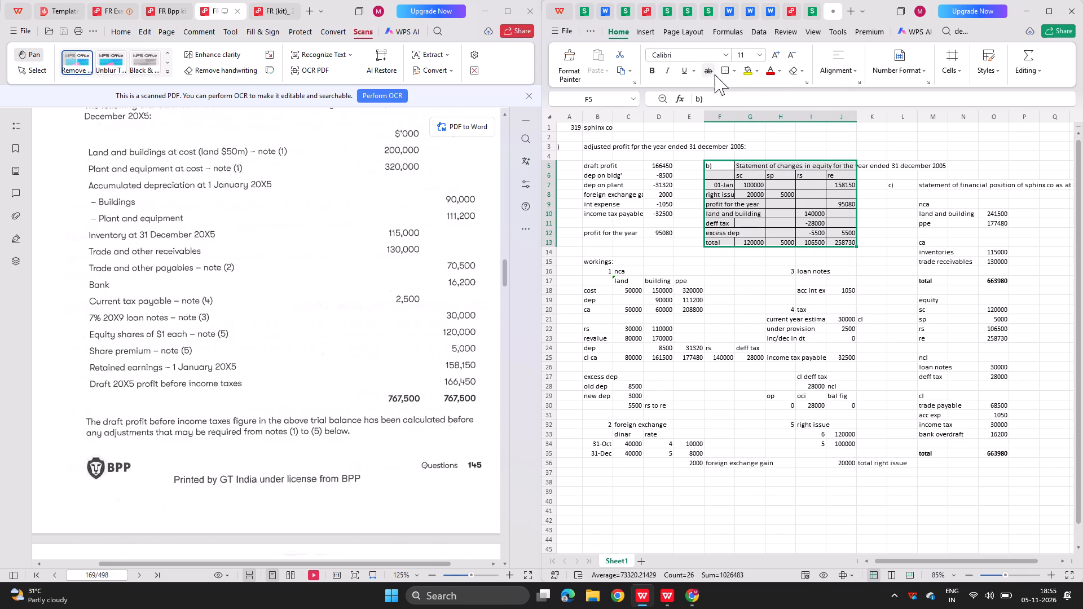
pyautogui.click(729, 72)
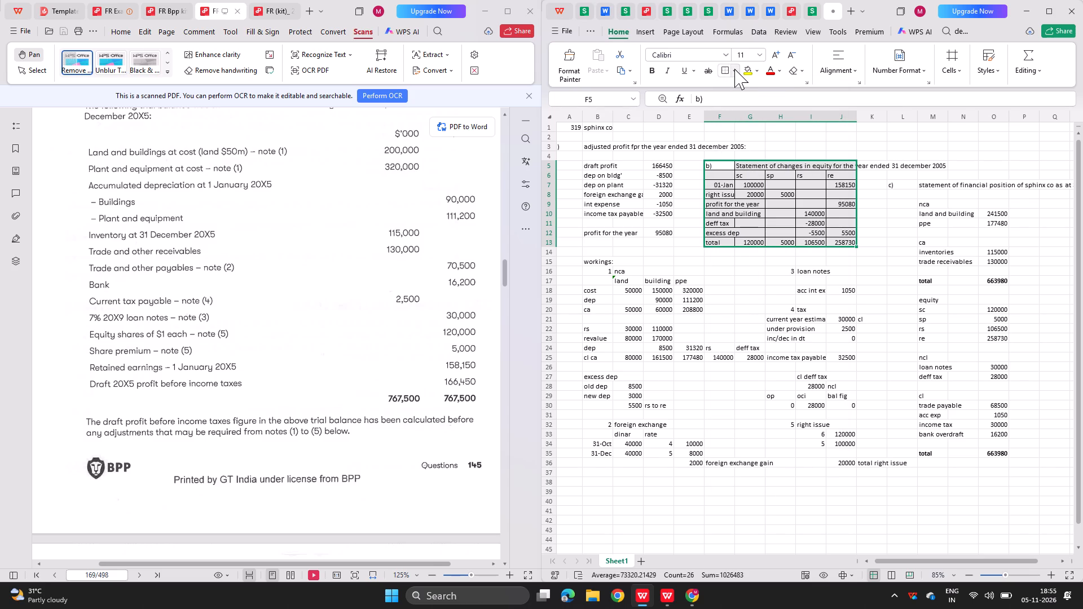
pyautogui.click(734, 69)
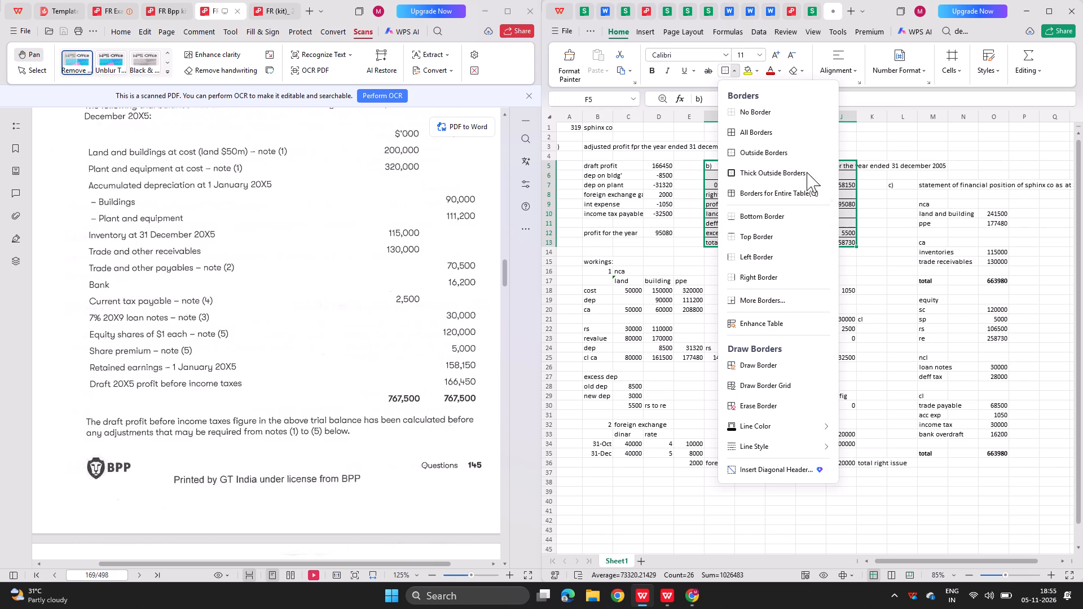
pyautogui.click(808, 168)
pyautogui.click(762, 267)
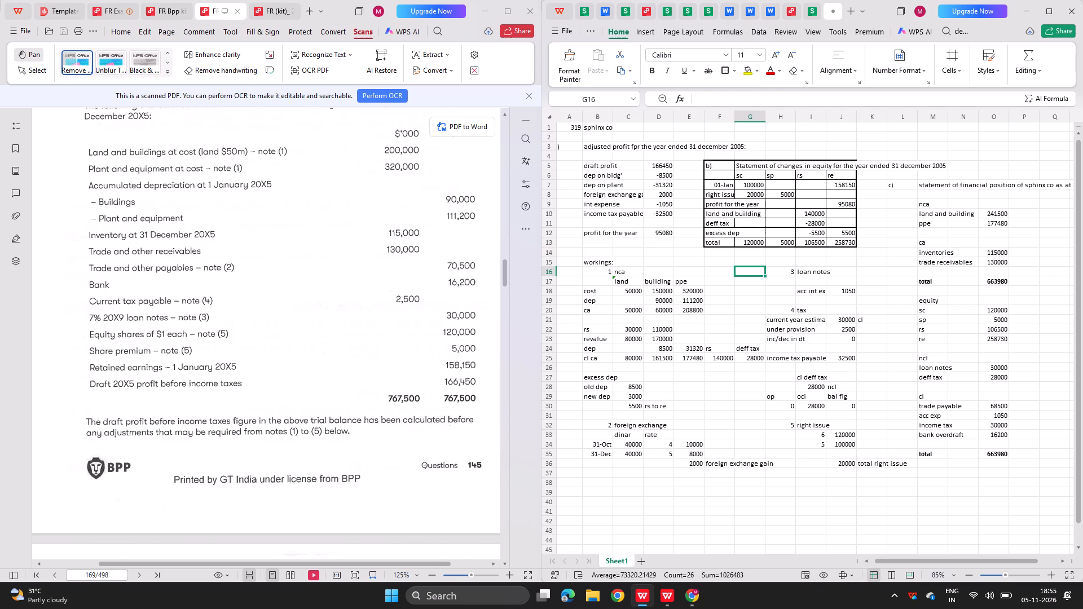
# Apply outside borders to F5:J14, covering the statement of changes in equity and the blank row below it.
pyautogui.moveTo(707, 166); pyautogui.dragTo(837, 251)
pyautogui.click(732, 73)
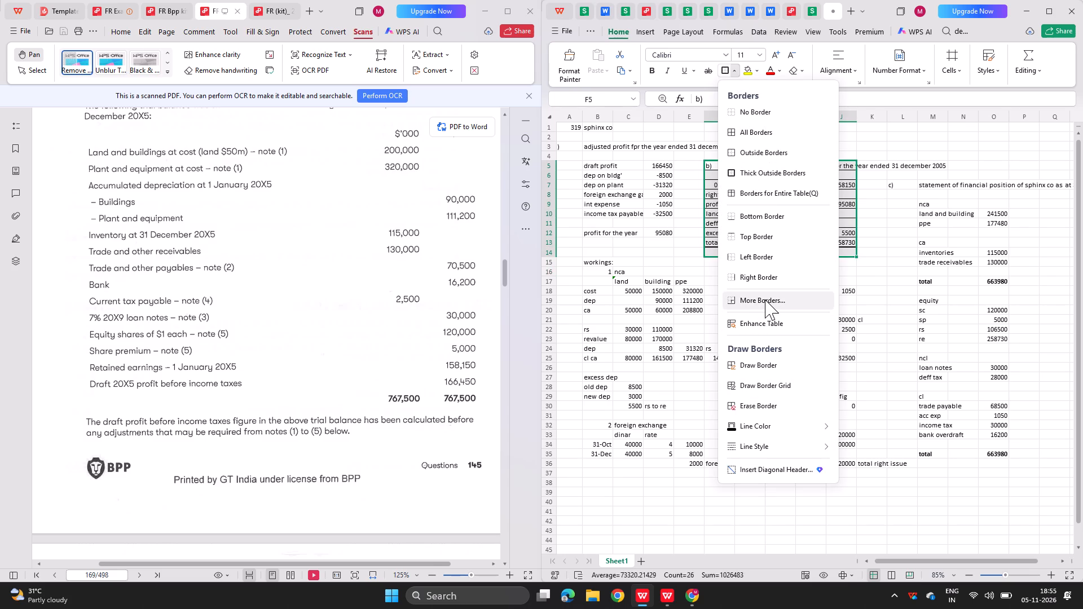
pyautogui.click(798, 154)
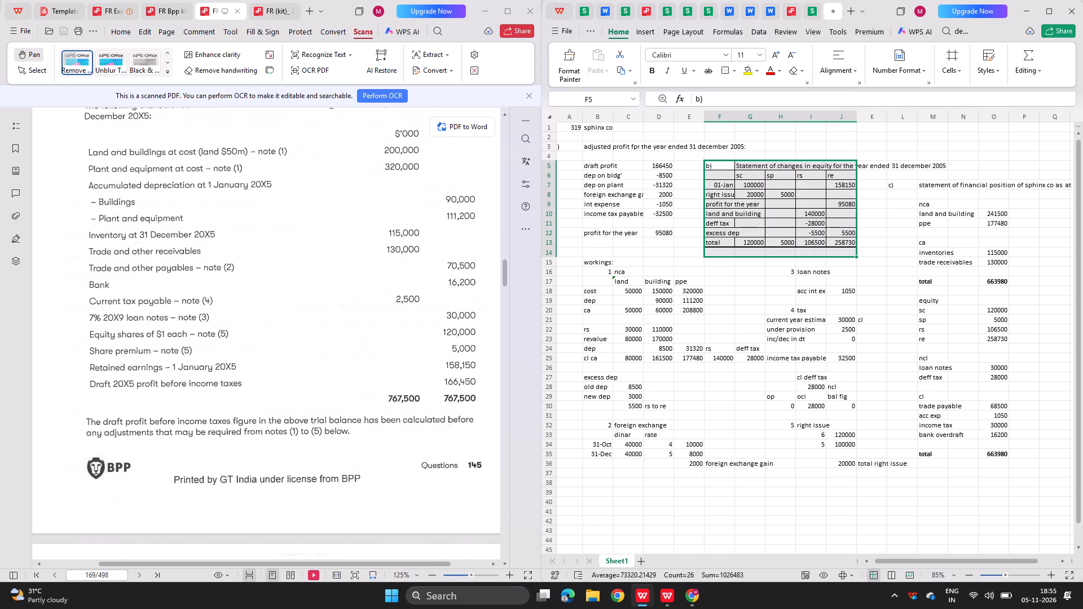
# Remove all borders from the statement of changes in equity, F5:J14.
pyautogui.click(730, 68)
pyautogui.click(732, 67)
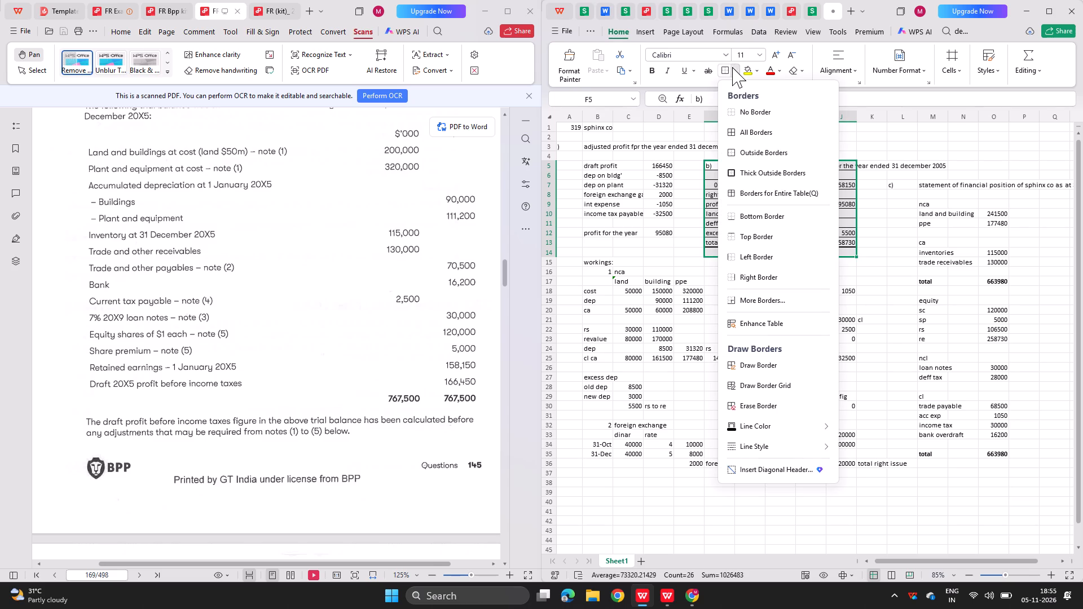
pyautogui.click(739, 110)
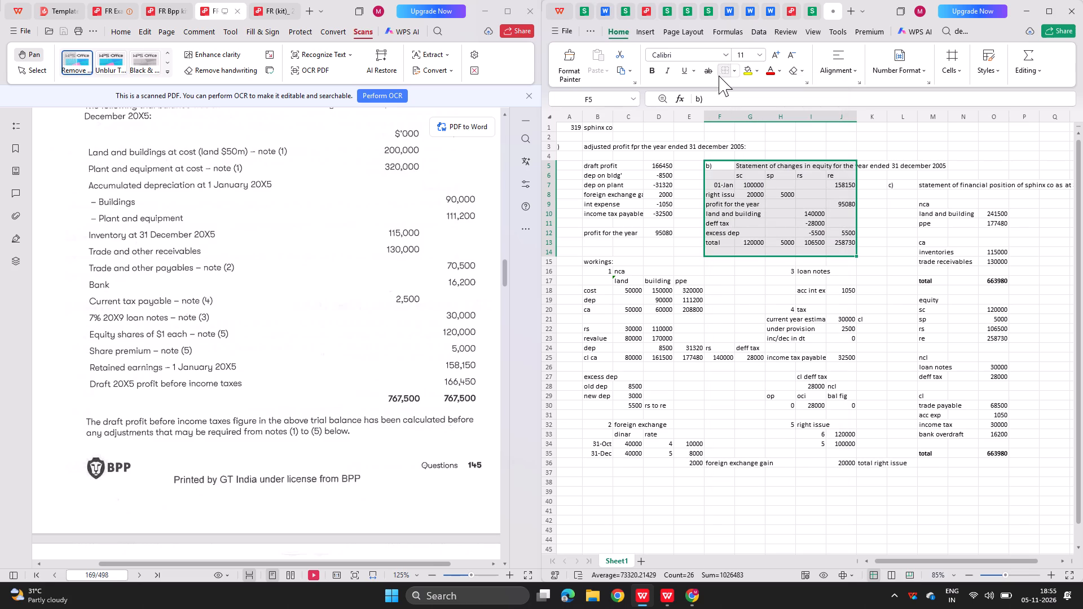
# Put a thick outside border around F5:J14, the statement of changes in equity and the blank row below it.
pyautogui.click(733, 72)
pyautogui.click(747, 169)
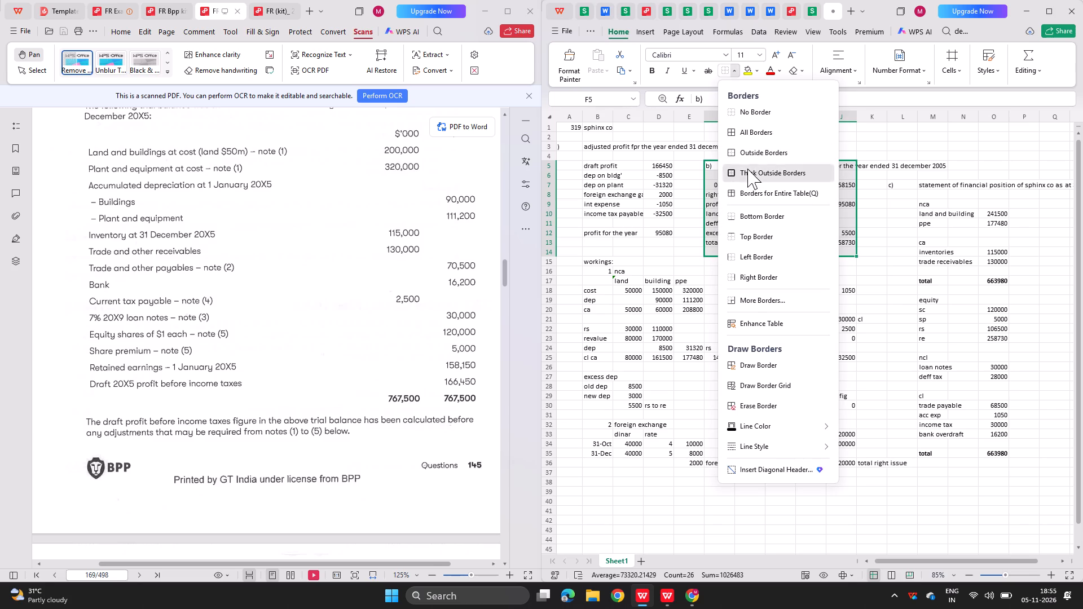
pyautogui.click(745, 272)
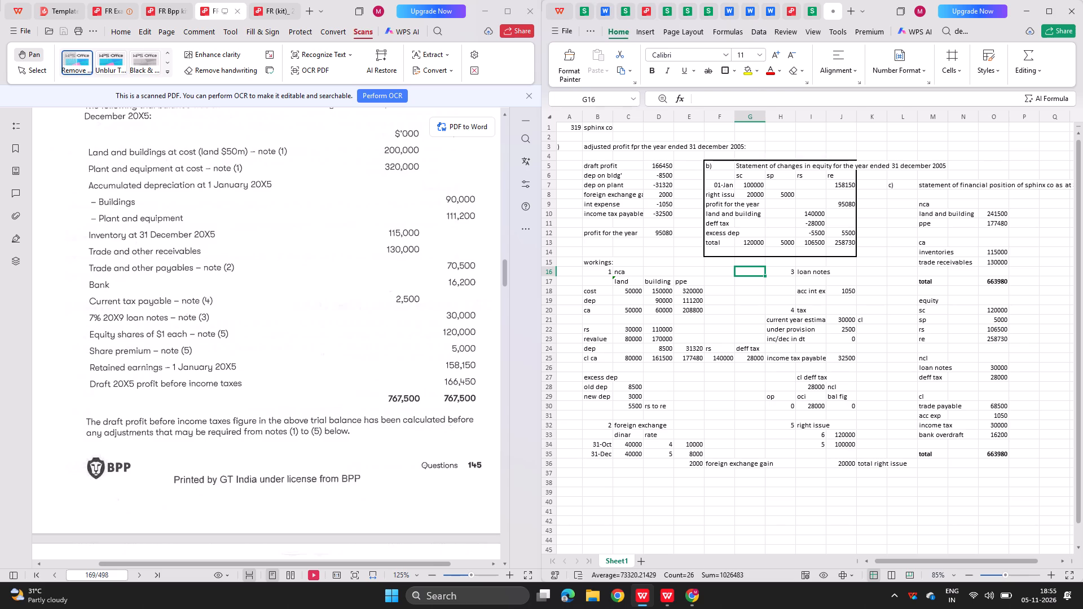
# Clear the thick outside border from F5:J14, leaving the statement of changes in equity with no borders.
pyautogui.moveTo(705, 164); pyautogui.dragTo(875, 258)
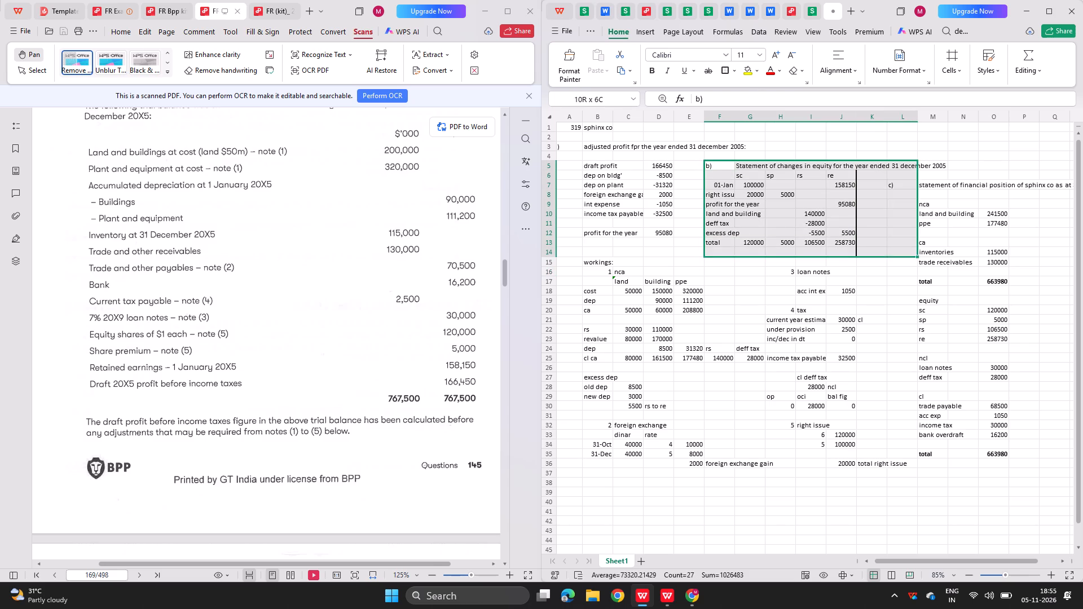
pyautogui.moveTo(875, 258); pyautogui.dragTo(849, 254)
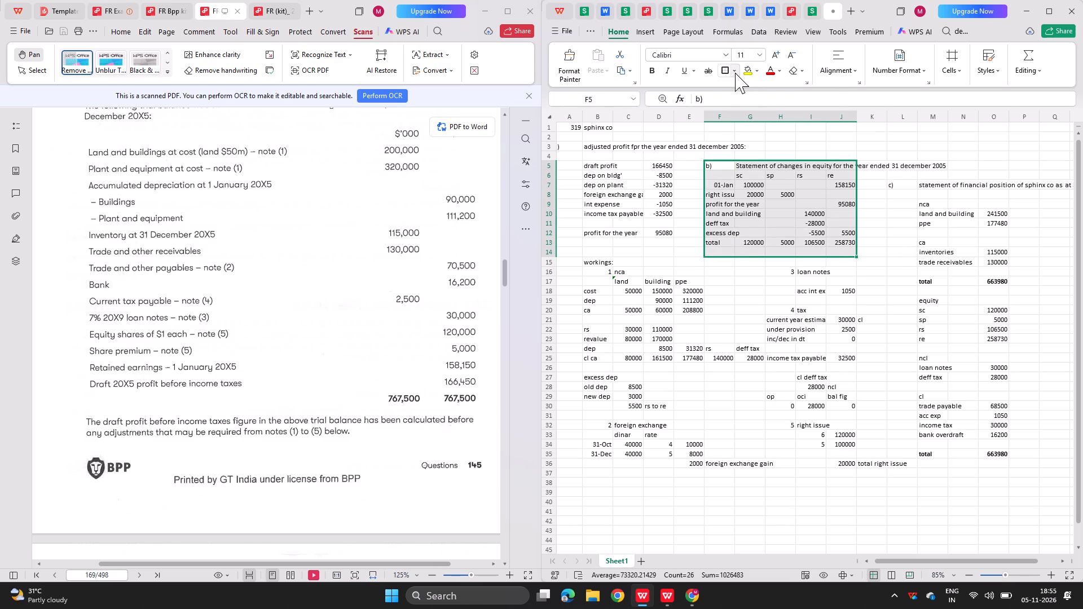
pyautogui.click(735, 73)
pyautogui.click(736, 106)
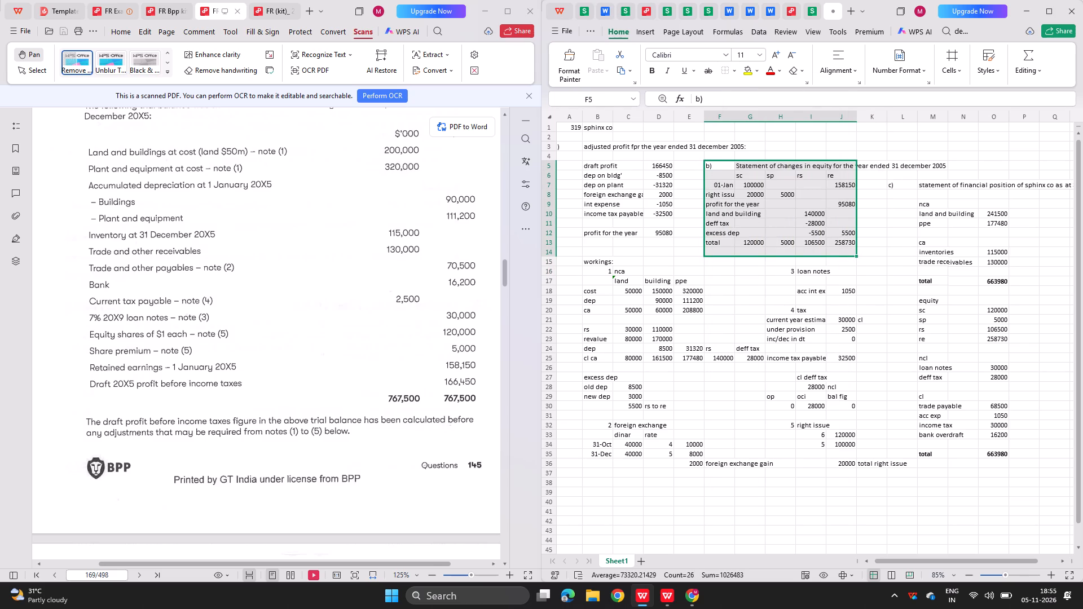
pyautogui.click(691, 237)
# Save the workbook in the Documents folder under the name 319 sphinx co.
pyautogui.scroll(1, 691, 237)
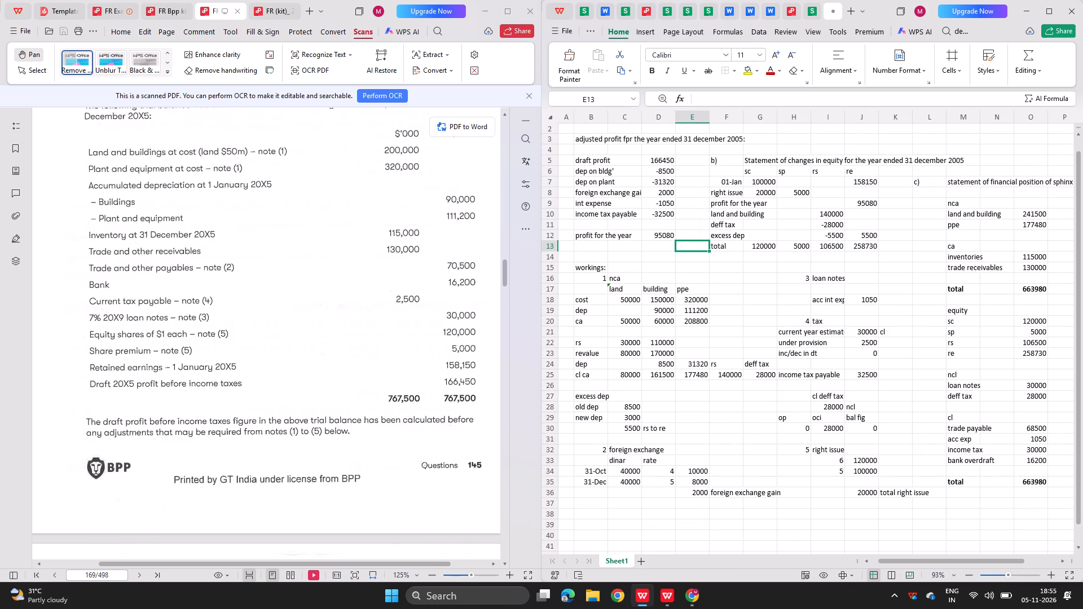
pyautogui.scroll(1, 691, 237)
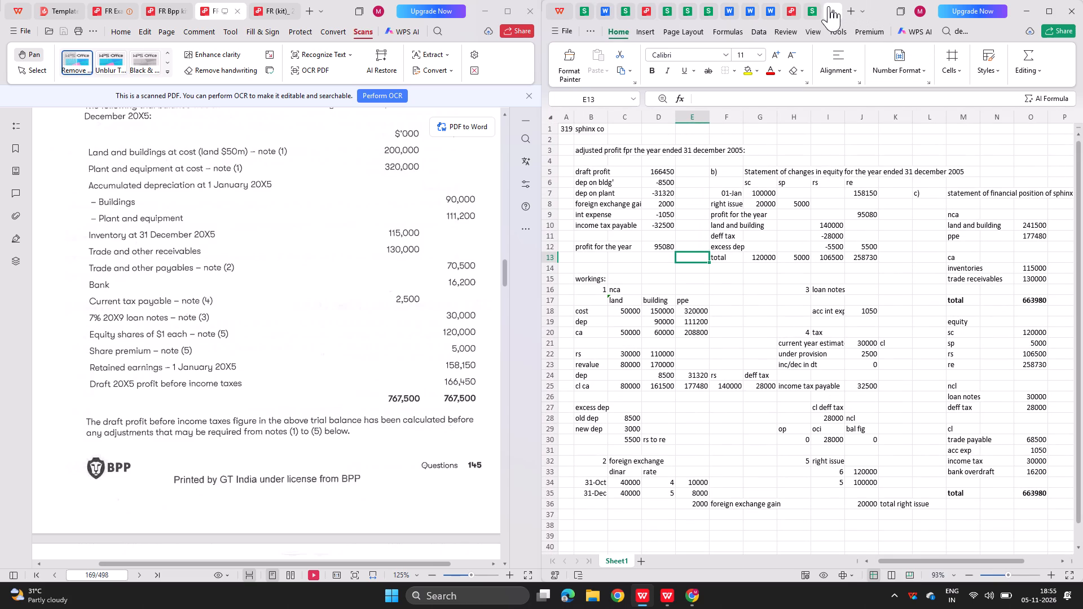
pyautogui.click(926, 56)
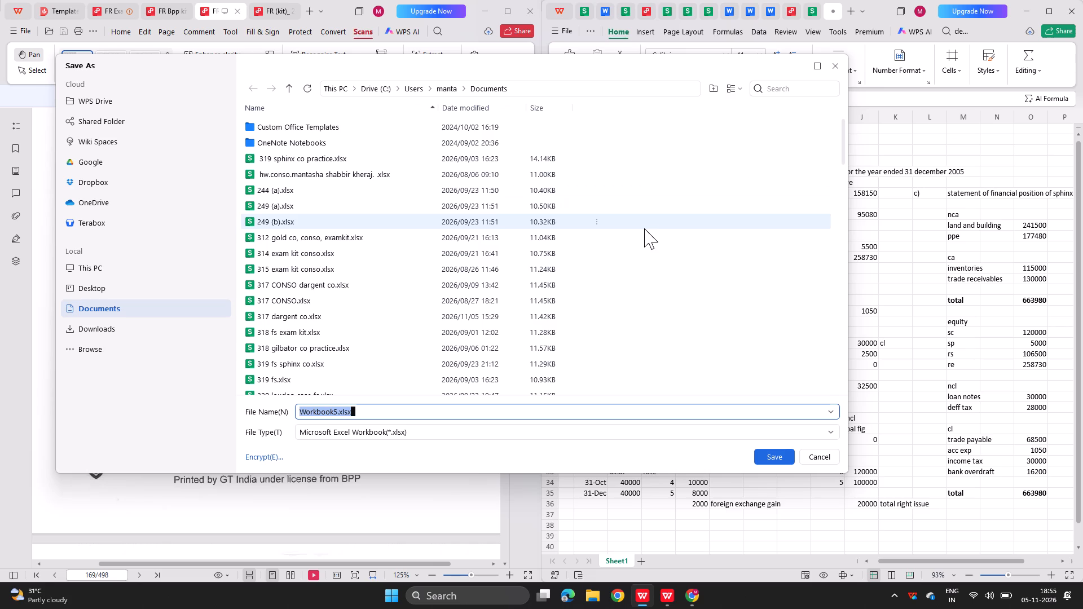
pyautogui.press('BackSpace')
pyautogui.write('sphinx co')
pyautogui.press('space')
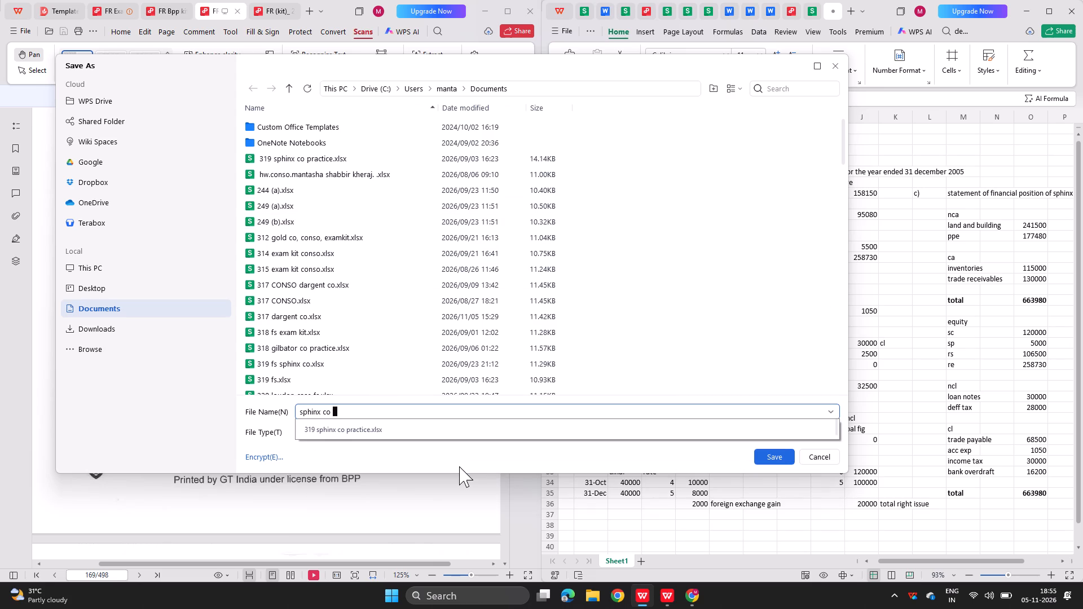
pyautogui.click(299, 407)
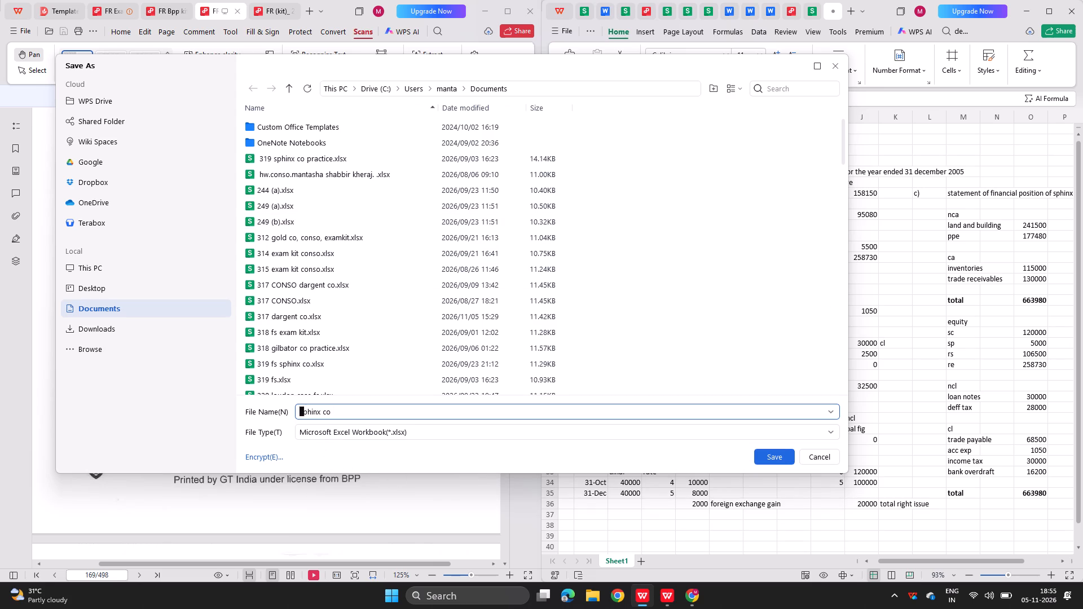
pyautogui.write('319')
pyautogui.press('space')
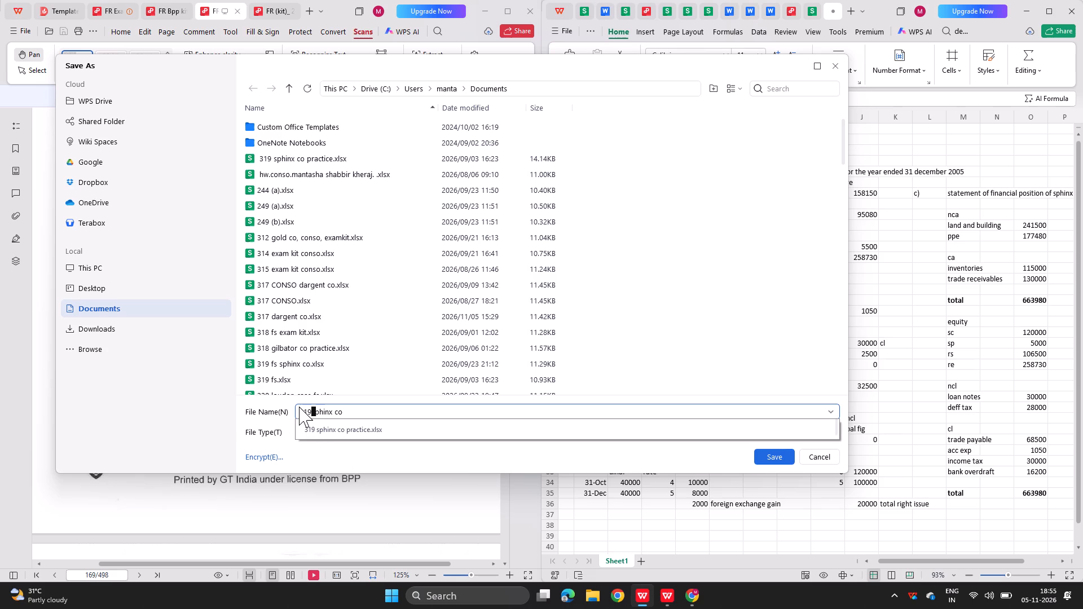
pyautogui.click(779, 458)
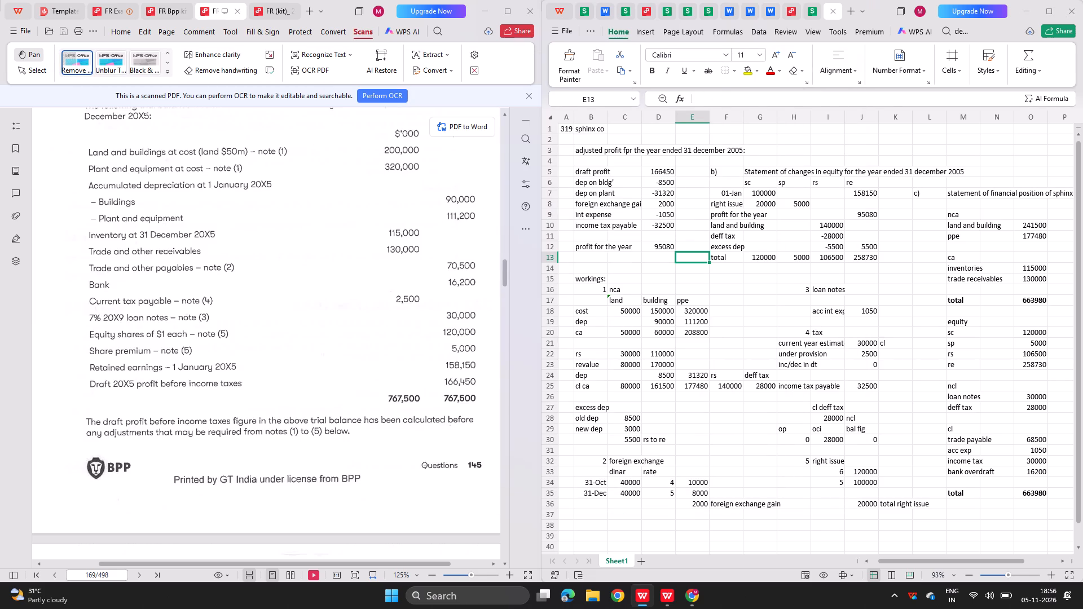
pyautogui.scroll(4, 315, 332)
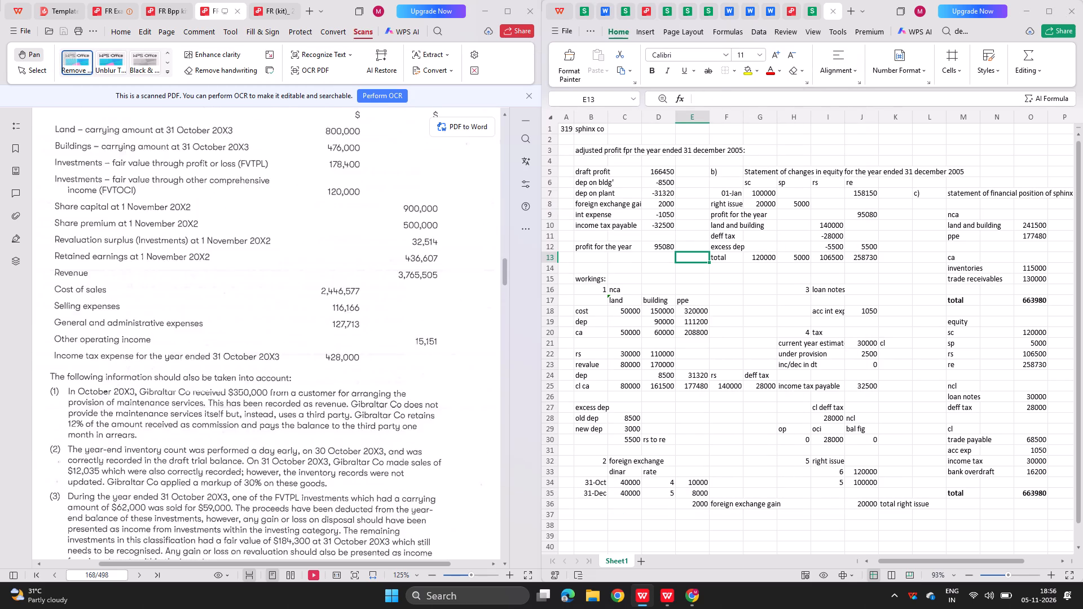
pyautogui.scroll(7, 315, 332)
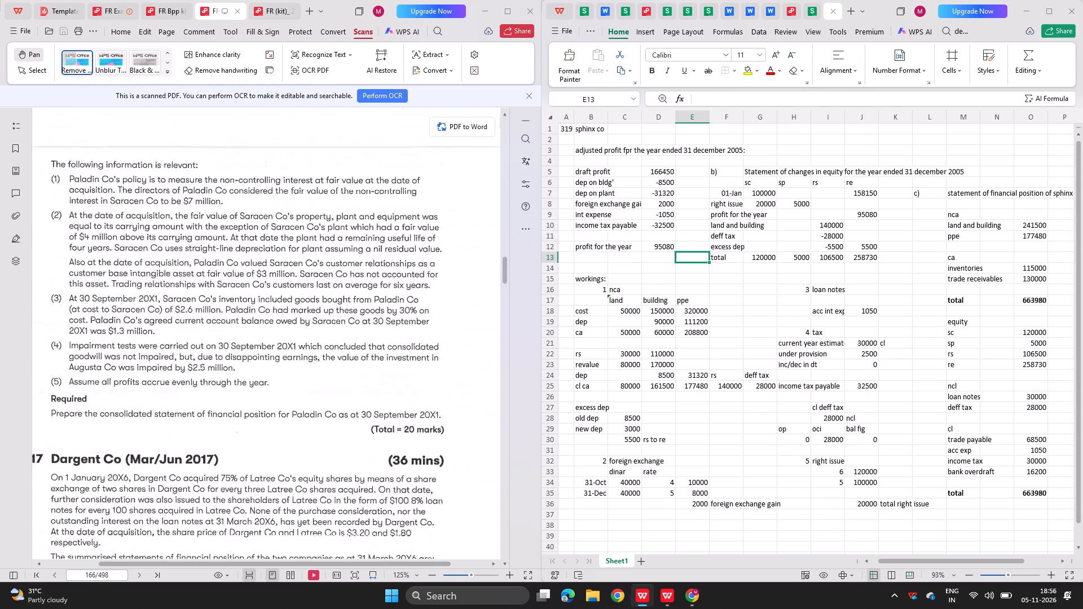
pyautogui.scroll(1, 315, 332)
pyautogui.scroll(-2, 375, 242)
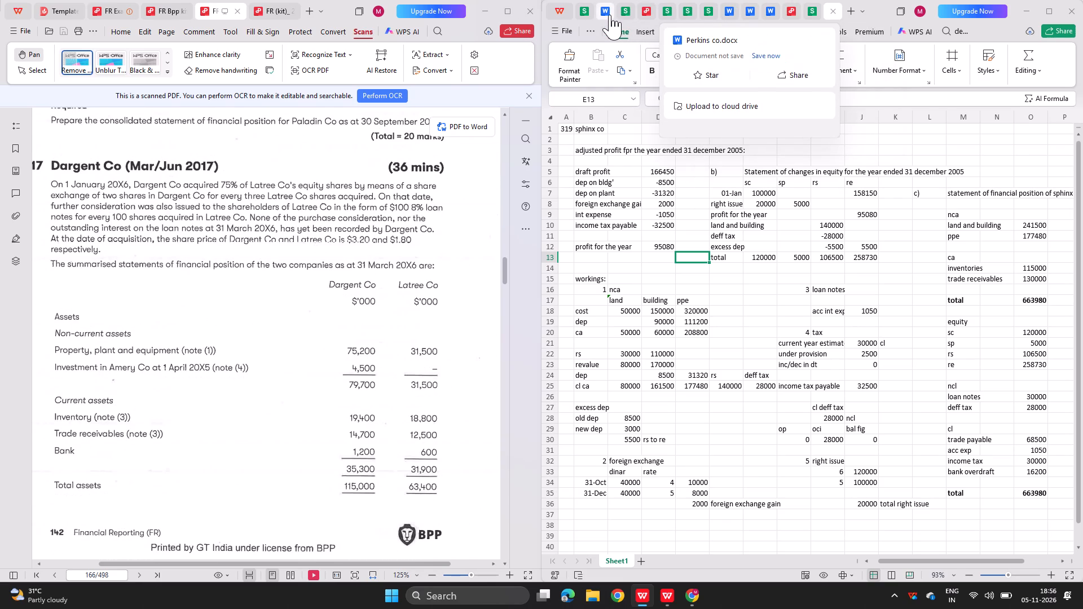
# In the study tracker workbook's Section C sheet, tick off BPP question 319 Sphinx Co as done in G17.
pyautogui.click(625, 12)
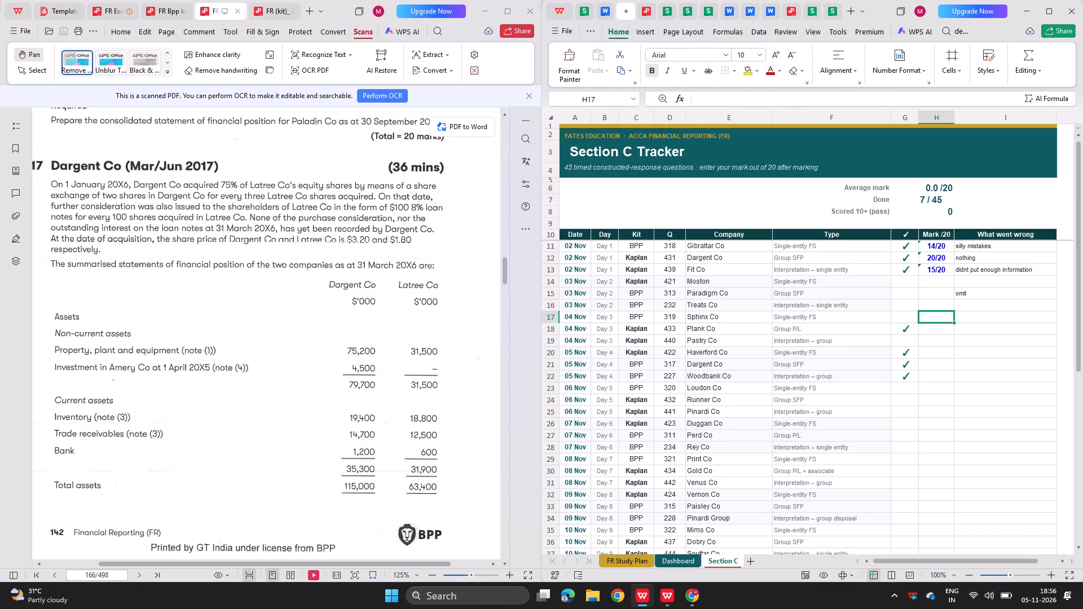
pyautogui.click(912, 322)
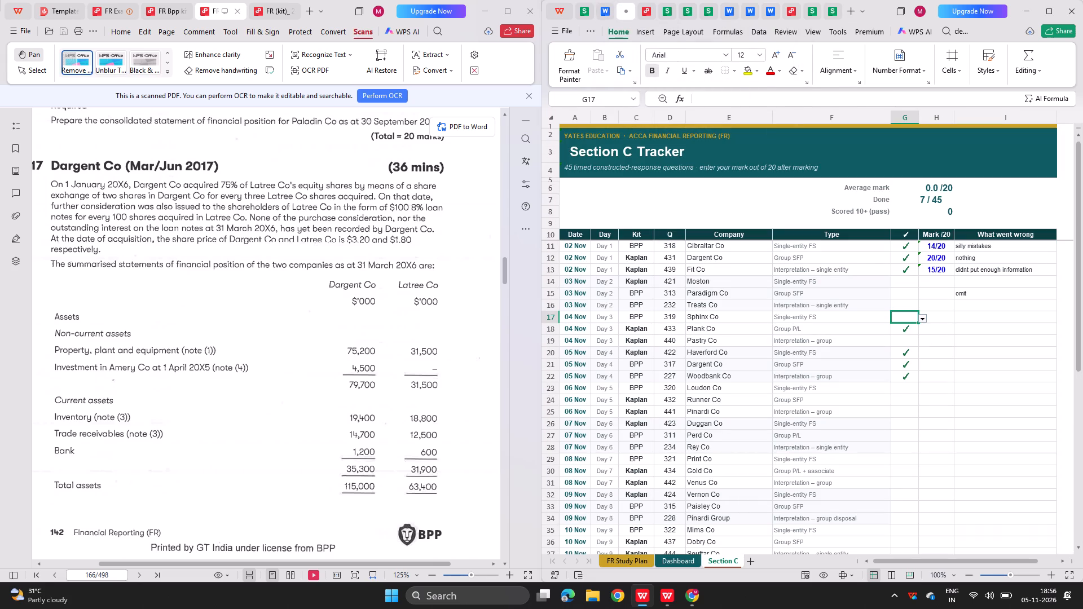
pyautogui.moveTo(924, 319); pyautogui.dragTo(921, 330)
pyautogui.click(921, 330)
# Look through the remaining Section C tracker questions and the FR Study Plan's daily chapter work and timed questions.
pyautogui.scroll(-4, 909, 356)
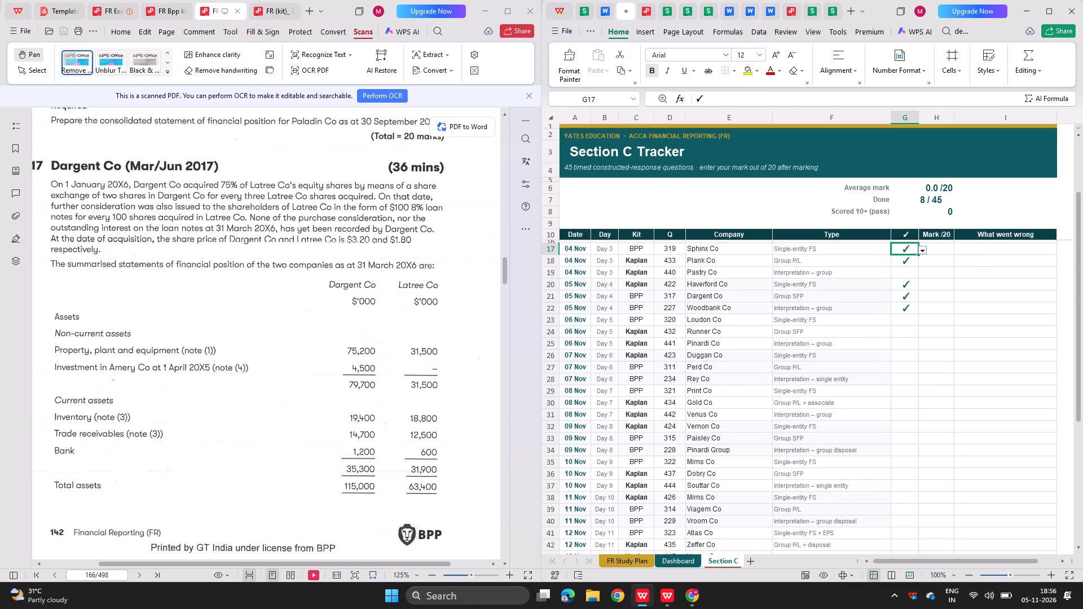
pyautogui.scroll(-6, 895, 341)
pyautogui.scroll(2, 895, 341)
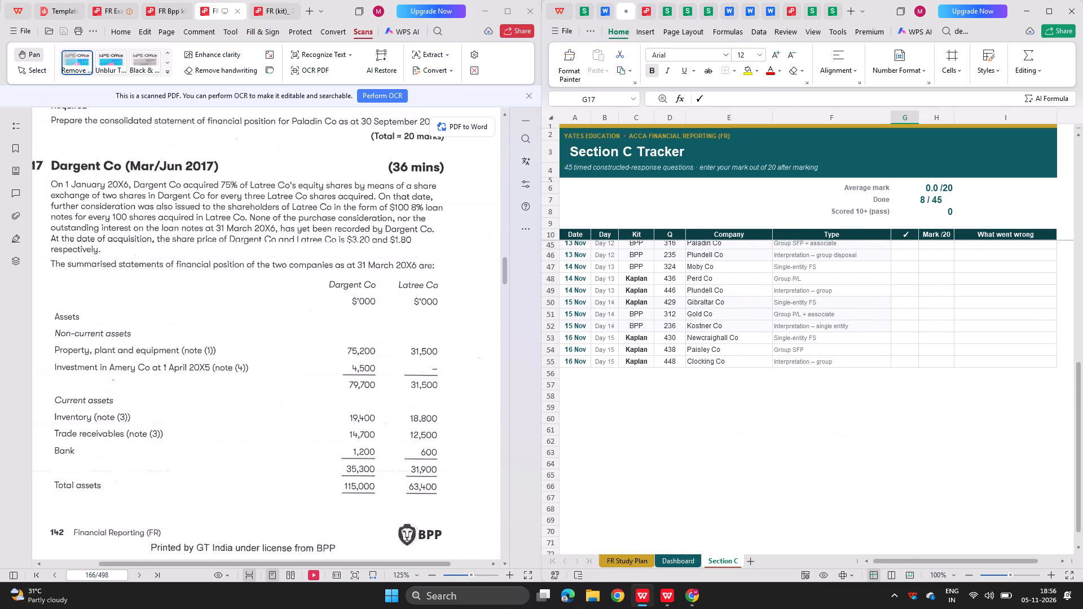
pyautogui.scroll(3, 895, 341)
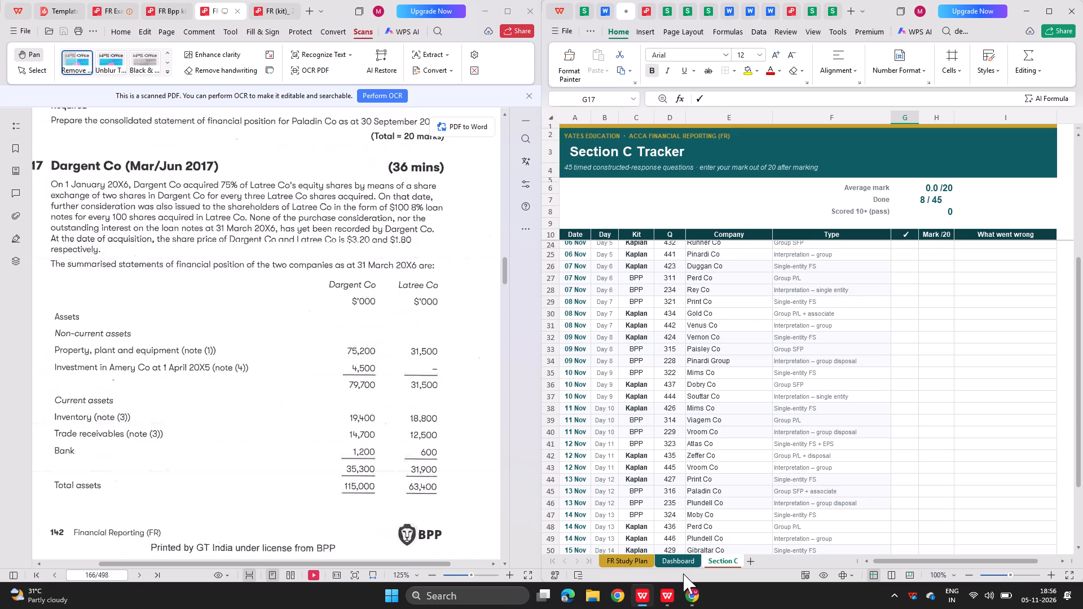
pyautogui.click(634, 565)
pyautogui.scroll(-3, 750, 421)
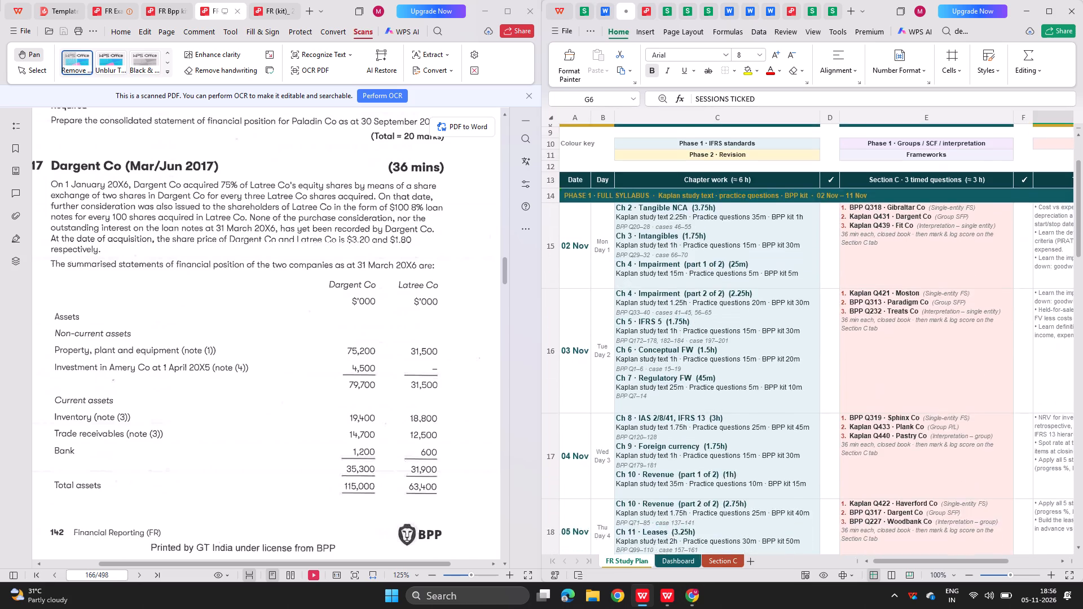
pyautogui.scroll(-3, 750, 421)
pyautogui.hscroll(-4, 750, 421)
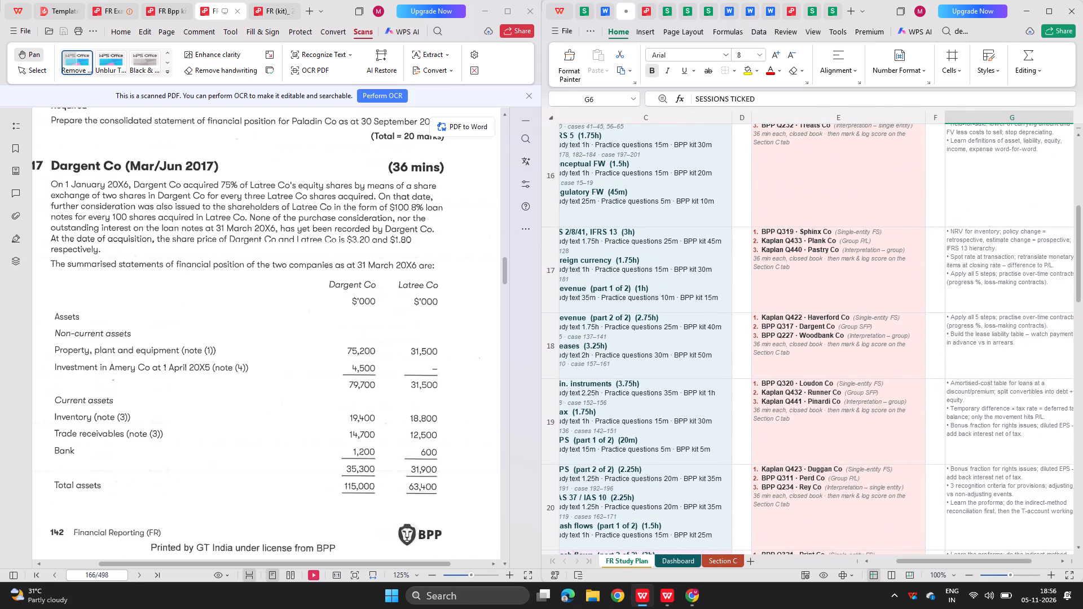
pyautogui.scroll(-7, 750, 421)
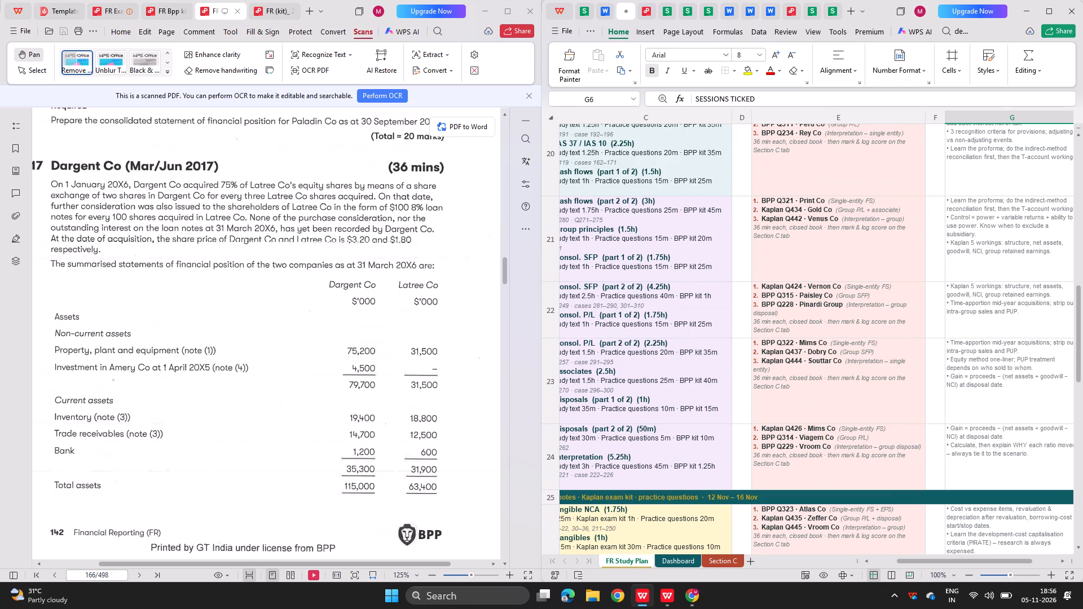
pyautogui.scroll(-4, 750, 421)
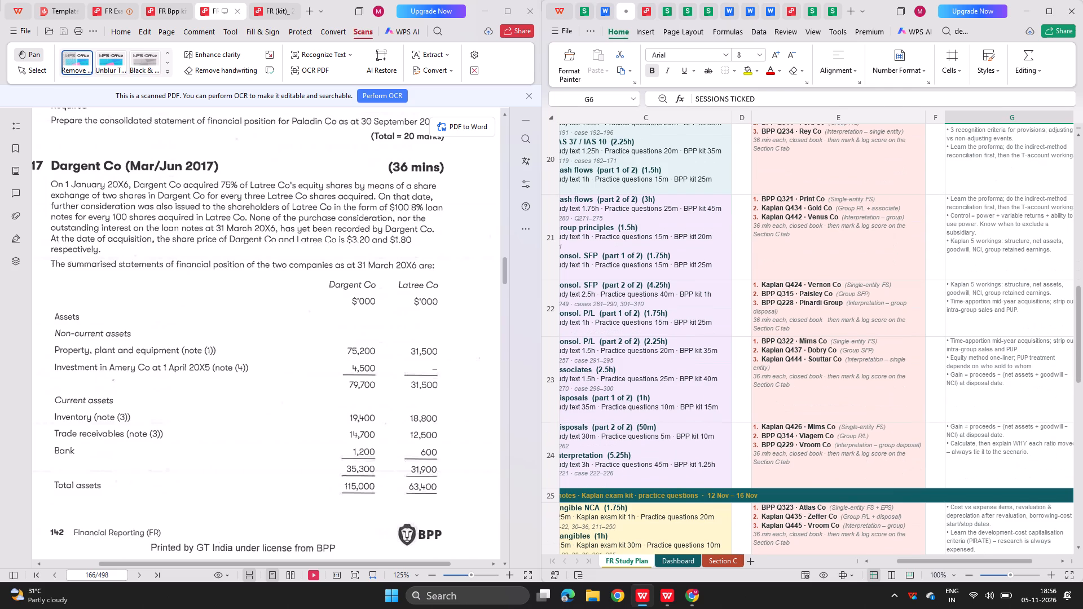
pyautogui.scroll(-1, 750, 421)
pyautogui.scroll(2, 846, 361)
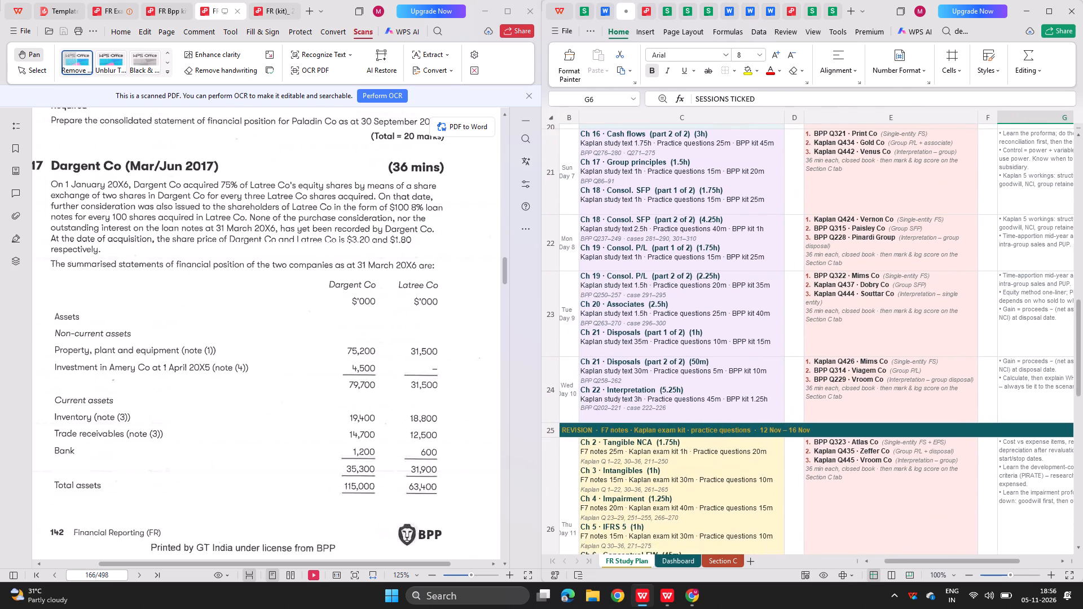
pyautogui.scroll(8, 846, 361)
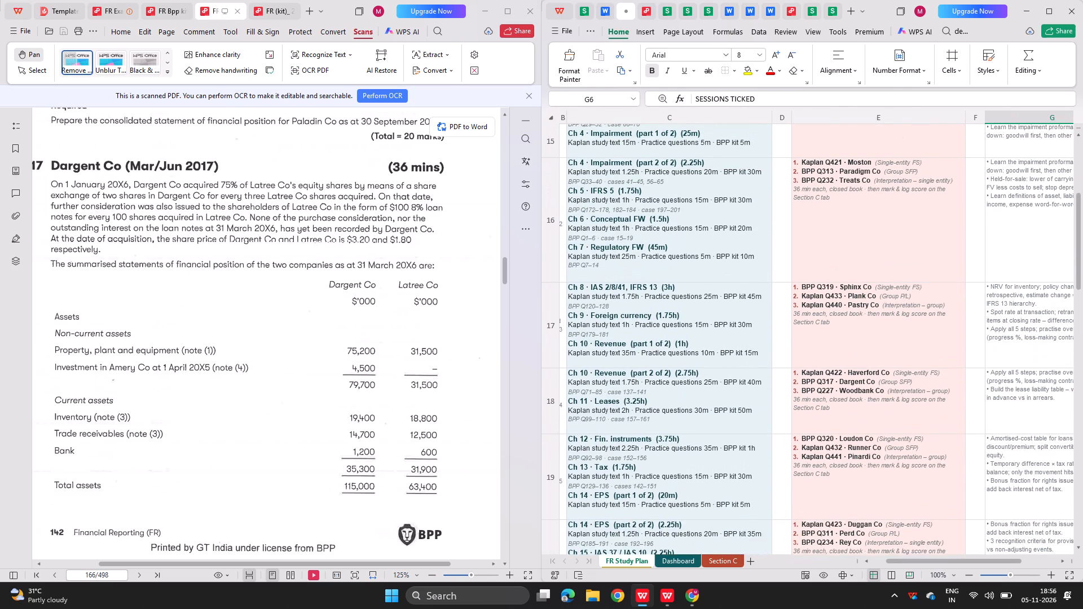
pyautogui.scroll(1, 846, 361)
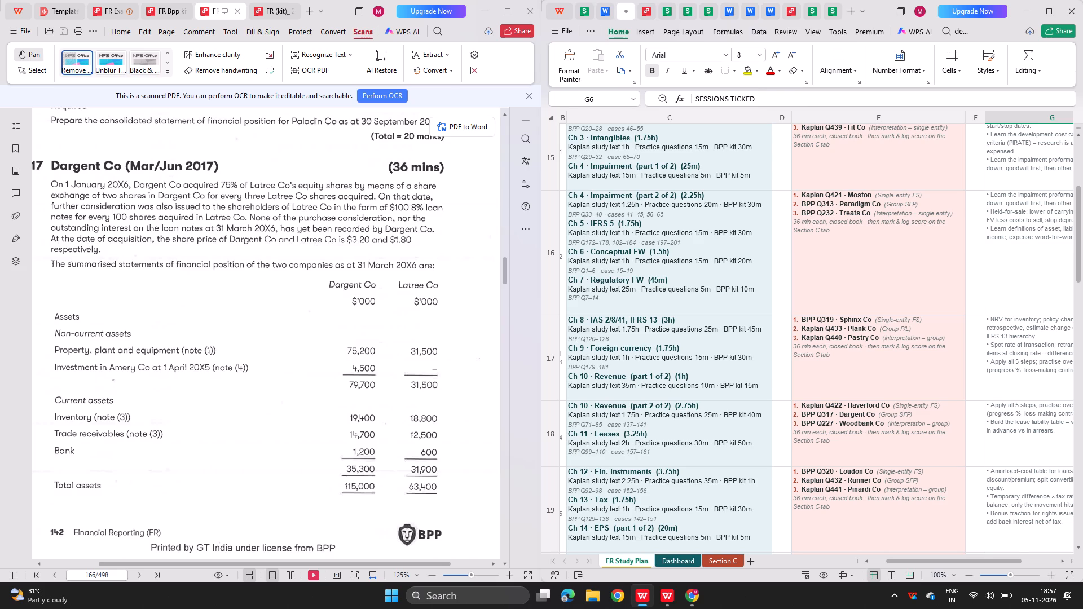
pyautogui.hscroll(1, 725, 425)
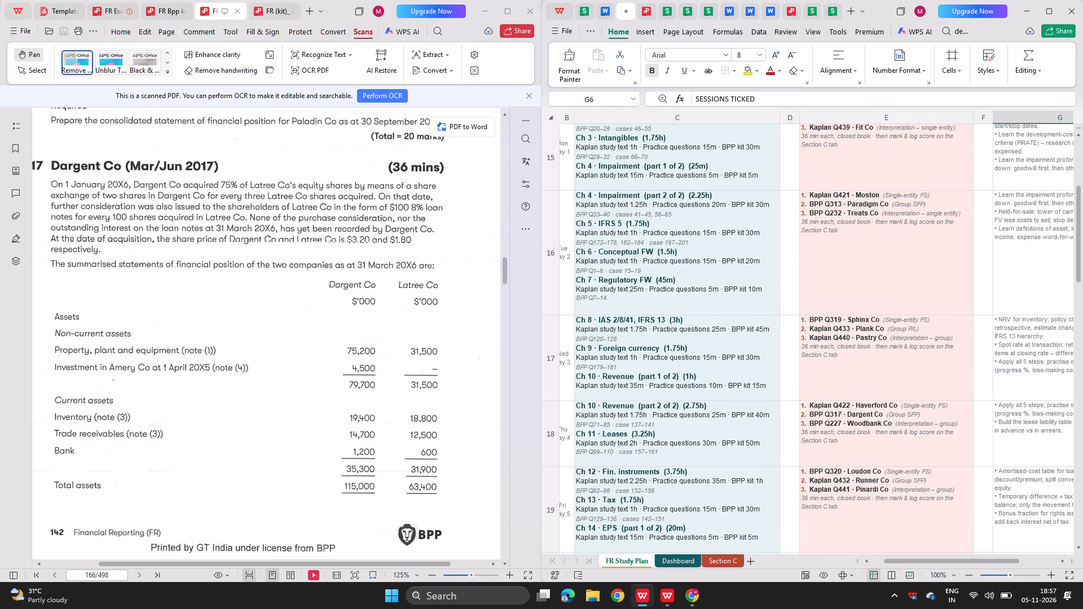
pyautogui.hscroll(1, 707, 462)
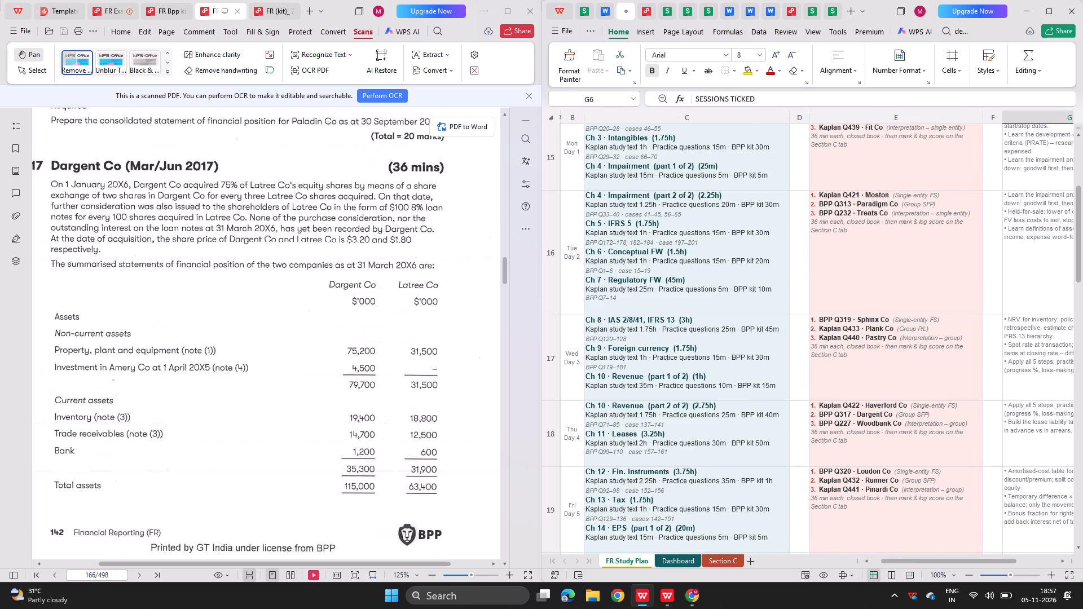
pyautogui.scroll(-1, 722, 332)
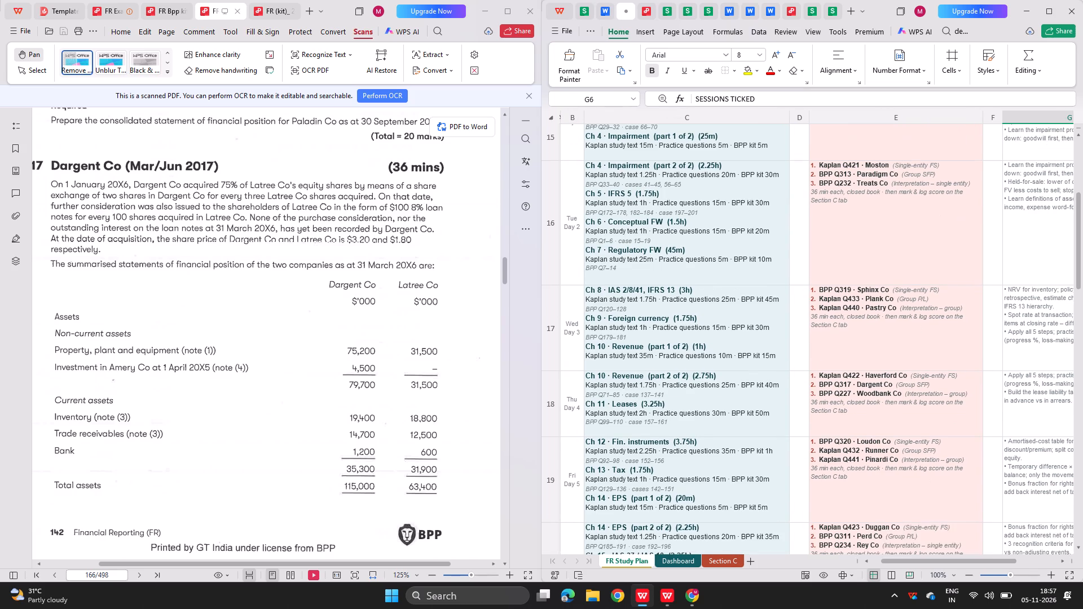
pyautogui.scroll(-1, 722, 332)
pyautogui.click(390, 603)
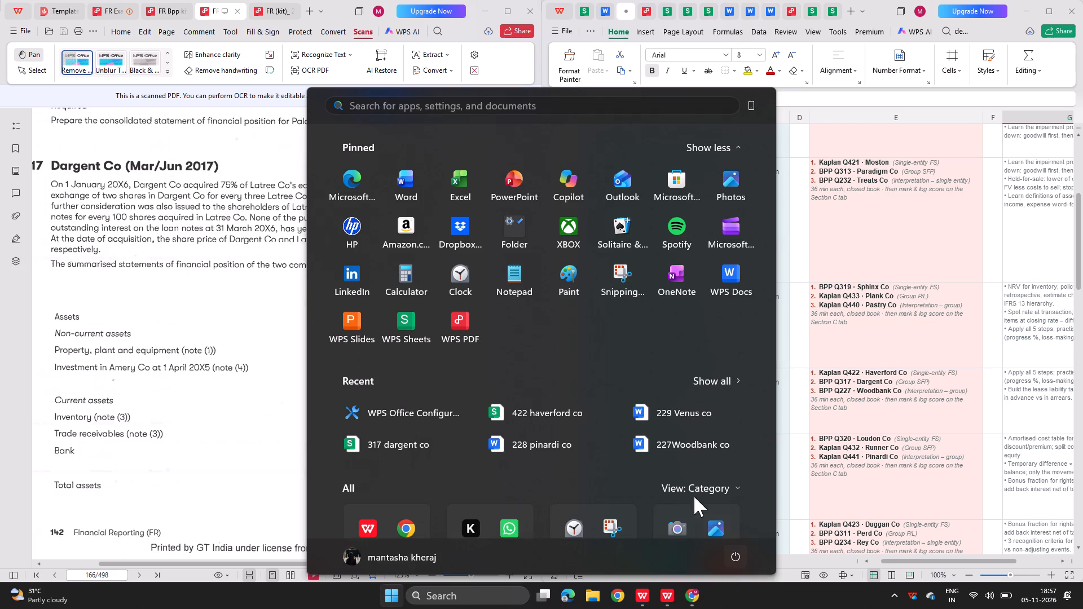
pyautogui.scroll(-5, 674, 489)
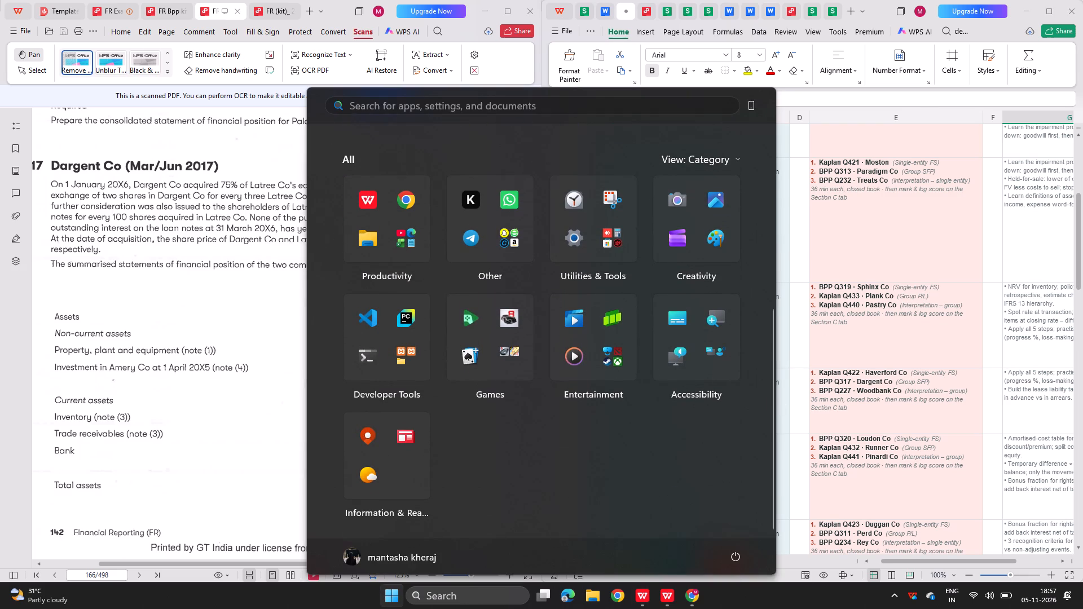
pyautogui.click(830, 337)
# Examine the FR Study Plan from Day 1 through Day 15, covering the daily chapter work and Section C timed questions.
pyautogui.click(618, 330)
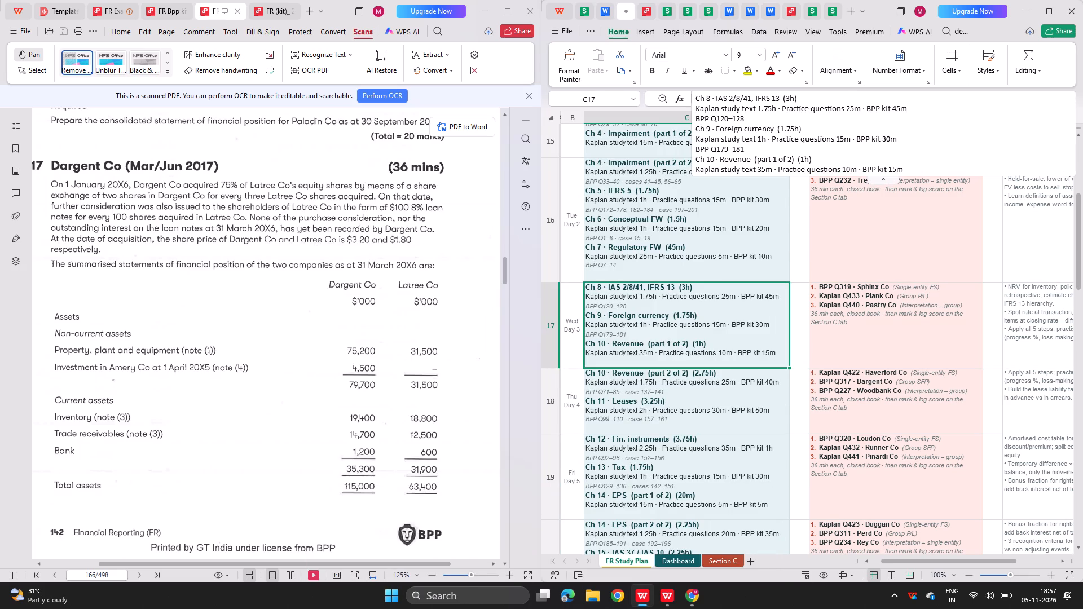
pyautogui.click(486, 467)
pyautogui.click(509, 444)
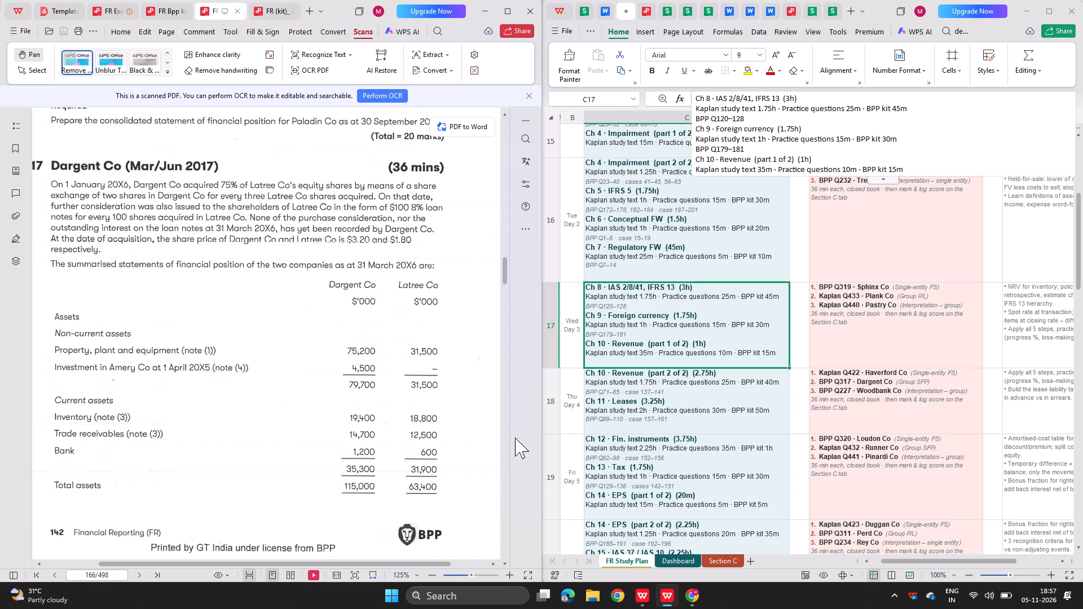
pyautogui.click(533, 426)
pyautogui.scroll(7, 635, 261)
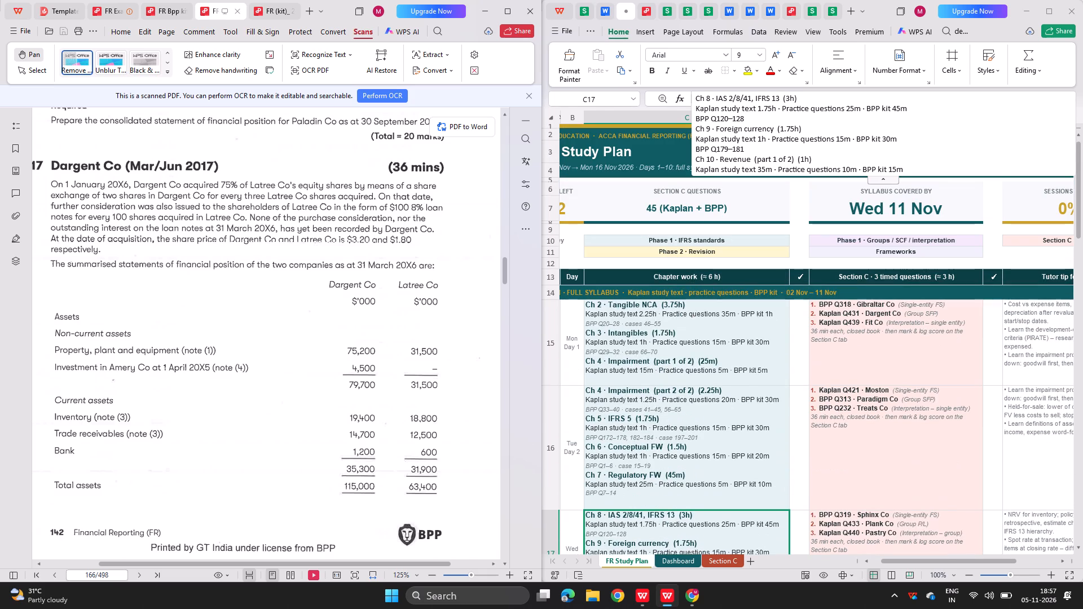
pyautogui.click(611, 309)
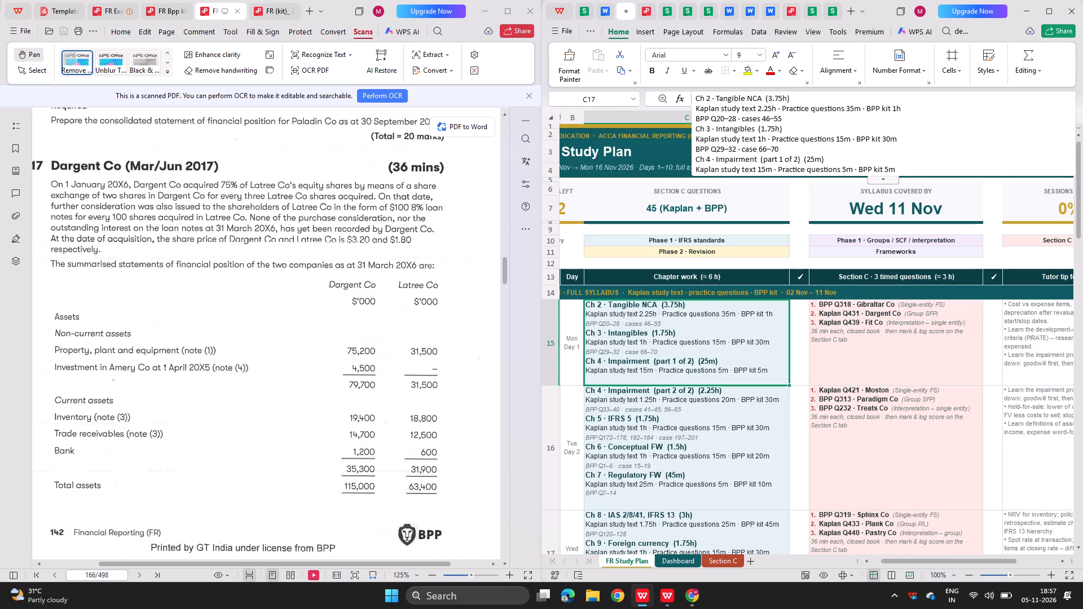
pyautogui.scroll(-12, 627, 411)
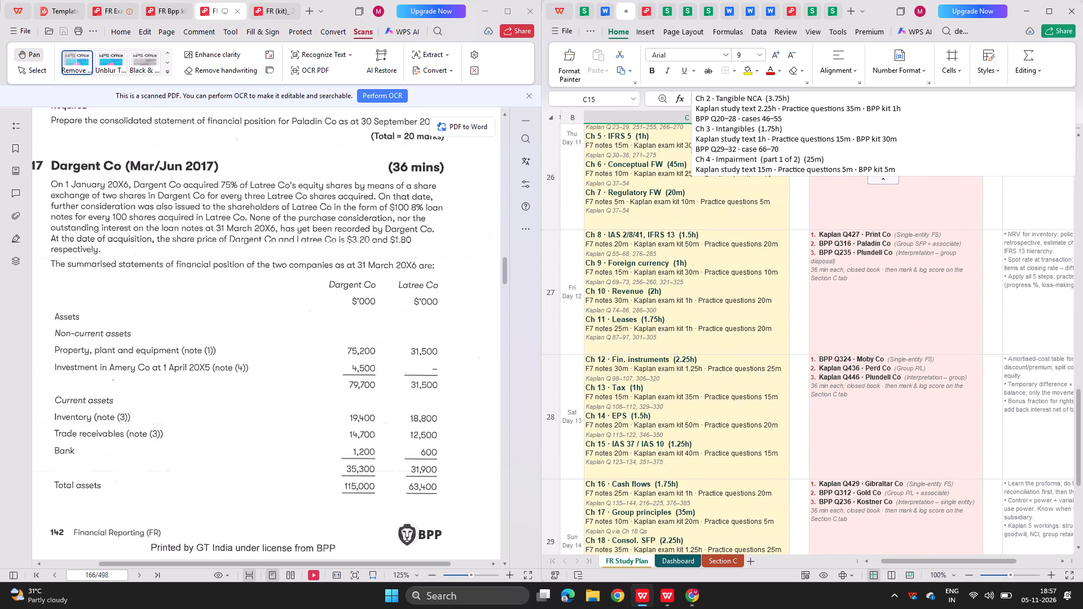
pyautogui.scroll(-1, 790, 395)
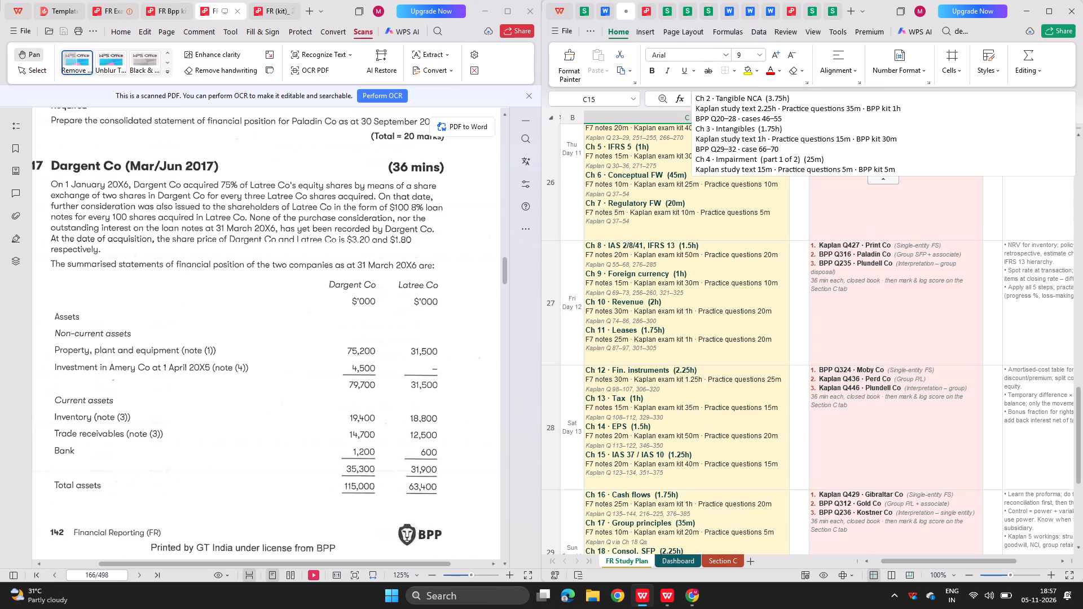
pyautogui.scroll(-2, 790, 395)
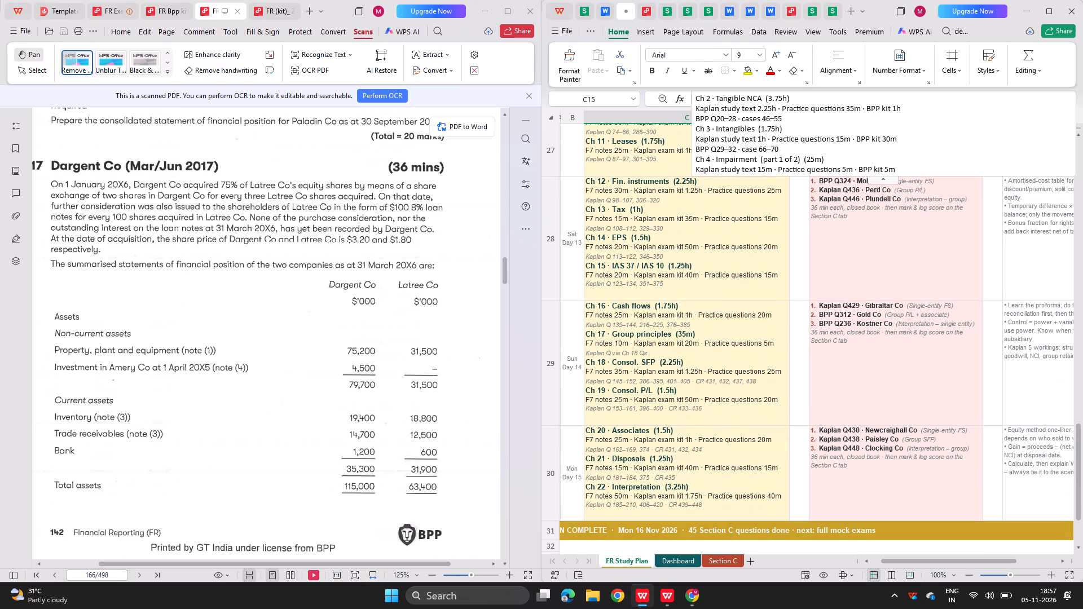
# Look over the open 319 Sphinx Co workbooks, the Woodbank Co answer document, and the BPP kit and FR (kit)_ 2025-2026 PDFs.
pyautogui.click(829, 10)
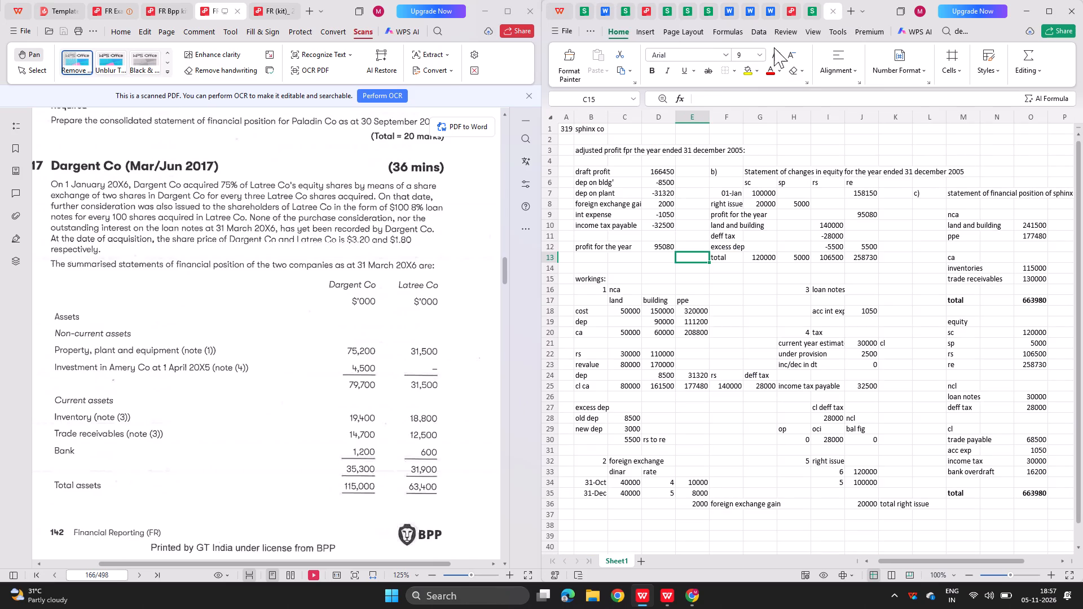
pyautogui.click(812, 6)
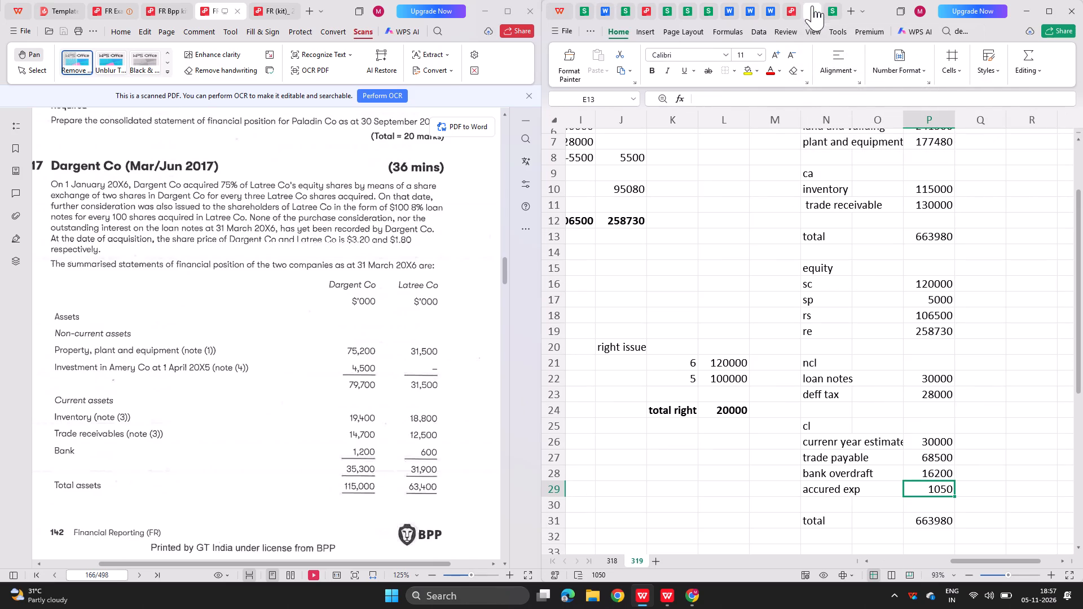
pyautogui.click(772, 7)
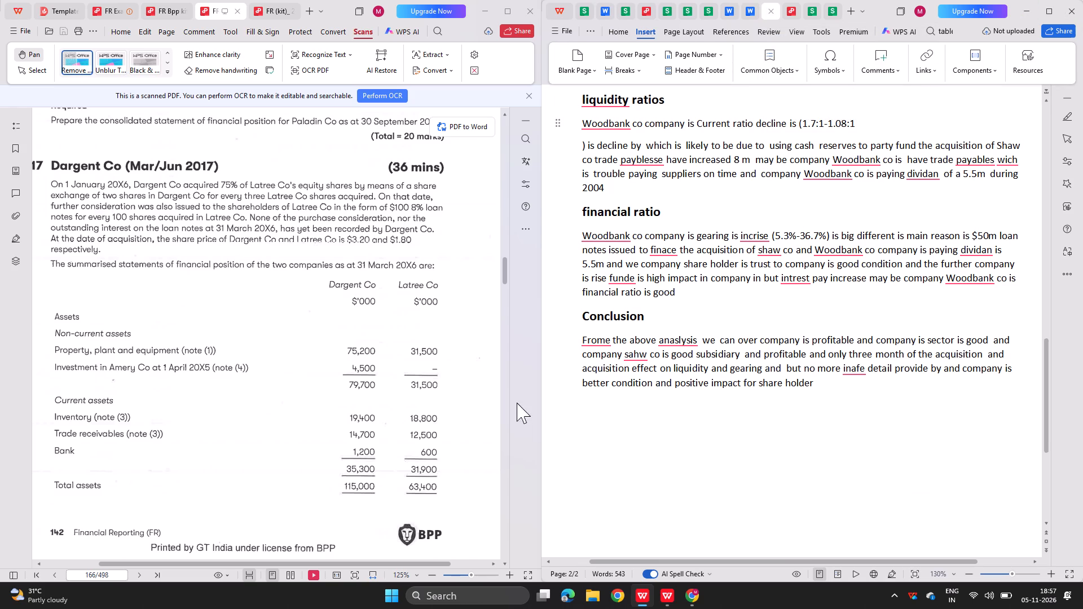
pyautogui.click(509, 2)
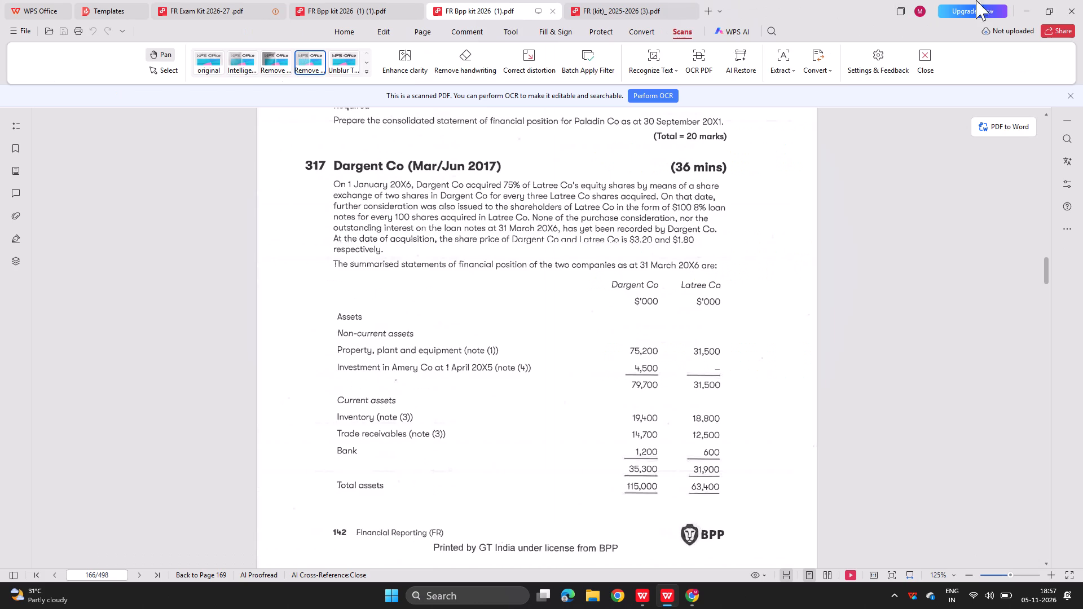
pyautogui.click(331, 3)
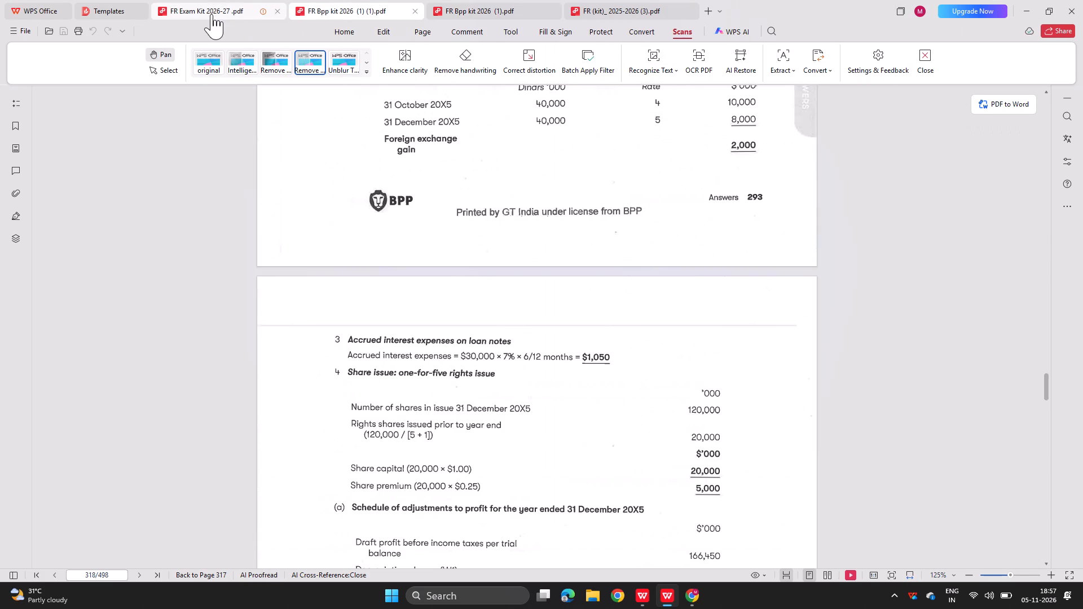
pyautogui.click(628, 3)
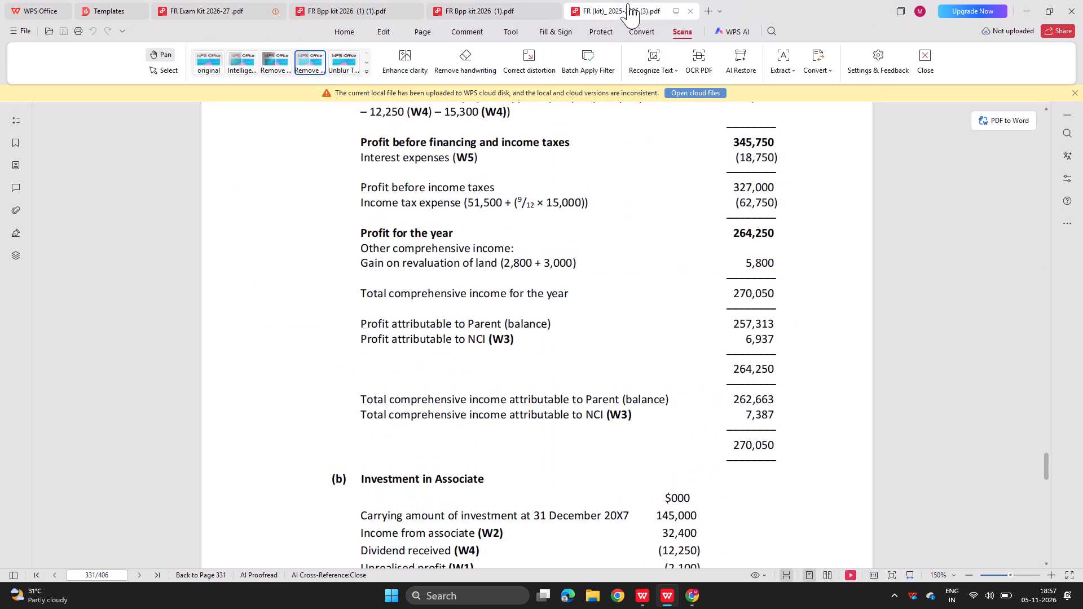